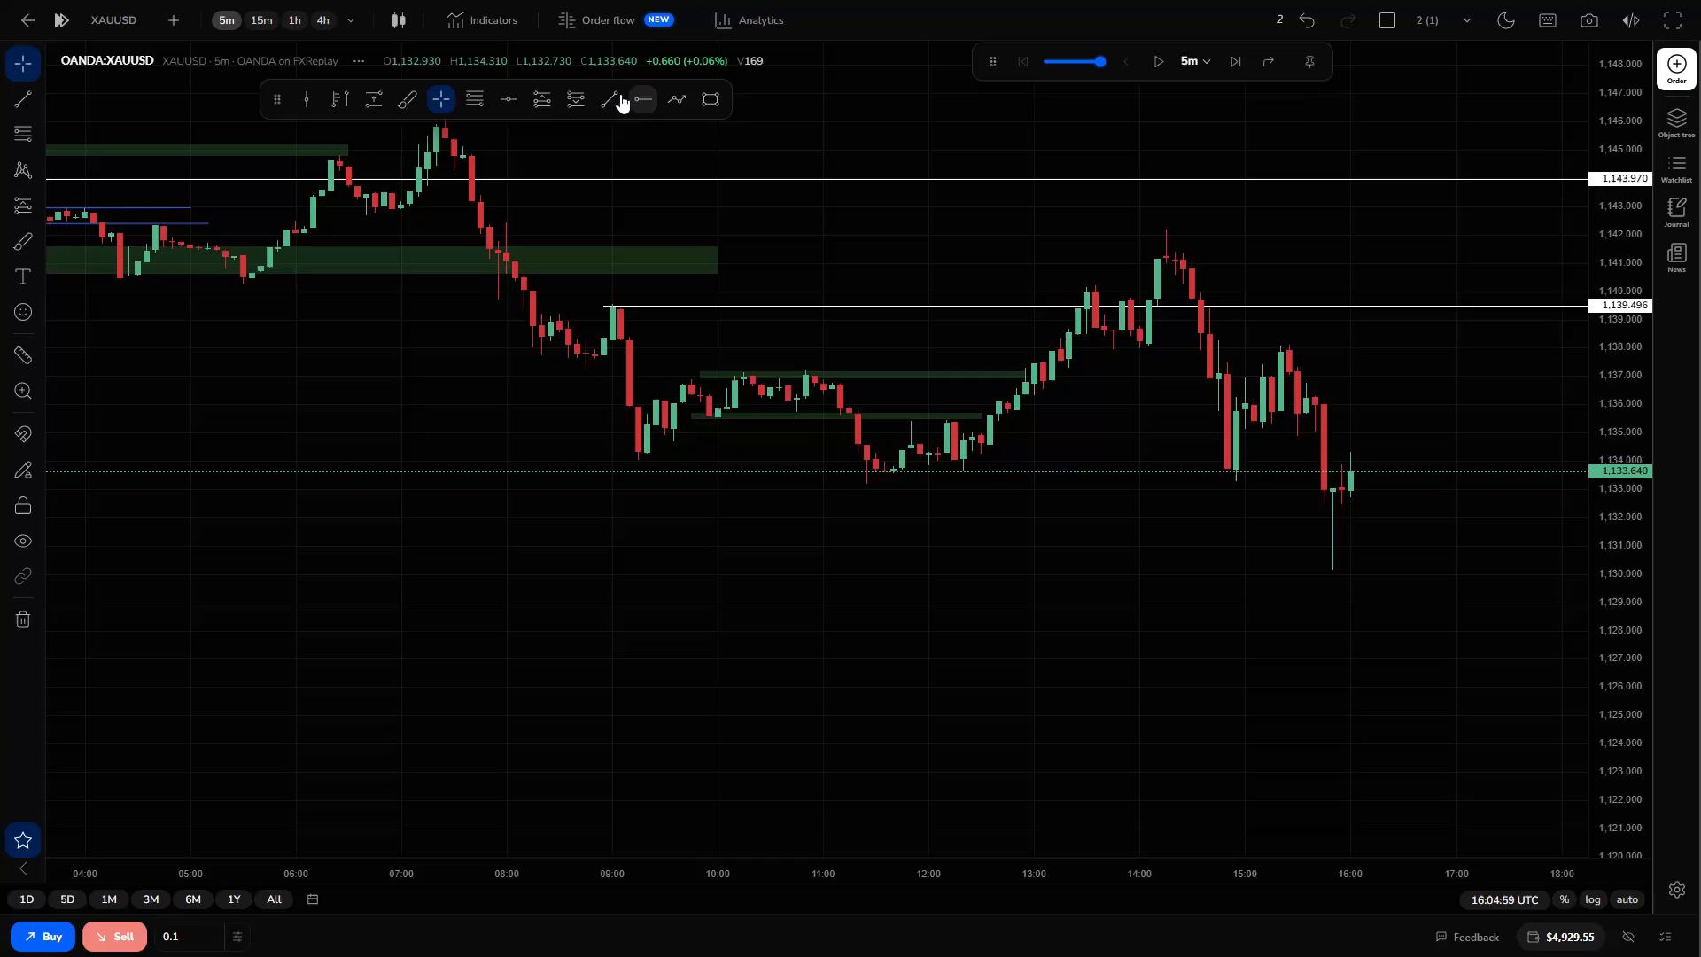
# Draw a rectangle zone over the 15:10–15:30 swing high, from about 1,138.3 to 1,137.0, extending to about 17:30.
pyautogui.click(703, 107)
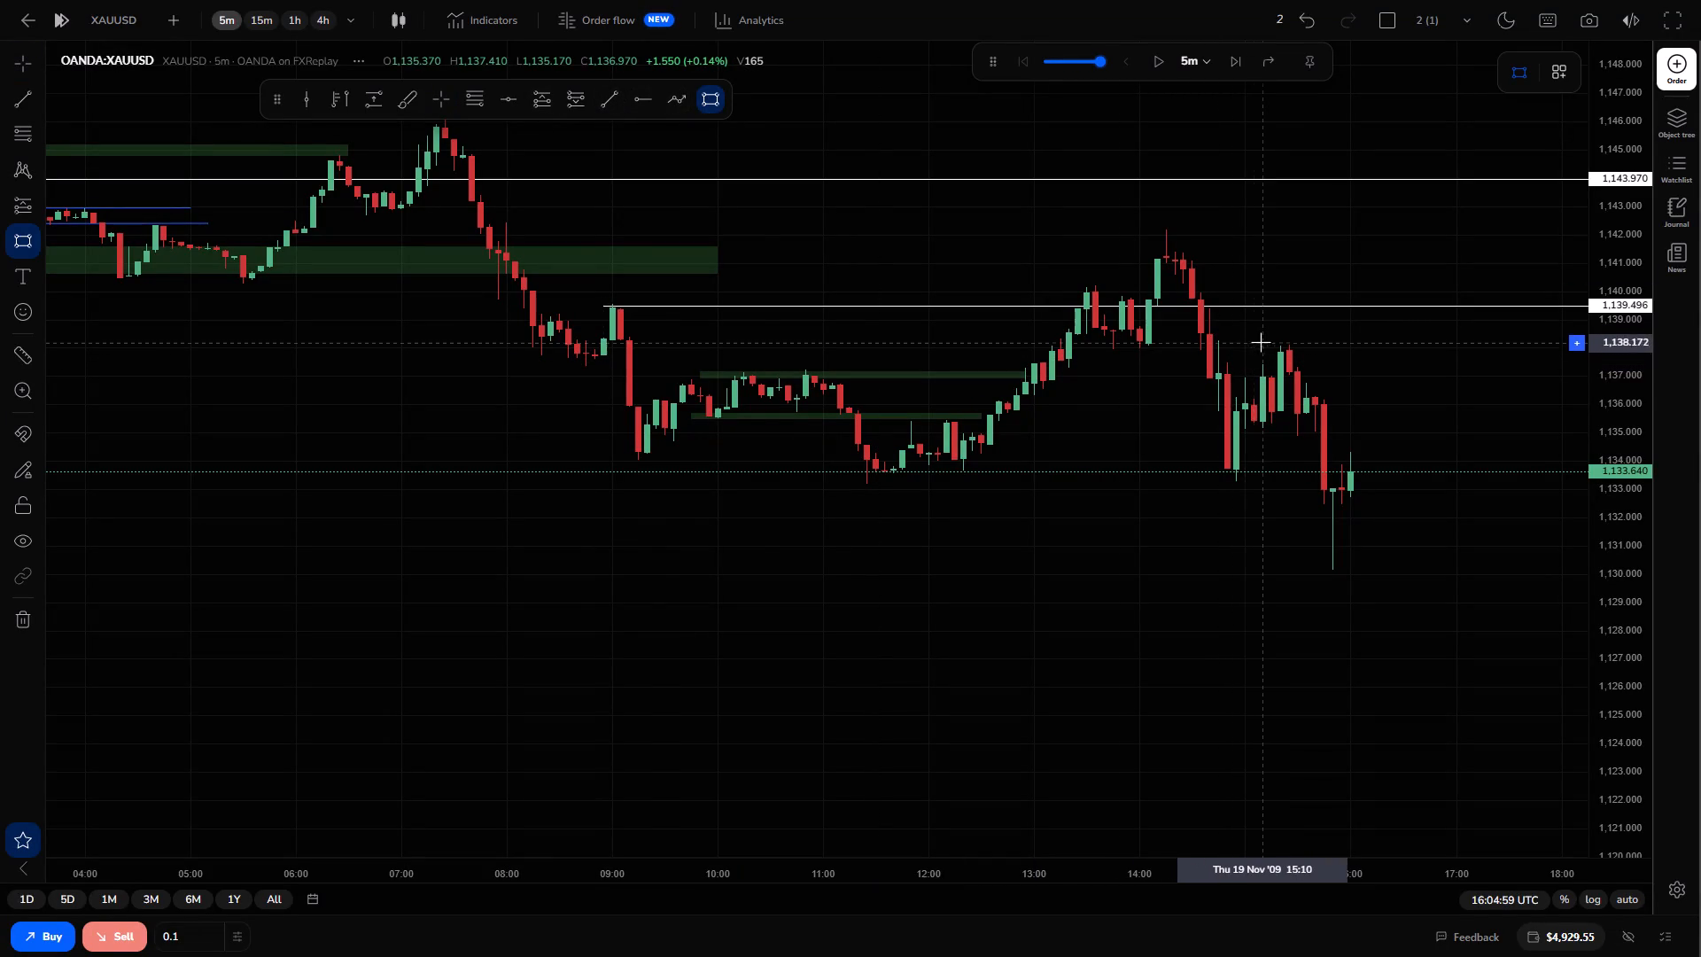
pyautogui.moveTo(1263, 339); pyautogui.dragTo(1500, 387)
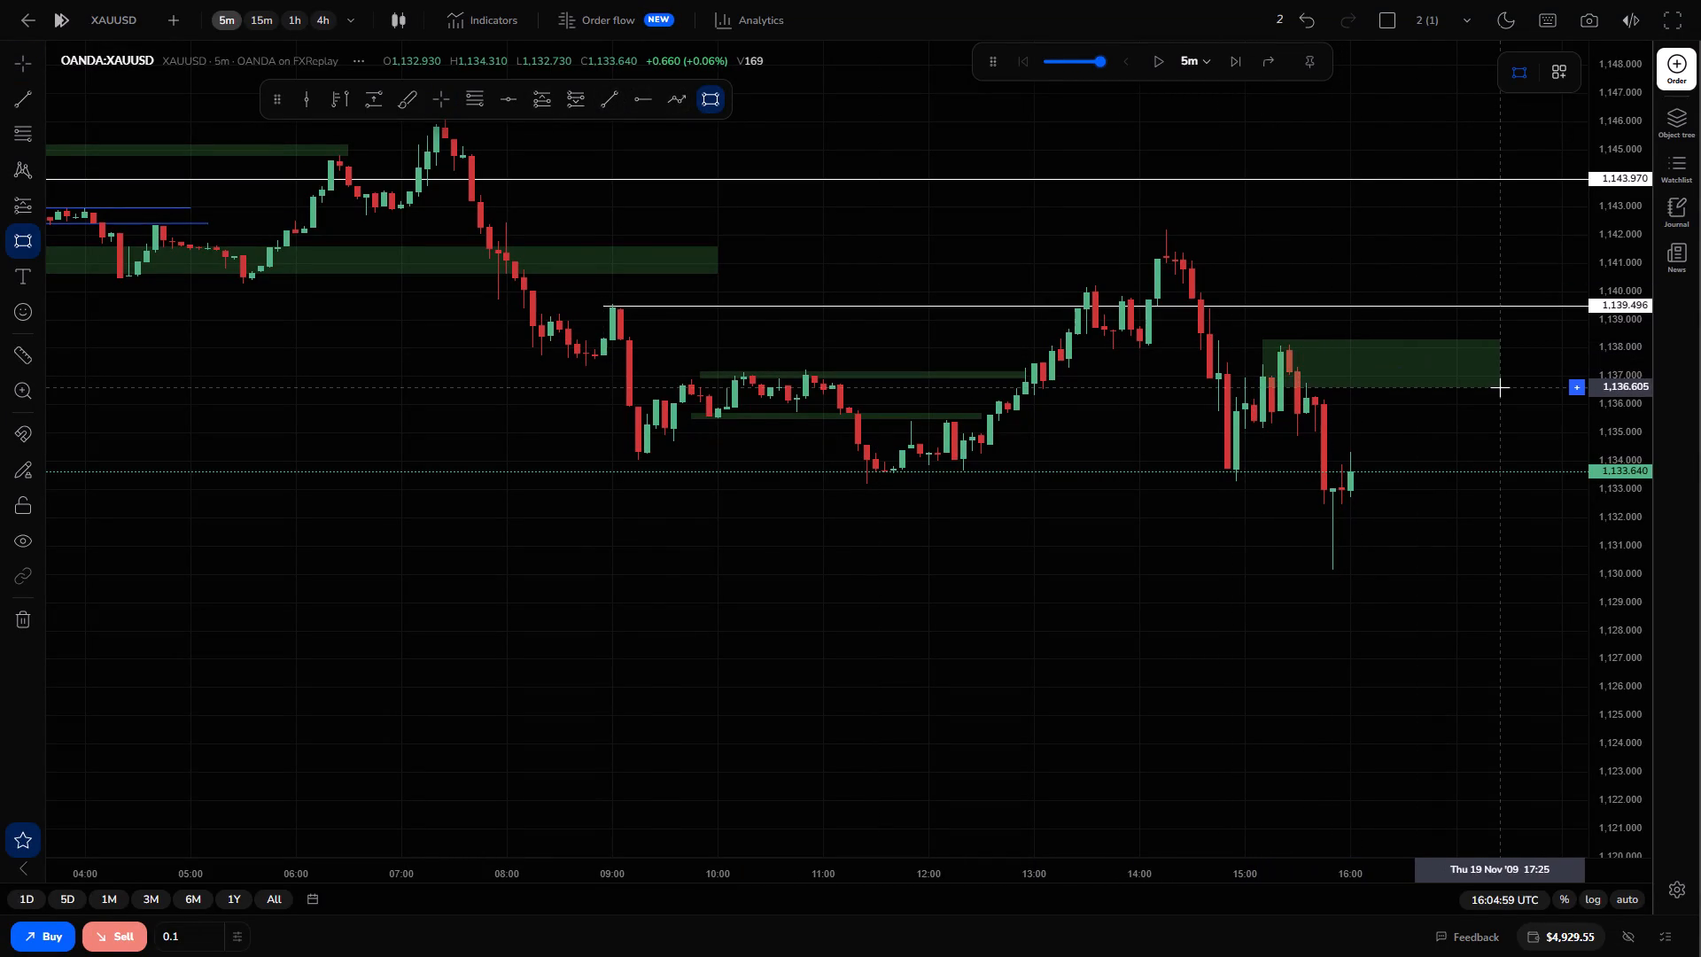
pyautogui.moveTo(1500, 387); pyautogui.dragTo(1511, 377)
pyautogui.click(1511, 377)
pyautogui.click(1421, 489)
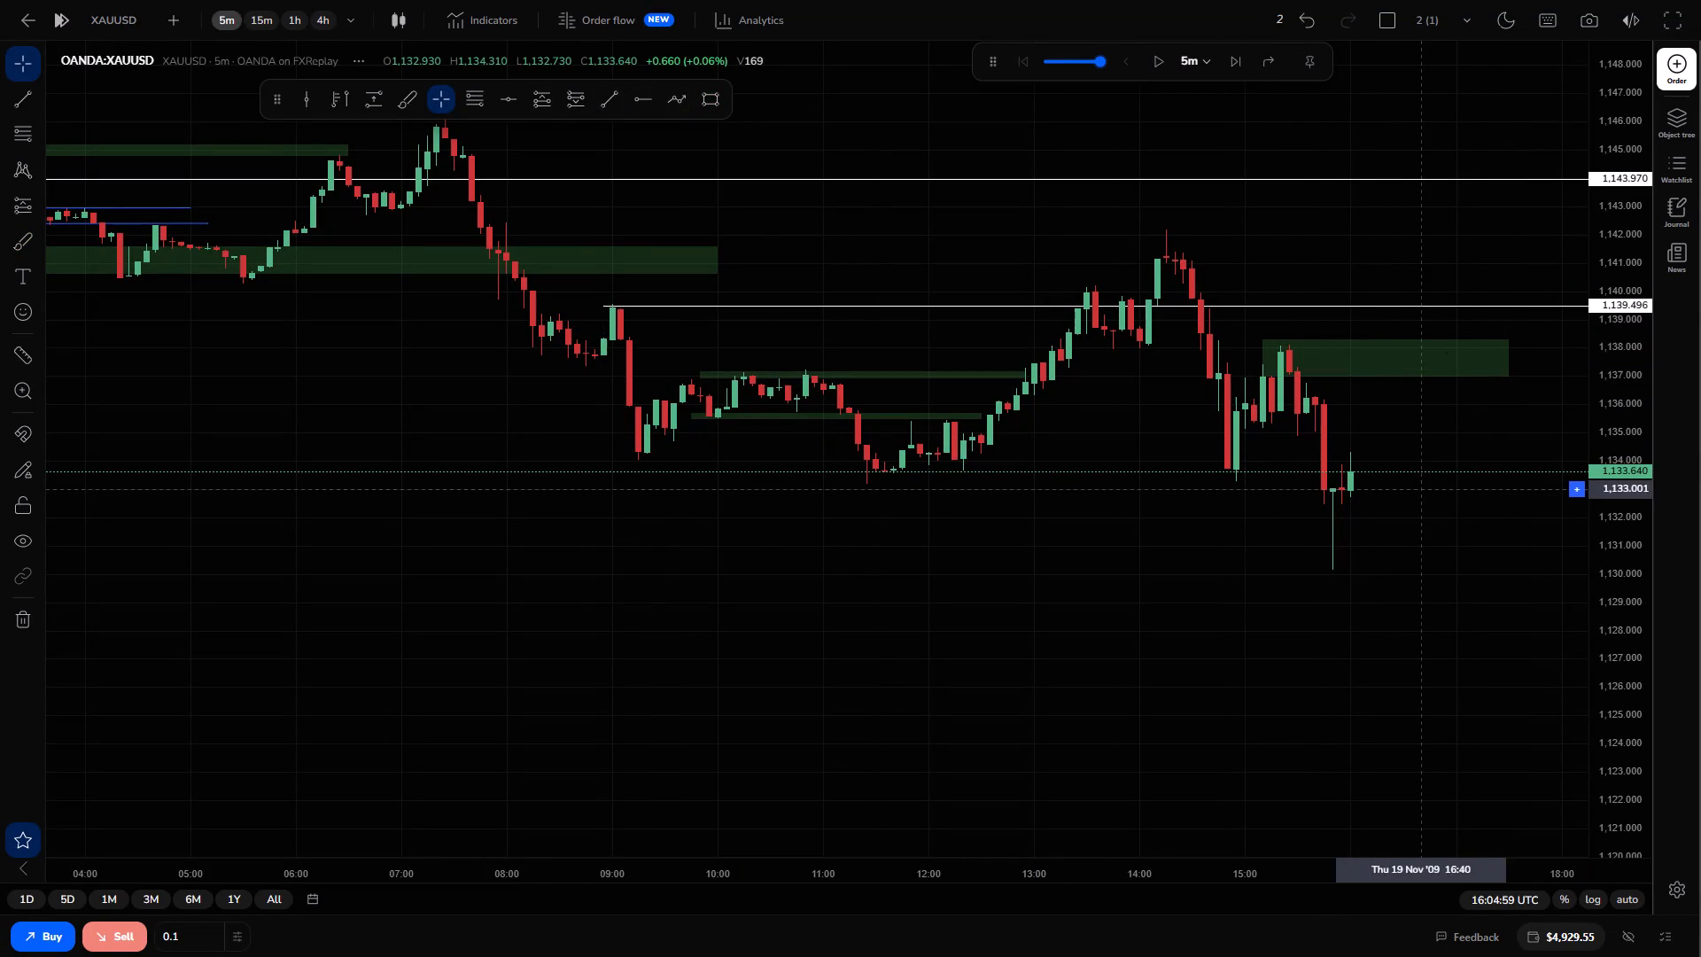
# Draw a second rectangle zone below it starting at 15:00, from about 1,135.35 to 1,134.60, extending to about 16:50.
pyautogui.click(707, 90)
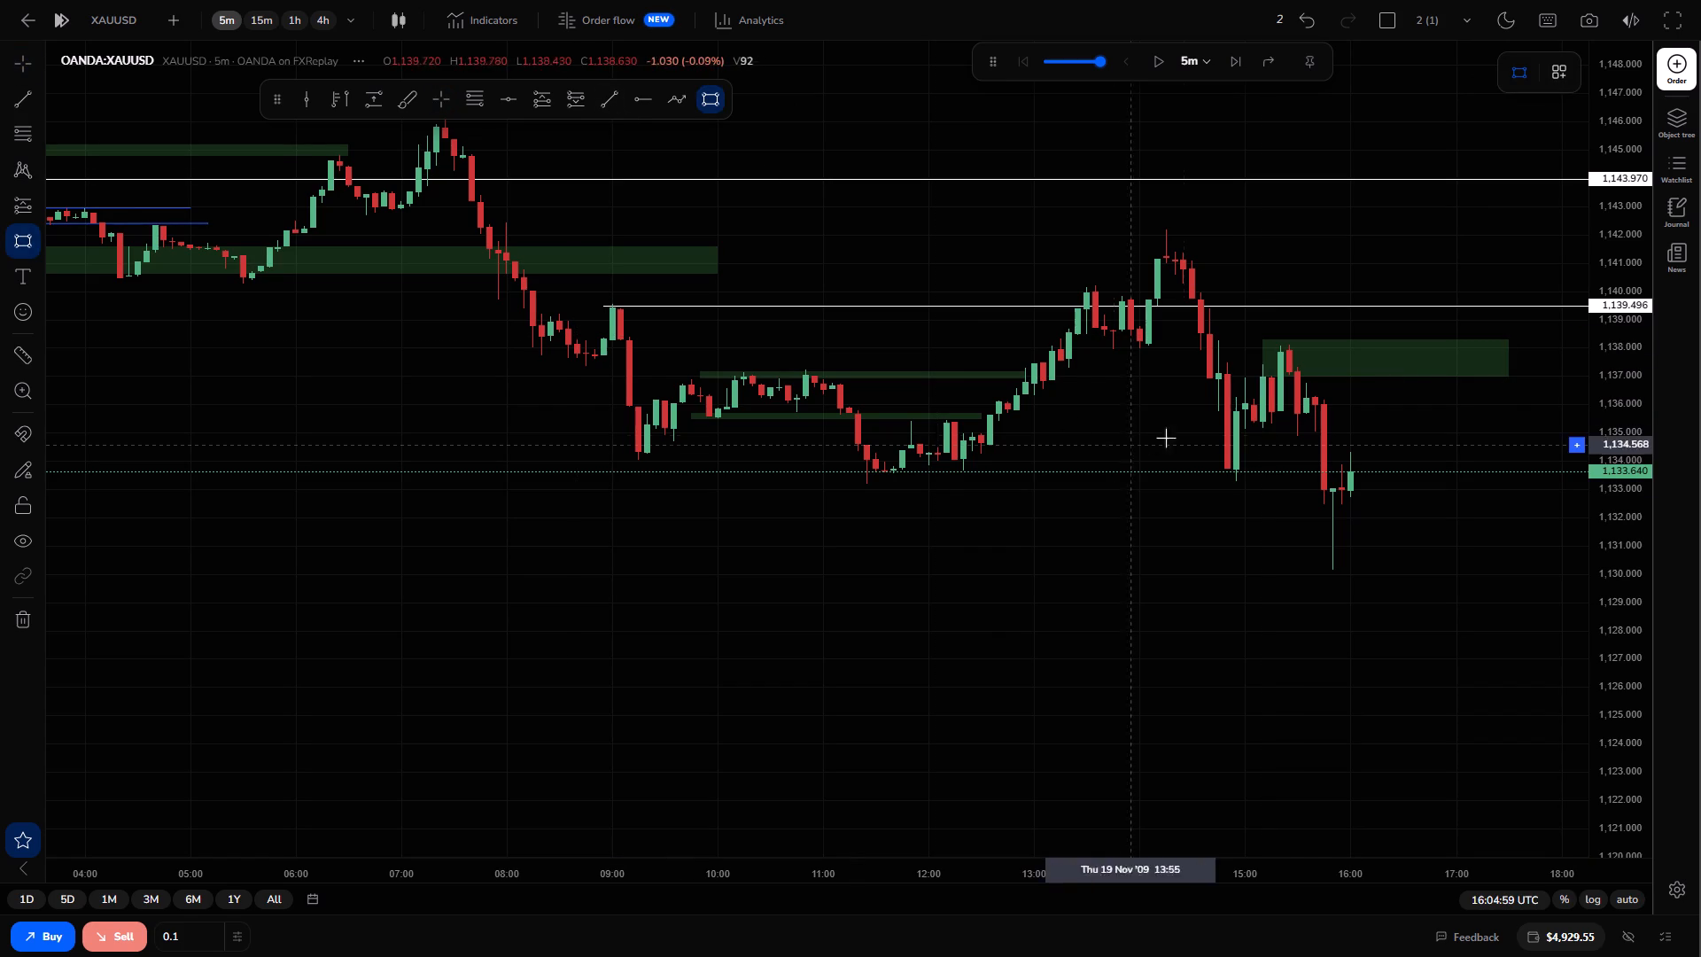
pyautogui.moveTo(1245, 423); pyautogui.dragTo(1393, 431)
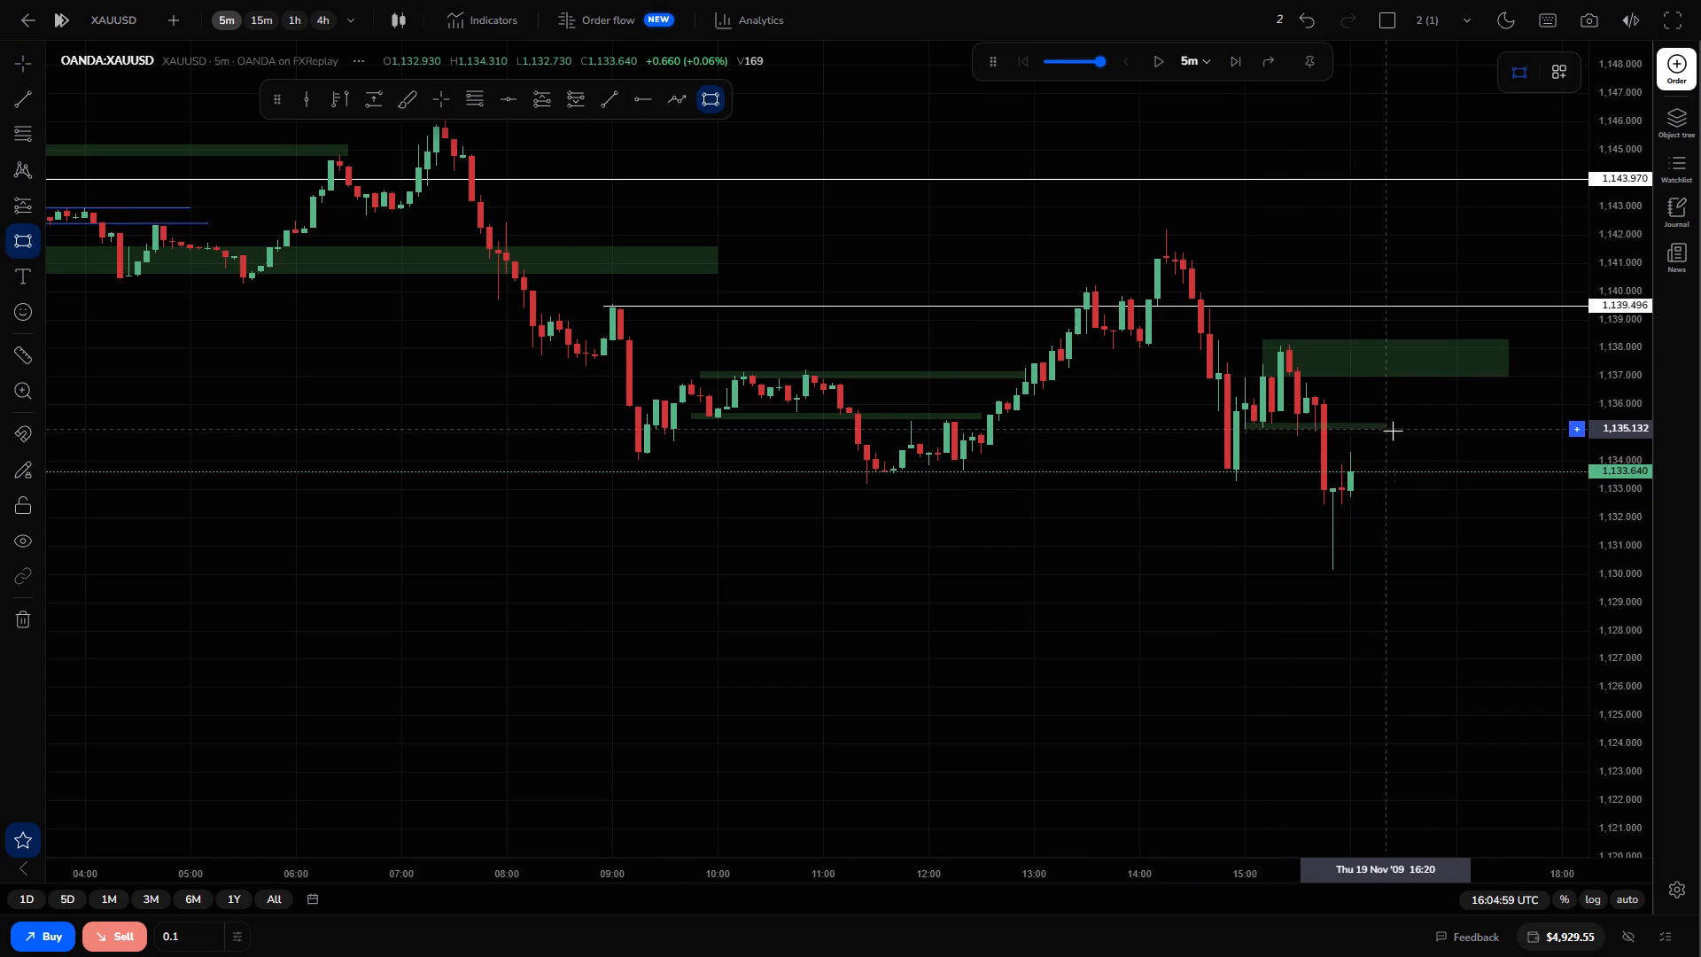
pyautogui.moveTo(1393, 431); pyautogui.dragTo(1438, 444)
pyautogui.click(1438, 444)
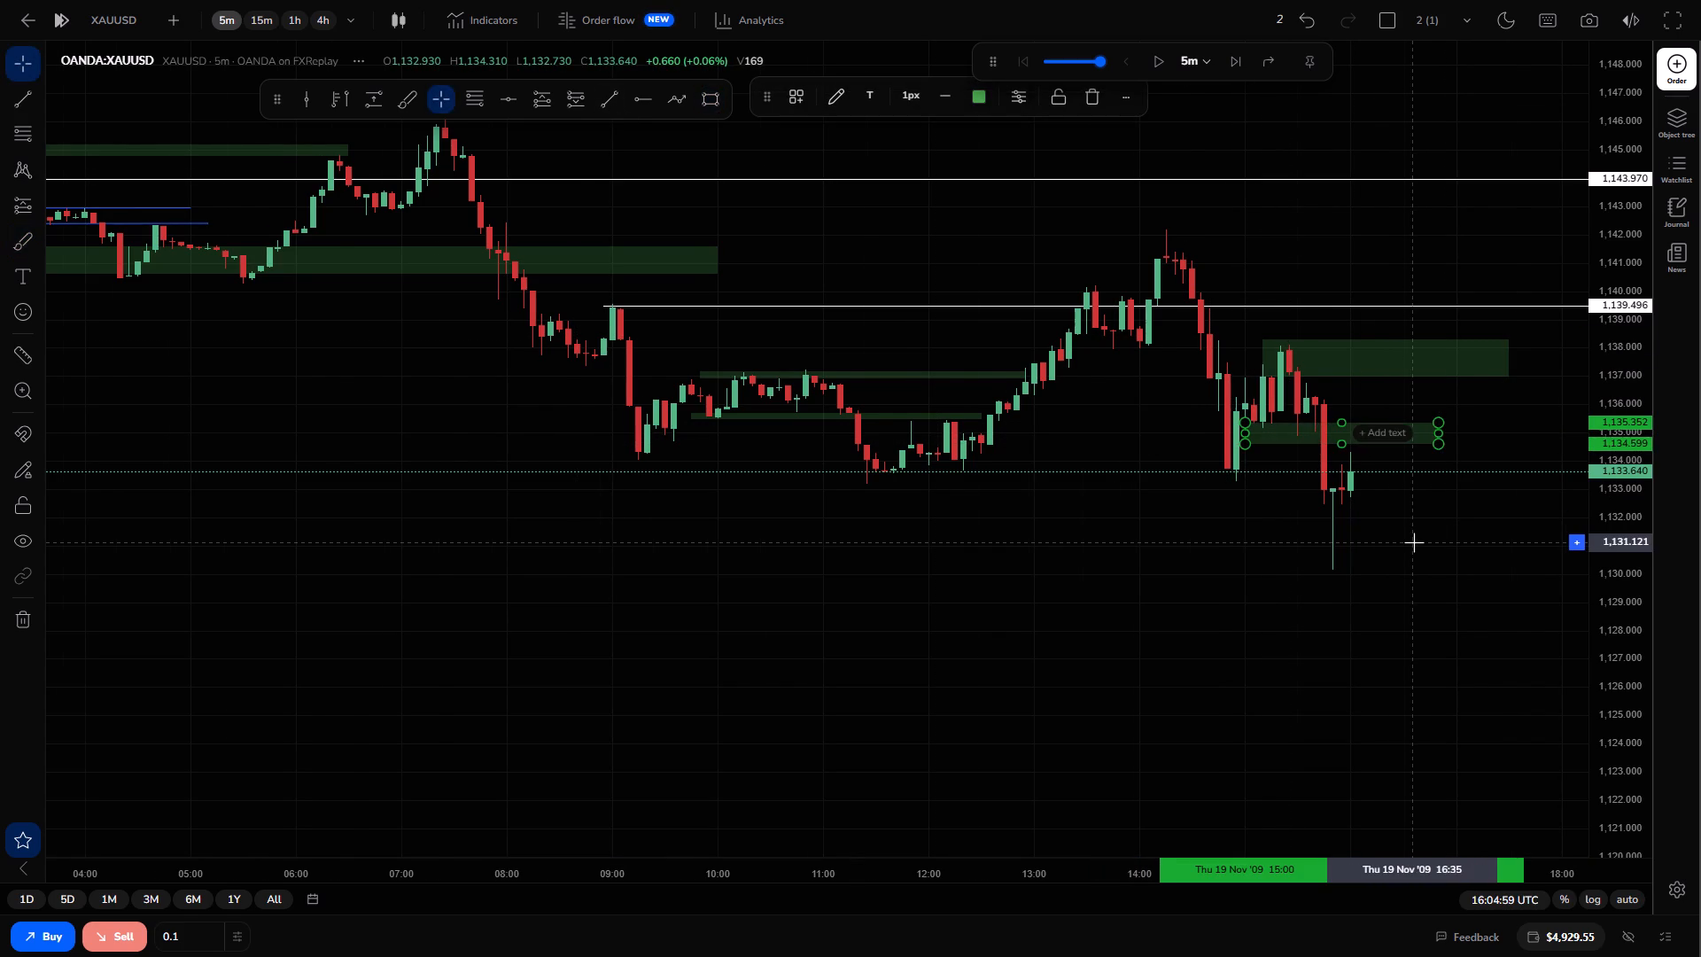
pyautogui.click(1414, 542)
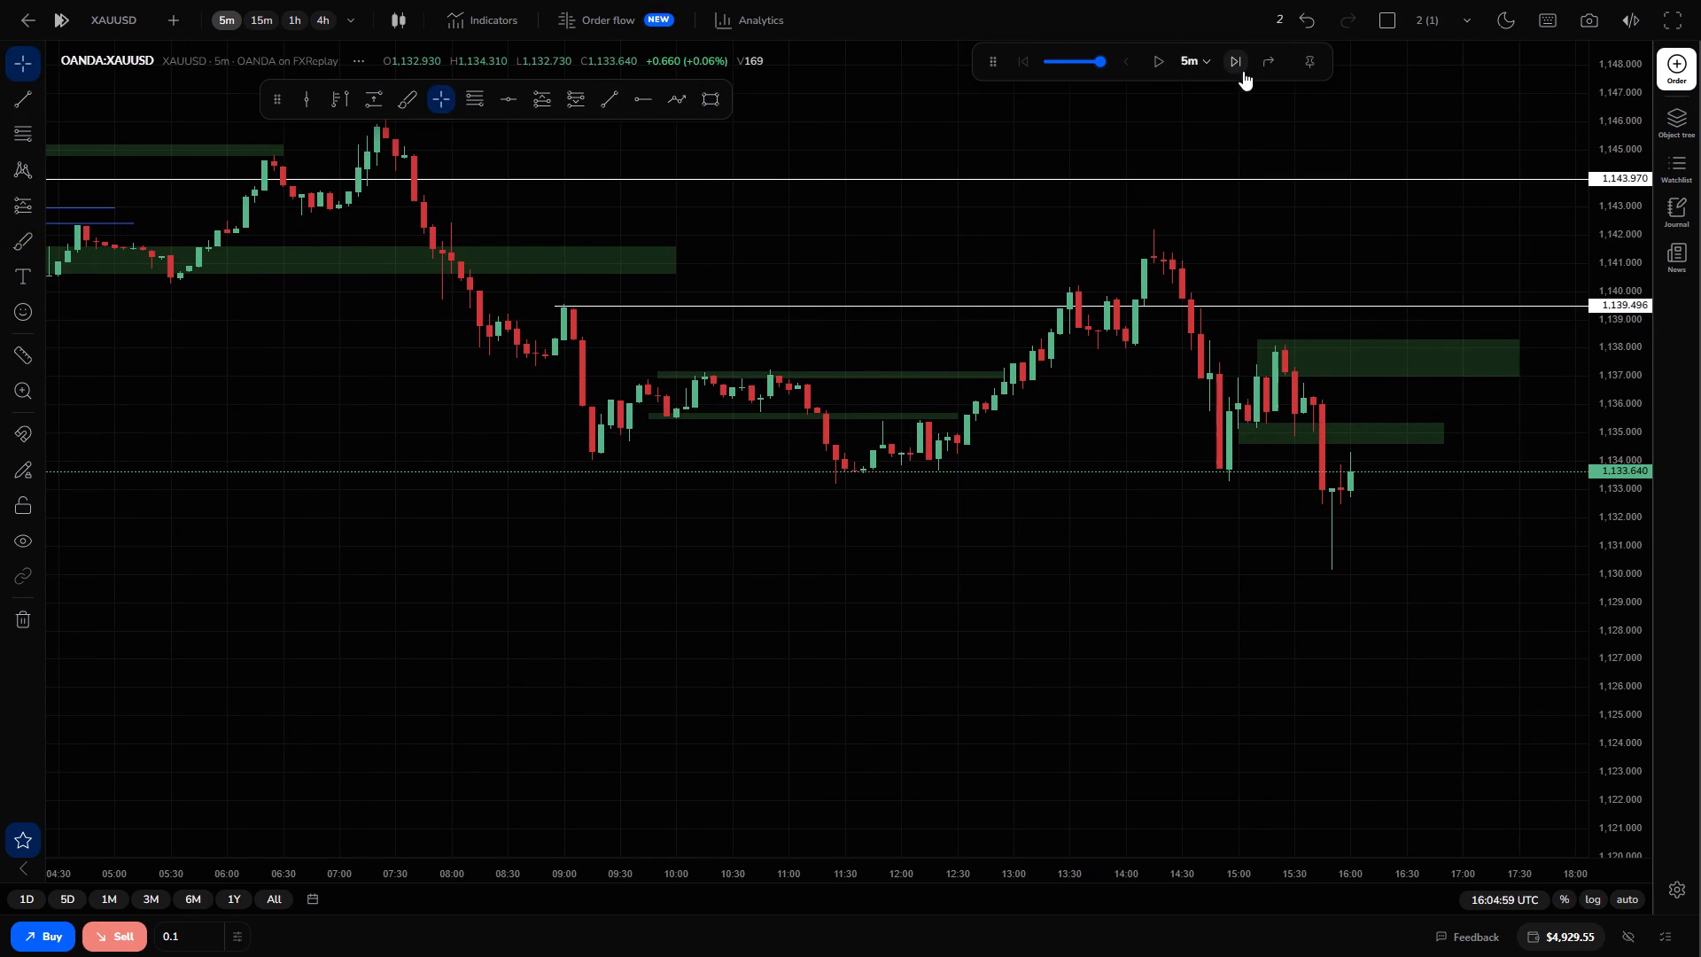
# Advance the 5-minute XAUUSD replay candle by candle to 18:09:59 UTC.
pyautogui.tripleClick(1243, 69)
pyautogui.tripleClick(1243, 69)
pyautogui.tripleClick(1243, 69)
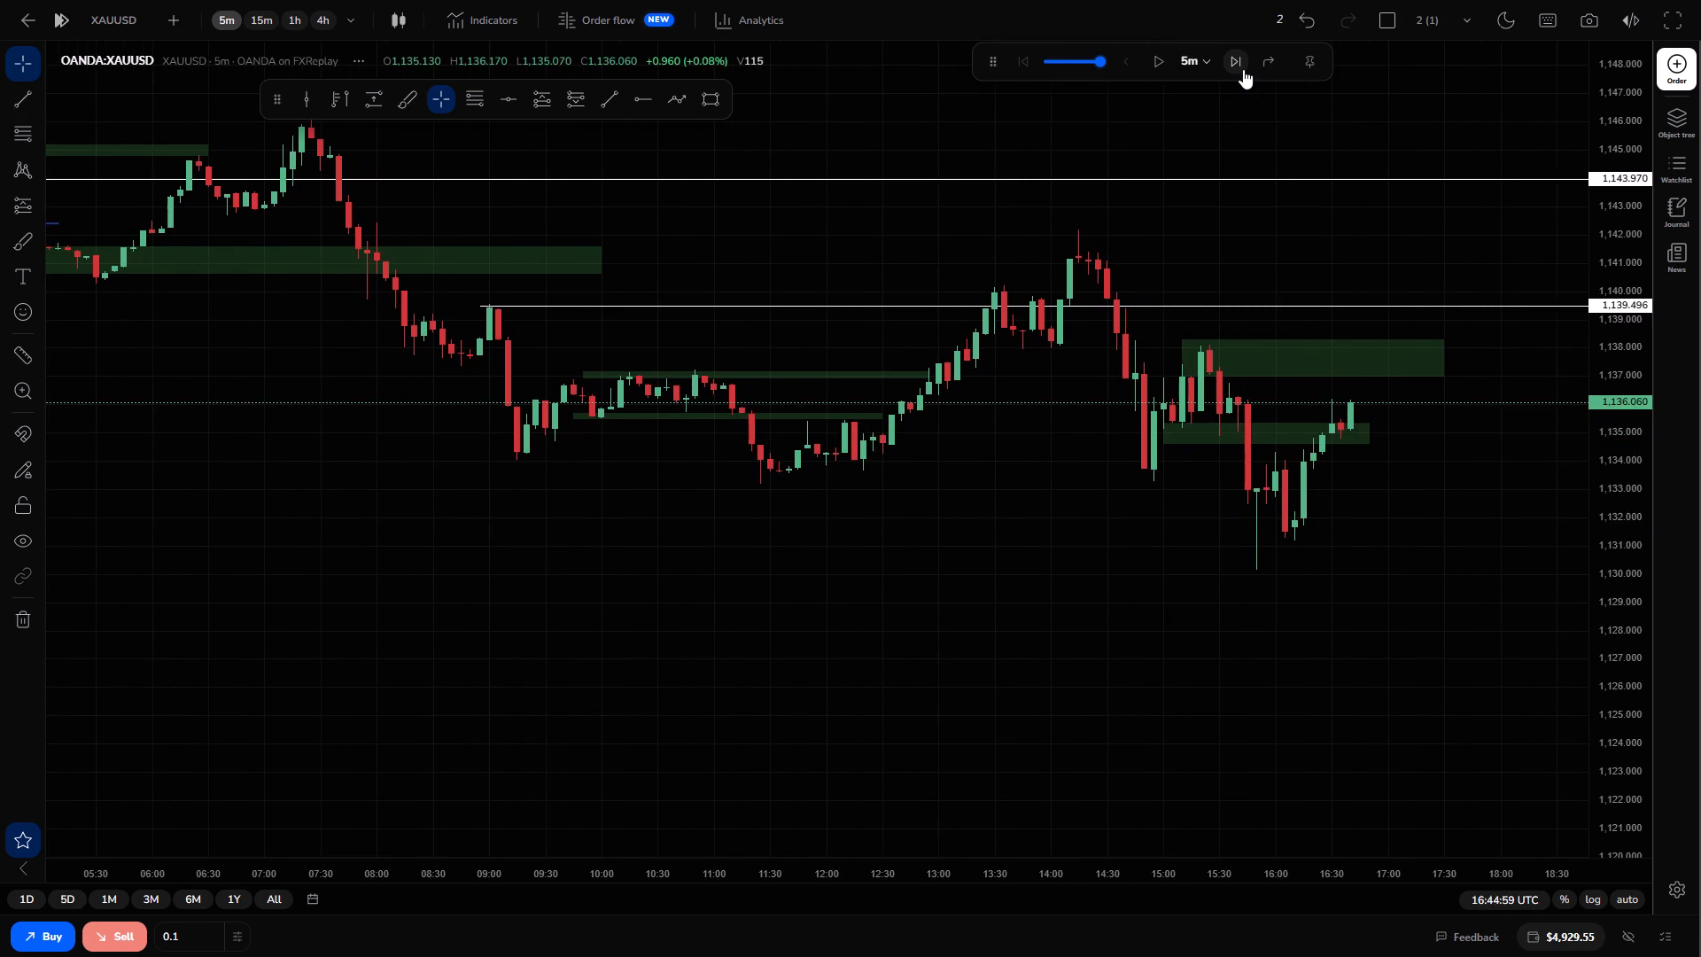
pyautogui.tripleClick(1243, 69)
pyautogui.click(1243, 69)
pyautogui.doubleClick(1243, 69)
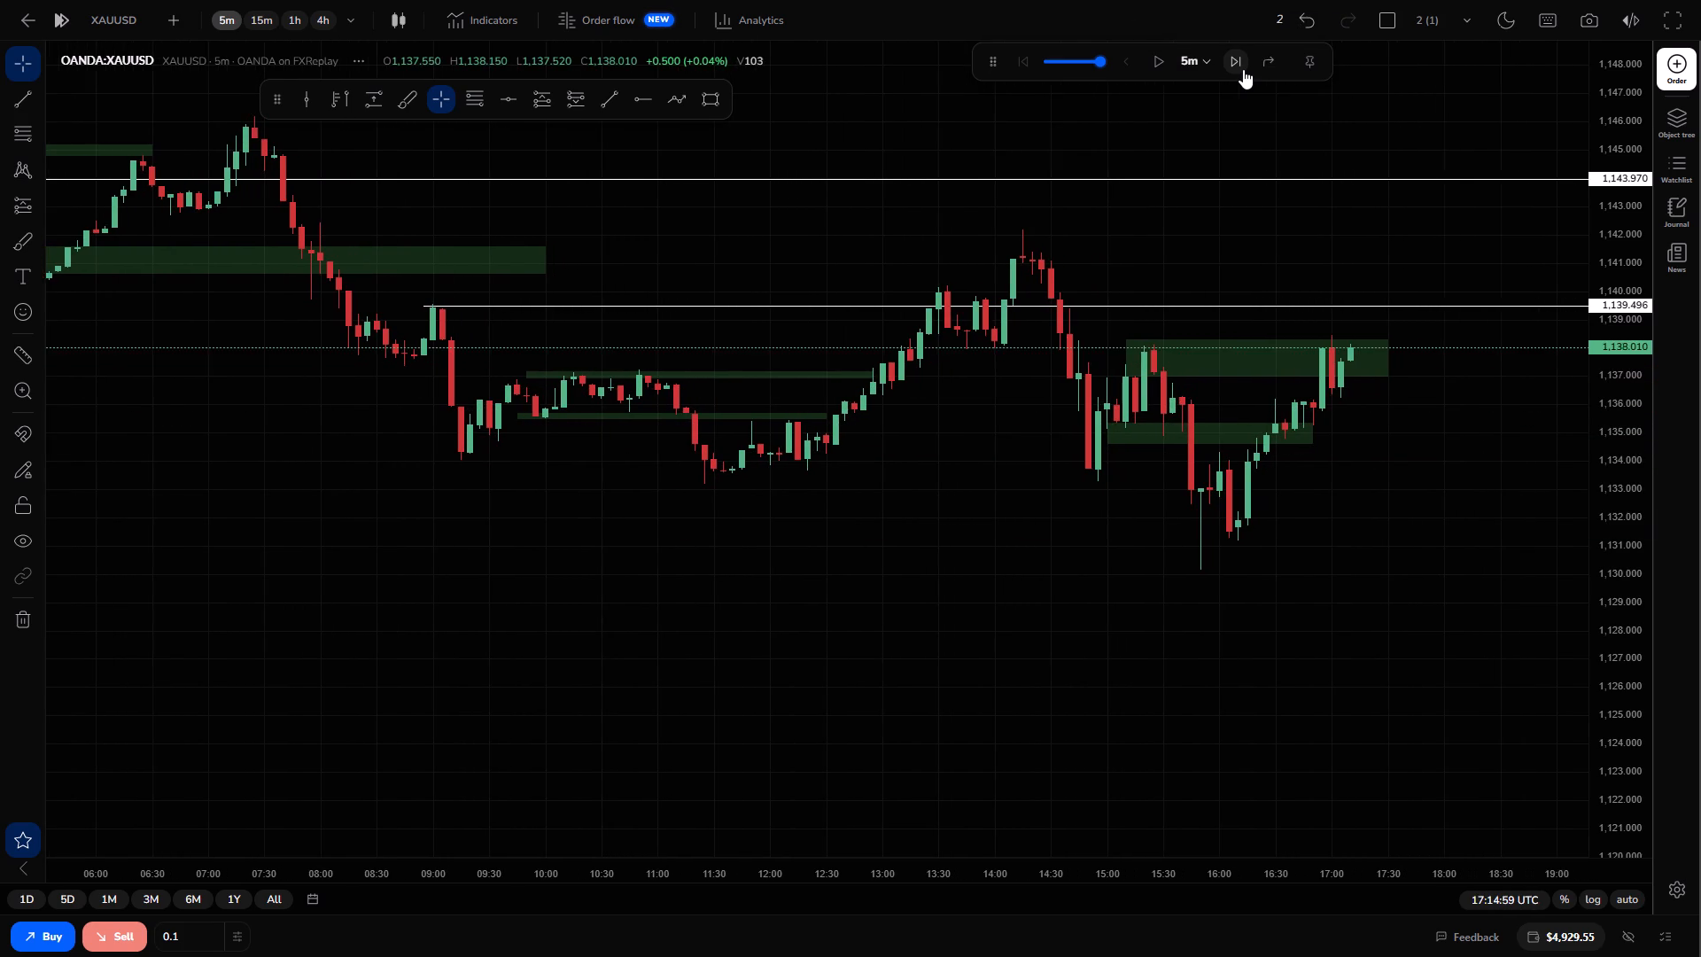
pyautogui.click(1243, 69)
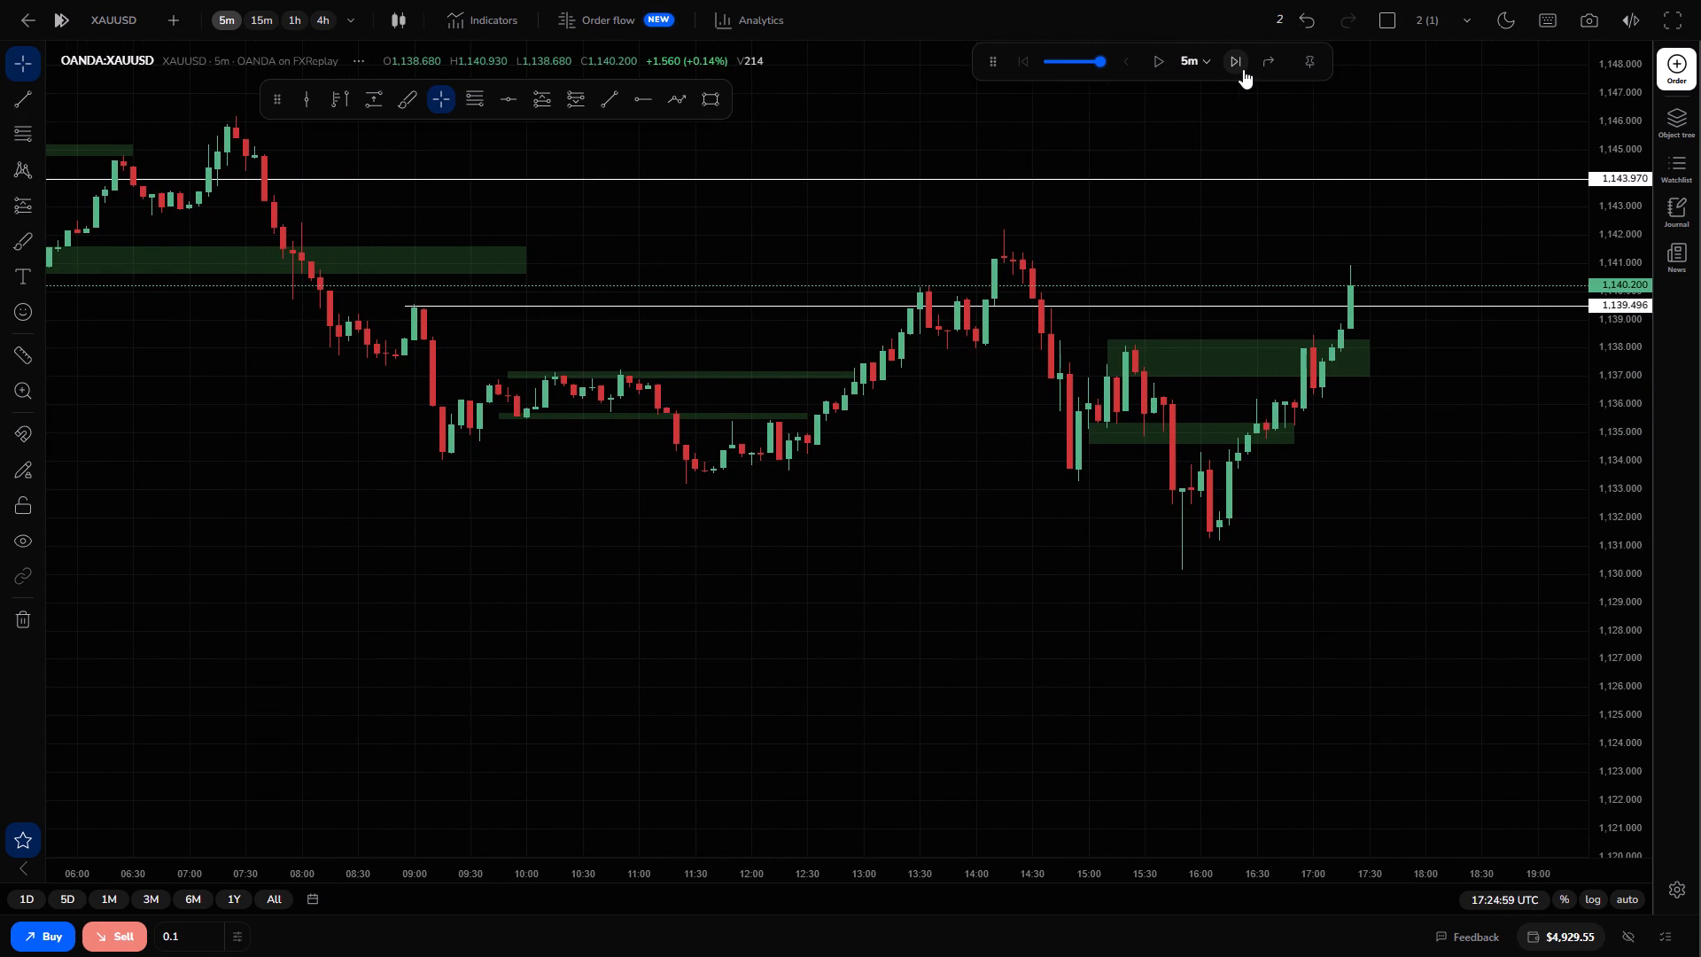
pyautogui.click(1237, 61)
pyautogui.click(1237, 61)
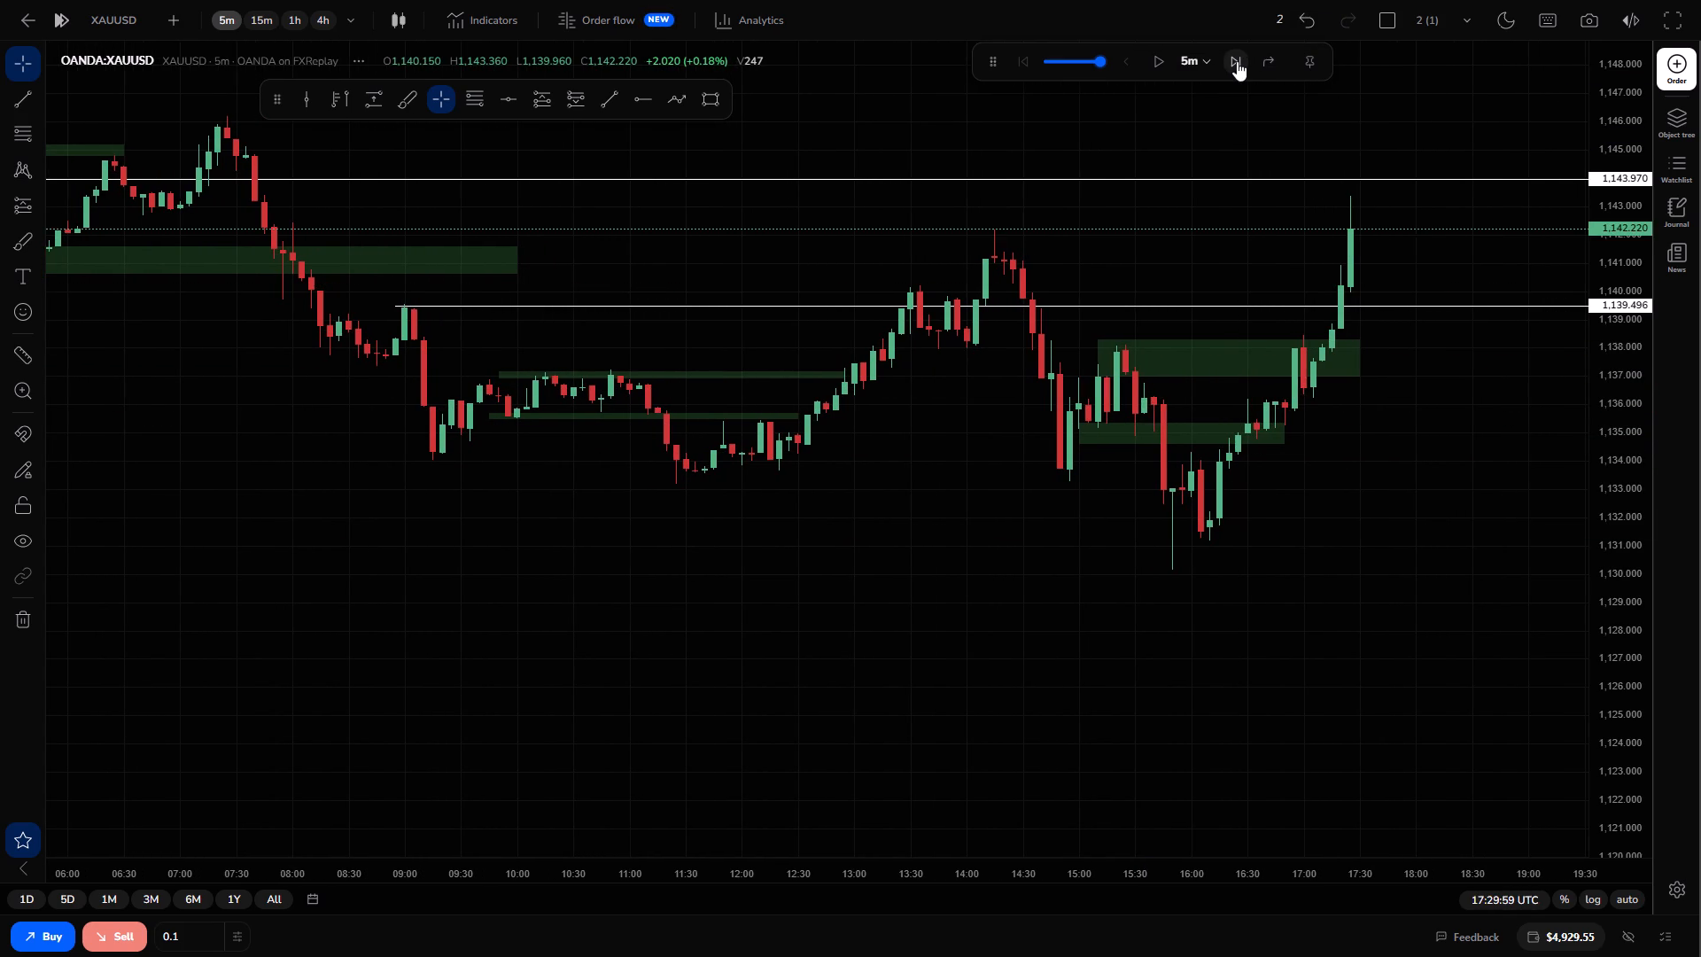
pyautogui.click(1237, 61)
pyautogui.click(1237, 61)
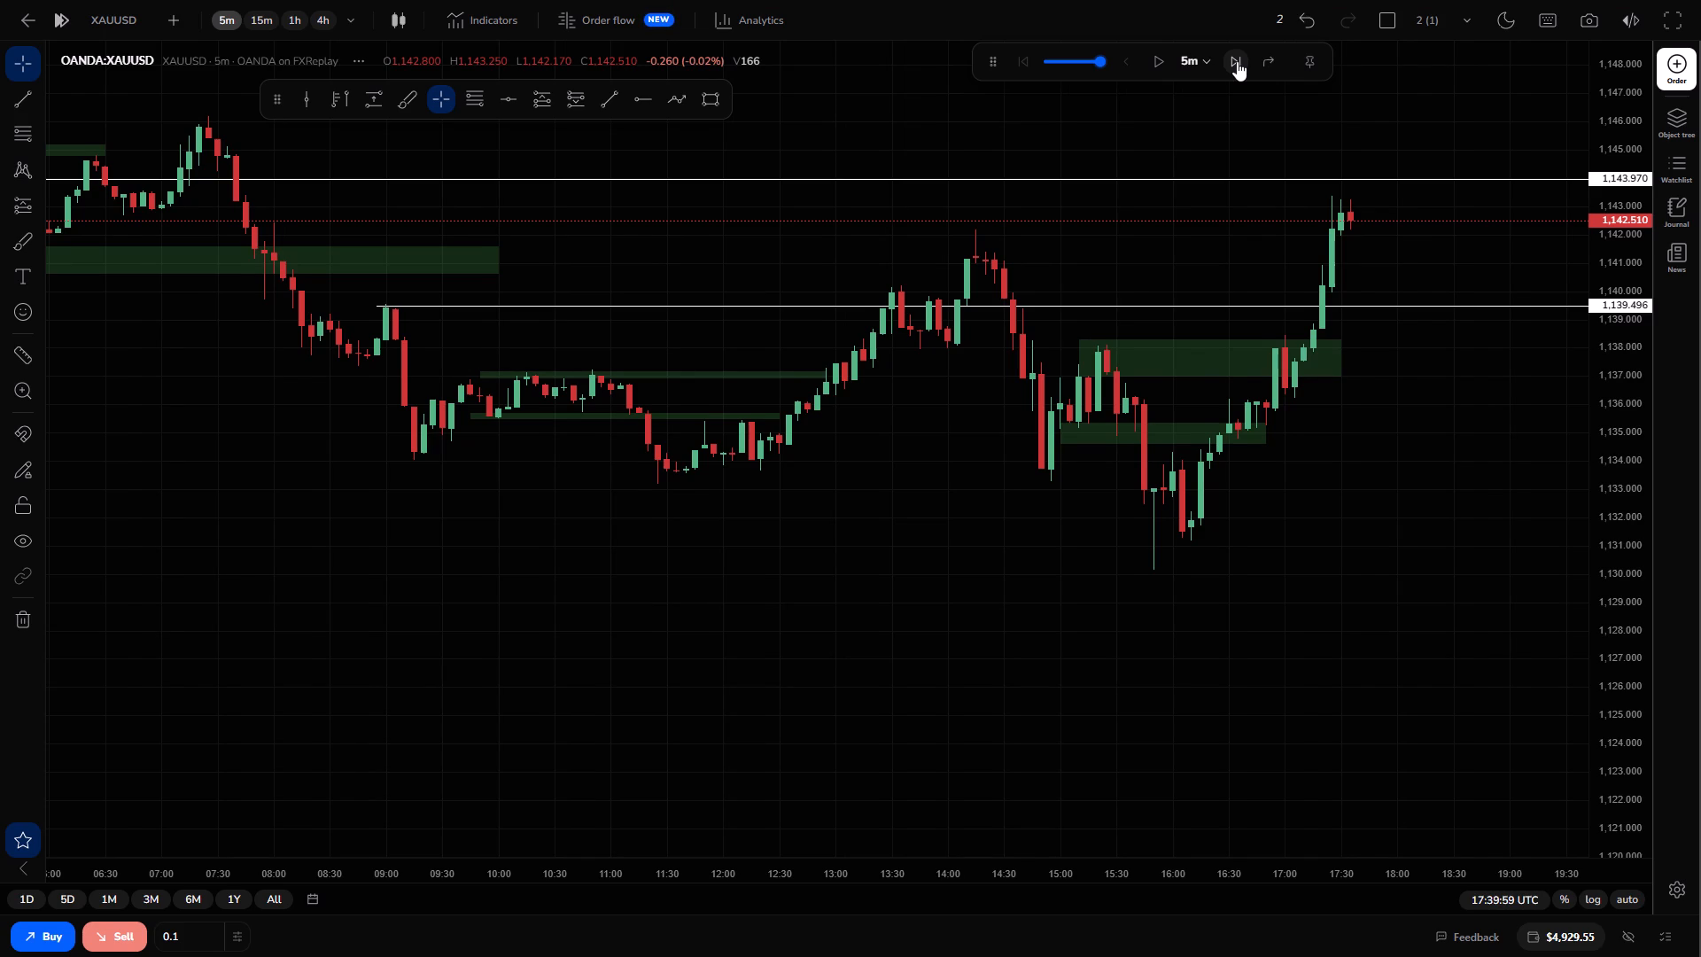
pyautogui.click(1237, 61)
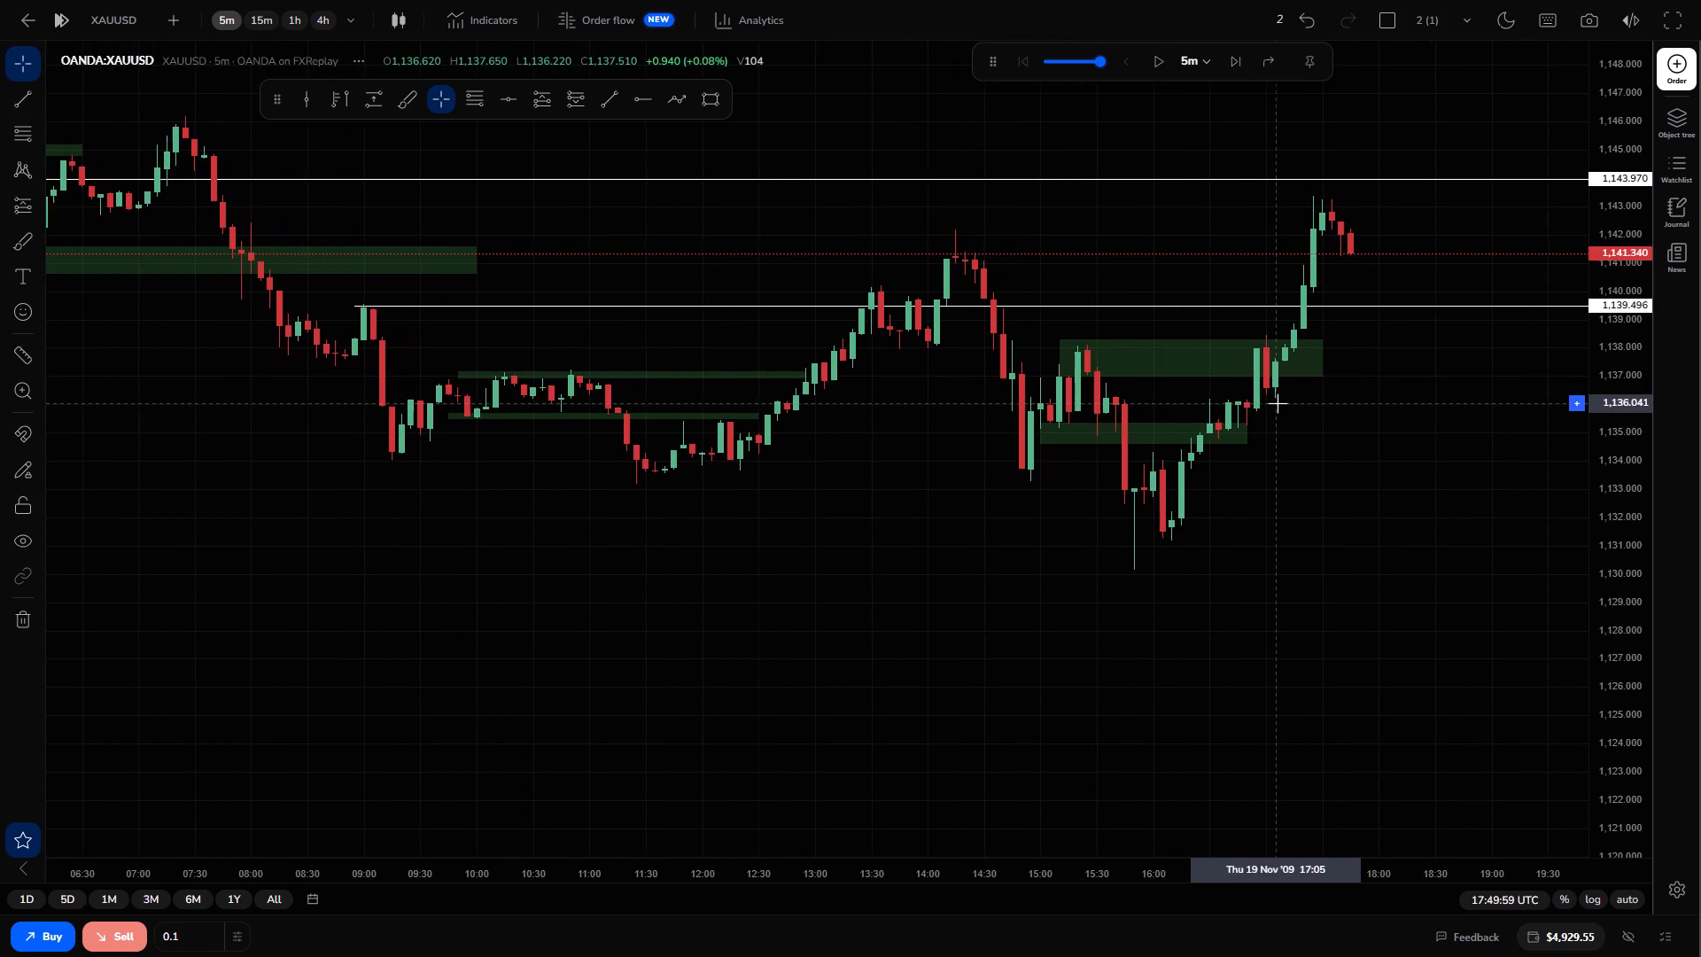
pyautogui.tripleClick(1236, 59)
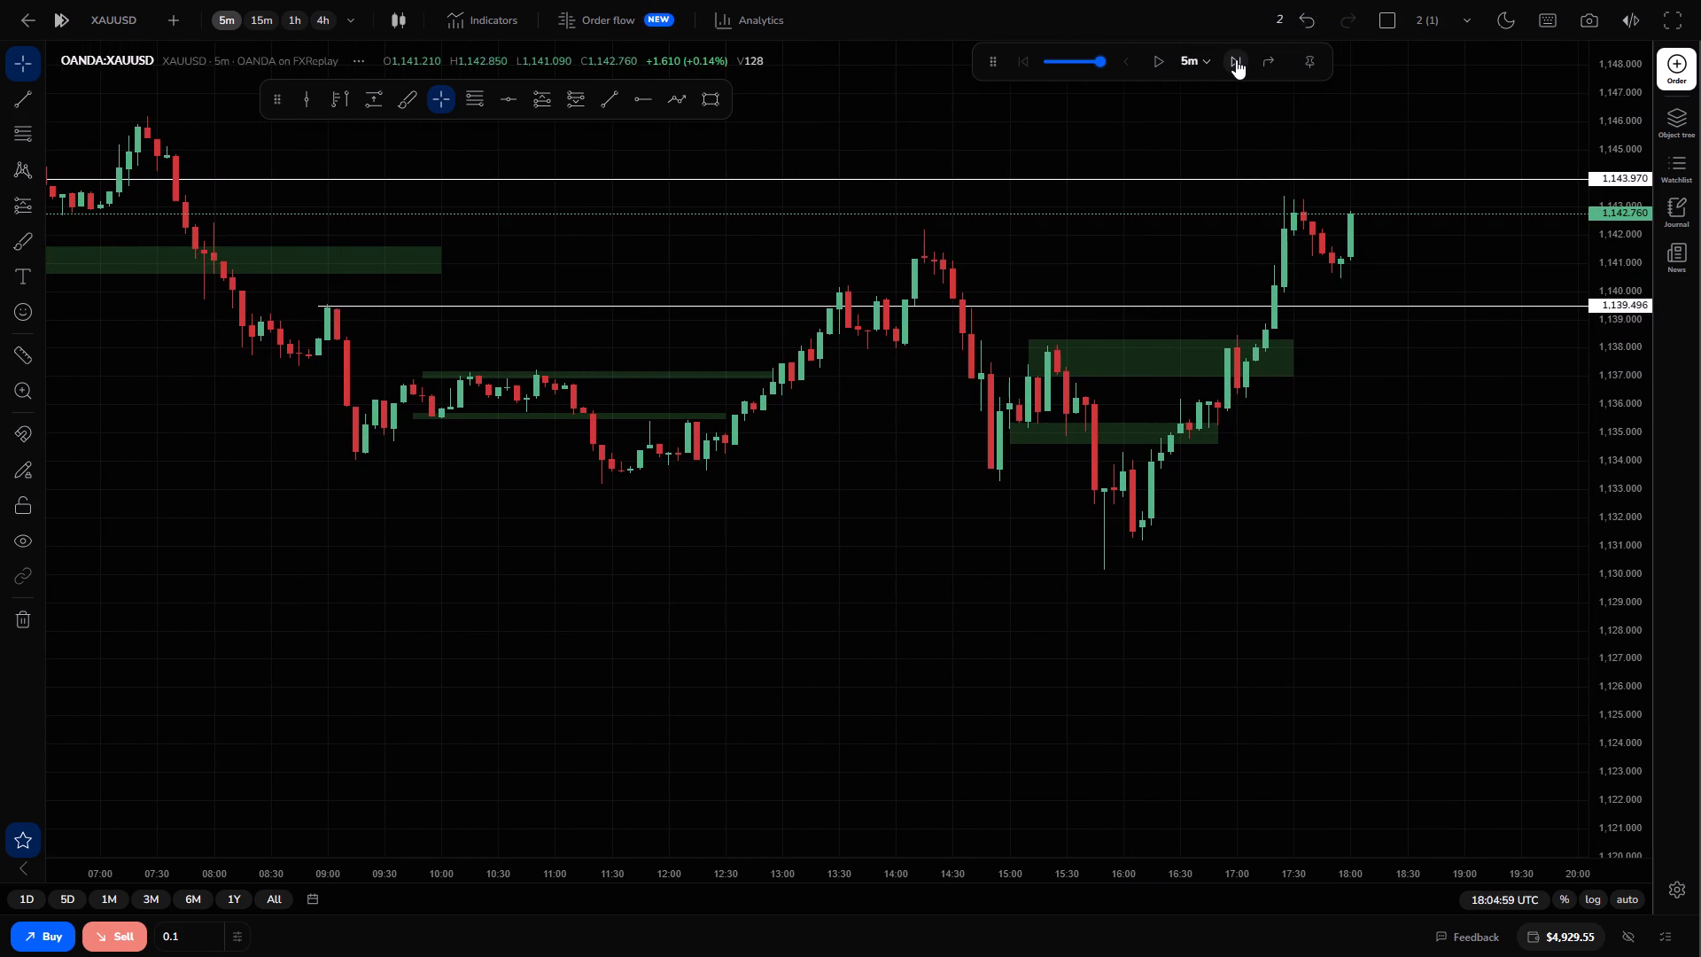
pyautogui.click(1236, 59)
# Exit full-screen view and minimize the browser window to show the desktop.
pyautogui.press('F11')
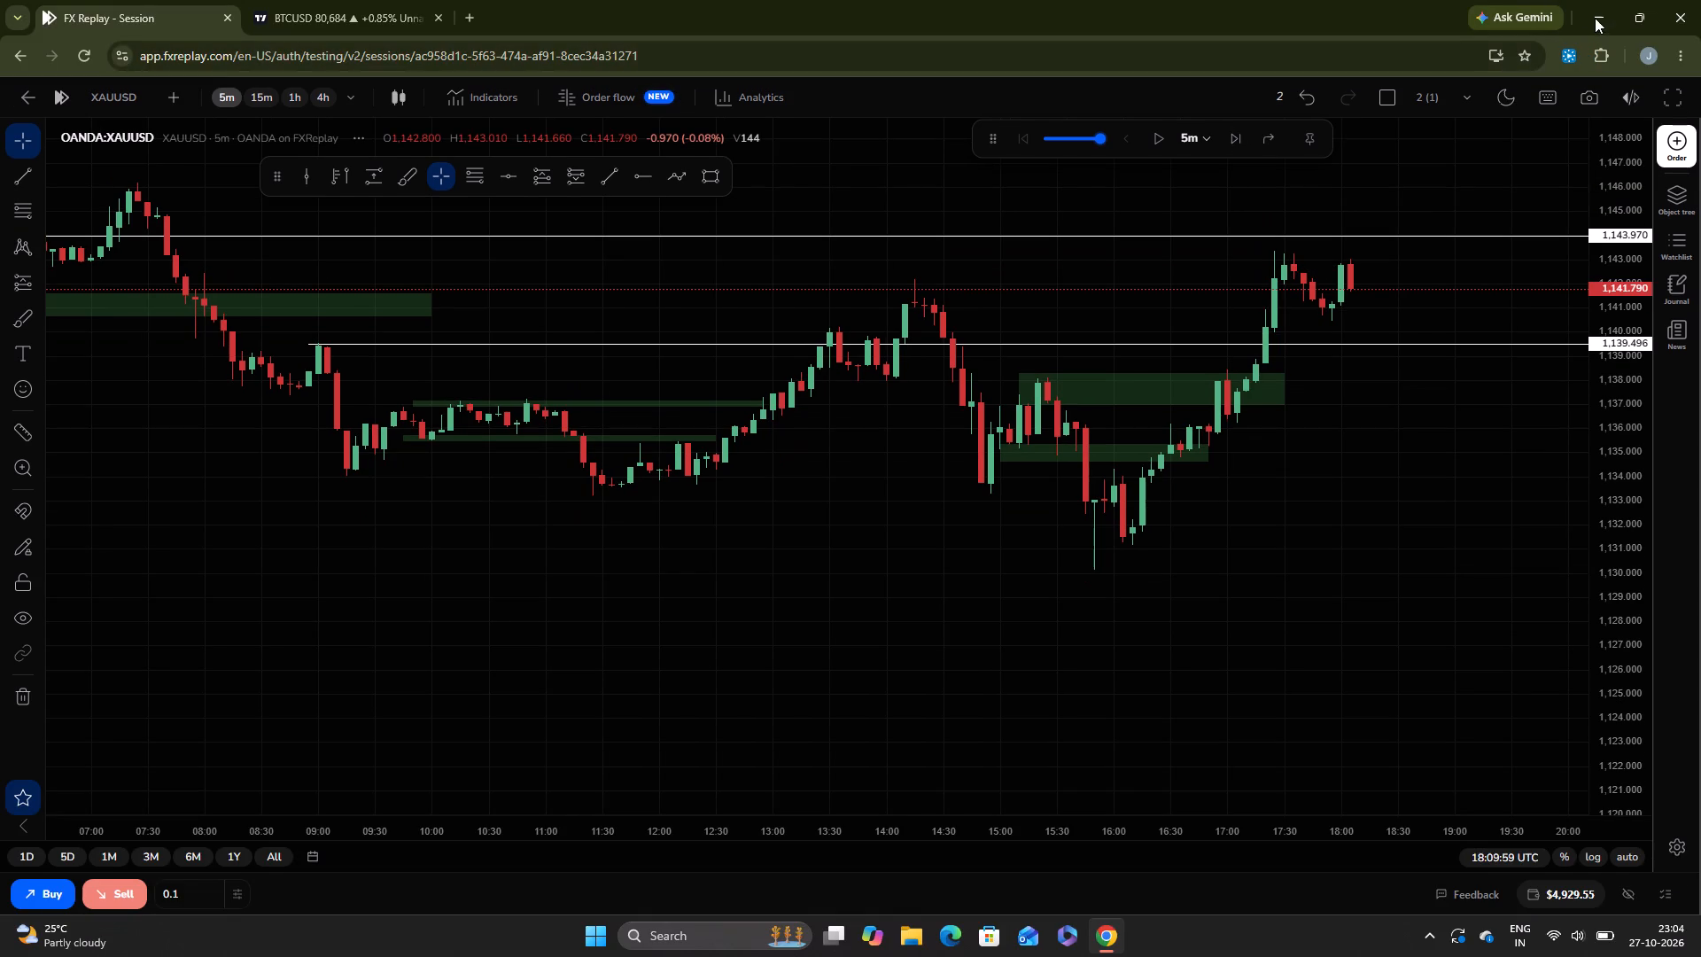
pyautogui.click(1597, 20)
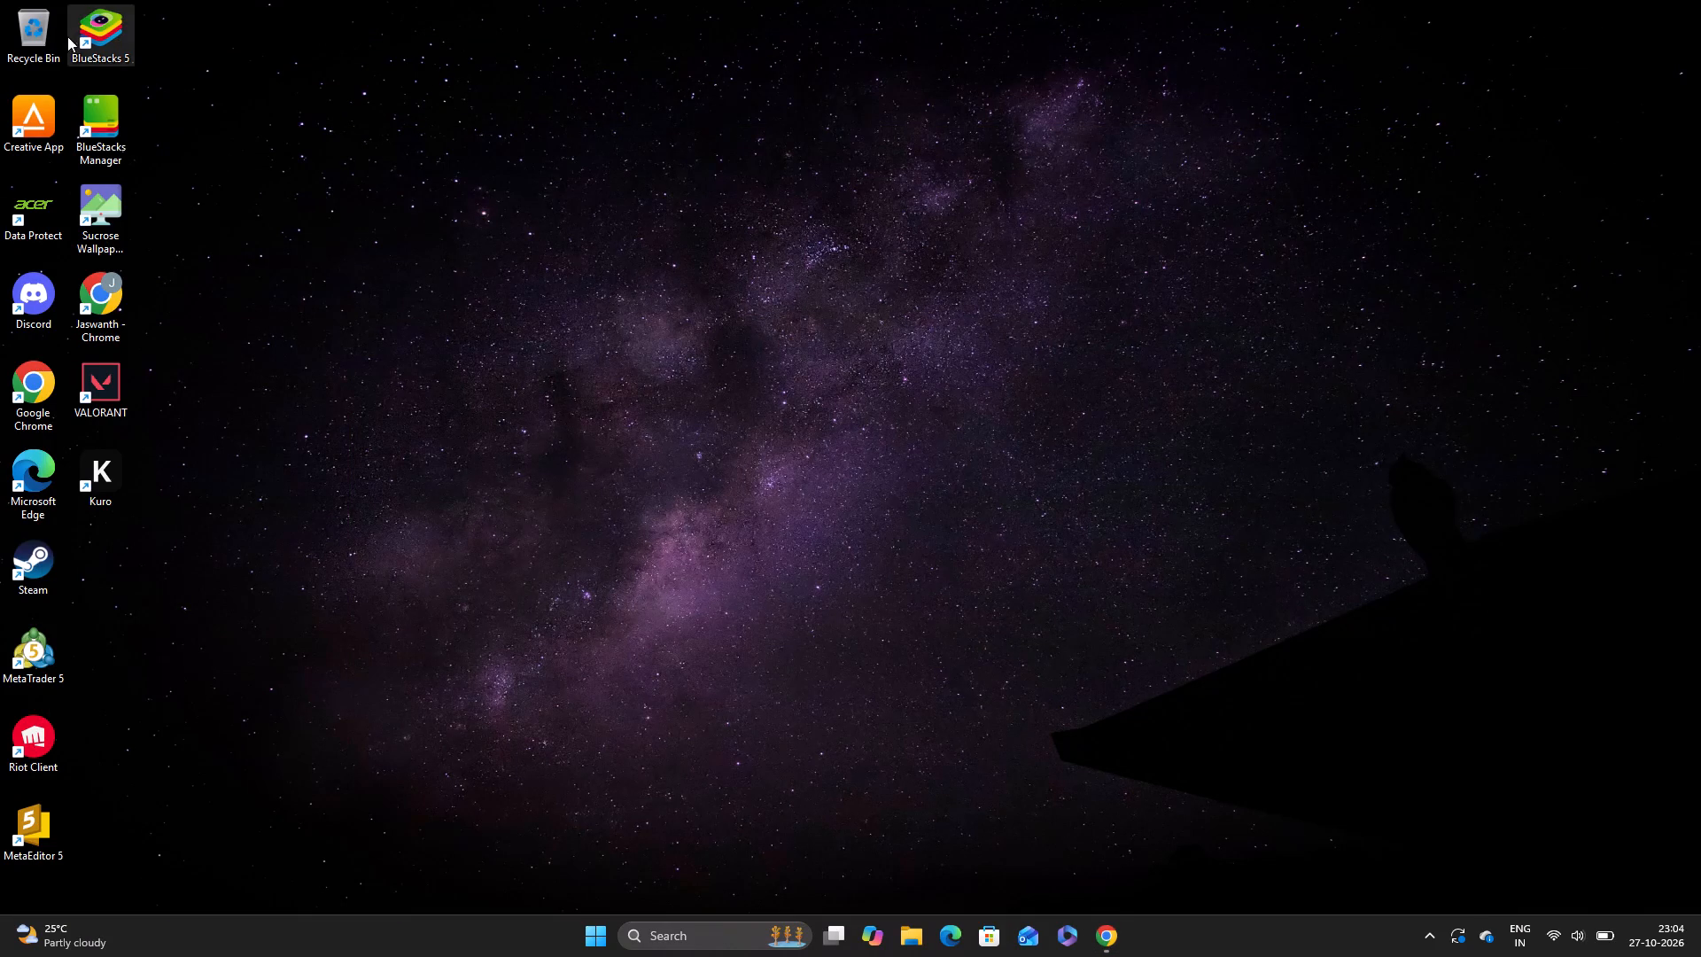
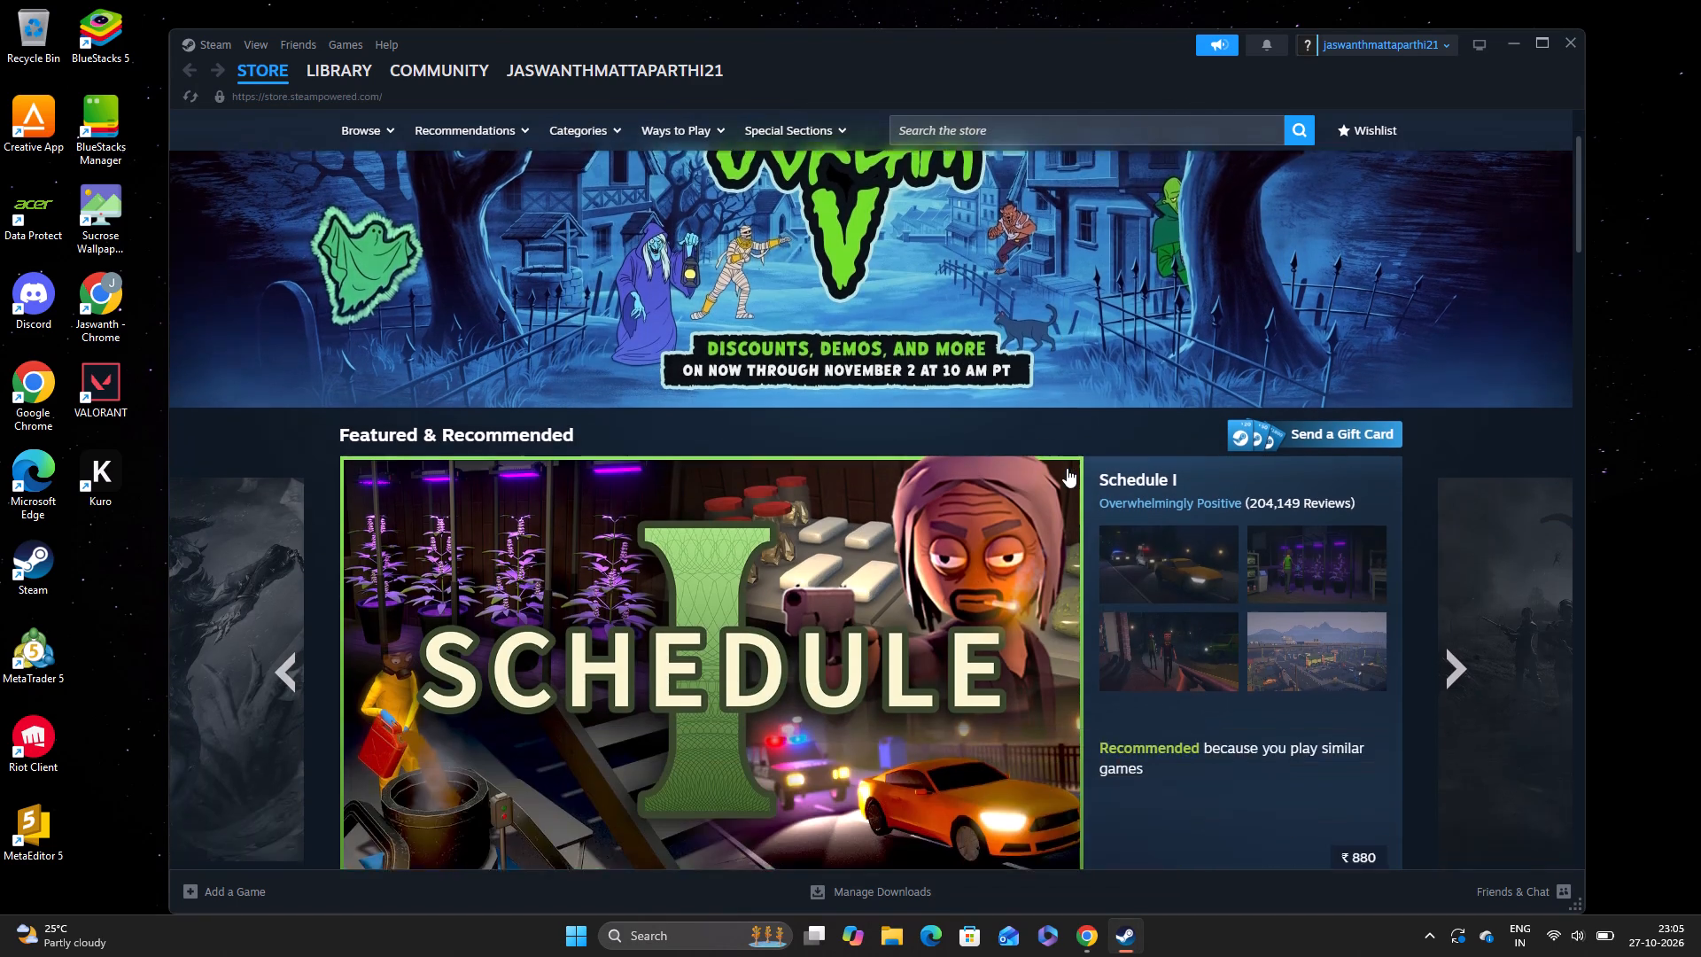
# Browse the Steam store's Discounts & Events carousel to examine the current game deals.
pyautogui.scroll(-7, 1067, 468)
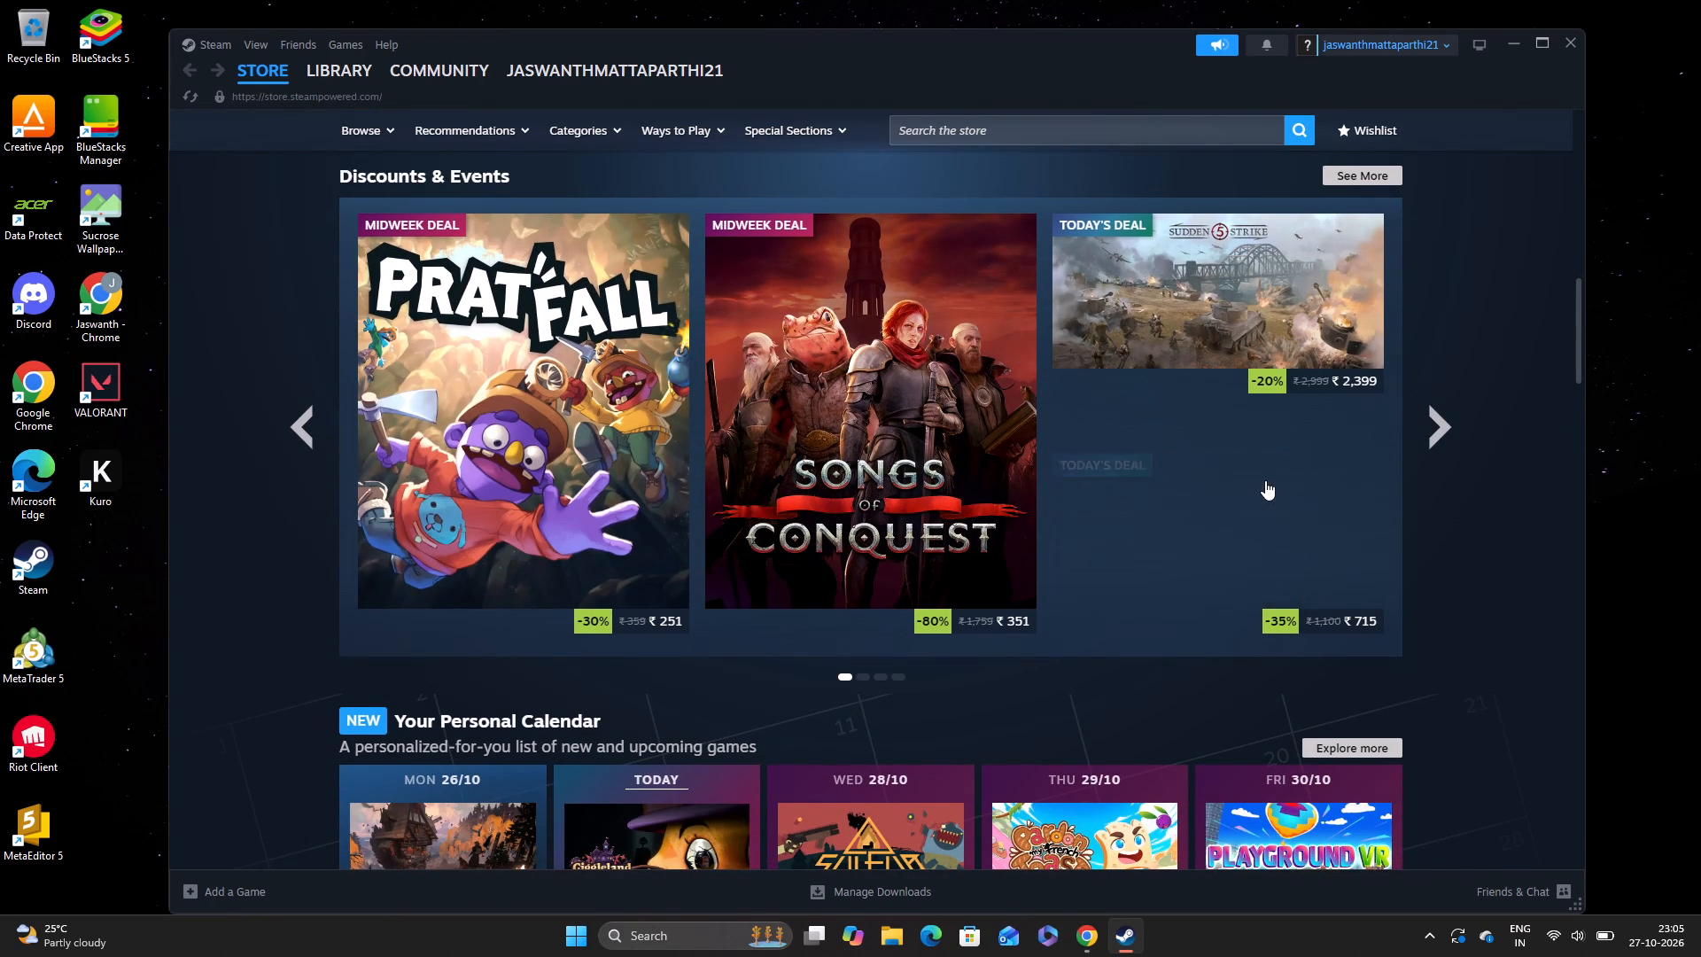
pyautogui.click(1441, 438)
pyautogui.click(1435, 425)
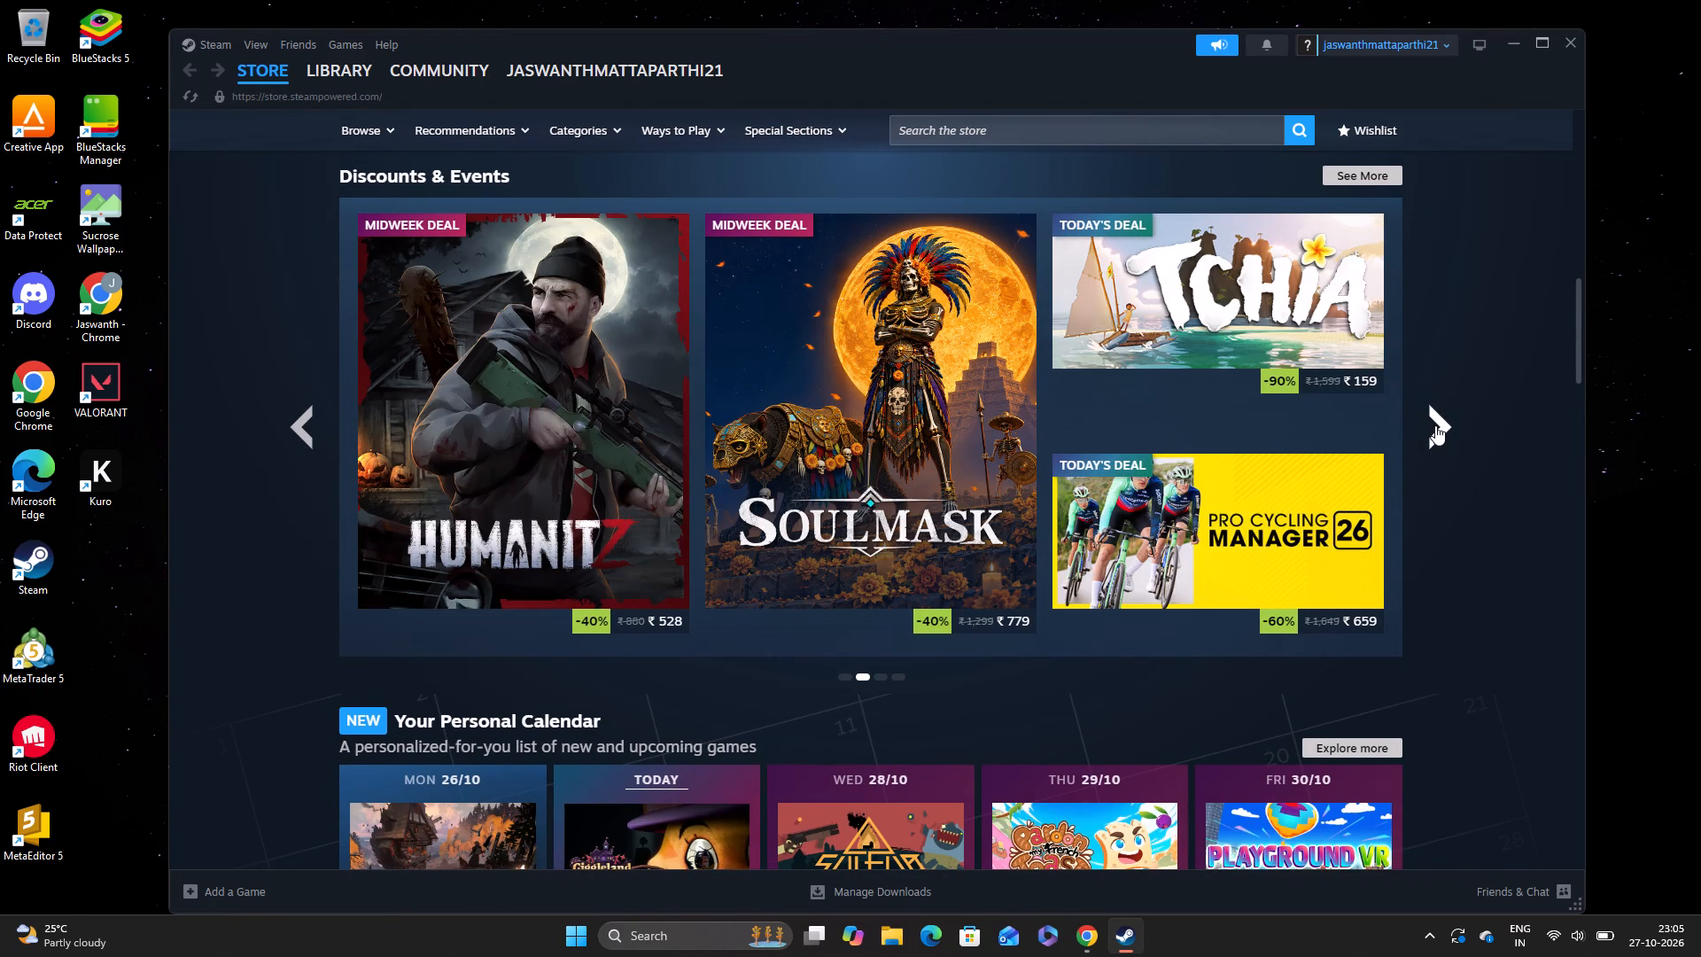
pyautogui.click(1435, 425)
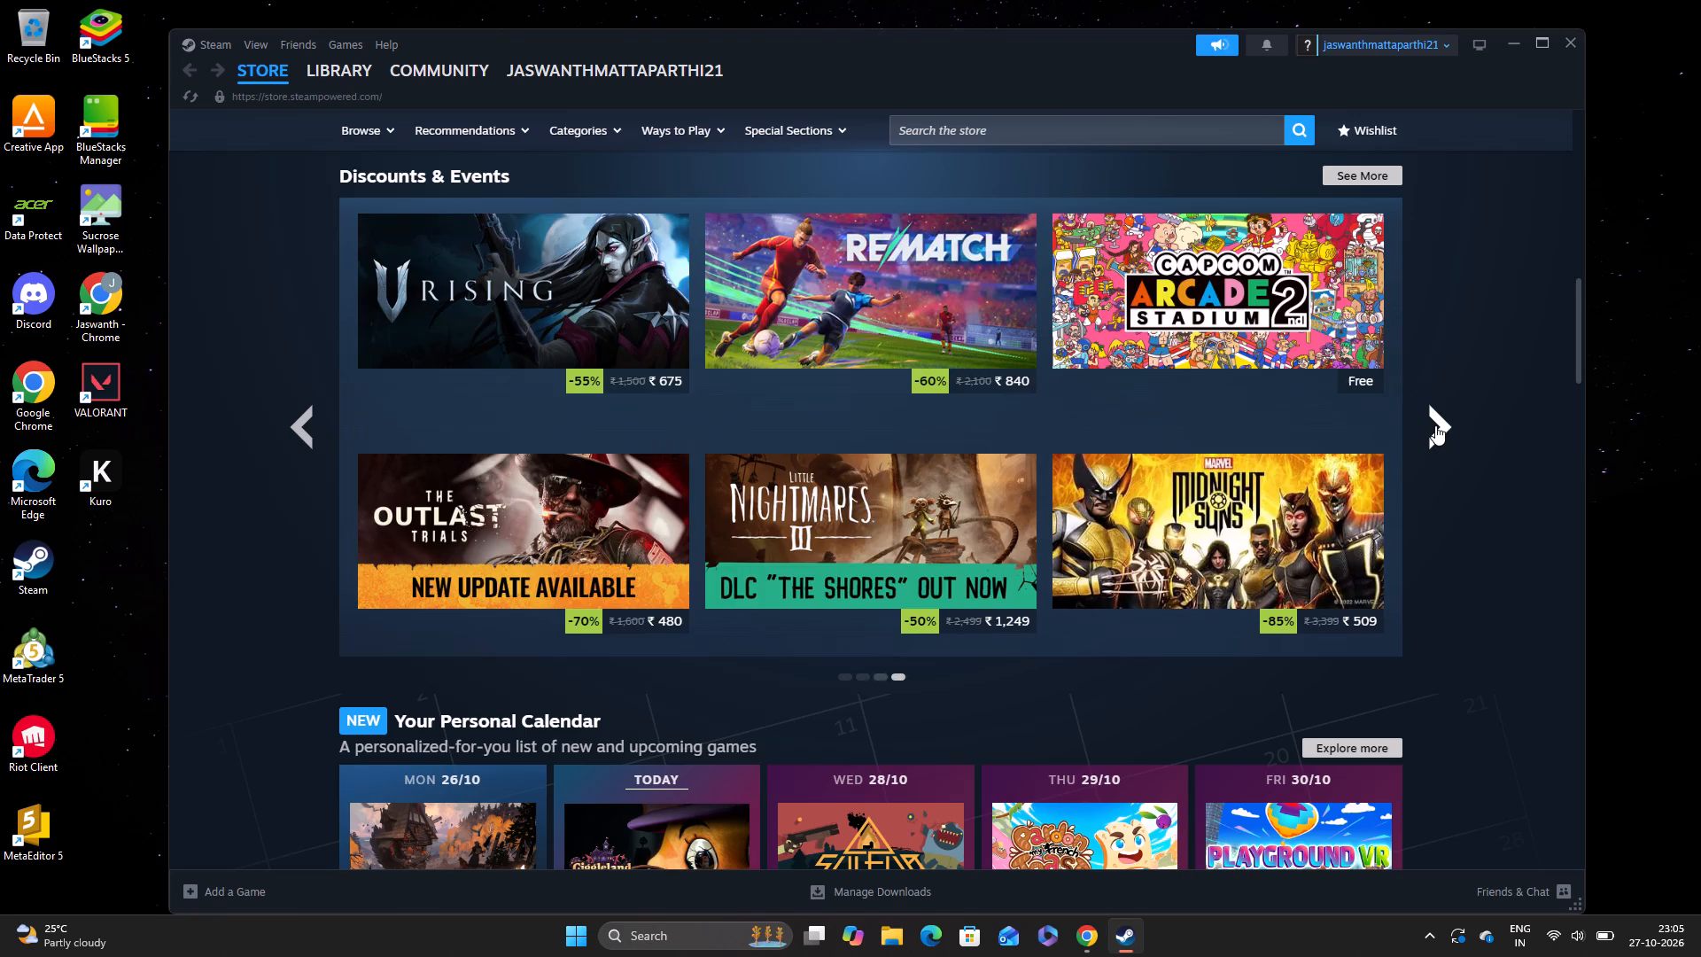
pyautogui.click(301, 420)
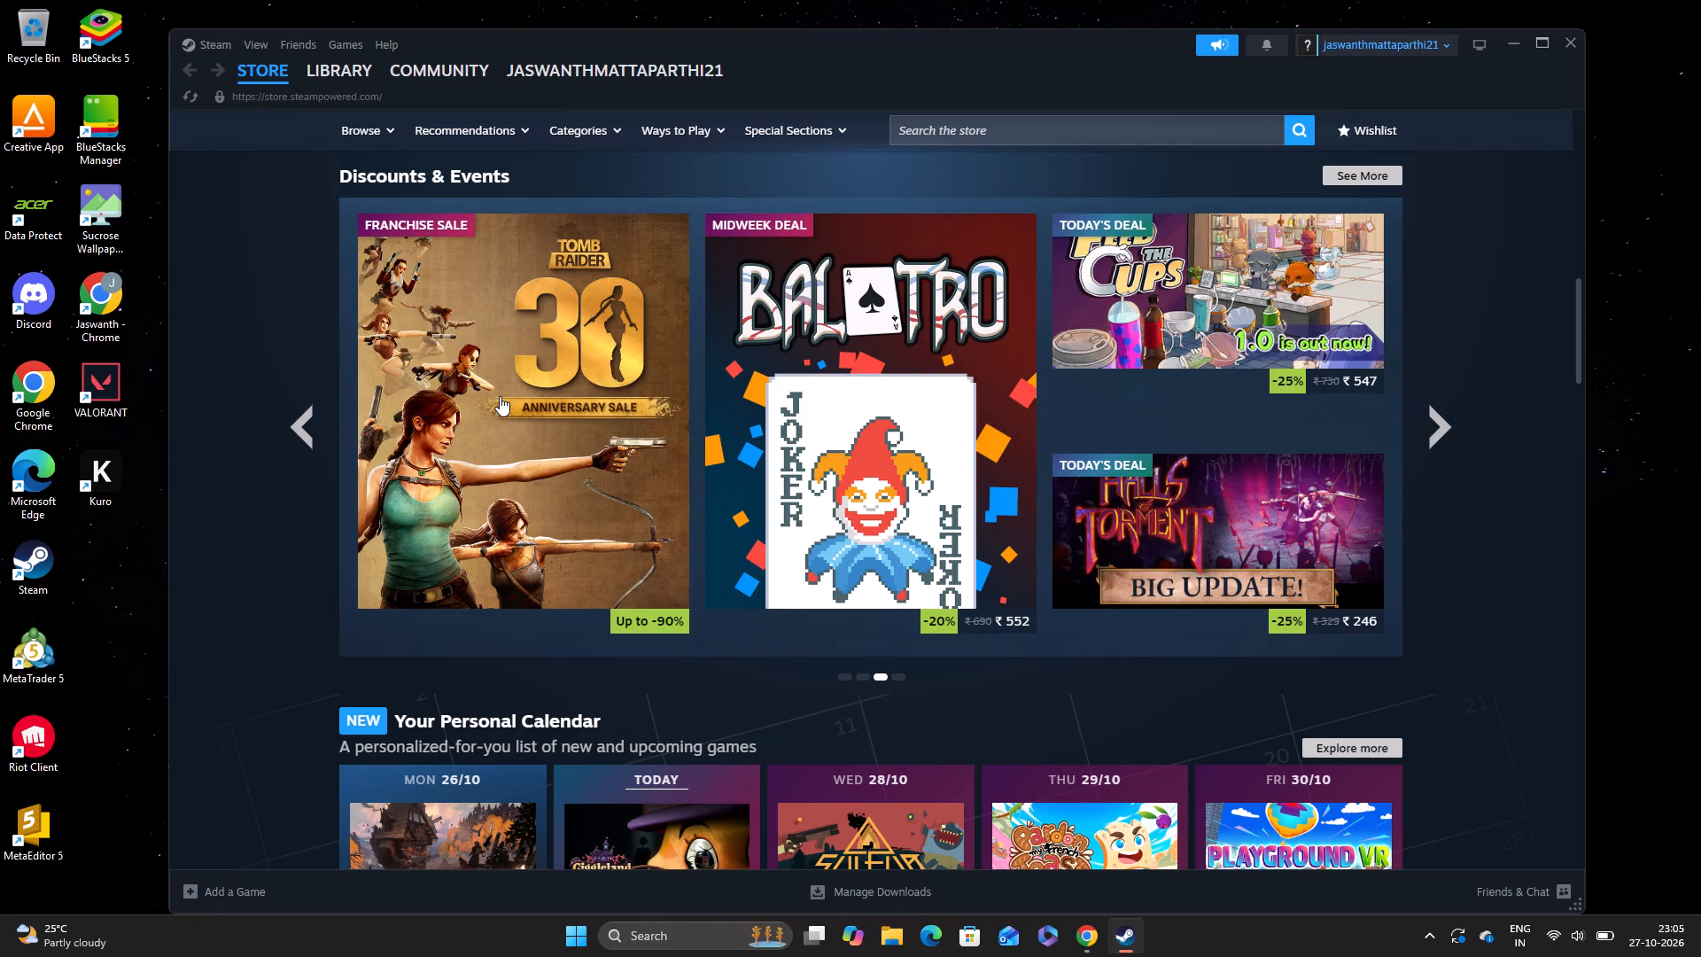
pyautogui.click(1425, 416)
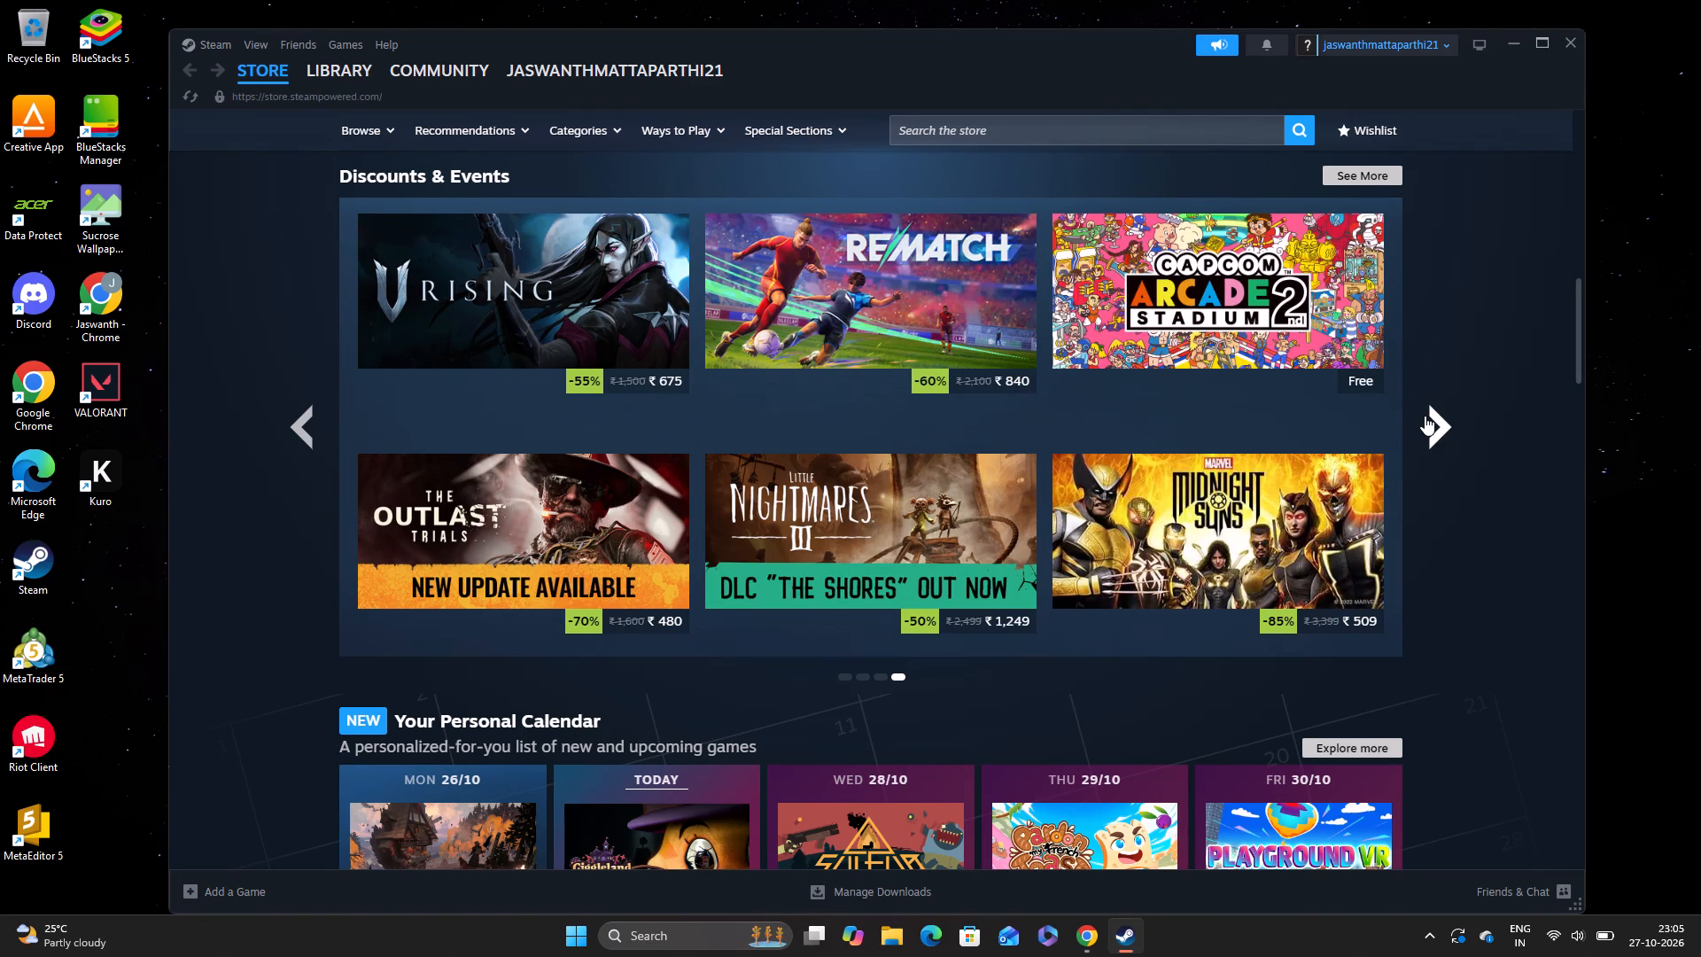
pyautogui.click(1425, 416)
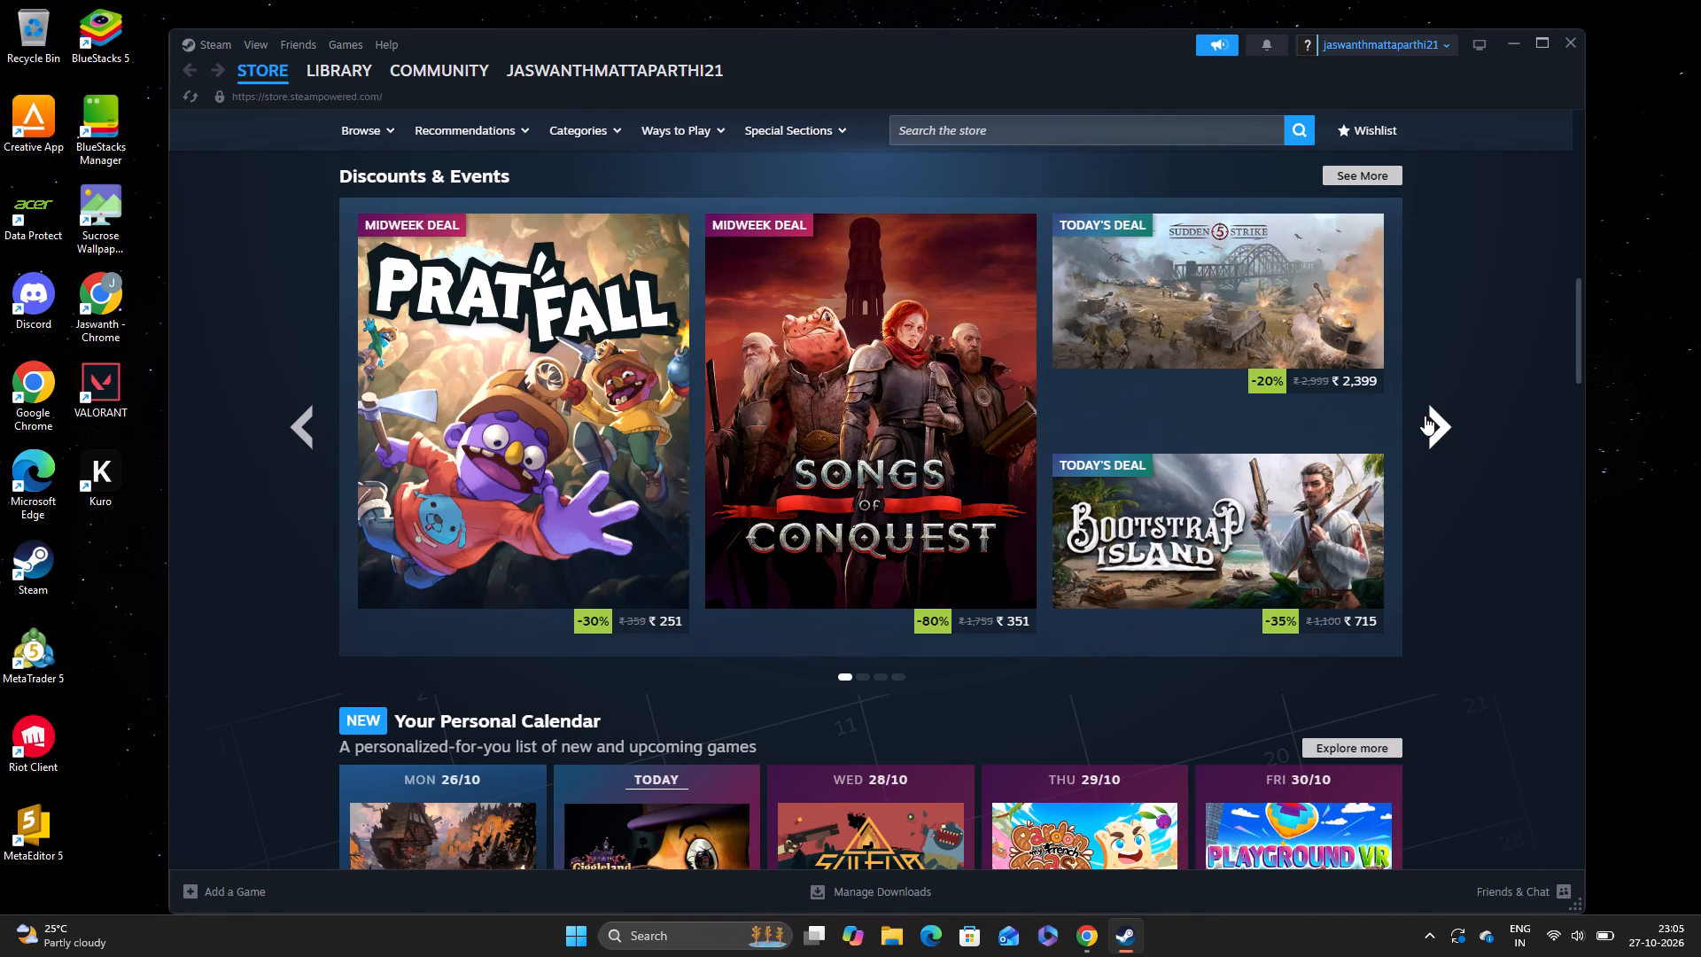
pyautogui.click(1425, 416)
pyautogui.scroll(2, 1042, 289)
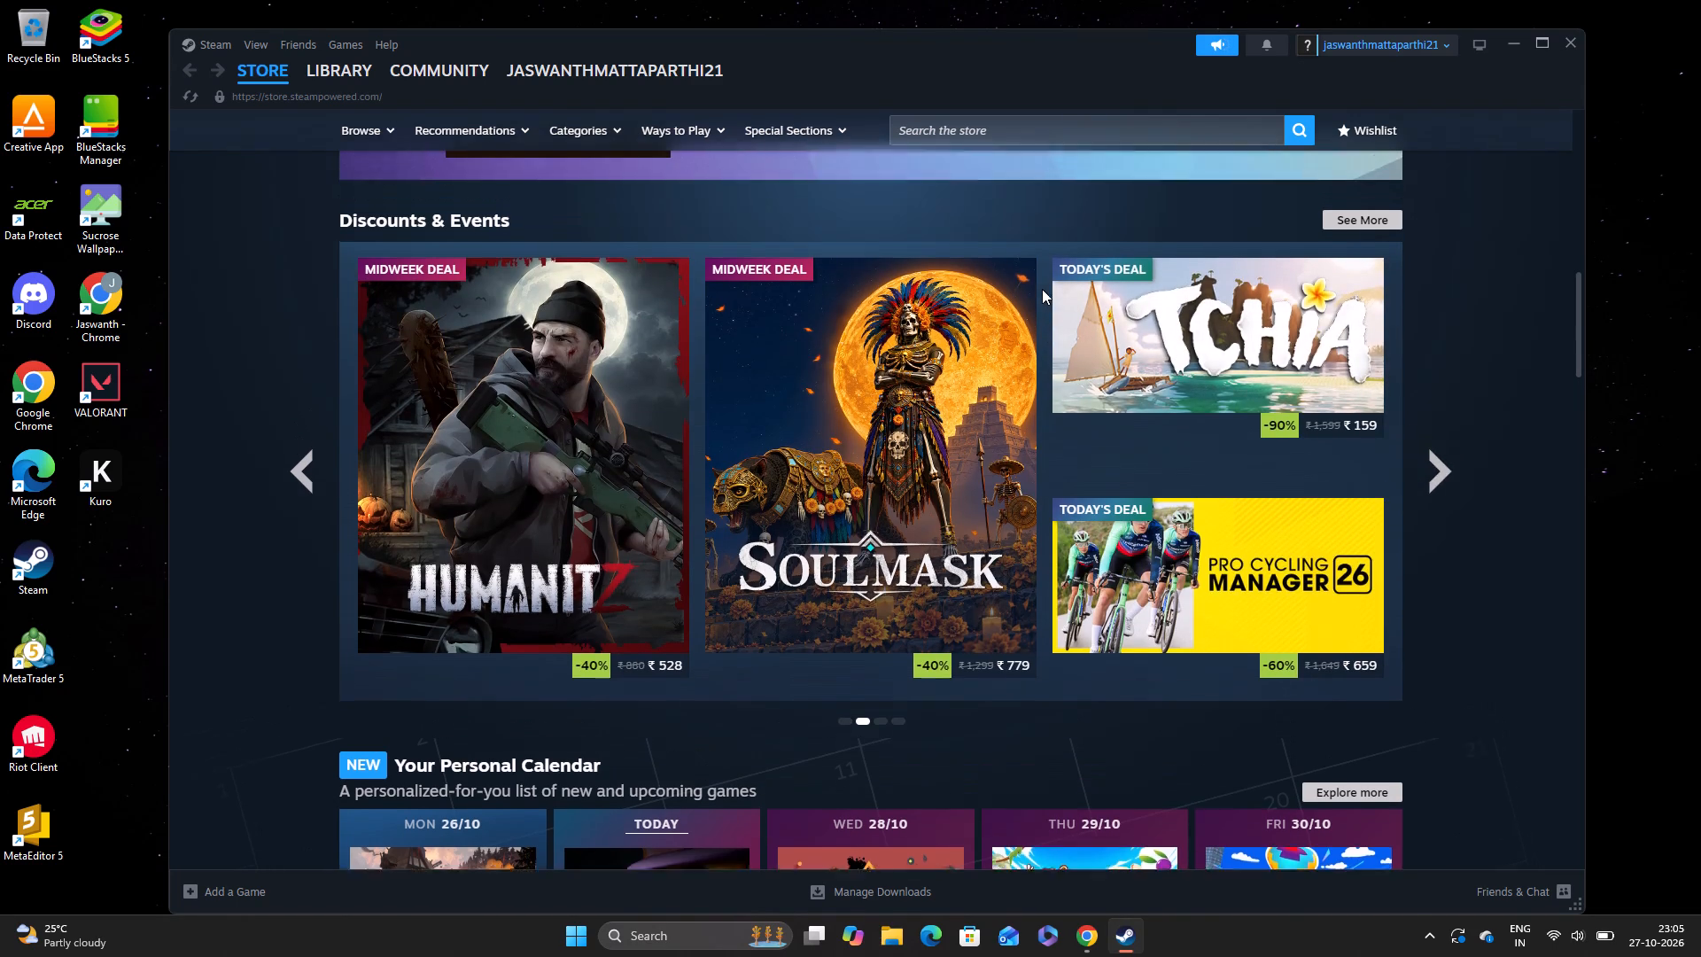
pyautogui.scroll(-1, 1042, 289)
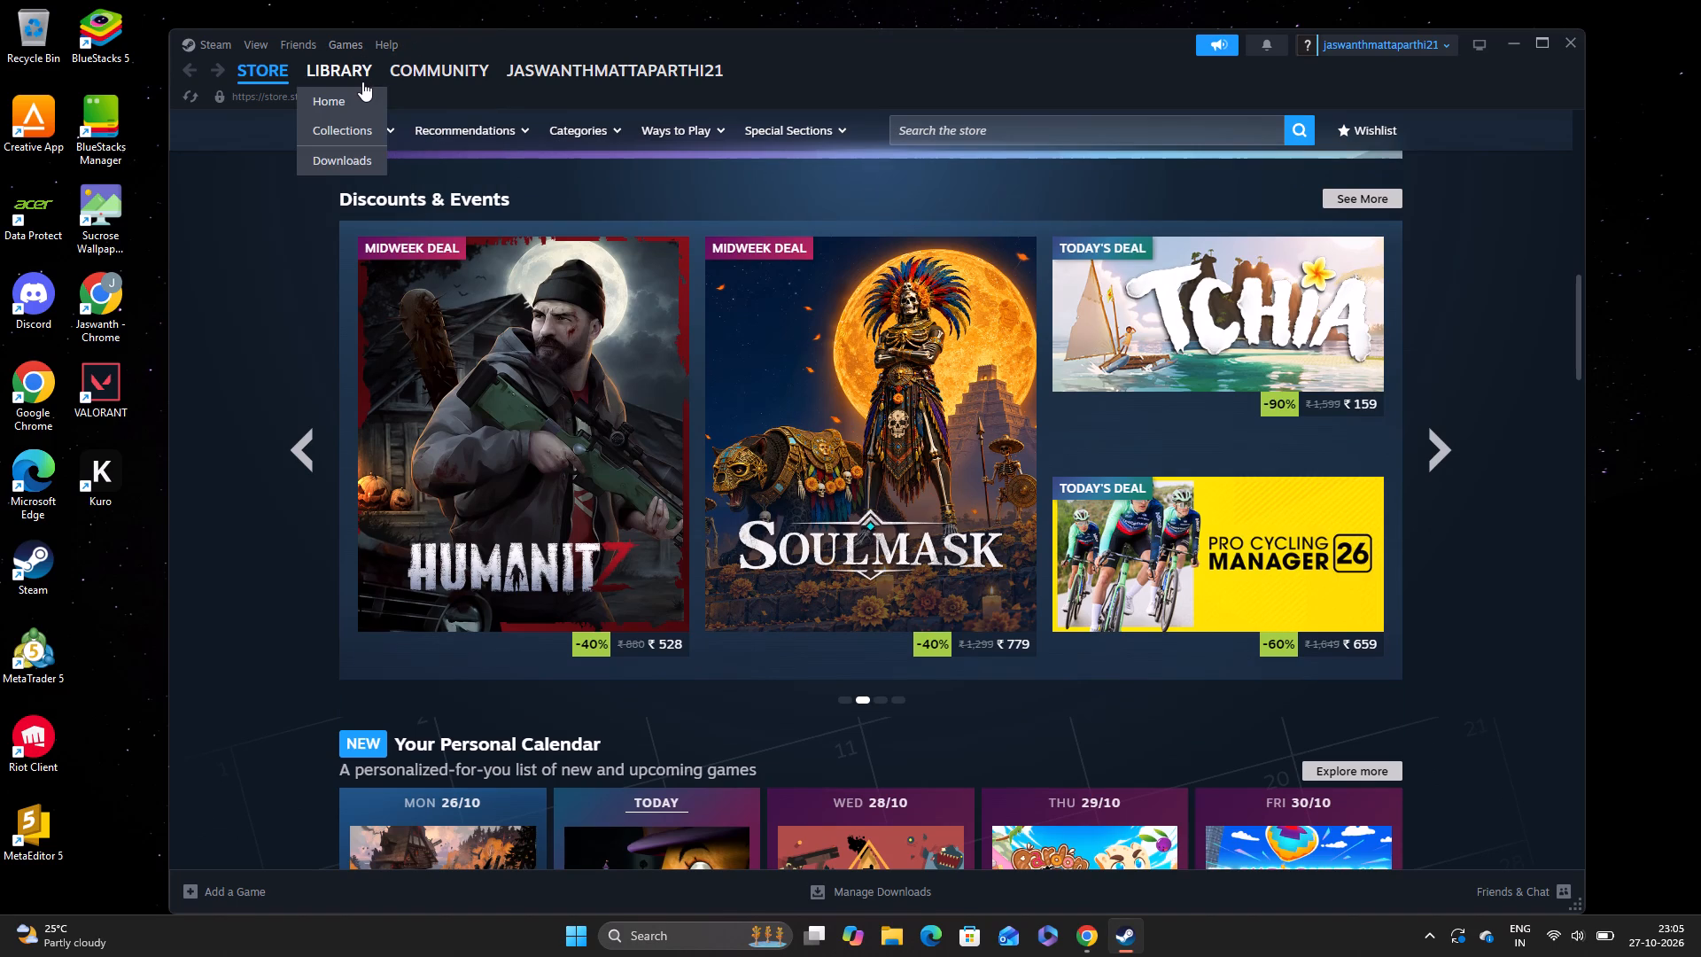
# Open Where Winds Meet from the Steam library and look through its game page and community guides.
pyautogui.click(362, 82)
pyautogui.click(362, 136)
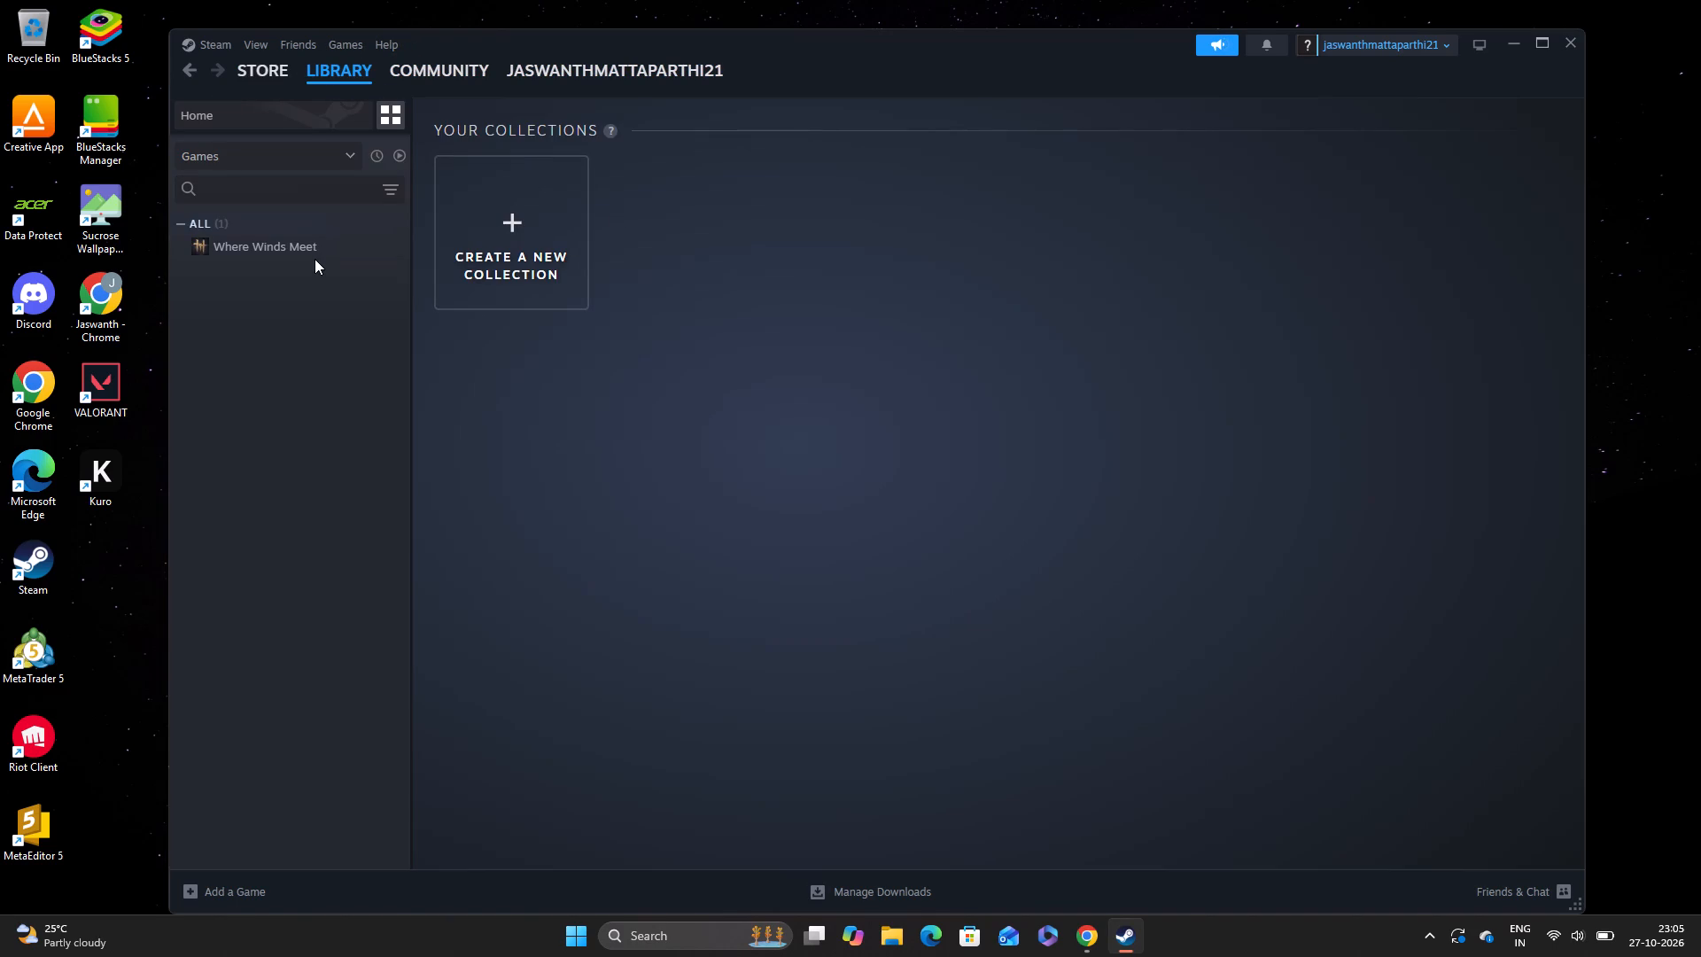
pyautogui.click(315, 252)
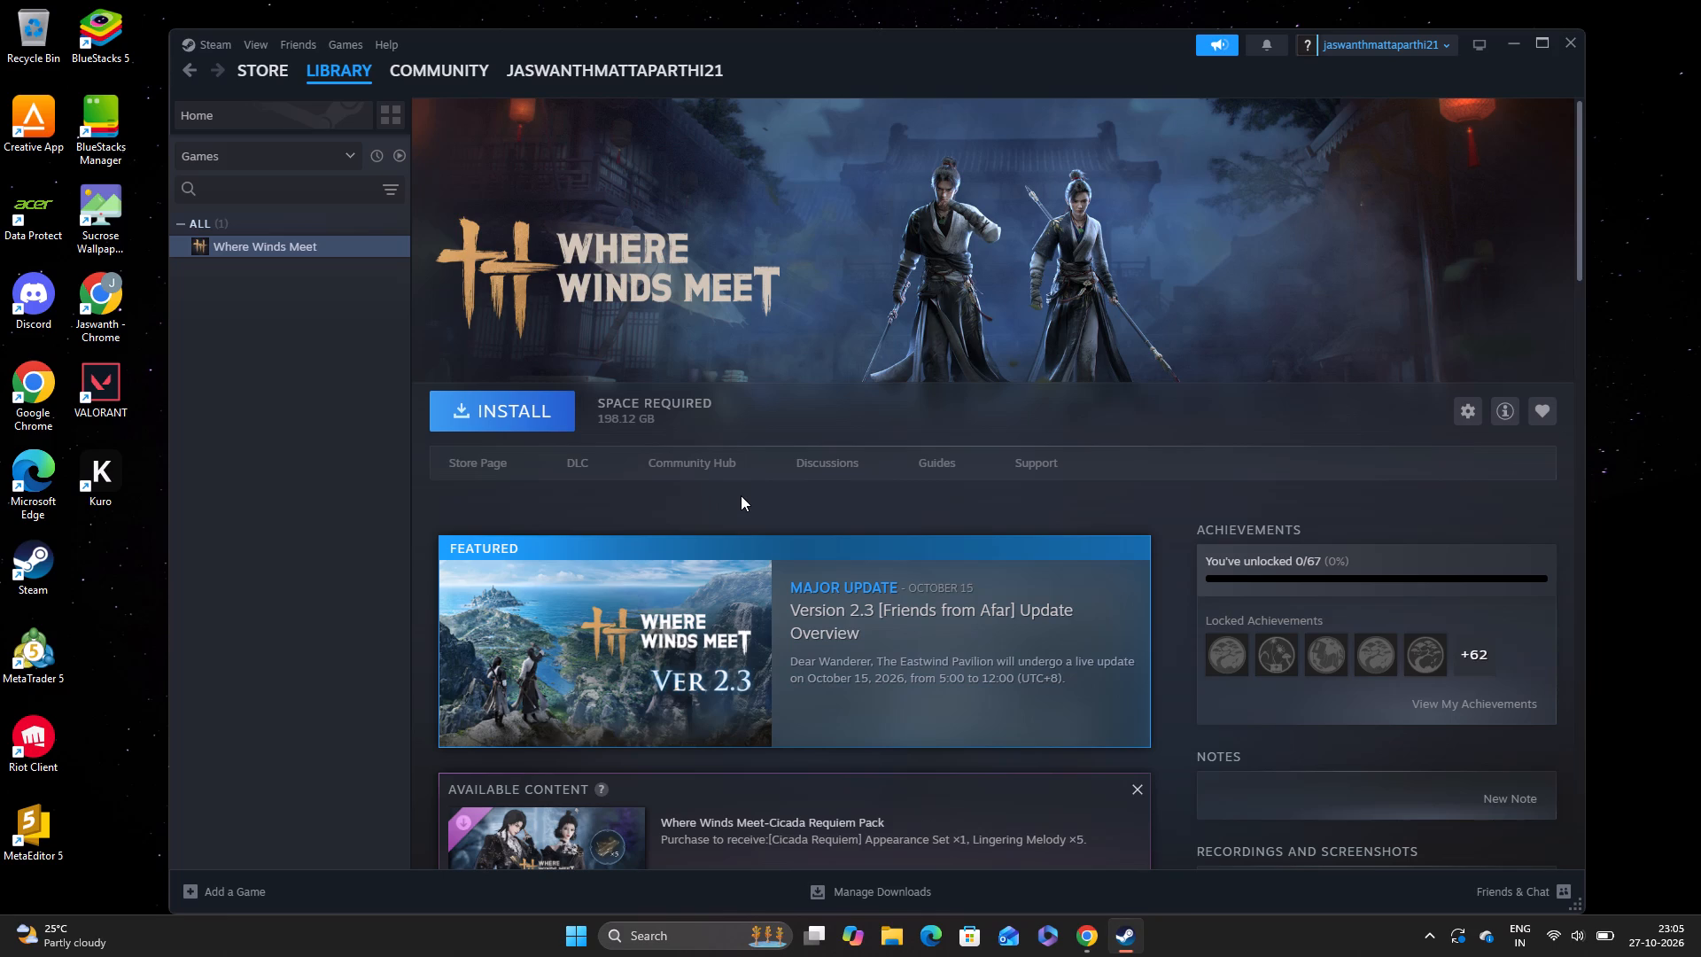
pyautogui.scroll(-1, 734, 514)
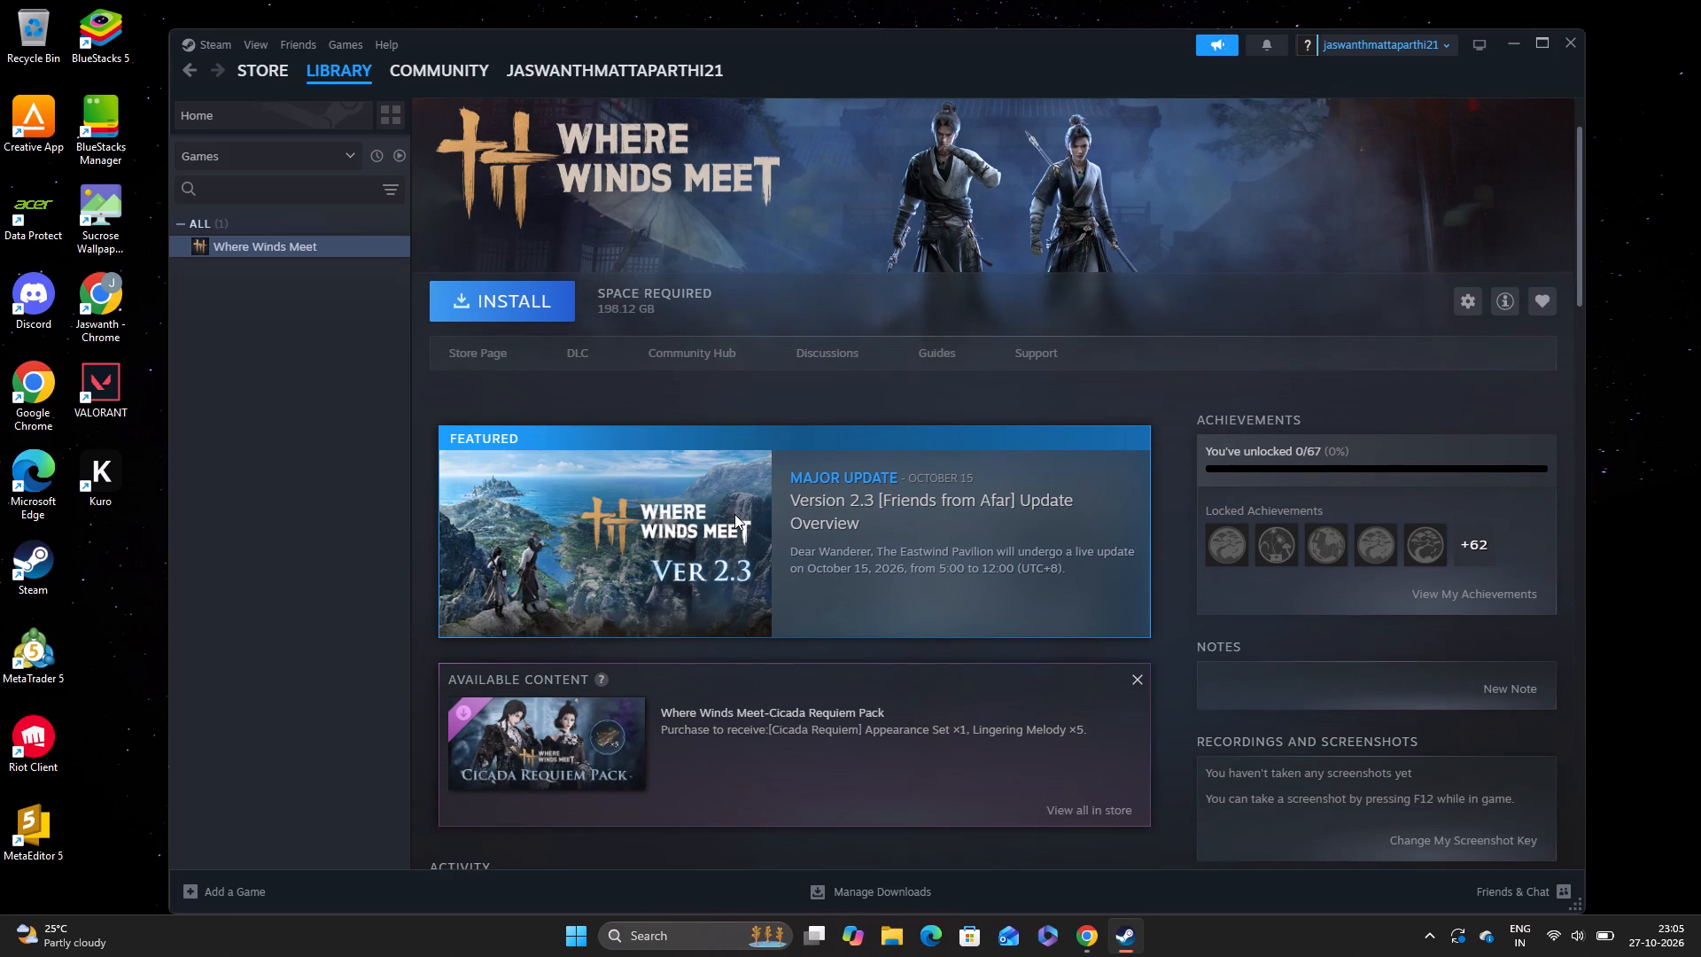
pyautogui.scroll(-1, 734, 514)
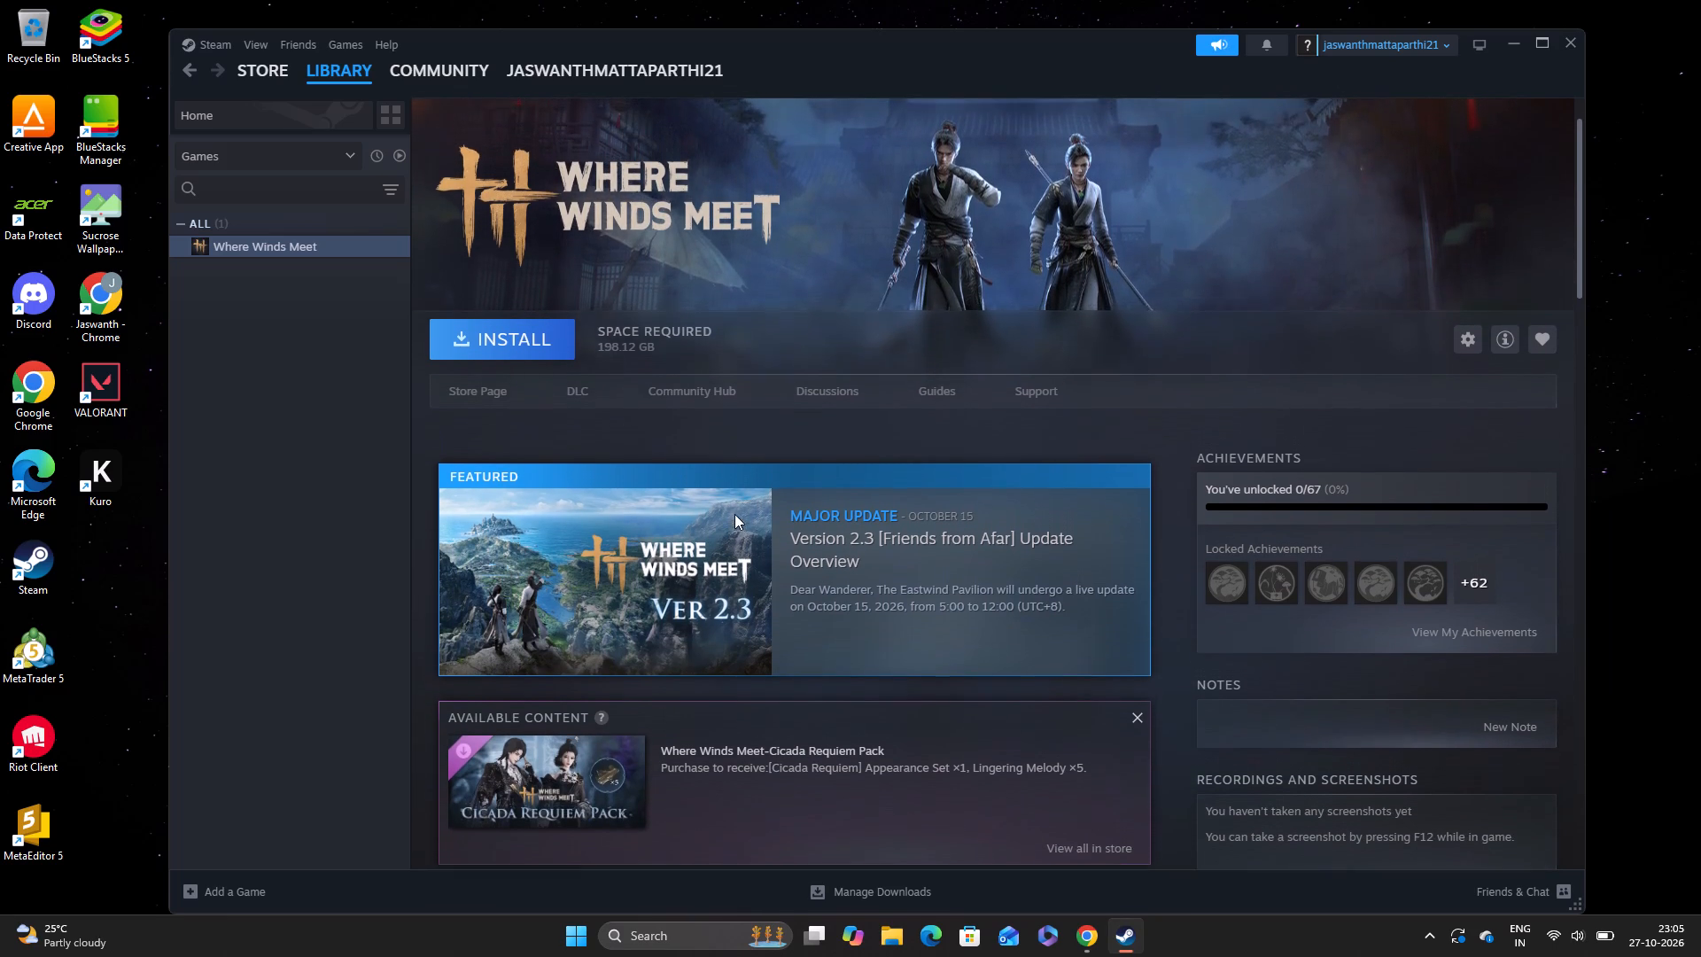
pyautogui.scroll(-1, 734, 514)
pyautogui.click(935, 393)
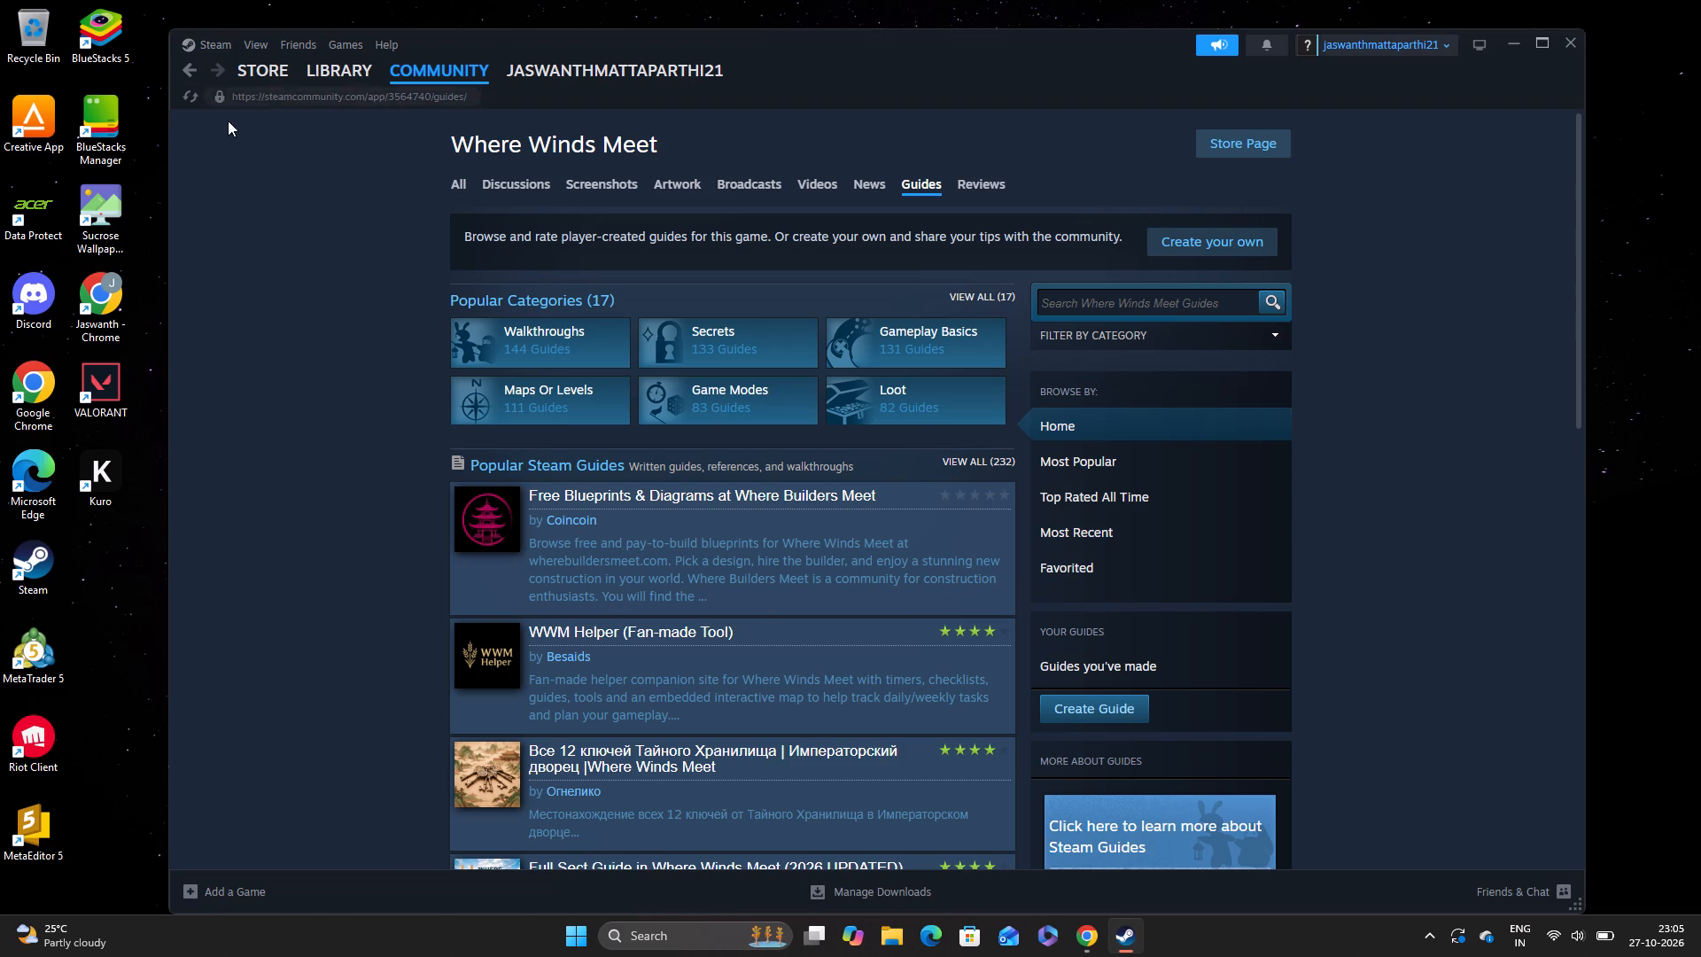
pyautogui.click(189, 69)
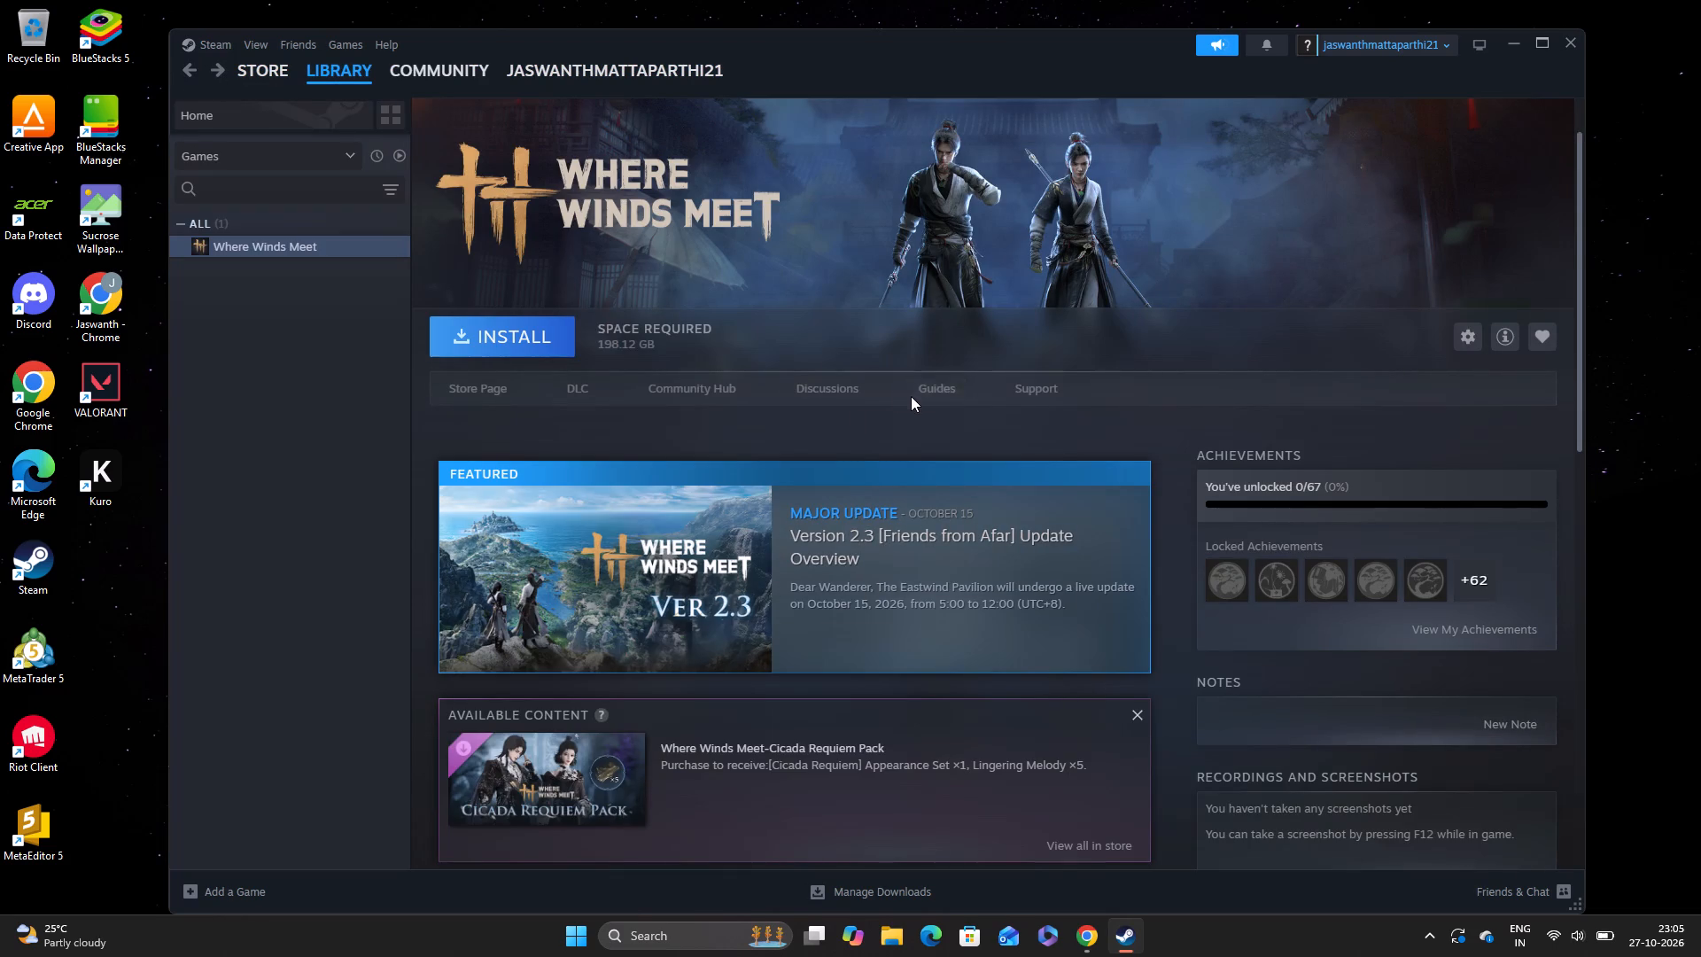
pyautogui.scroll(-1, 739, 555)
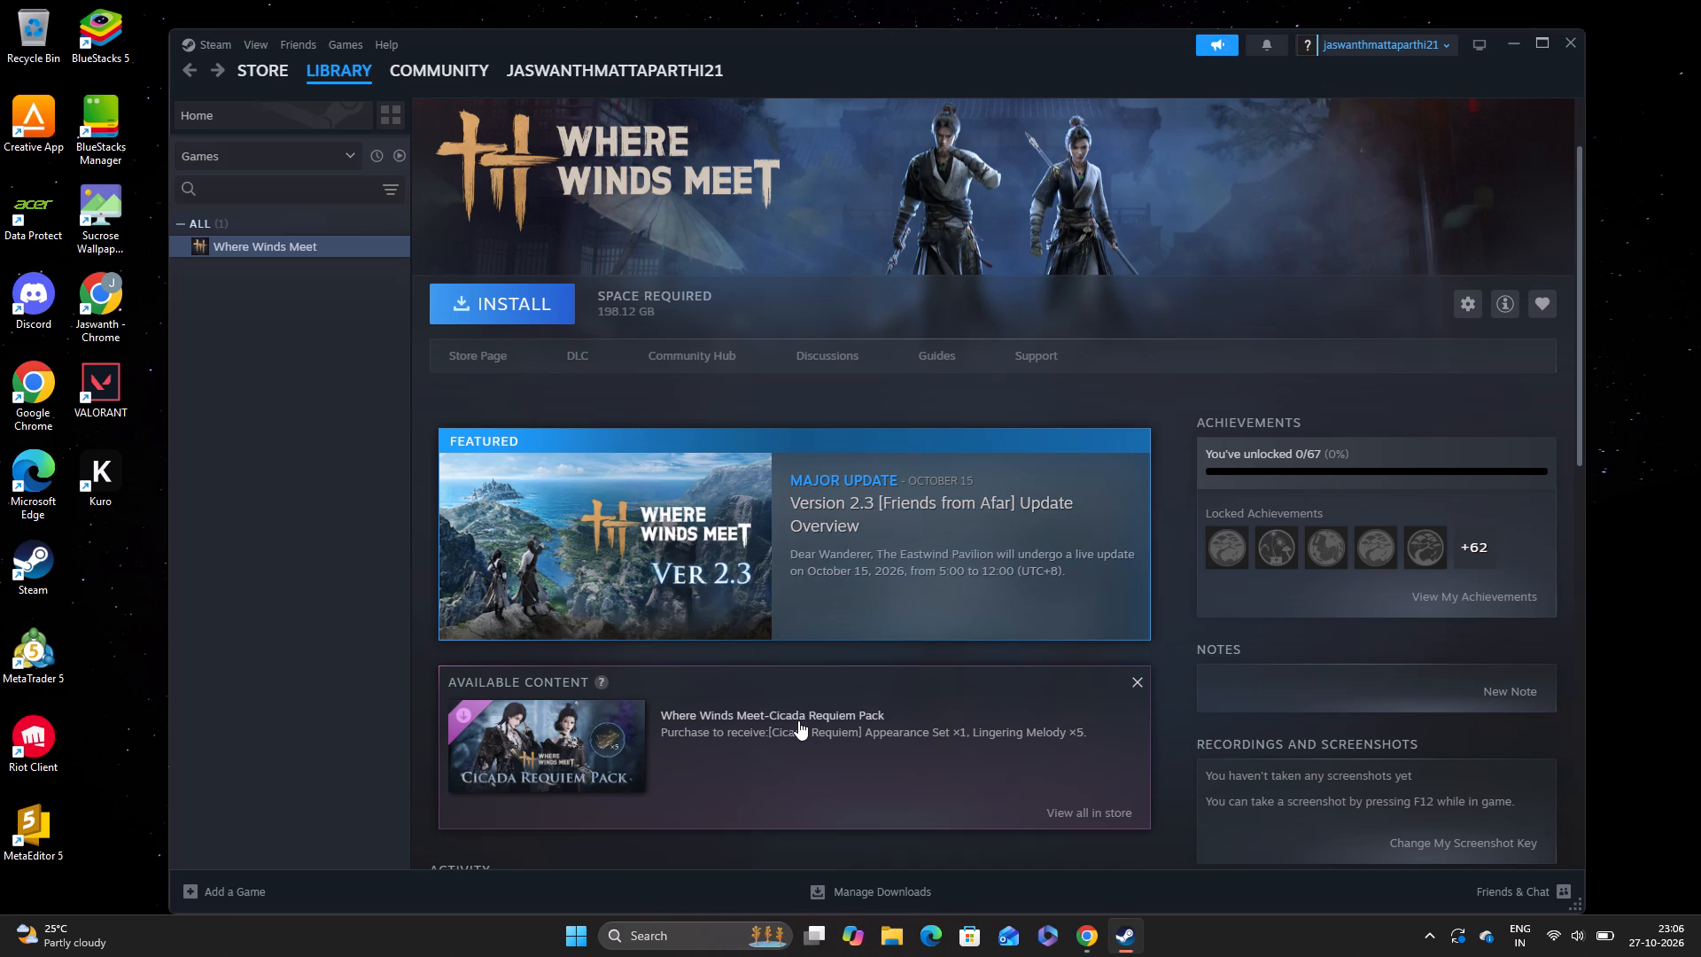
pyautogui.scroll(-1, 798, 720)
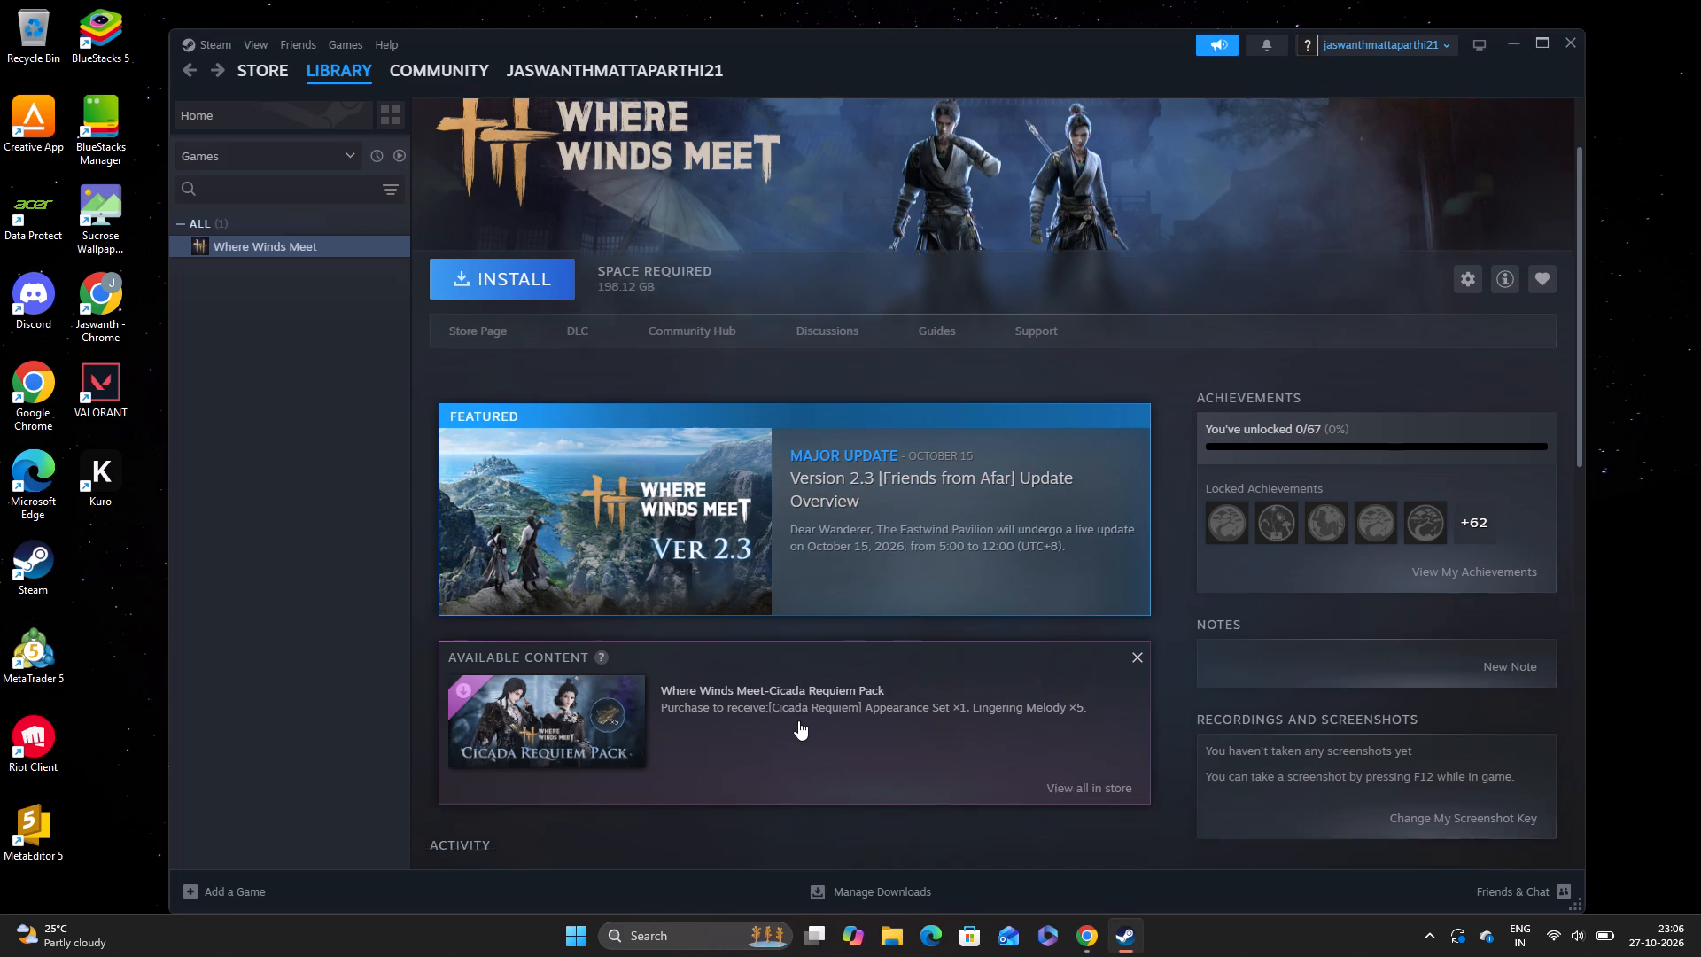
pyautogui.scroll(-3, 798, 720)
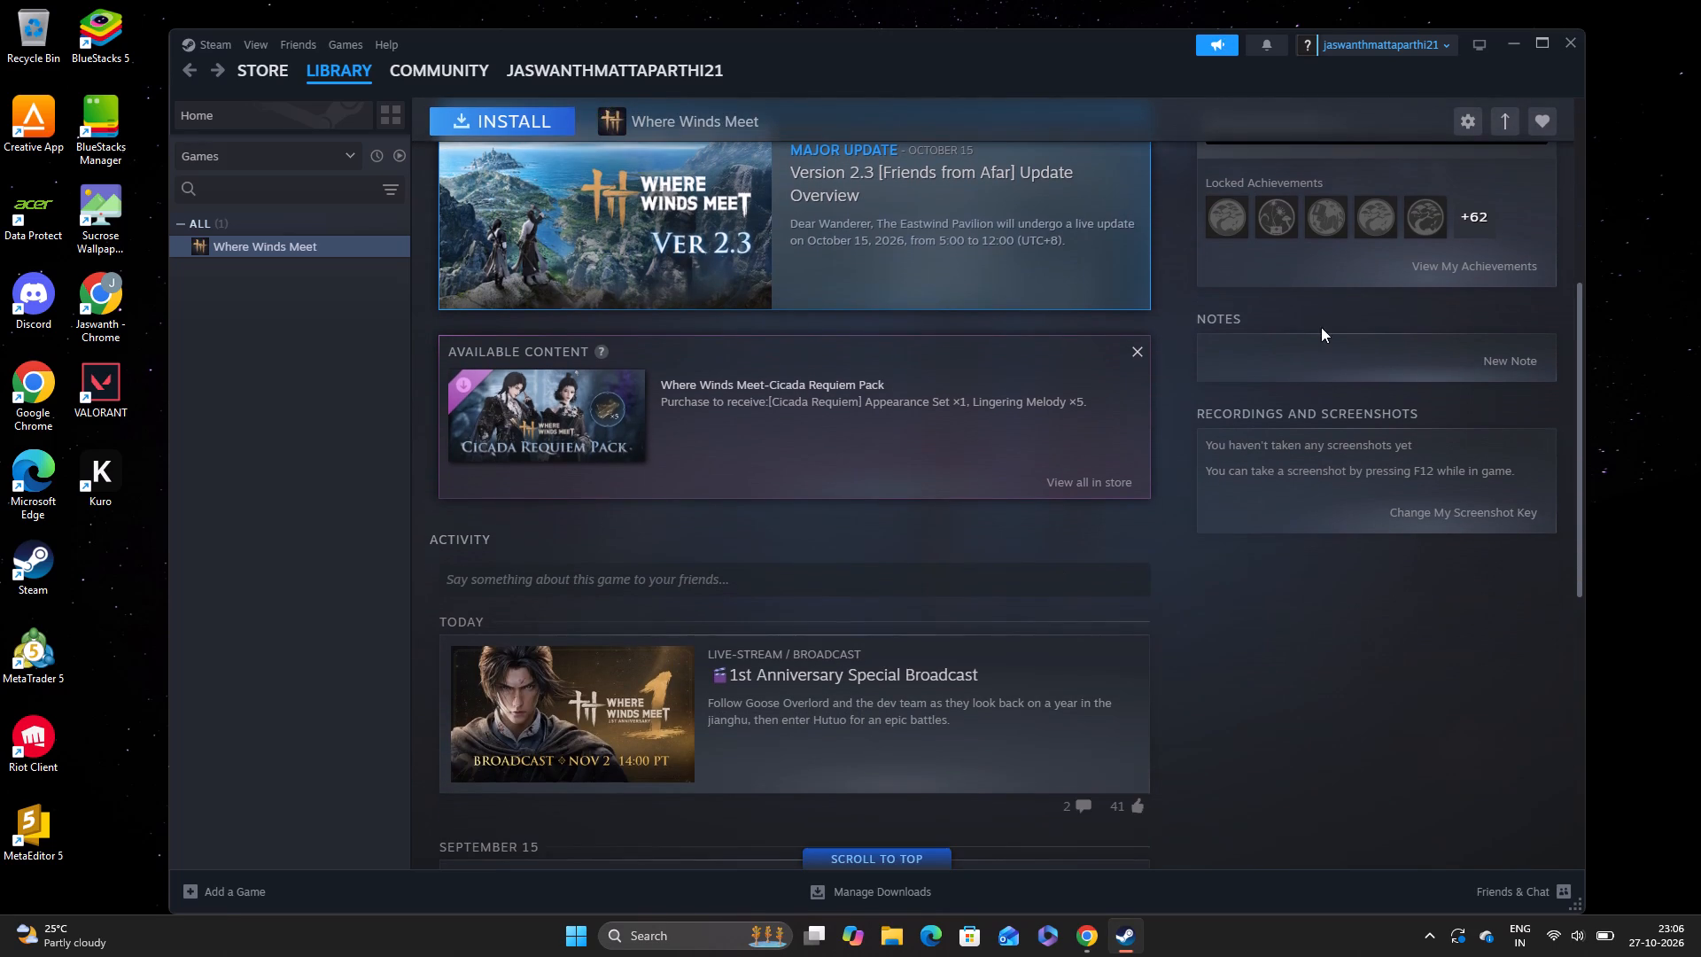
# Close Steam and switch back to the FX Replay session in Chrome.
pyautogui.click(1571, 40)
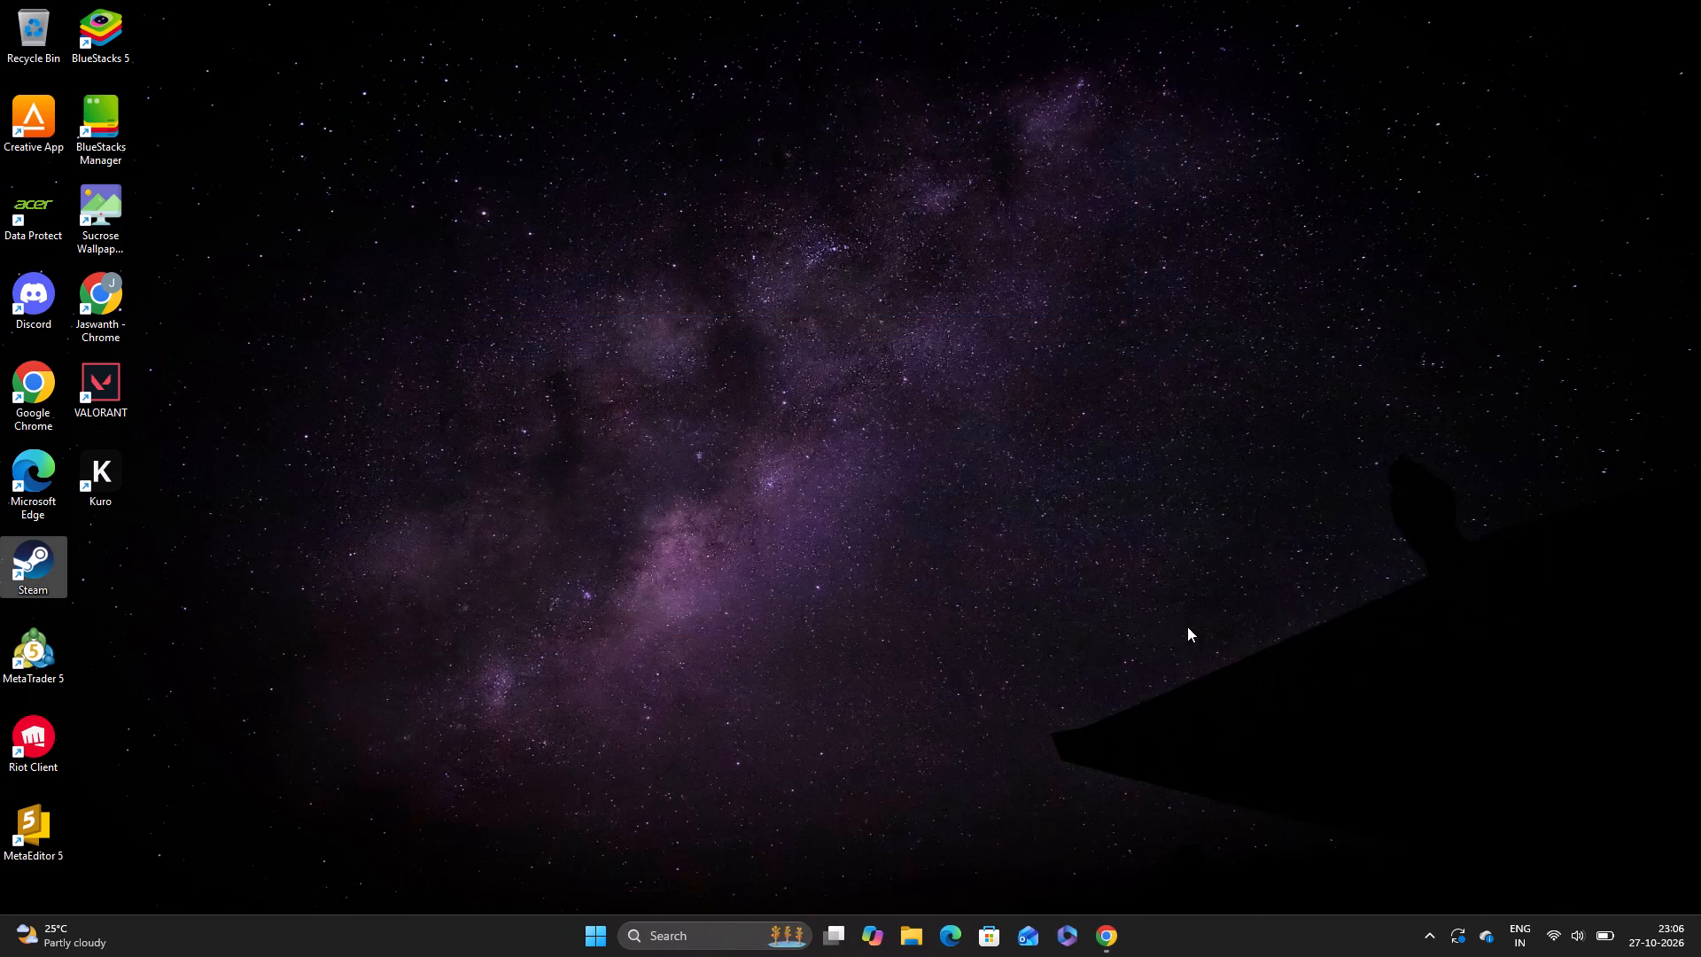
pyautogui.click(1105, 944)
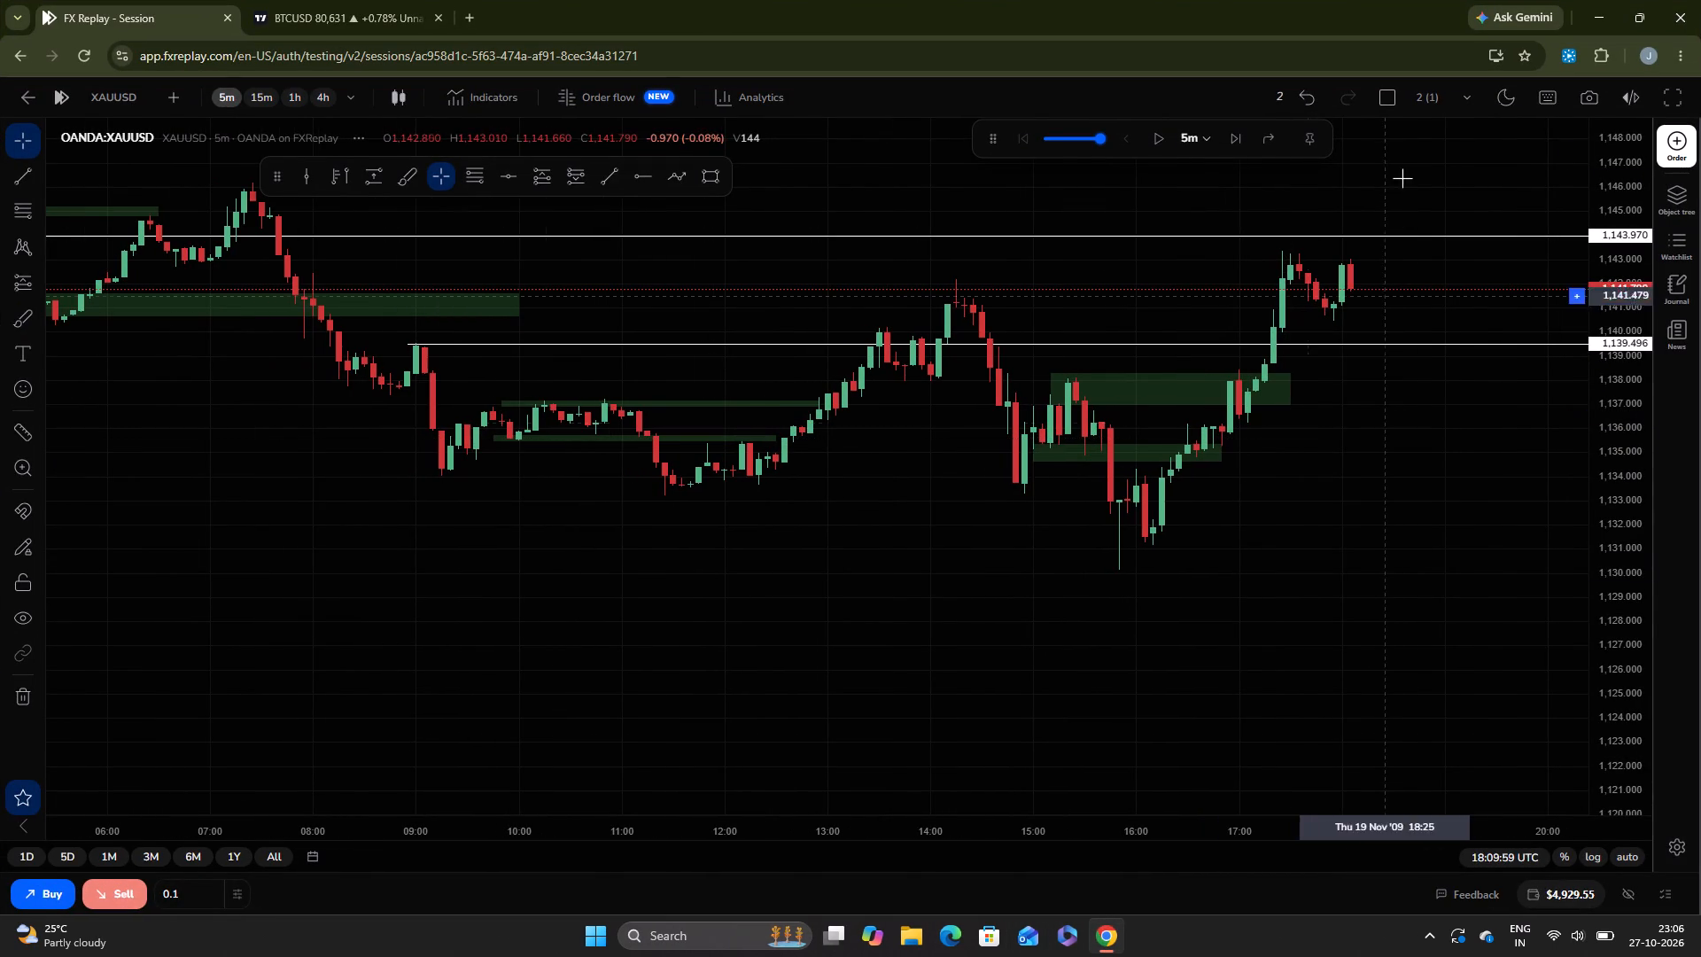
# Advance the 5-minute XAUUSD replay candle by candle to 20:59:59 UTC, with the browser in full-screen view.
pyautogui.doubleClick(1227, 138)
pyautogui.press('F11')
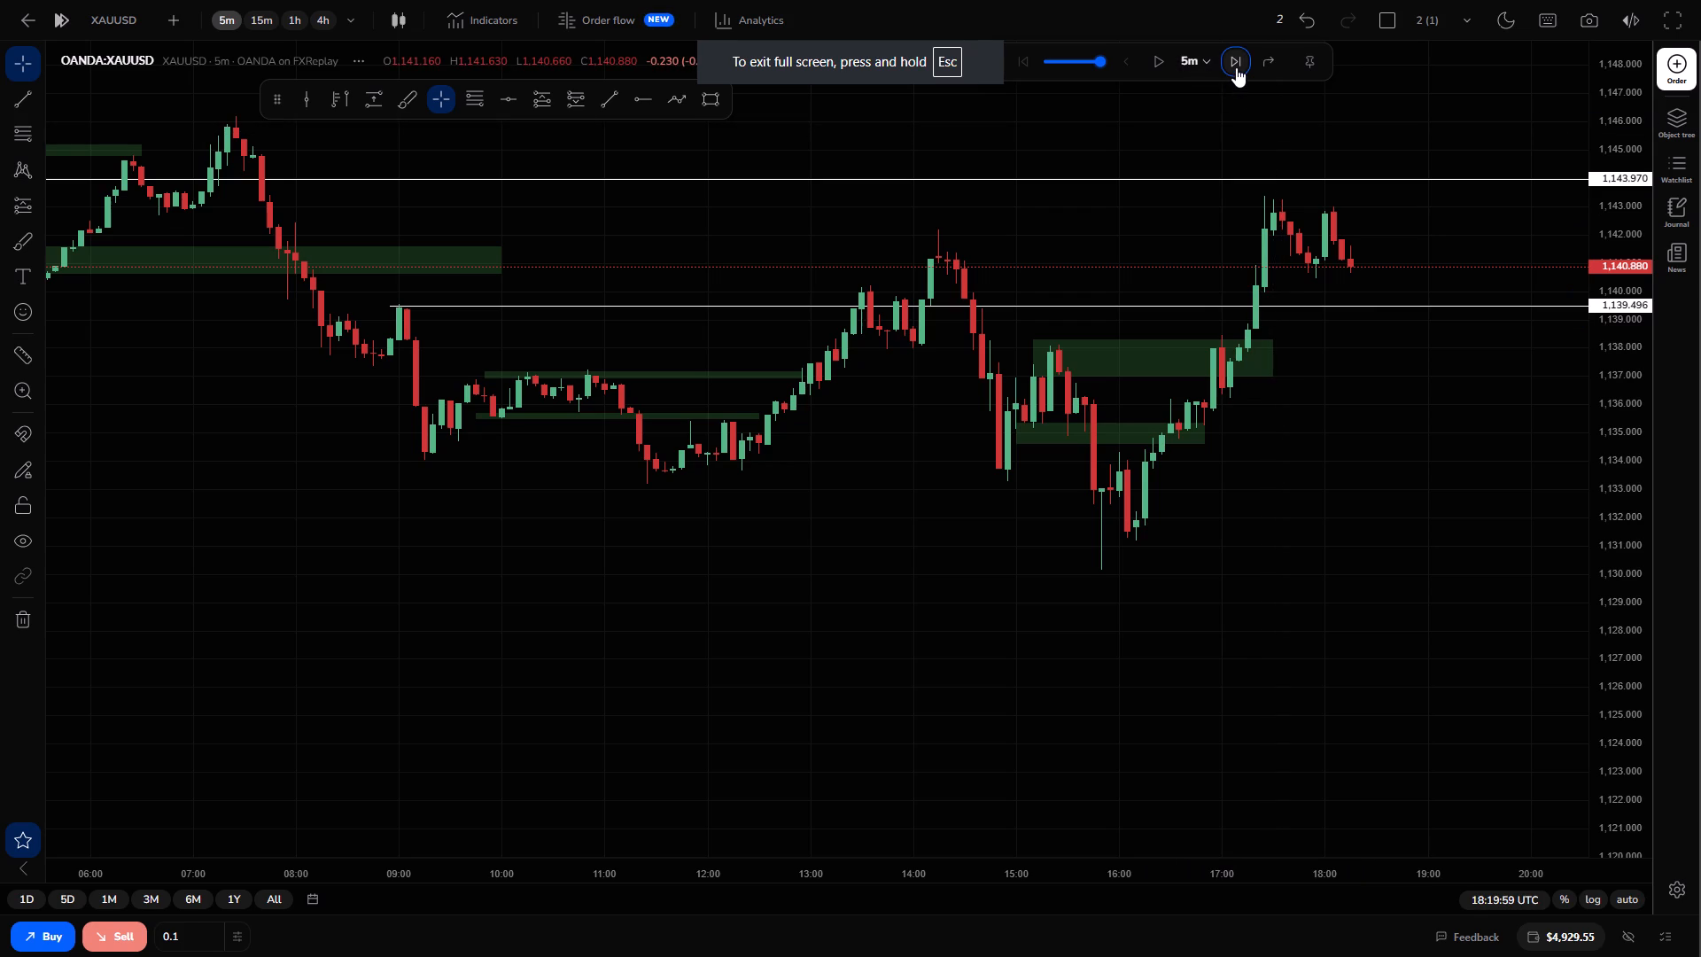
pyautogui.click(1236, 67)
pyautogui.doubleClick(1236, 67)
pyautogui.tripleClick(1236, 67)
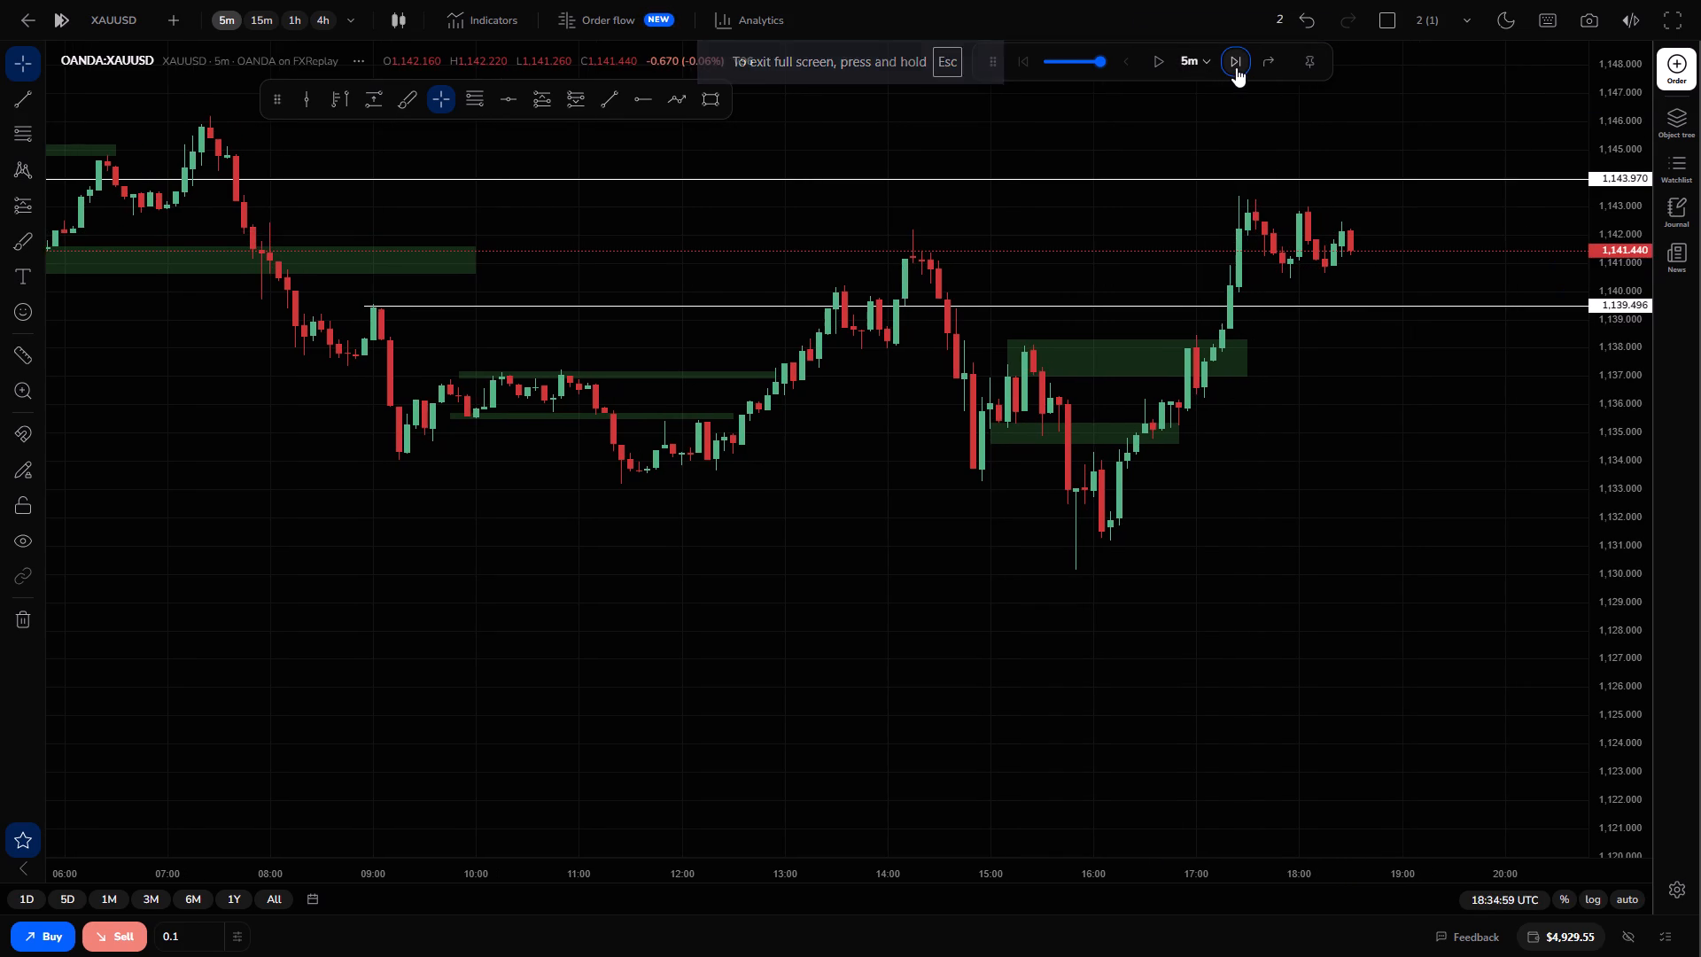
pyautogui.tripleClick(1236, 67)
pyautogui.tripleClick(1236, 67)
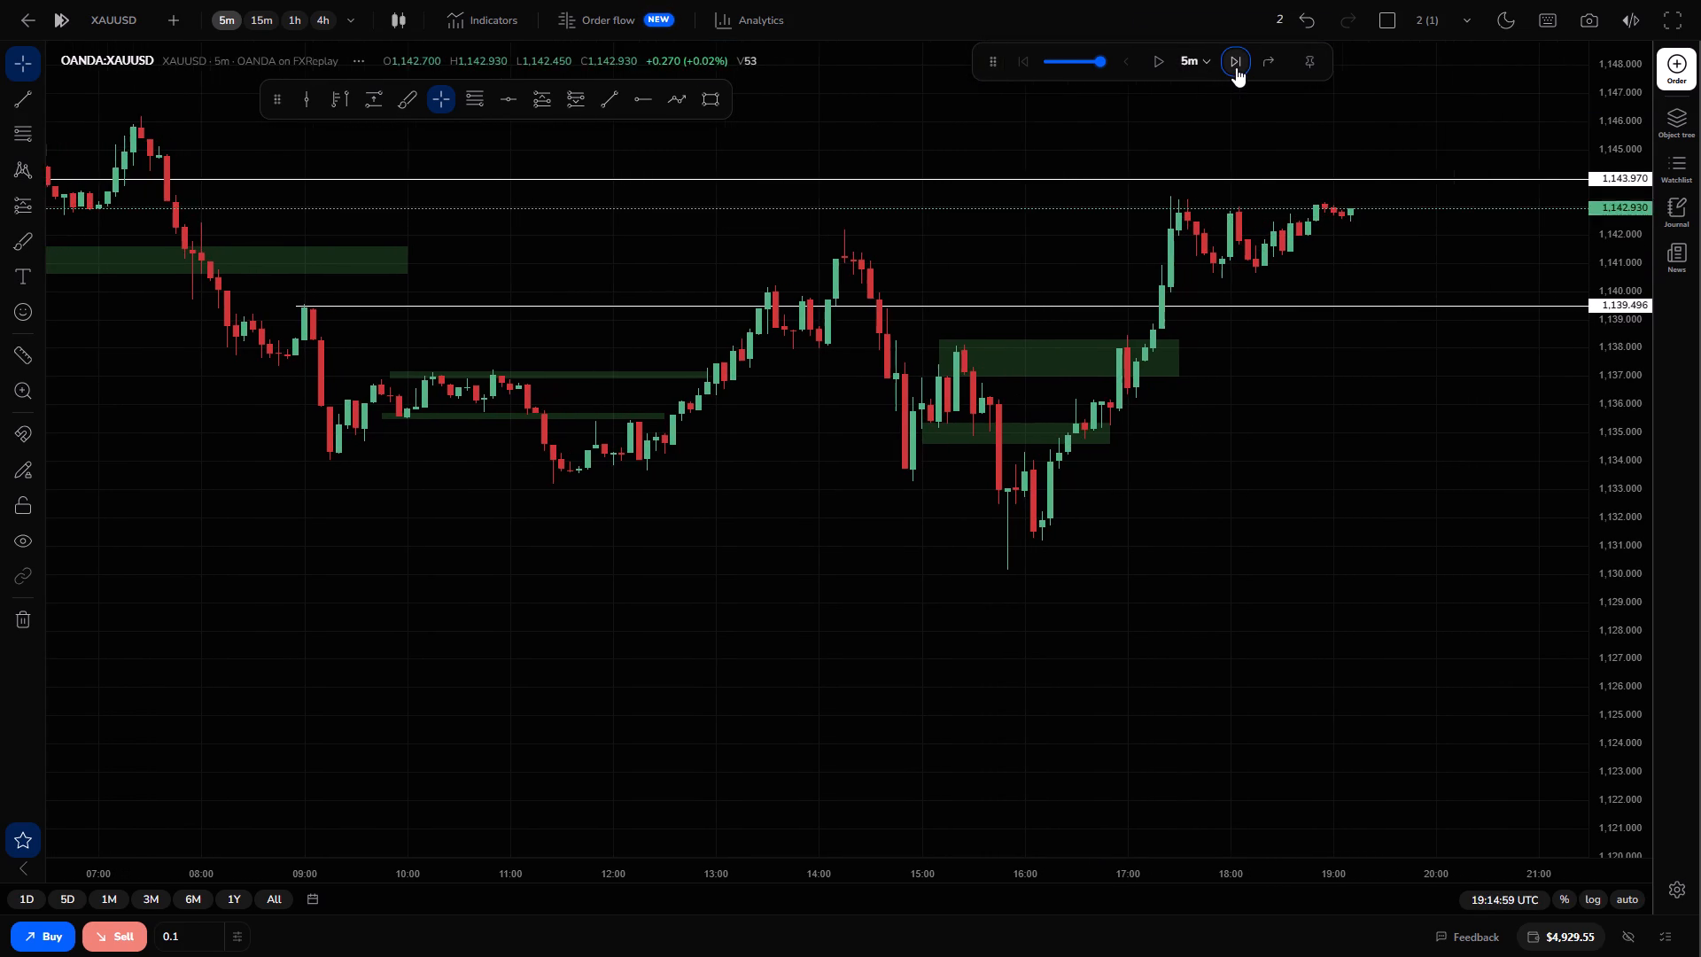
pyautogui.tripleClick(1236, 67)
pyautogui.doubleClick(1236, 67)
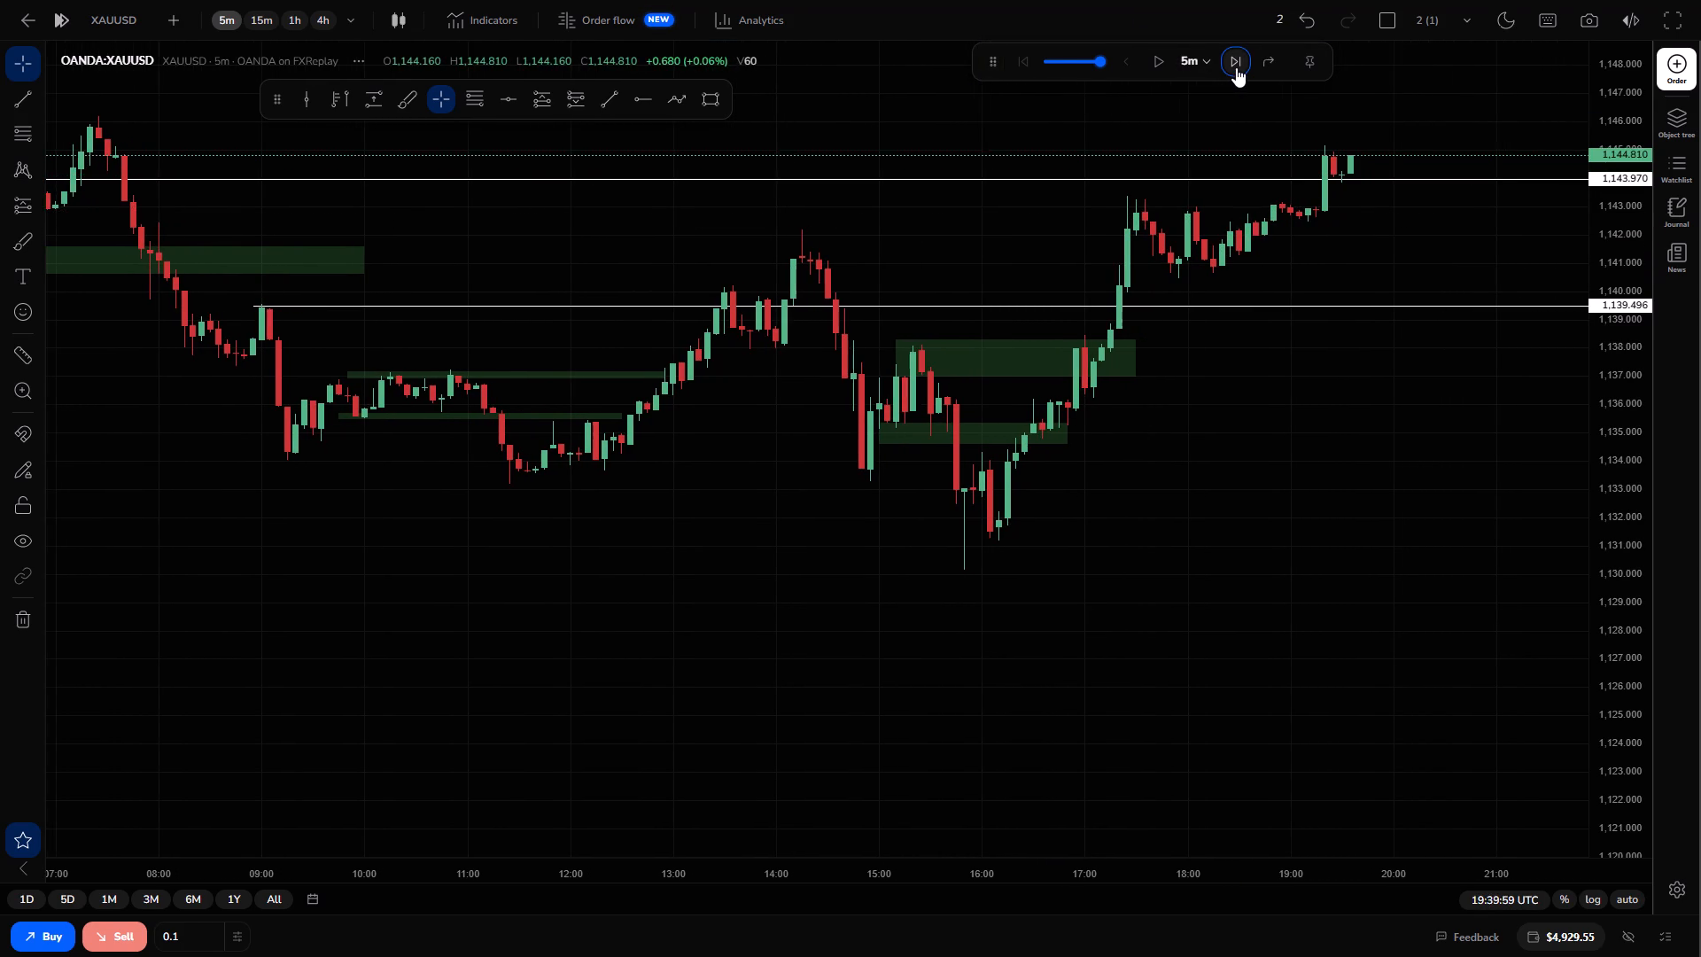
pyautogui.tripleClick(1236, 67)
pyautogui.doubleClick(1236, 67)
pyautogui.click(1236, 67)
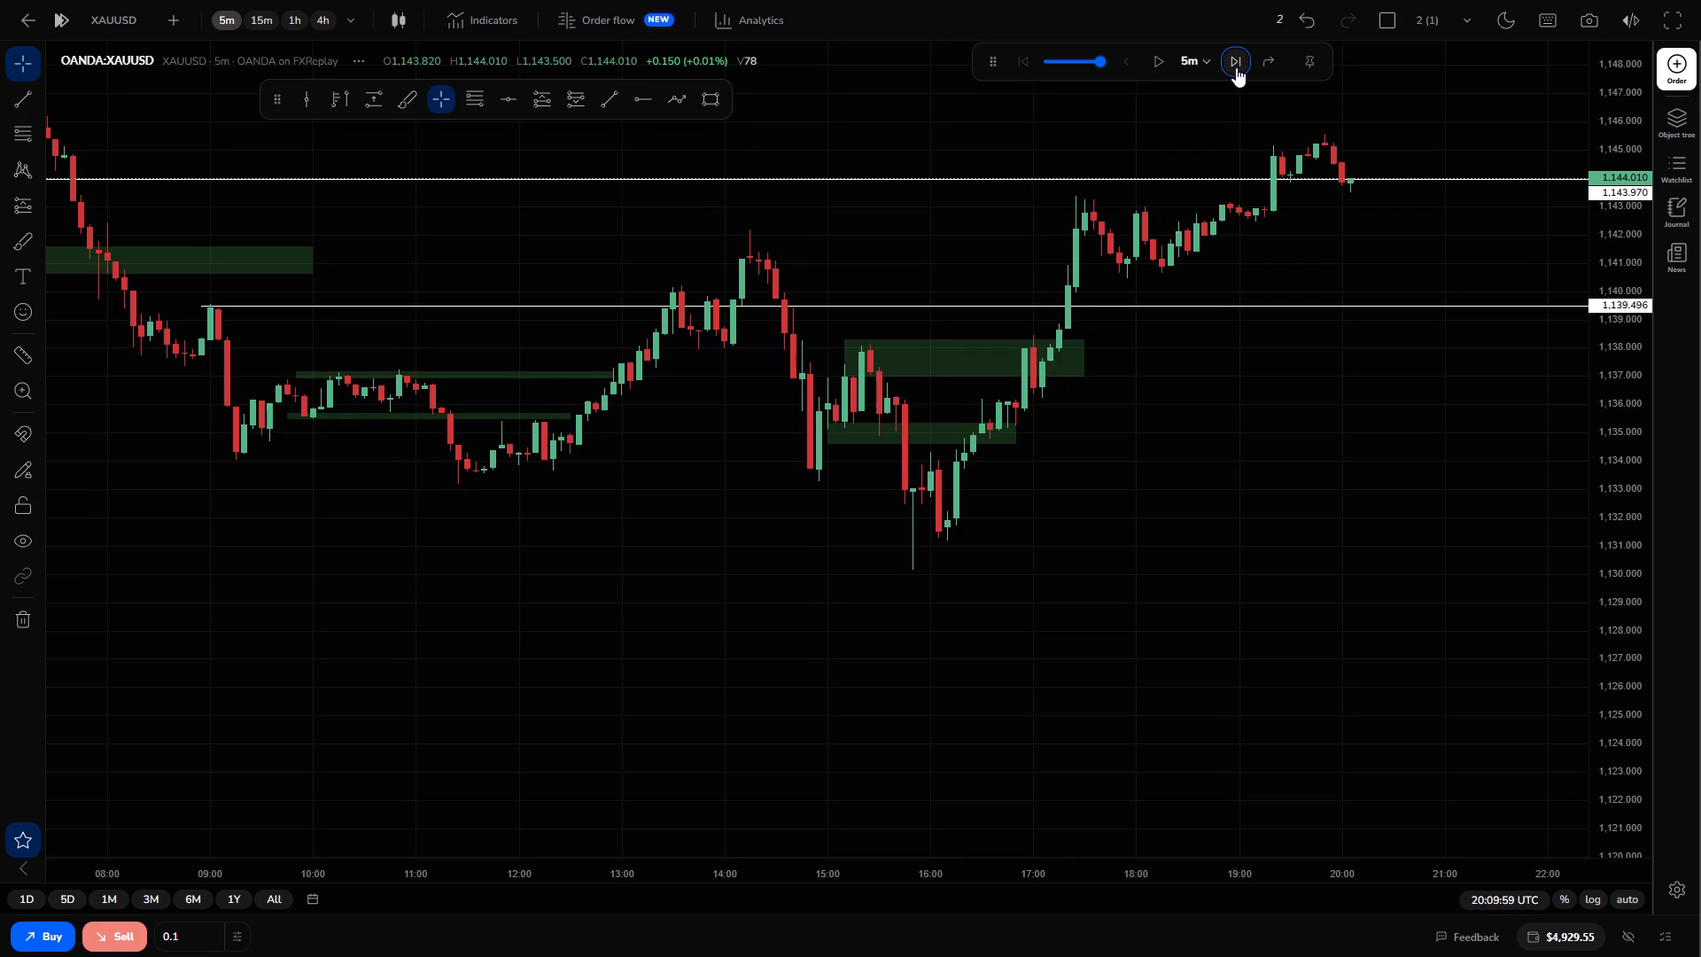
pyautogui.tripleClick(1236, 67)
pyautogui.tripleClick(1236, 67)
pyautogui.tripleClick(1236, 67)
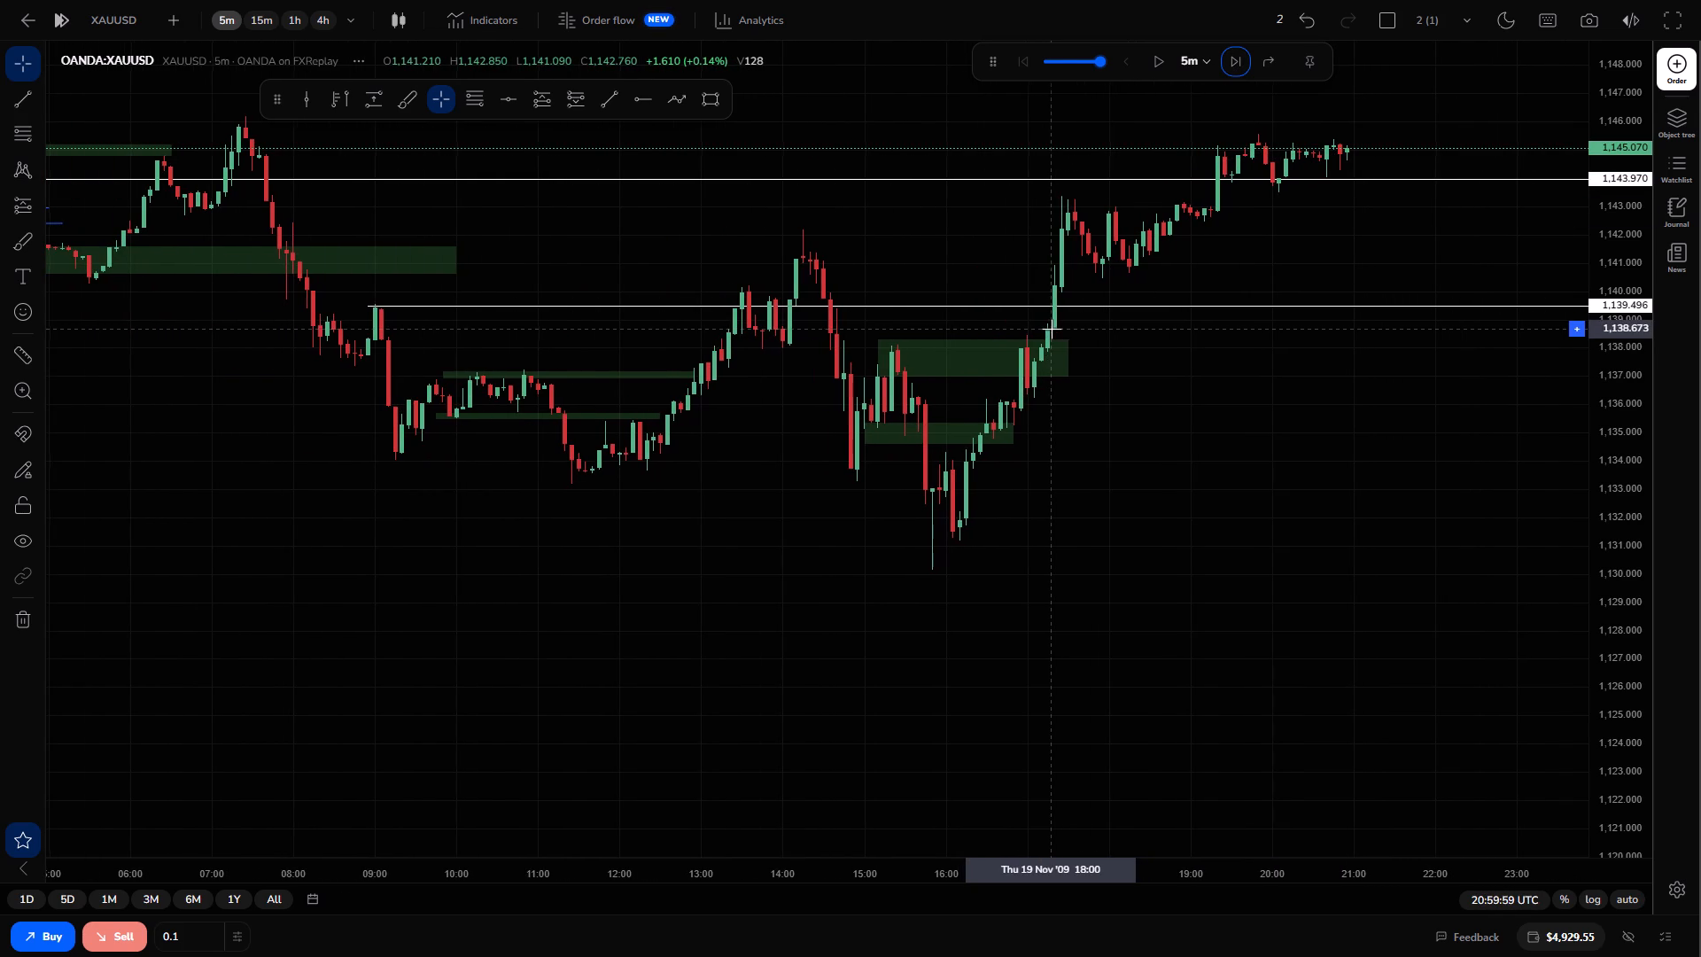
# Move the lower horizontal ray up to the swing high just after 14:00, at about 1,142.19, starting near 13:40, and deselect it.
pyautogui.moveTo(1014, 305); pyautogui.dragTo(1387, 252)
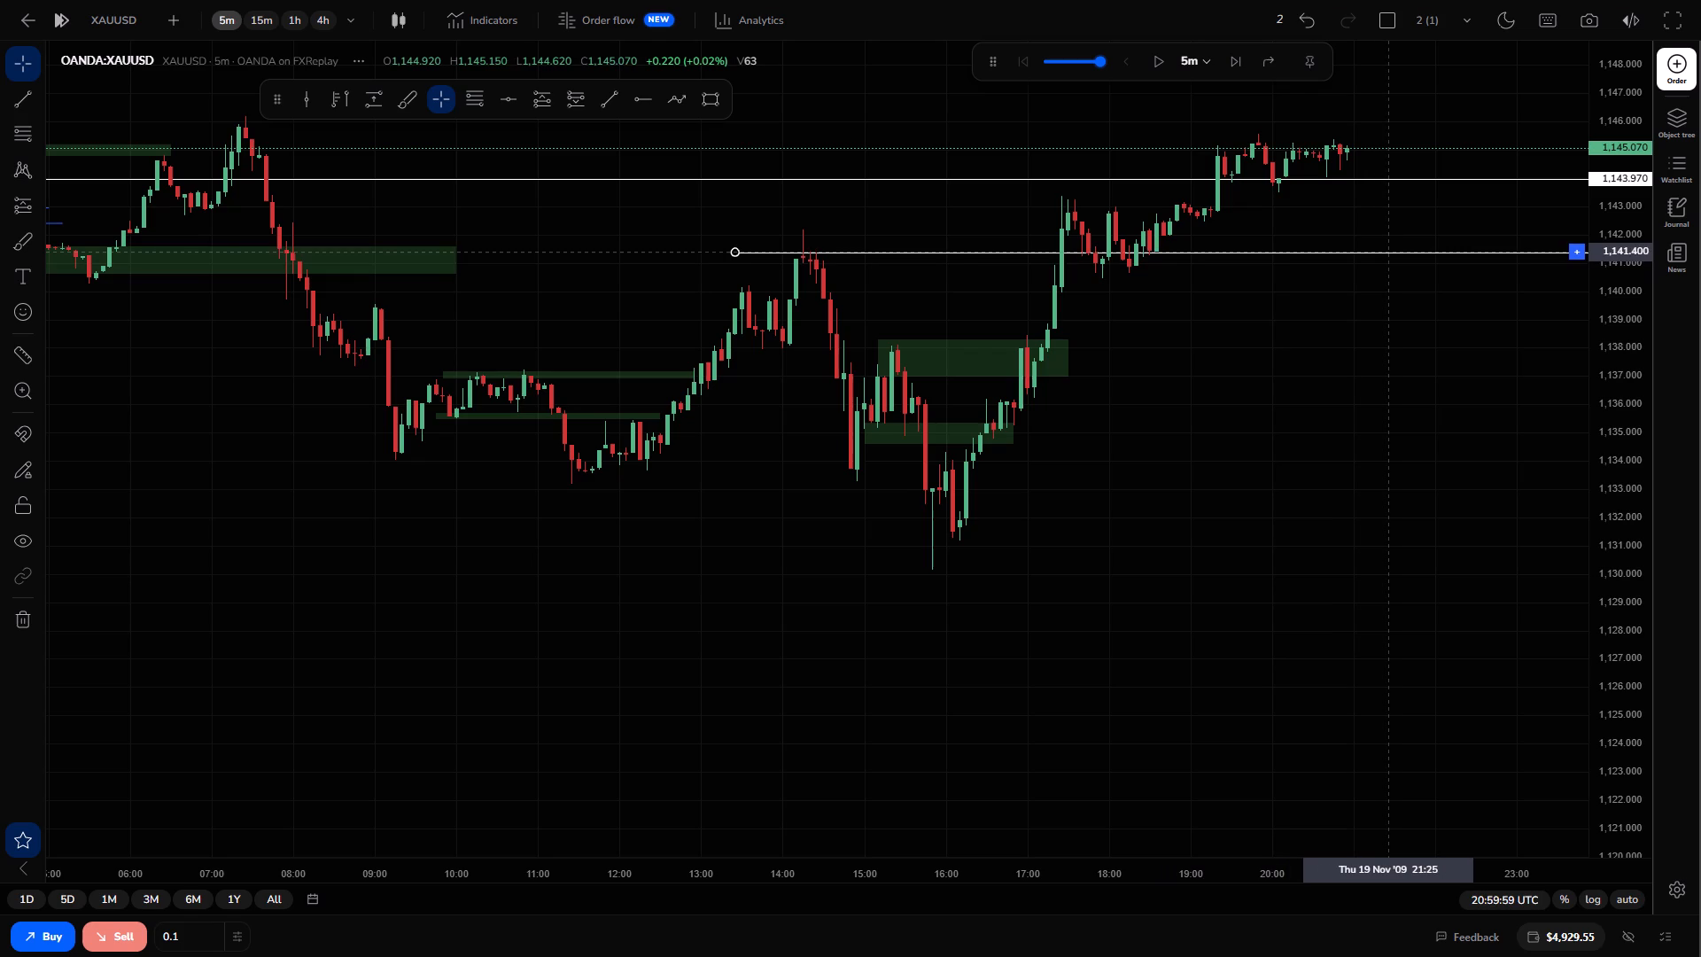
pyautogui.moveTo(1387, 252); pyautogui.dragTo(1405, 229)
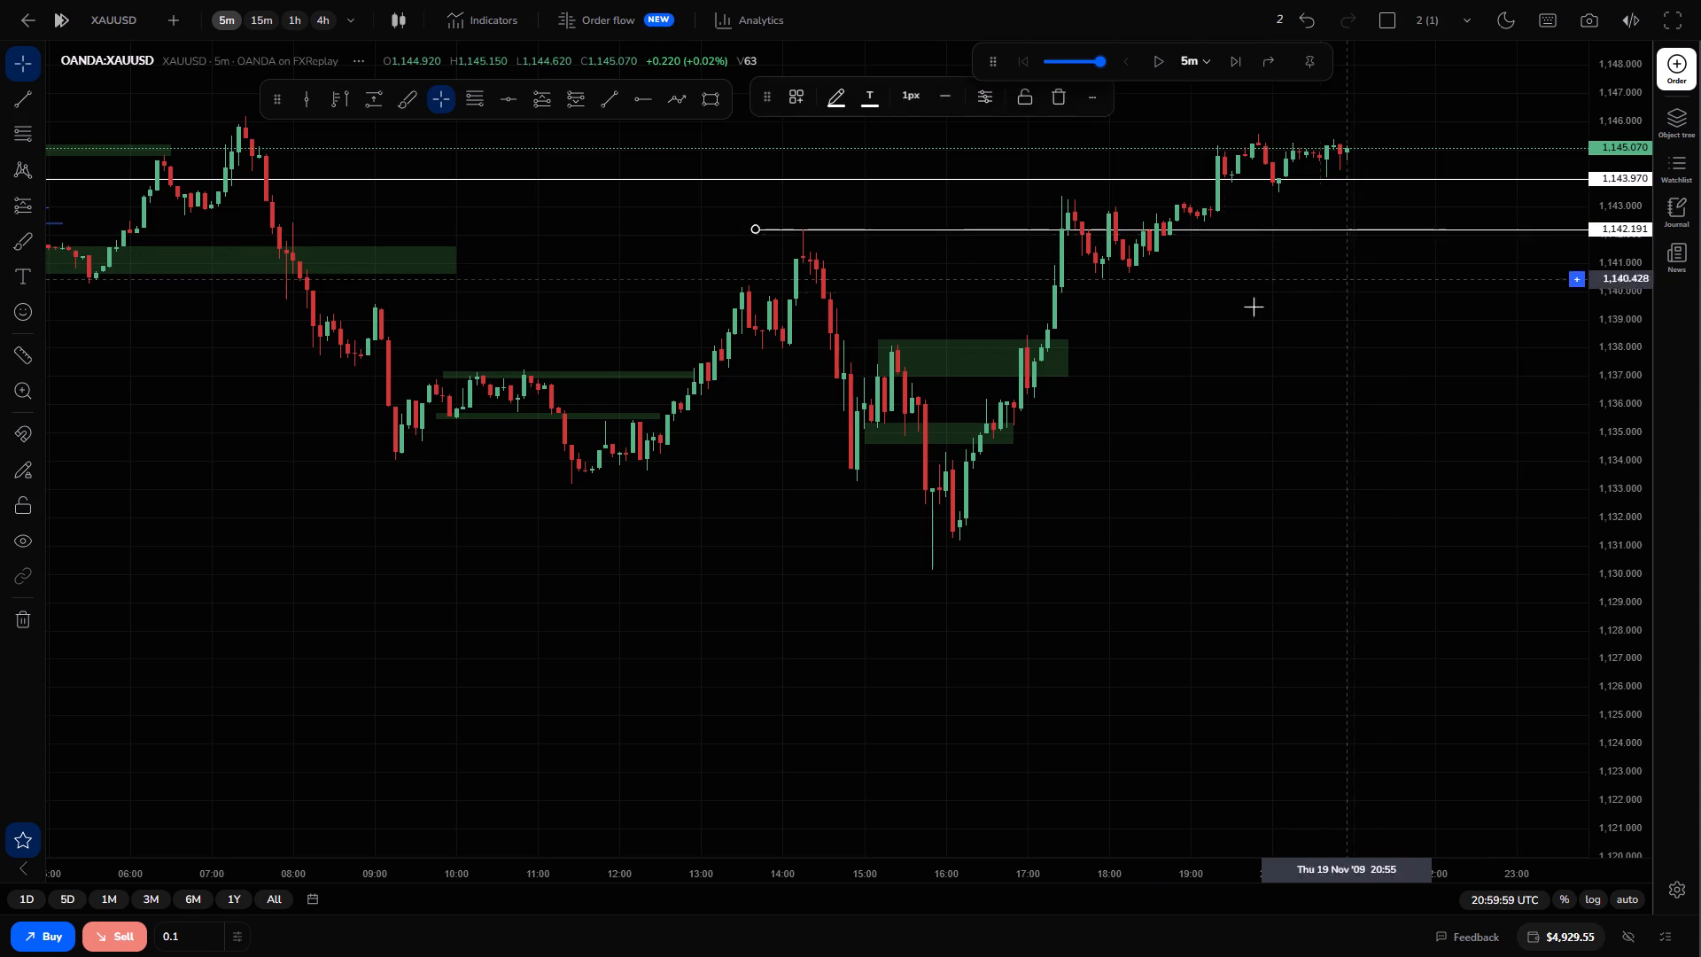
pyautogui.click(1226, 308)
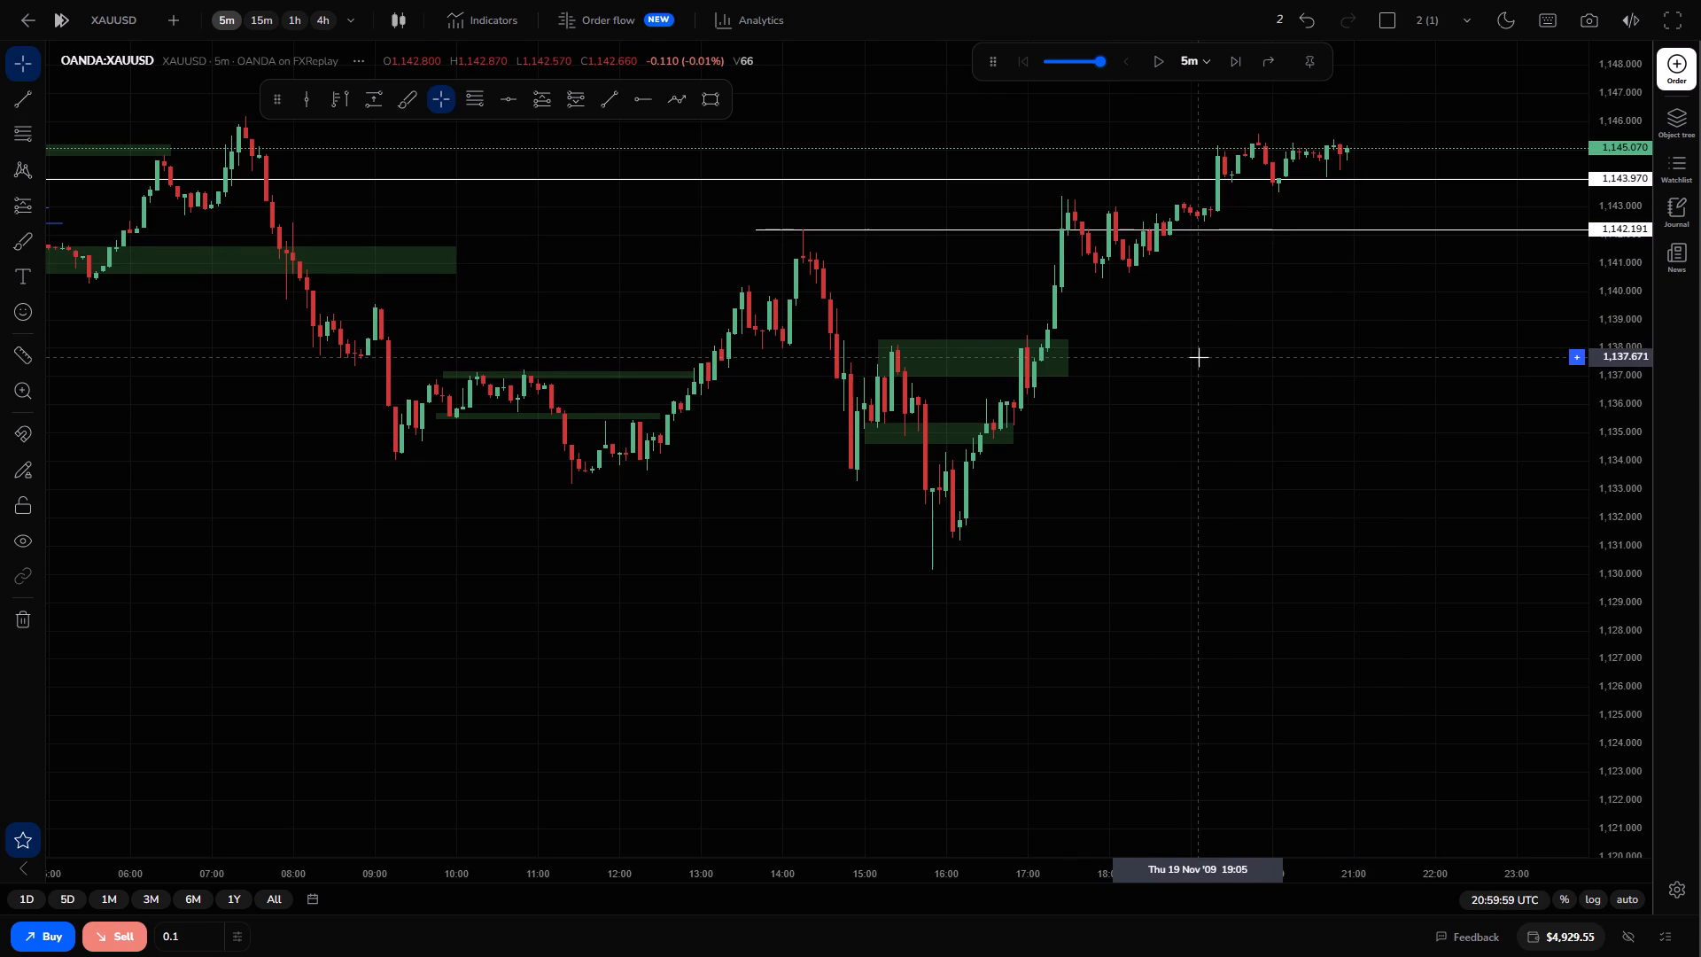
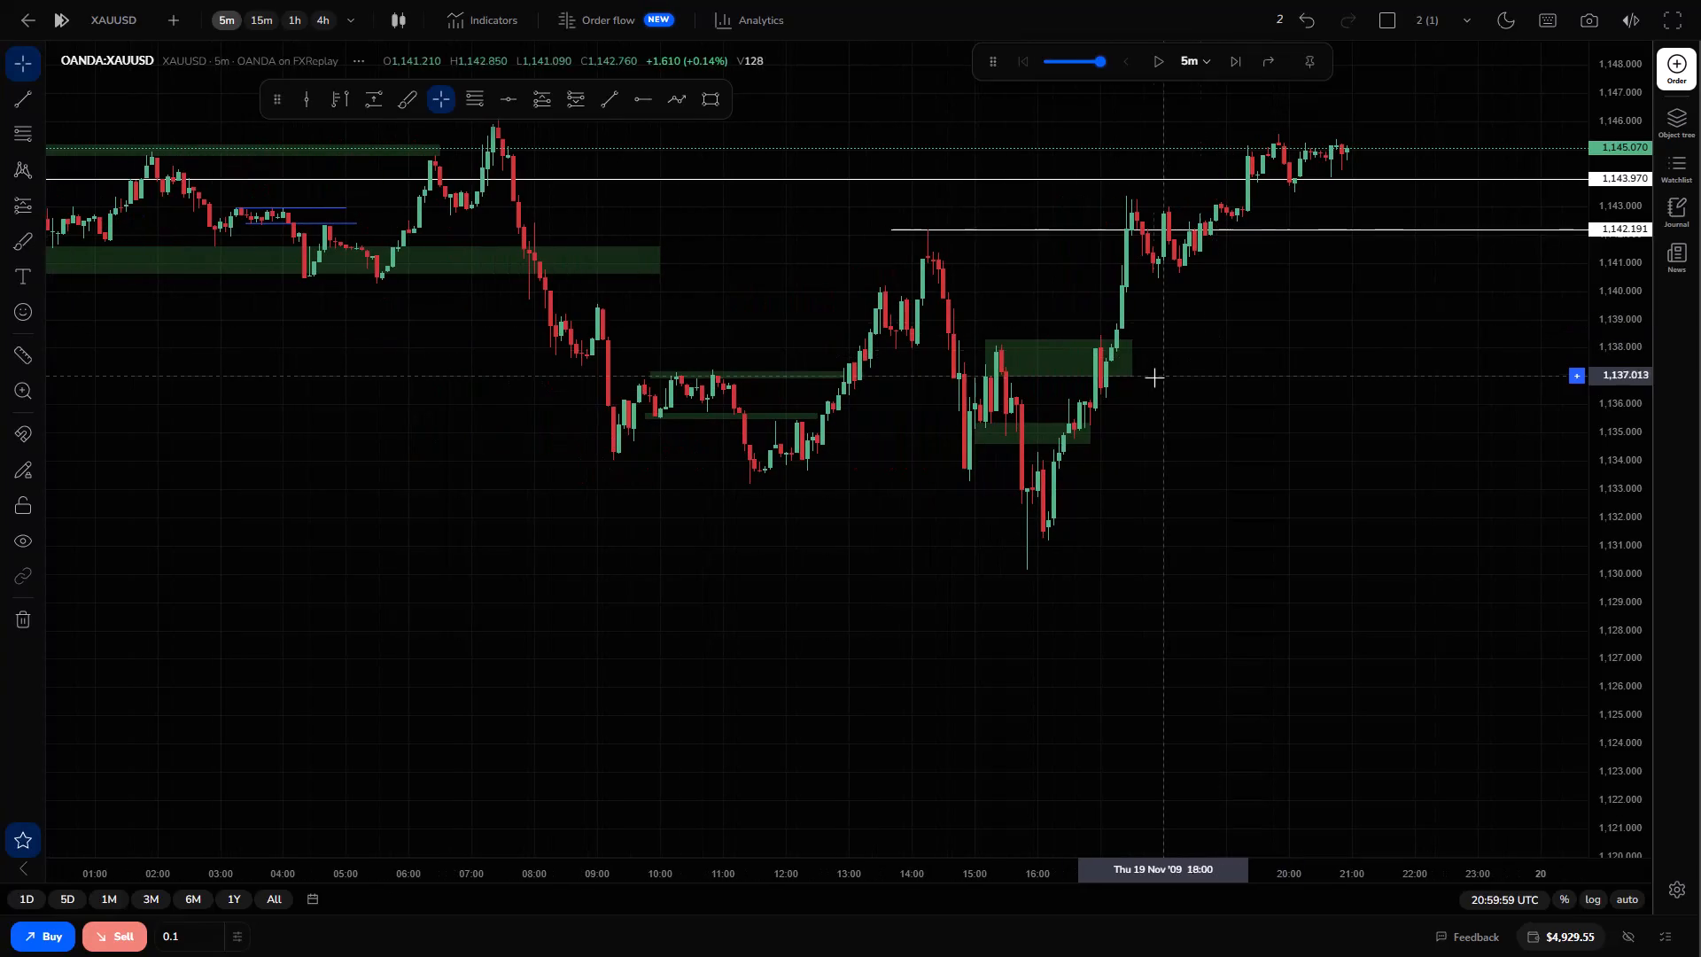
# Delete the two full-width horizontal lines at 1,143.970 and 1,149.390 from the chart.
pyautogui.hscroll(-1, 1154, 377)
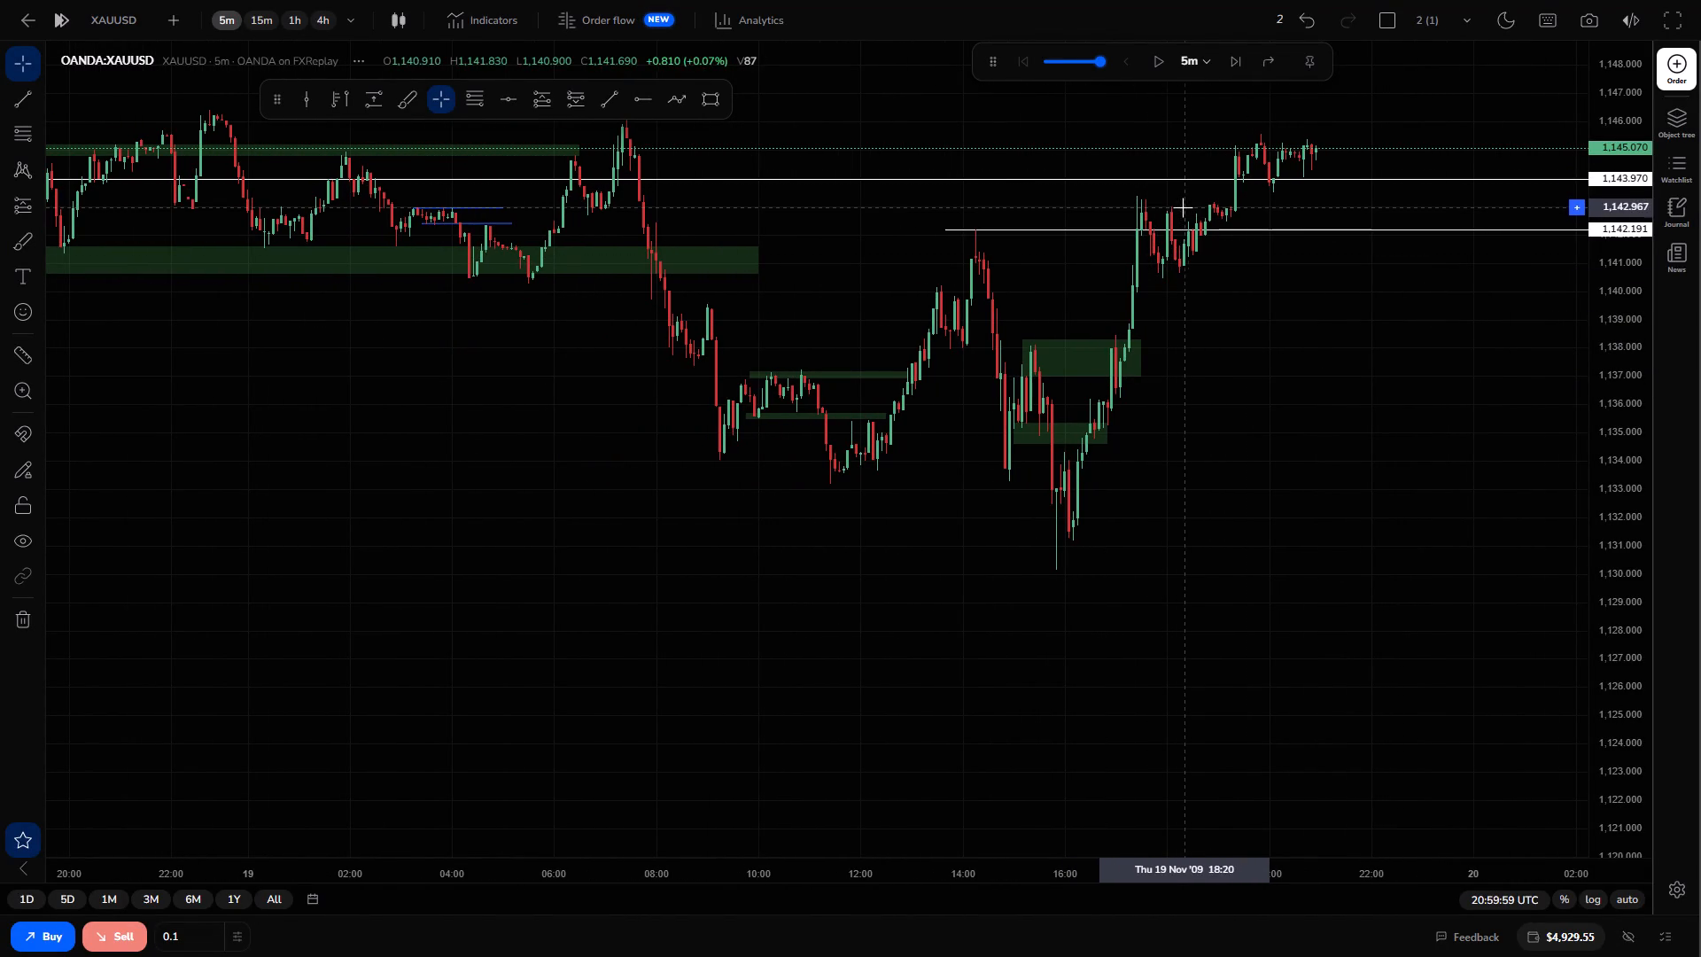
pyautogui.moveTo(1278, 213); pyautogui.dragTo(1214, 266)
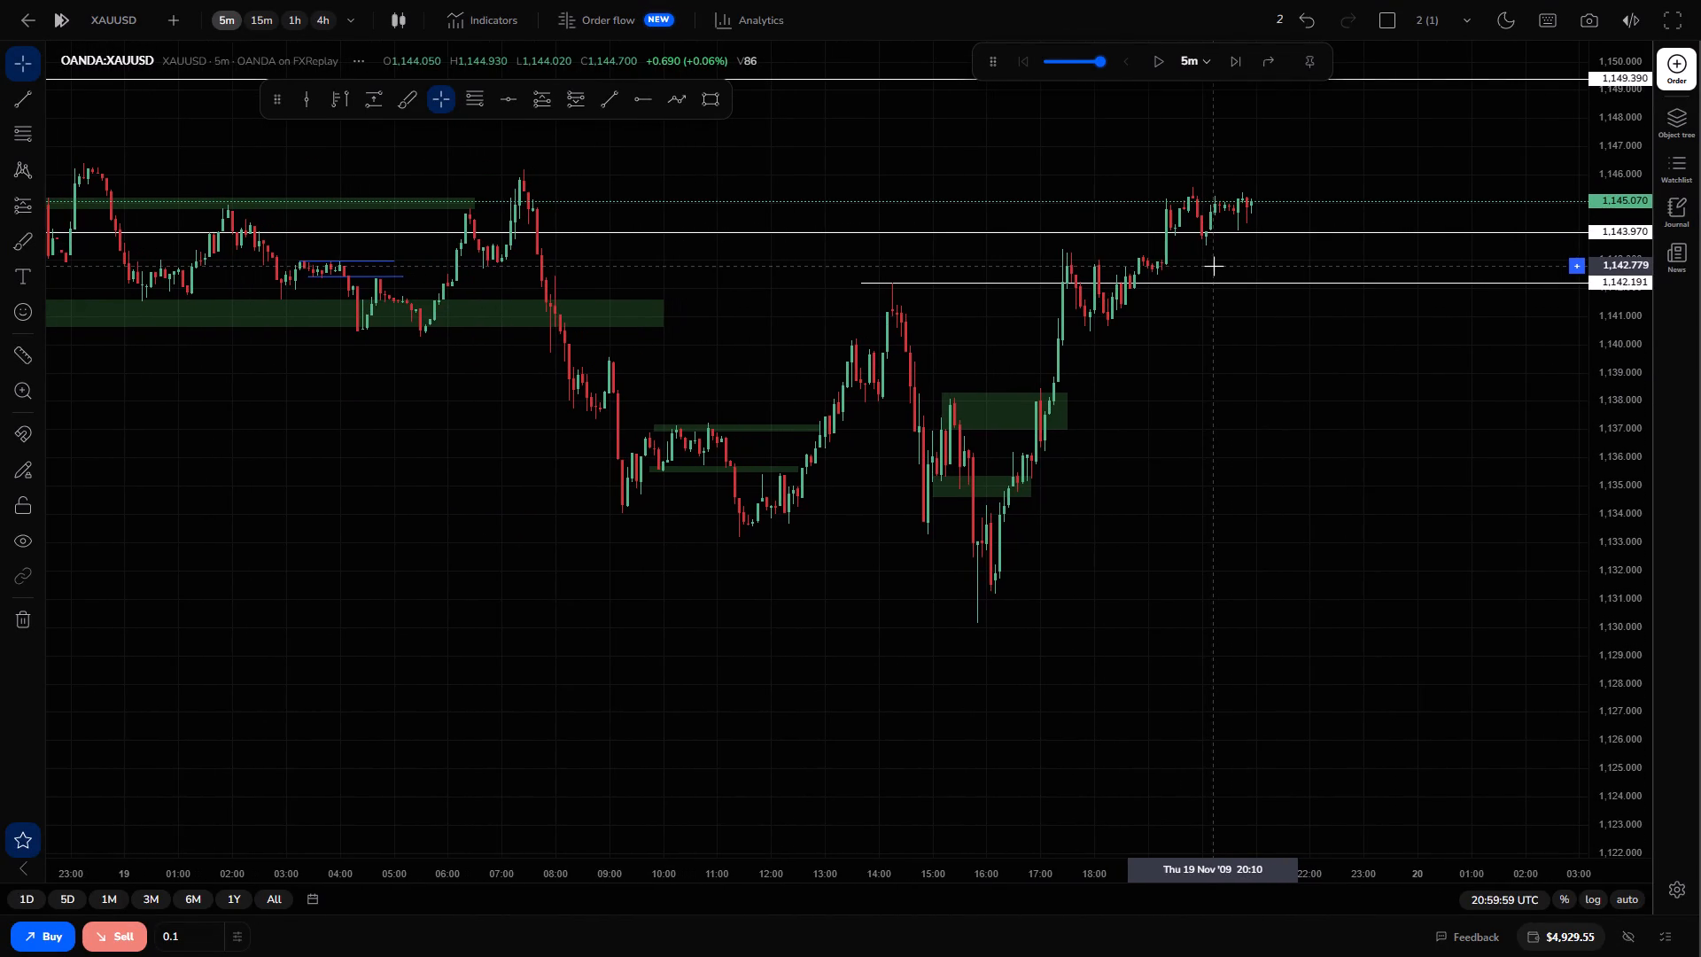
pyautogui.click(1139, 234)
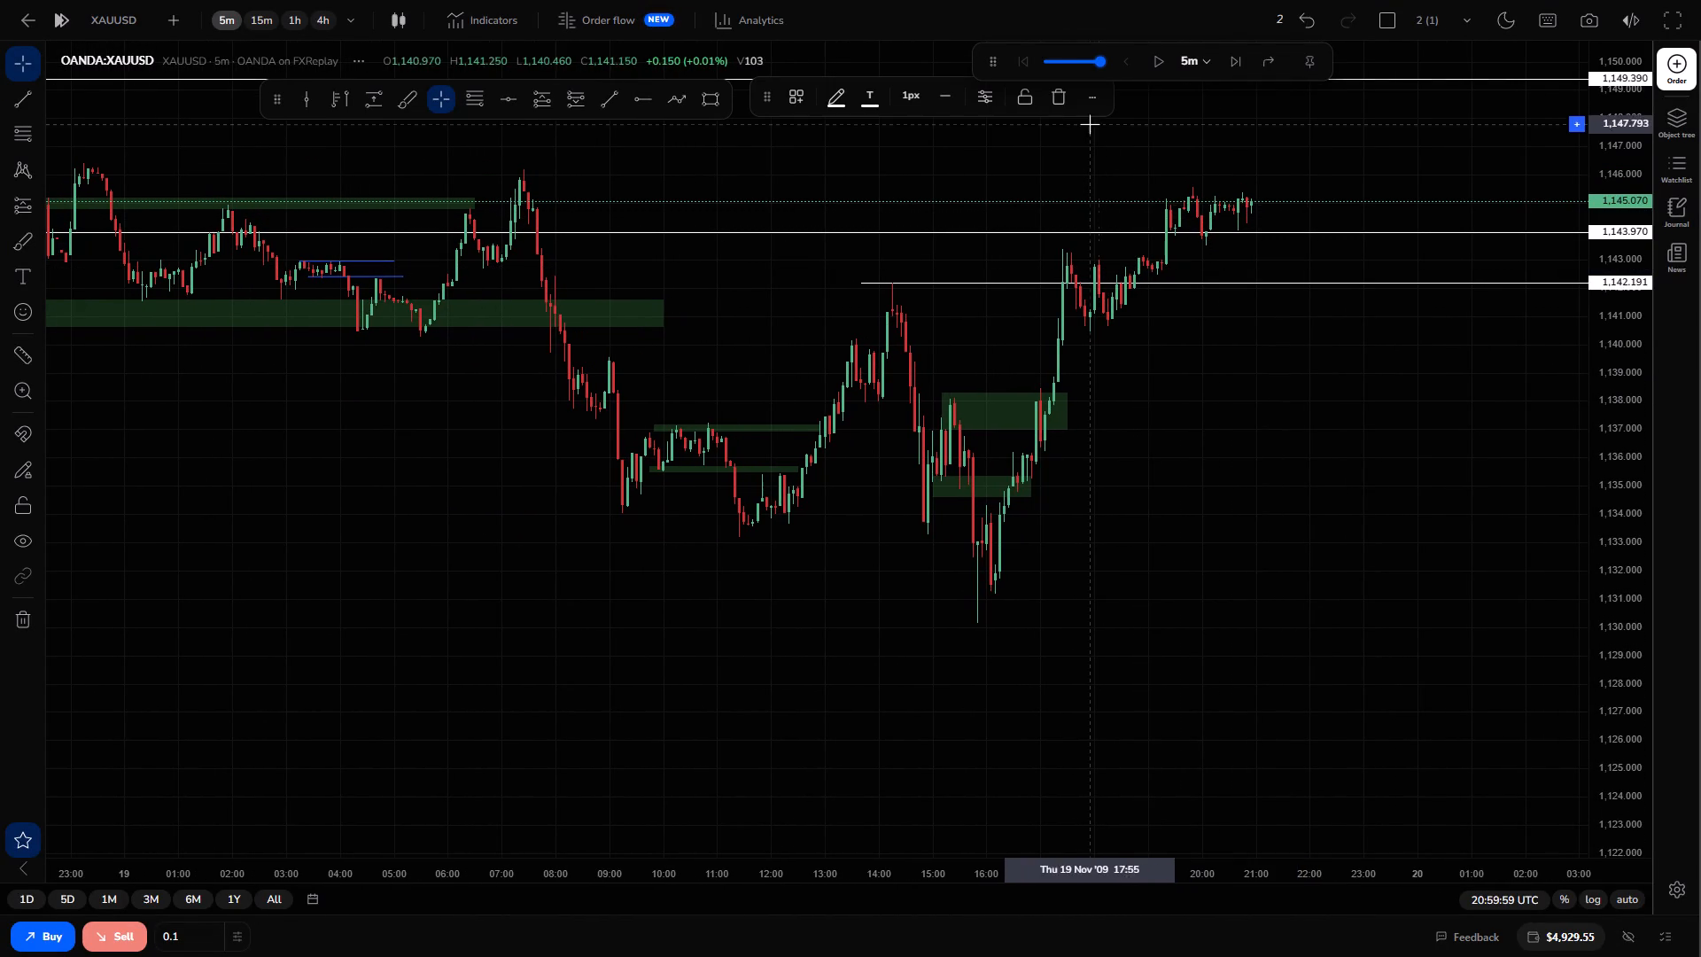
pyautogui.click(1065, 111)
pyautogui.click(1056, 100)
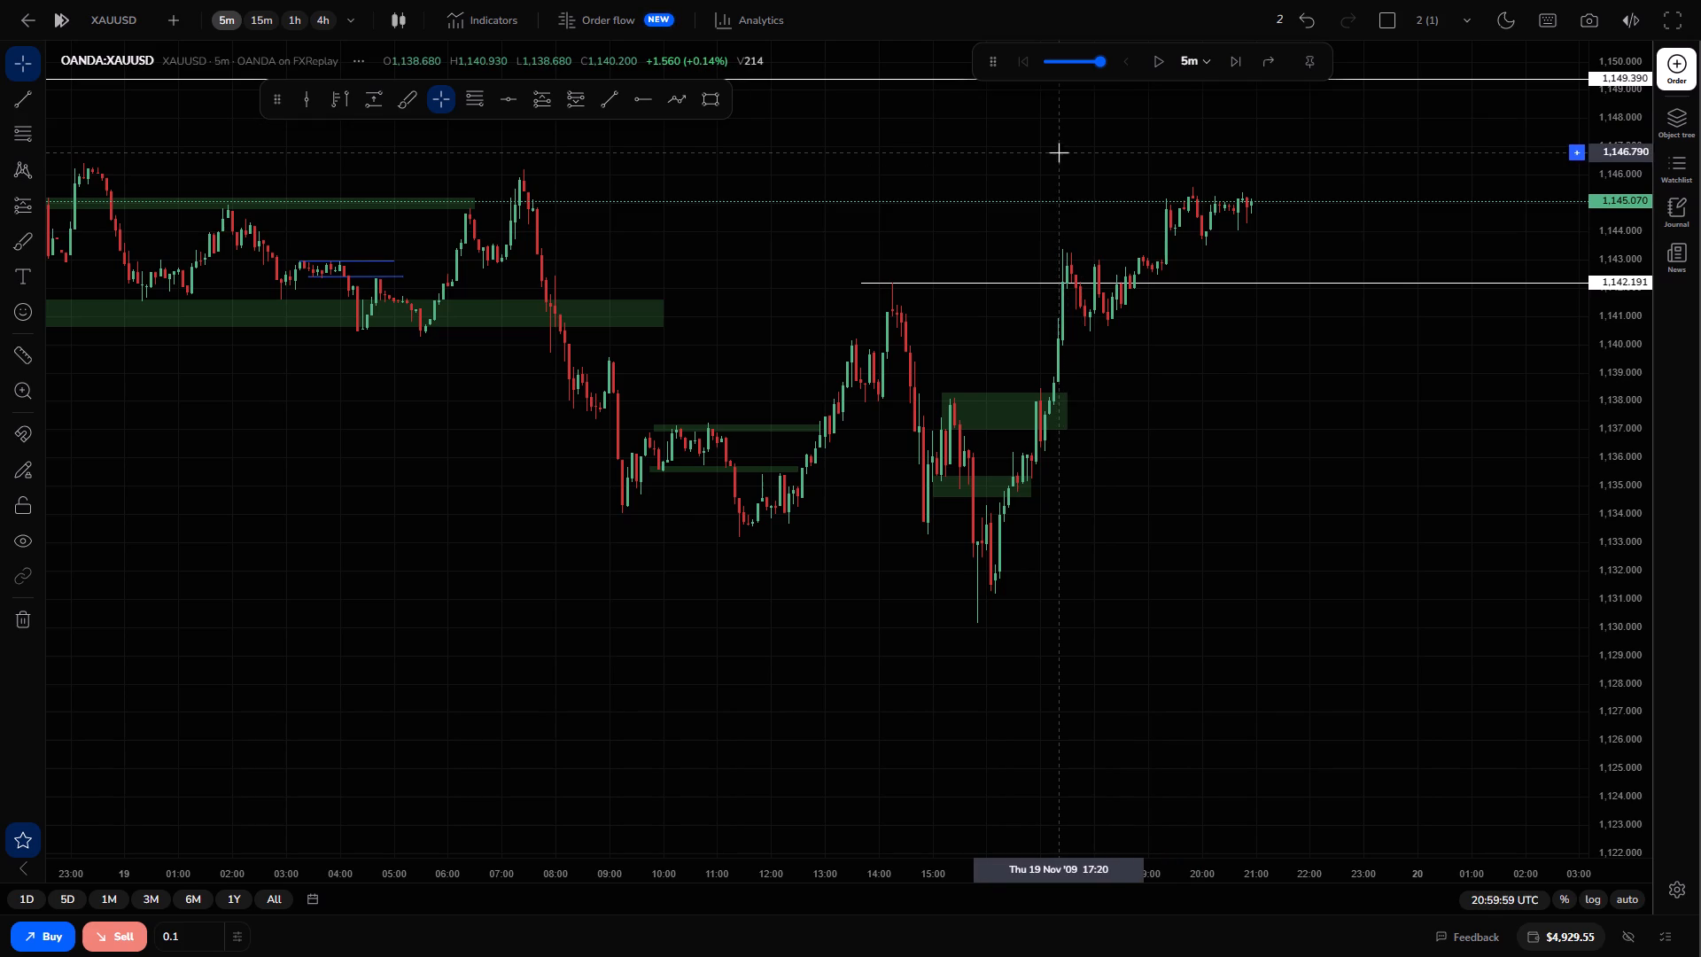
pyautogui.moveTo(1059, 152); pyautogui.dragTo(1080, 227)
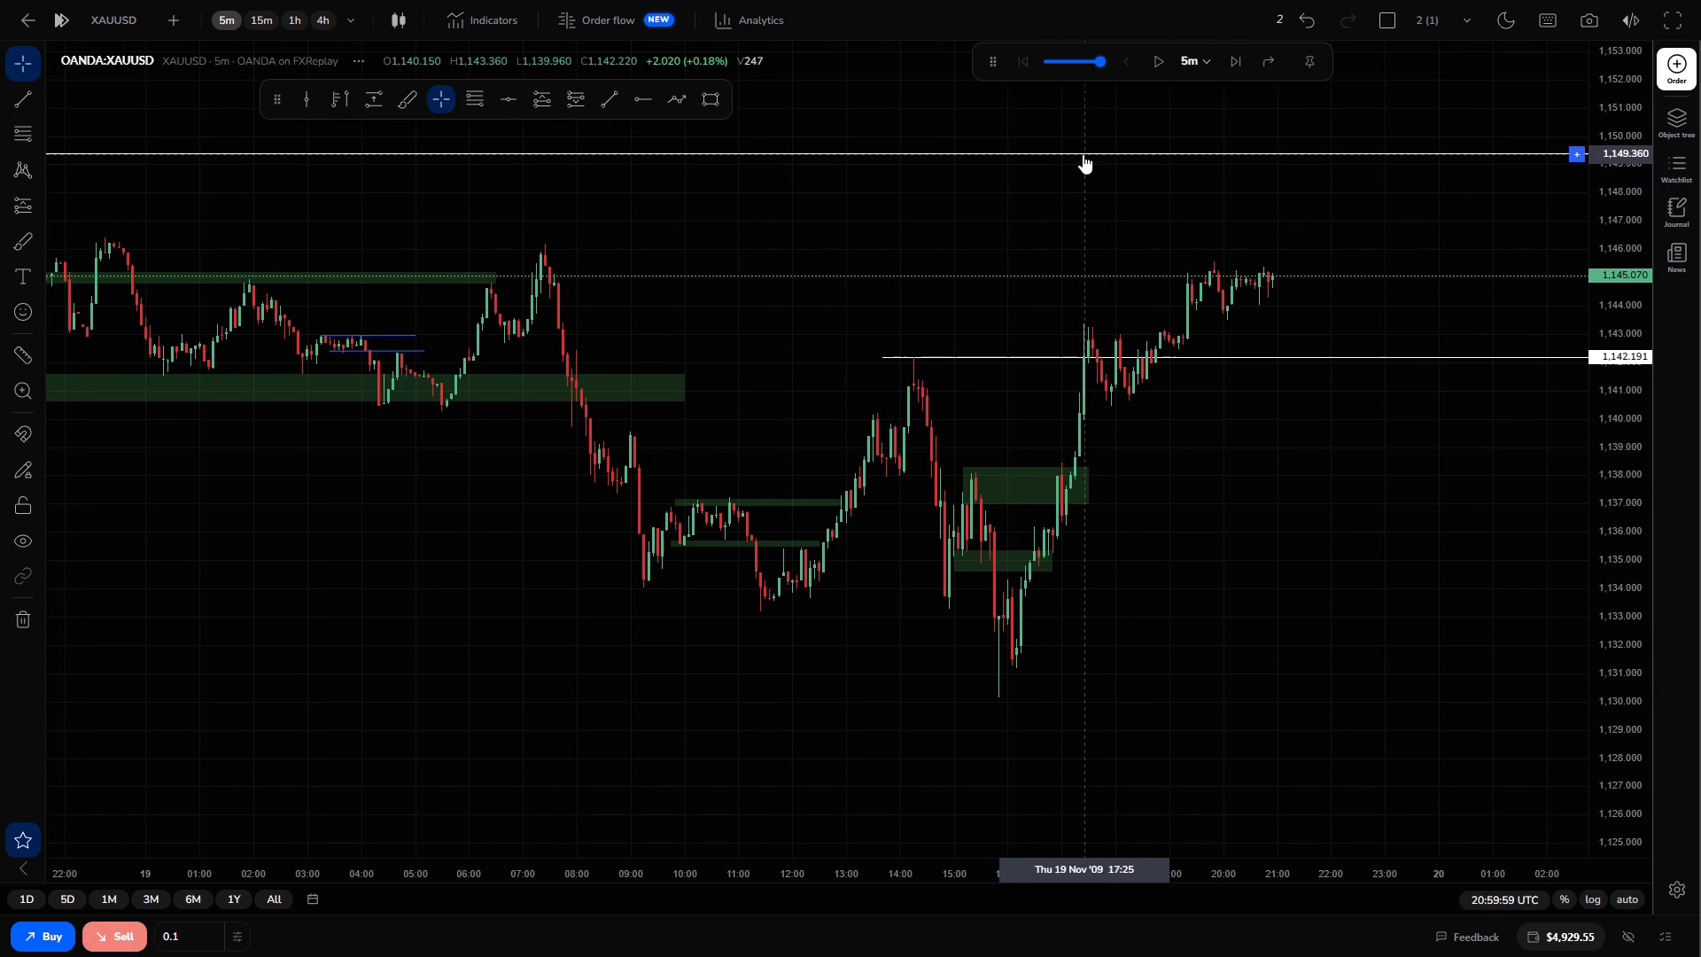
pyautogui.click(1083, 154)
pyautogui.click(1063, 101)
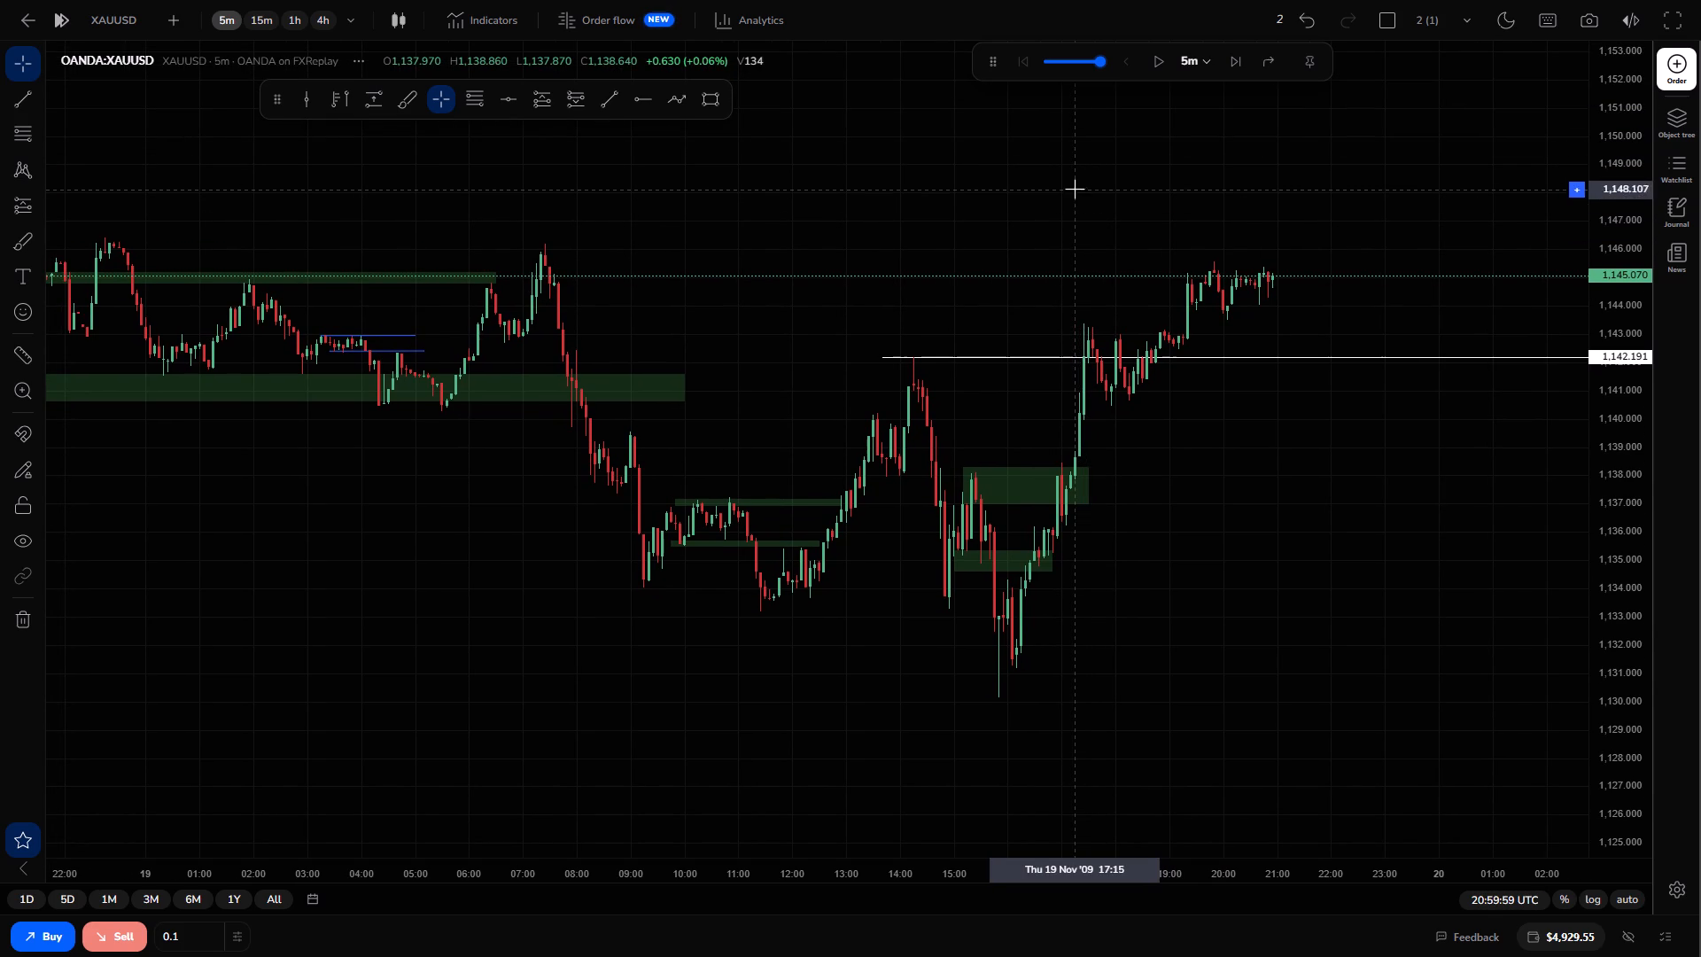
# Extend the green zone at about 1,137.0–1,138.3 forward in time to about 02:35 on 20 Nov and deselect it.
pyautogui.moveTo(1082, 280); pyautogui.dragTo(1049, 252)
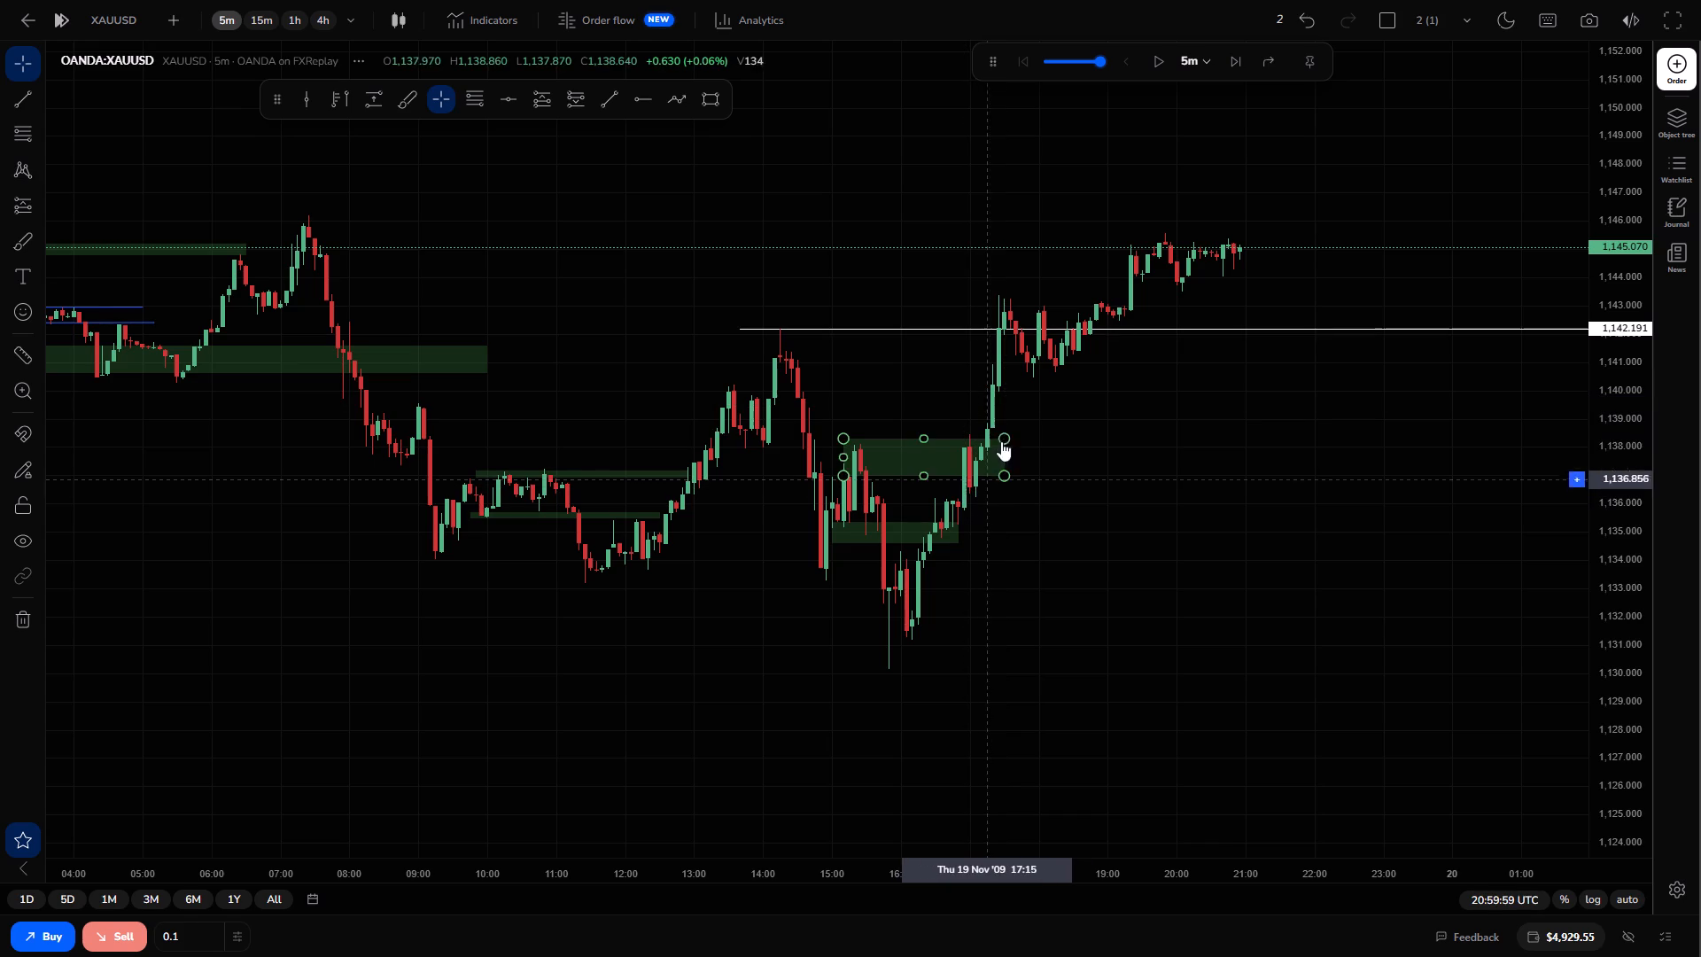
pyautogui.moveTo(1002, 454); pyautogui.dragTo(1514, 501)
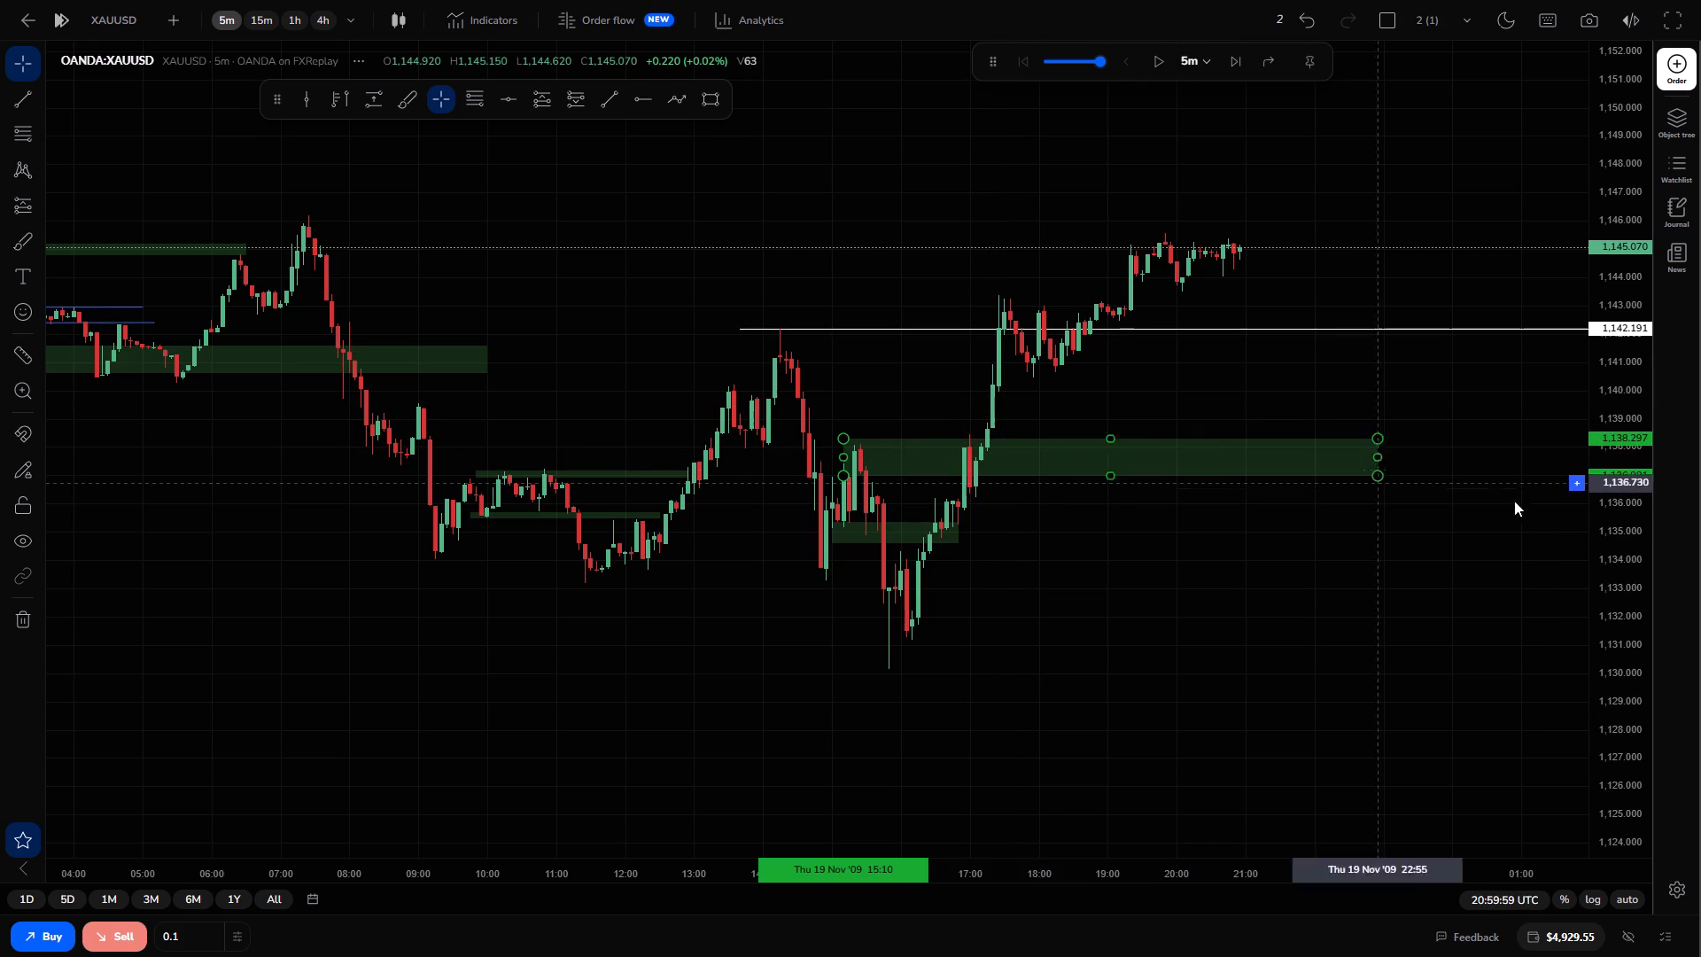
pyautogui.moveTo(1514, 501); pyautogui.dragTo(1626, 521)
pyautogui.click(1274, 529)
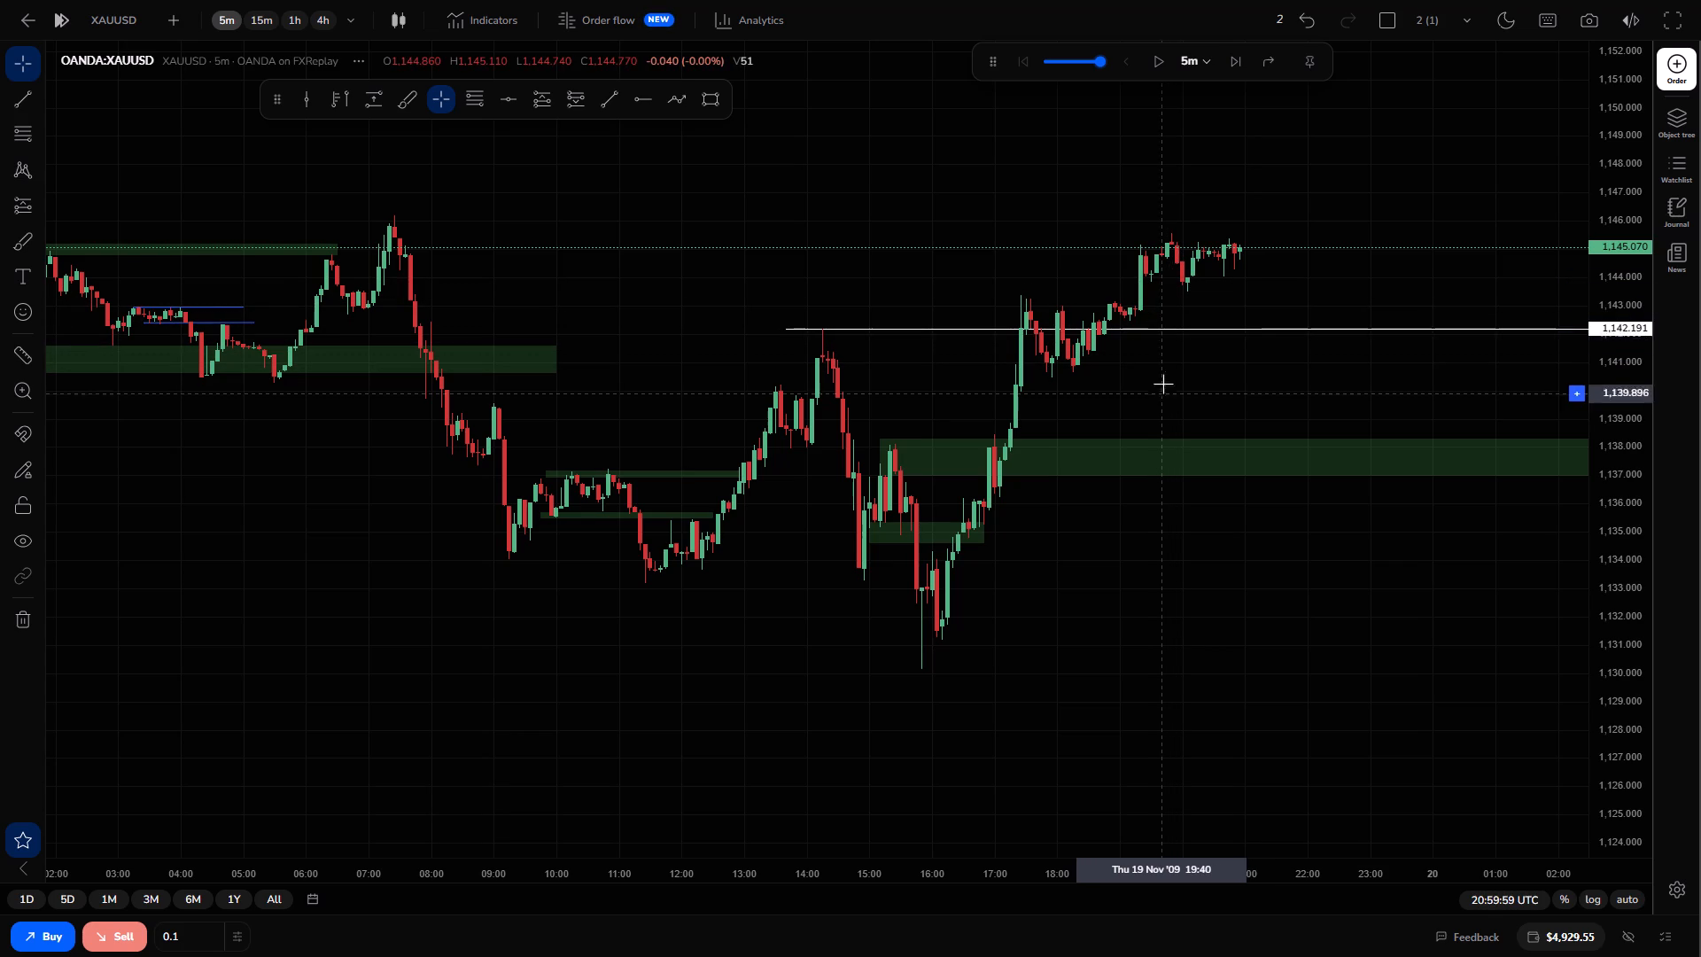
# Advance the 5-minute XAUUSD replay candle by candle to 23:44:59 UTC.
pyautogui.moveTo(1311, 407); pyautogui.dragTo(1233, 435)
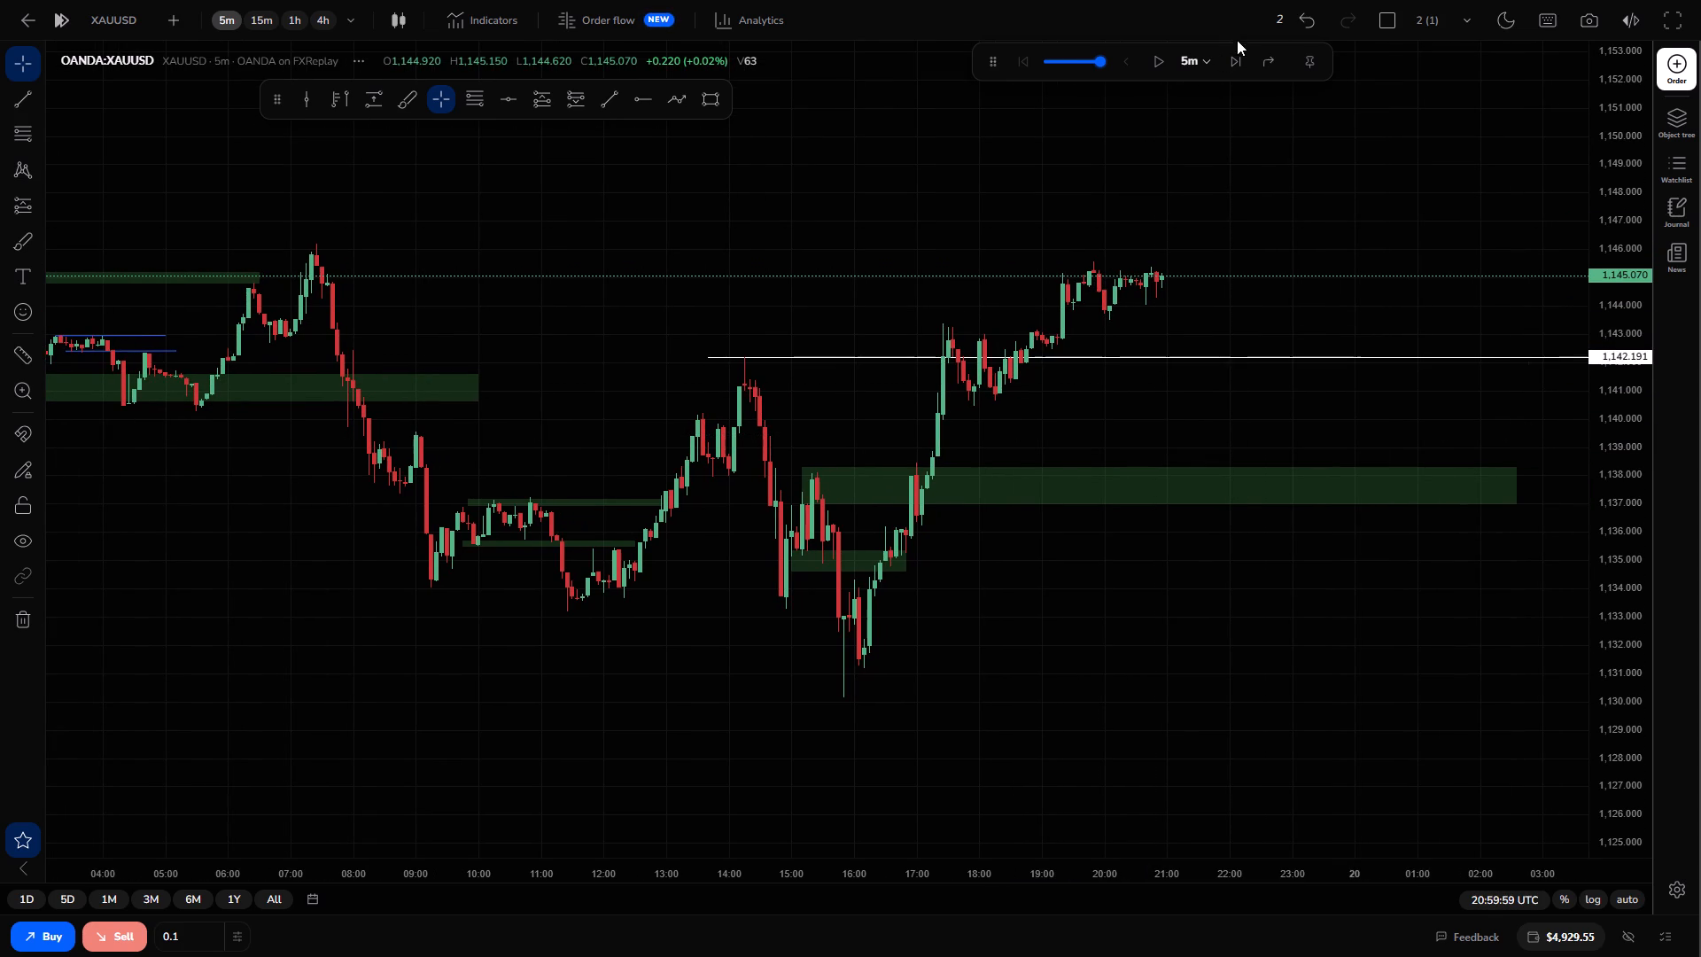
pyautogui.doubleClick(1230, 58)
pyautogui.tripleClick(1230, 58)
pyautogui.tripleClick(1230, 58)
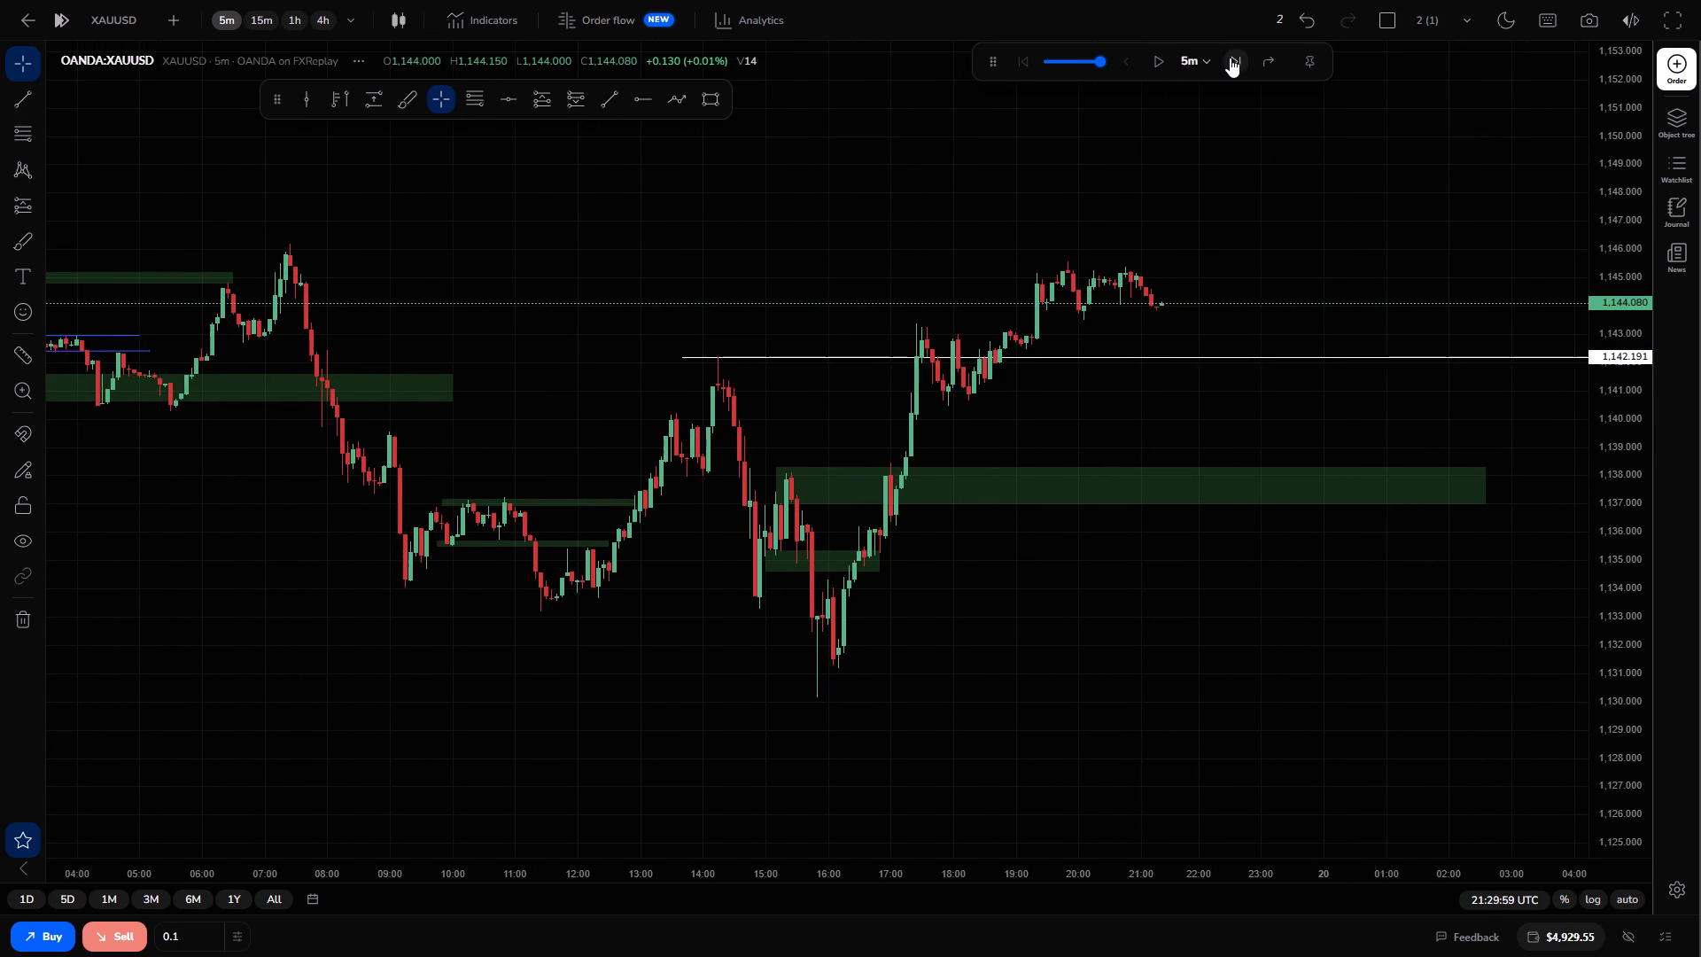
pyautogui.tripleClick(1230, 58)
pyautogui.tripleClick(1230, 58)
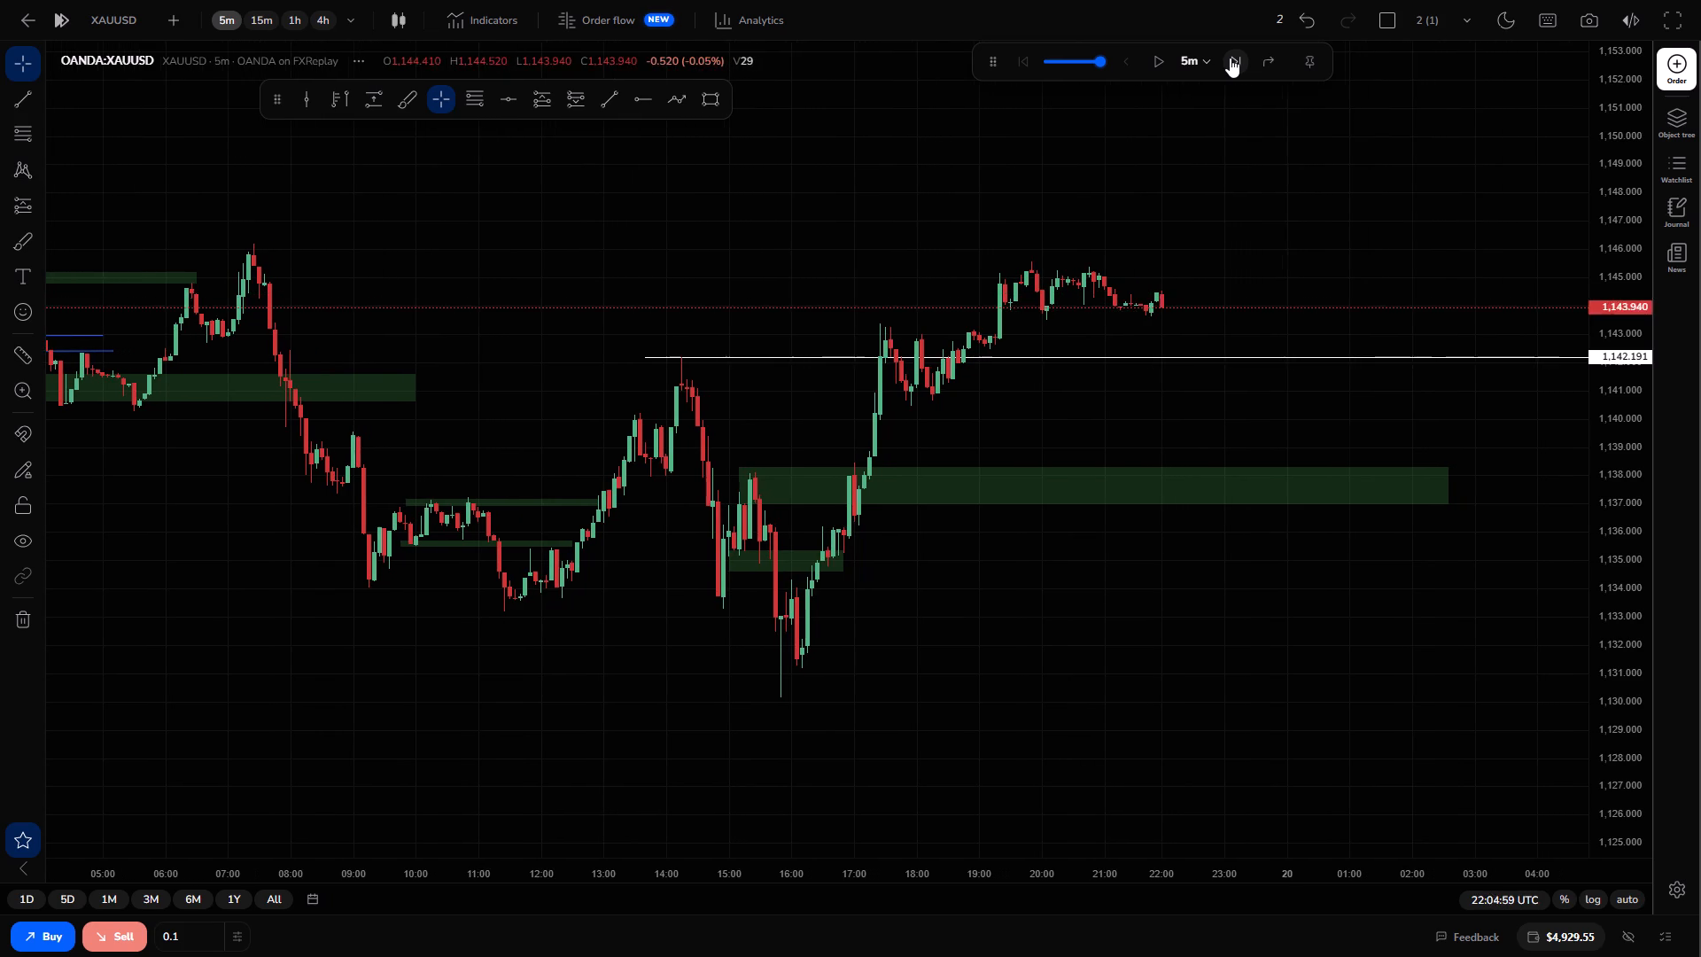
pyautogui.tripleClick(1230, 58)
pyautogui.tripleClick(1230, 58)
pyautogui.tripleClick(1230, 58)
pyautogui.tripleClick(1230, 58)
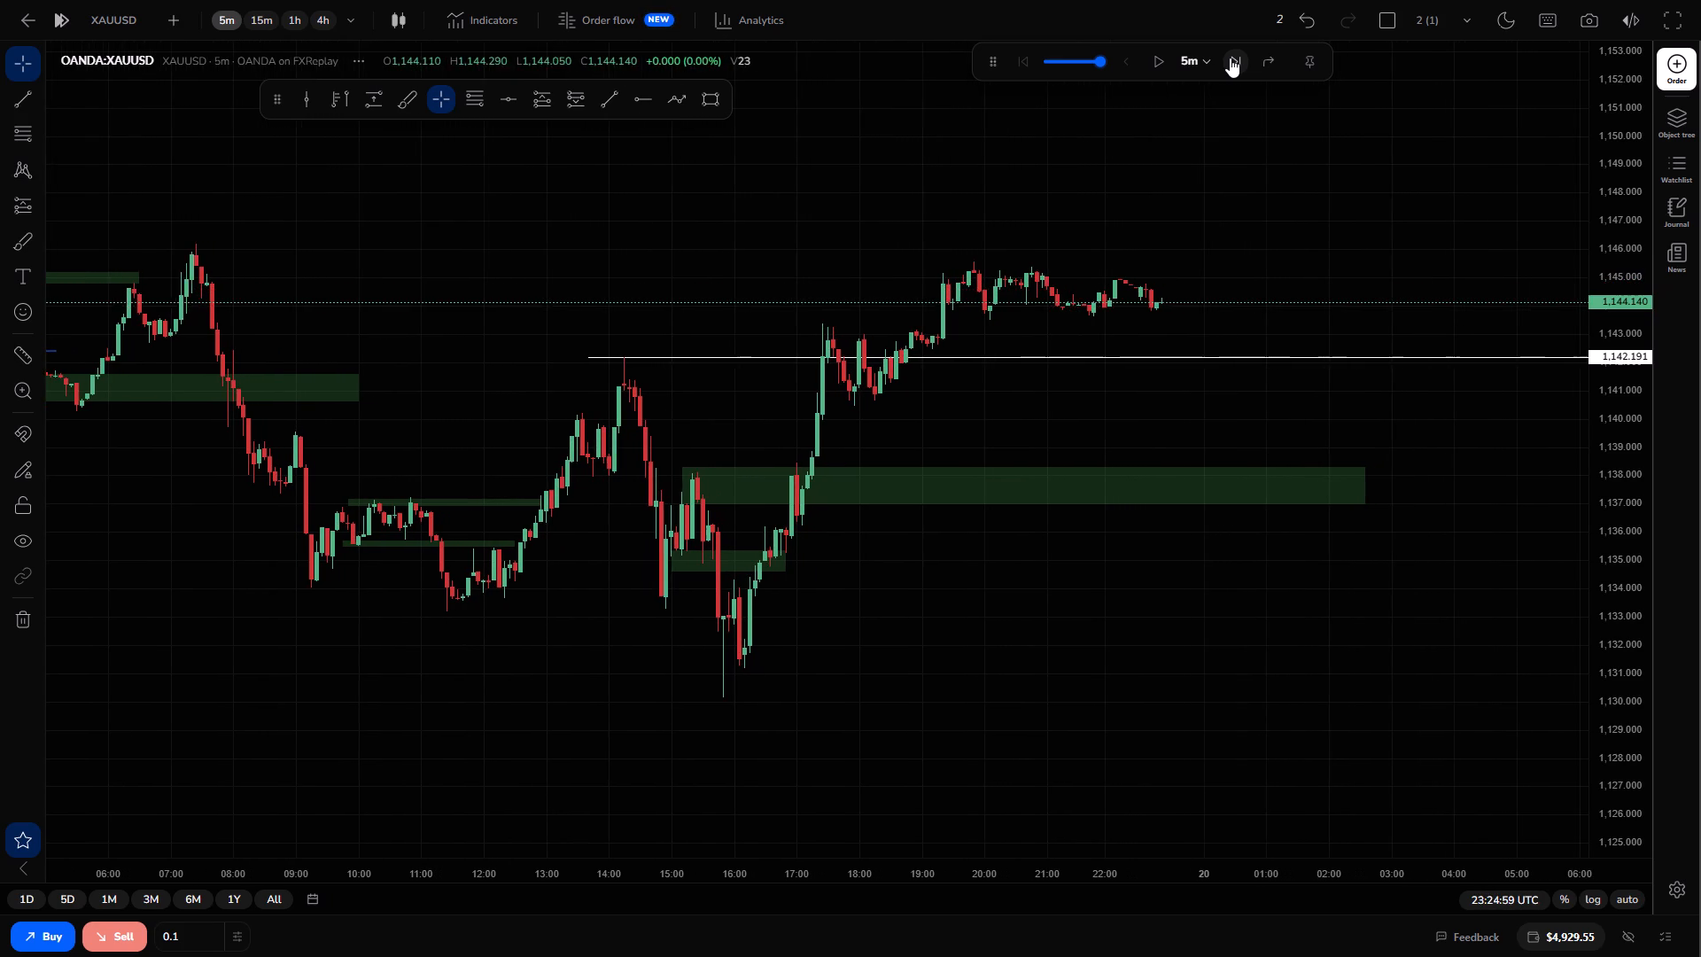
pyautogui.click(1230, 58)
# Draw a rectangle zone over the range highs at about 1,145.19–1,145.69, from 19:30 to 00:05.
pyautogui.click(710, 101)
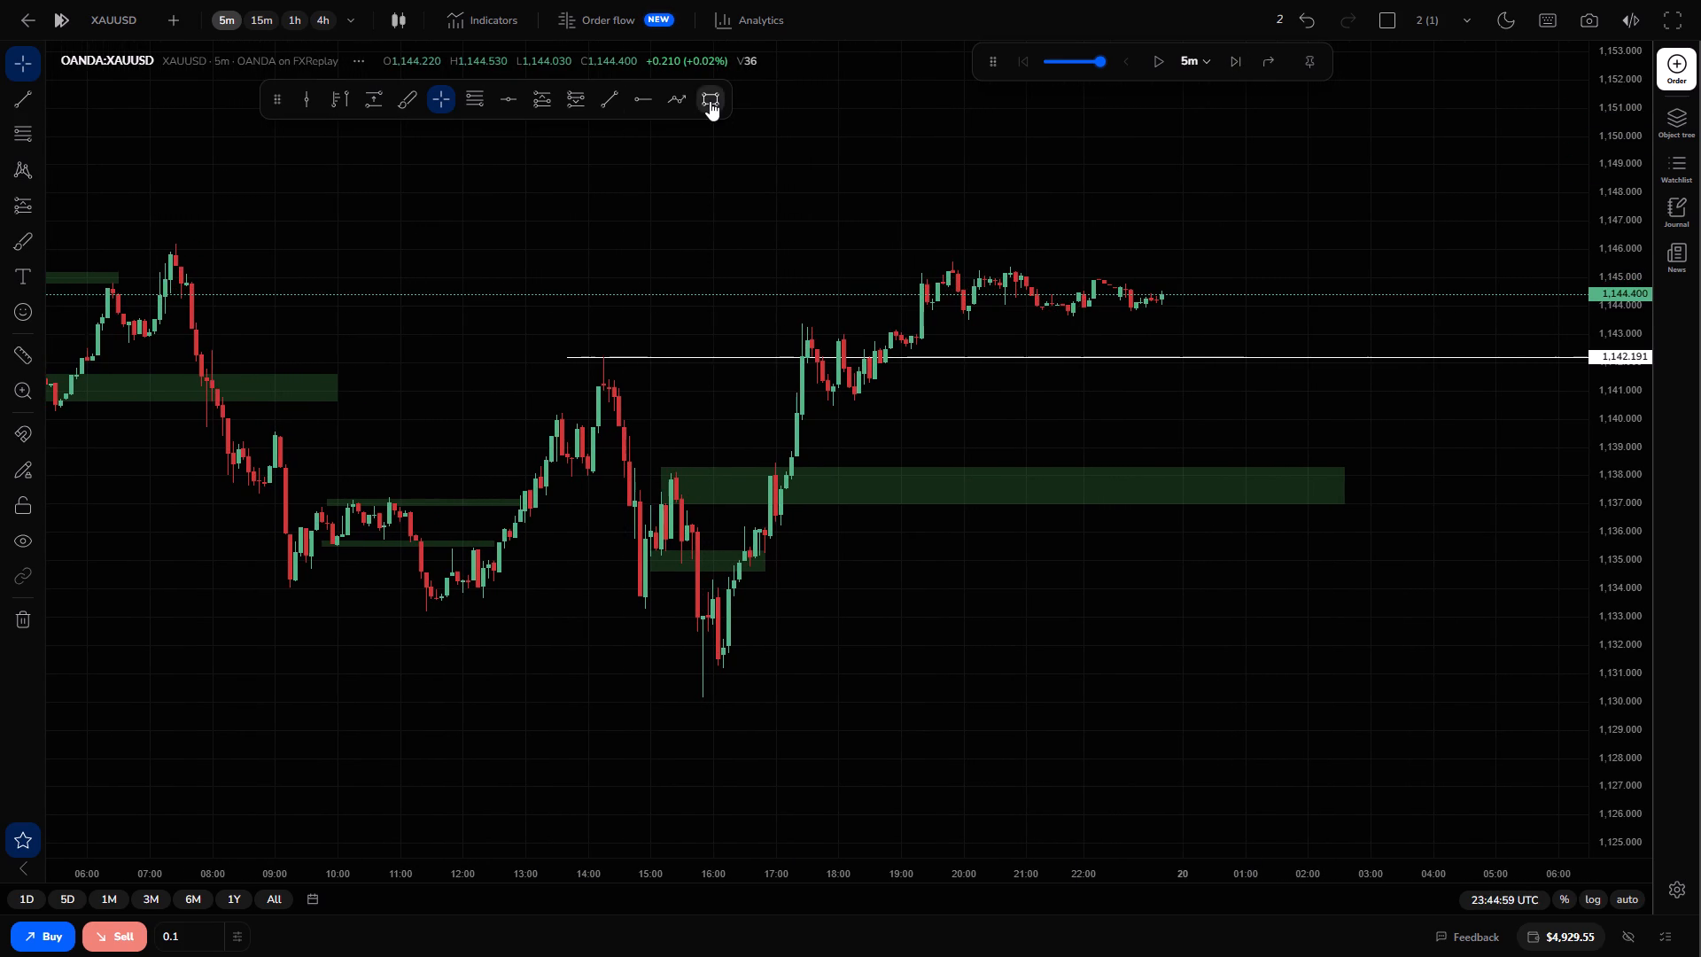
pyautogui.moveTo(930, 258); pyautogui.dragTo(930, 263)
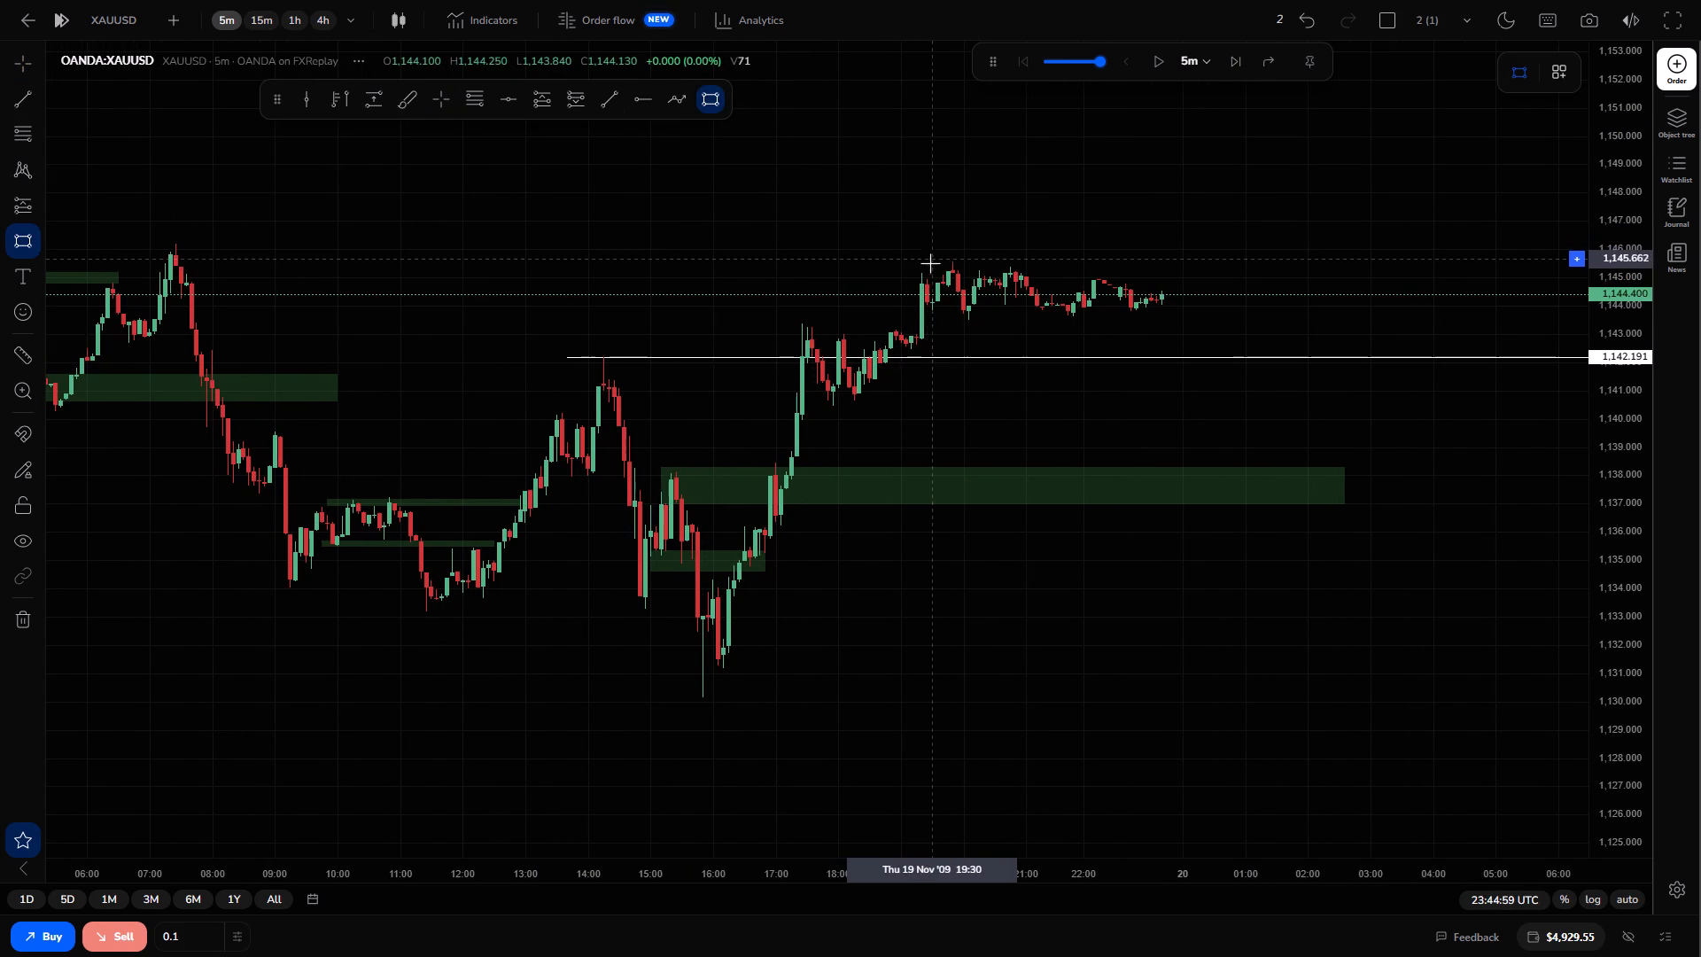
pyautogui.moveTo(930, 263); pyautogui.dragTo(1189, 272)
pyautogui.click(1189, 272)
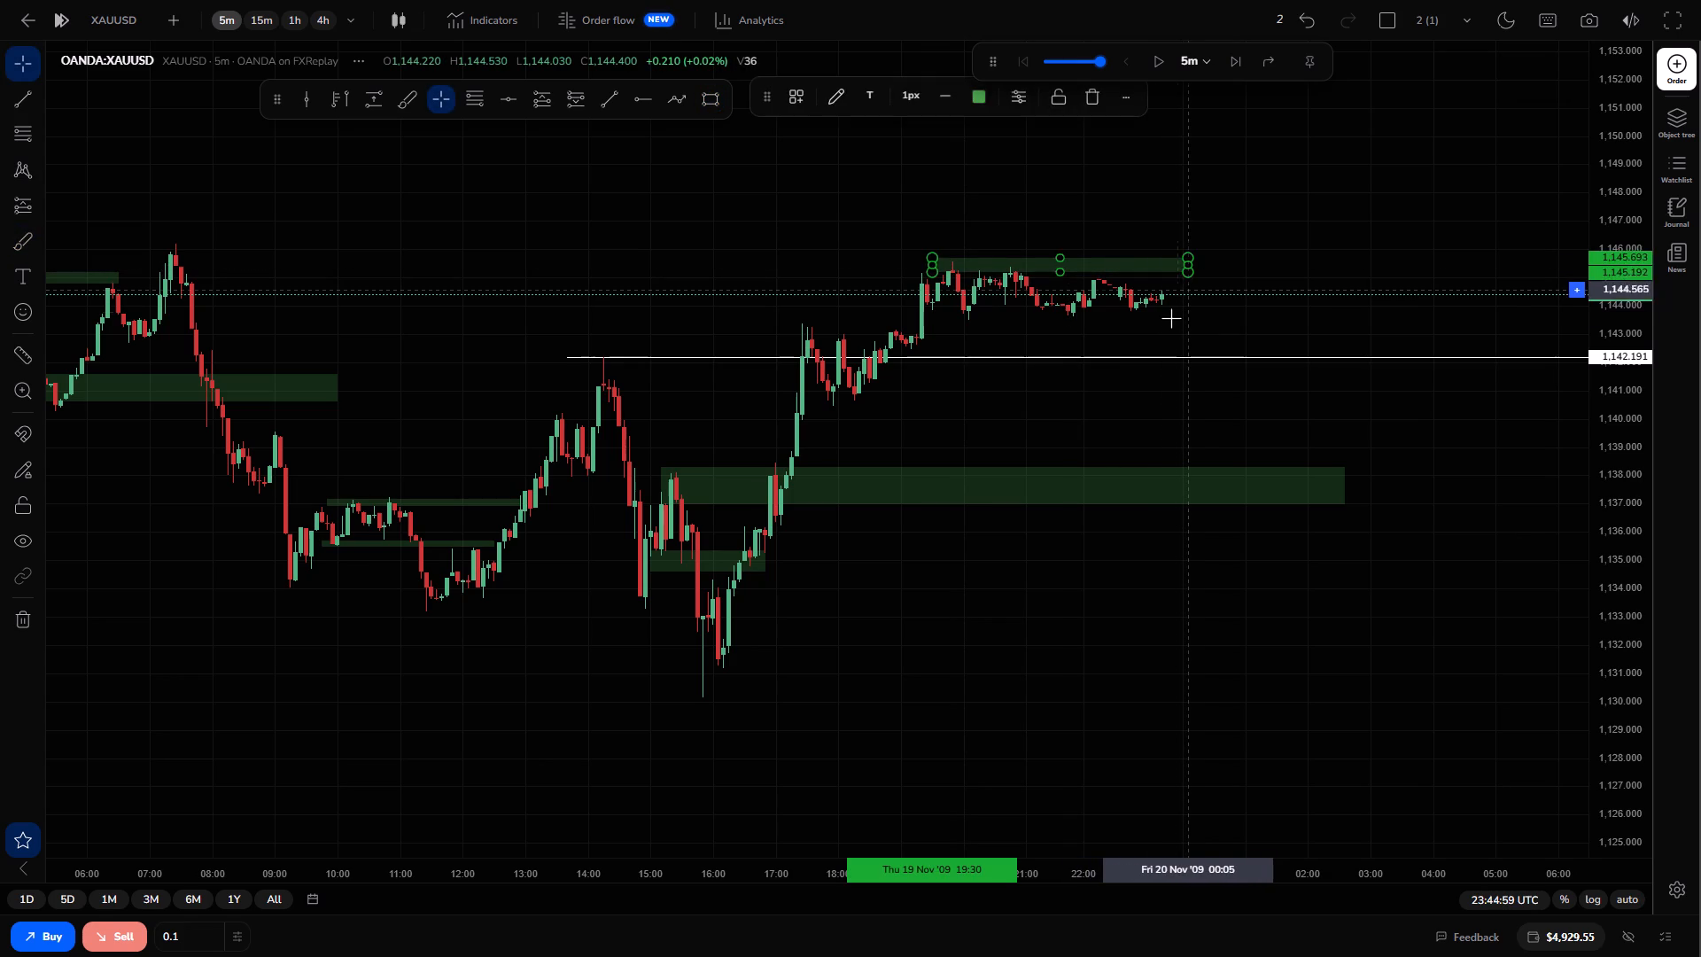
pyautogui.click(1167, 318)
# Draw a thin rectangle zone along the range lows at about 1,143.7, from about 19:30 to 01:00.
pyautogui.click(701, 100)
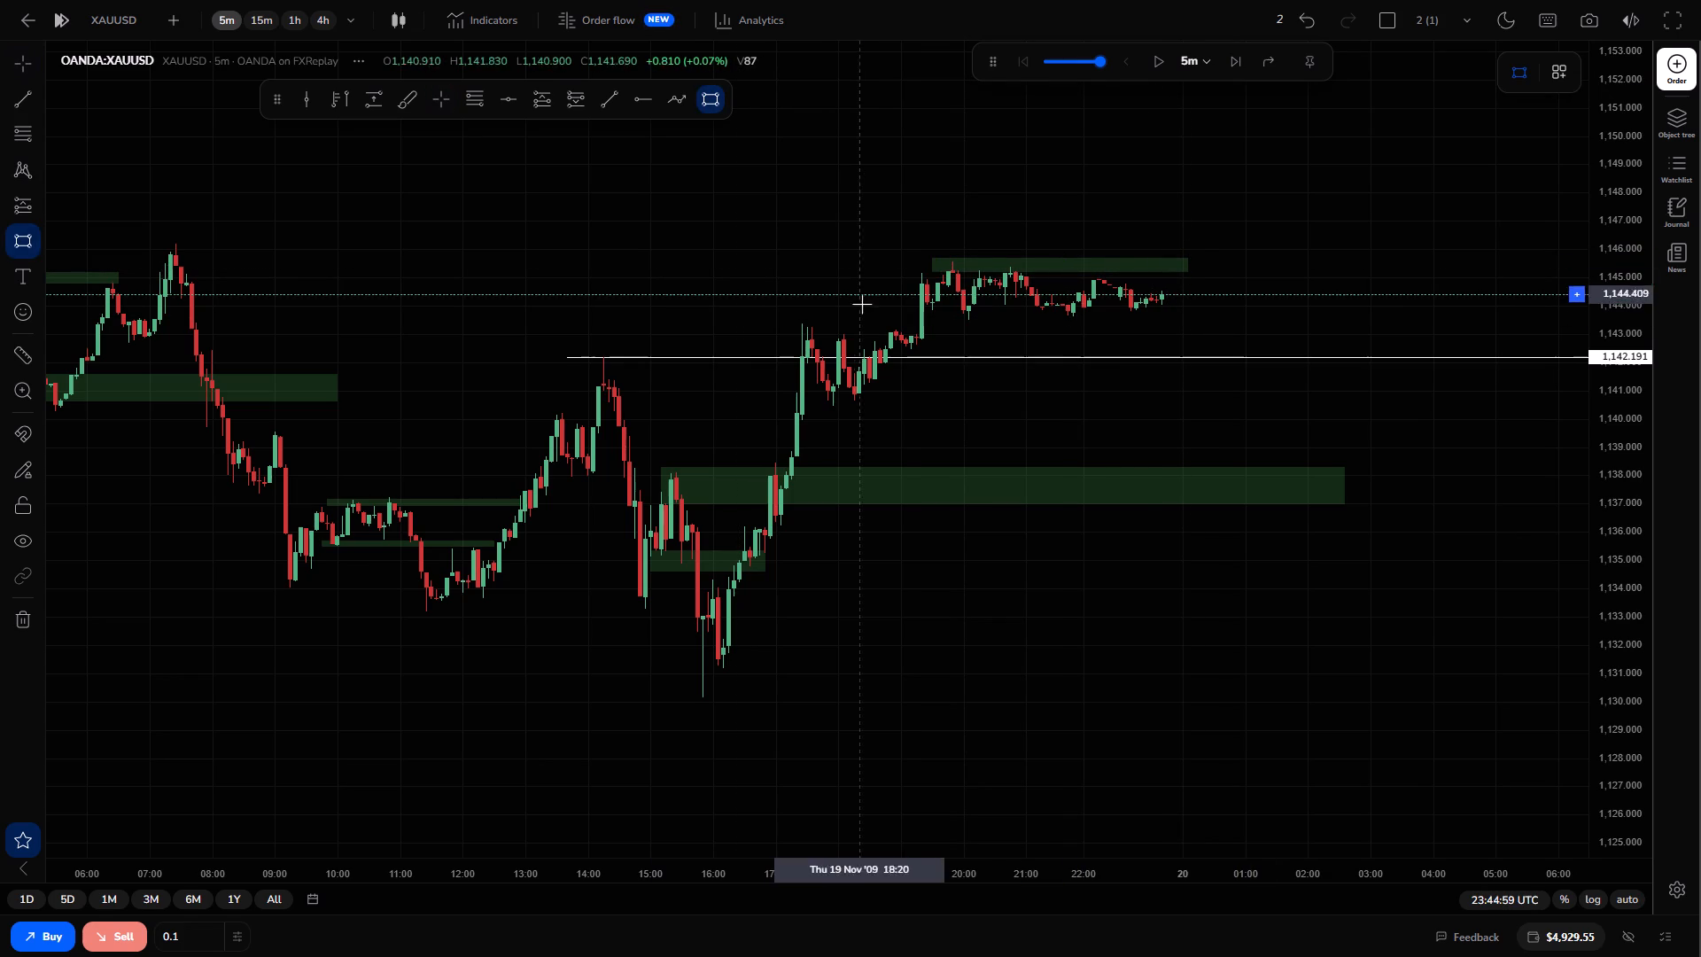
pyautogui.moveTo(928, 317); pyautogui.dragTo(948, 324)
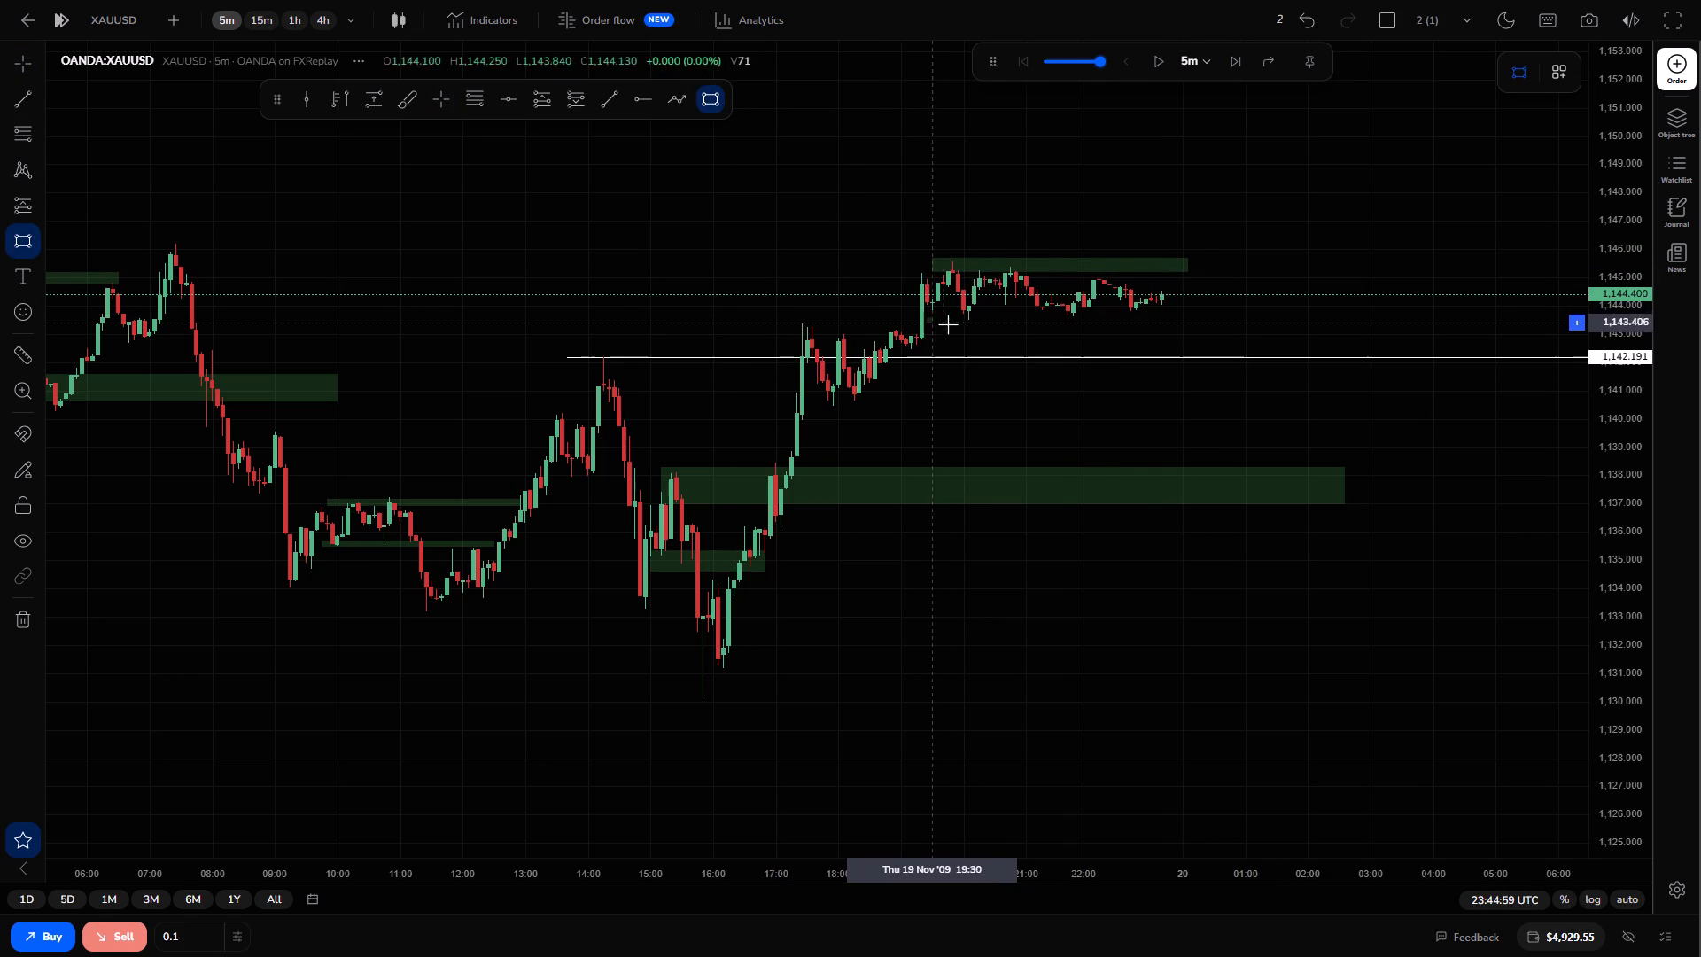
pyautogui.moveTo(948, 324); pyautogui.dragTo(1247, 313)
pyautogui.click(1247, 313)
pyautogui.click(1296, 292)
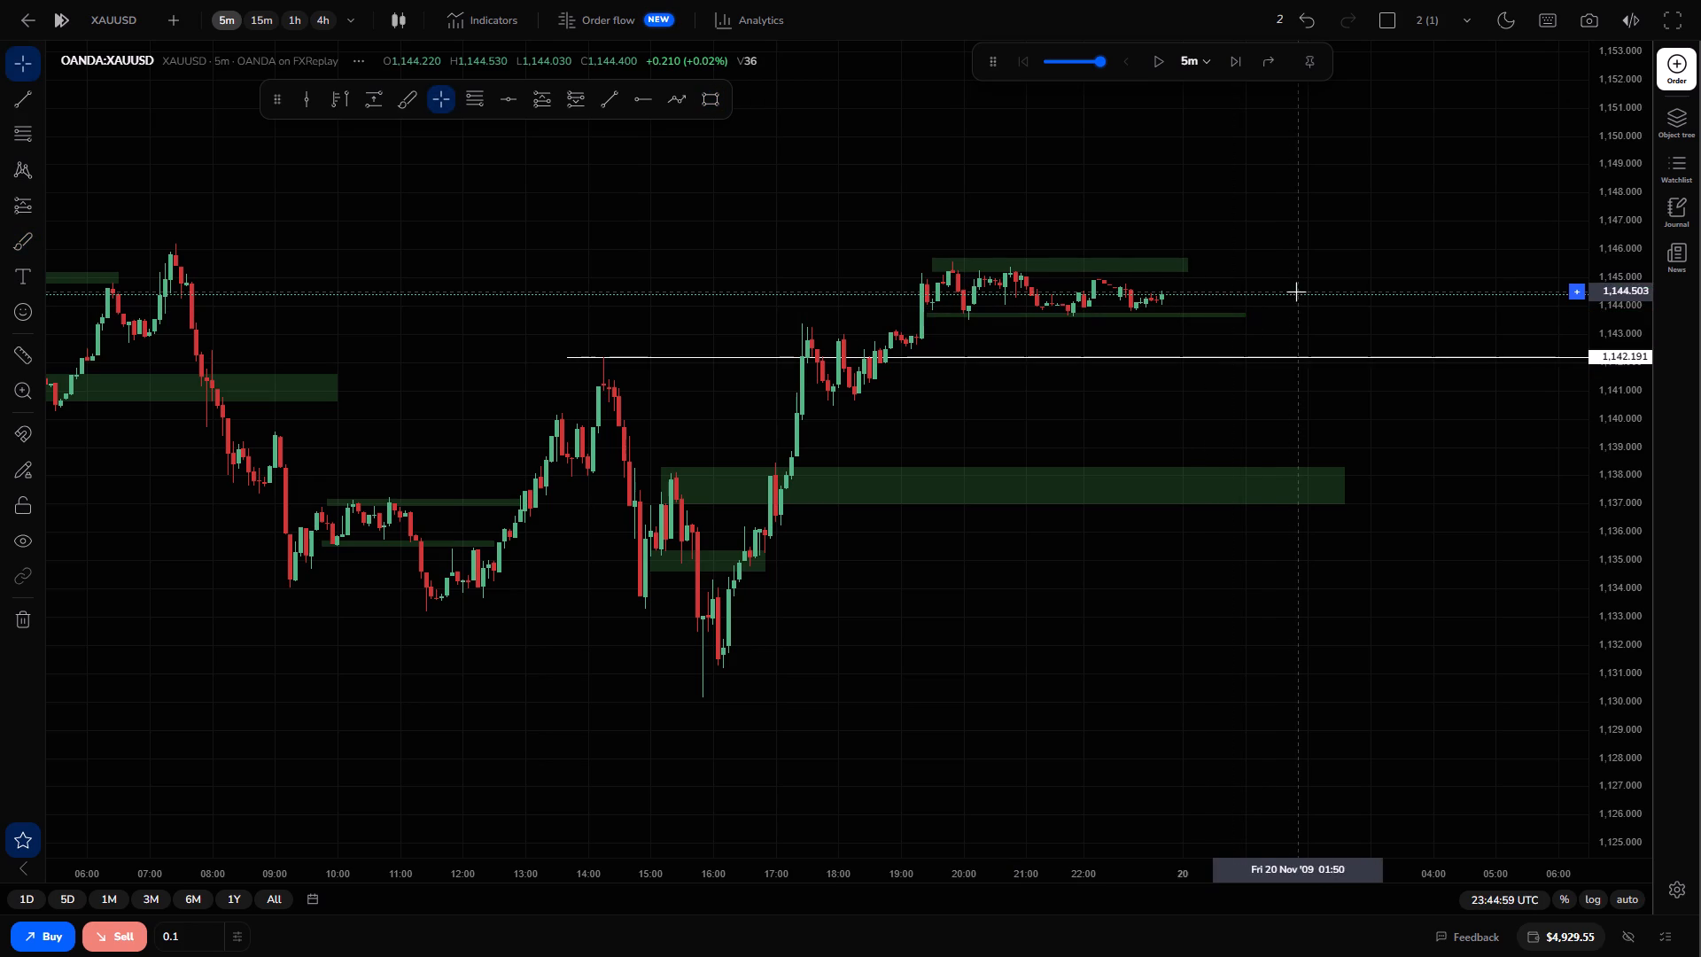
# Advance the replay to 00:24:59 UTC, with the price scale enlarged around the marked range.
pyautogui.tripleClick(1233, 60)
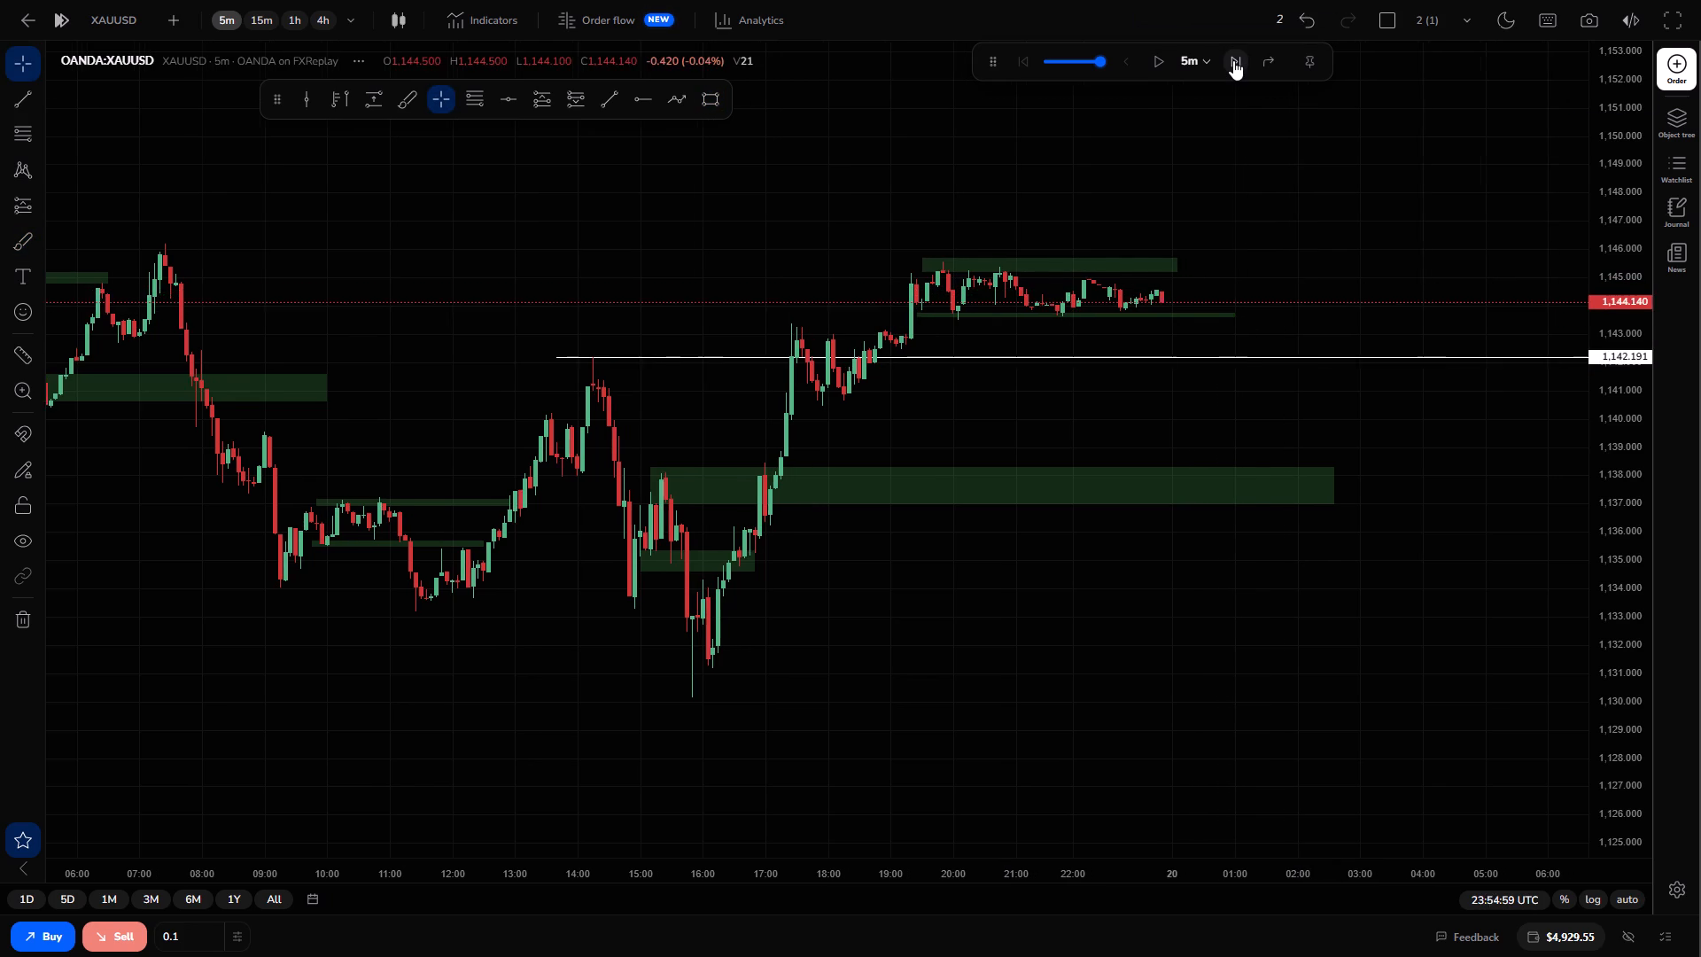
pyautogui.tripleClick(1233, 60)
pyautogui.click(1233, 60)
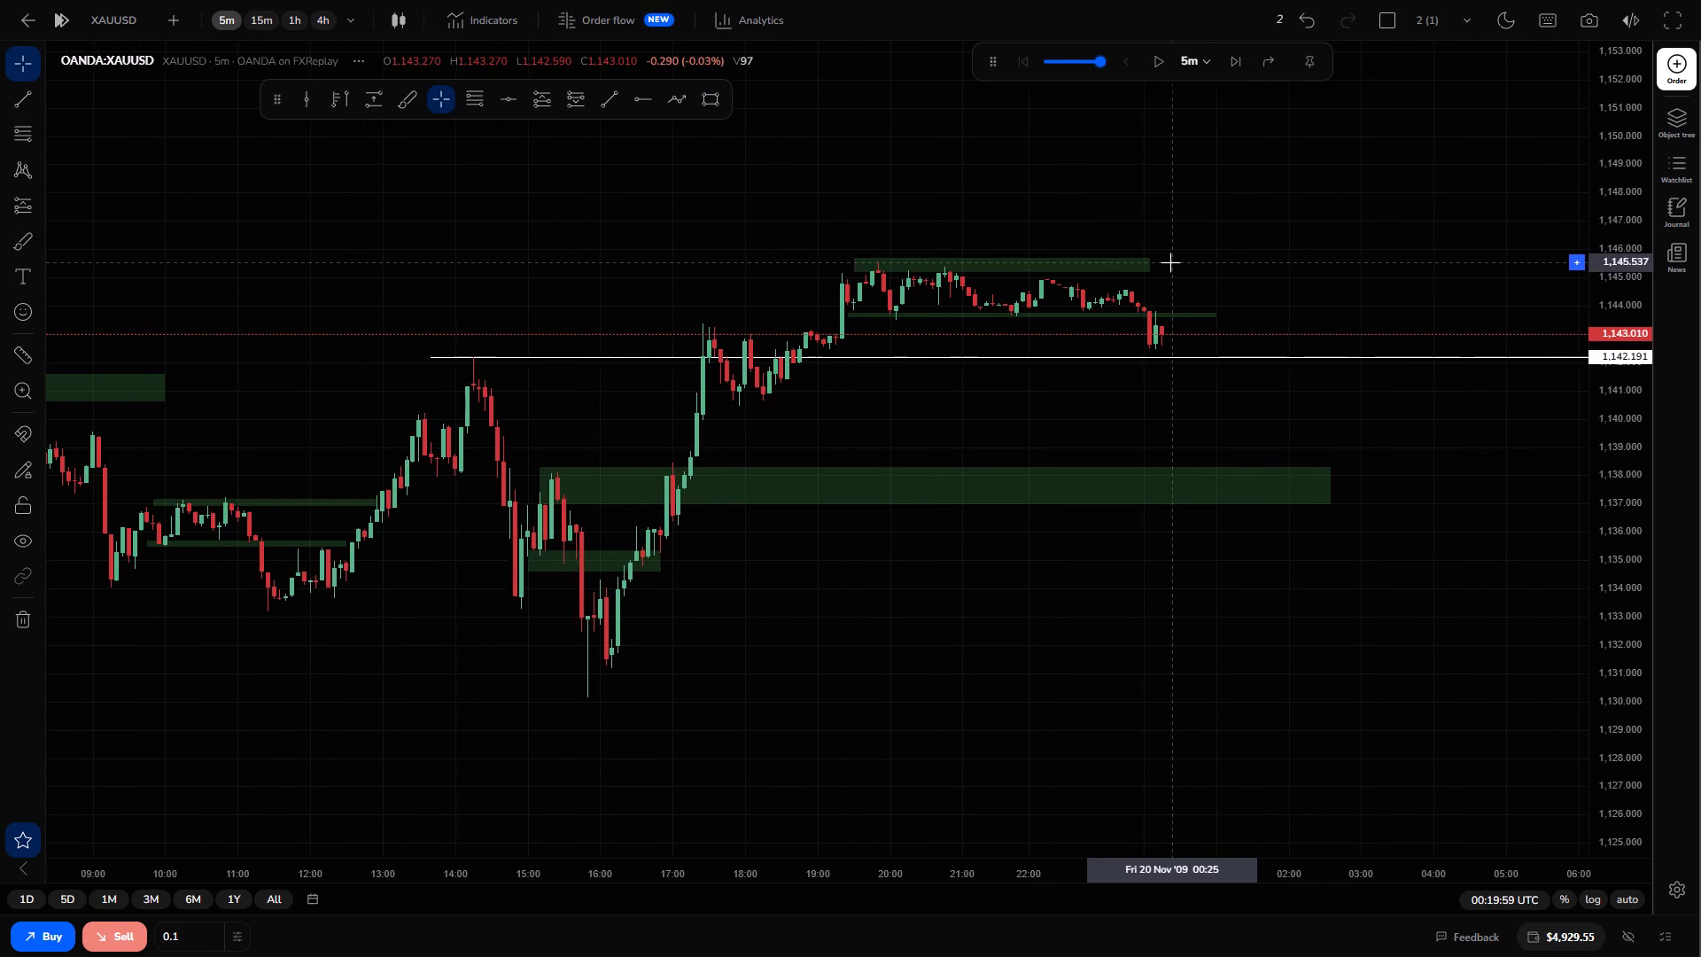
pyautogui.moveTo(1631, 501); pyautogui.dragTo(1604, 266)
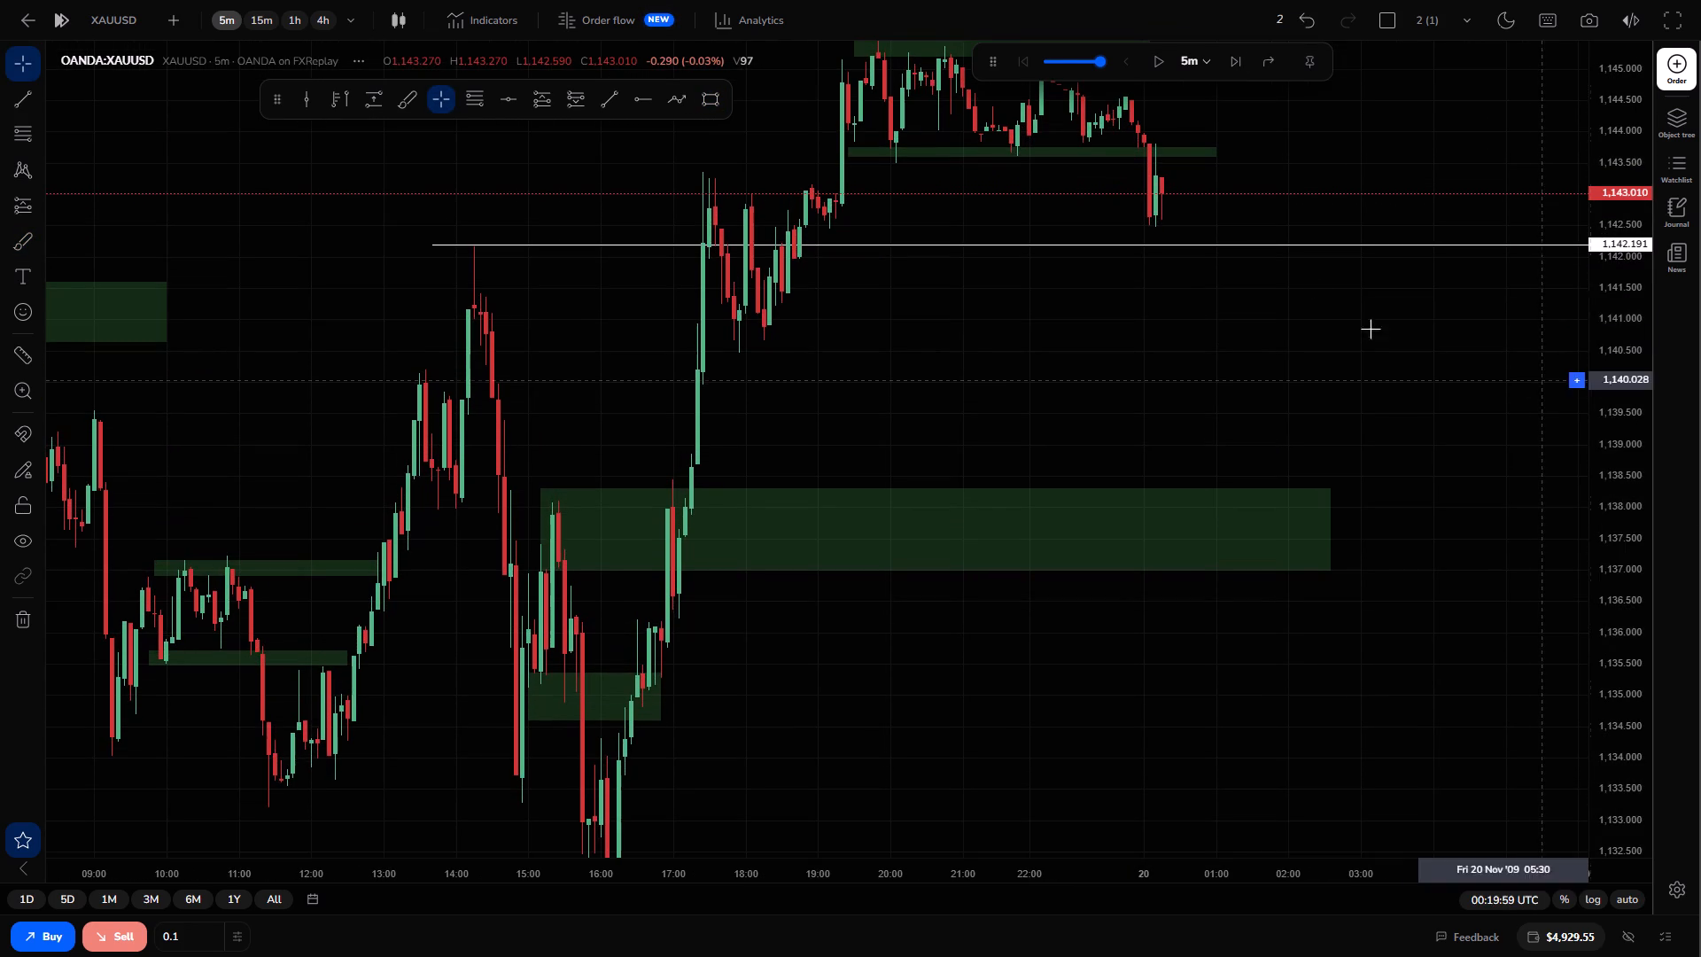
pyautogui.moveTo(1315, 287); pyautogui.dragTo(1361, 447)
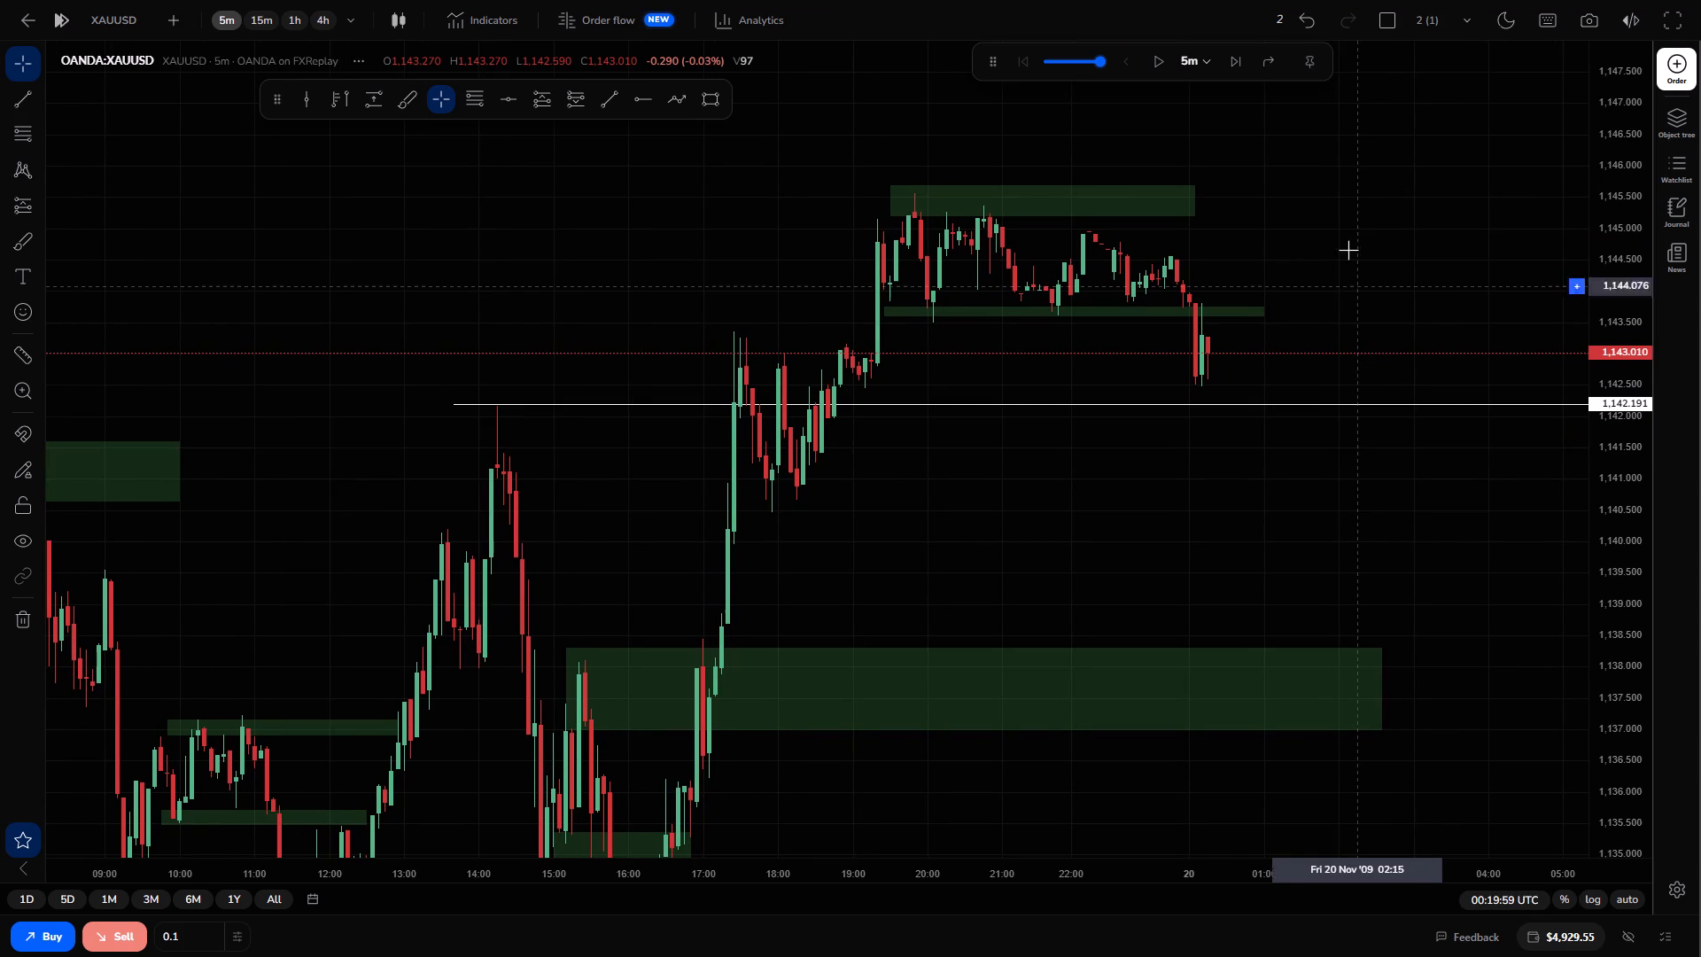
pyautogui.click(1240, 67)
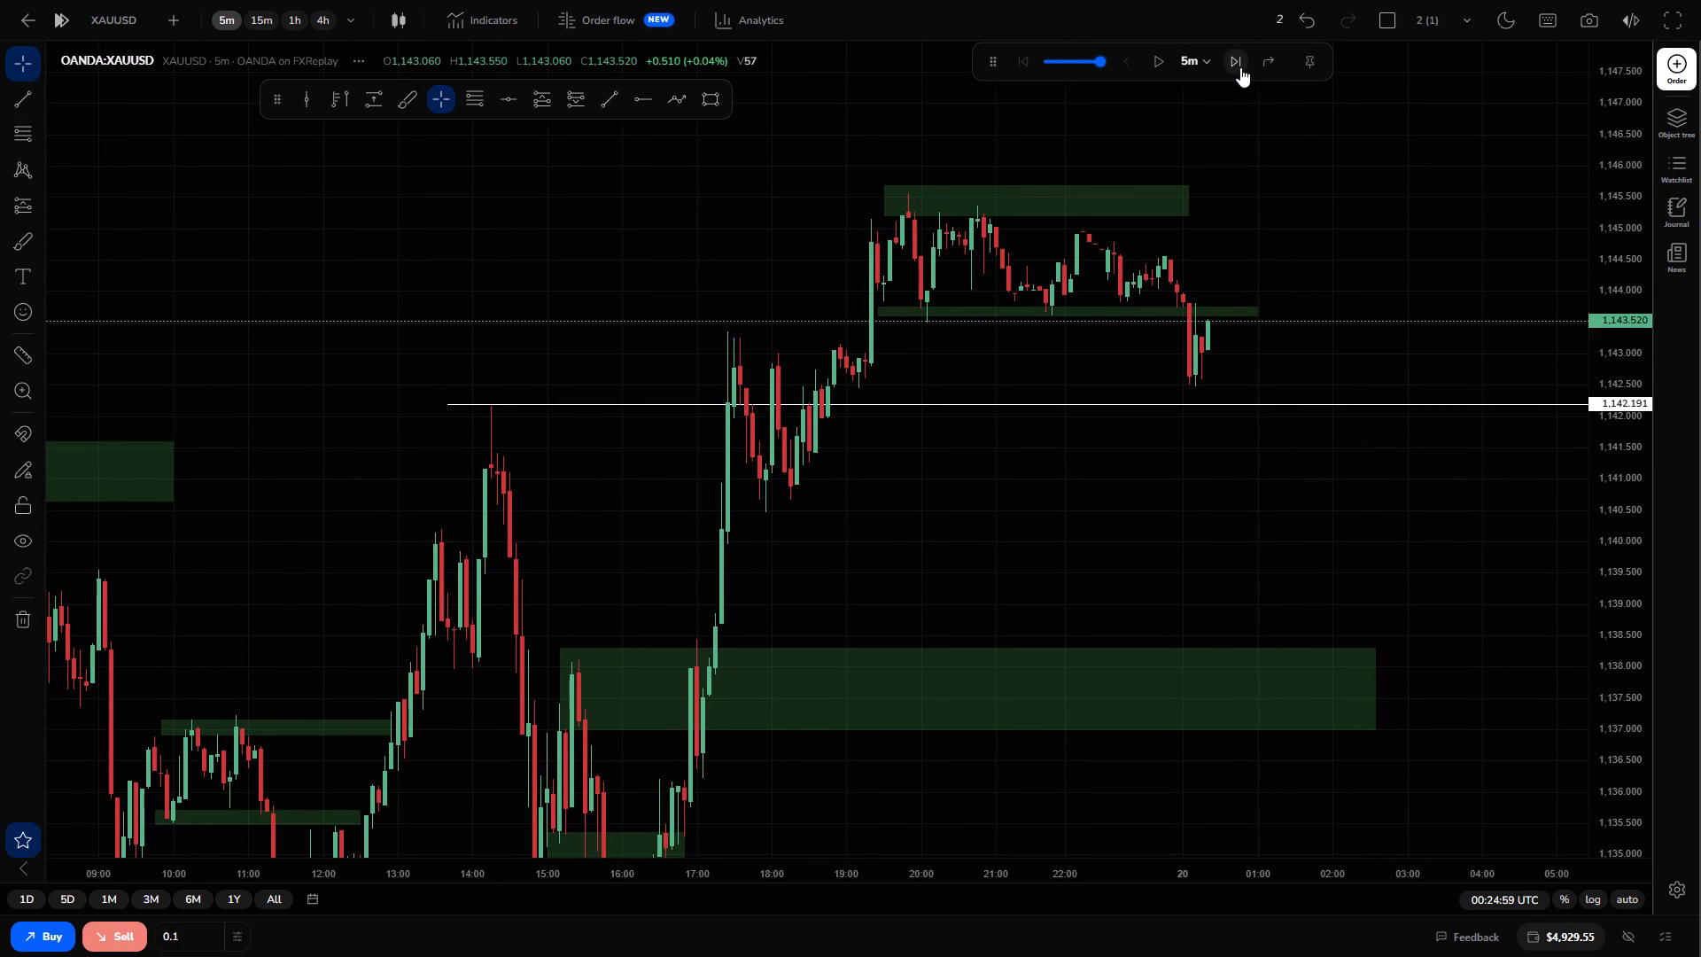
# Open a 0.1 market buy on XAUUSD with take profit at 1,145.661 and stop loss at 1,142.222.
pyautogui.click(64, 931)
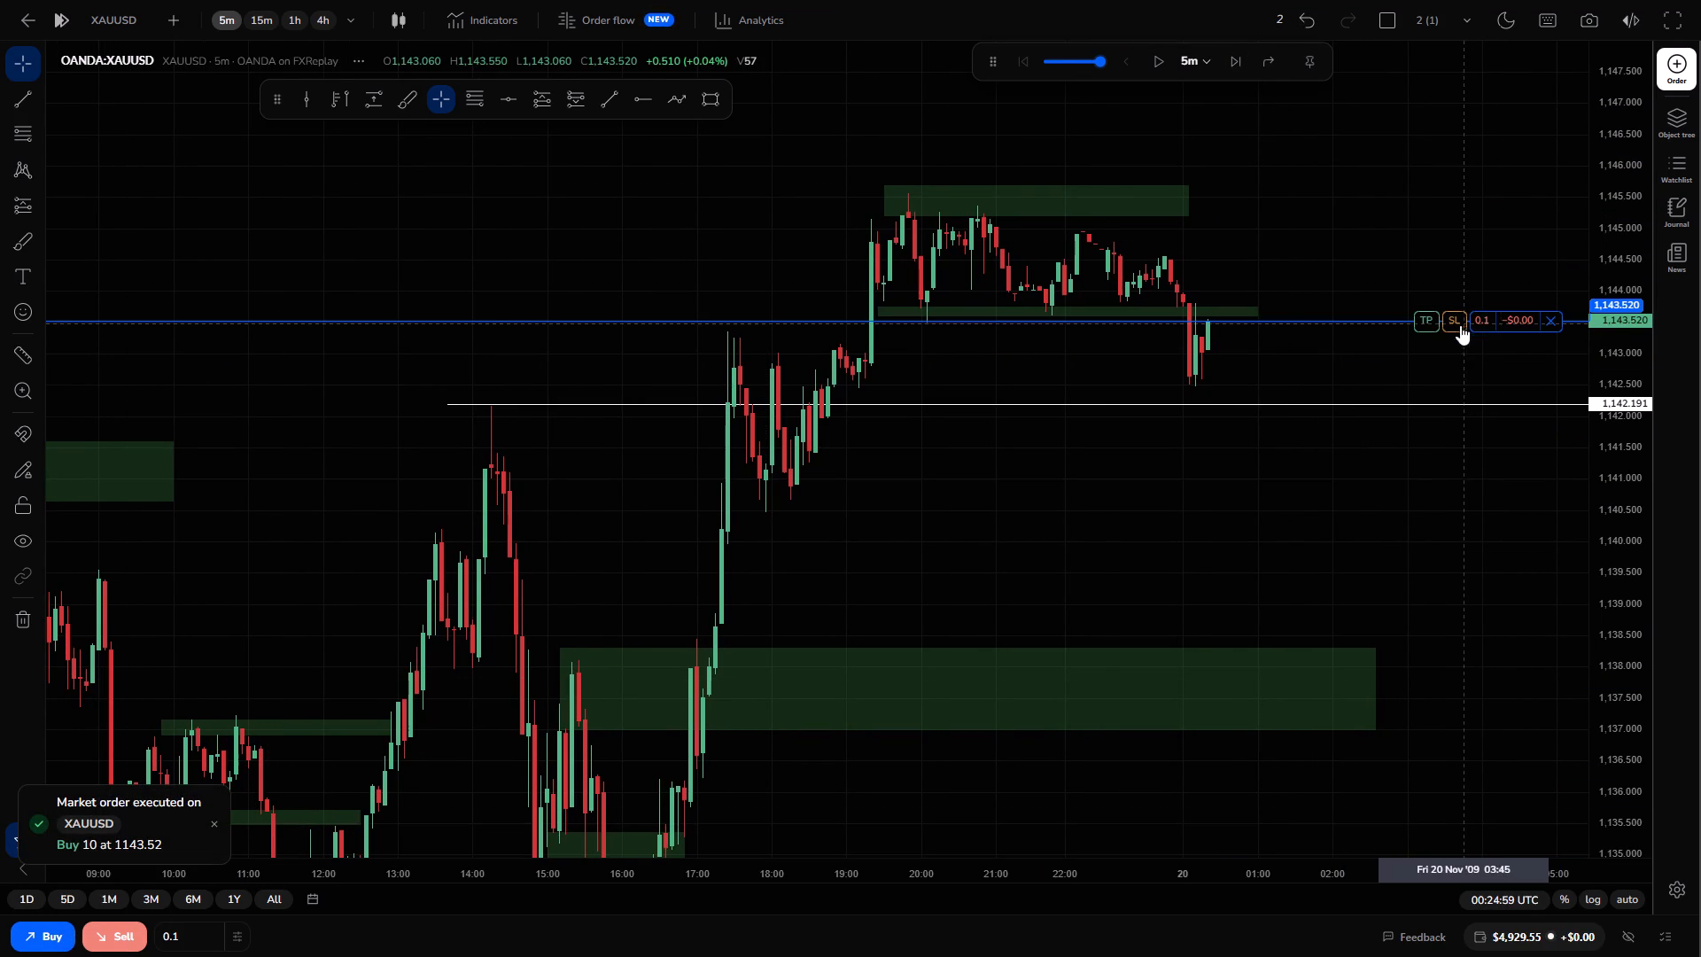
pyautogui.moveTo(1432, 321); pyautogui.dragTo(1406, 193)
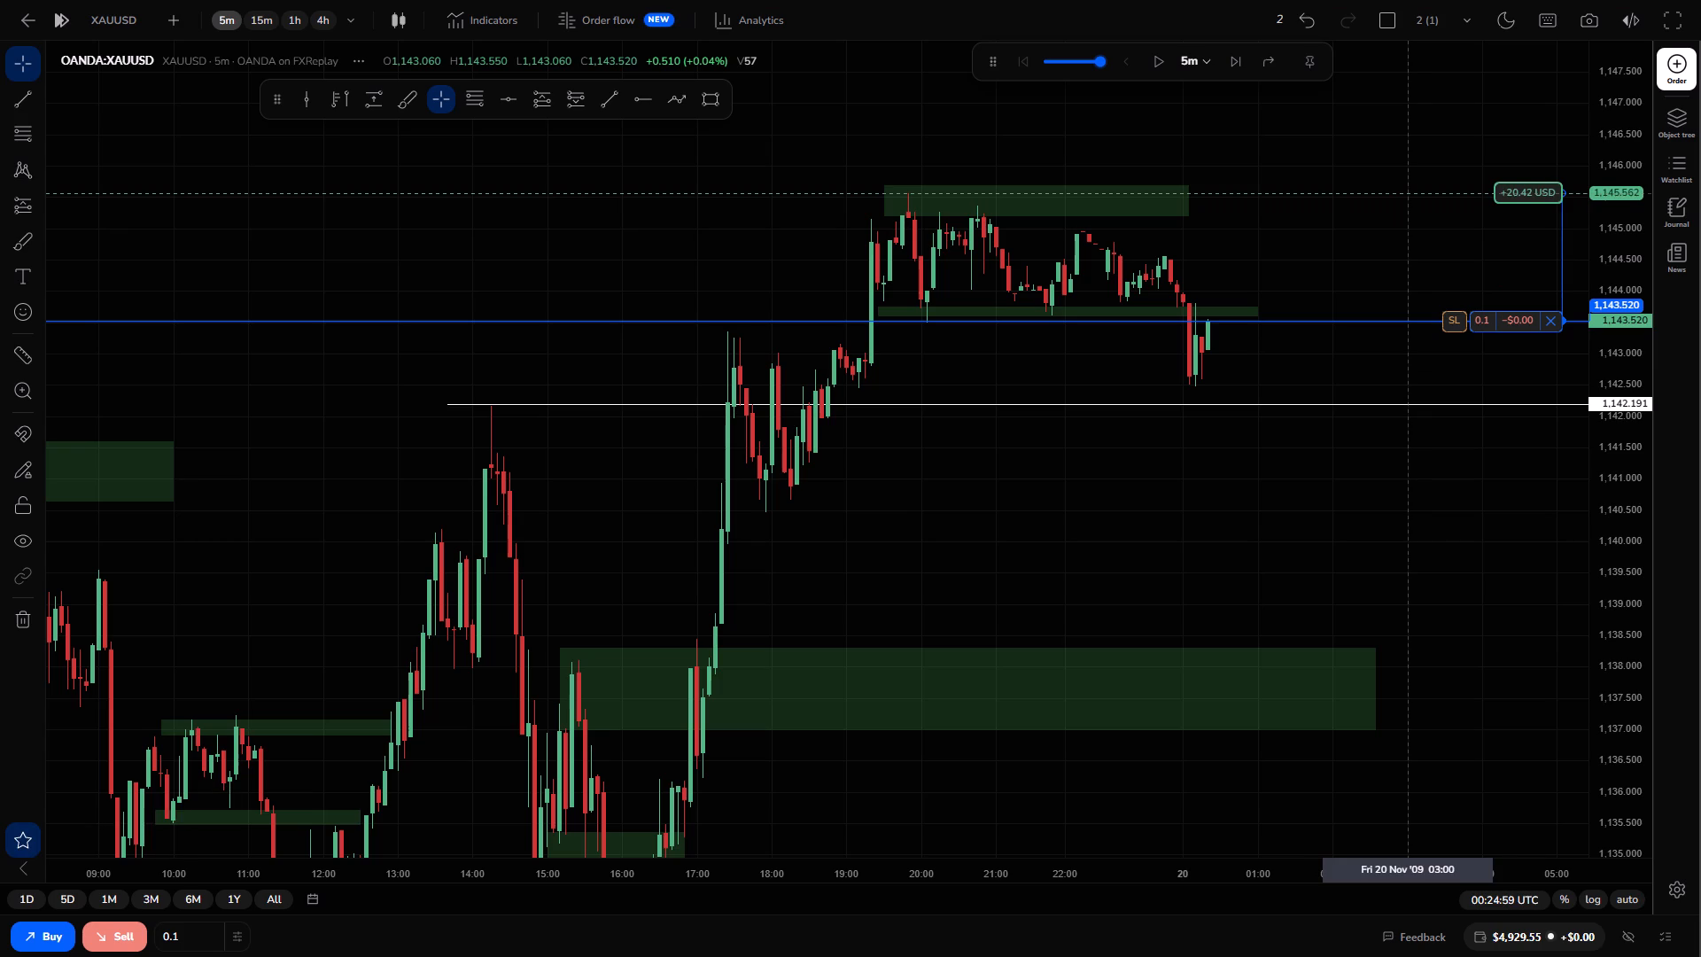
pyautogui.moveTo(1406, 193); pyautogui.dragTo(1401, 187)
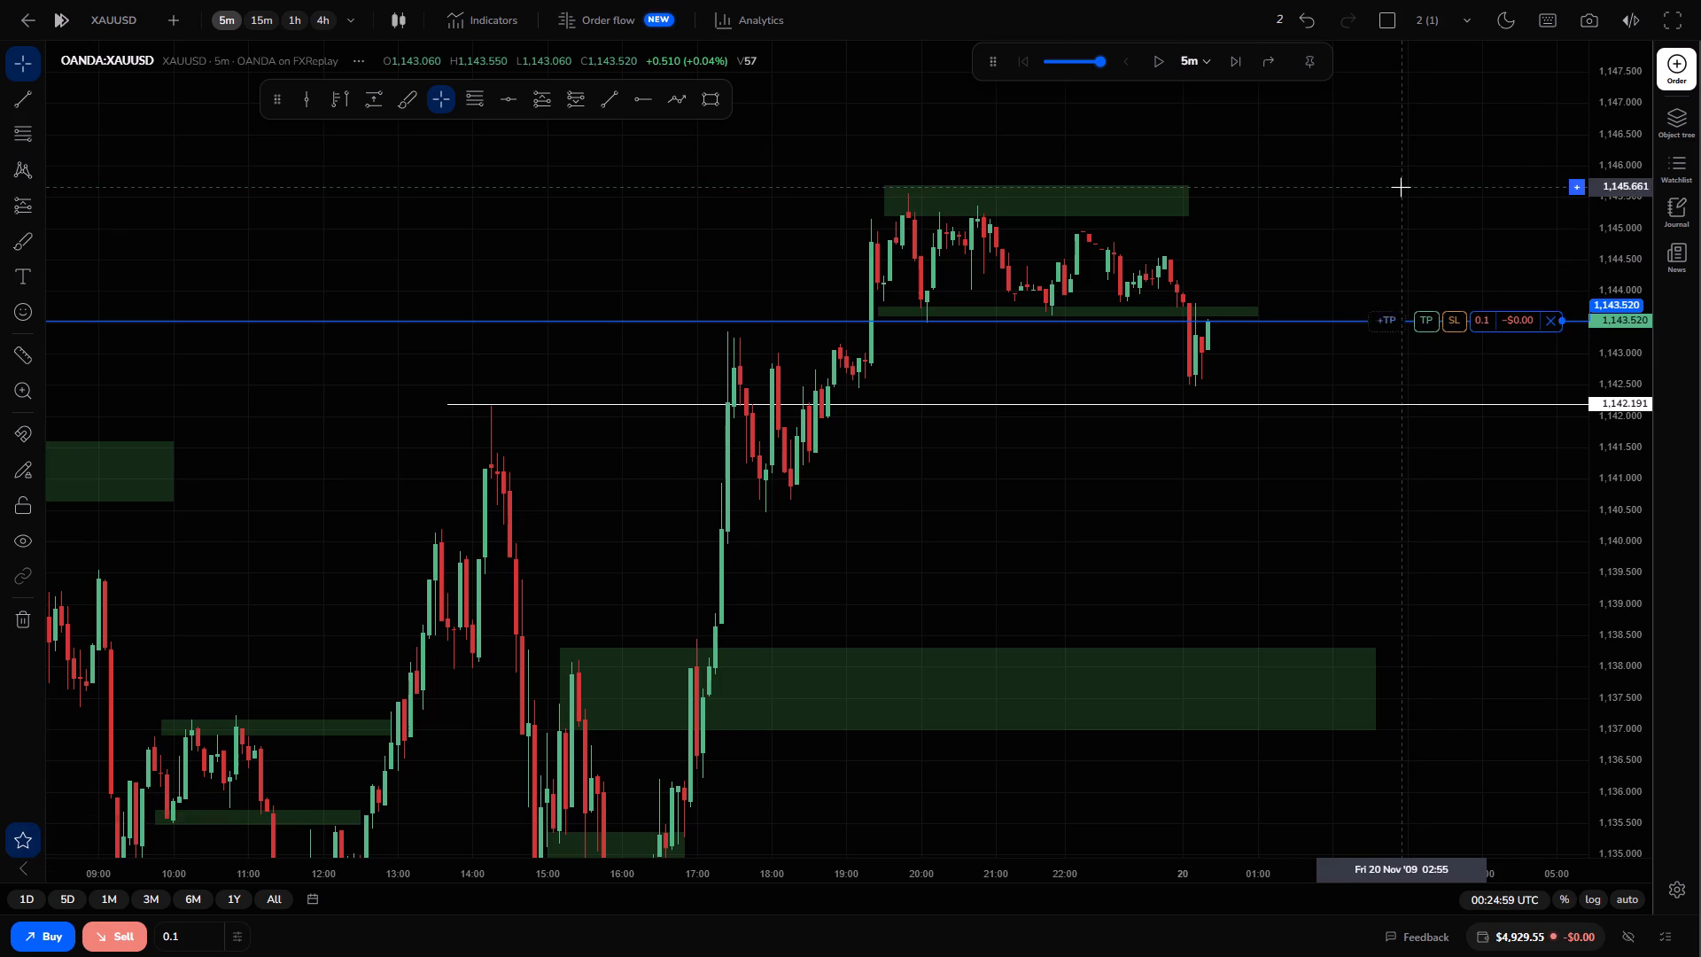
pyautogui.moveTo(1453, 317); pyautogui.dragTo(1456, 398)
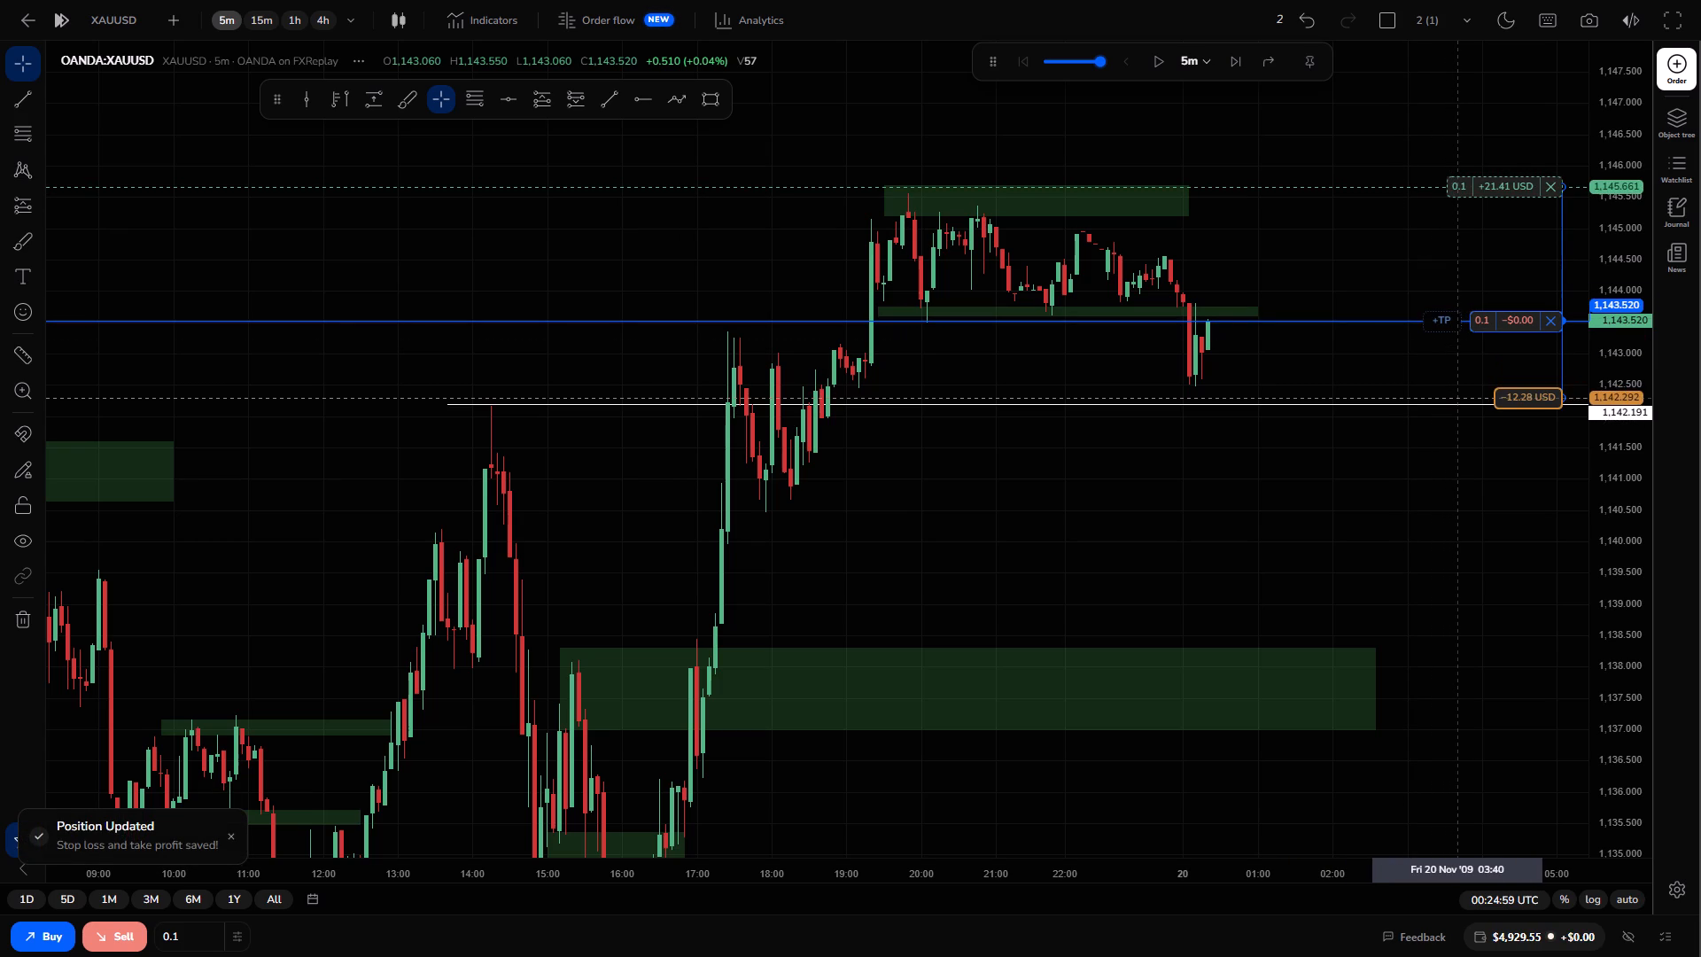
pyautogui.moveTo(1456, 398); pyautogui.dragTo(1456, 409)
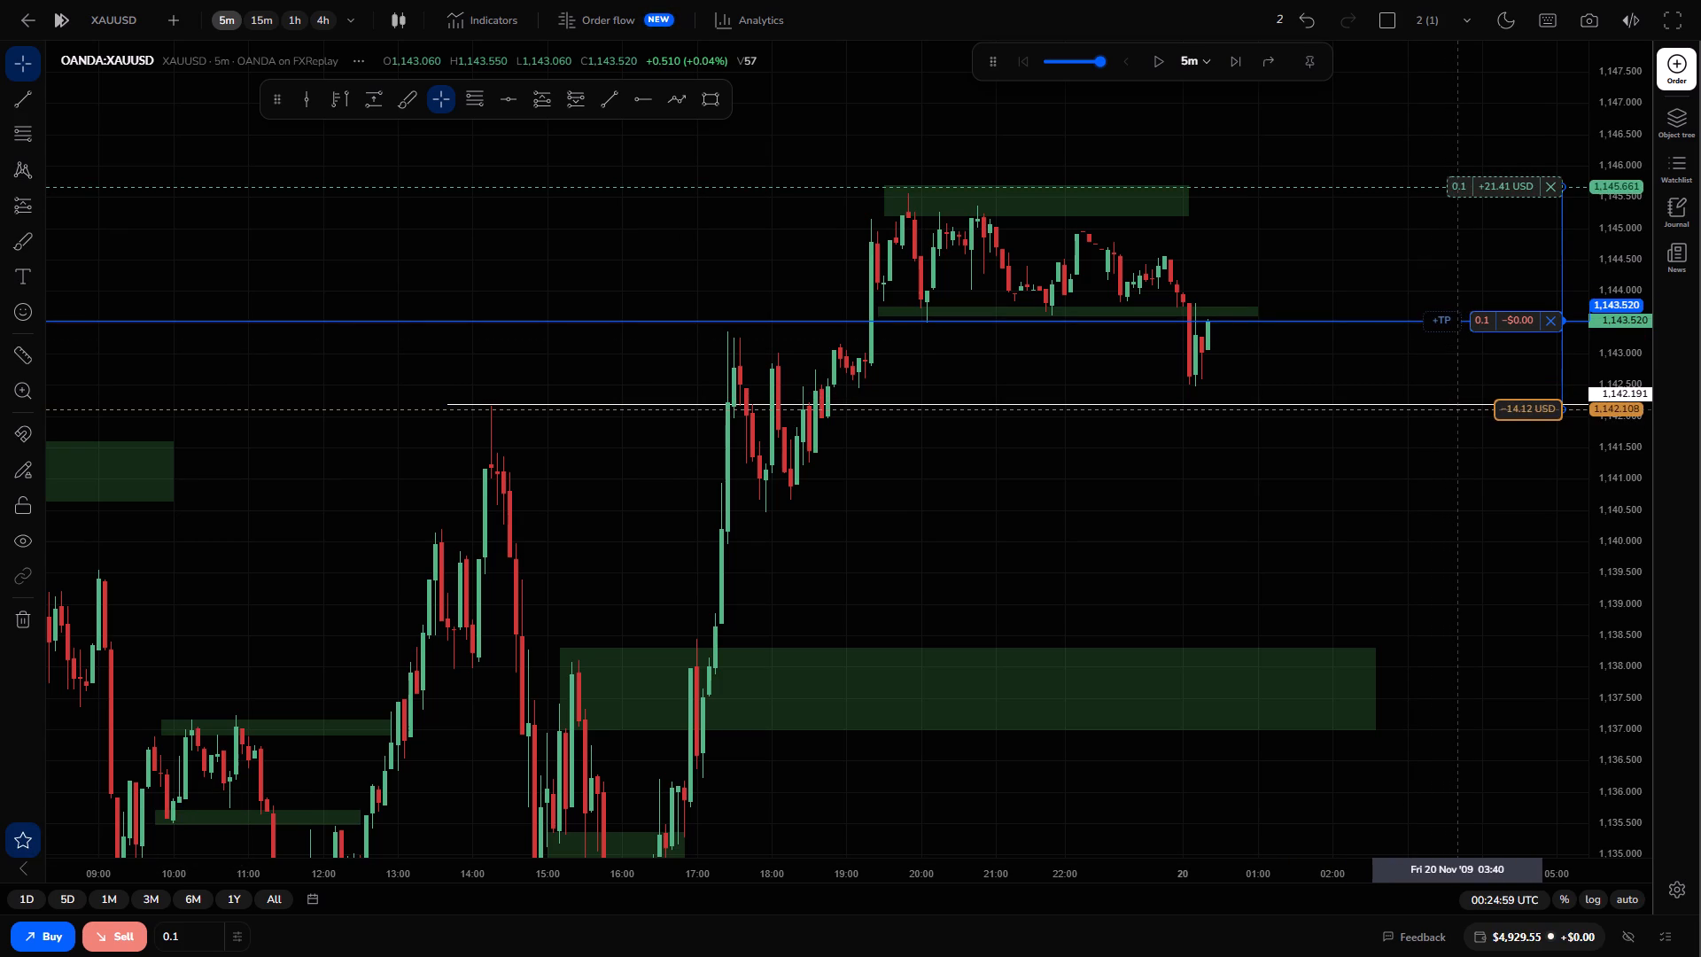
pyautogui.moveTo(1456, 409); pyautogui.dragTo(1443, 401)
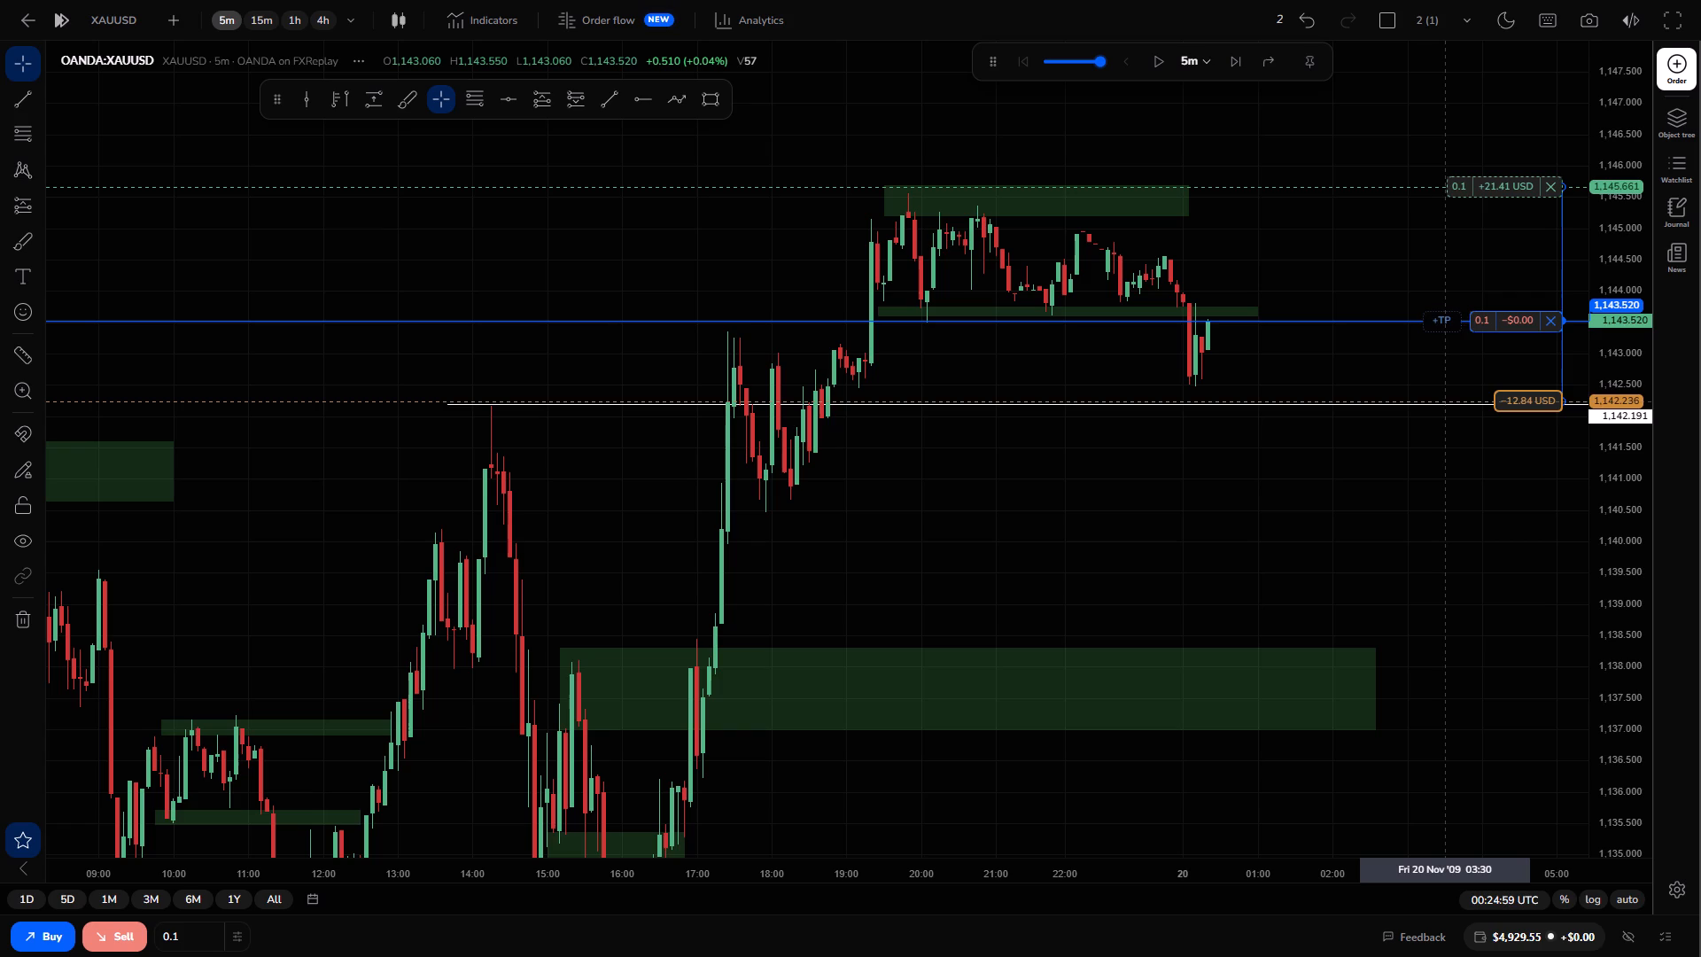
pyautogui.moveTo(1443, 401); pyautogui.dragTo(1443, 402)
# Advance the replay candle by candle to 01:54:59 UTC to play out the buy trade.
pyautogui.doubleClick(1232, 51)
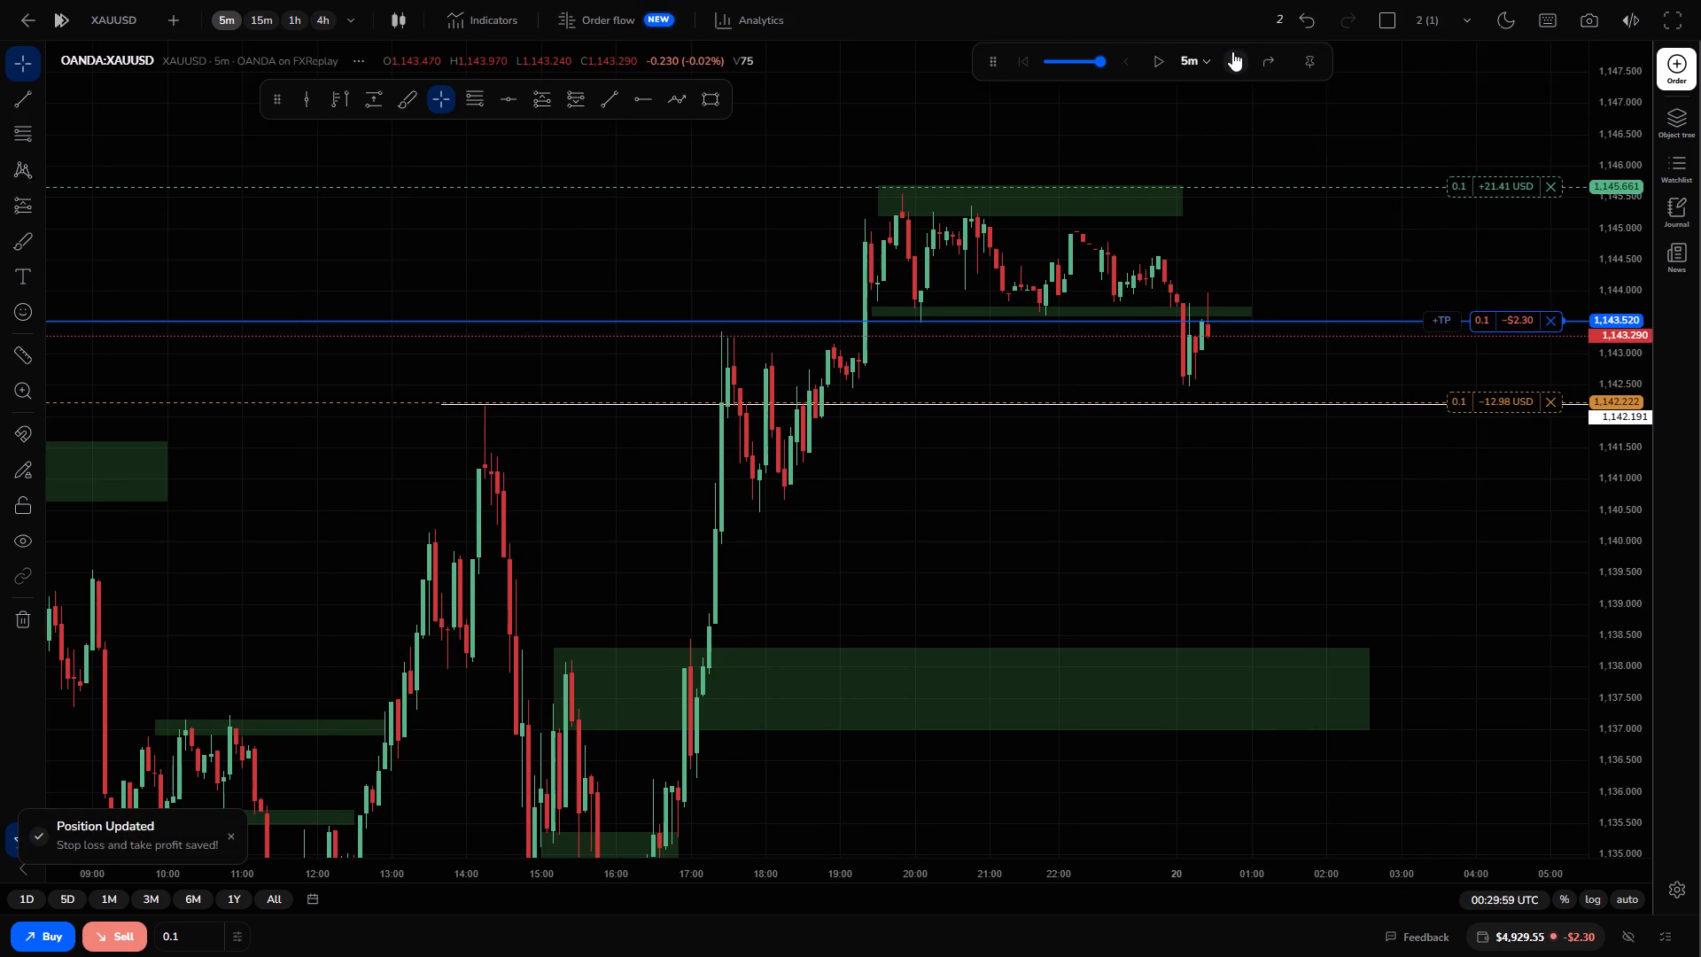
pyautogui.tripleClick(1232, 51)
pyautogui.tripleClick(1232, 51)
pyautogui.click(1232, 51)
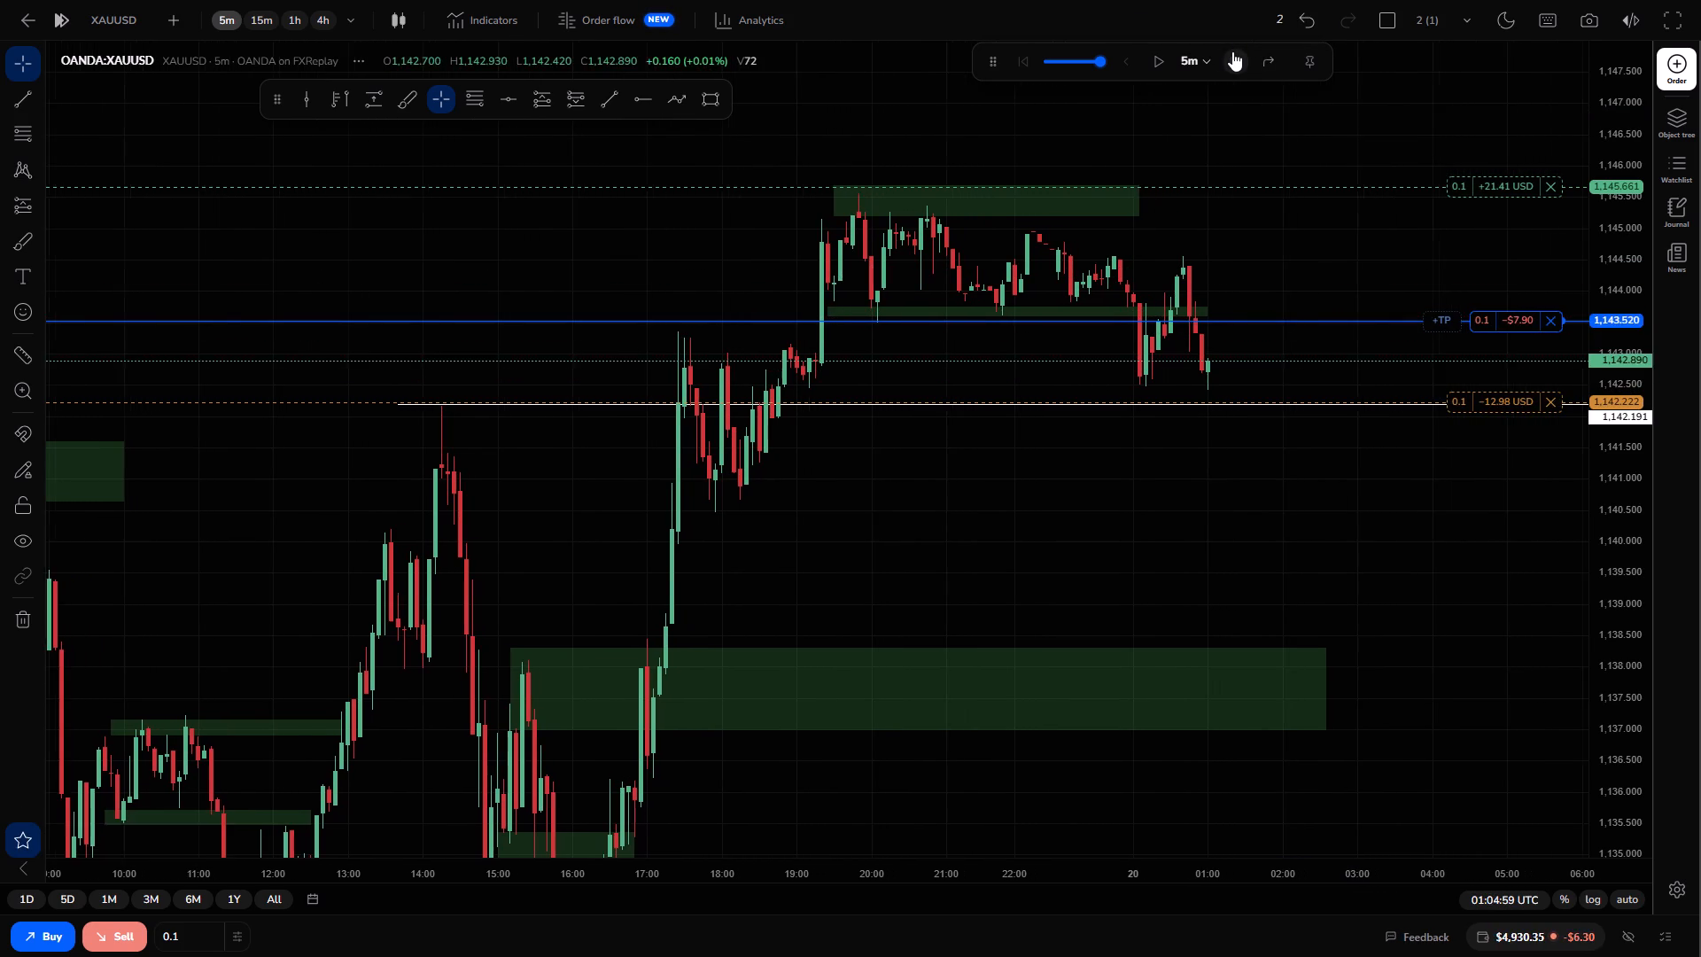
pyautogui.click(1232, 51)
pyautogui.click(1232, 51)
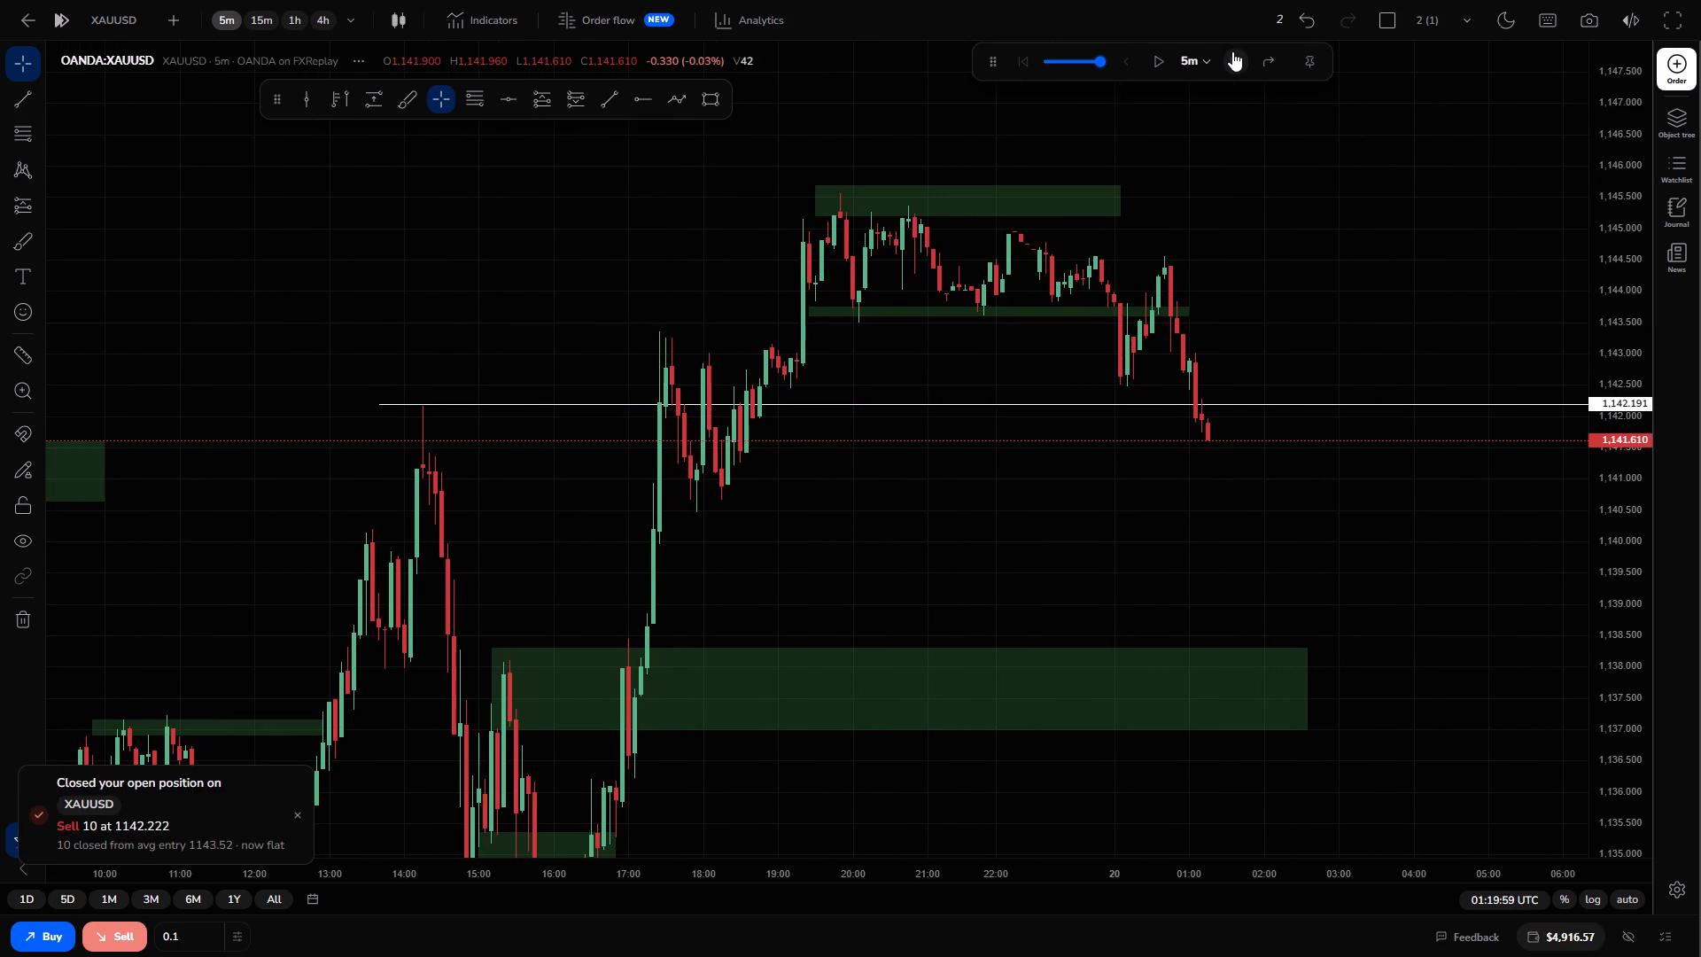
pyautogui.click(1232, 51)
pyautogui.click(1232, 51)
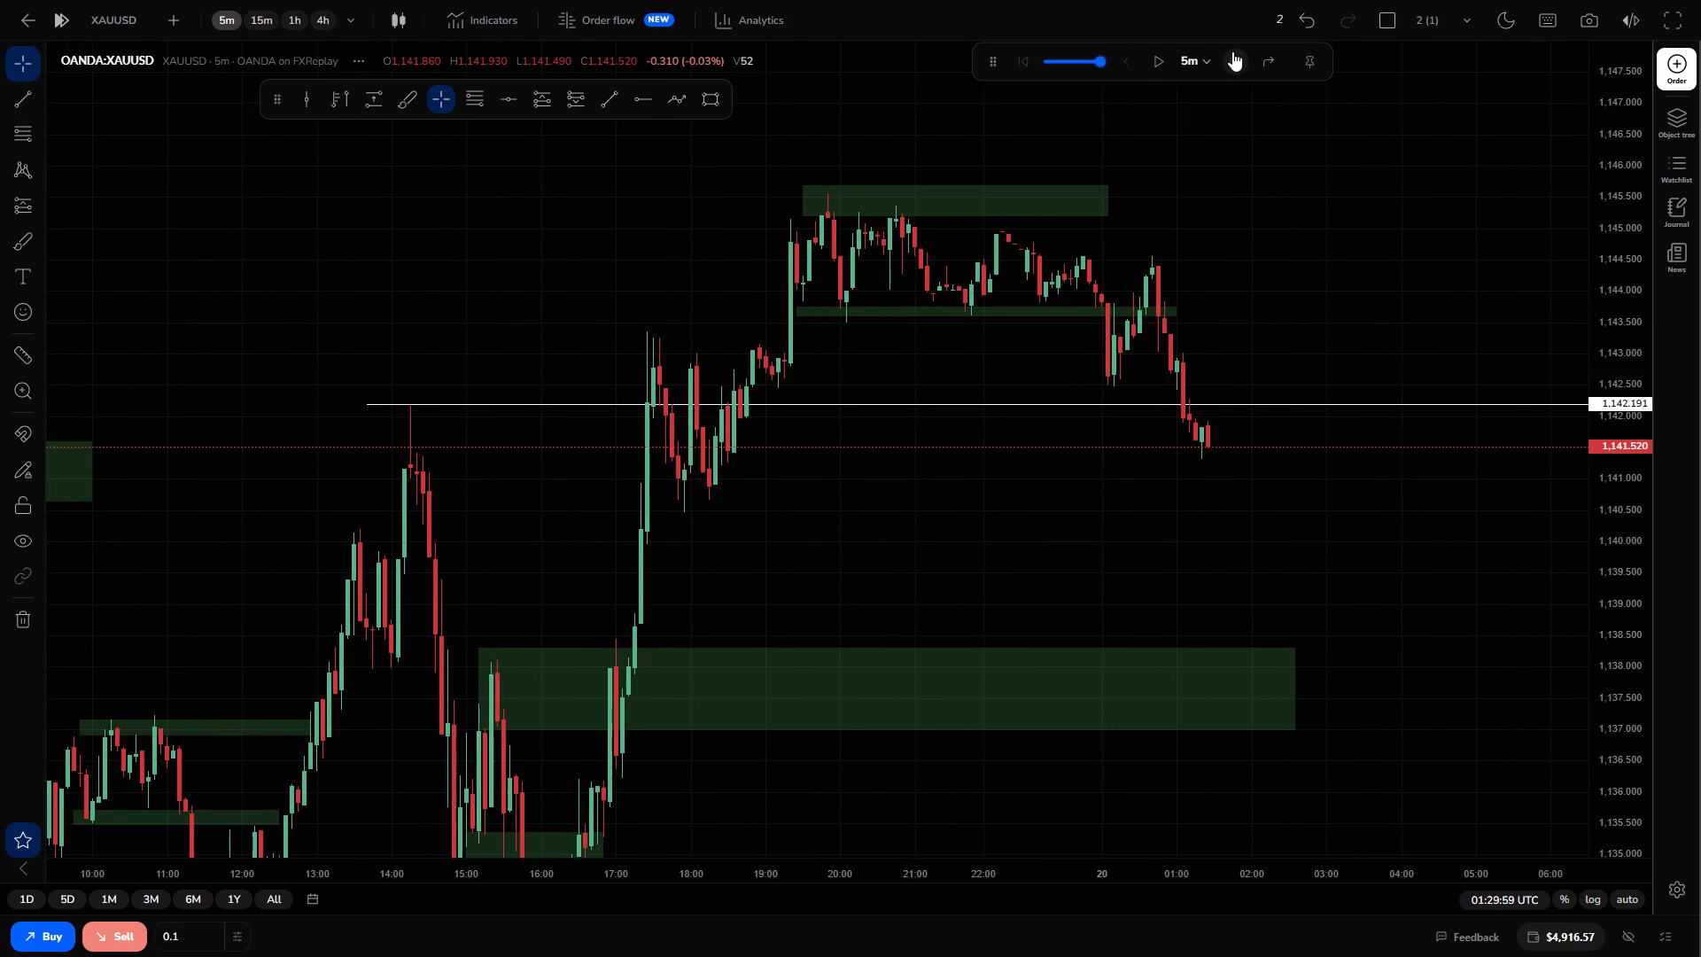
pyautogui.doubleClick(1232, 51)
pyautogui.doubleClick(1232, 51)
pyautogui.click(1232, 51)
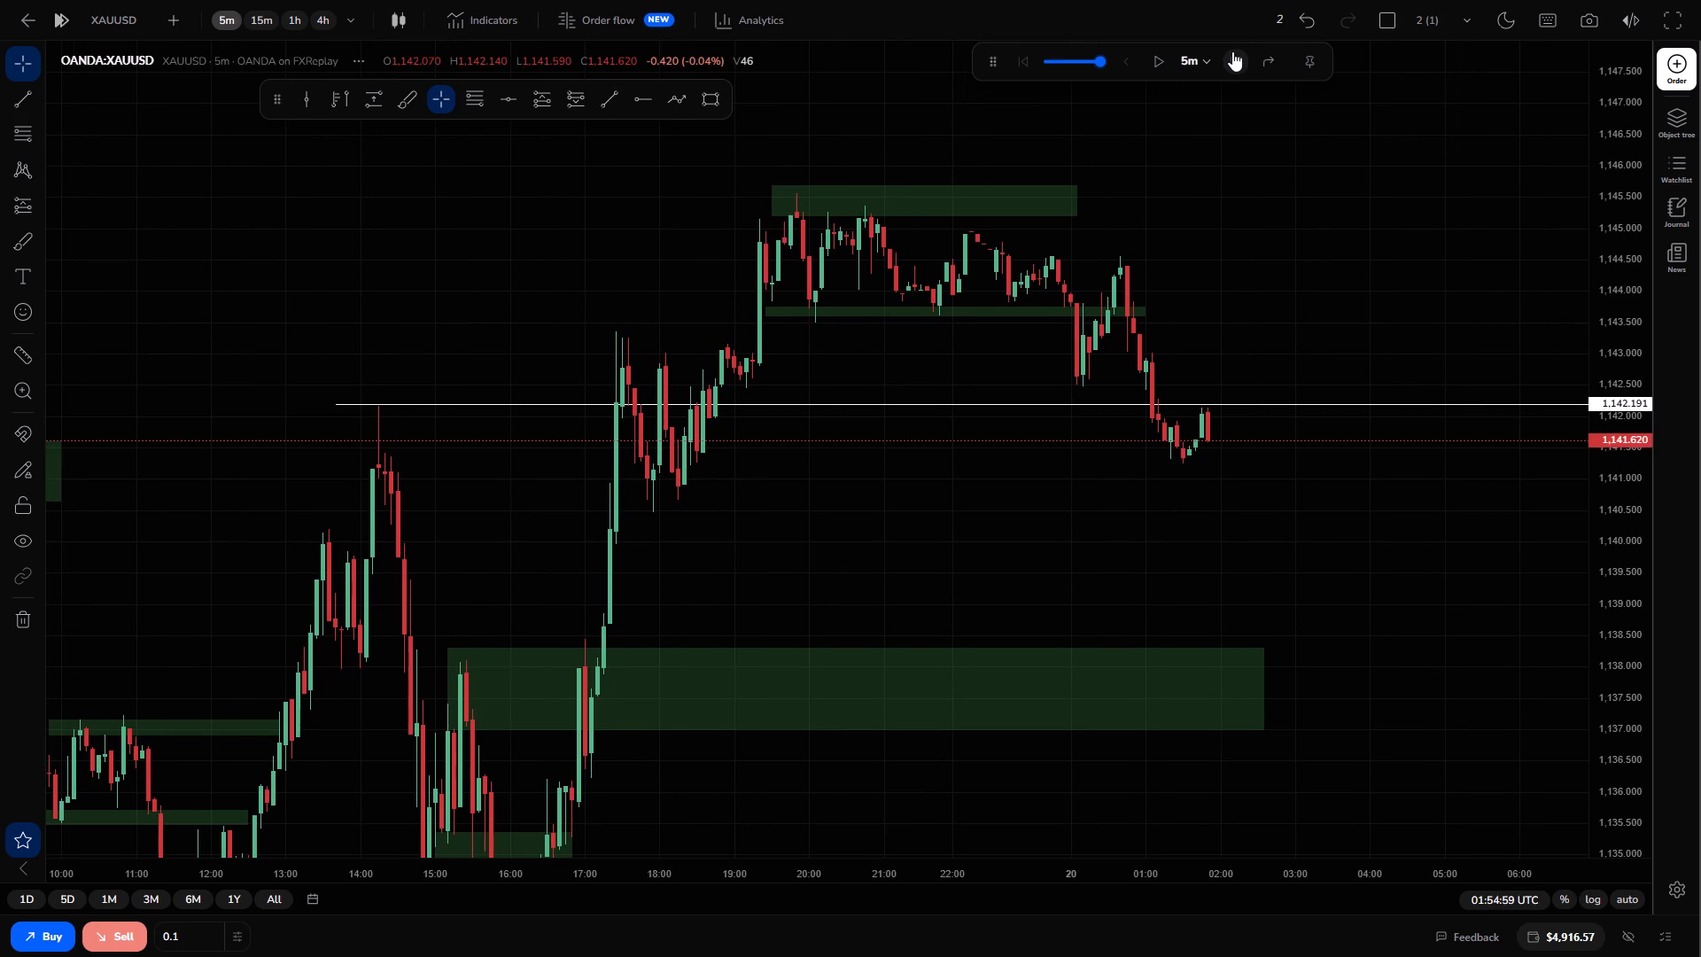
# Advance the replay candle by candle to 02:19:59 UTC.
pyautogui.doubleClick(1232, 51)
pyautogui.tripleClick(1232, 51)
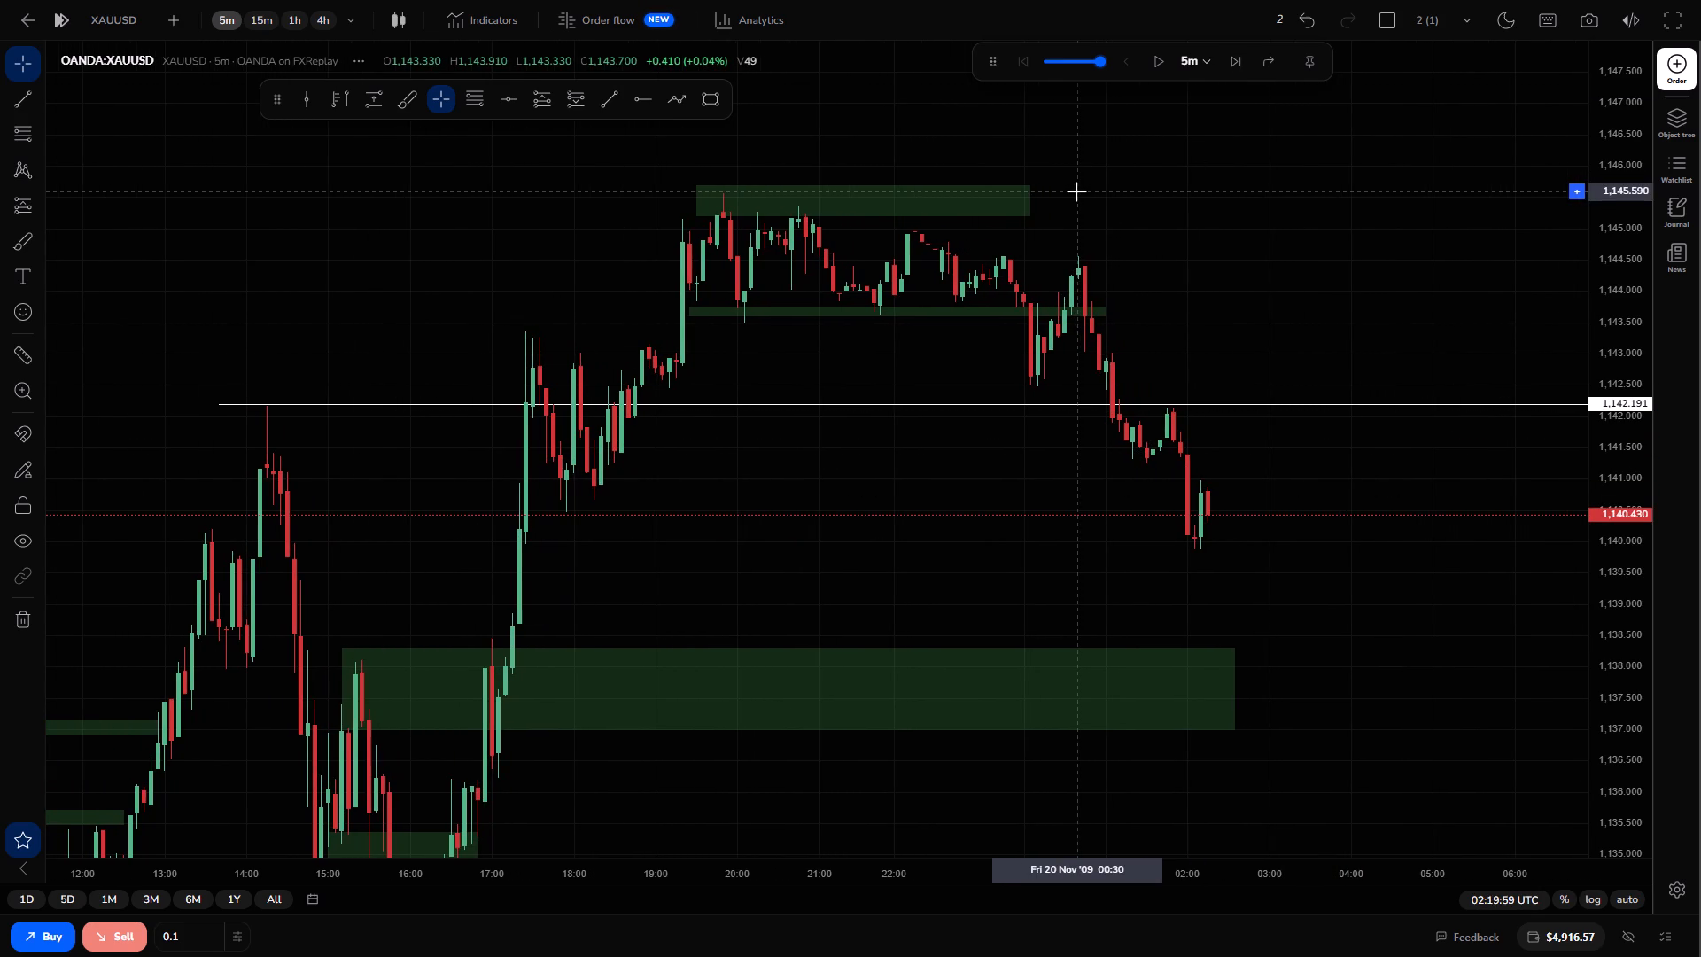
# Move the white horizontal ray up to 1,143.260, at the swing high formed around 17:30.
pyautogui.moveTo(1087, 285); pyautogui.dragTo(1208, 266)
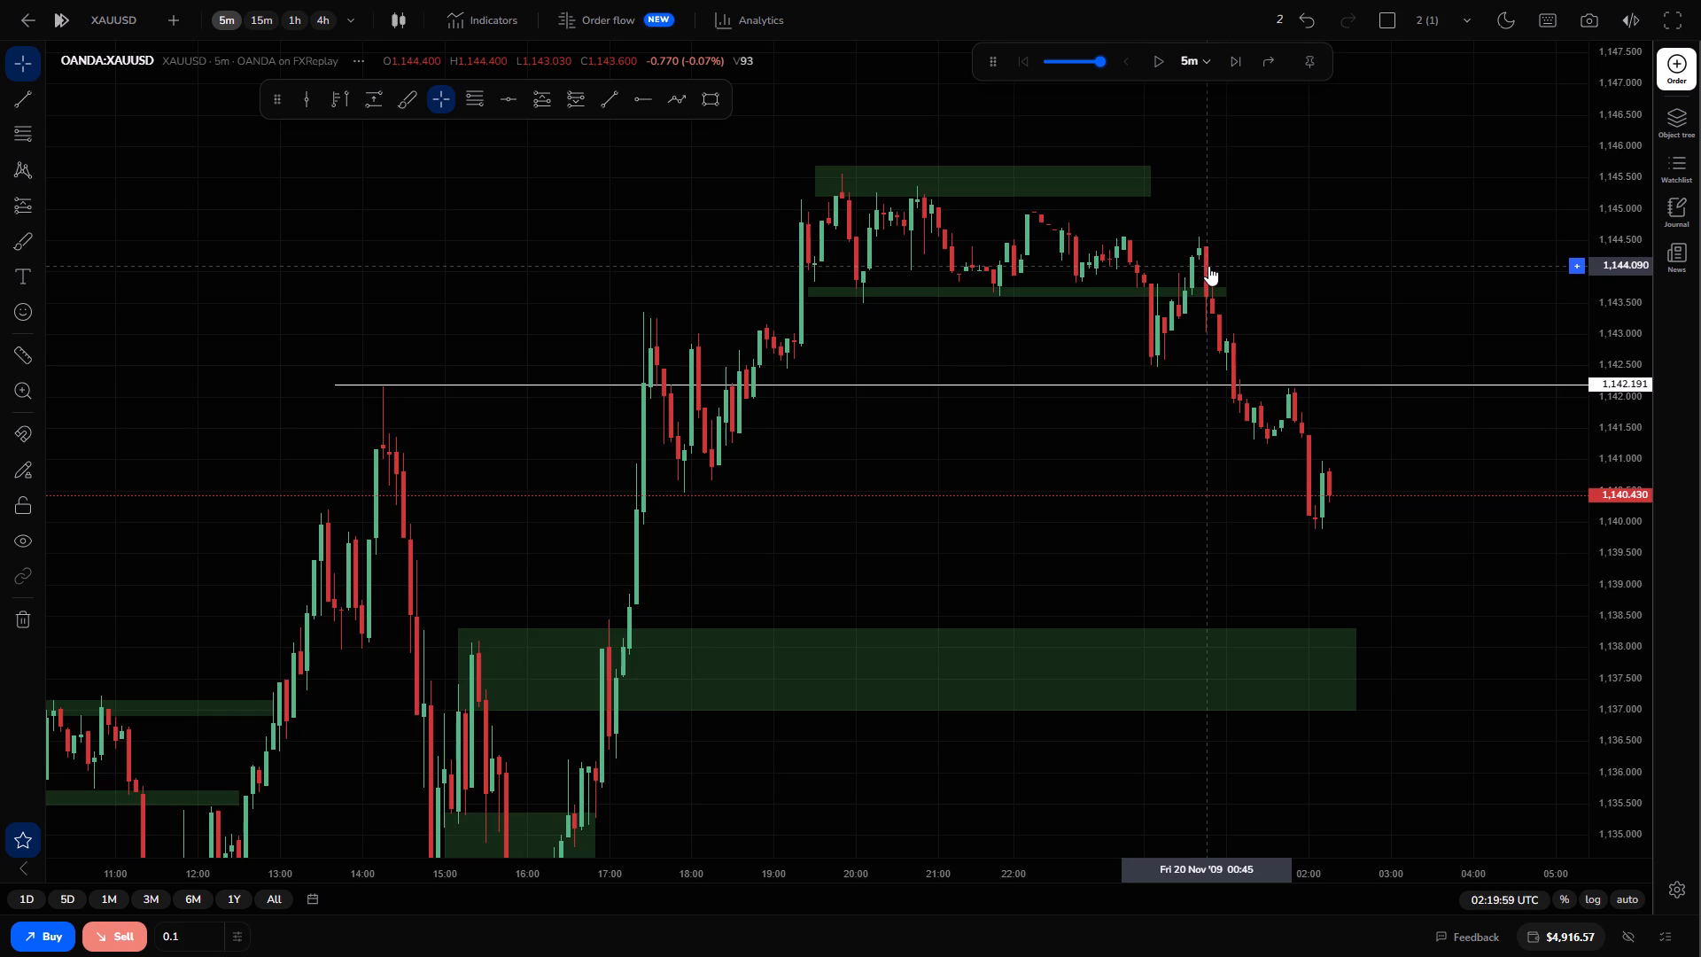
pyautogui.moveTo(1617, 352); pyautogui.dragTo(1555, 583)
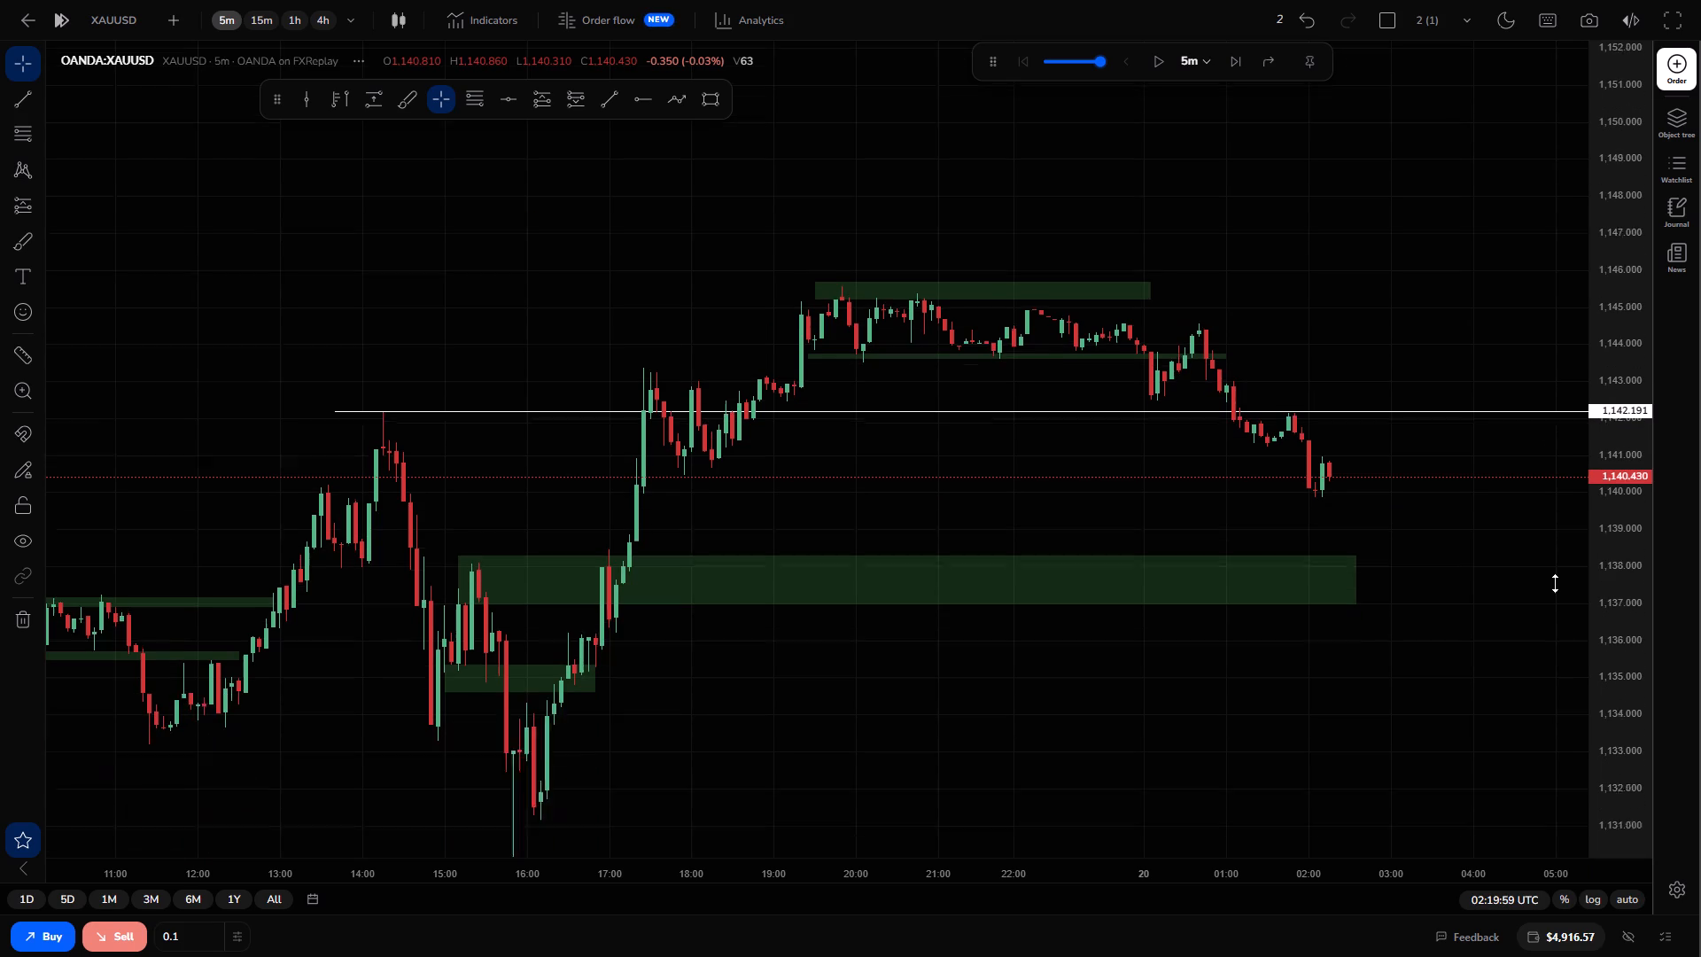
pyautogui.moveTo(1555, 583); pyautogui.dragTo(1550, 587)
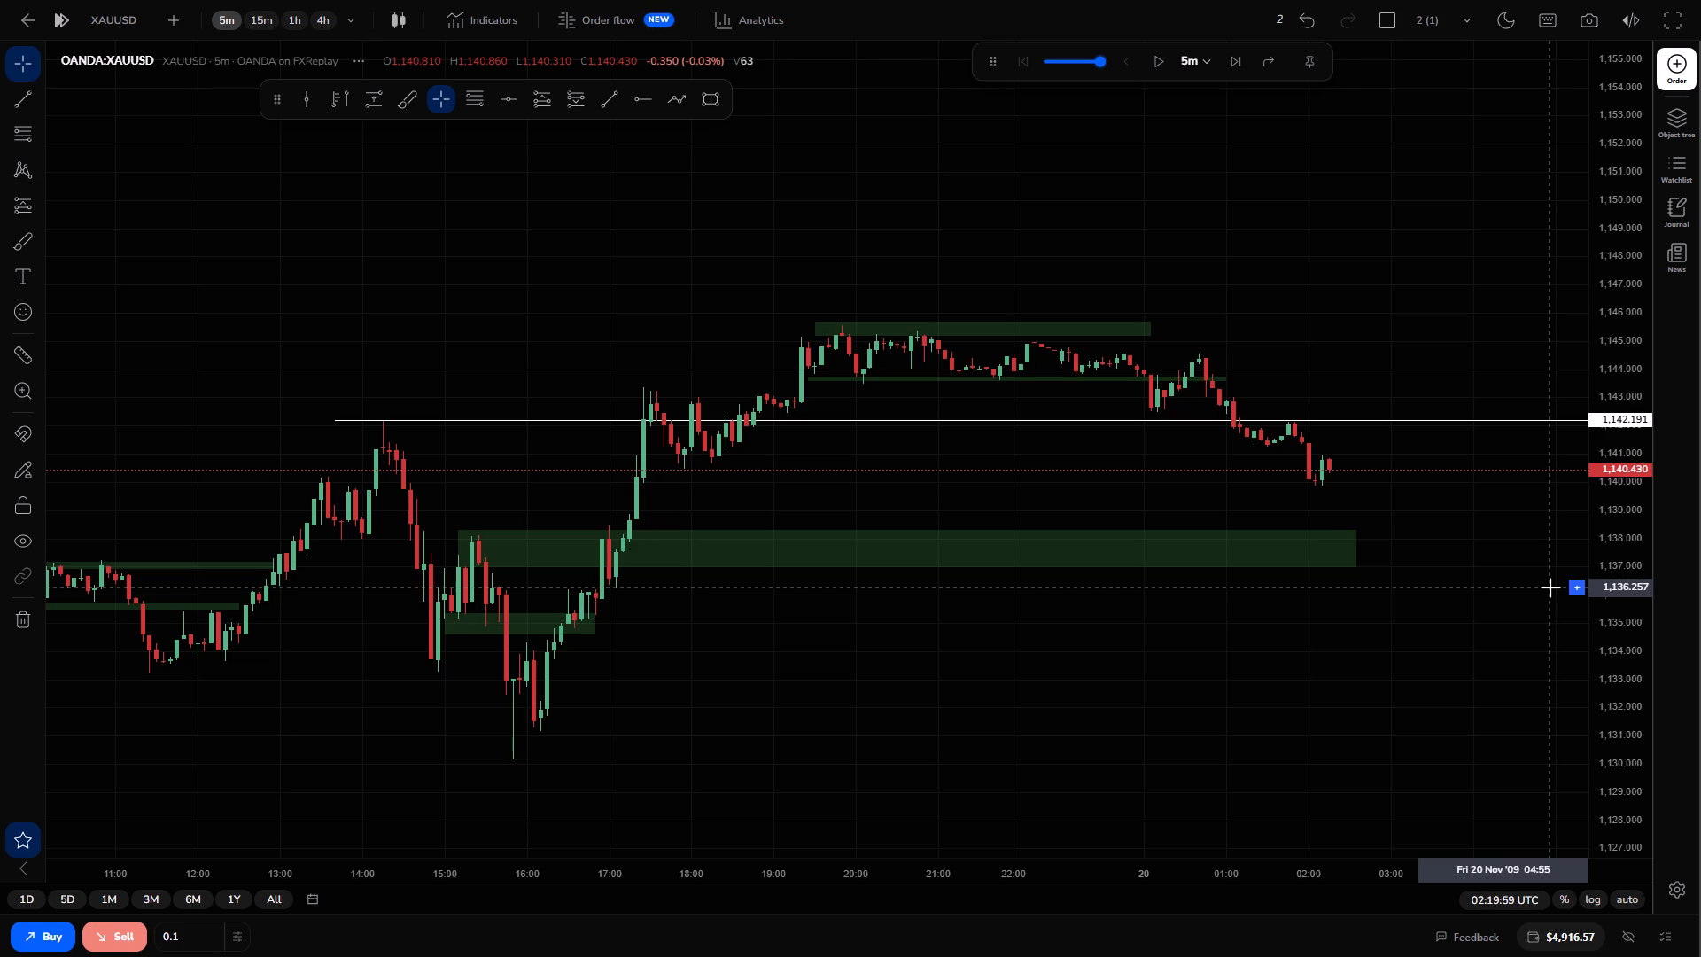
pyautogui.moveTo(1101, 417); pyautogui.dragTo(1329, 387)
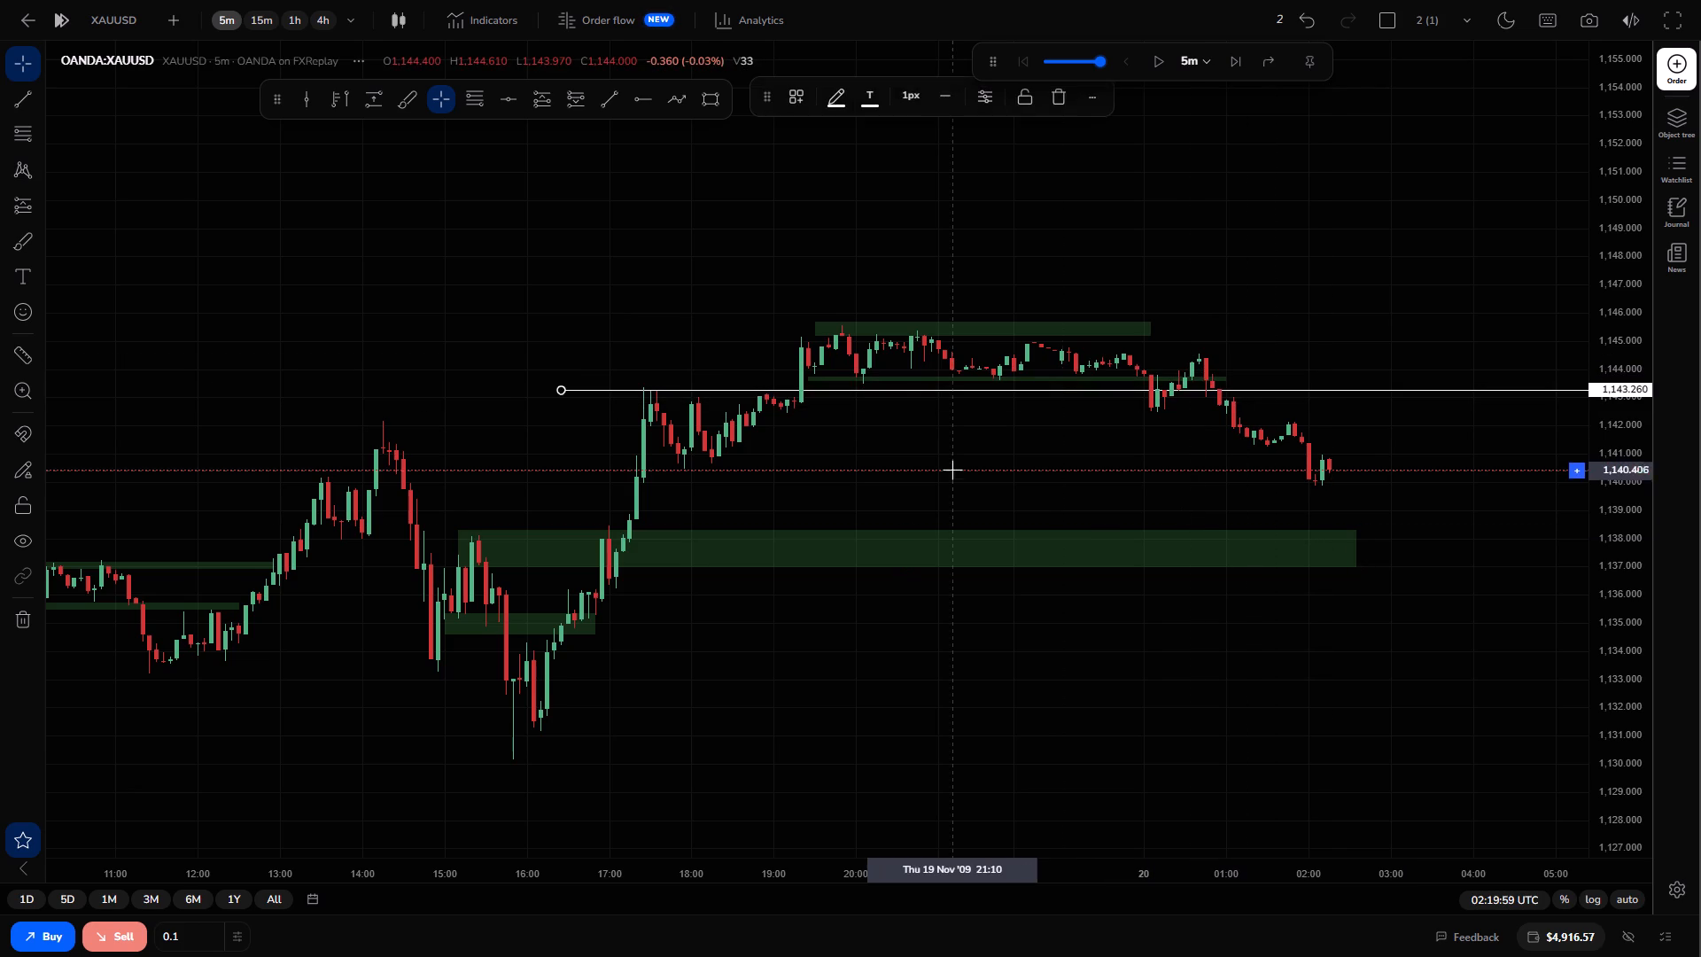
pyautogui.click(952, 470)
# Advance the replay to 07:04:59 UTC, stepping through candles first and running continuous playback for the rest.
pyautogui.moveTo(976, 469); pyautogui.dragTo(871, 490)
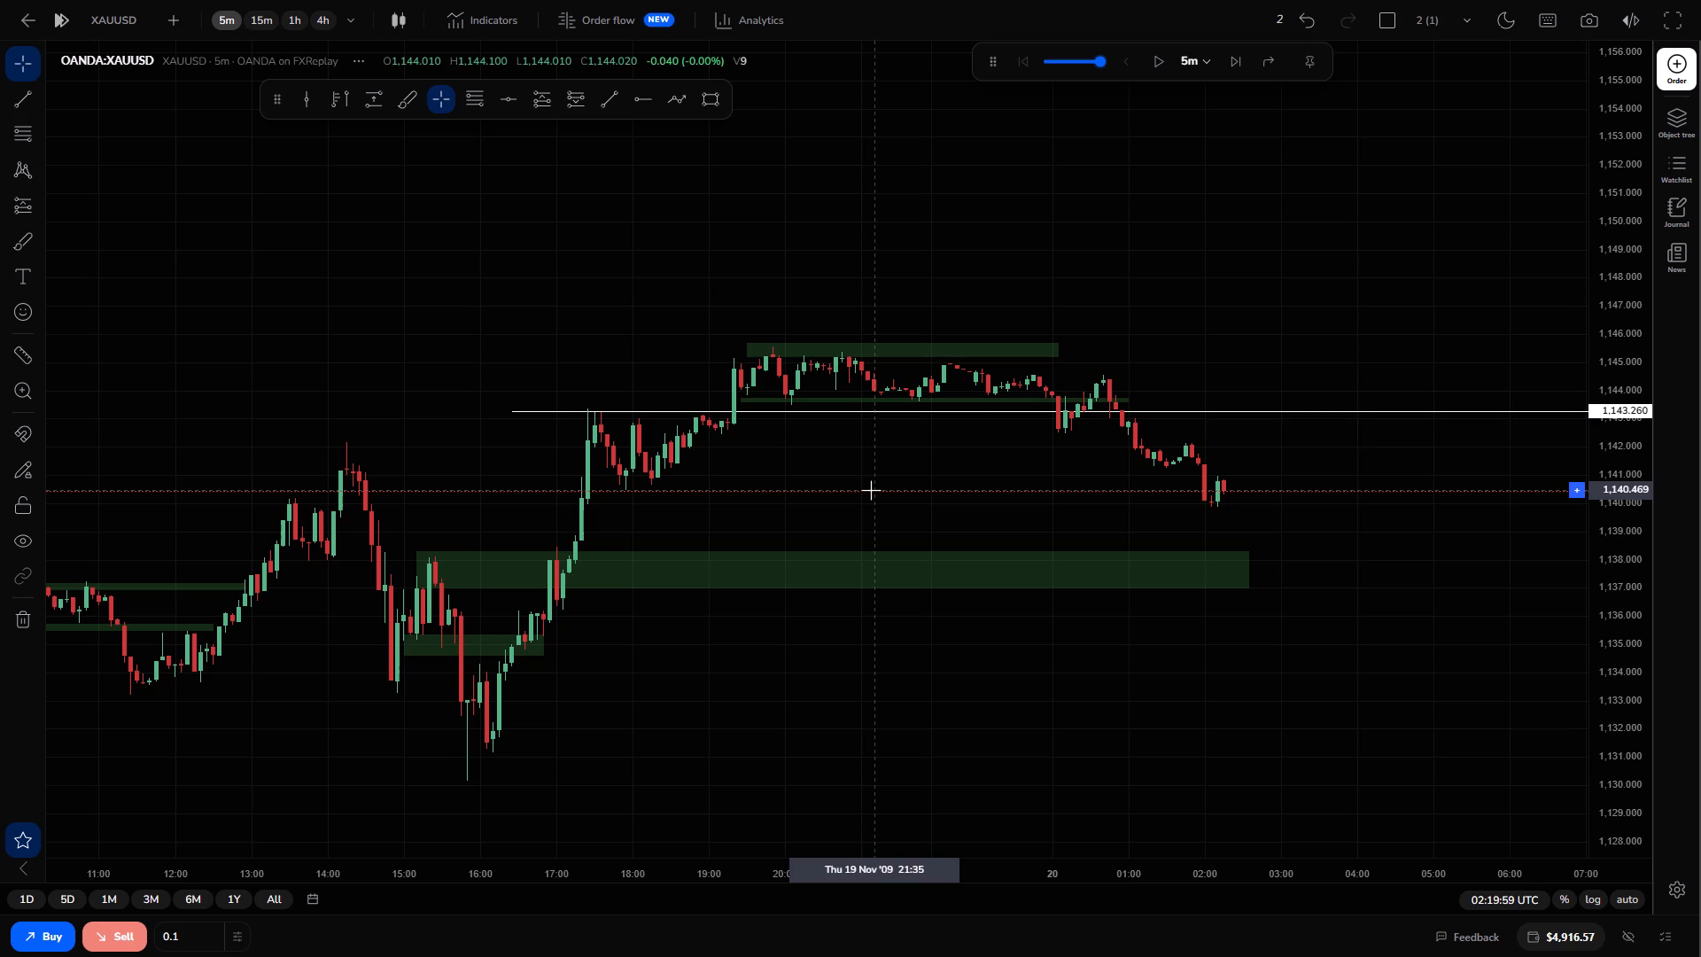
pyautogui.click(1220, 59)
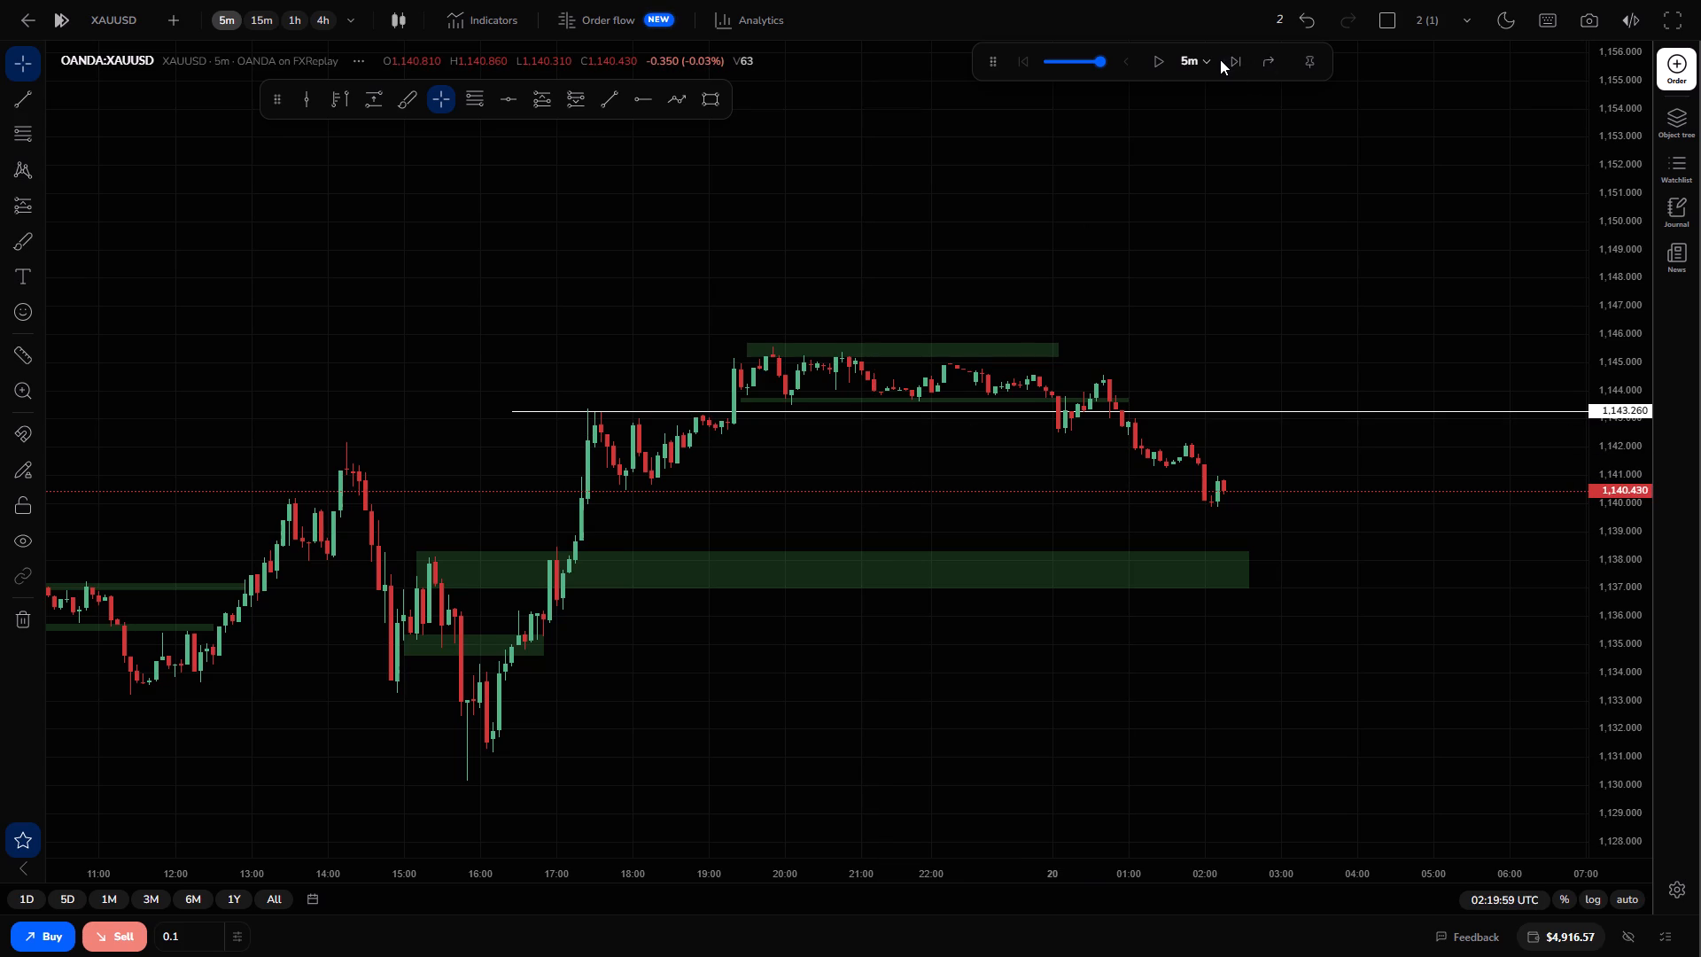
pyautogui.moveTo(1220, 59); pyautogui.dragTo(1230, 59)
pyautogui.tripleClick(1230, 59)
pyautogui.tripleClick(1230, 59)
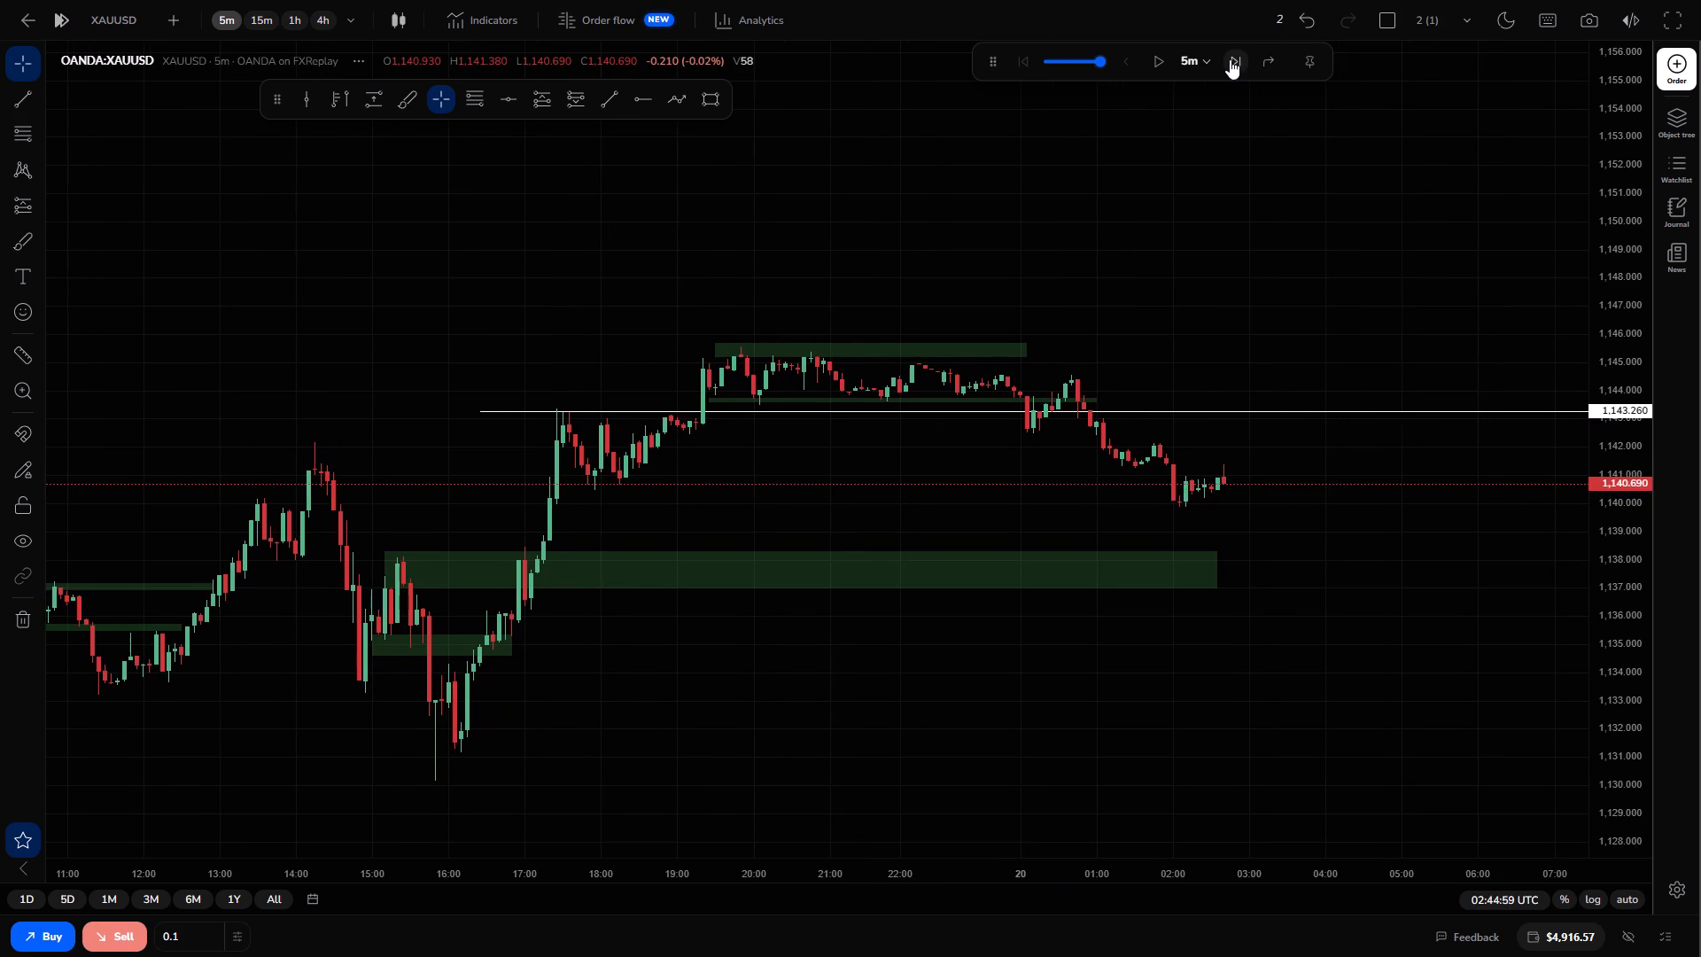
pyautogui.tripleClick(1230, 59)
pyautogui.tripleClick(1230, 59)
pyautogui.doubleClick(1230, 59)
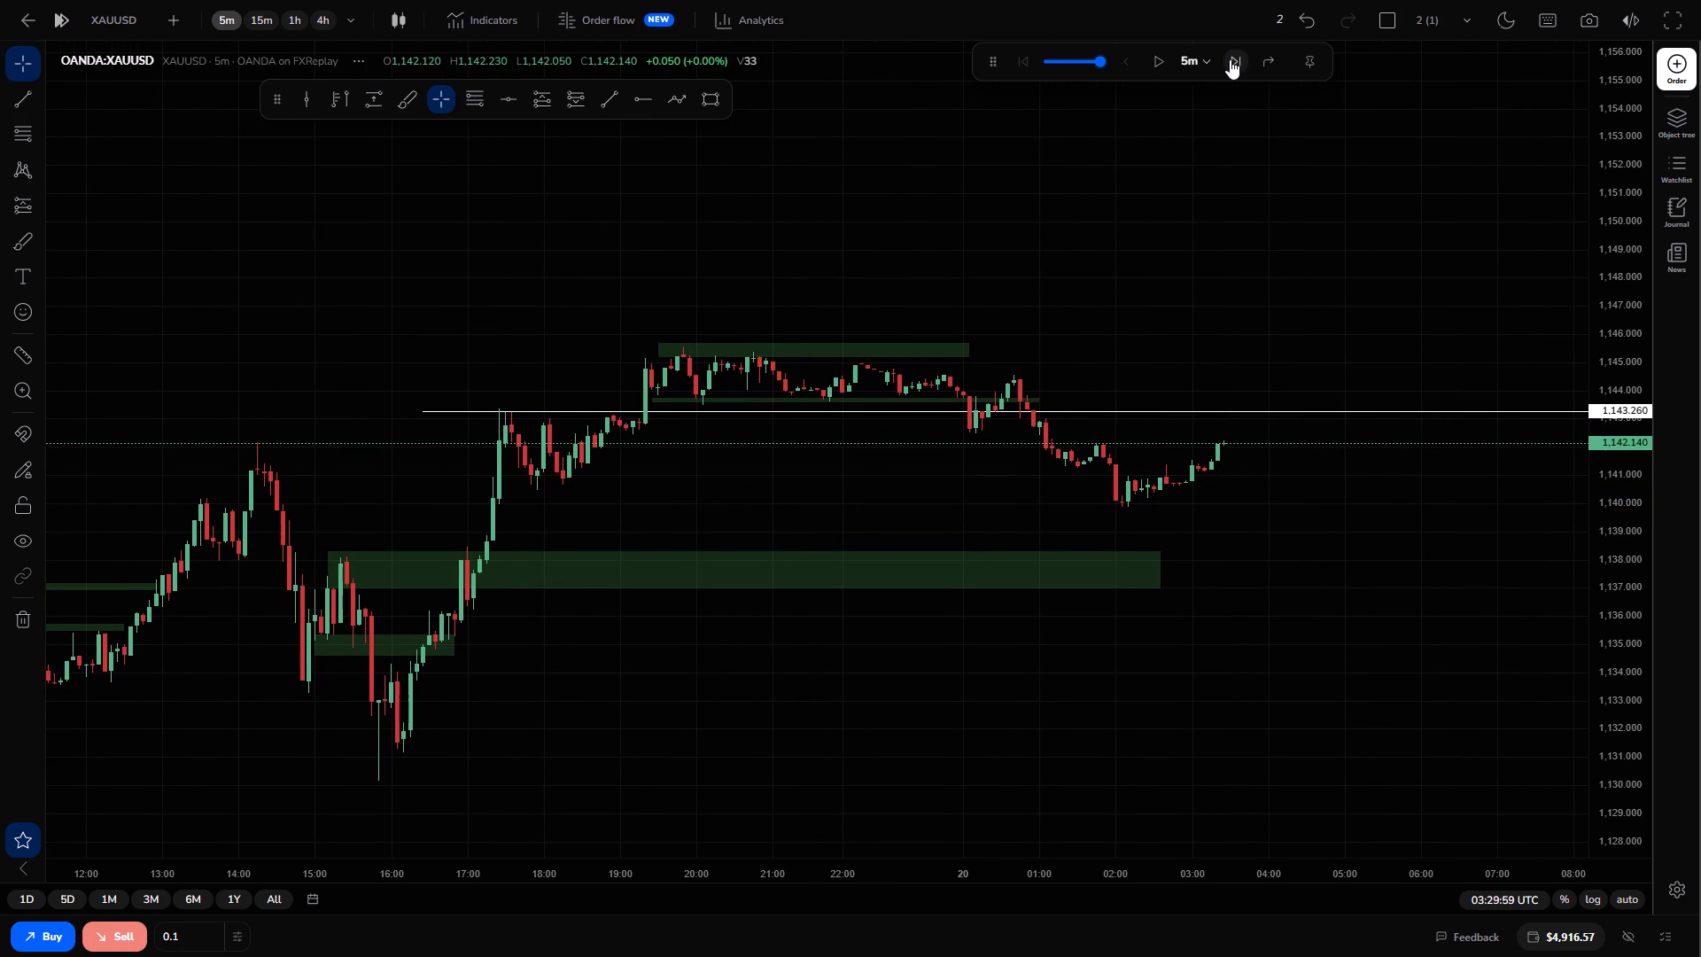
pyautogui.click(1163, 64)
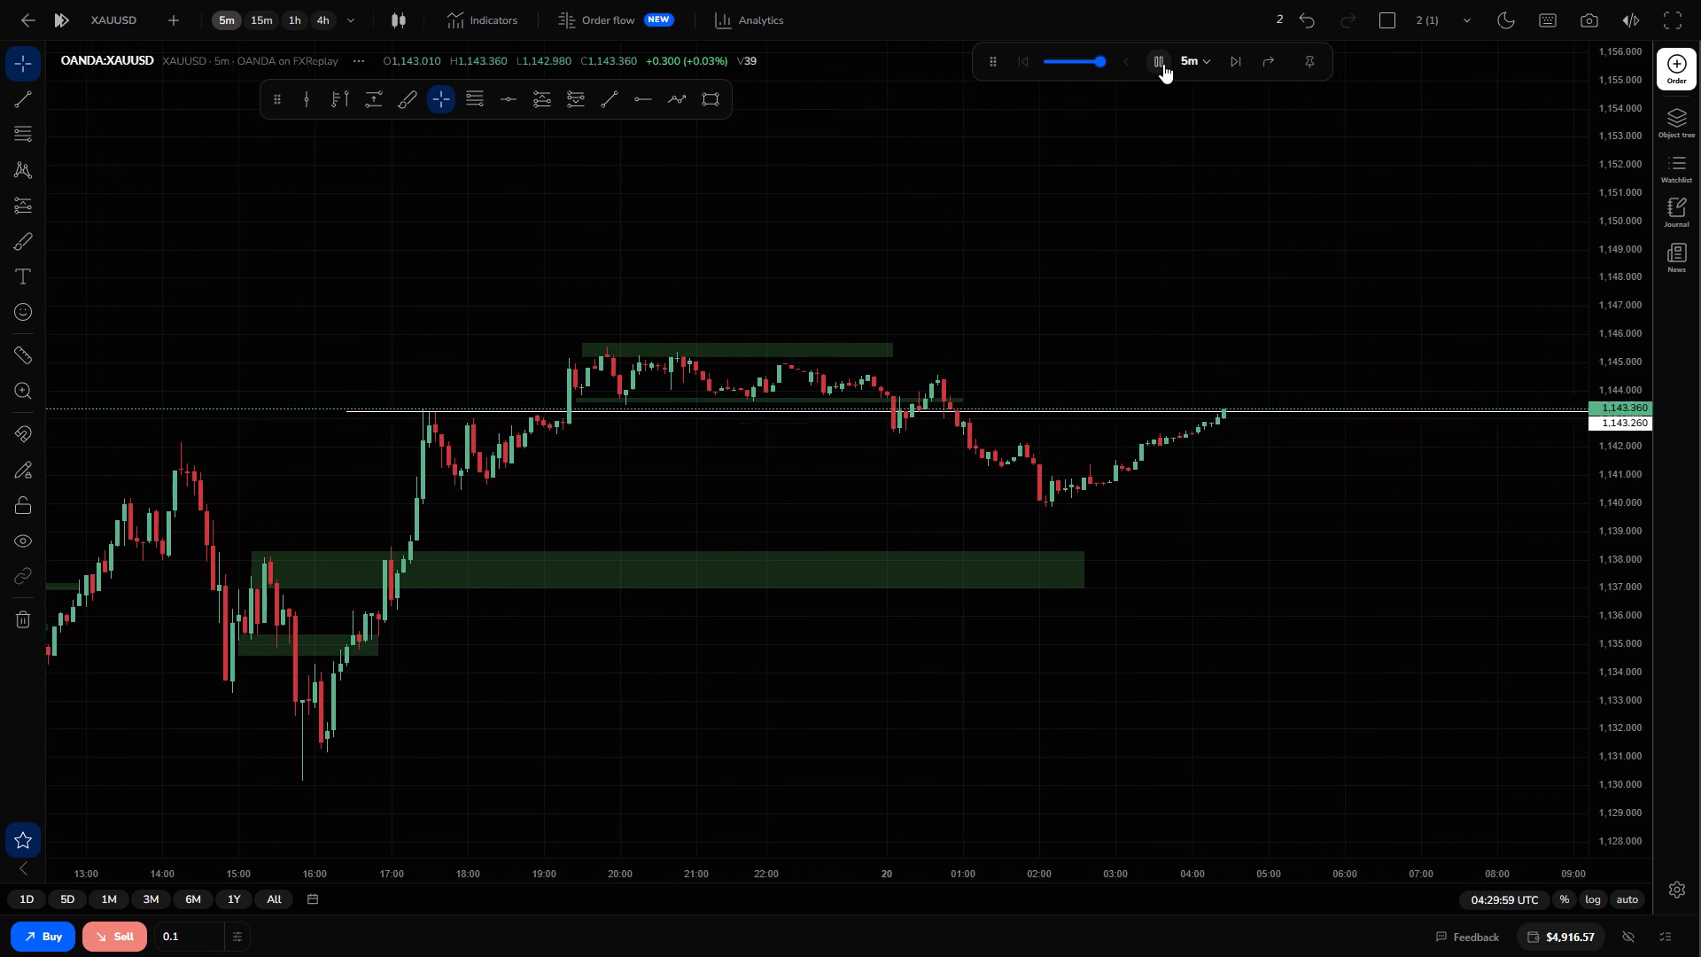
pyautogui.click(1163, 64)
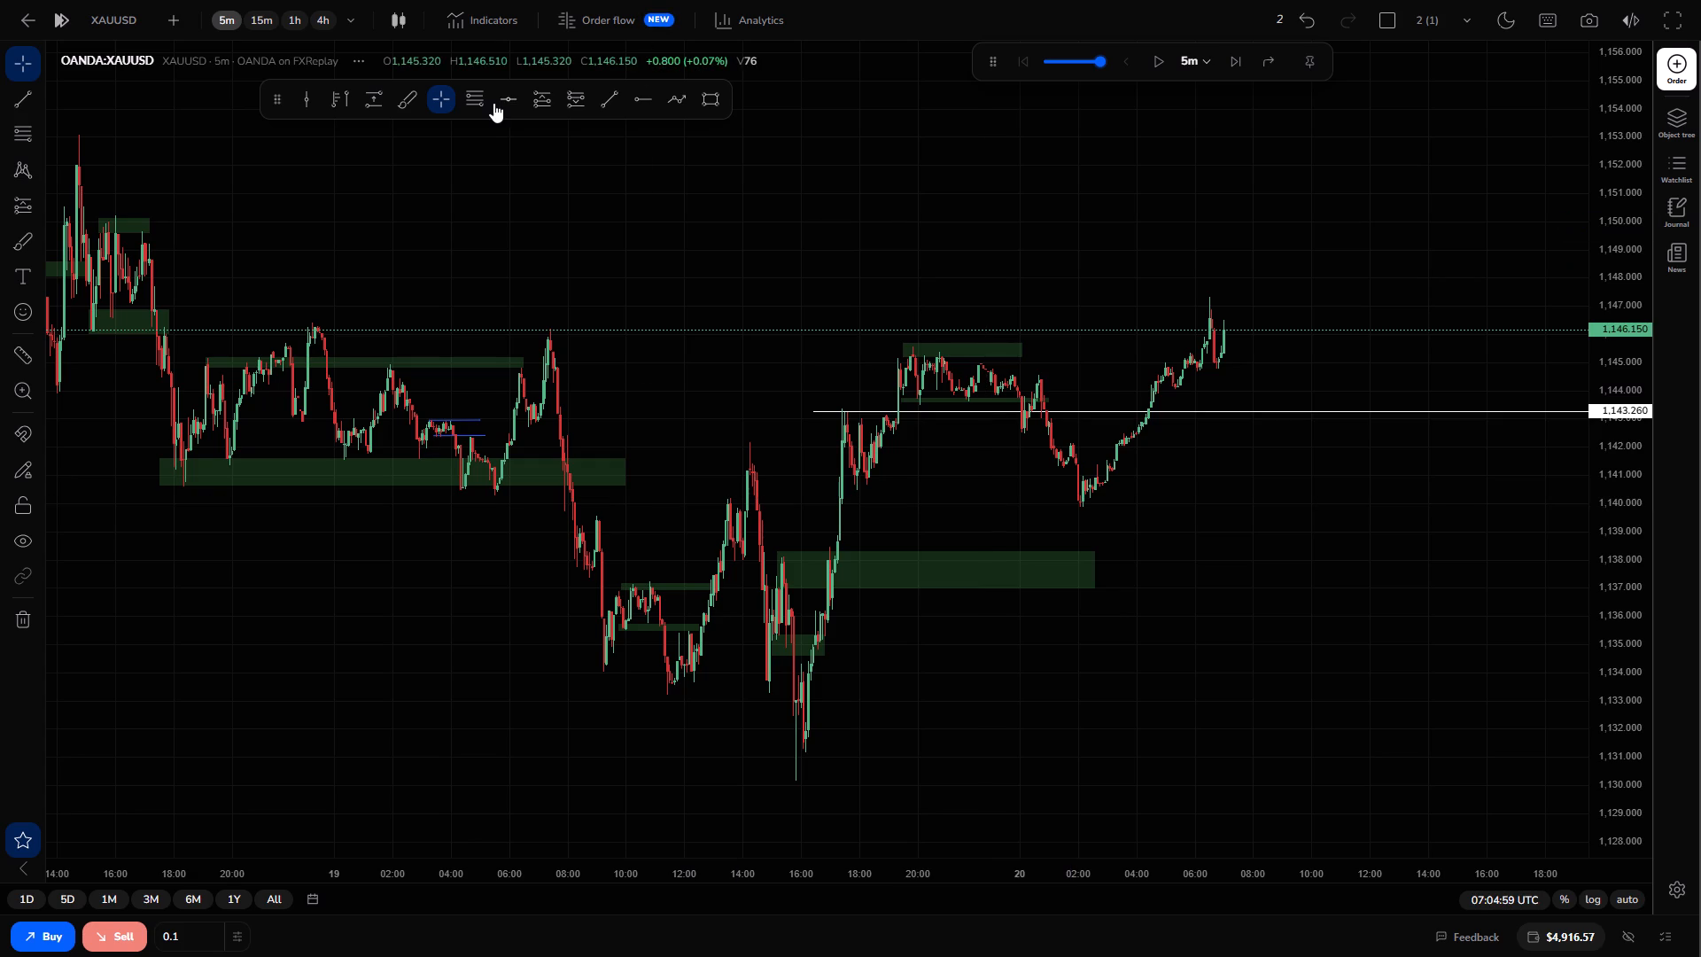
# Examine the XAUUSD trend on the 4-hour timeframe and return to the 5-minute chart with the price scale enlarged.
pyautogui.click(316, 20)
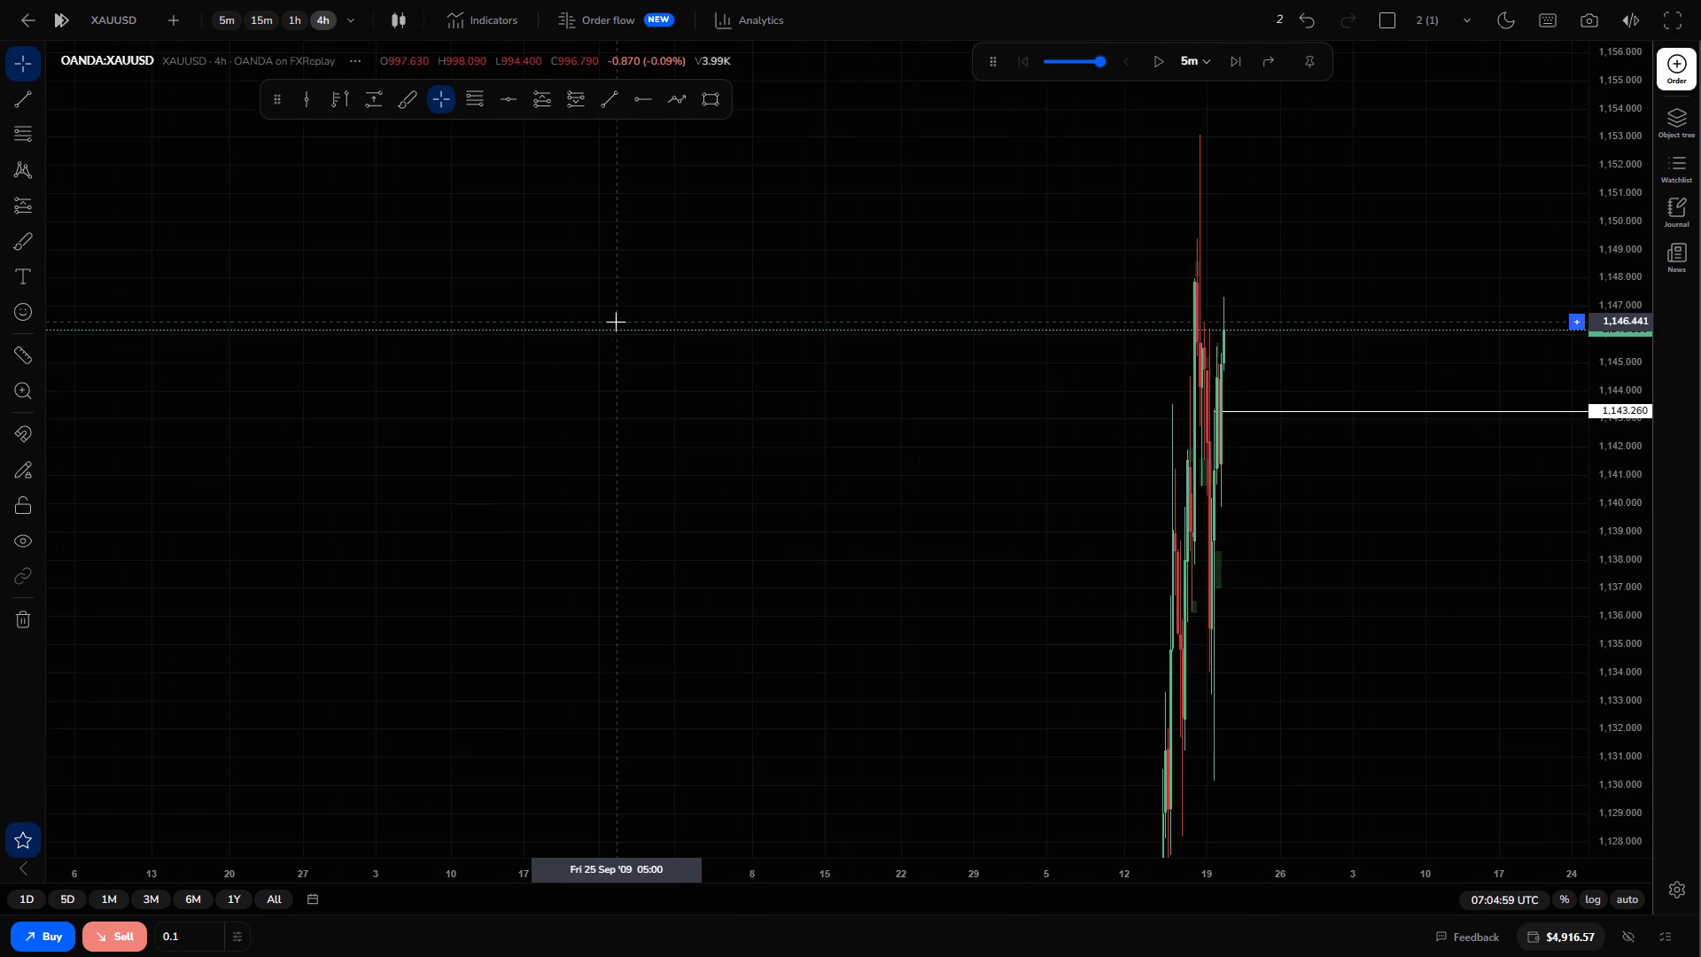
pyautogui.moveTo(1632, 389); pyautogui.dragTo(1510, 864)
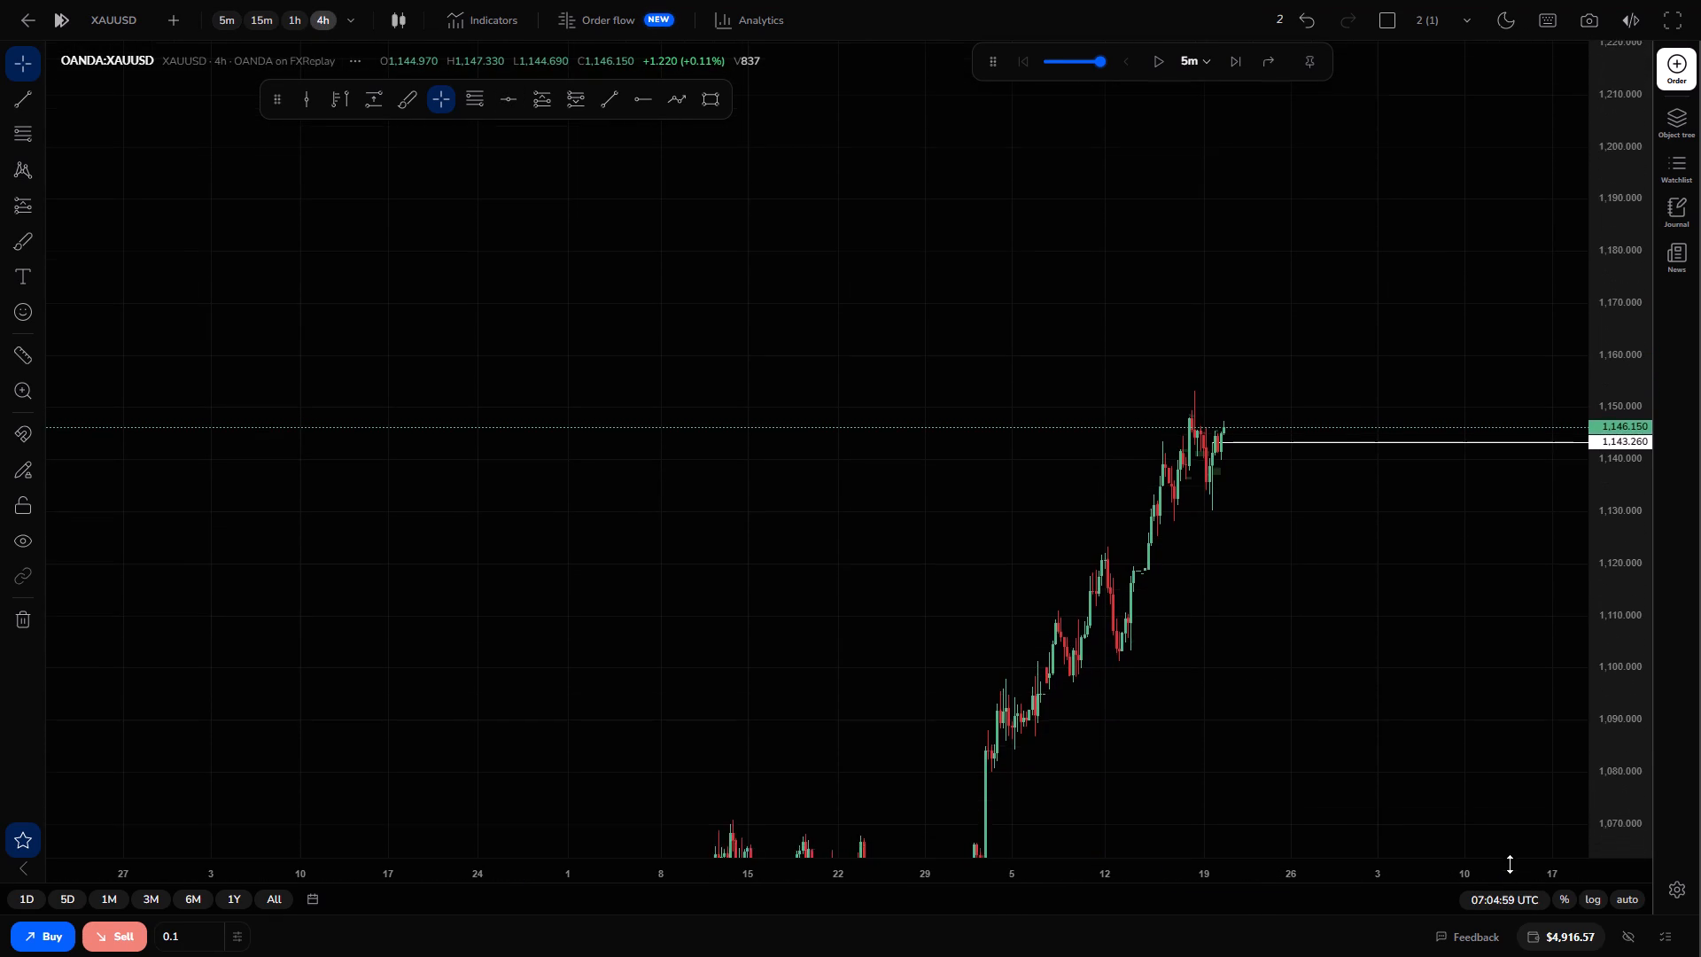
pyautogui.moveTo(1510, 864); pyautogui.dragTo(1508, 846)
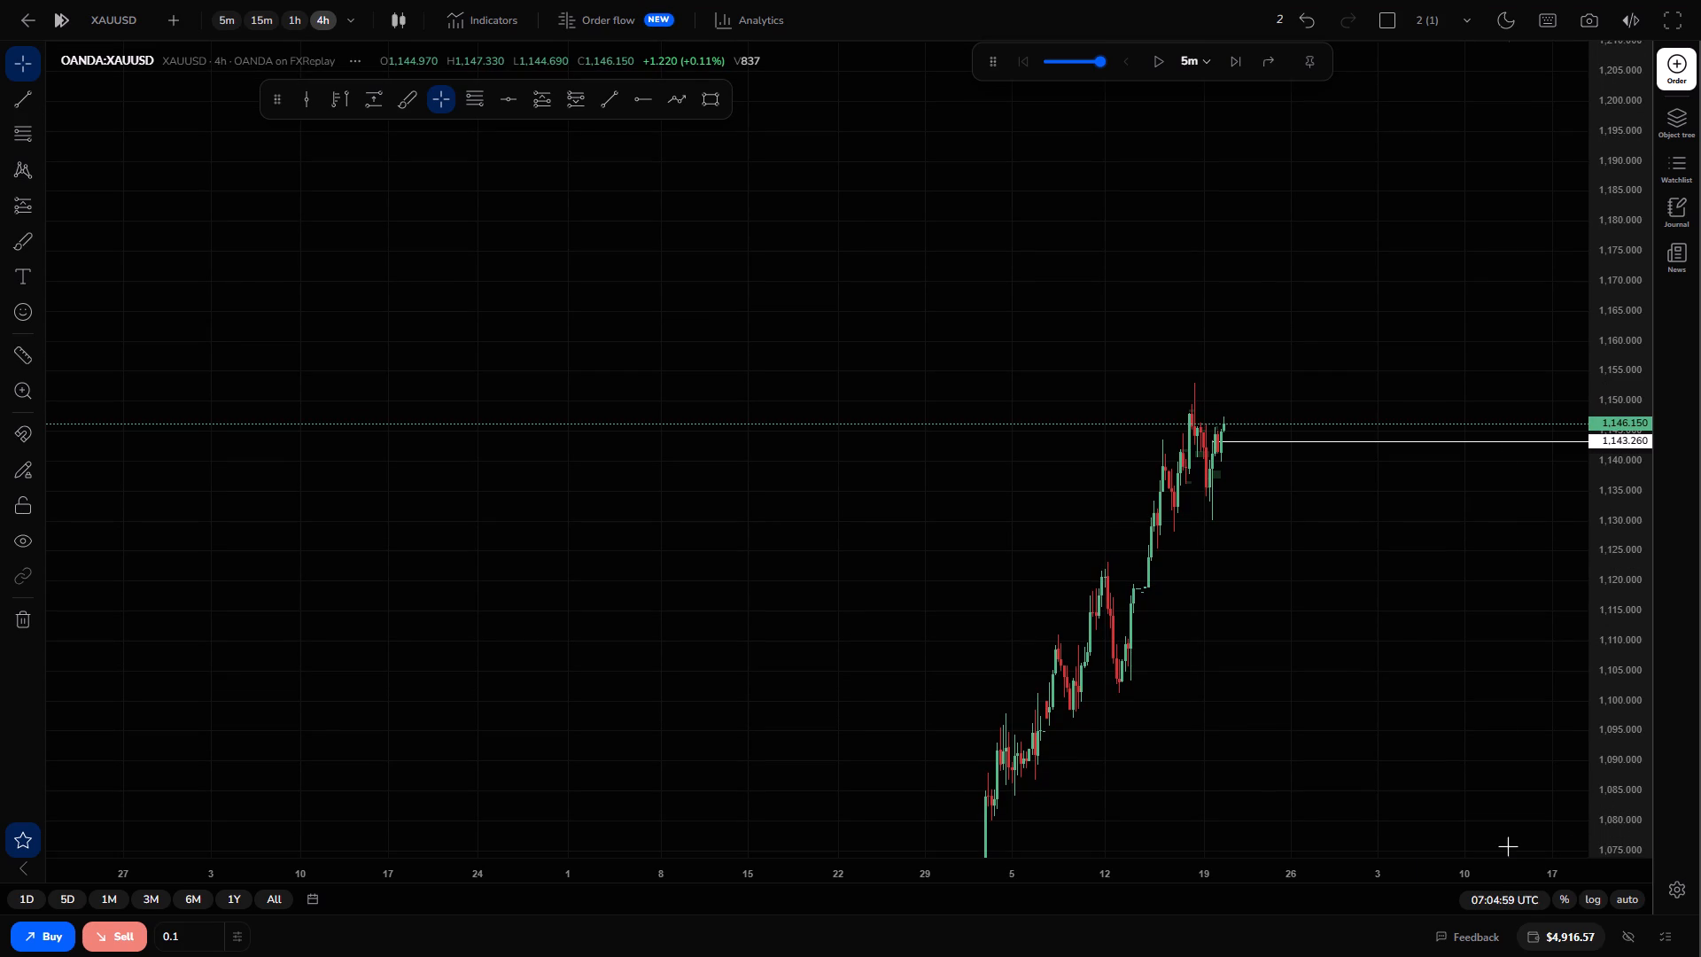
pyautogui.click(221, 17)
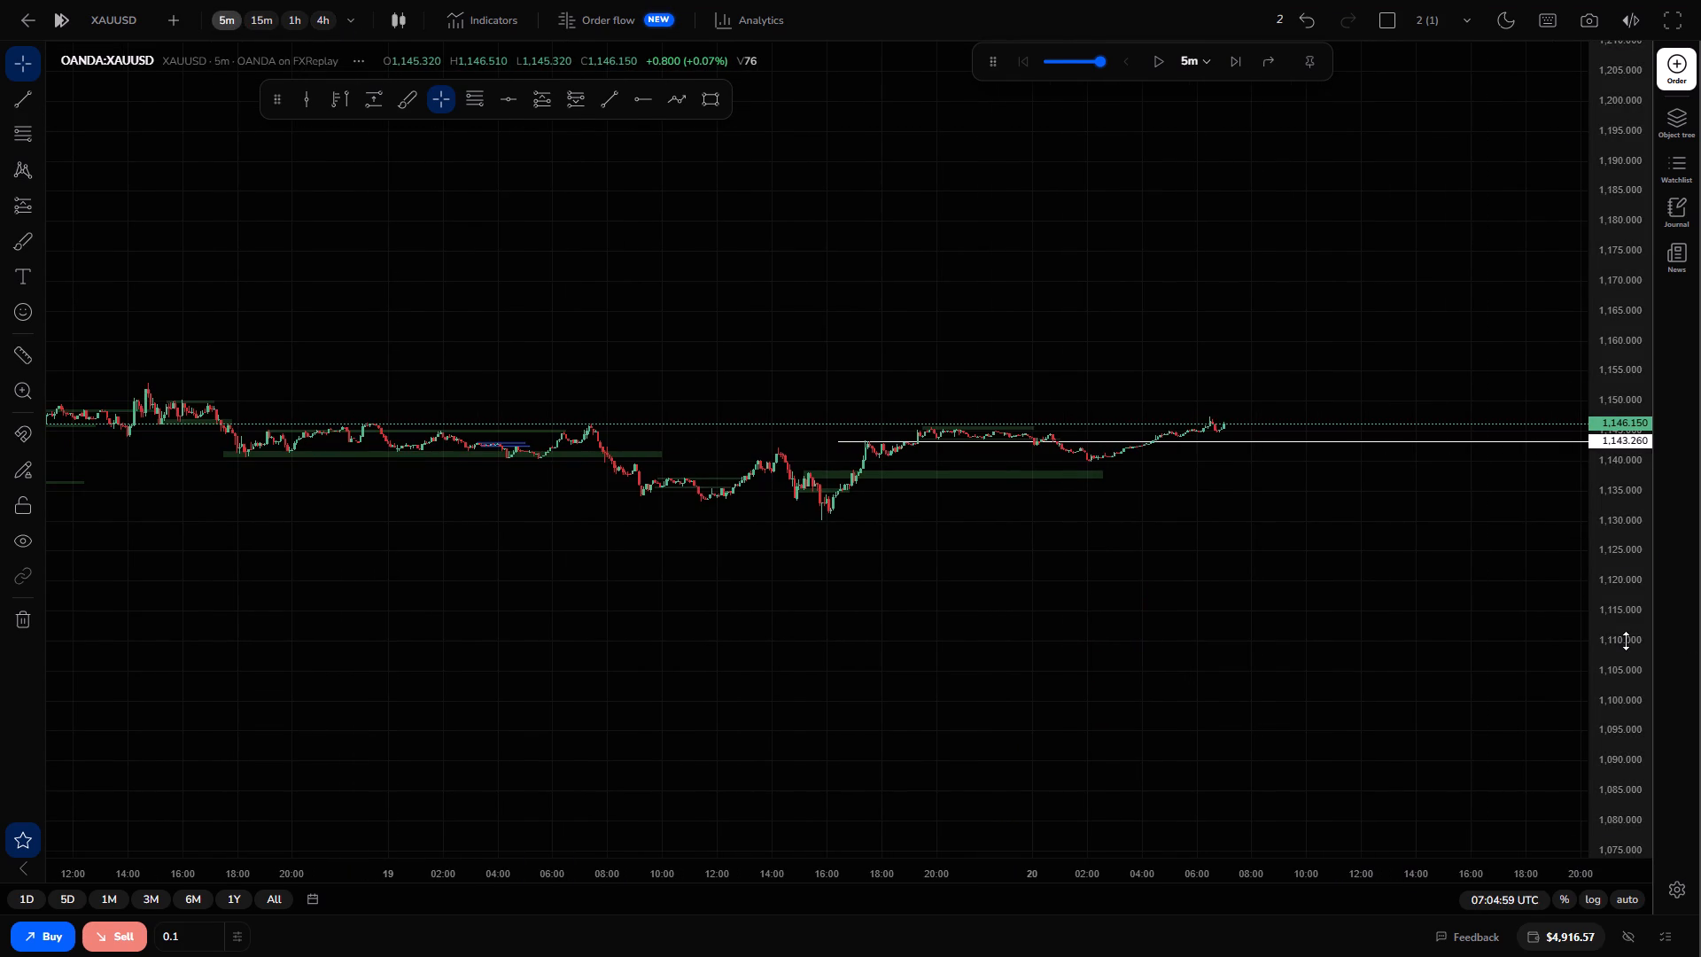
pyautogui.moveTo(1626, 641); pyautogui.dragTo(1567, 67)
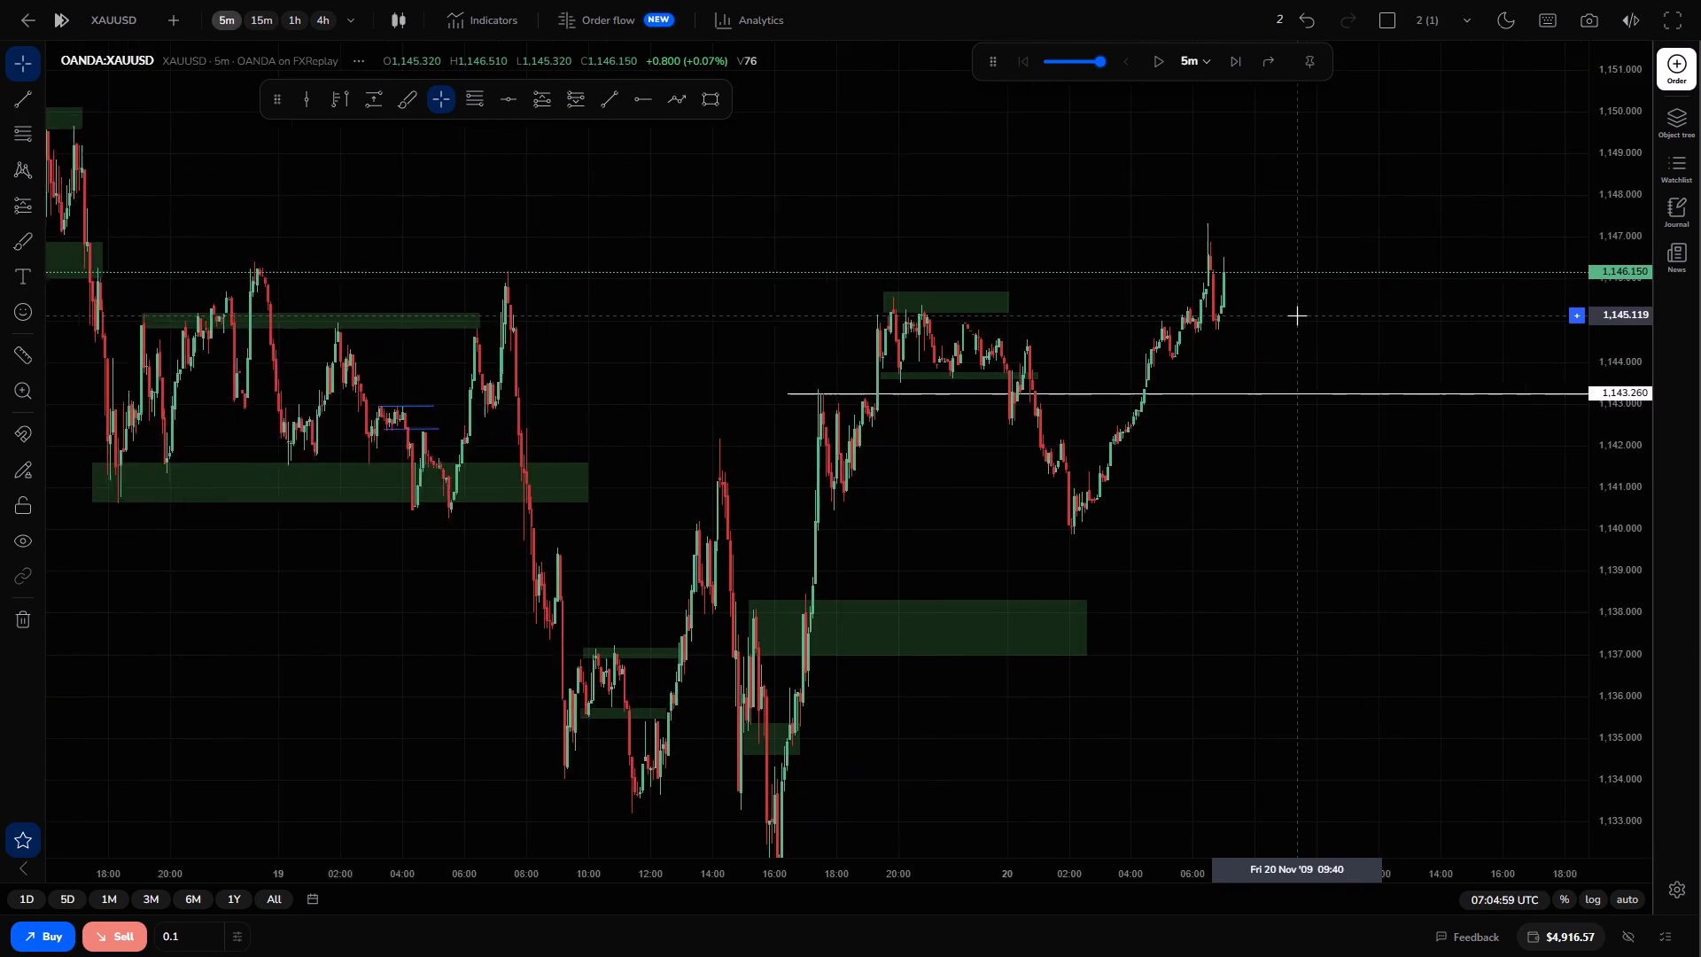
# Advance the replay three candles to 07:19:59 UTC.
pyautogui.click(1236, 67)
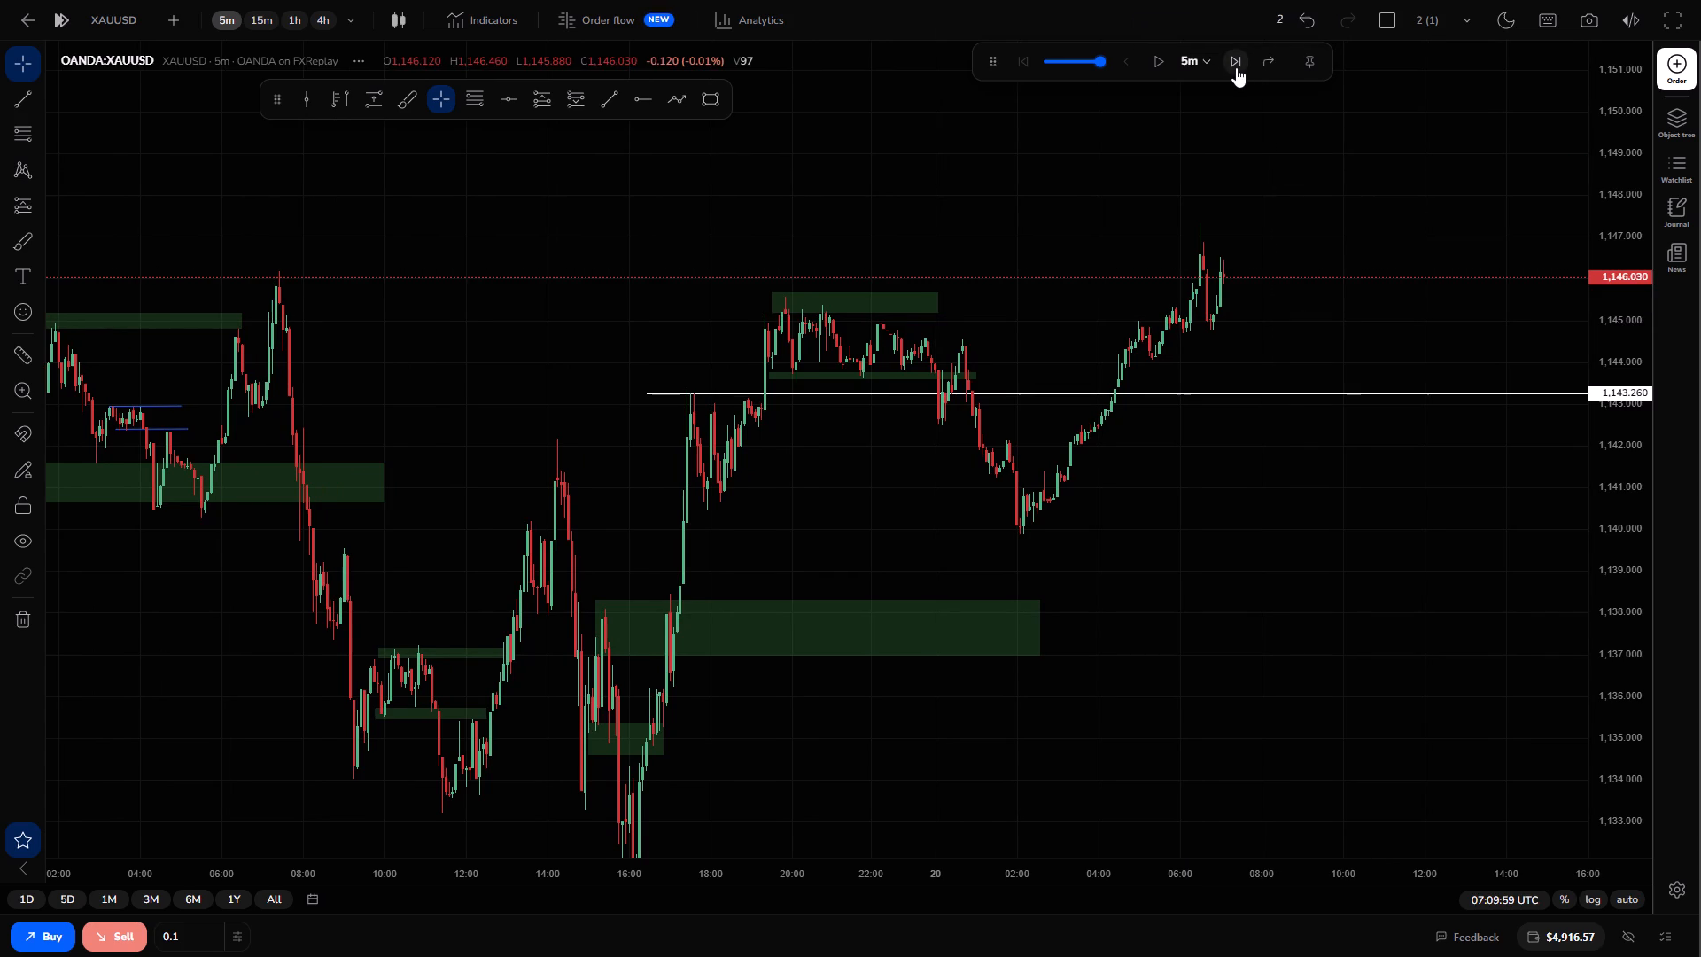
pyautogui.click(1236, 67)
pyautogui.click(1236, 67)
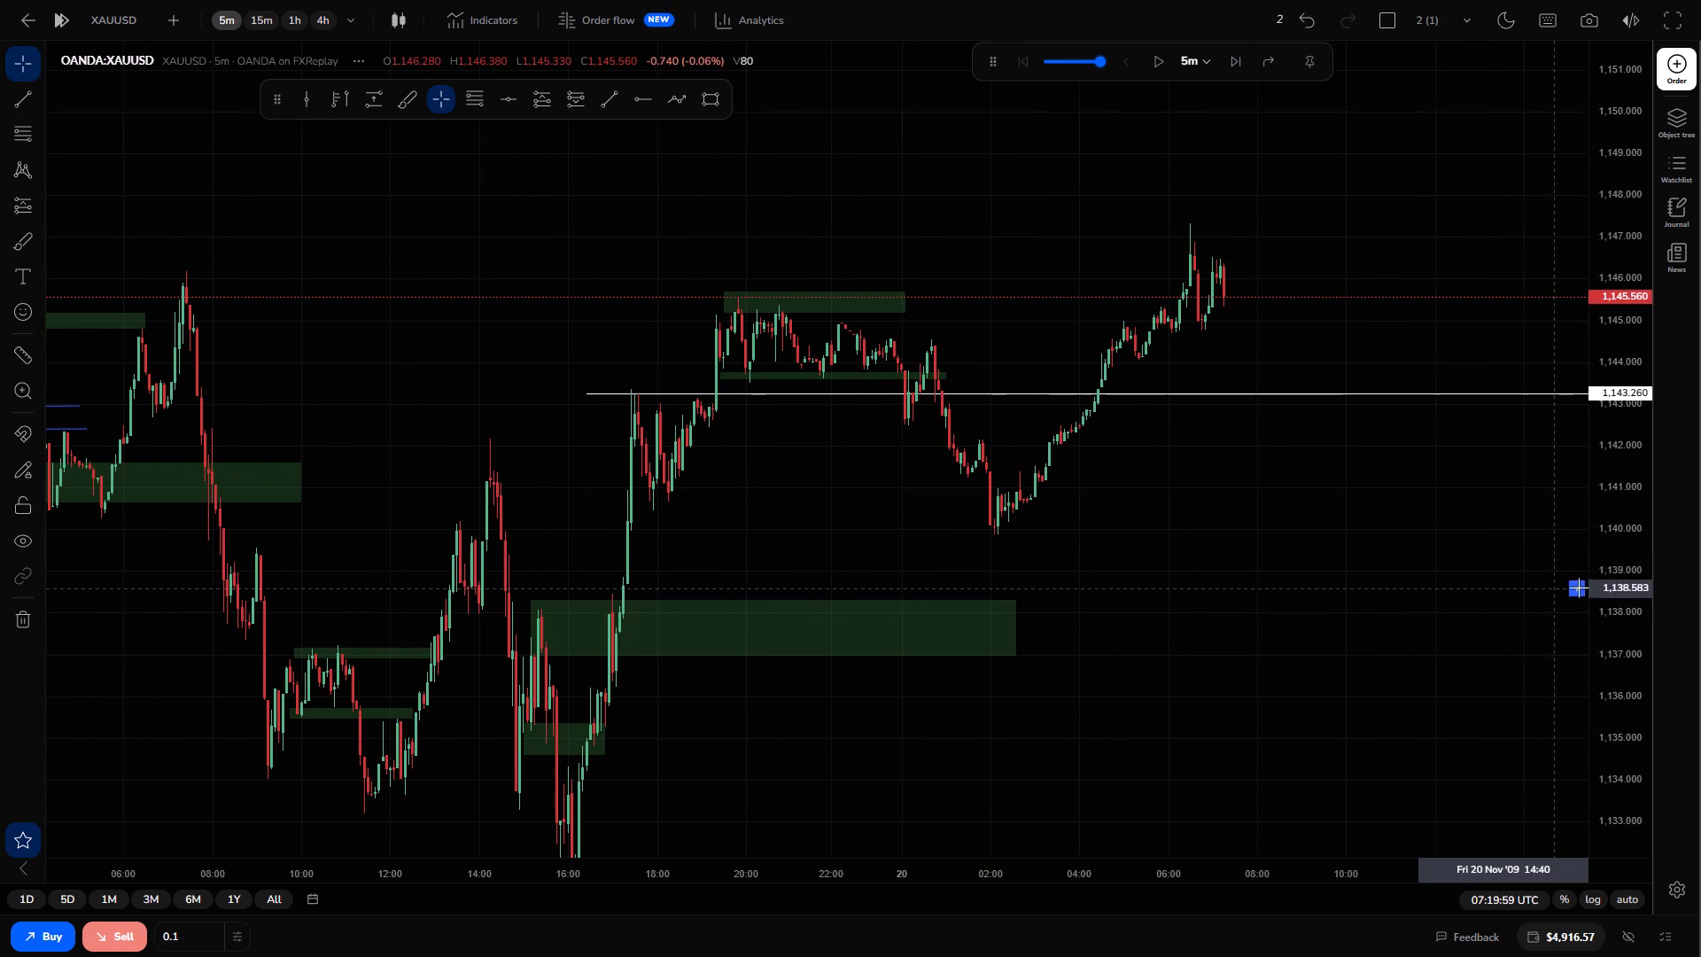
# Open a 0.1 market sell on XAUUSD with take profit at 1,143.762 and stop loss at 1,146.608.
pyautogui.moveTo(1627, 600); pyautogui.dragTo(1616, 399)
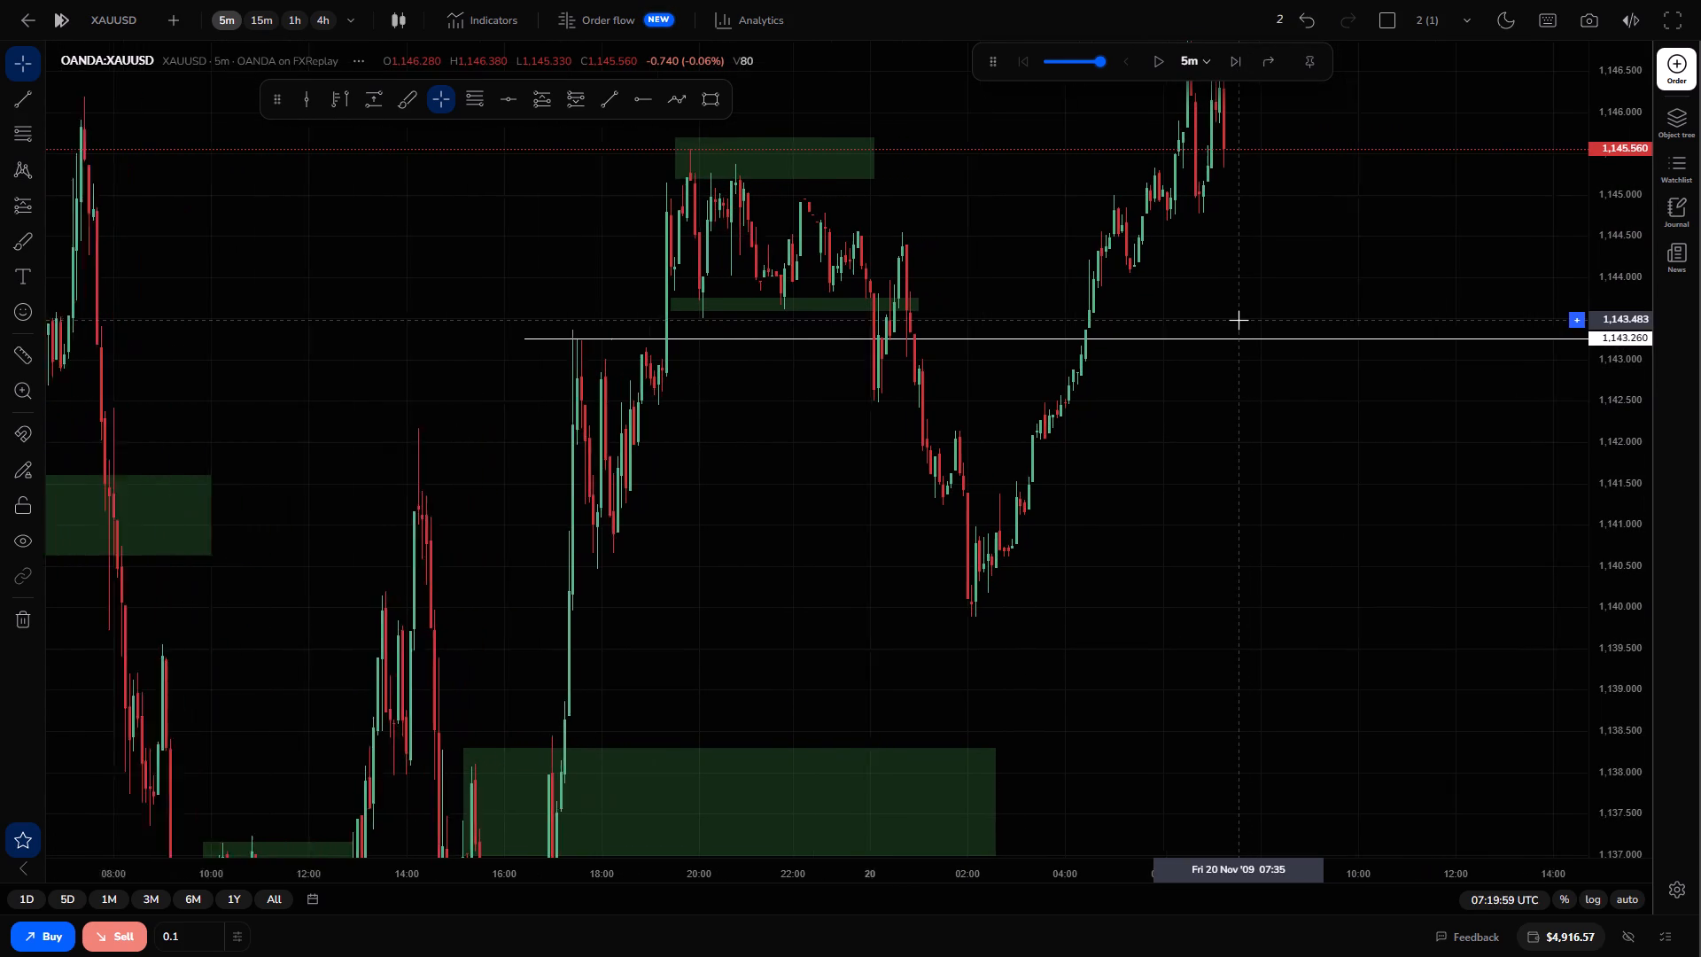
pyautogui.moveTo(1283, 251); pyautogui.dragTo(1328, 330)
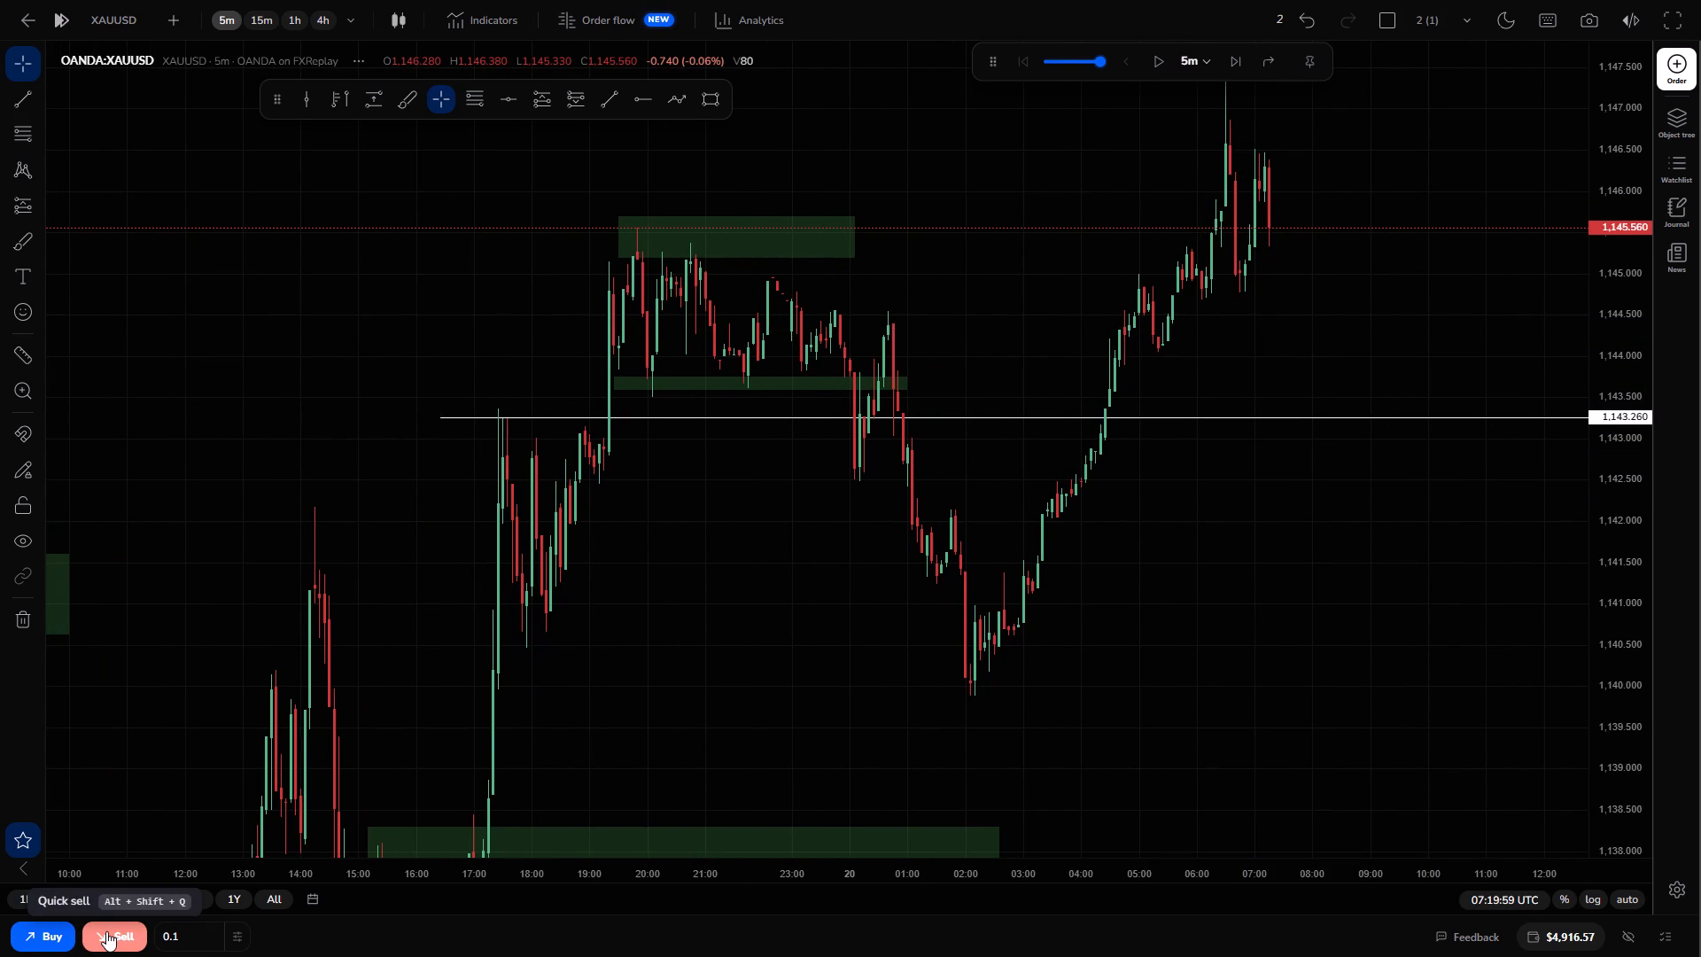
pyautogui.hotkey('alt', 'shift', 'q')
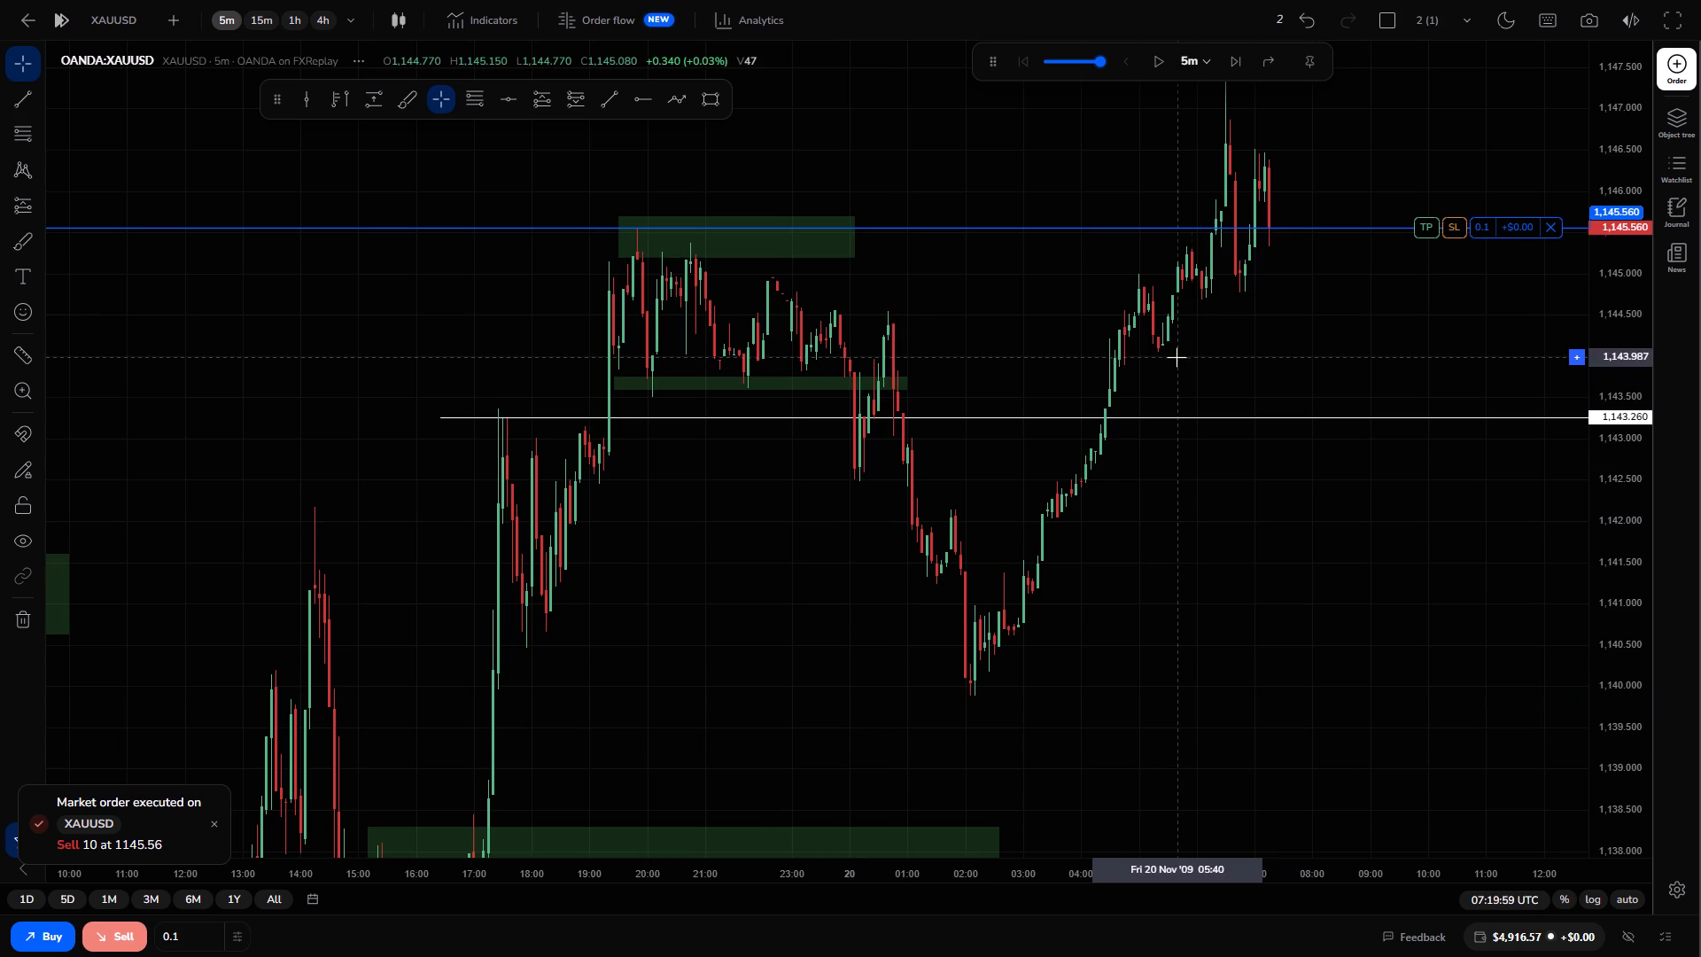
pyautogui.moveTo(1177, 357); pyautogui.dragTo(1101, 447)
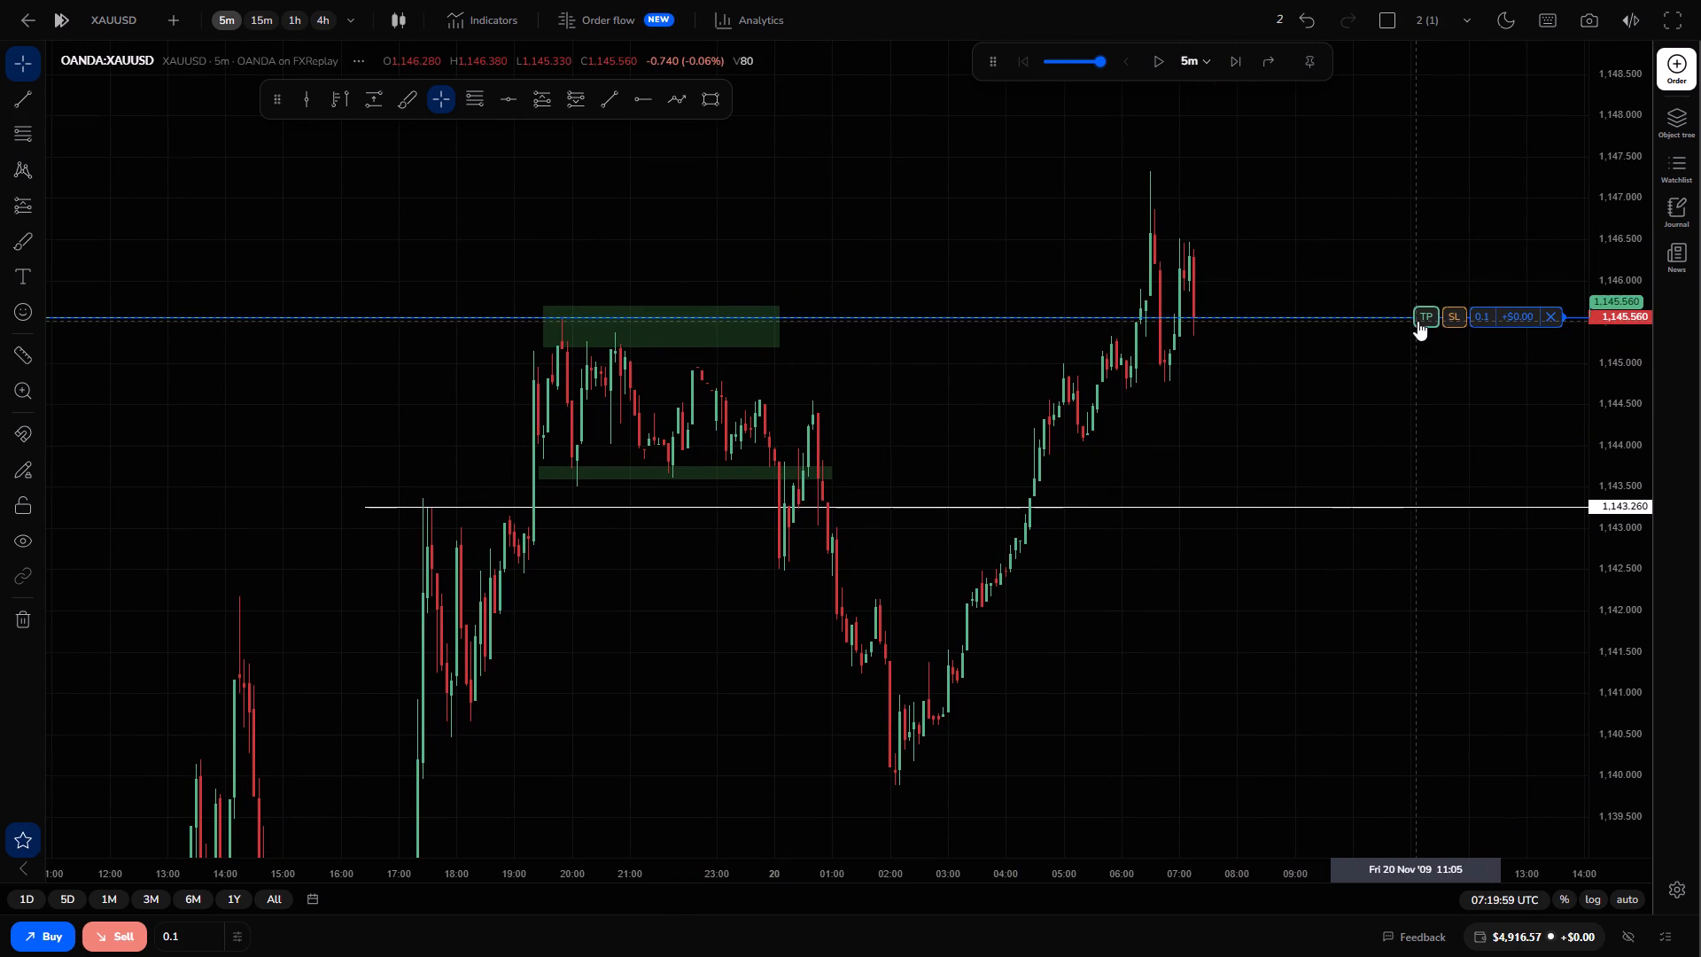
pyautogui.moveTo(1417, 321); pyautogui.dragTo(1389, 480)
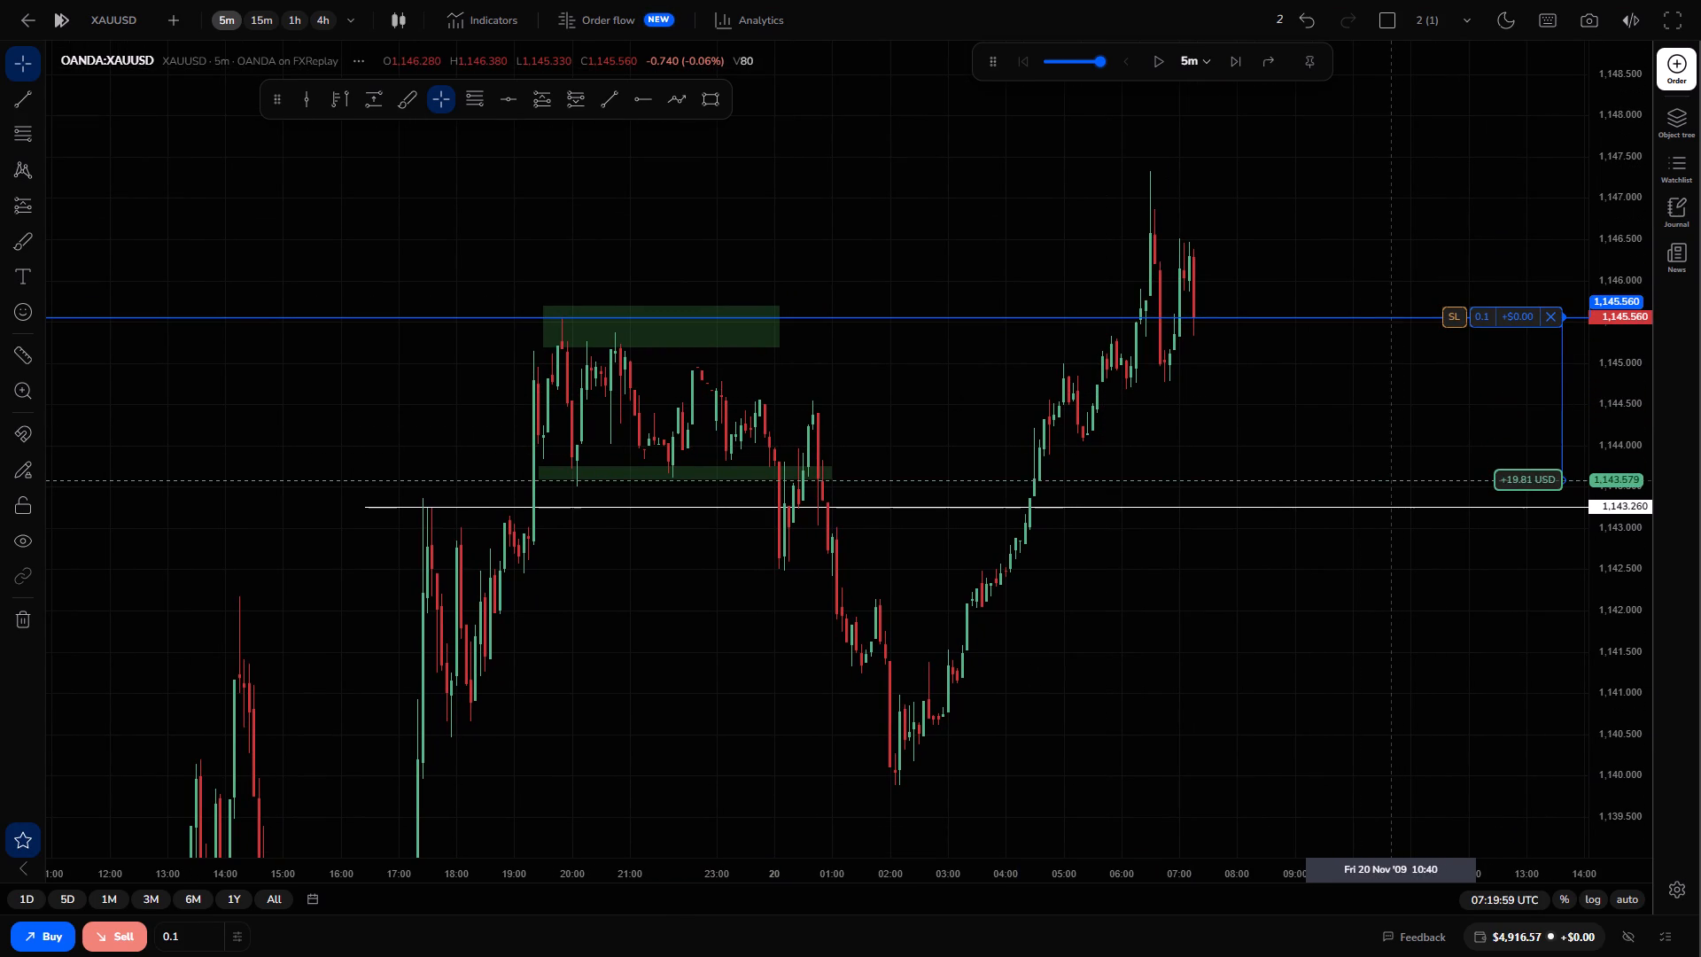
pyautogui.moveTo(1389, 480); pyautogui.dragTo(1389, 476)
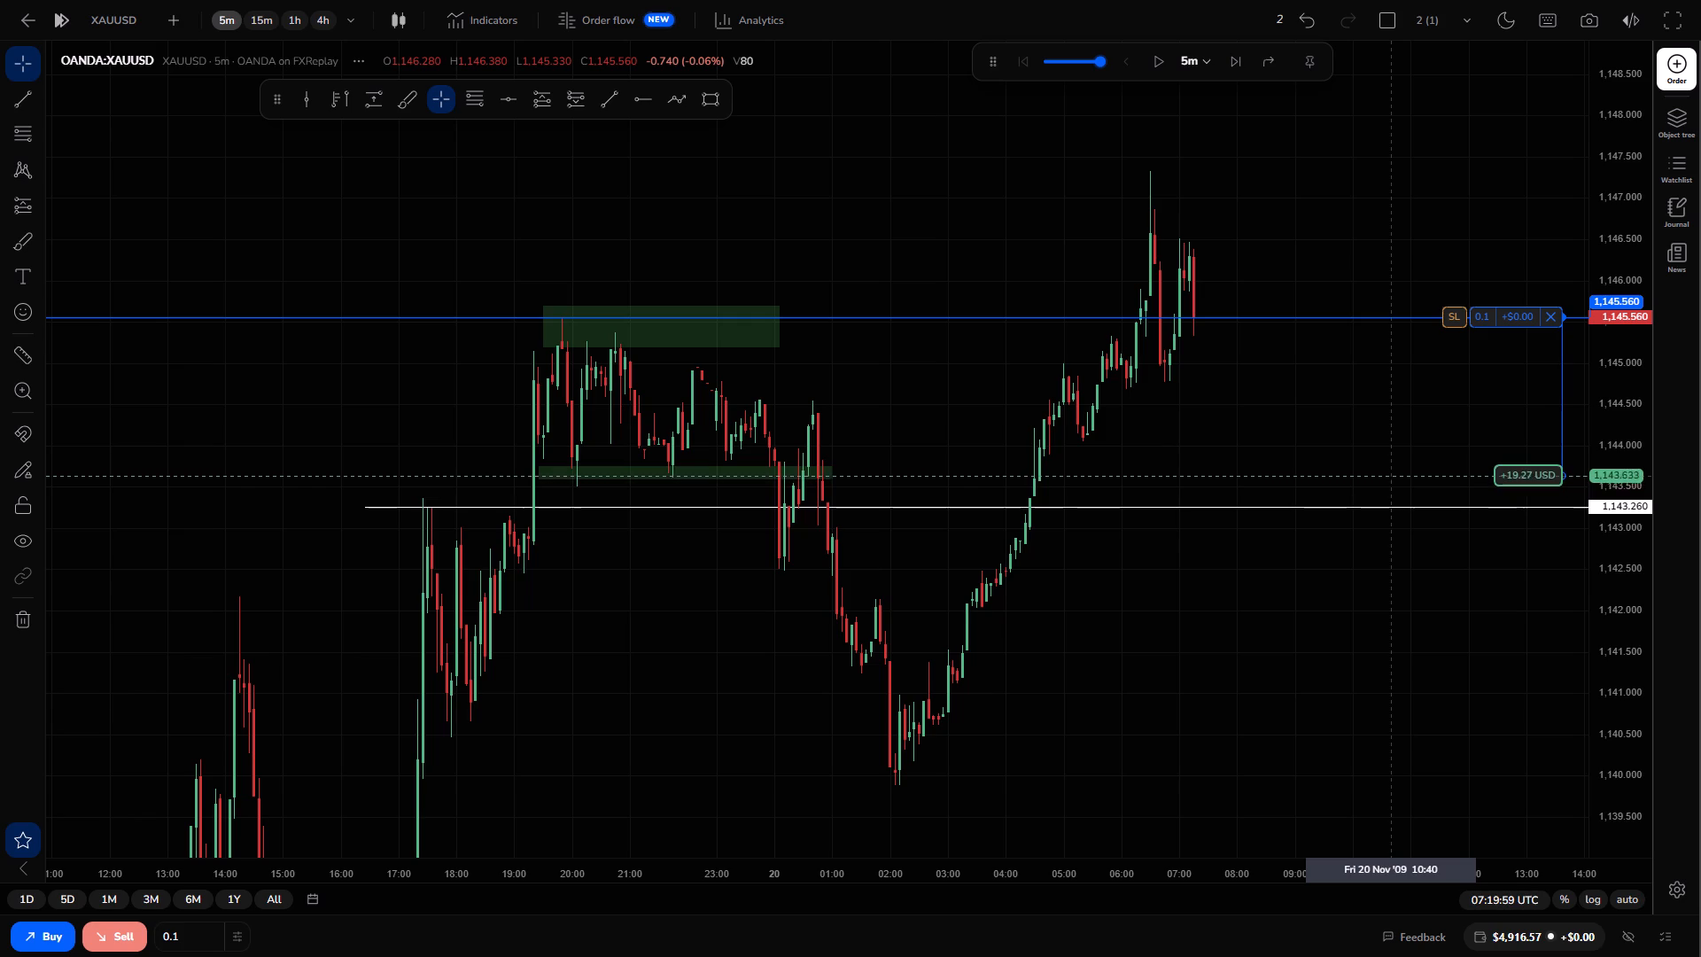
pyautogui.moveTo(1389, 476); pyautogui.dragTo(1386, 465)
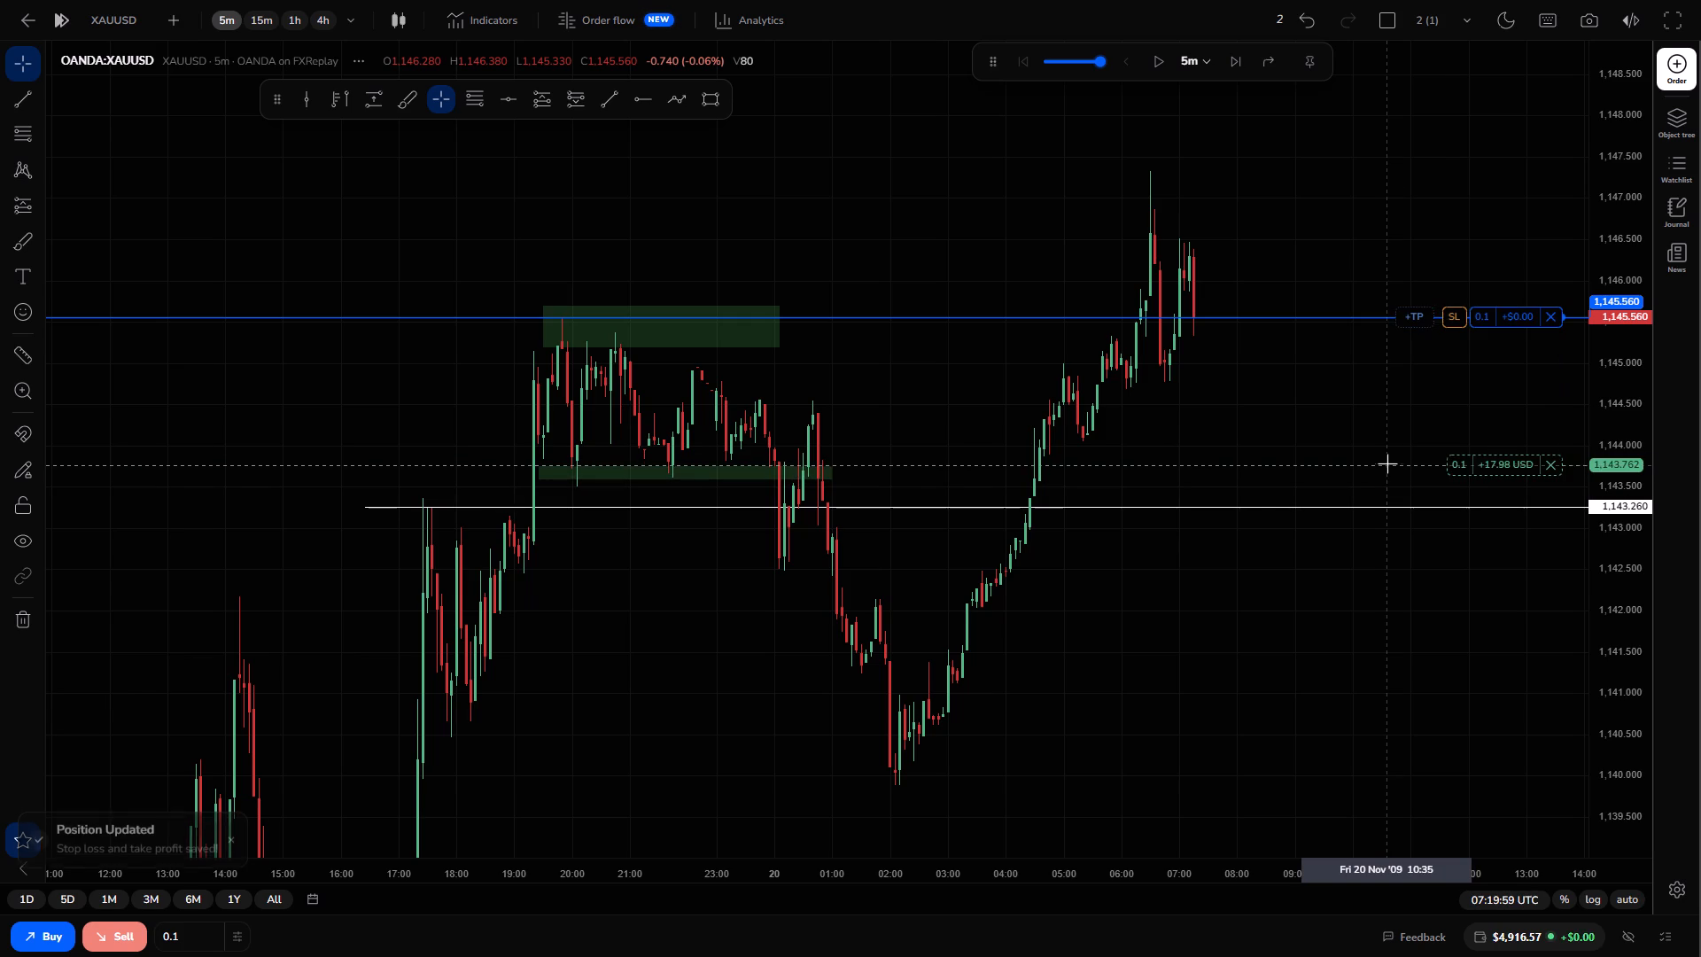
pyautogui.moveTo(1456, 321); pyautogui.dragTo(1449, 231)
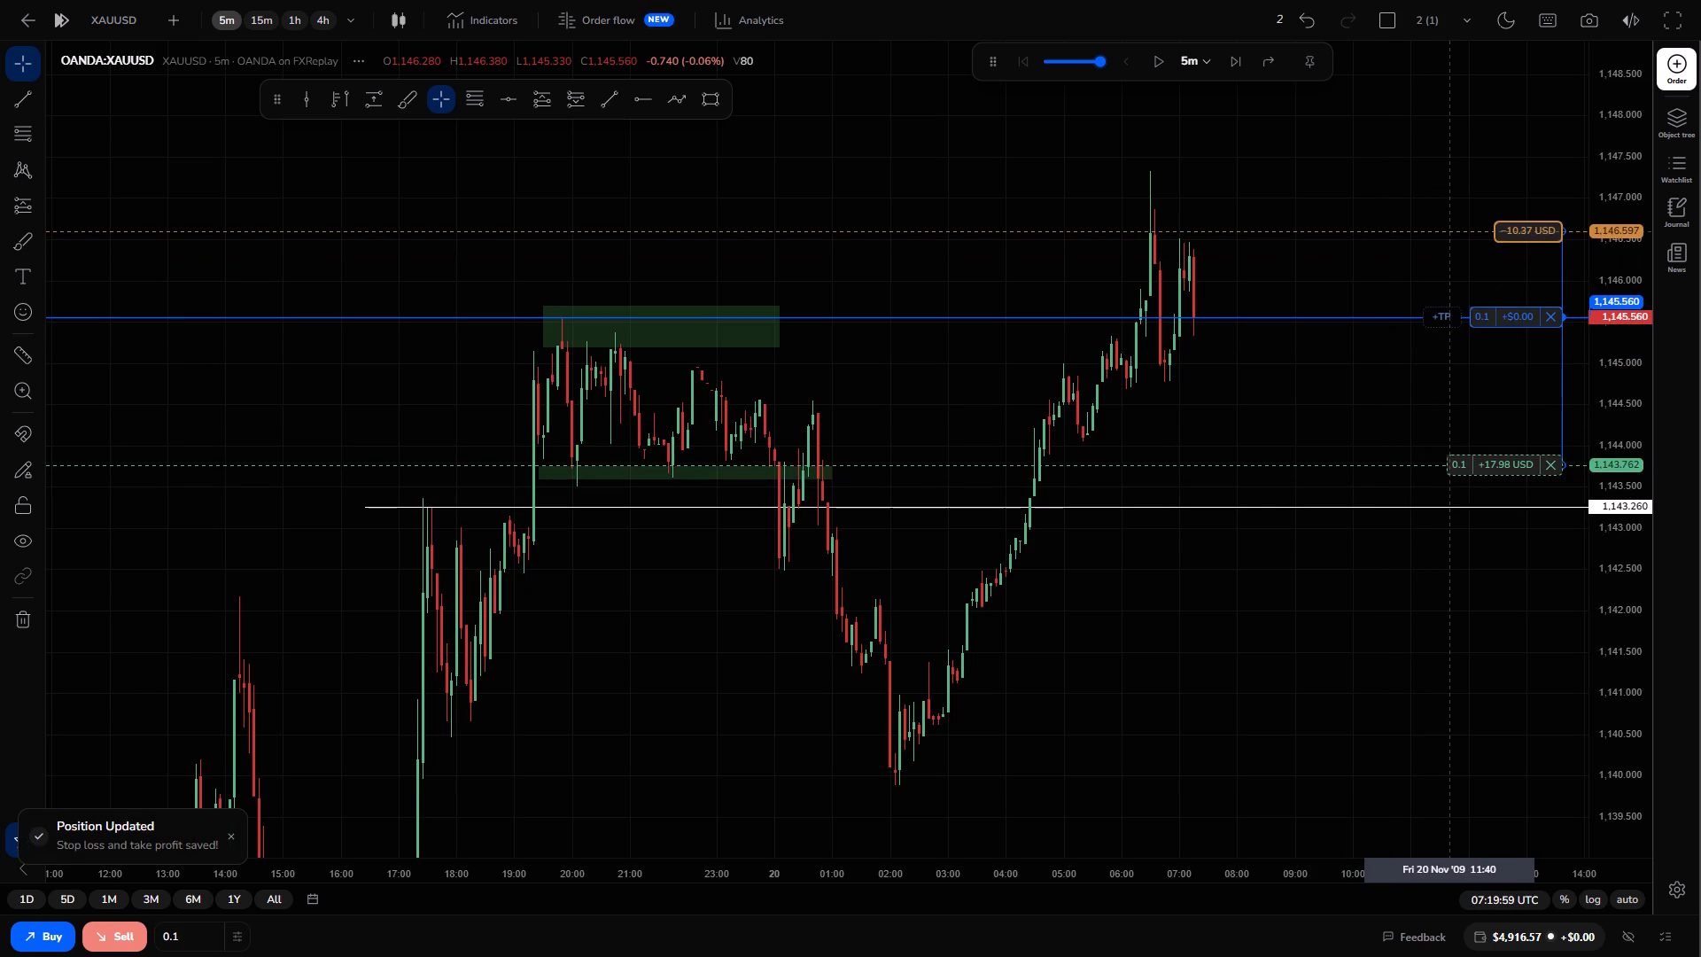
pyautogui.moveTo(1449, 231); pyautogui.dragTo(1449, 230)
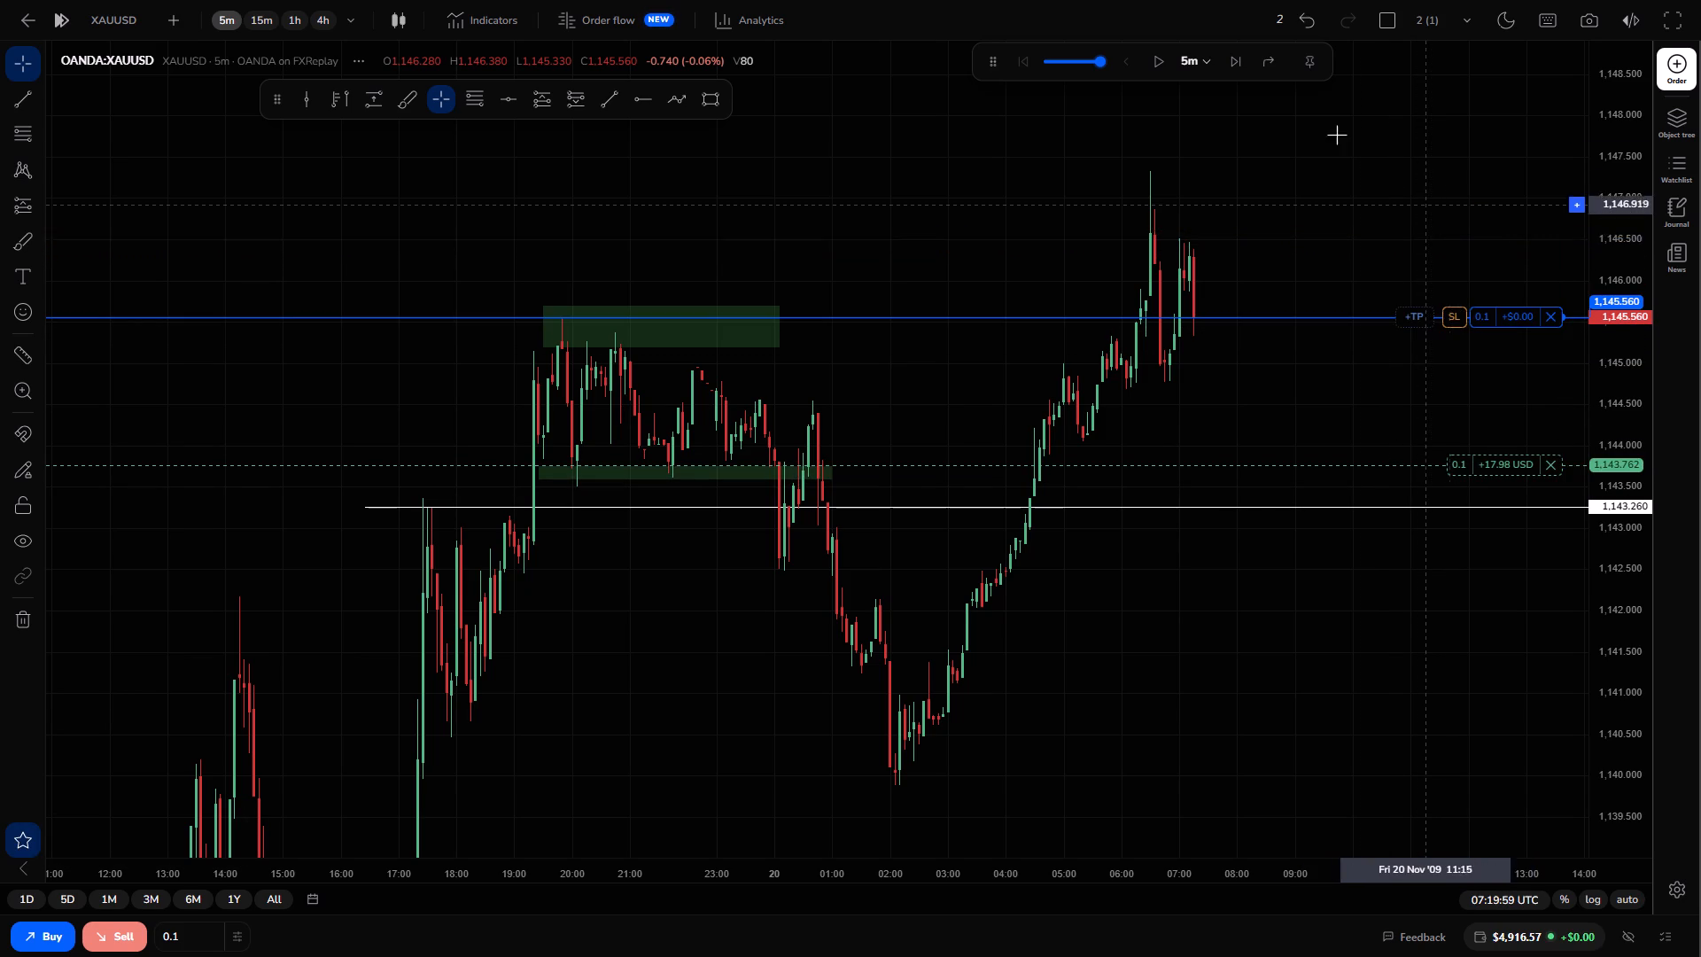
# Advance the replay candle by candle to 07:49:59 UTC to play out the sell trade.
pyautogui.doubleClick(1230, 57)
pyautogui.tripleClick(1230, 57)
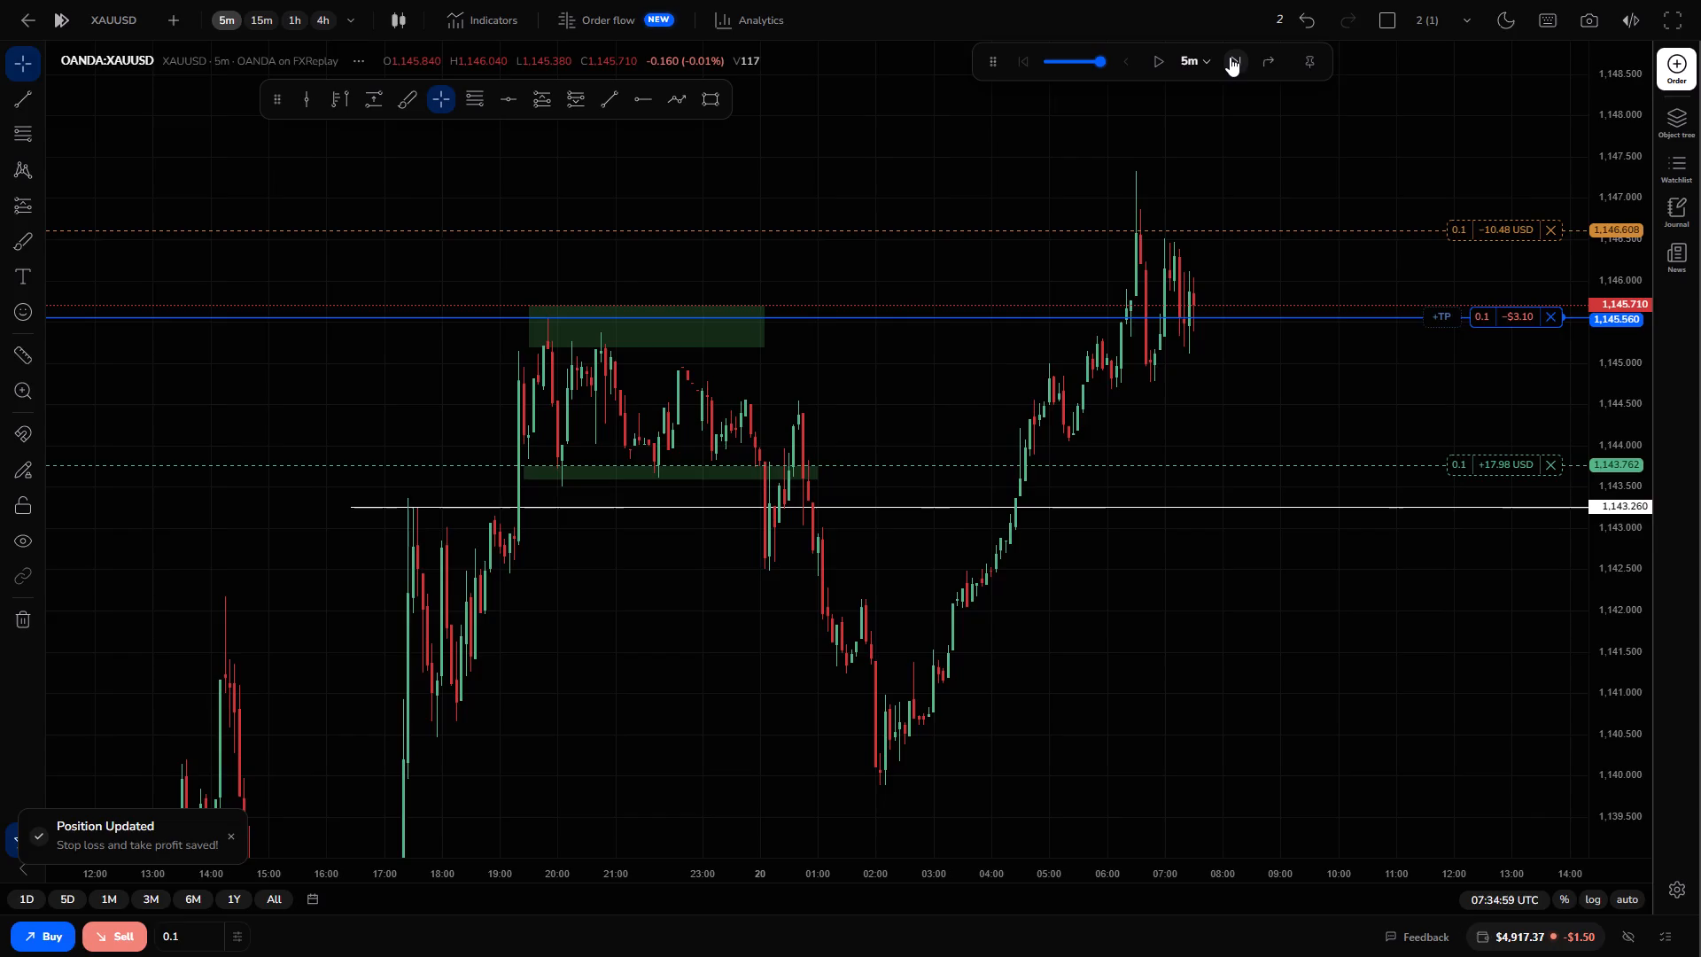
pyautogui.click(1230, 57)
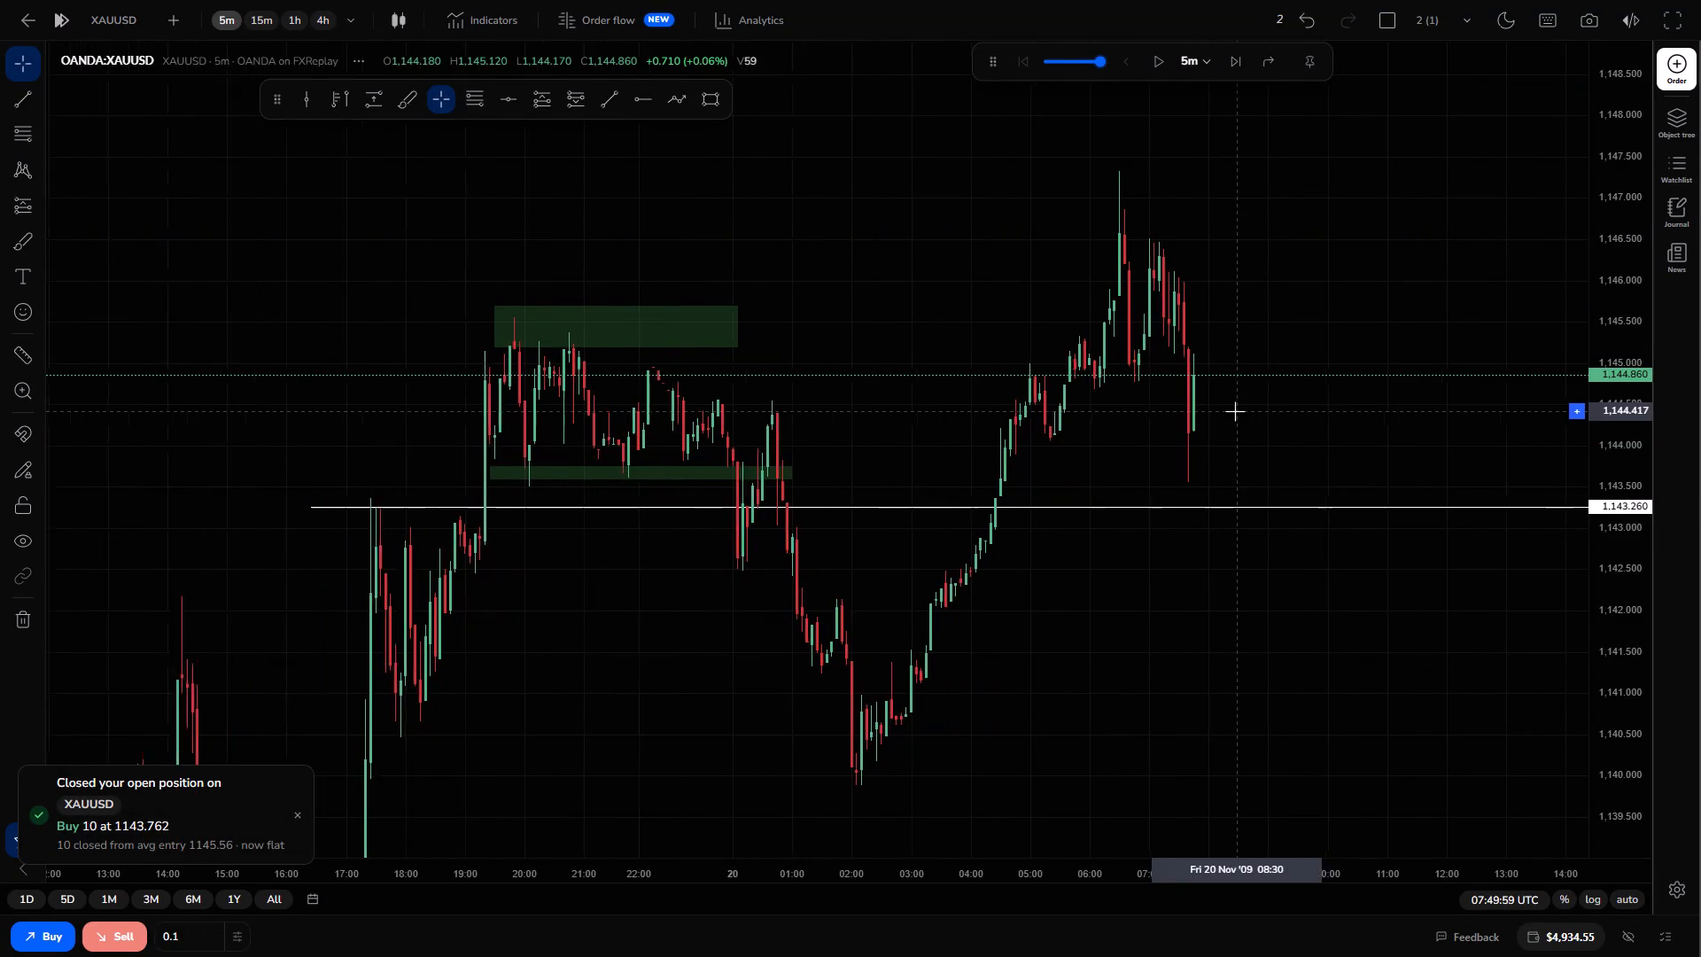
# Move the white horizontal ray down to 1,142.186, at the swing high formed around 14:15.
pyautogui.moveTo(1235, 411); pyautogui.dragTo(1388, 401)
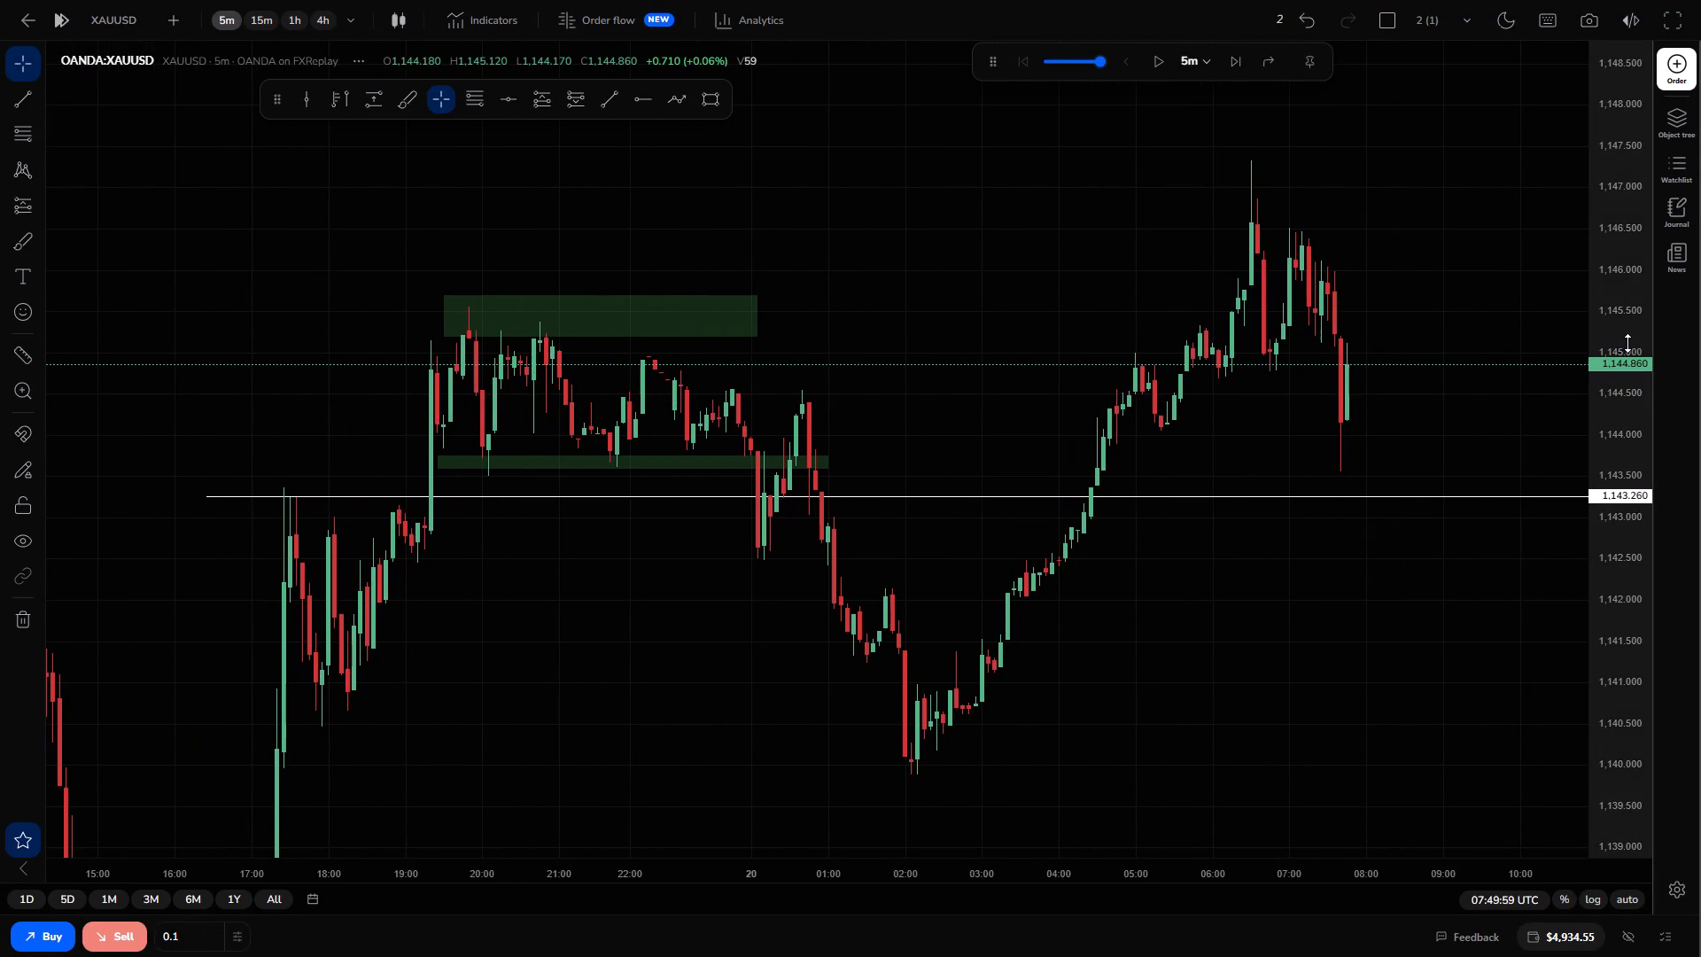
pyautogui.moveTo(1627, 343); pyautogui.dragTo(1594, 458)
pyautogui.moveTo(1294, 592); pyautogui.dragTo(1383, 577)
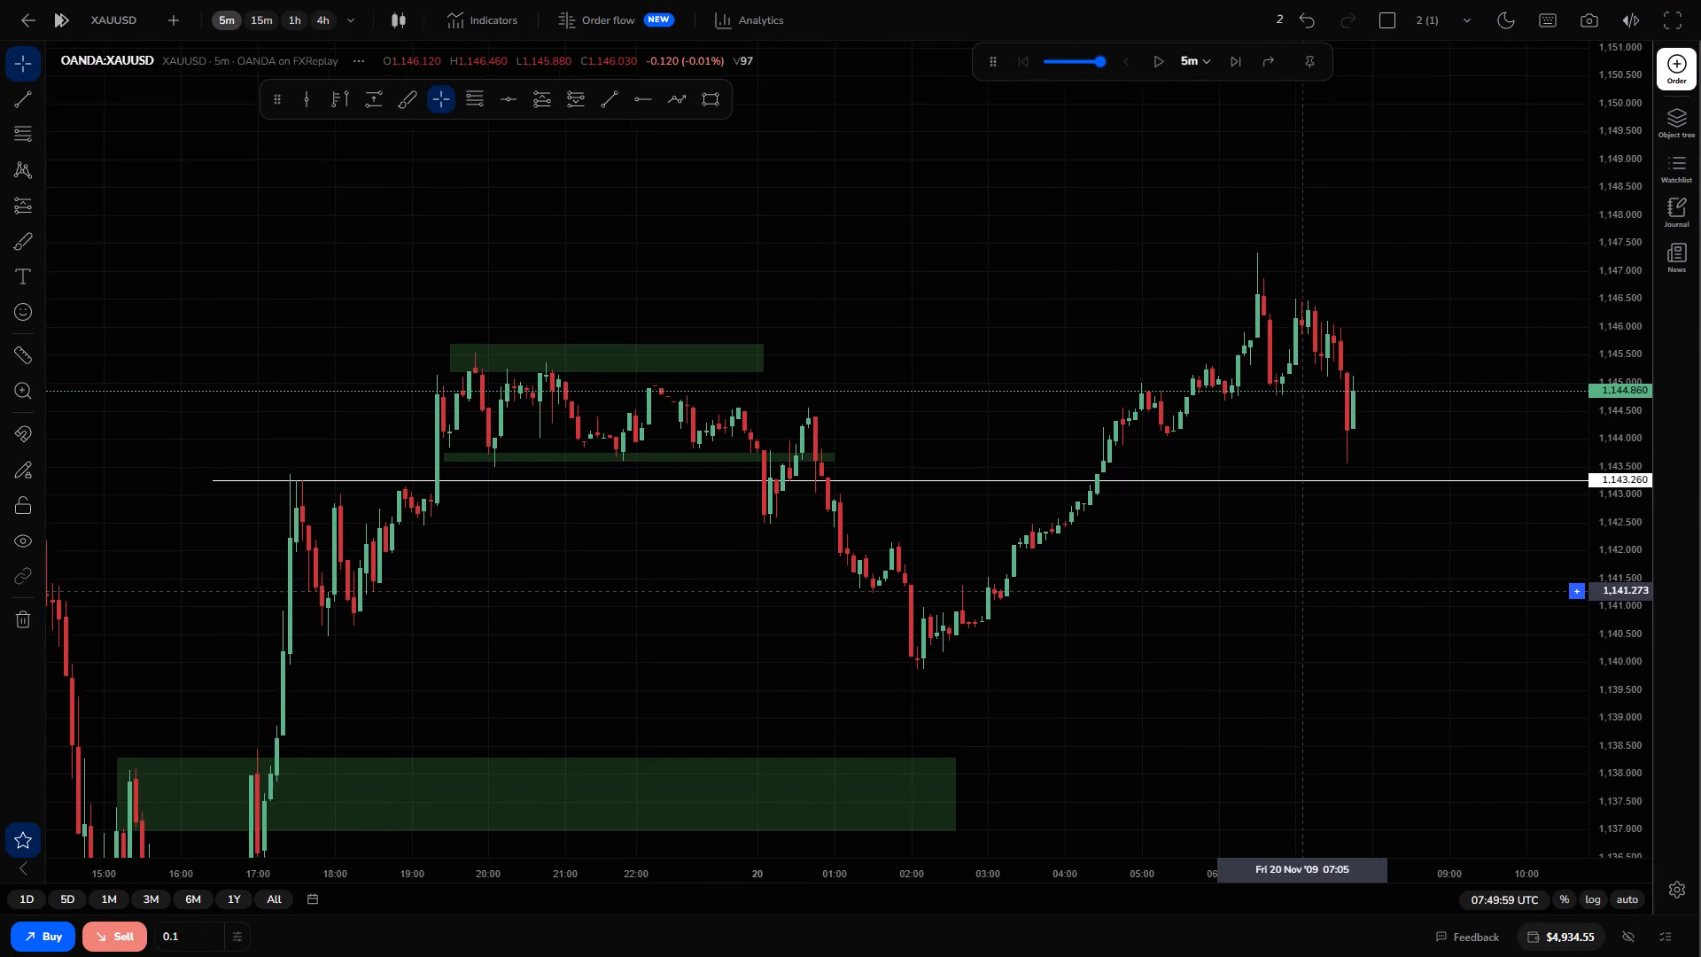
pyautogui.moveTo(1383, 577); pyautogui.dragTo(1550, 585)
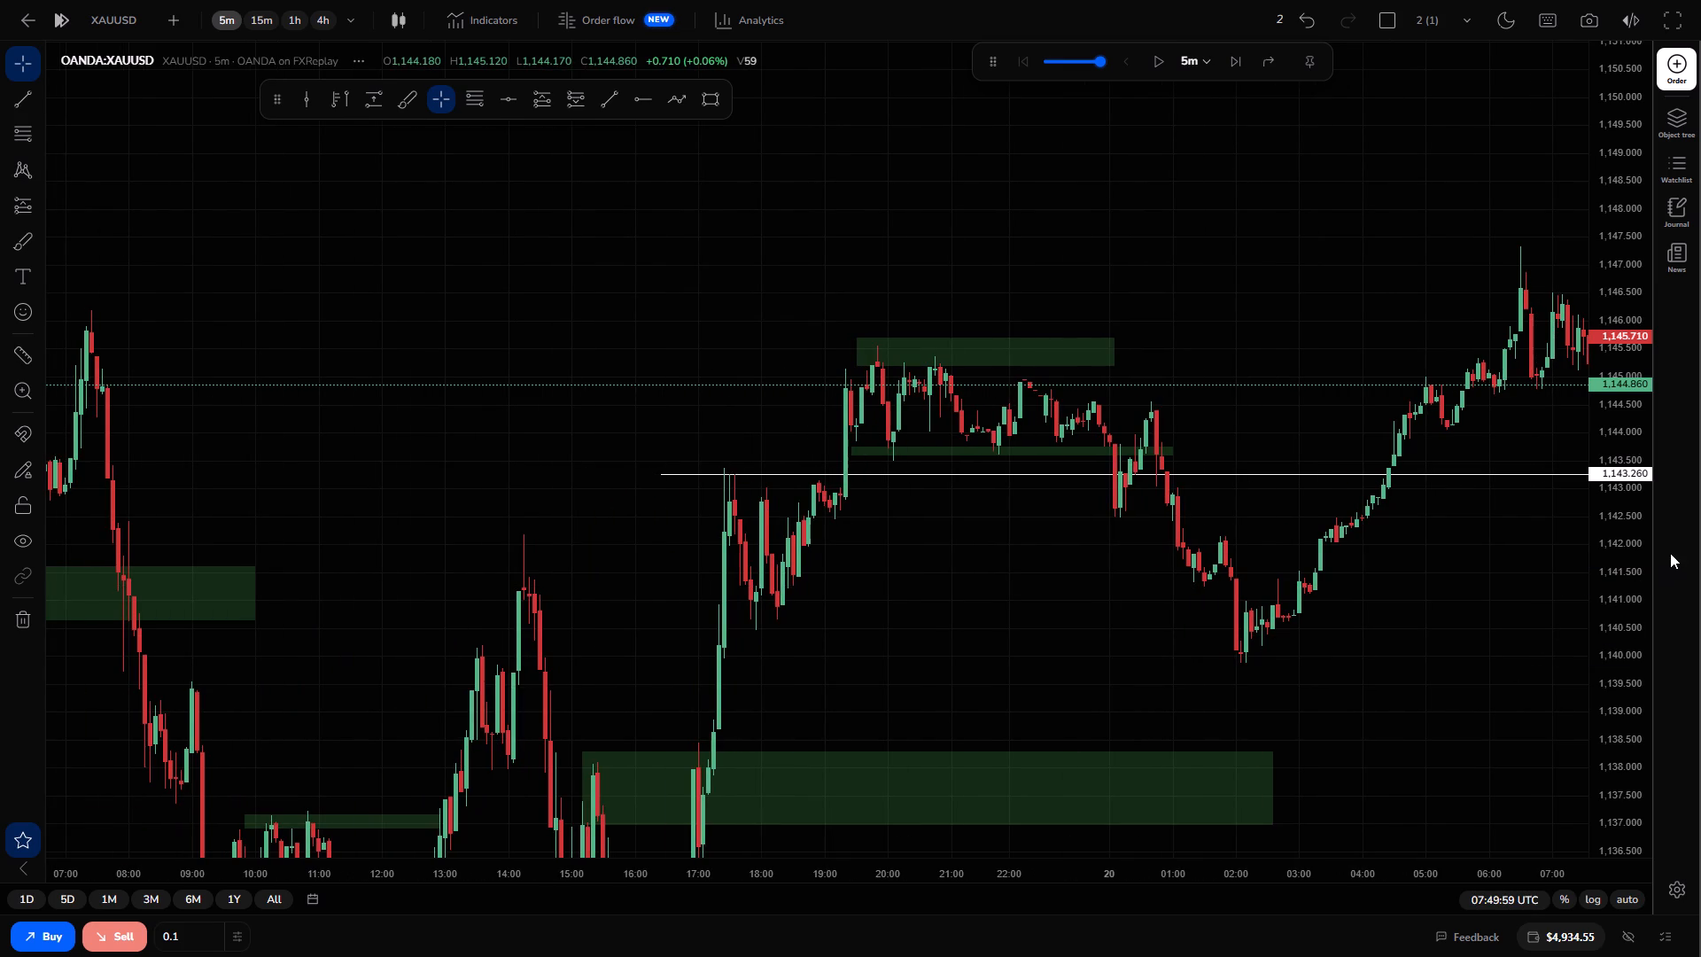
pyautogui.moveTo(1629, 524); pyautogui.dragTo(1612, 613)
pyautogui.moveTo(1324, 521); pyautogui.dragTo(1339, 569)
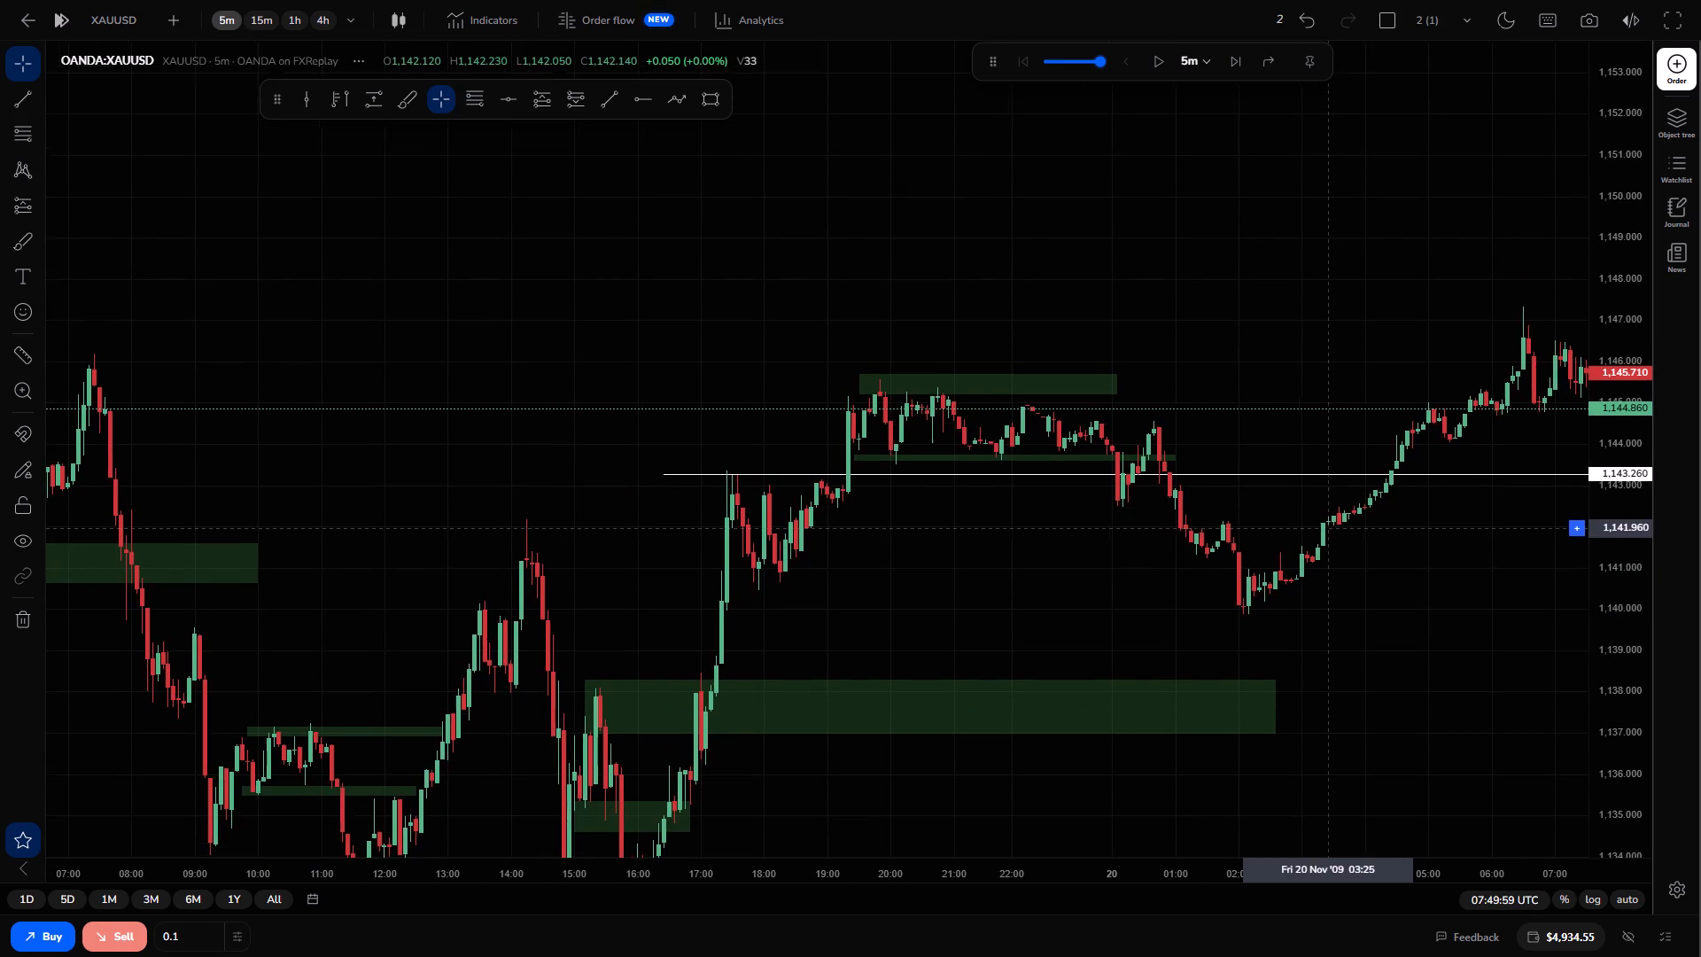
pyautogui.moveTo(1339, 569); pyautogui.dragTo(1336, 433)
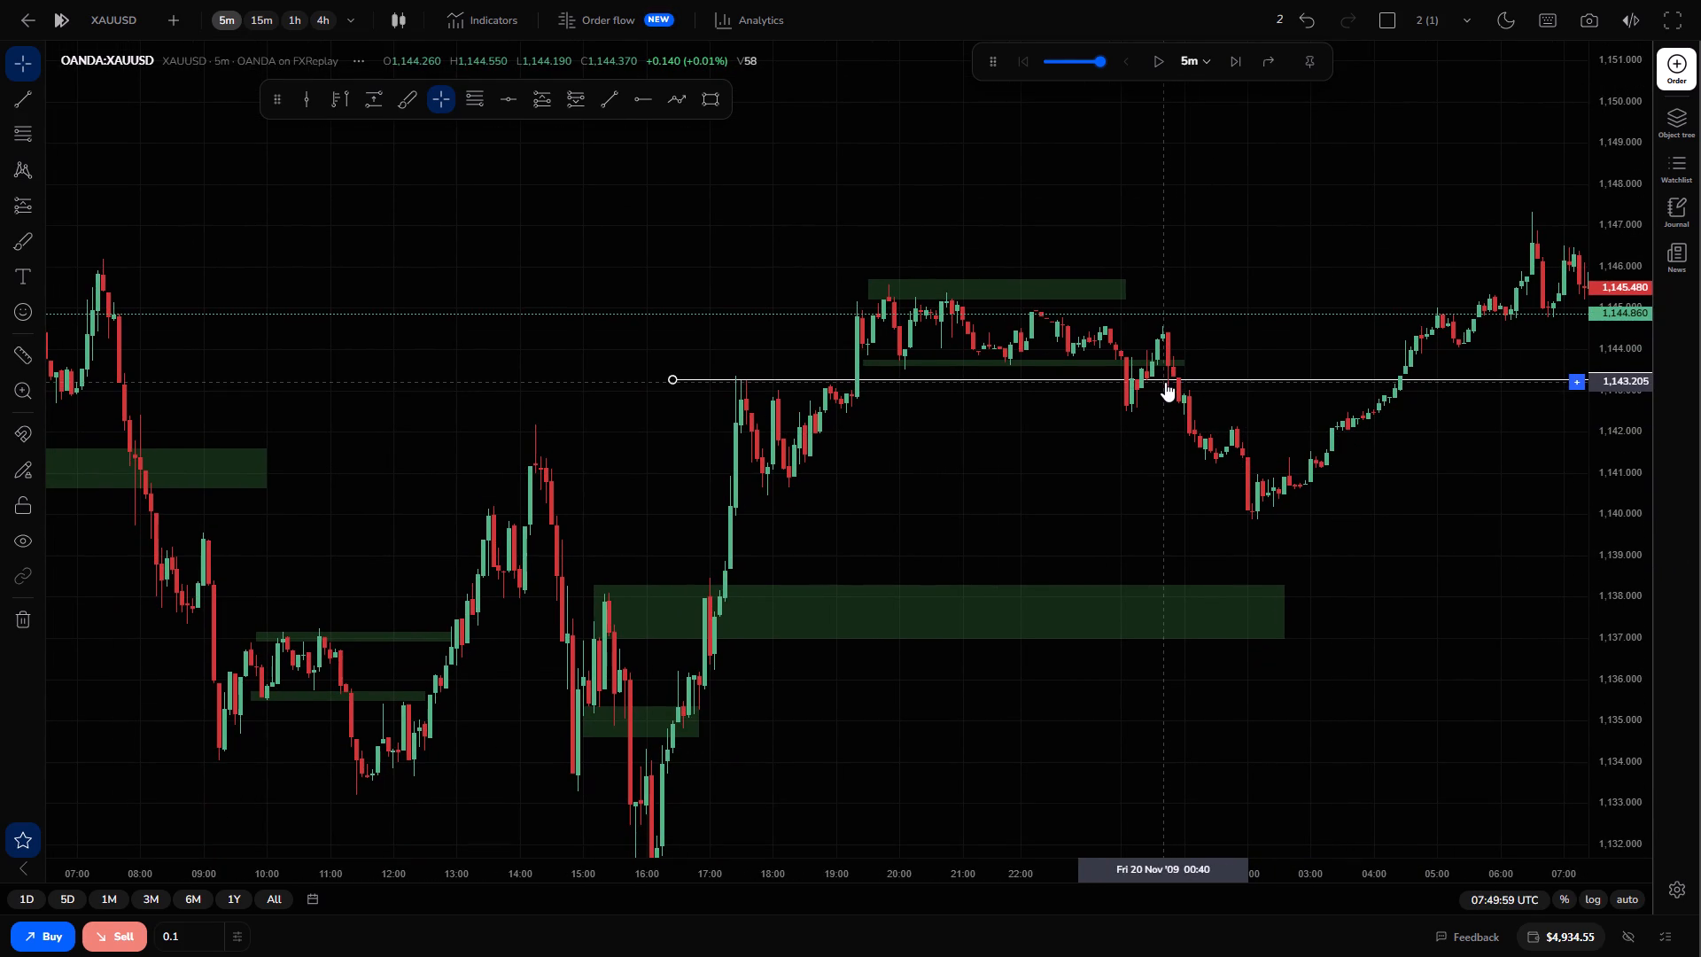
pyautogui.moveTo(1165, 382); pyautogui.dragTo(1019, 426)
pyautogui.click(1026, 466)
pyautogui.moveTo(996, 519); pyautogui.dragTo(1062, 454)
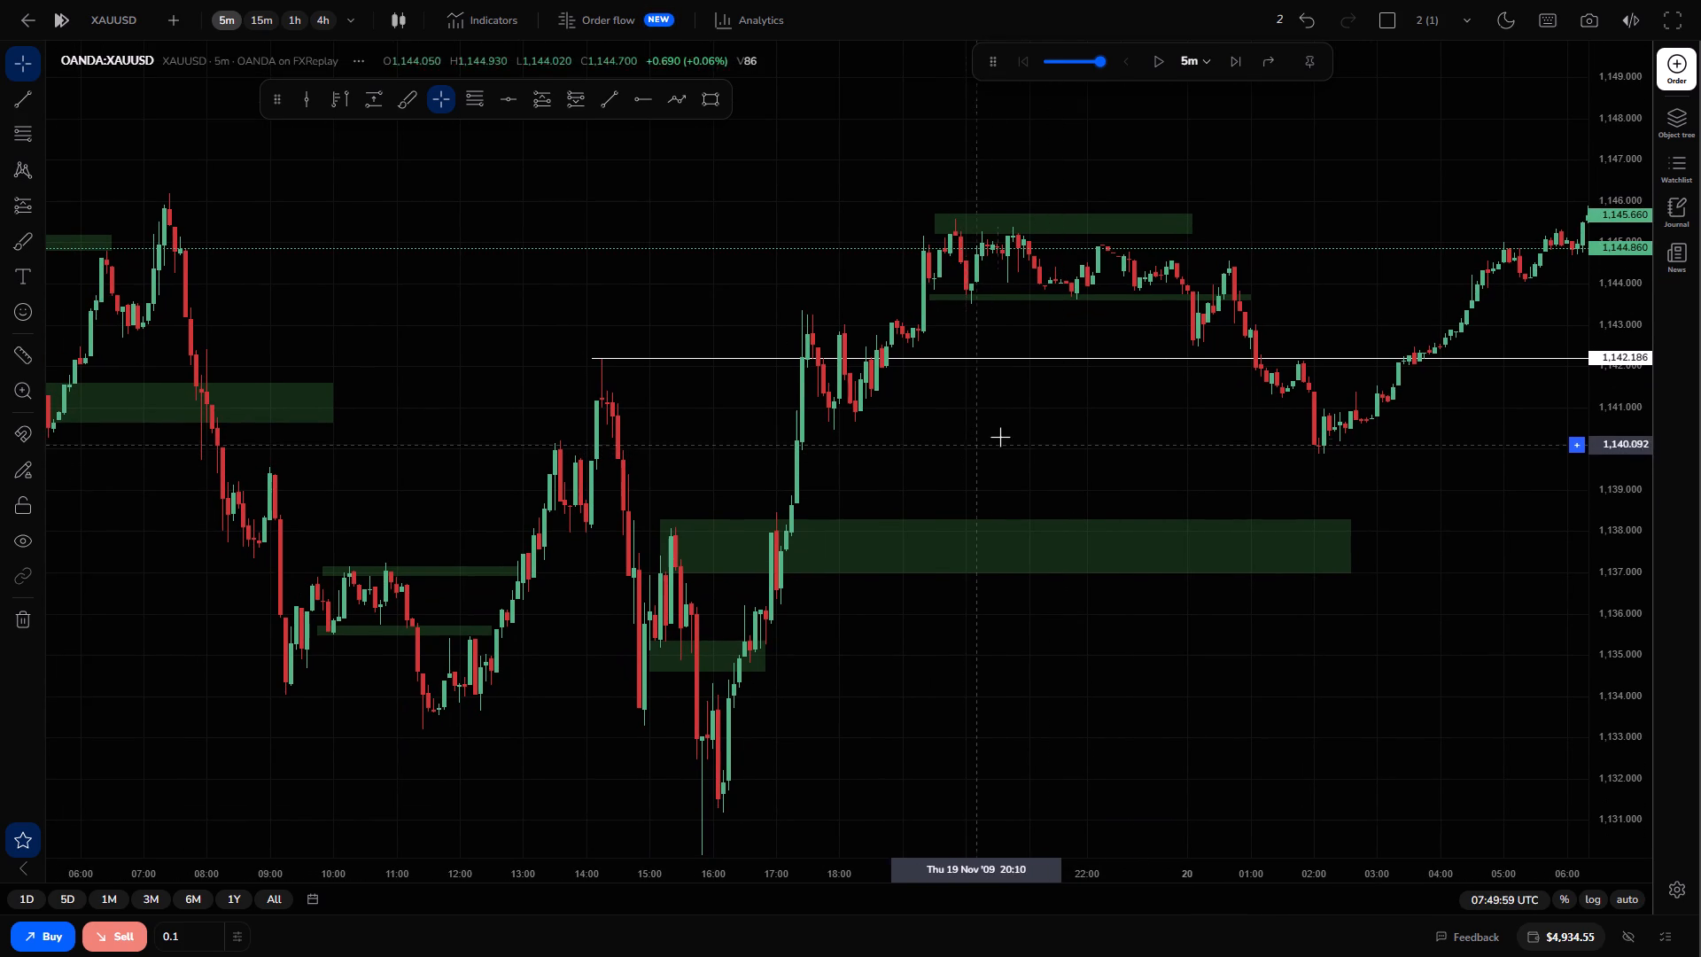
# Move the white horizontal ray up to 1,145.493, anchored at the swing high around 19:45 inside the upper green zone.
pyautogui.moveTo(1020, 430); pyautogui.dragTo(884, 432)
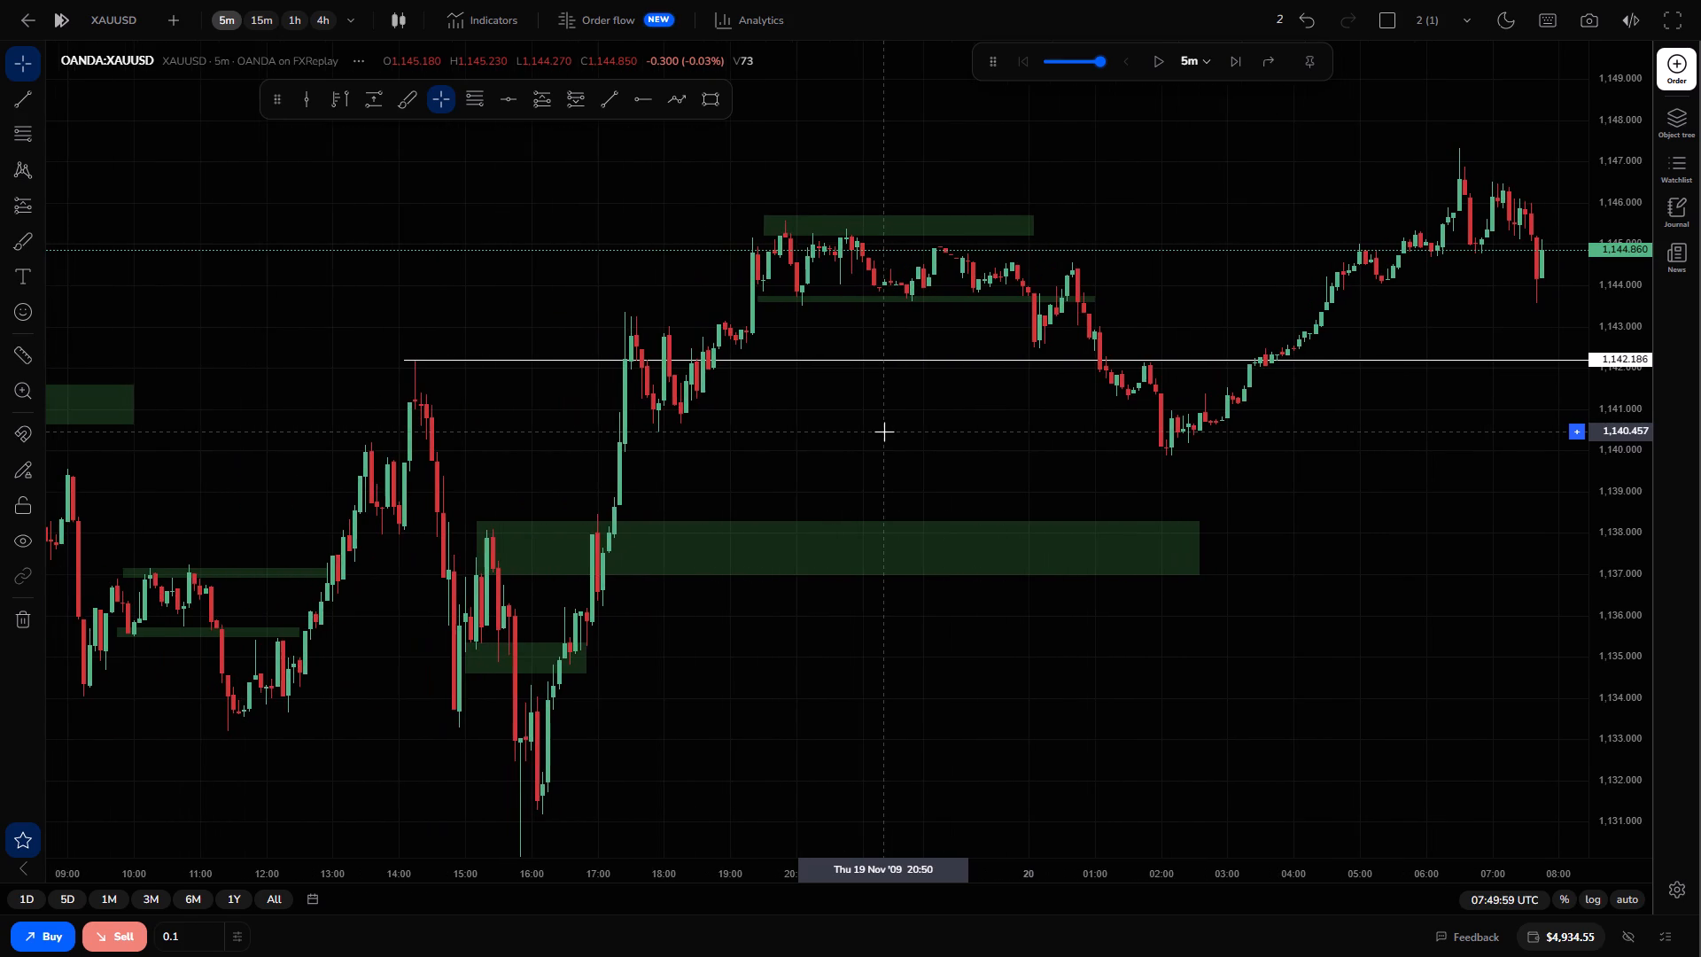
pyautogui.moveTo(972, 380); pyautogui.dragTo(815, 498)
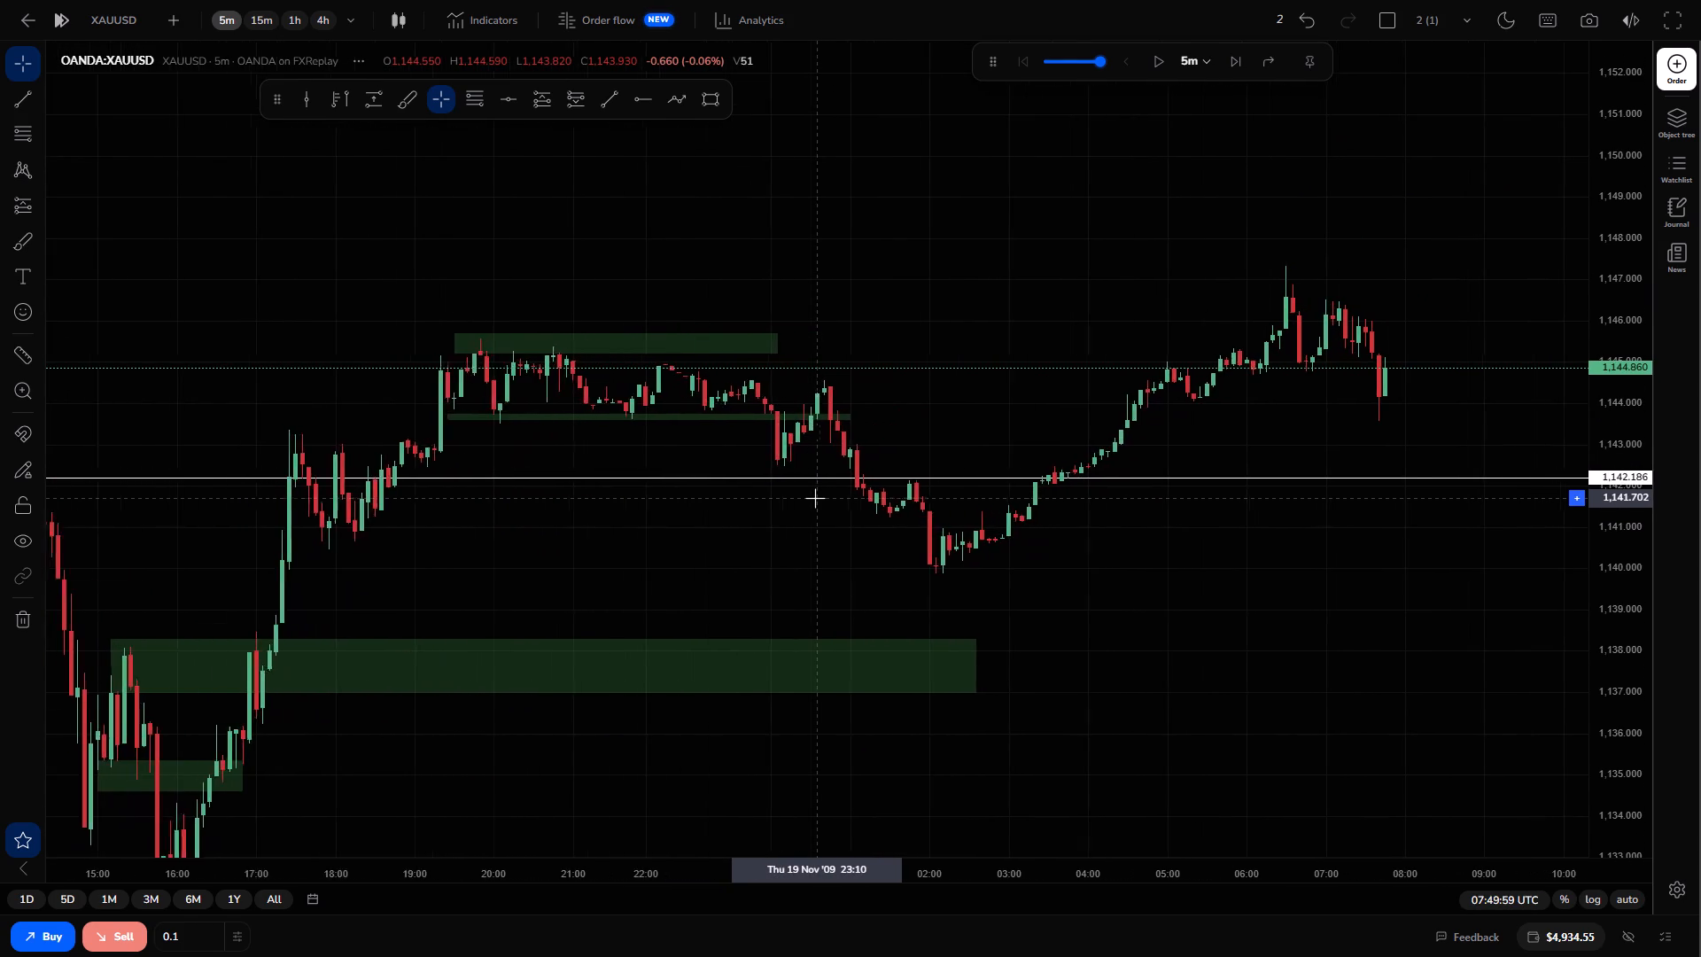
pyautogui.moveTo(742, 548); pyautogui.dragTo(887, 556)
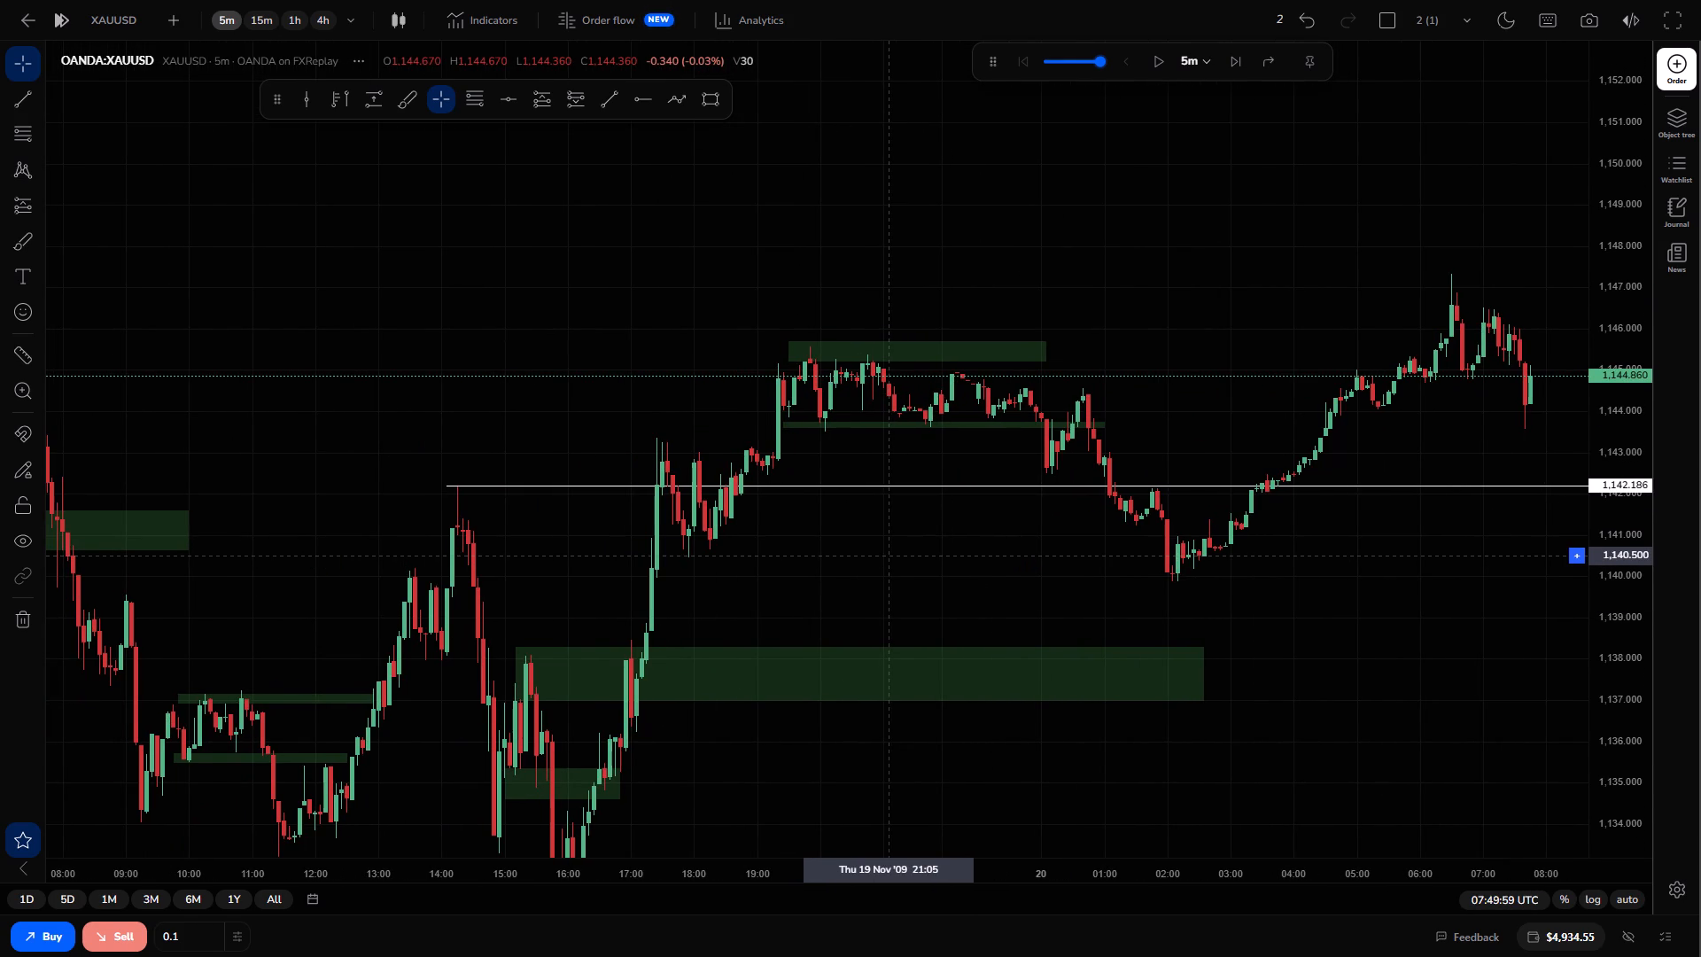
pyautogui.moveTo(887, 556); pyautogui.dragTo(820, 567)
pyautogui.moveTo(1200, 624); pyautogui.dragTo(997, 611)
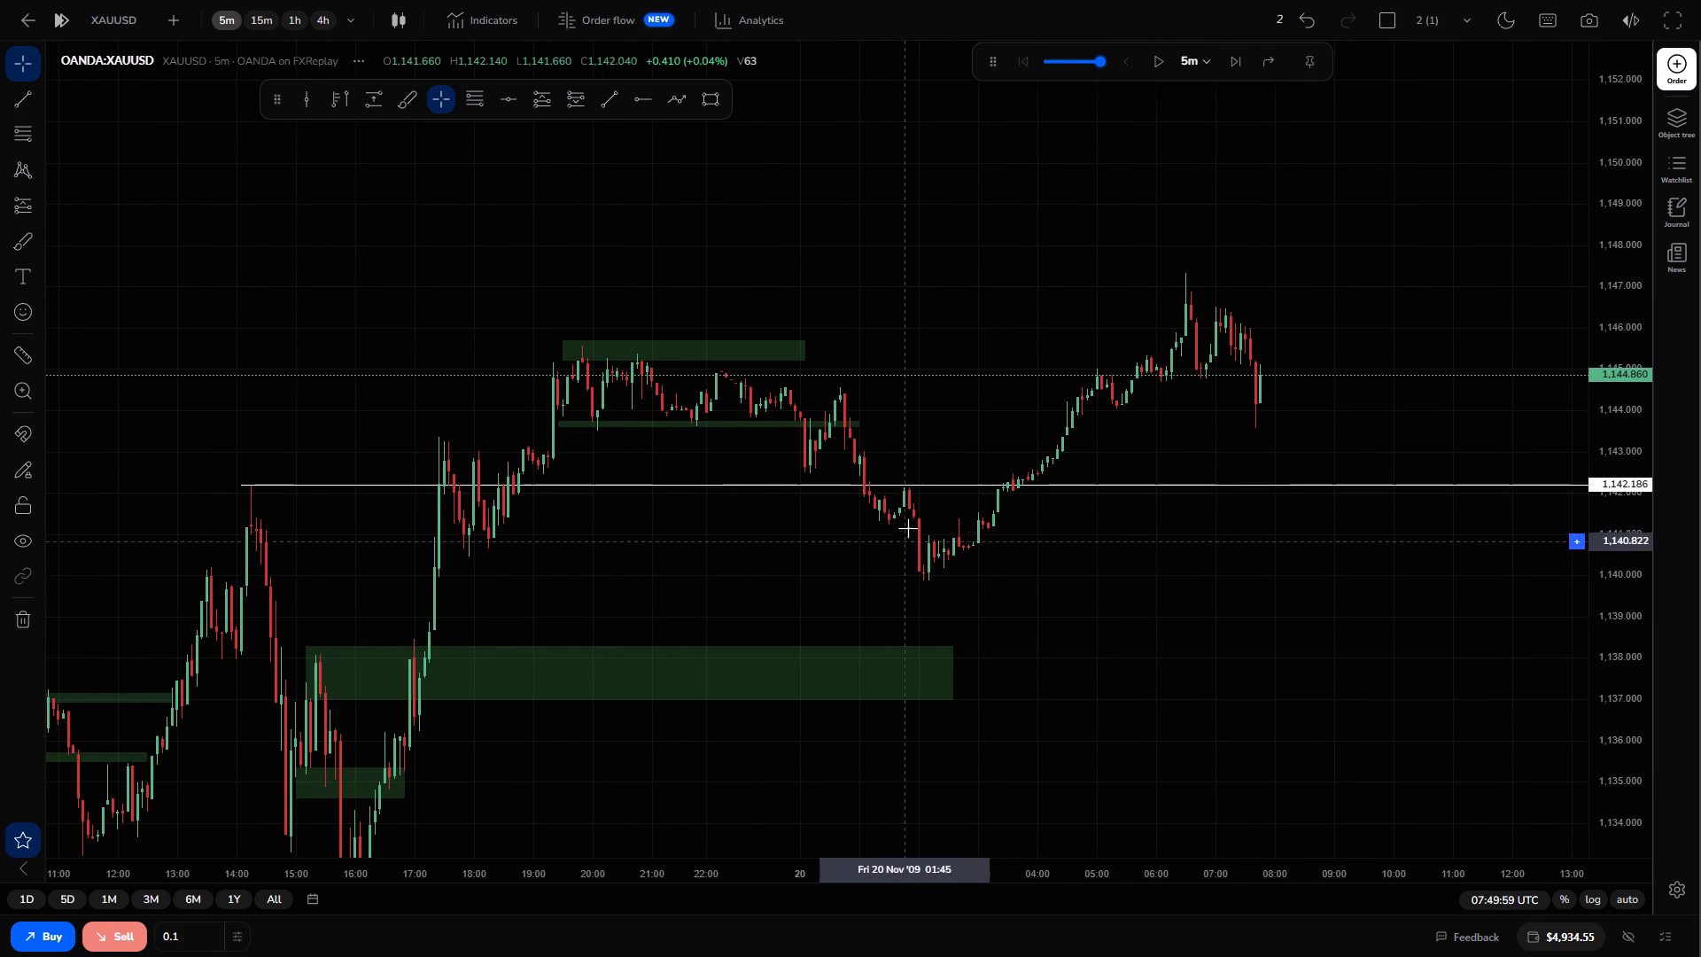
pyautogui.moveTo(925, 480); pyautogui.dragTo(1252, 325)
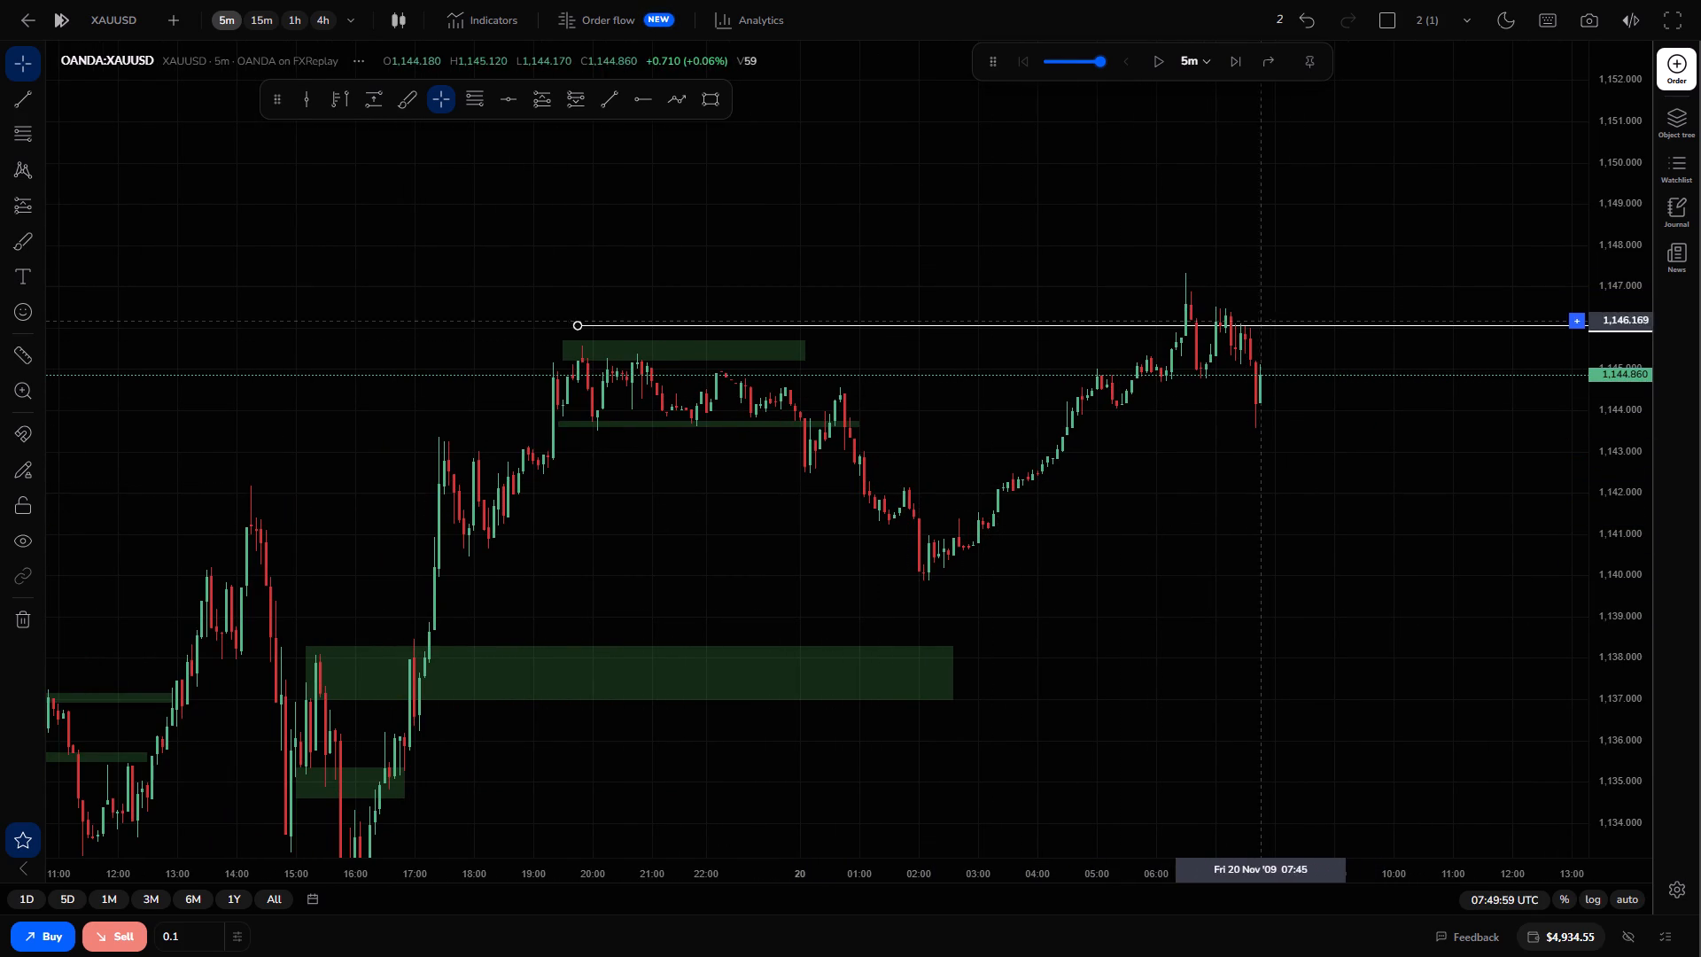
pyautogui.moveTo(1252, 325); pyautogui.dragTo(1258, 338)
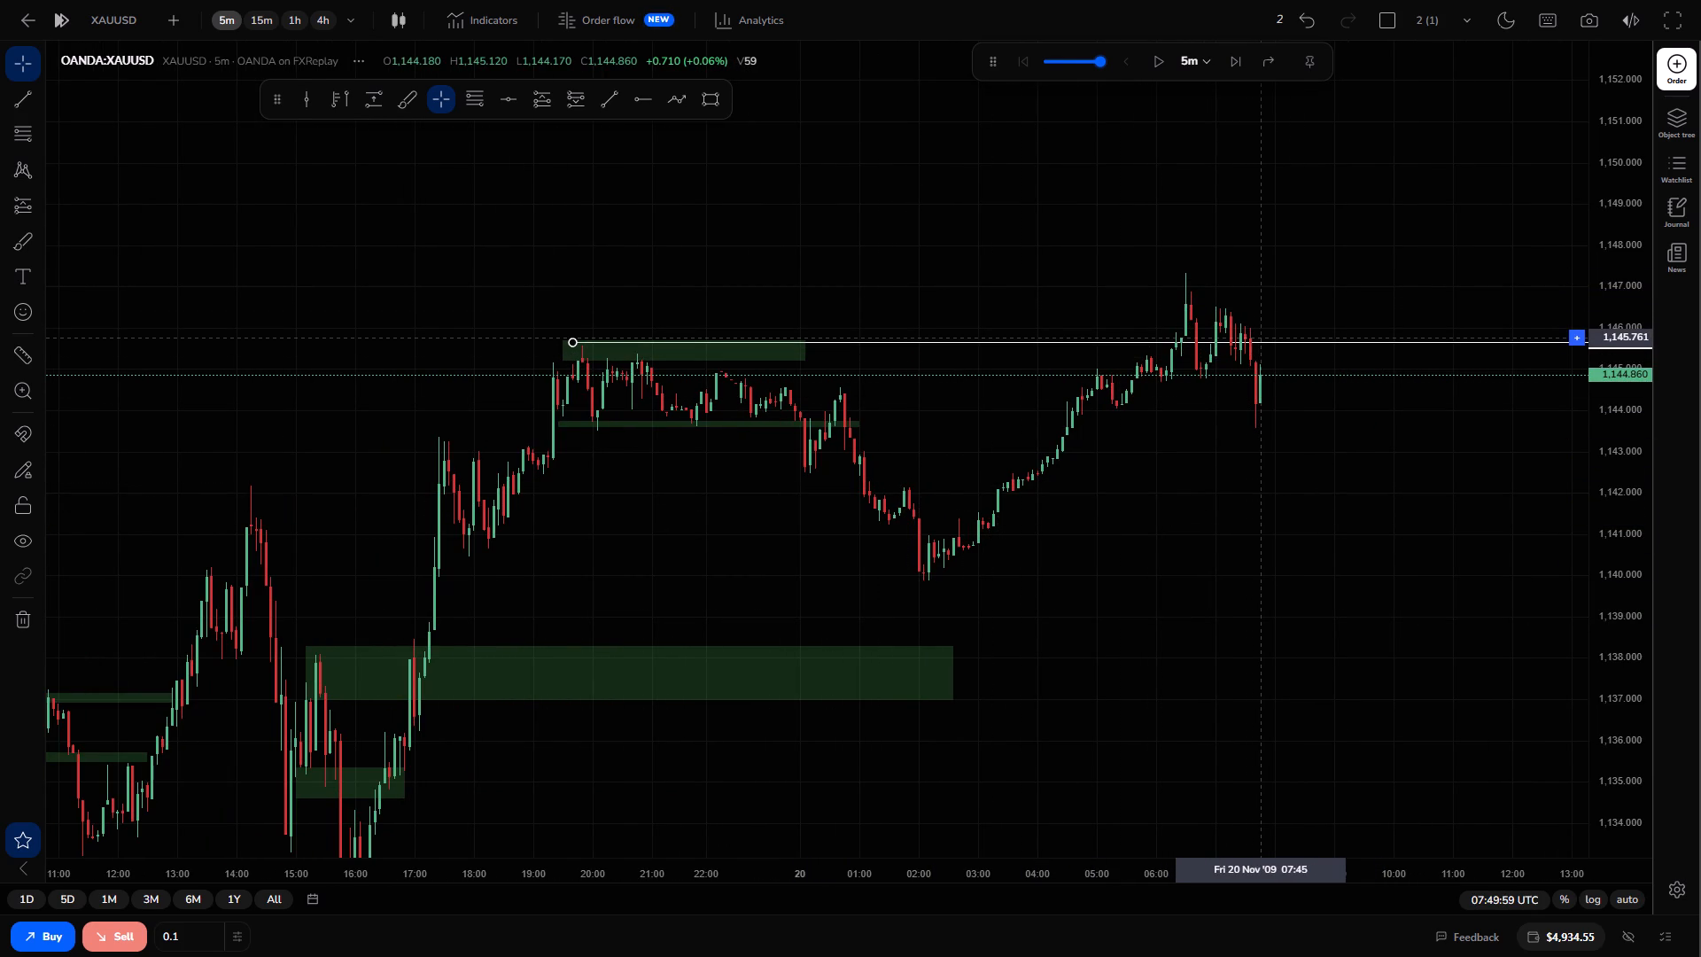
pyautogui.moveTo(1258, 338); pyautogui.dragTo(1260, 344)
pyautogui.click(1254, 603)
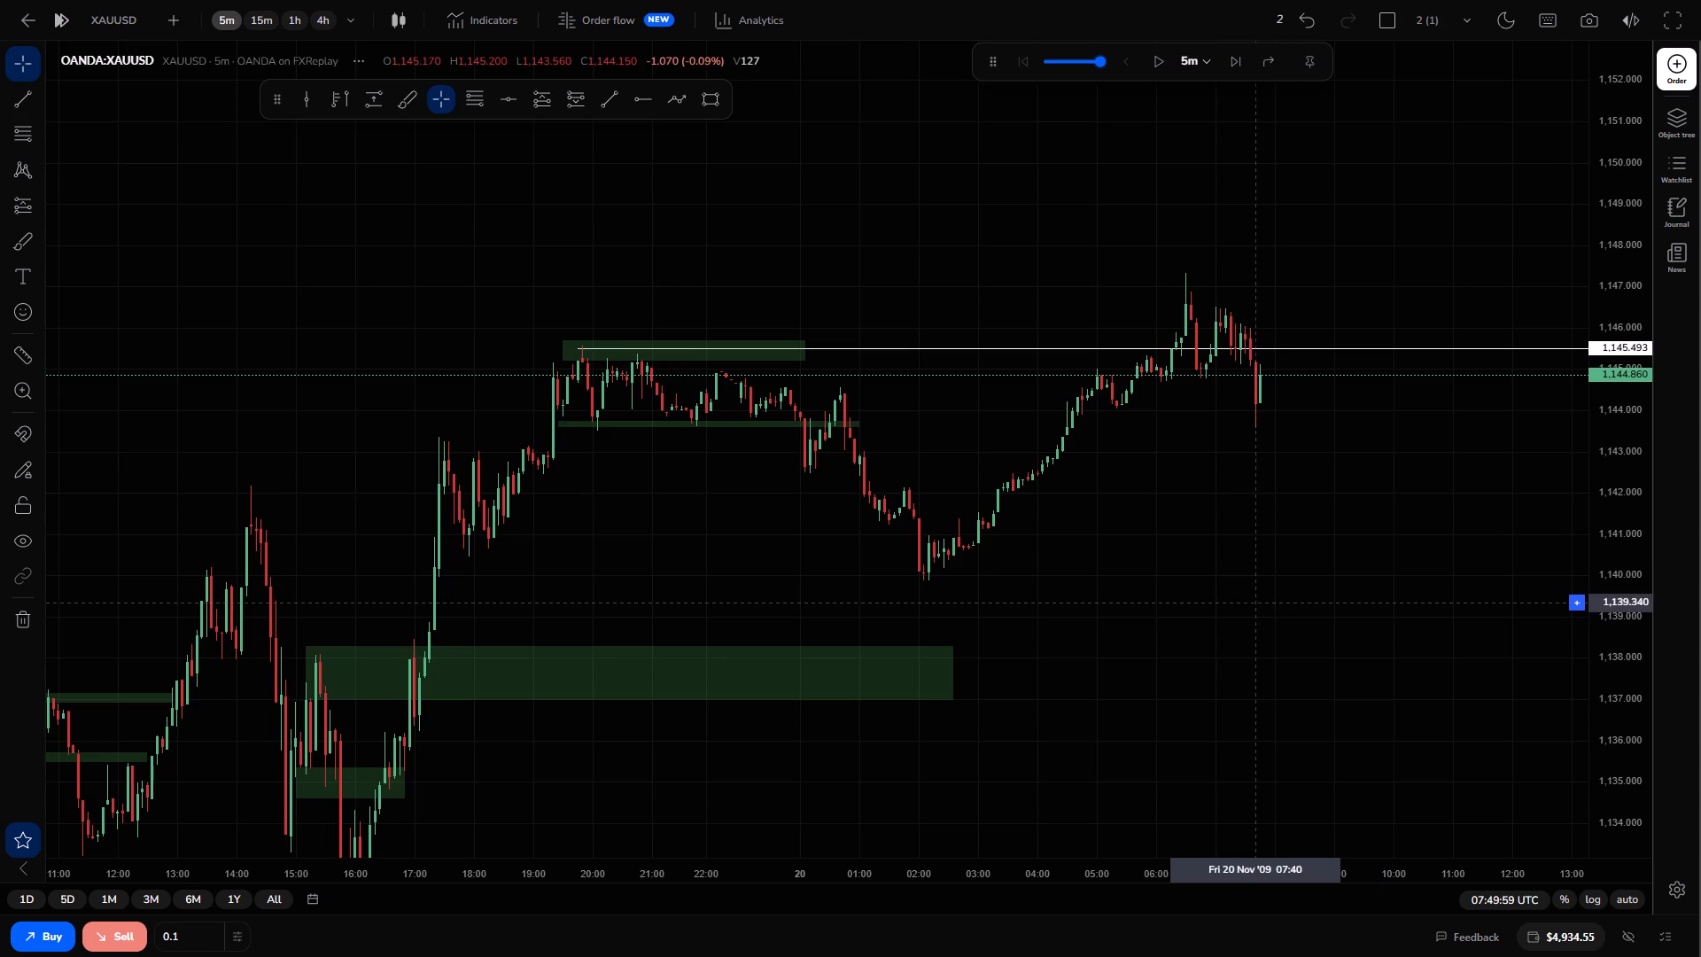
# Place a second horizontal ray at 1,143.420 from the swing high formed around 17:25.
pyautogui.moveTo(643, 104); pyautogui.dragTo(552, 527)
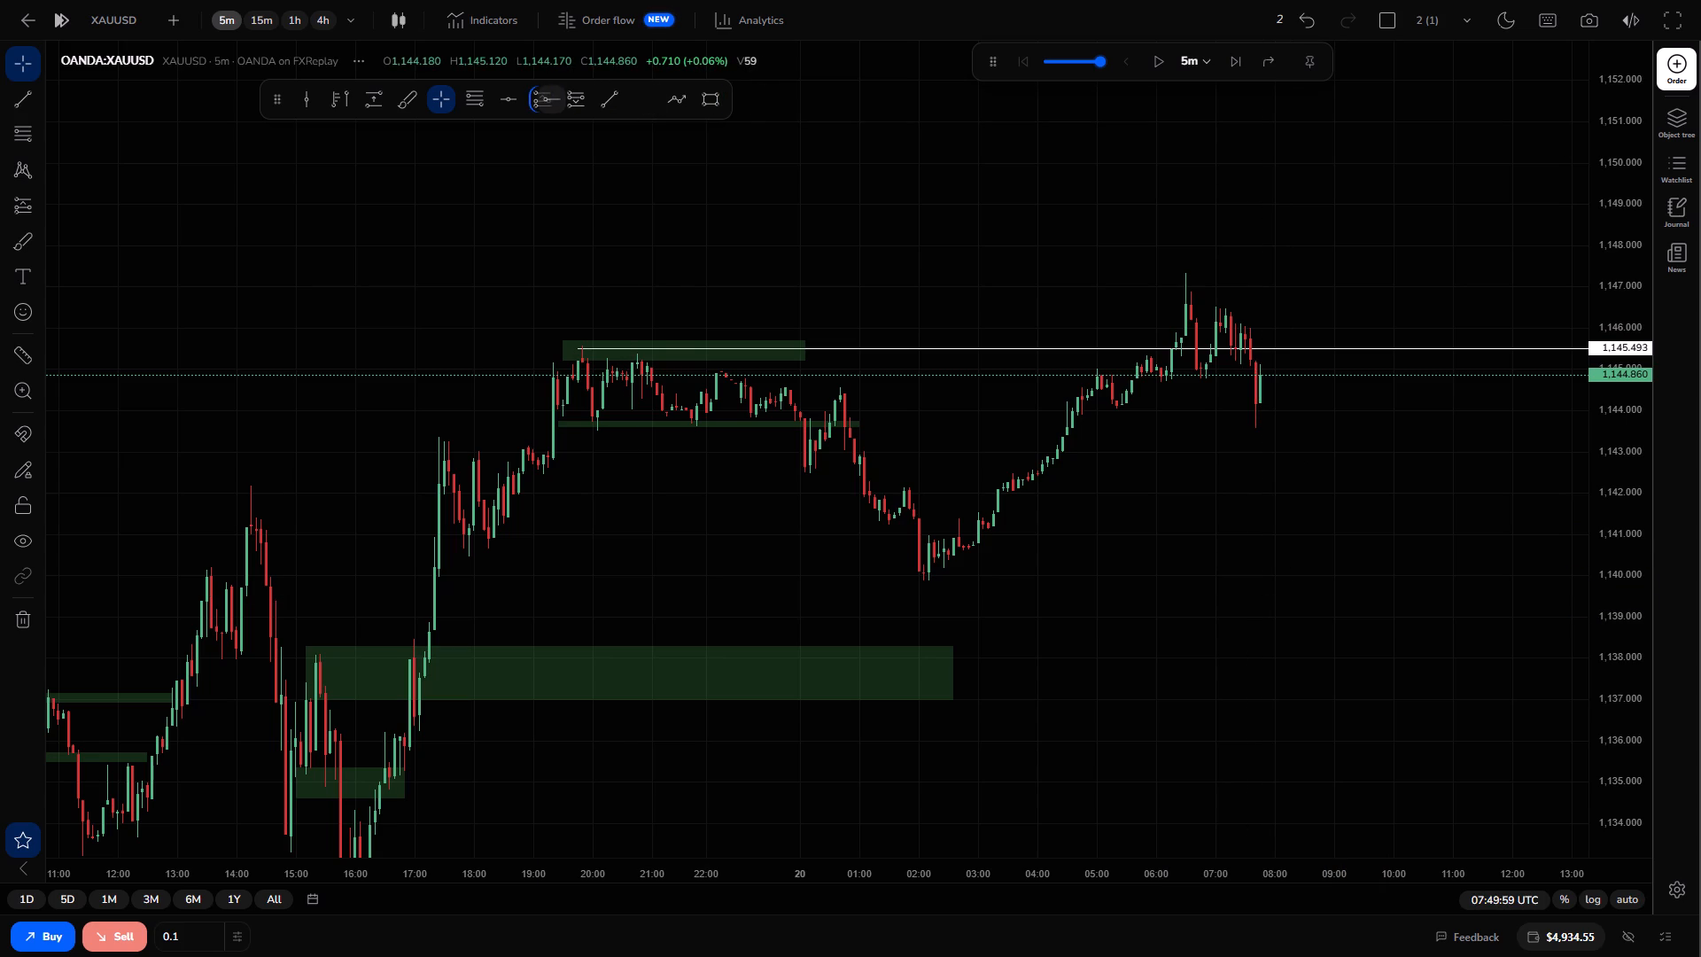
pyautogui.moveTo(552, 527); pyautogui.dragTo(553, 528)
pyautogui.click(538, 97)
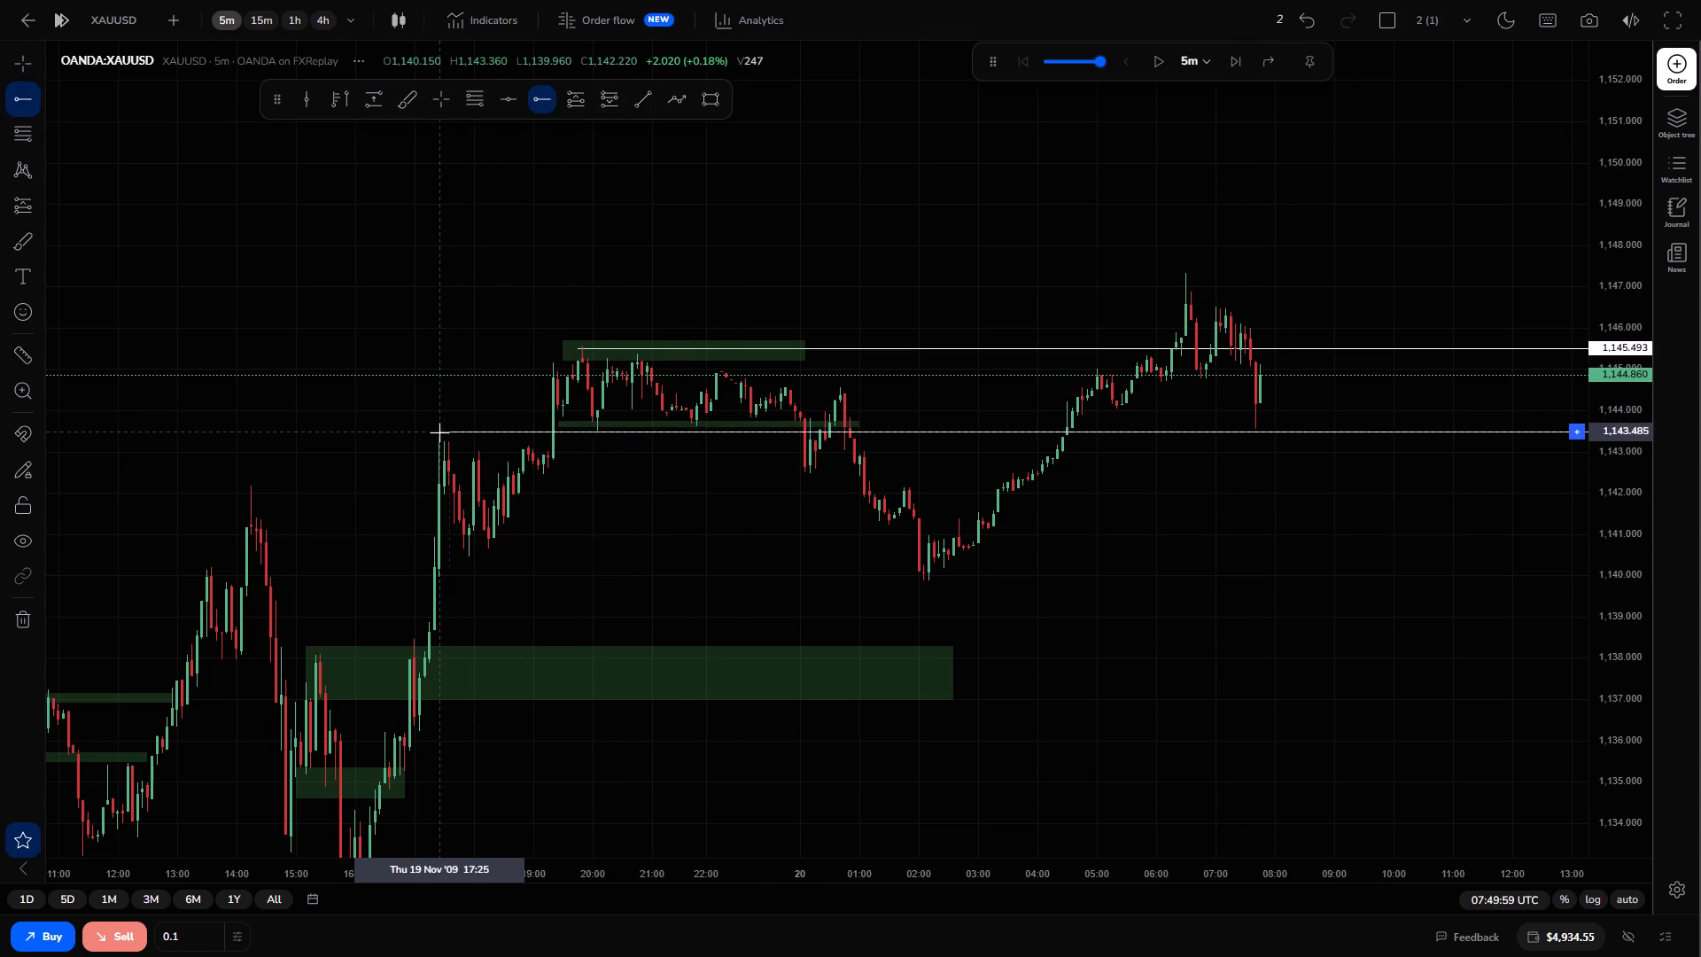
pyautogui.moveTo(438, 434); pyautogui.dragTo(621, 544)
pyautogui.click(621, 544)
# Draw a green rectangle zone from about 1,146.6 down to 1,146.3, spanning 06:30 to 10:00 over the recent highs.
pyautogui.moveTo(781, 552); pyautogui.dragTo(665, 533)
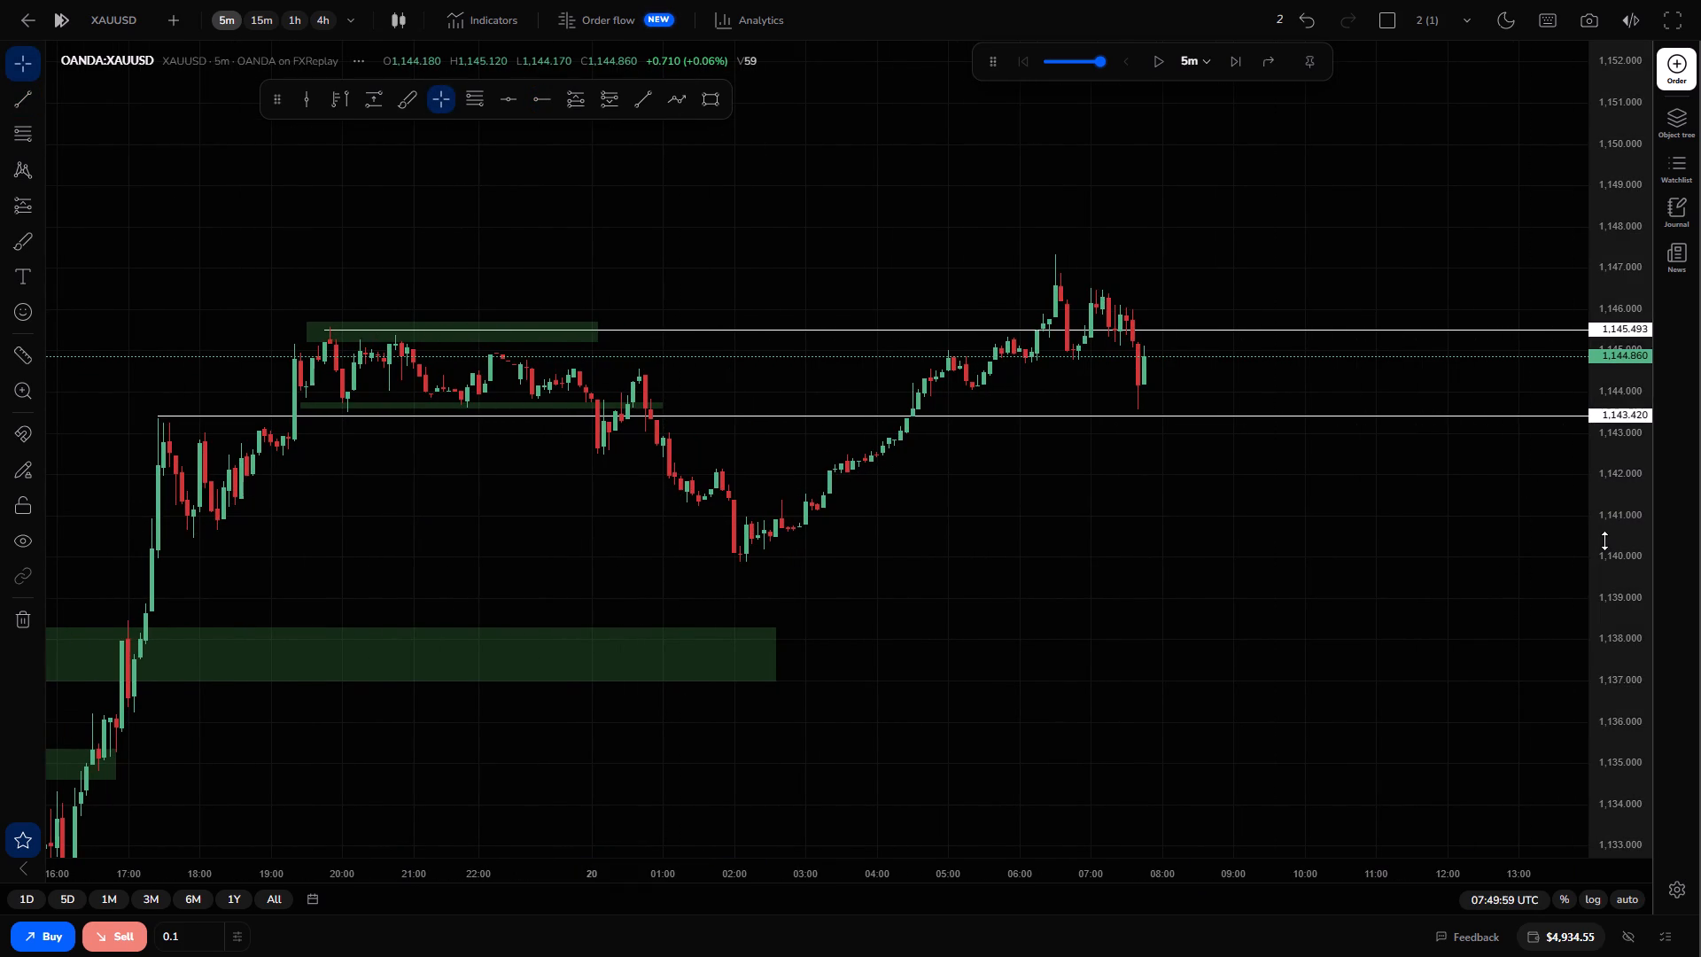
pyautogui.moveTo(1604, 541); pyautogui.dragTo(1572, 323)
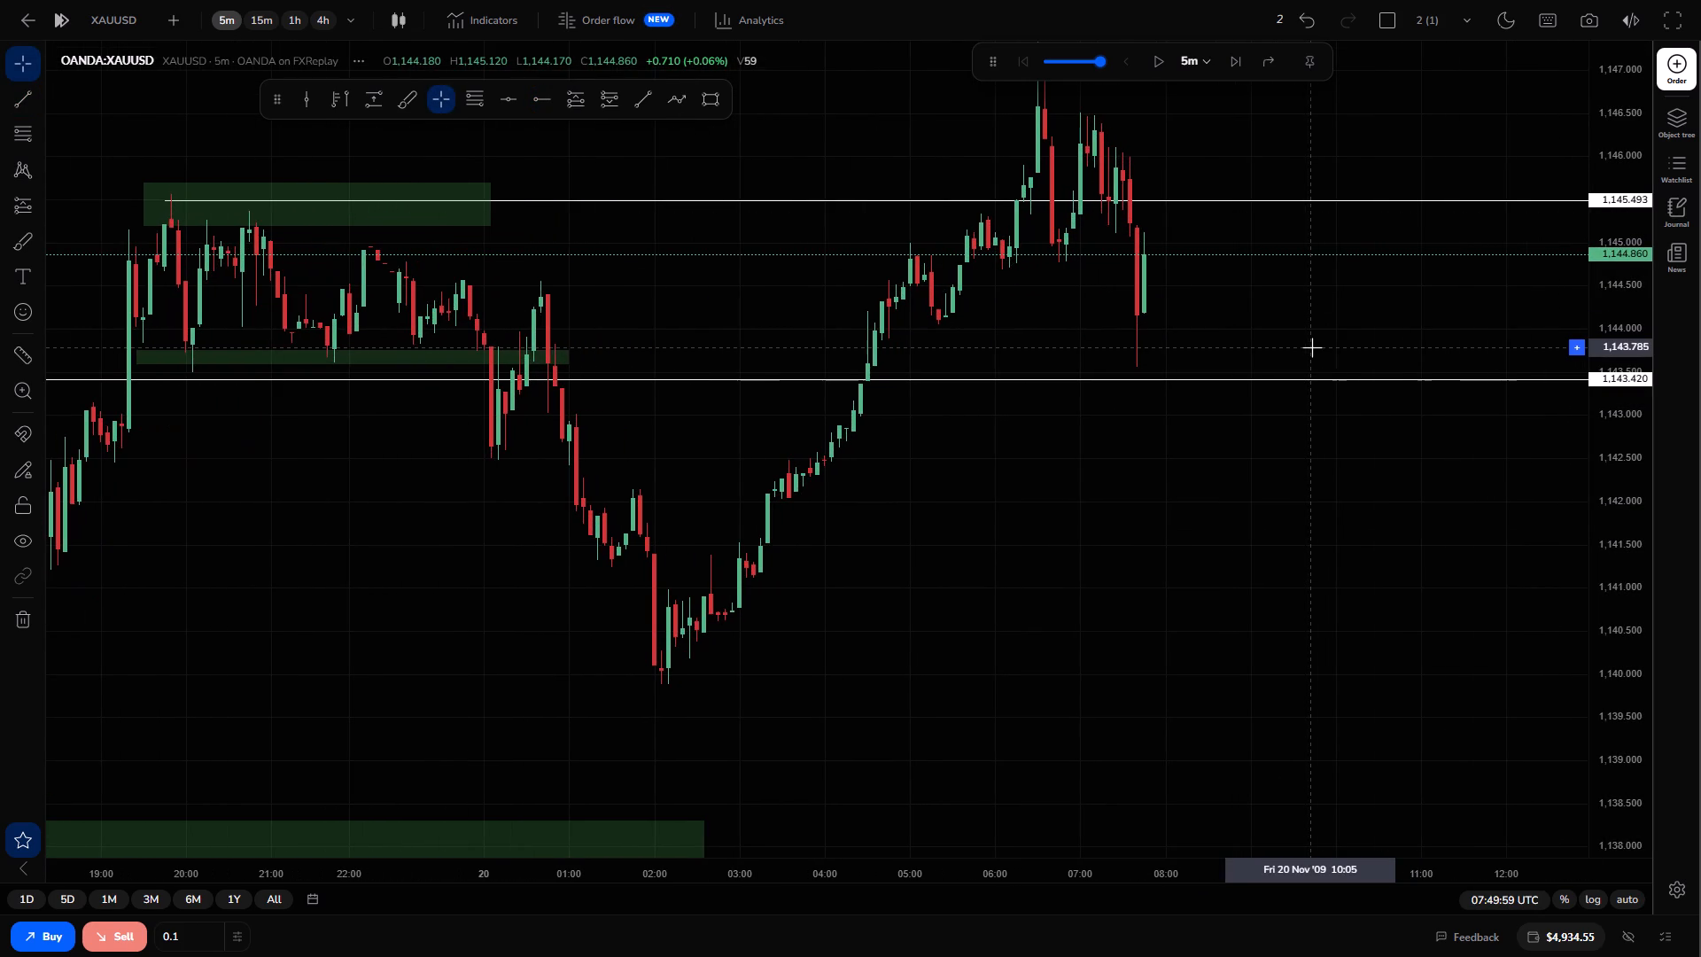
pyautogui.moveTo(1319, 281); pyautogui.dragTo(1378, 393)
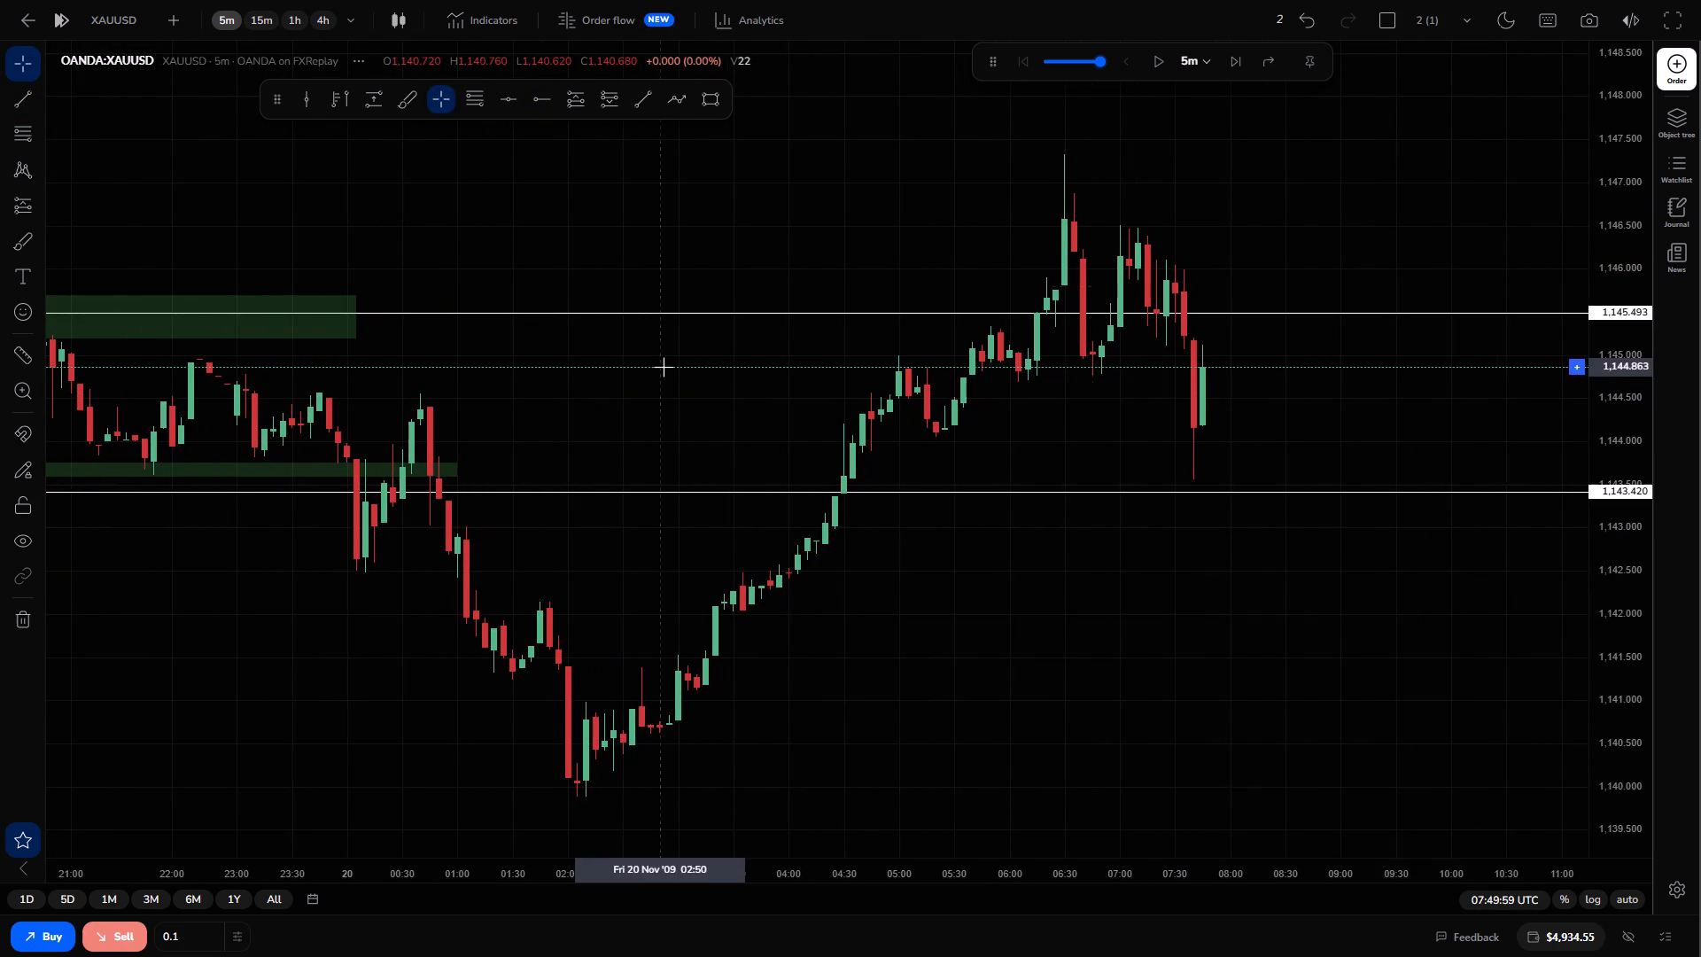
pyautogui.moveTo(704, 111); pyautogui.dragTo(903, 250)
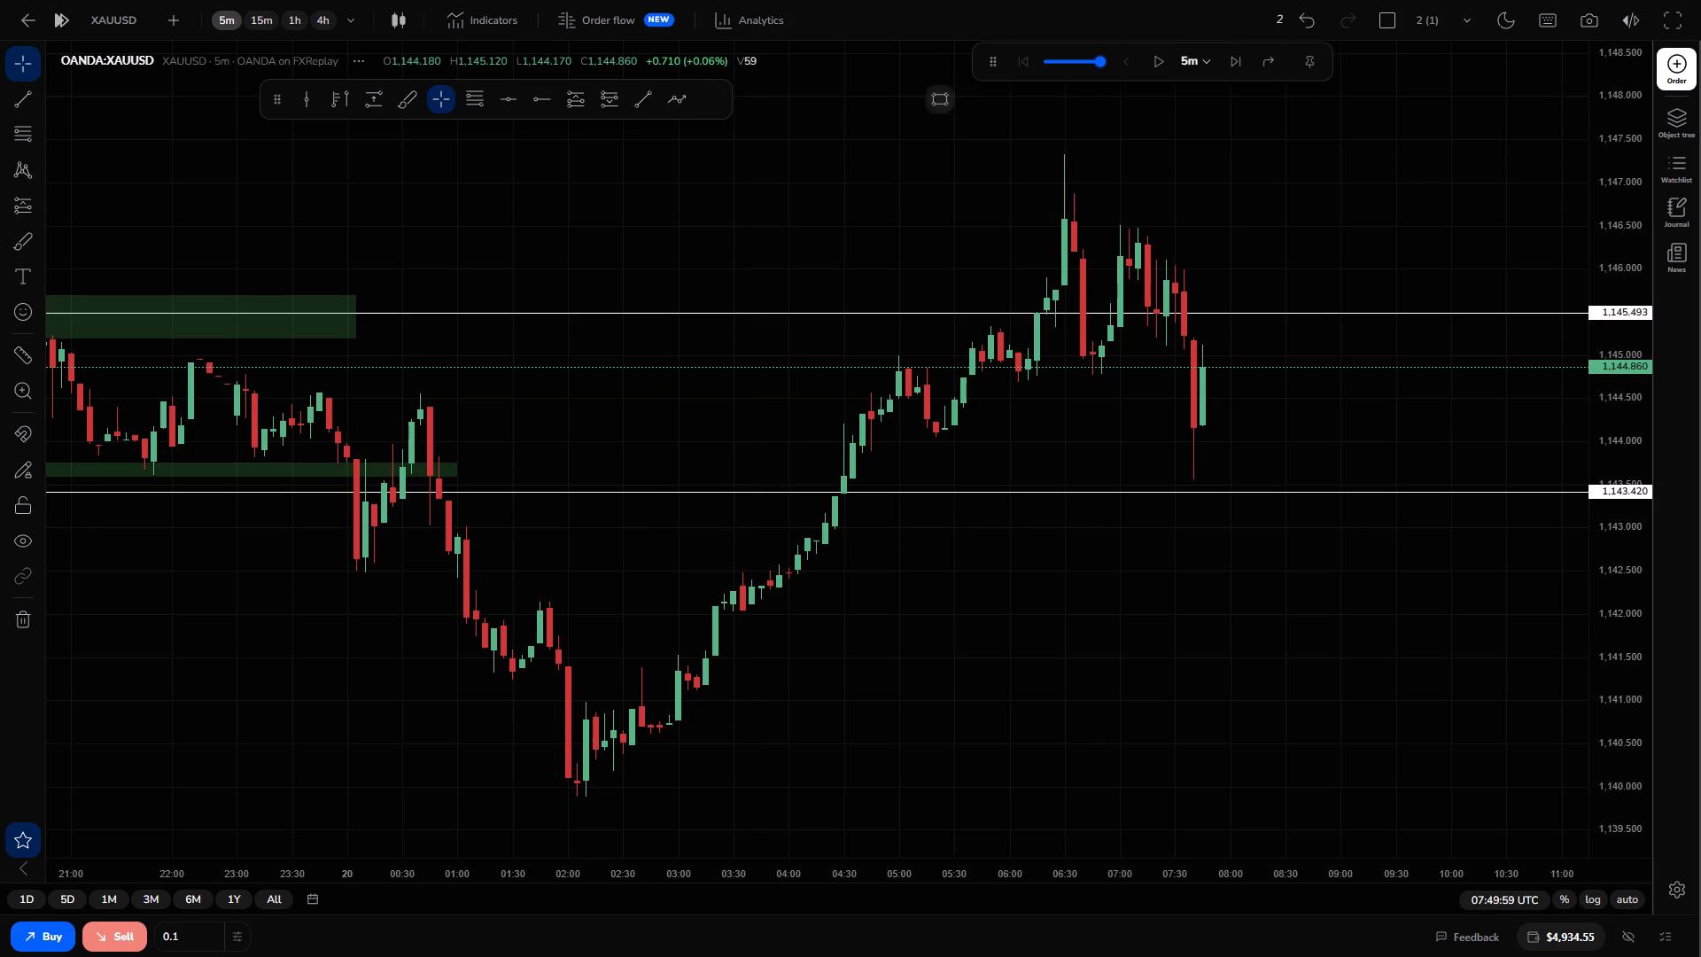
pyautogui.moveTo(903, 250); pyautogui.dragTo(713, 279)
pyautogui.click(708, 91)
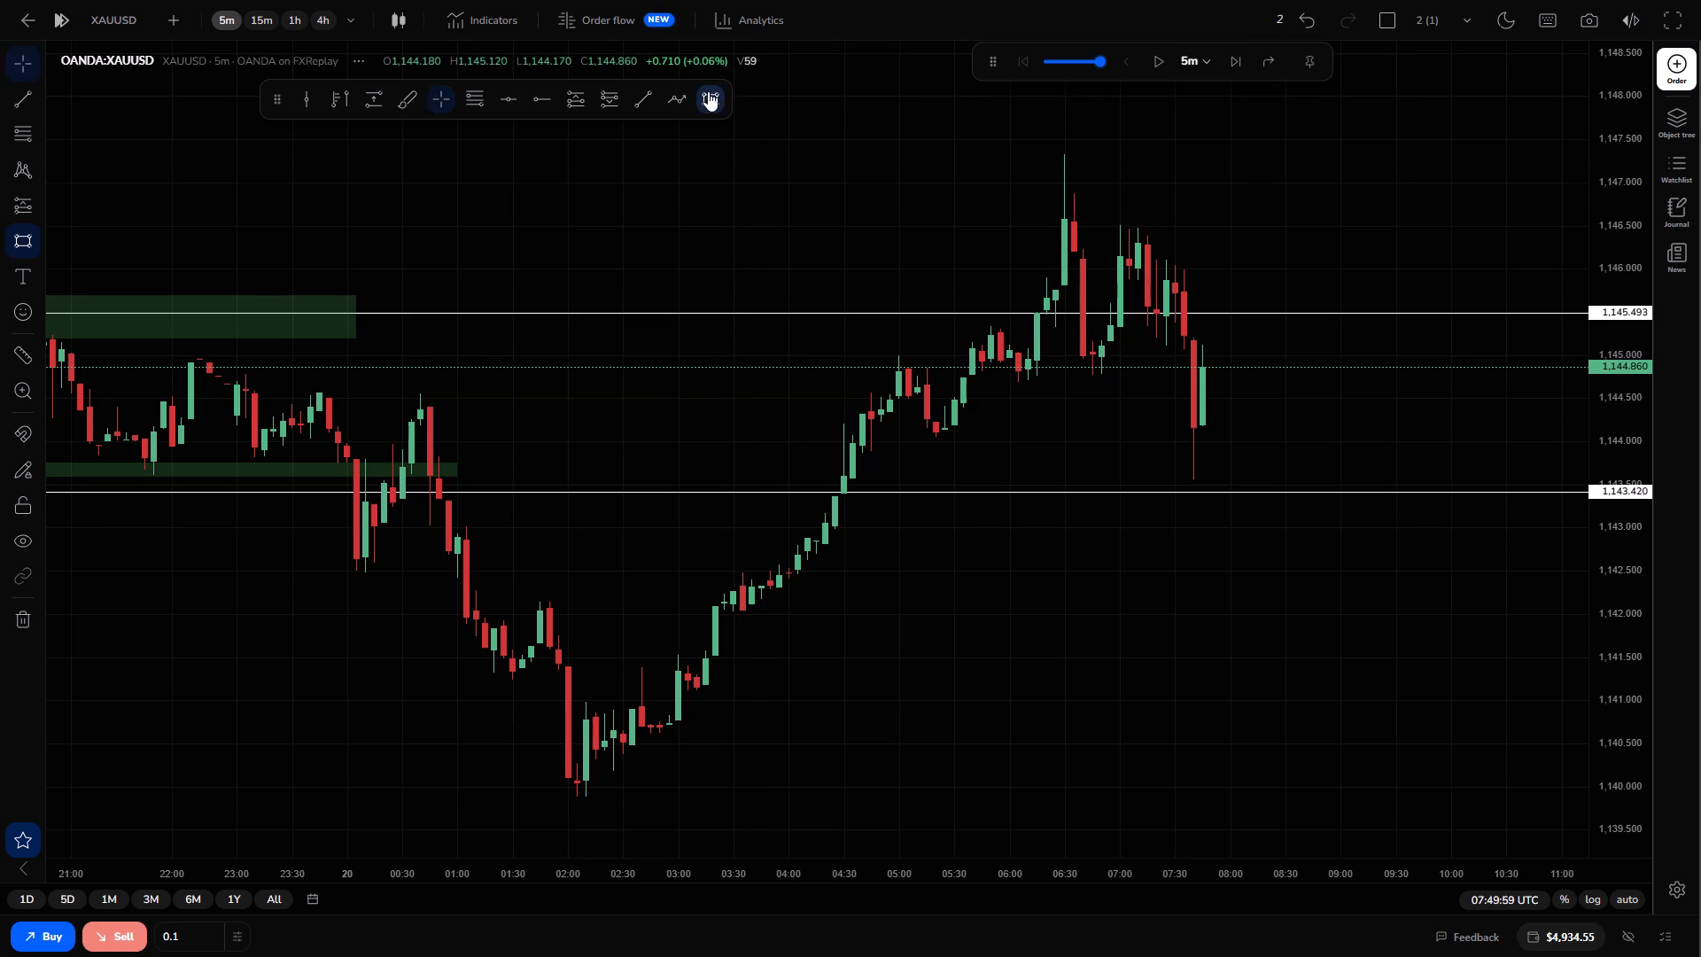
pyautogui.moveTo(1064, 214); pyautogui.dragTo(1128, 222)
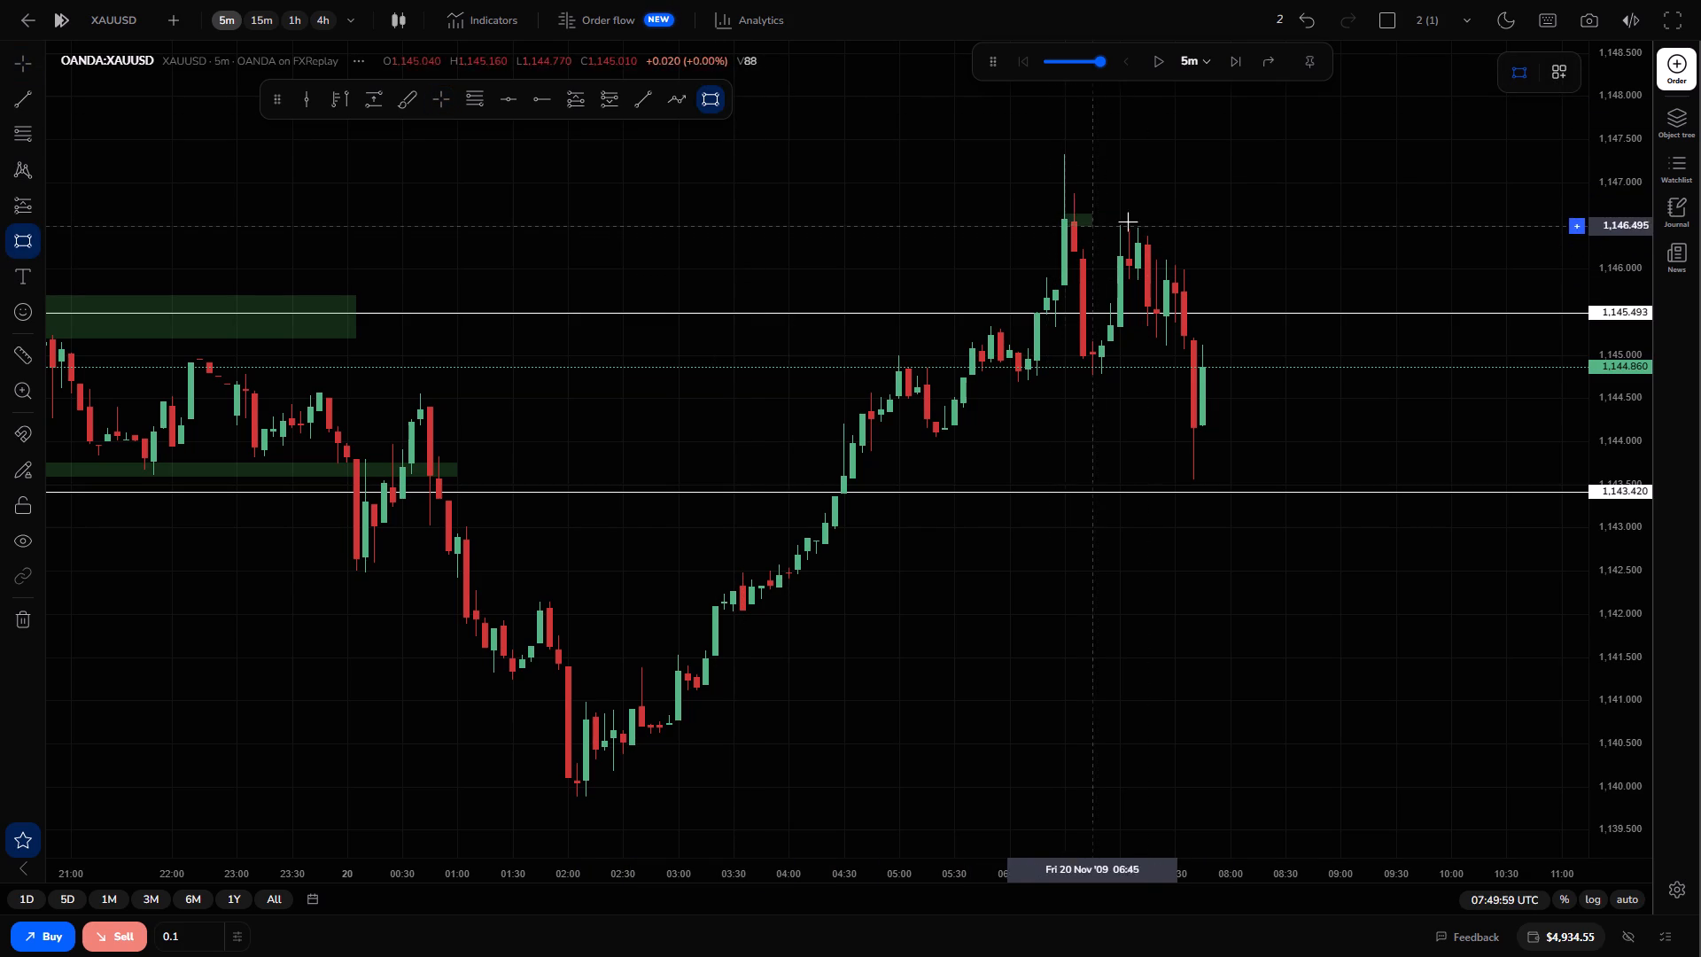
pyautogui.moveTo(1128, 222); pyautogui.dragTo(1268, 237)
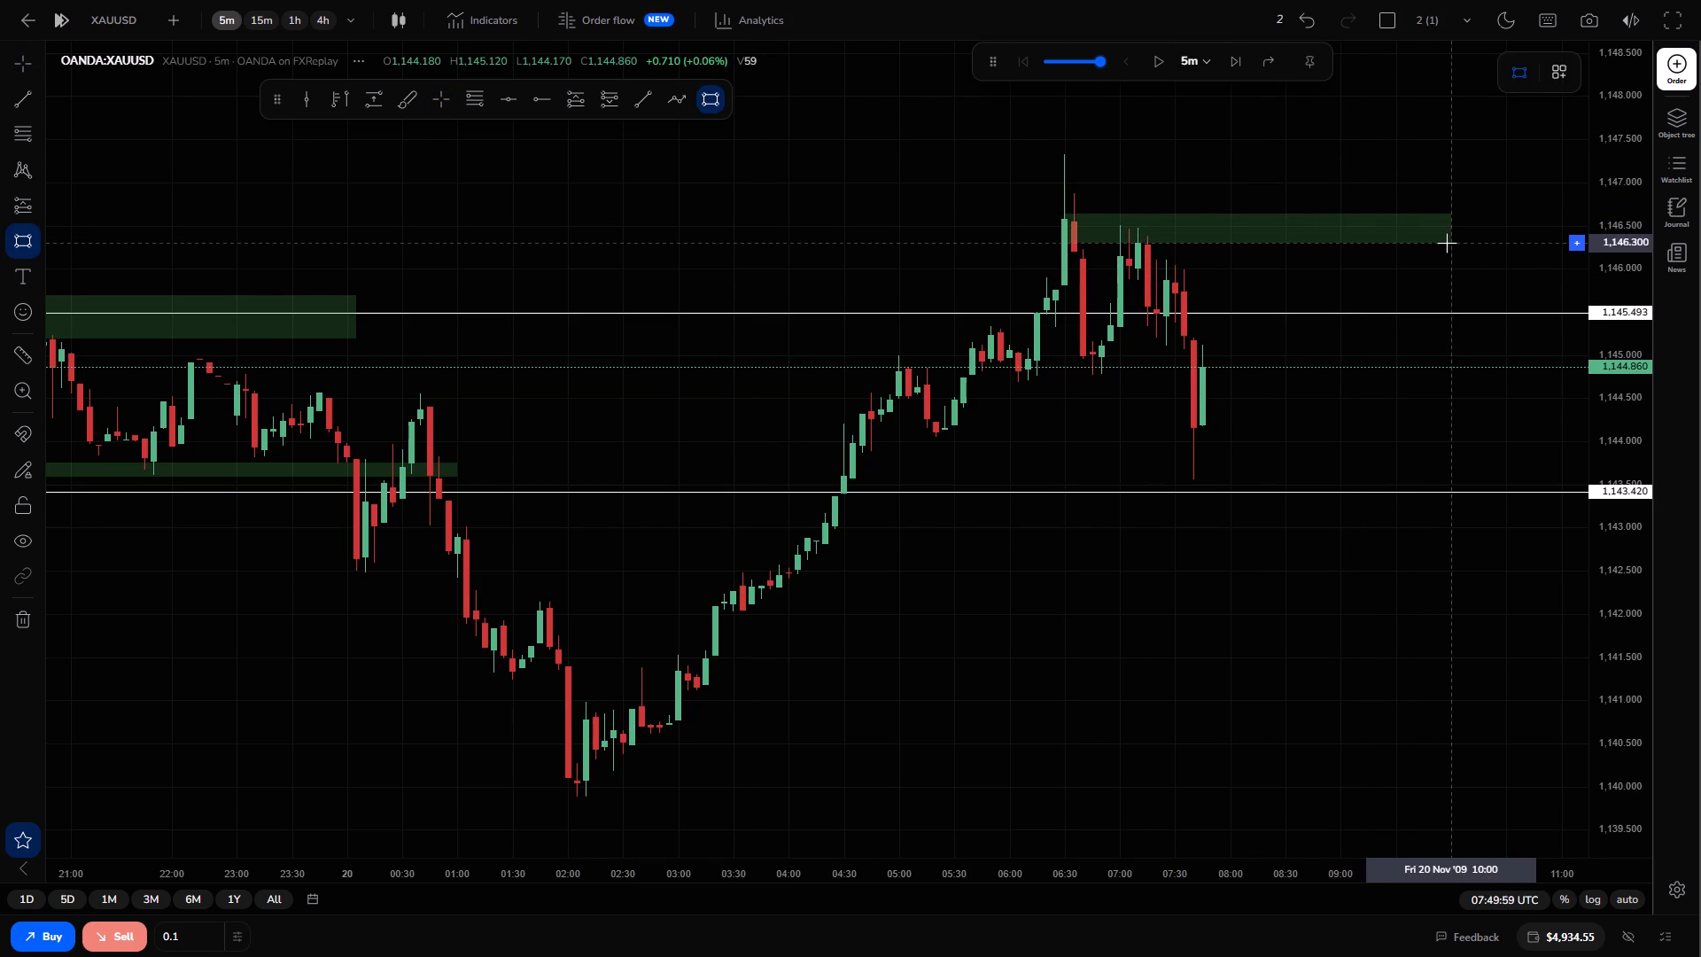
pyautogui.moveTo(1447, 243); pyautogui.dragTo(1394, 447)
pyautogui.click(1394, 447)
# Draw a second green rectangle zone from about 1,145.18 down to 1,144.85, spanning 06:15 to about 09:20.
pyautogui.moveTo(1323, 429); pyautogui.dragTo(1232, 401)
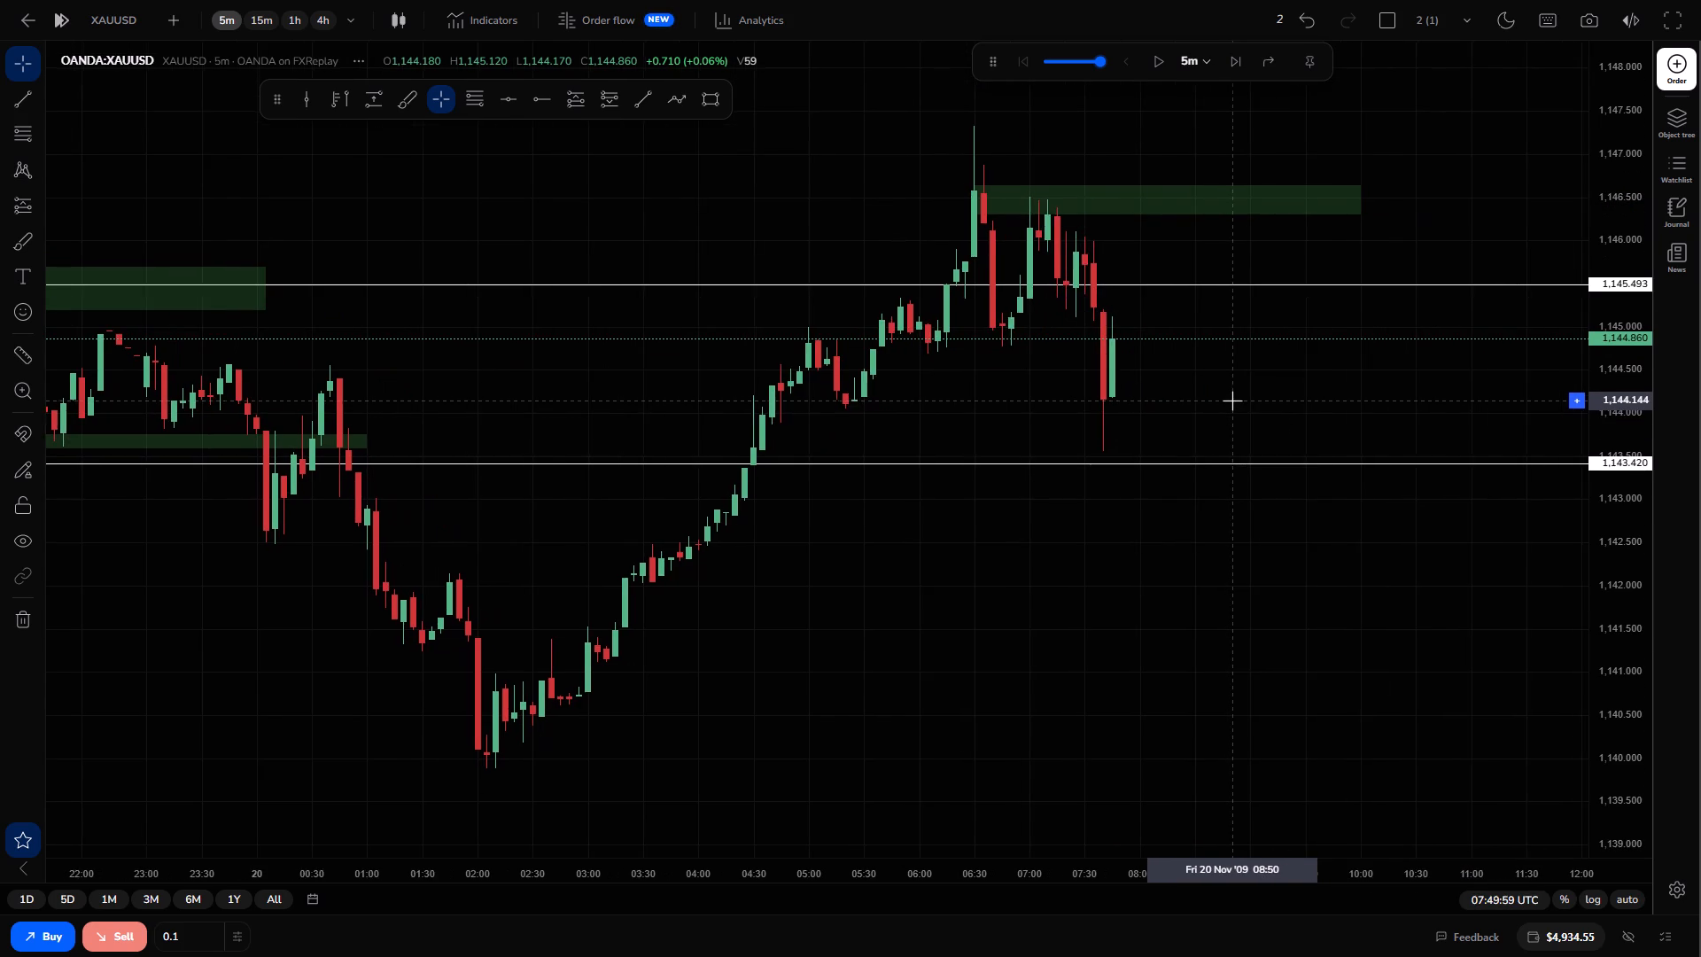
pyautogui.click(717, 107)
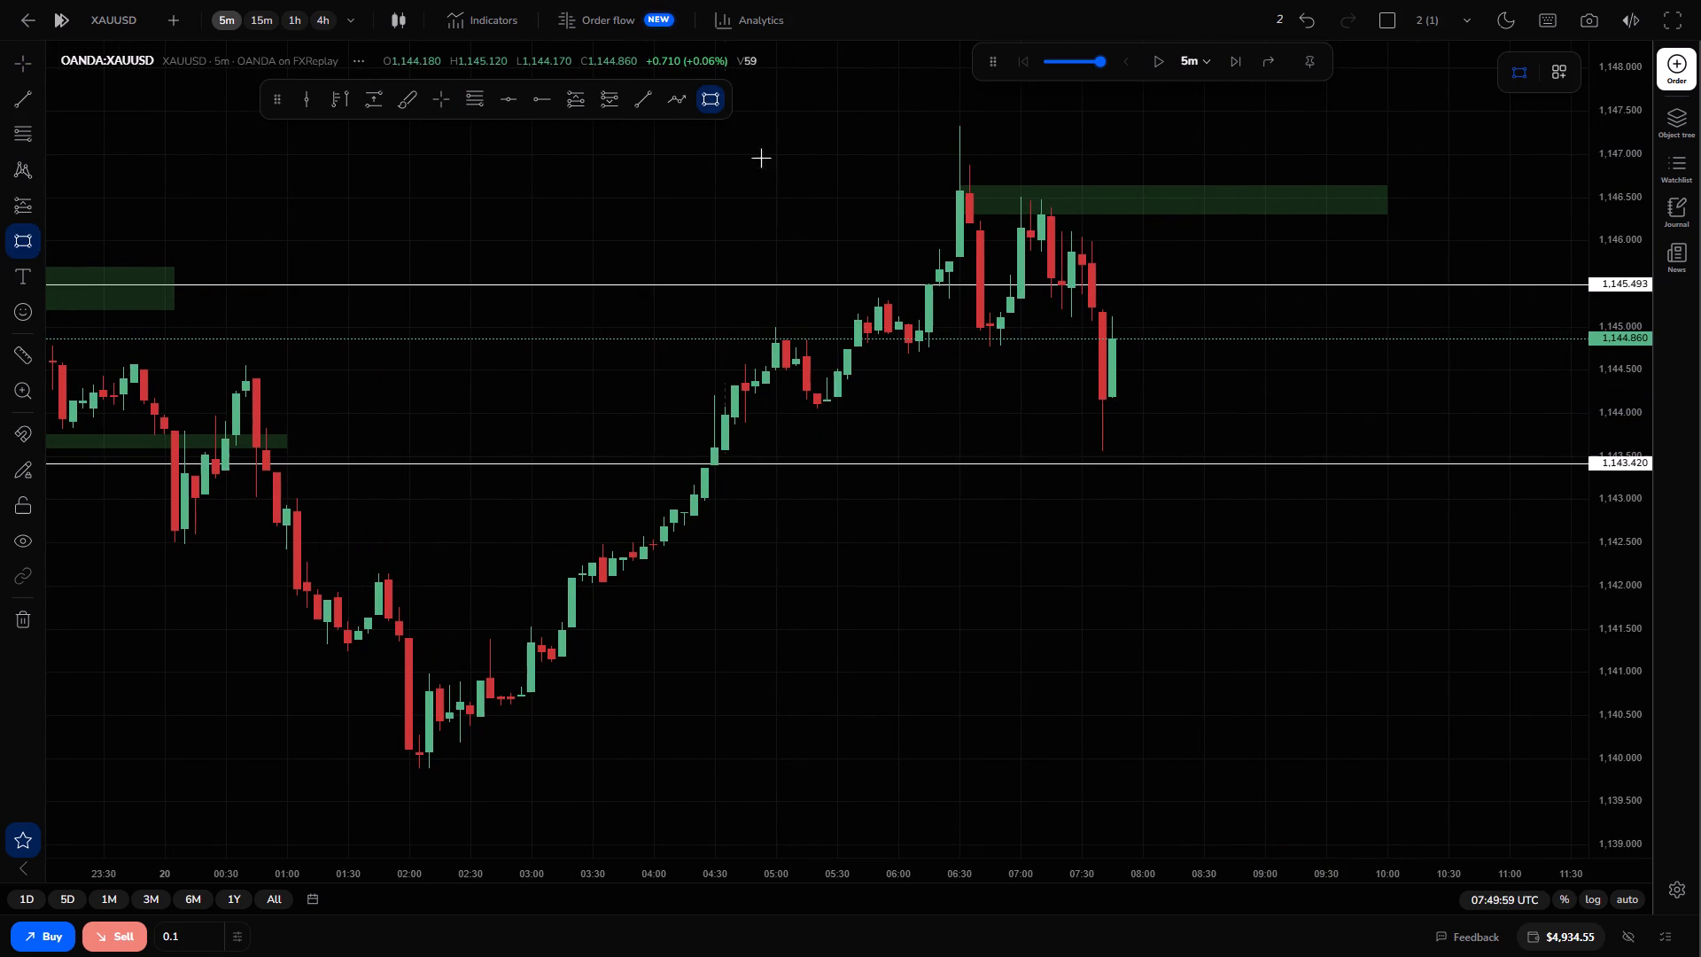
pyautogui.moveTo(932, 311); pyautogui.dragTo(933, 323)
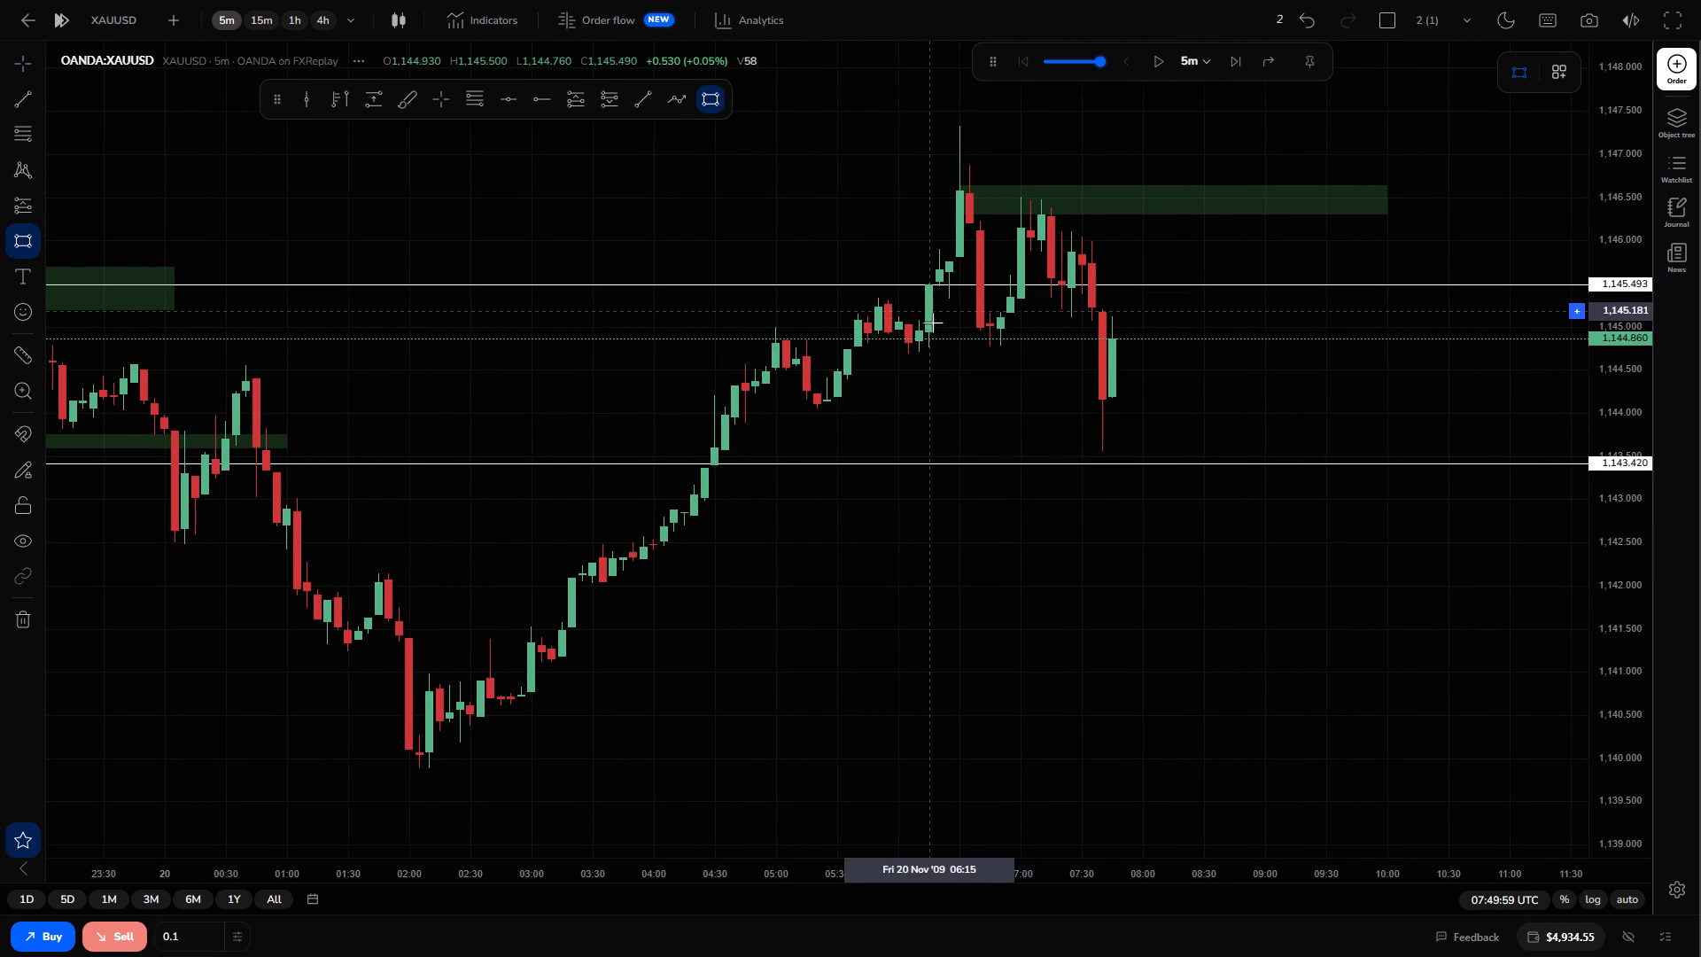
pyautogui.moveTo(933, 323); pyautogui.dragTo(1310, 341)
pyautogui.moveTo(1310, 341); pyautogui.dragTo(1209, 422)
pyautogui.click(1209, 422)
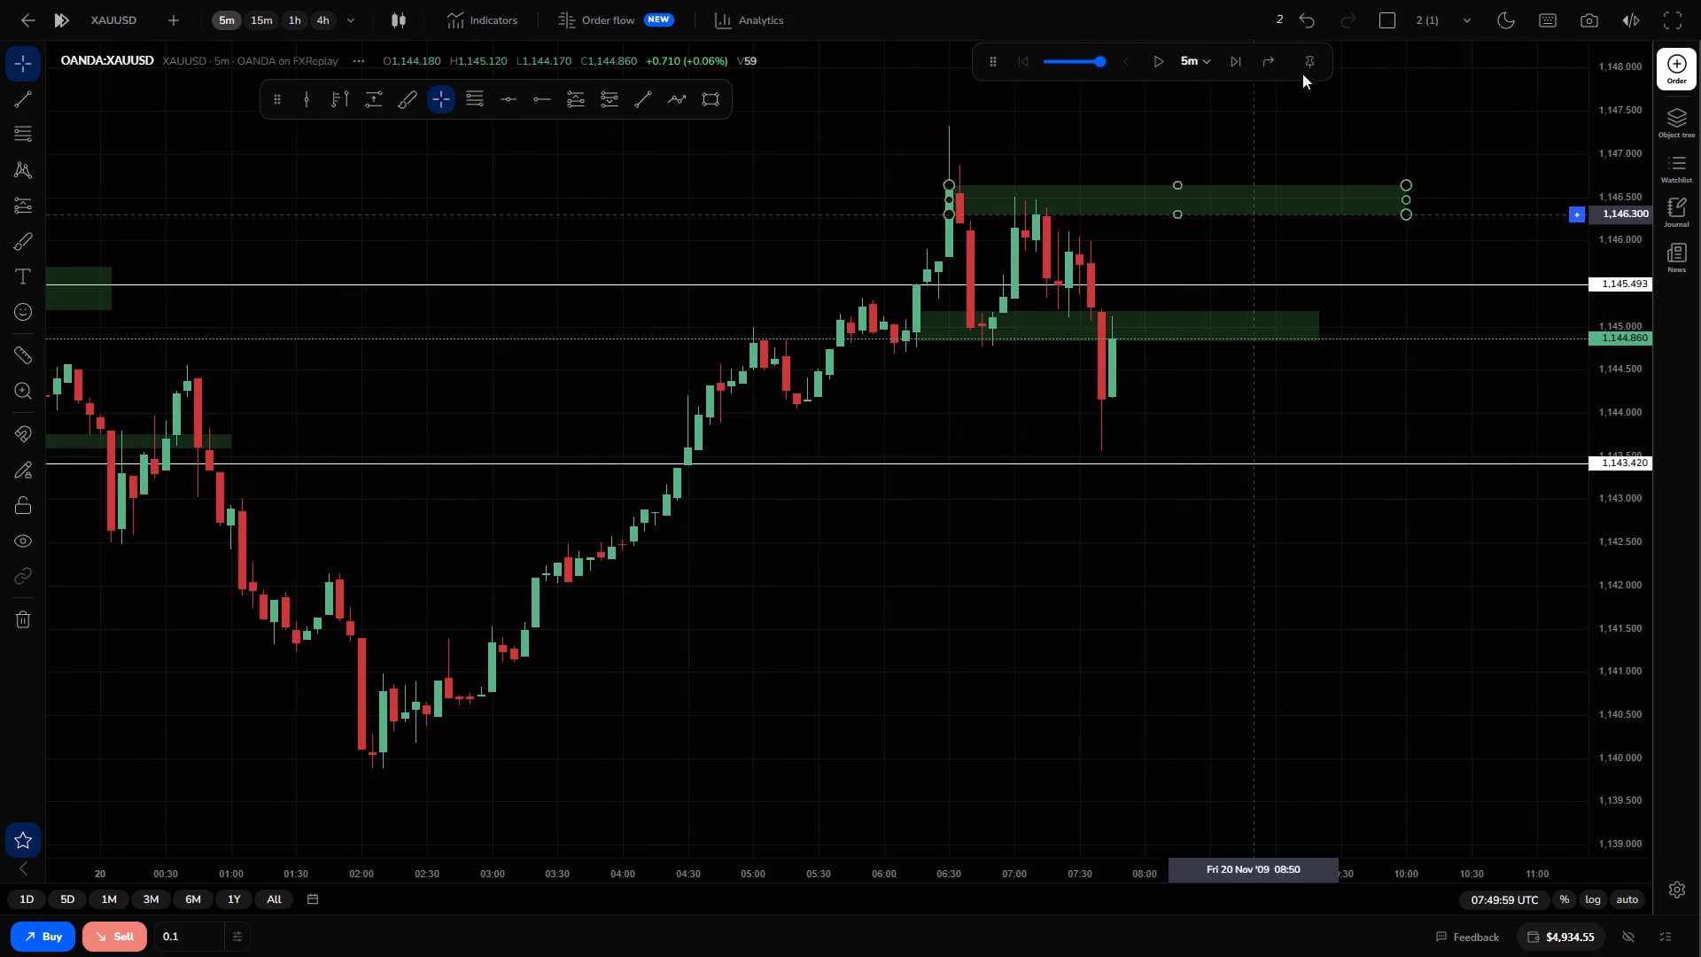
# Advance the replay candle by candle from 07:49:59 to 08:44:59 UTC.
pyautogui.tripleClick(1231, 58)
pyautogui.tripleClick(1231, 58)
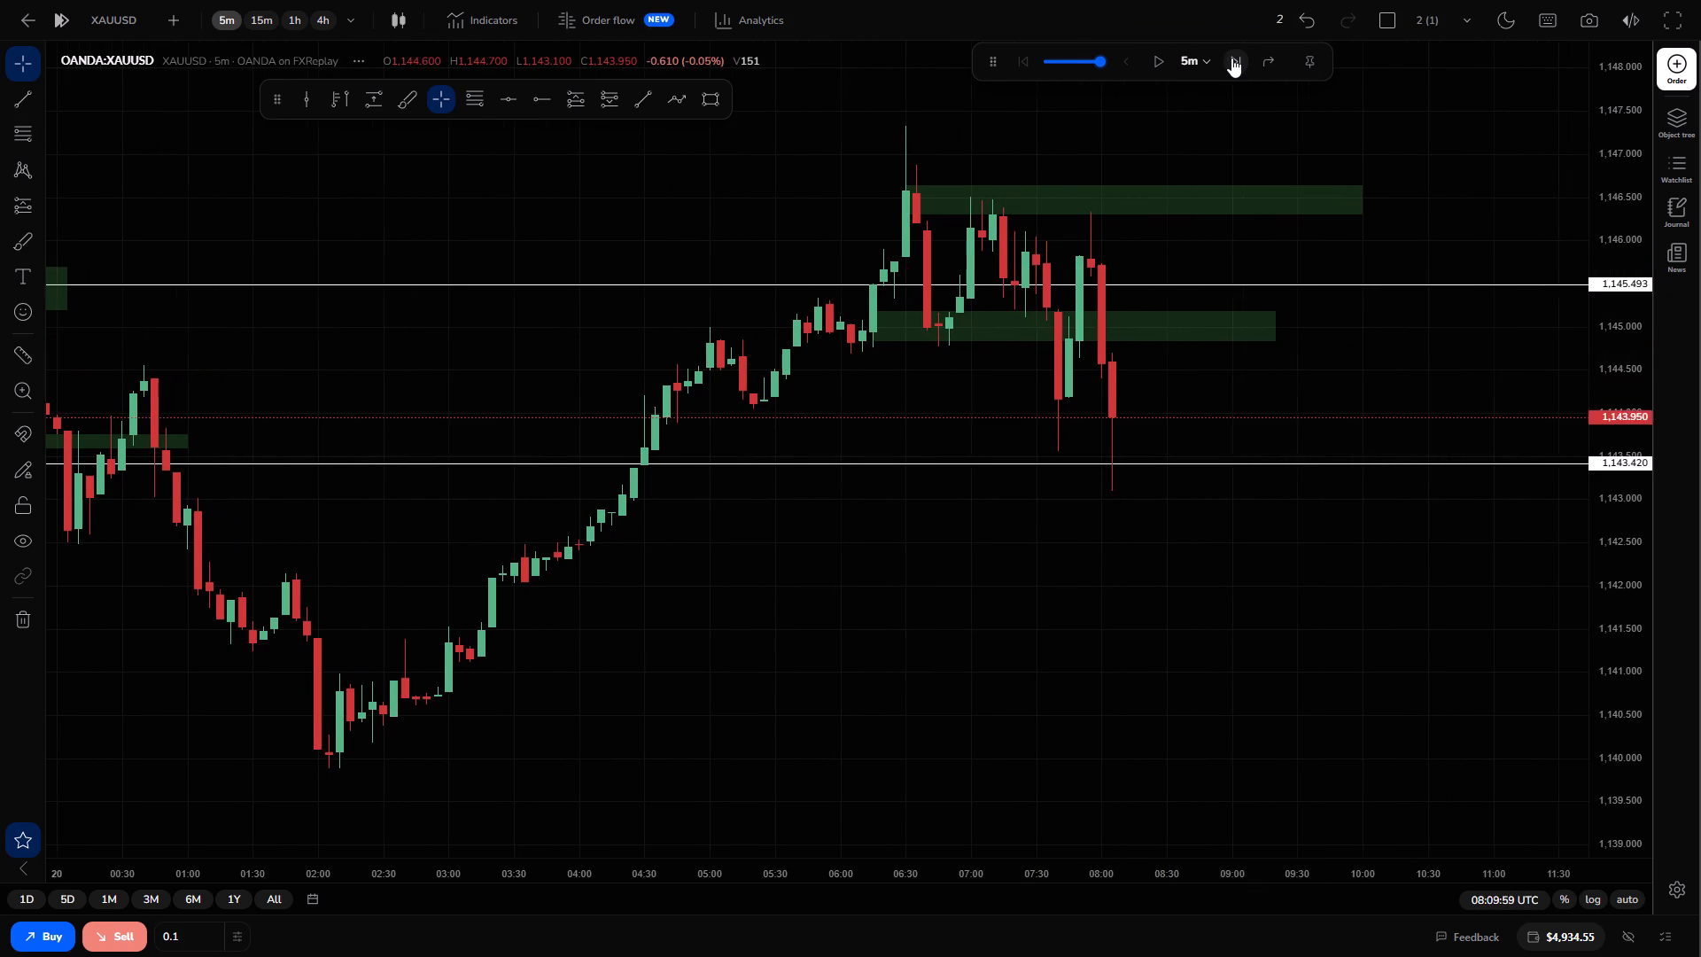
pyautogui.doubleClick(1231, 58)
pyautogui.tripleClick(1231, 58)
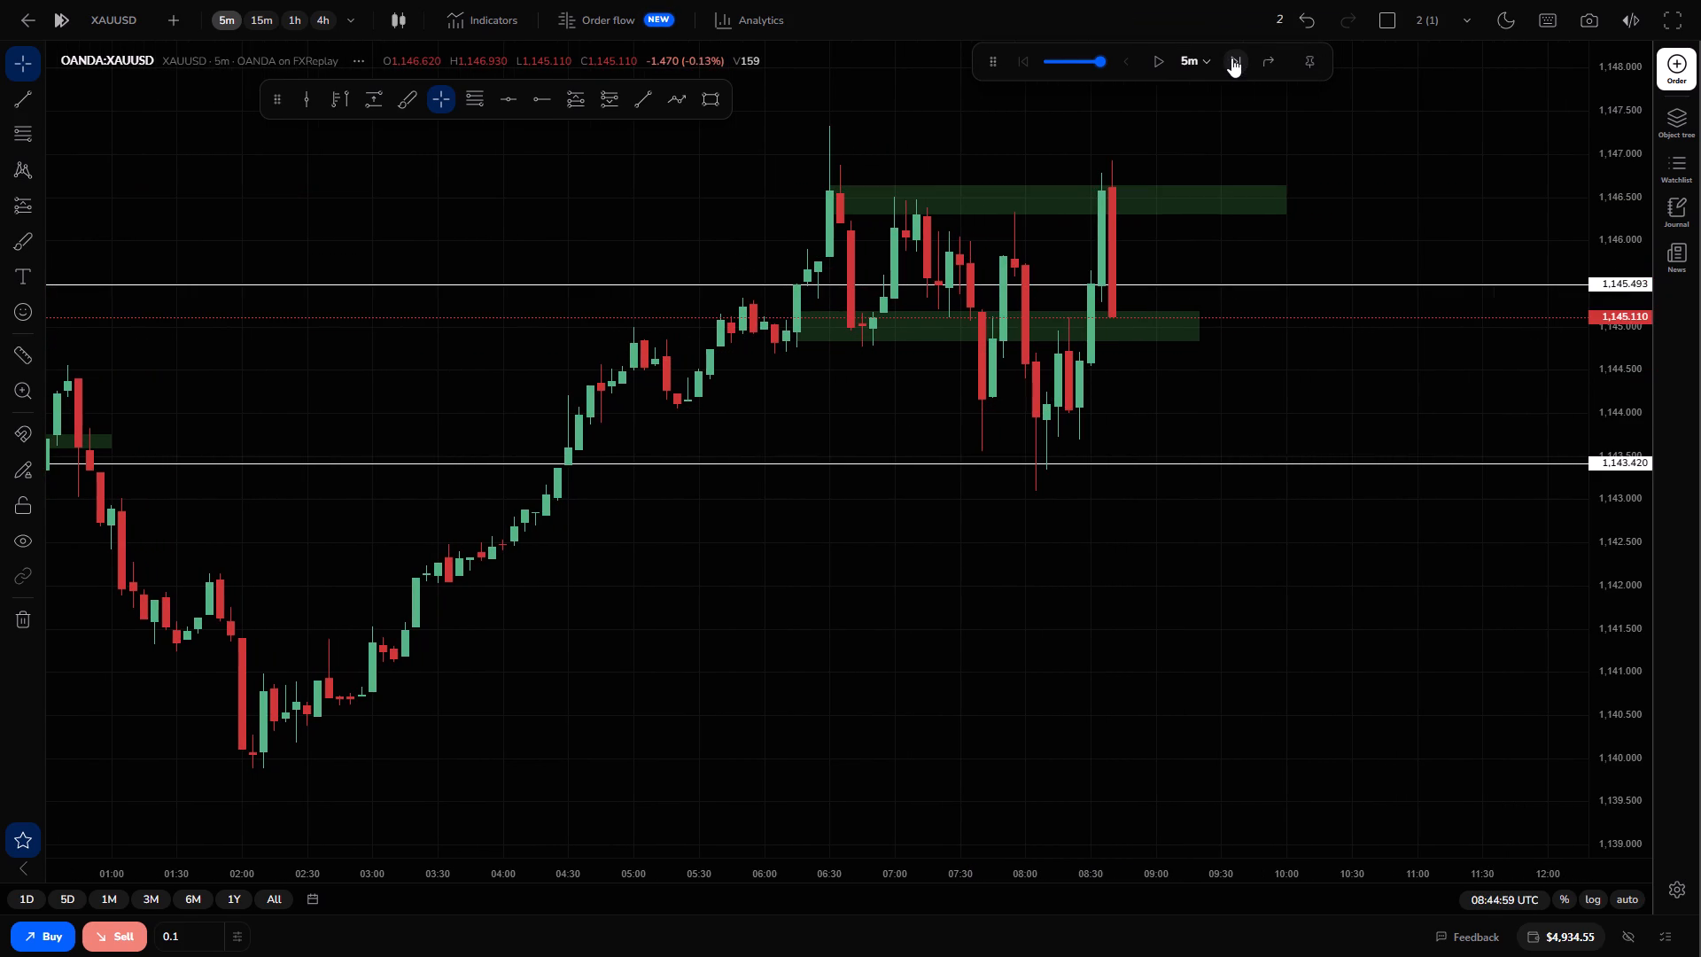
# Advance the replay candle by candle to 10:09:59 UTC, past the drop below the 1,143.420 ray.
pyautogui.moveTo(1644, 214); pyautogui.dragTo(1653, 401)
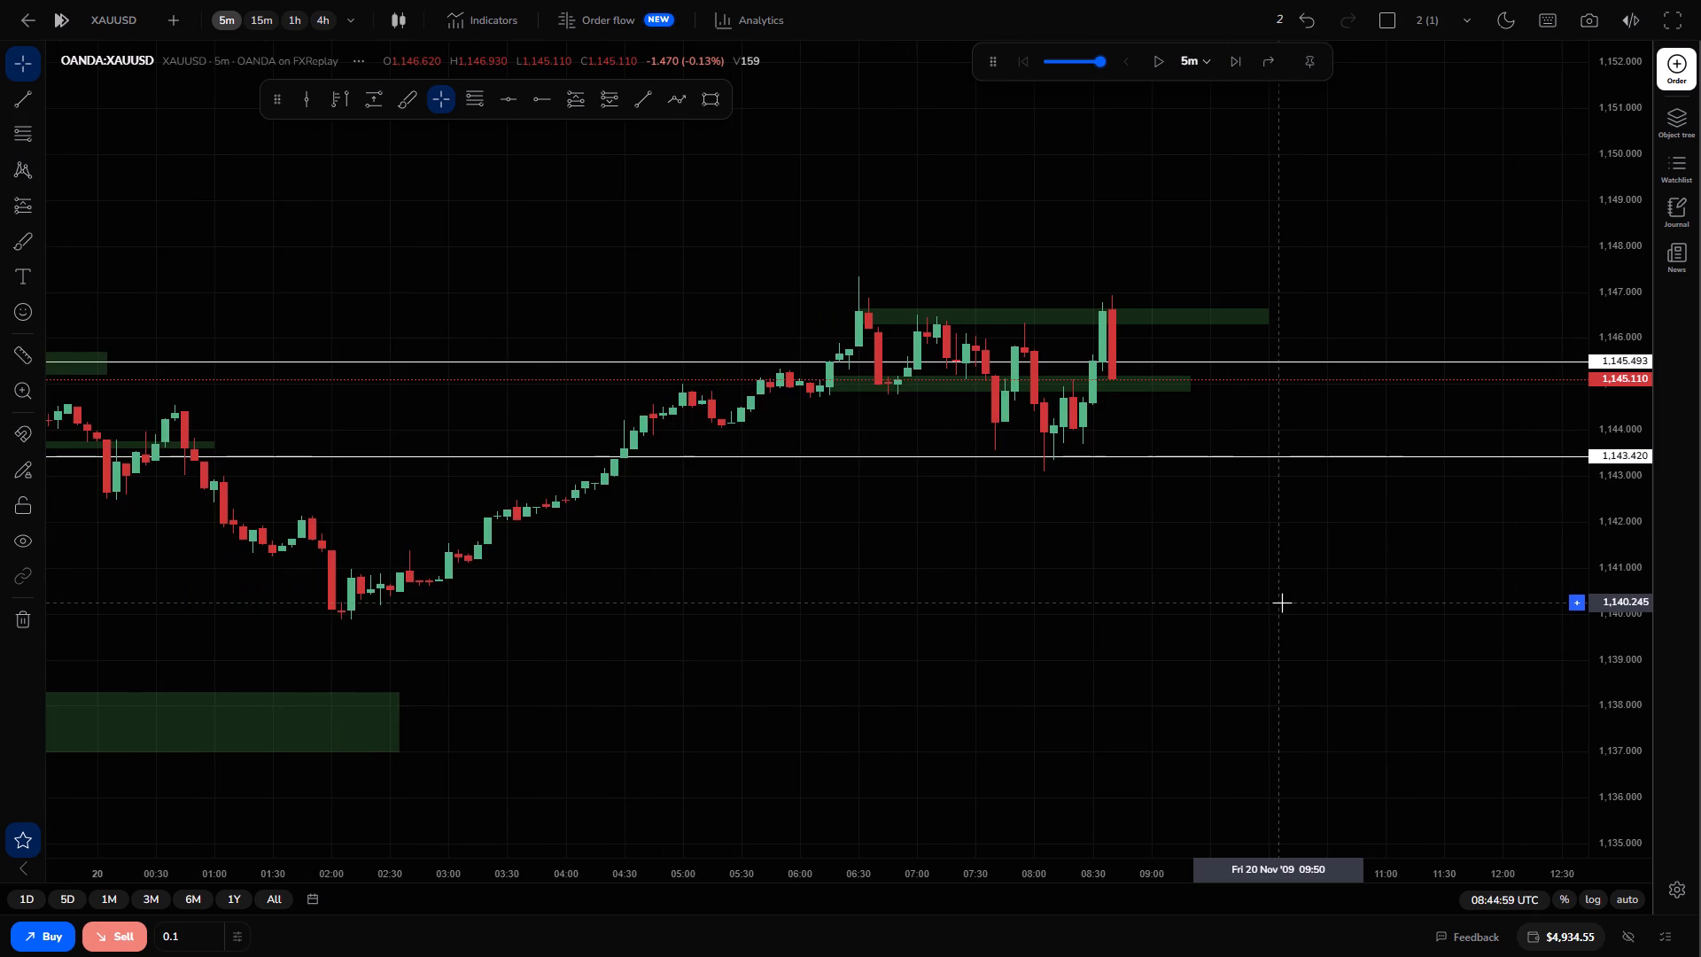
pyautogui.hscroll(-1, 1282, 603)
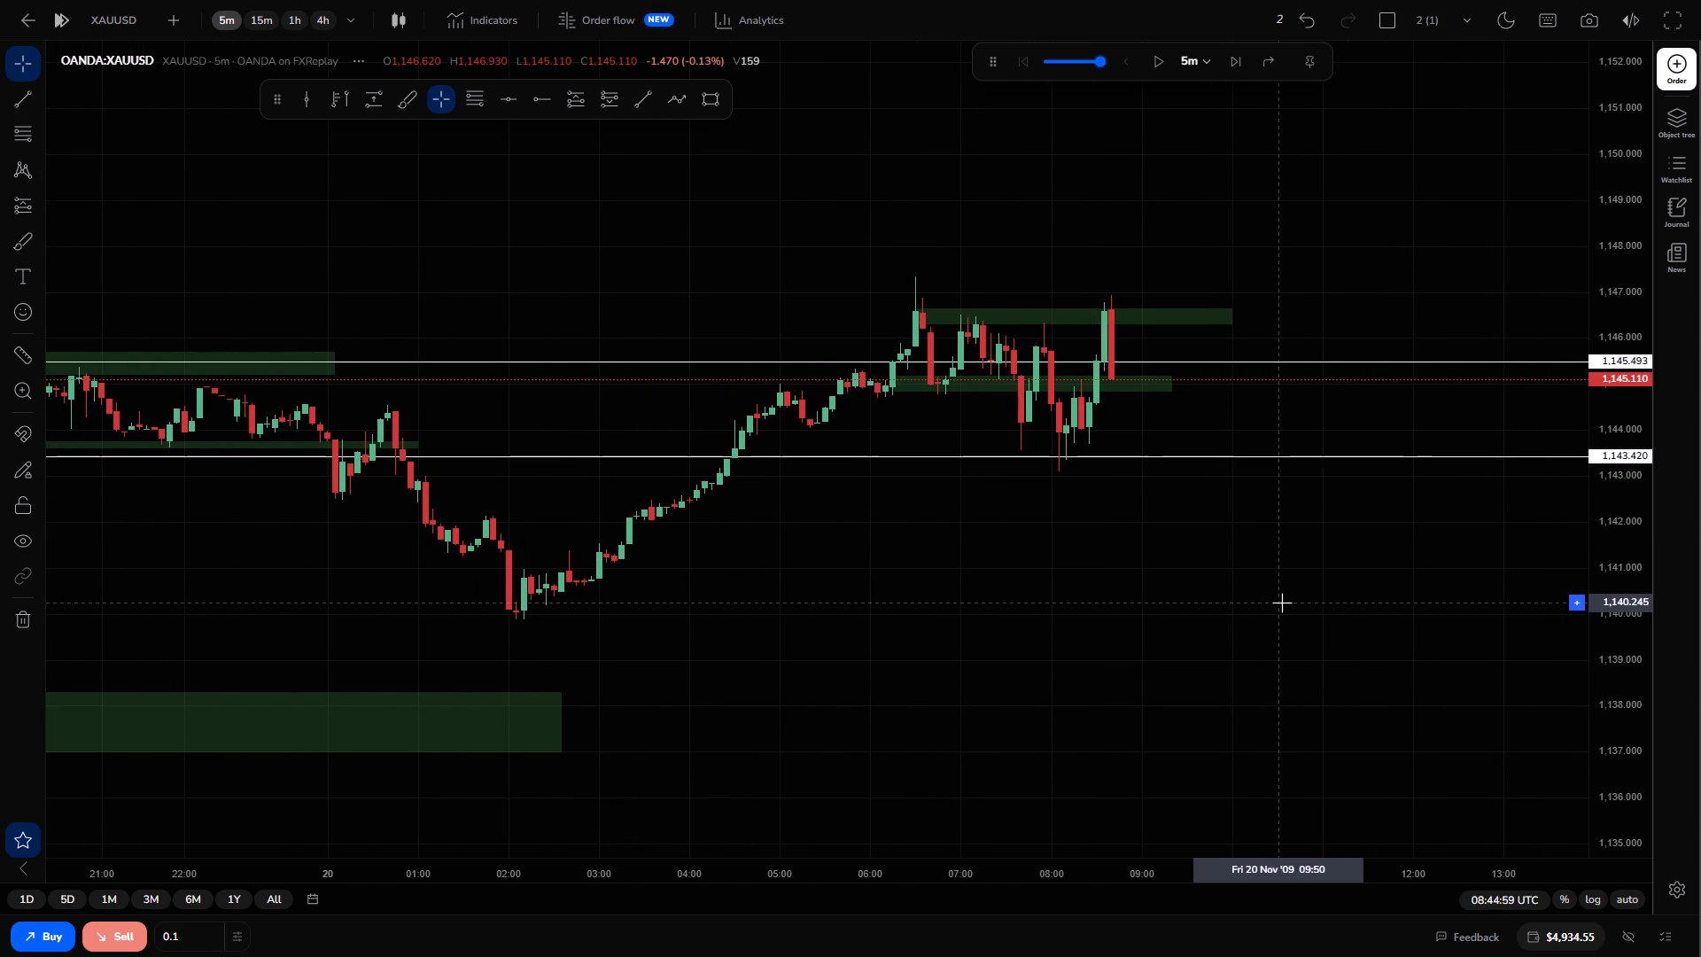
pyautogui.hscroll(-1, 1282, 603)
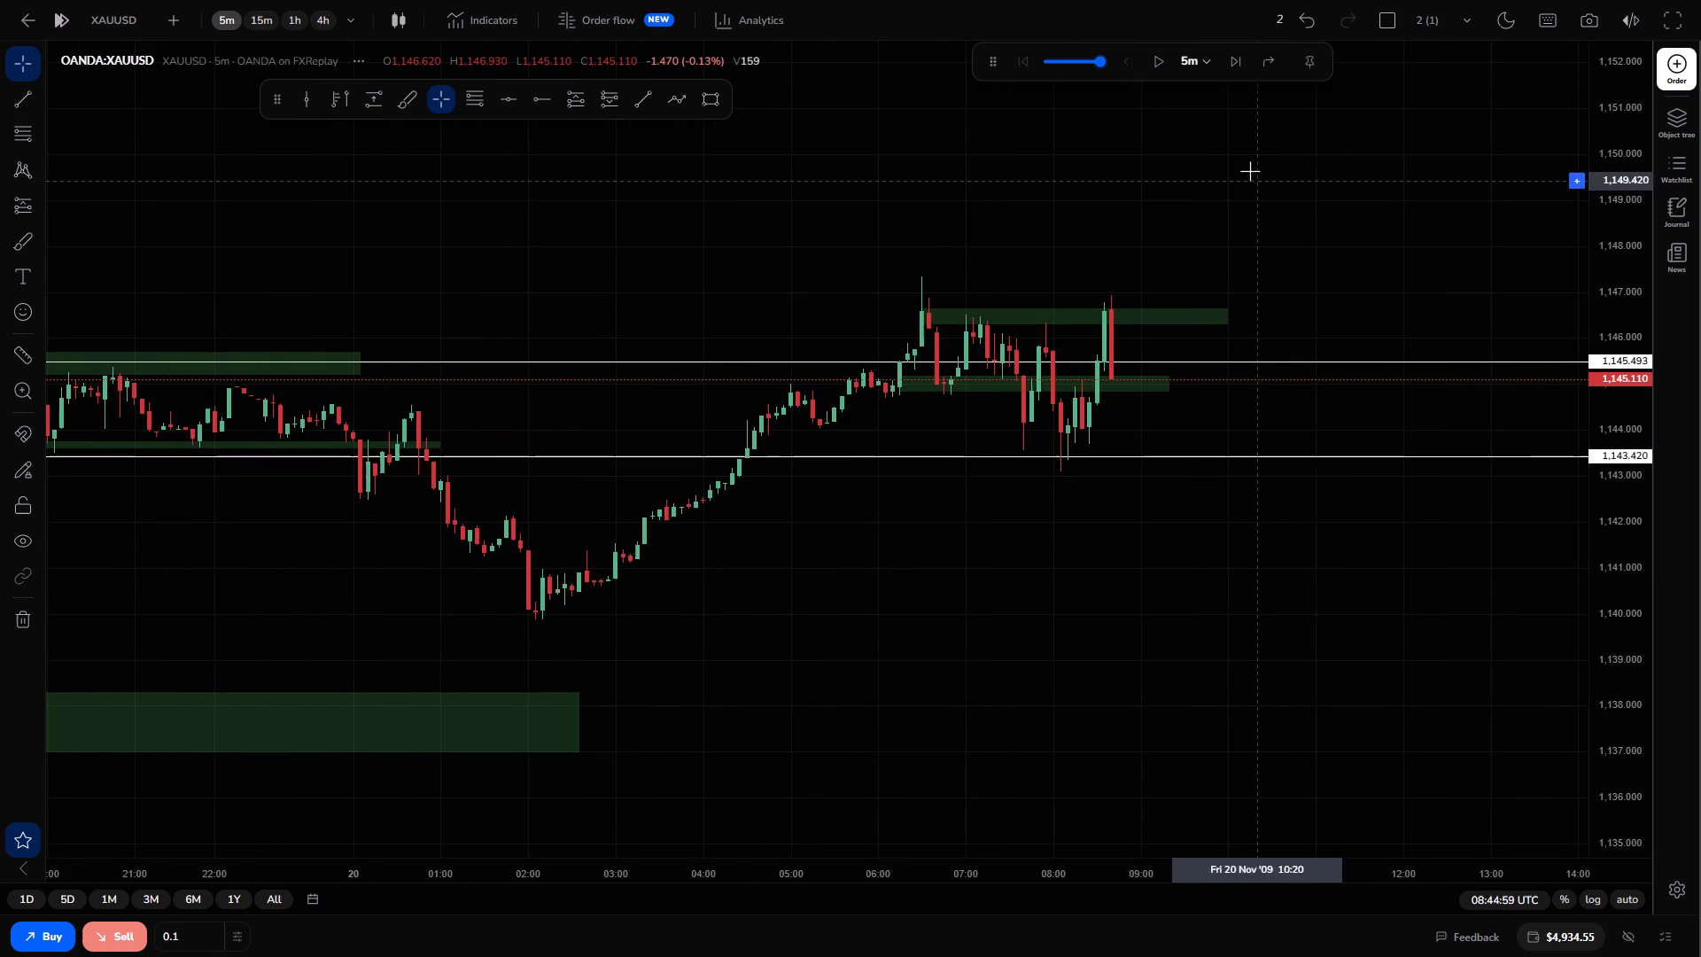
pyautogui.tripleClick(1228, 65)
pyautogui.tripleClick(1228, 65)
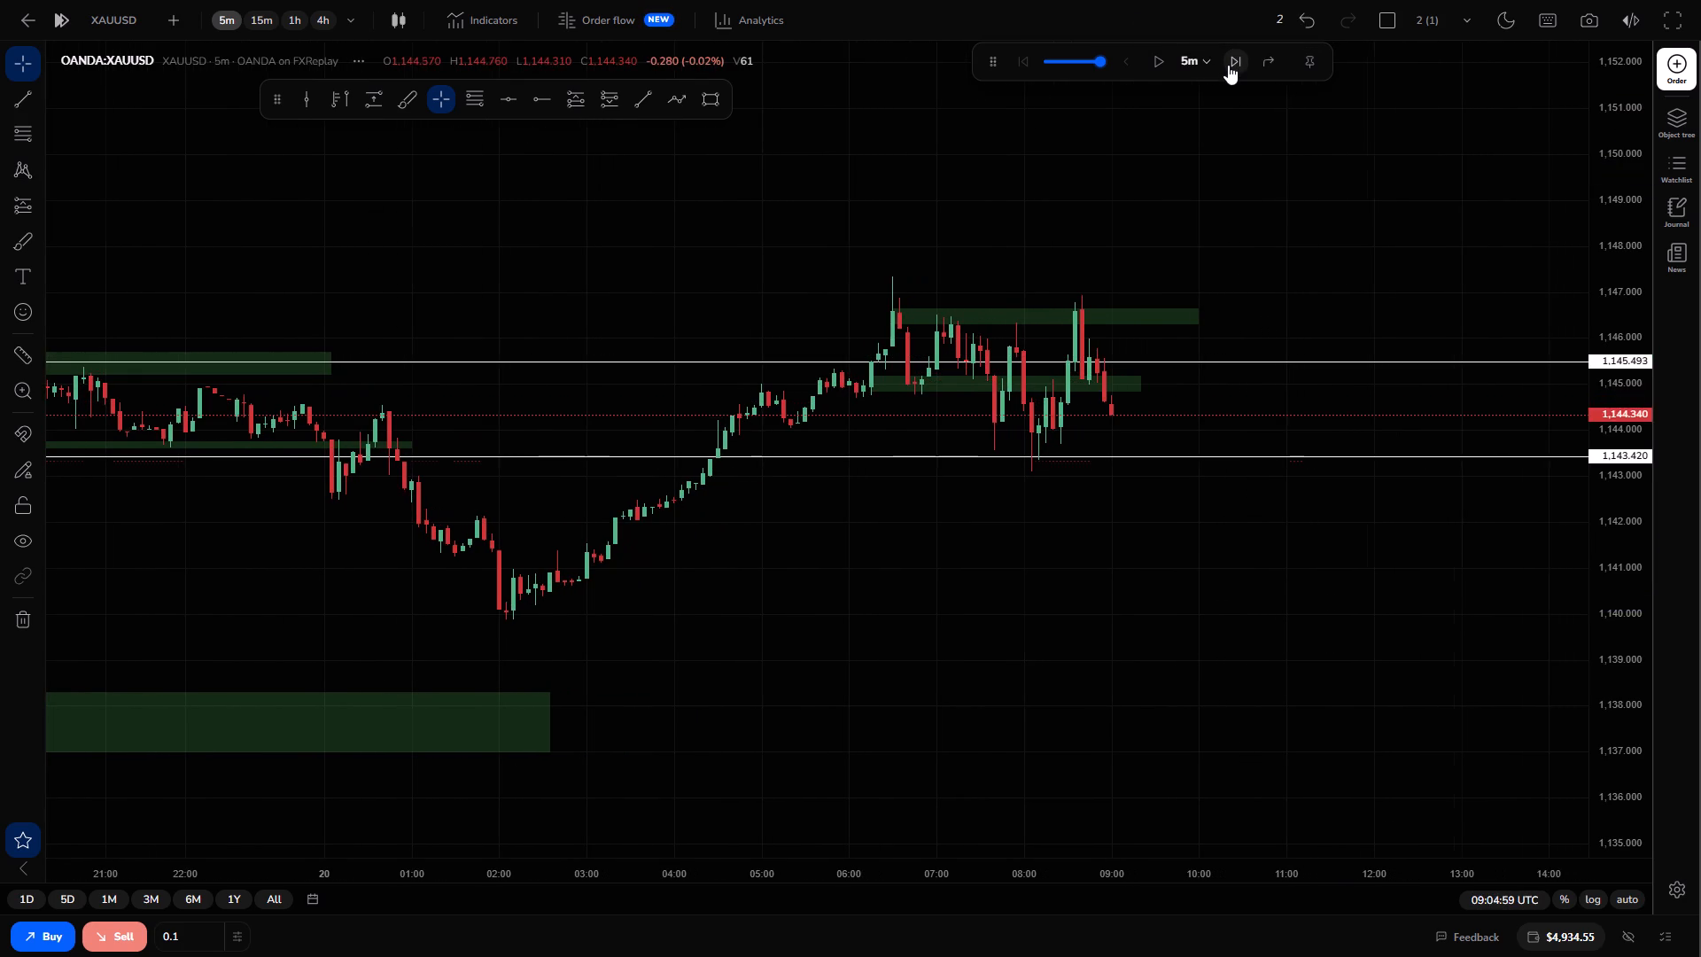
pyautogui.click(1228, 65)
pyautogui.tripleClick(1228, 65)
pyautogui.tripleClick(1228, 65)
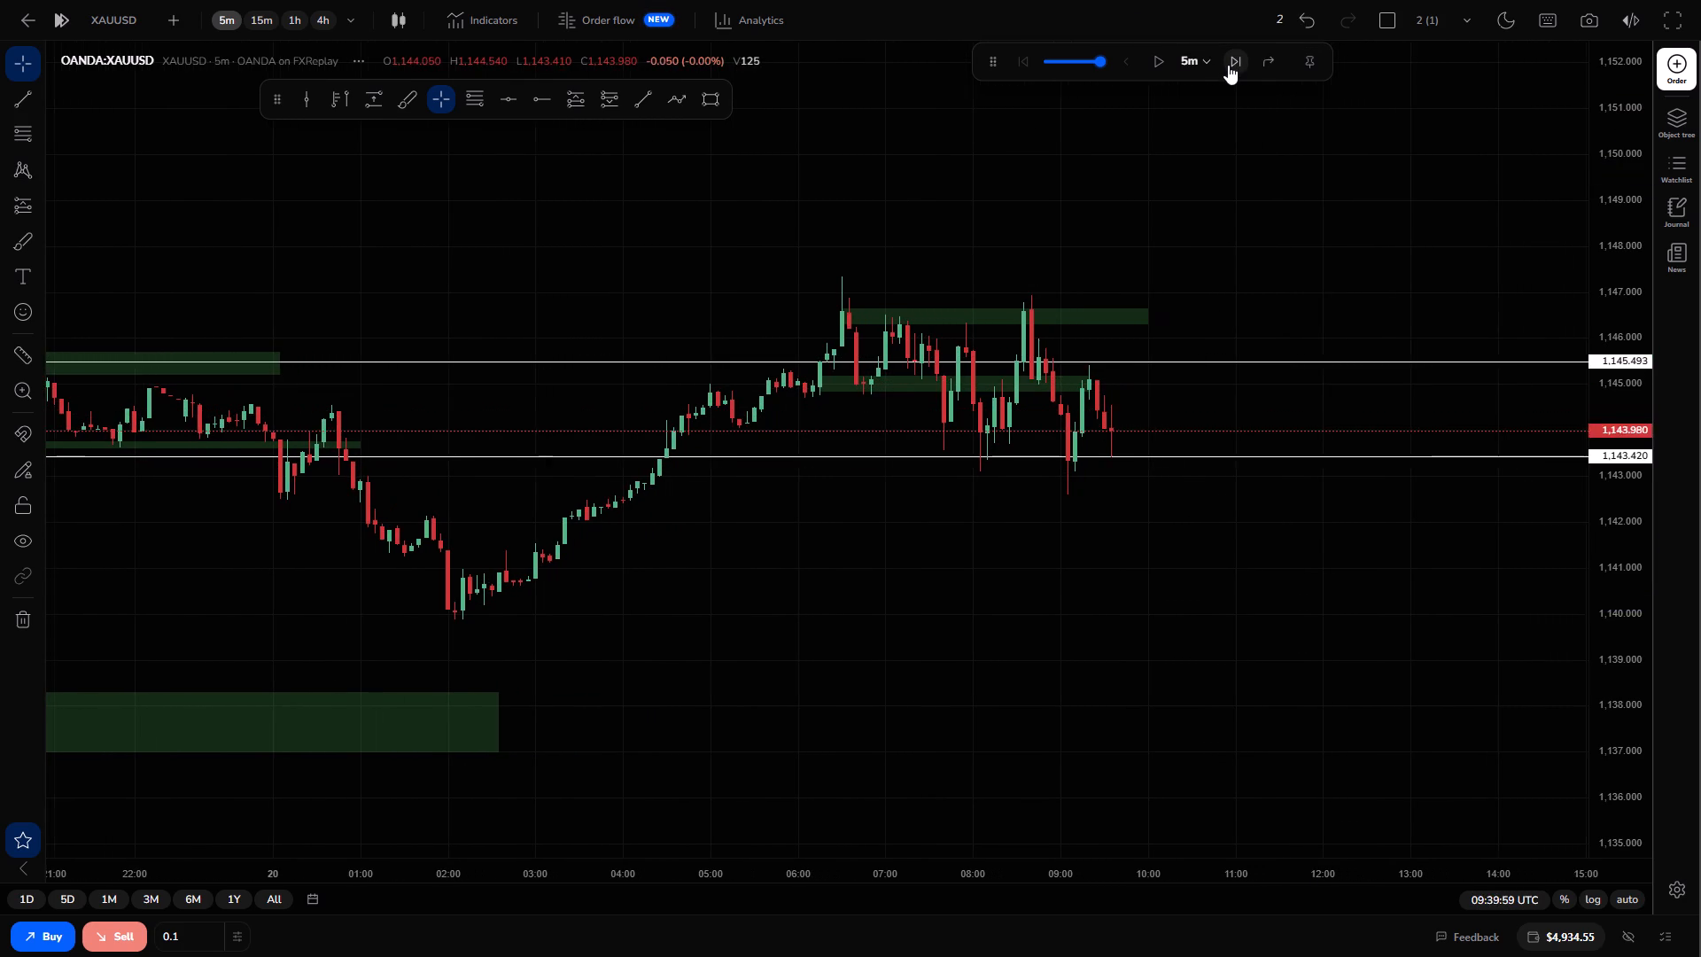
pyautogui.doubleClick(1228, 65)
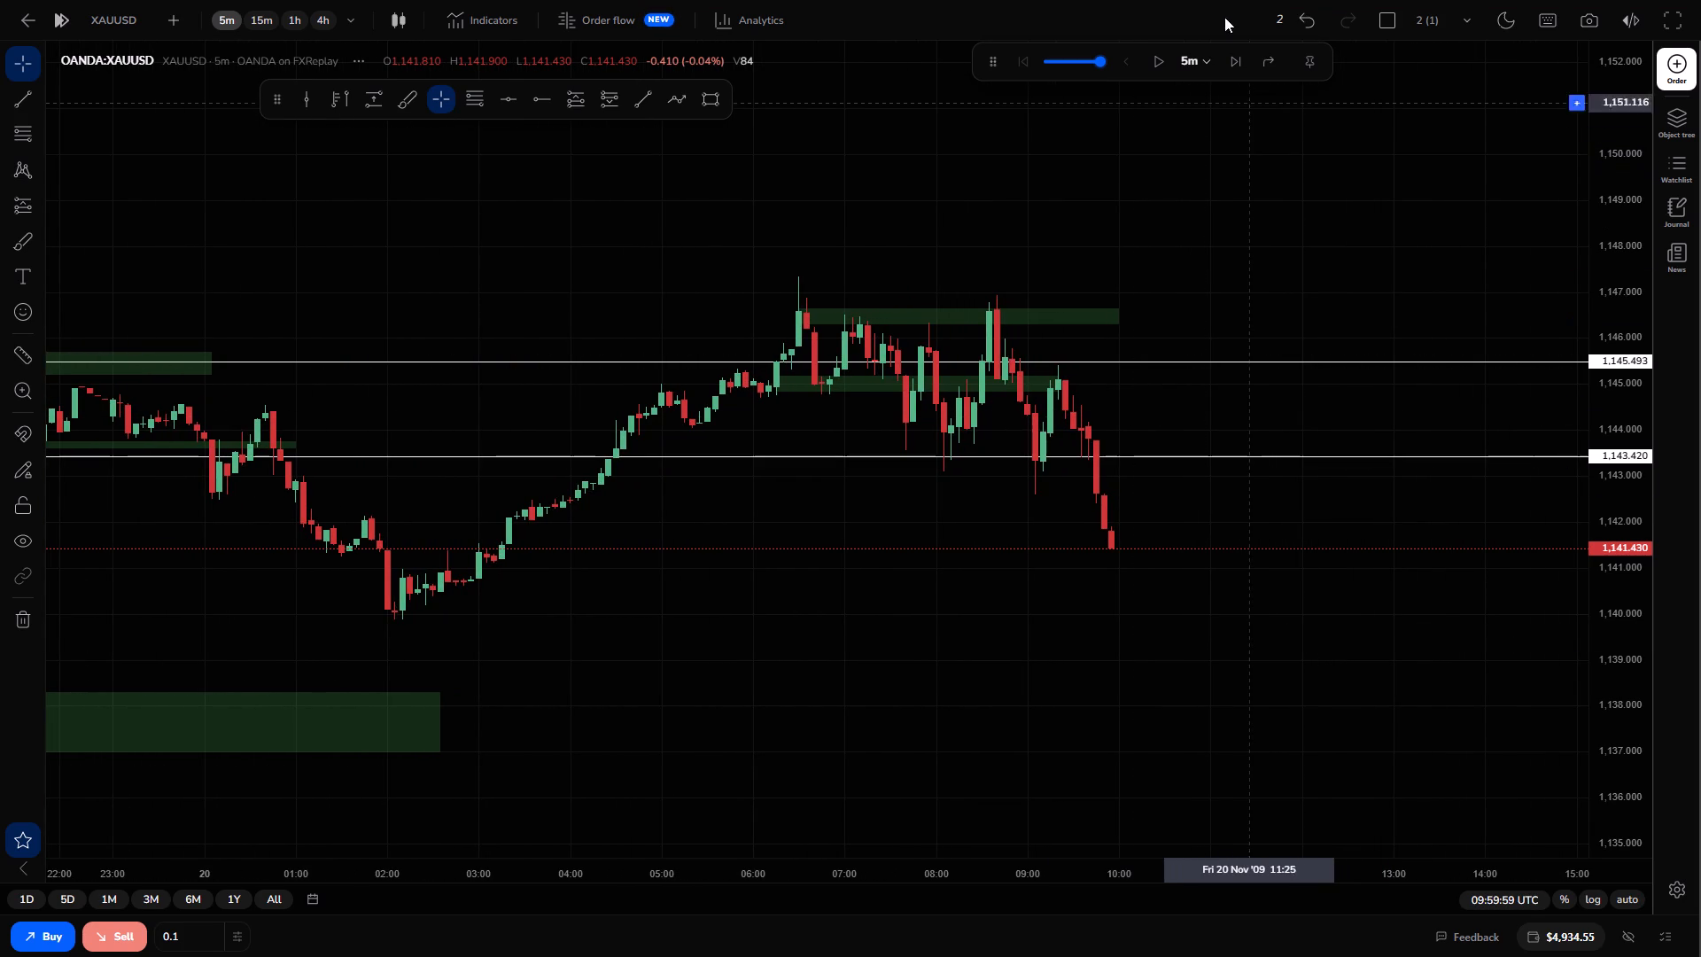
pyautogui.click(1236, 70)
pyautogui.click(1236, 70)
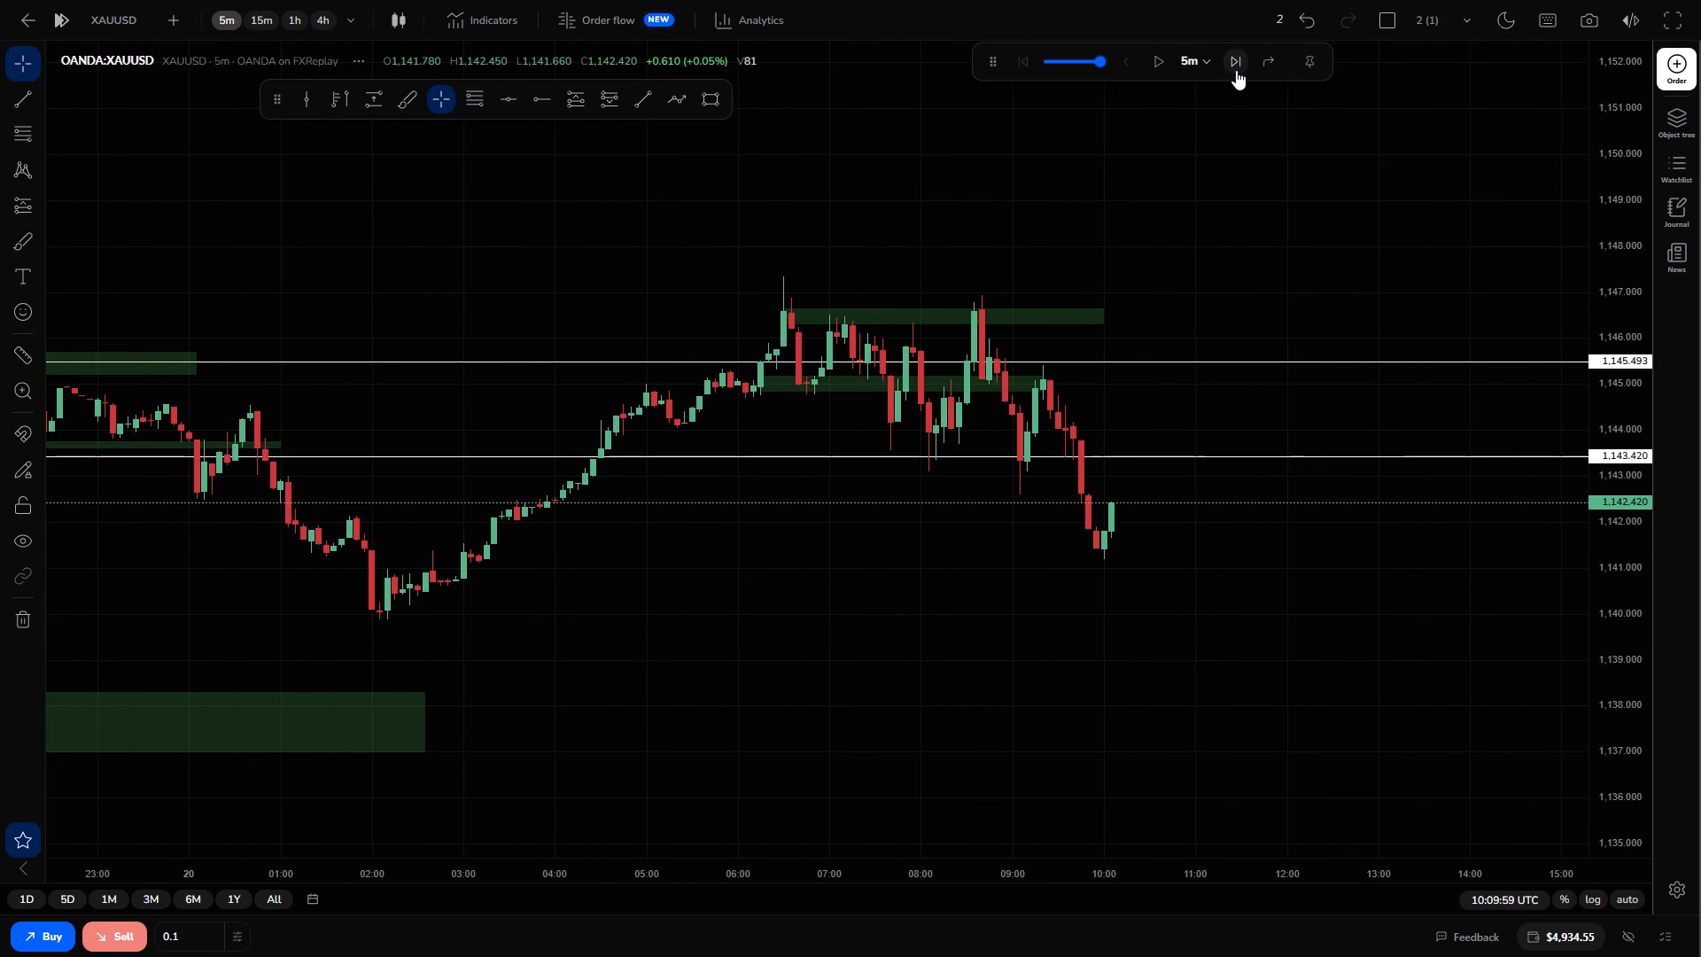
# Open a 0.1 market buy on XAUUSD with take profit at 1,145.199 and stop loss at 1,141.054.
pyautogui.click(58, 933)
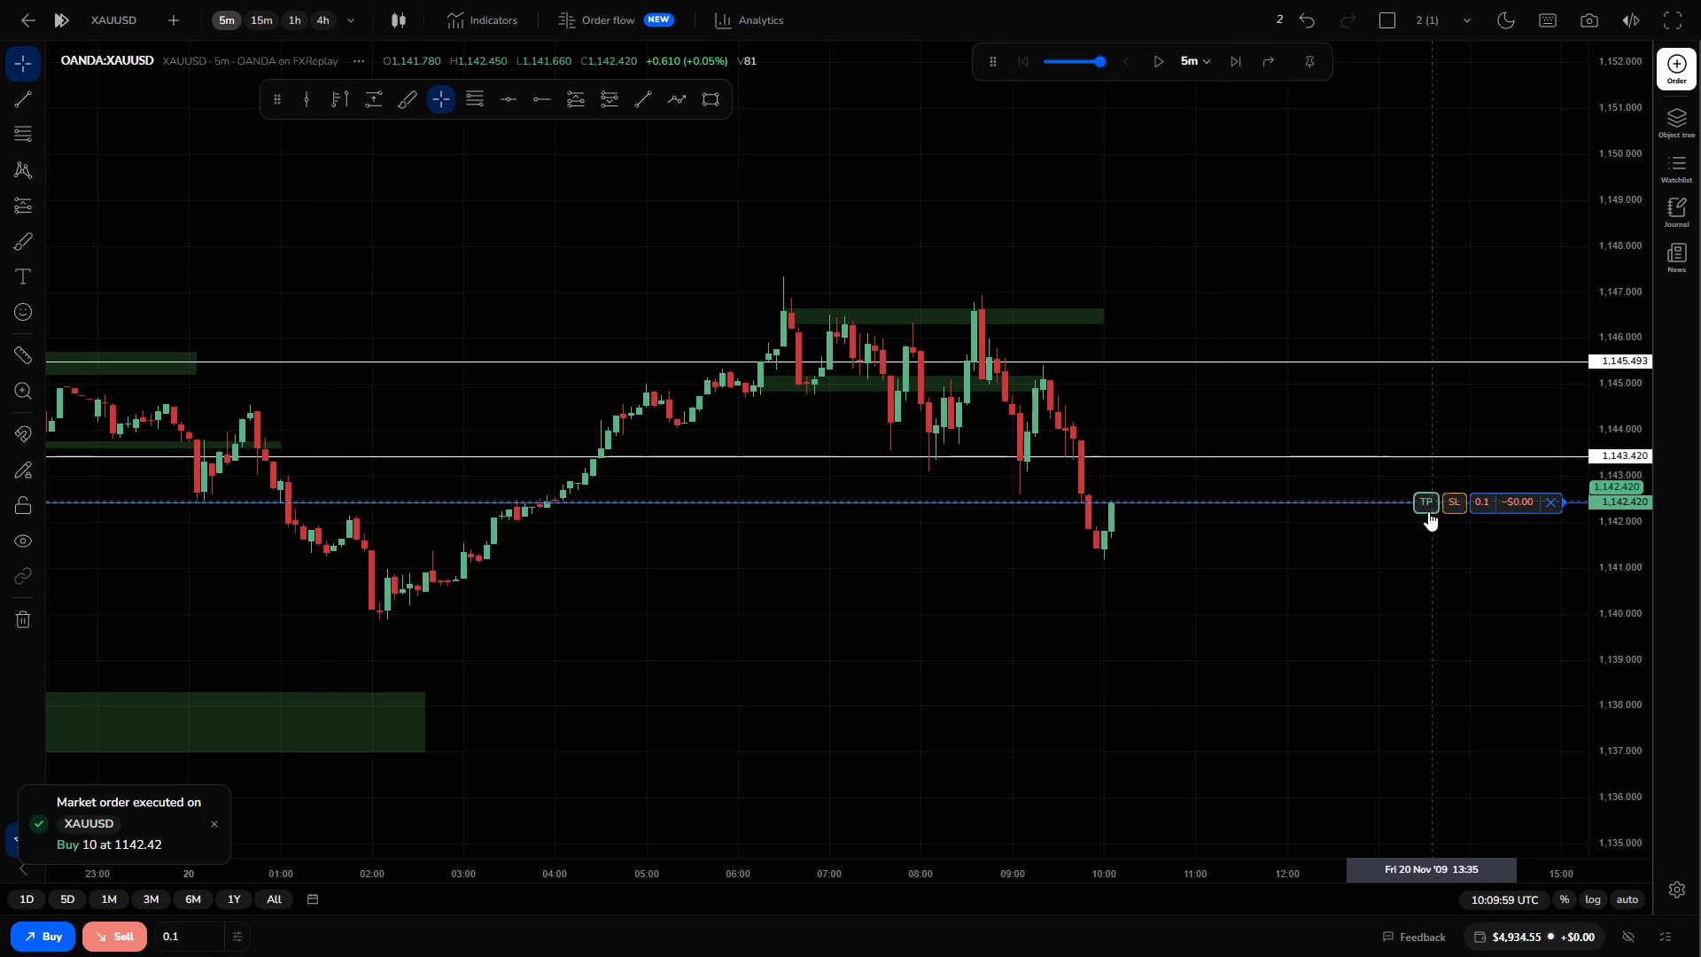
pyautogui.click(1428, 515)
pyautogui.moveTo(1429, 510); pyautogui.dragTo(1411, 371)
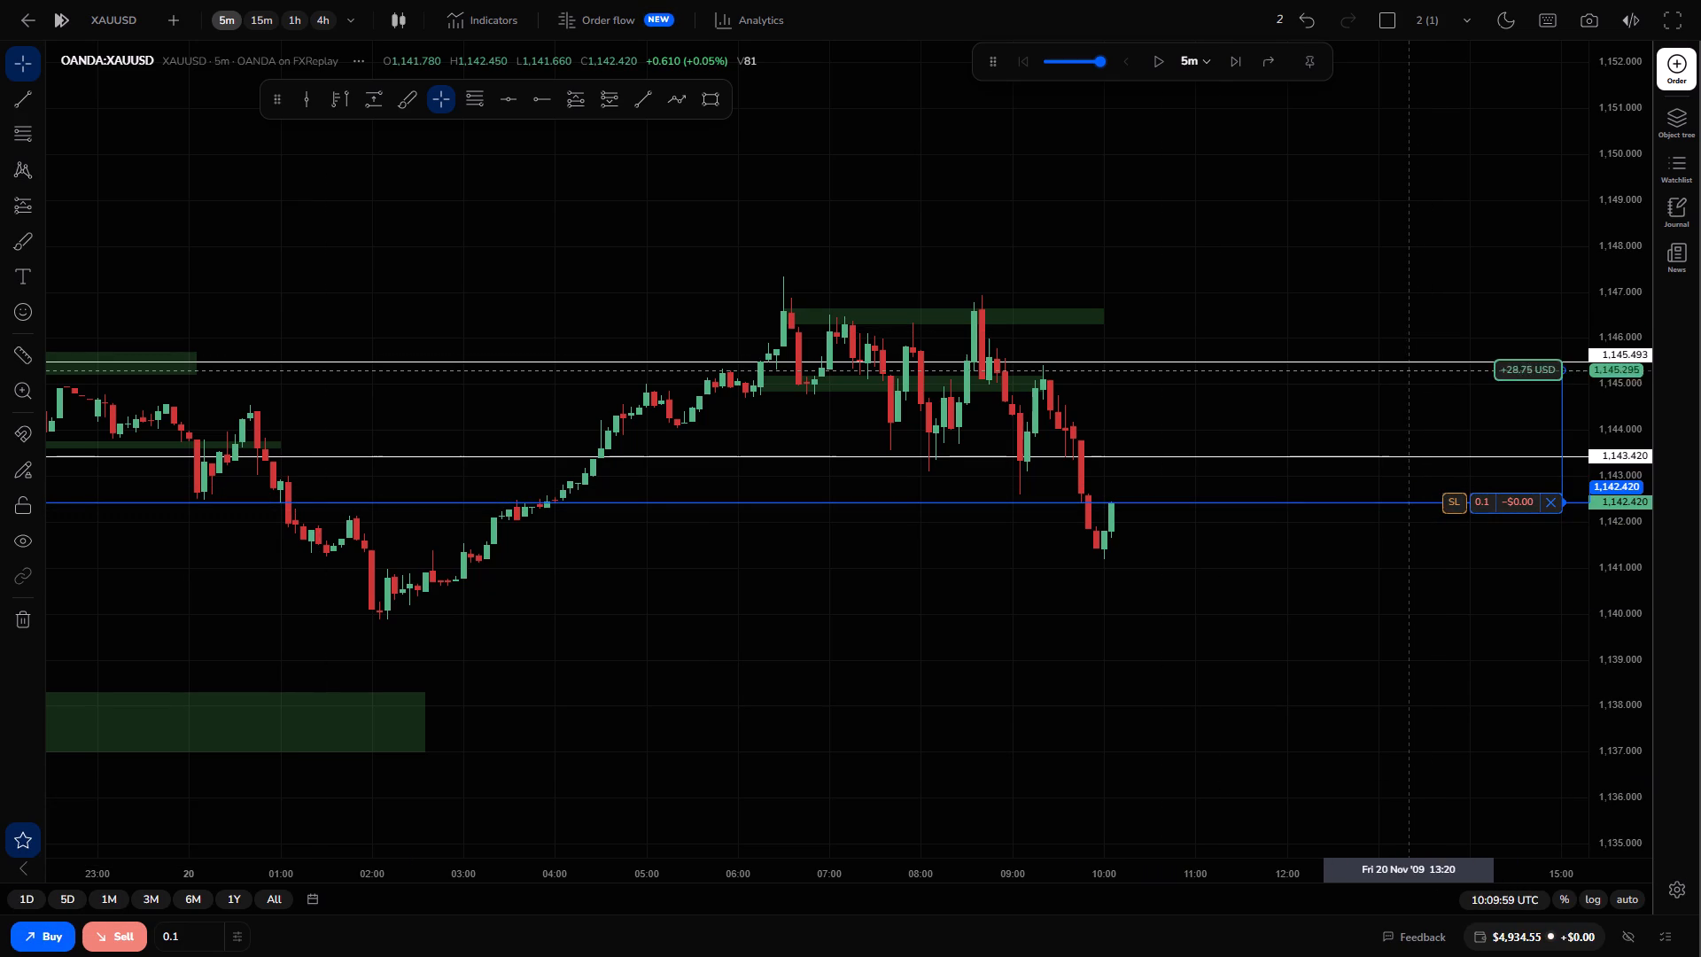
pyautogui.moveTo(1411, 371); pyautogui.dragTo(1410, 375)
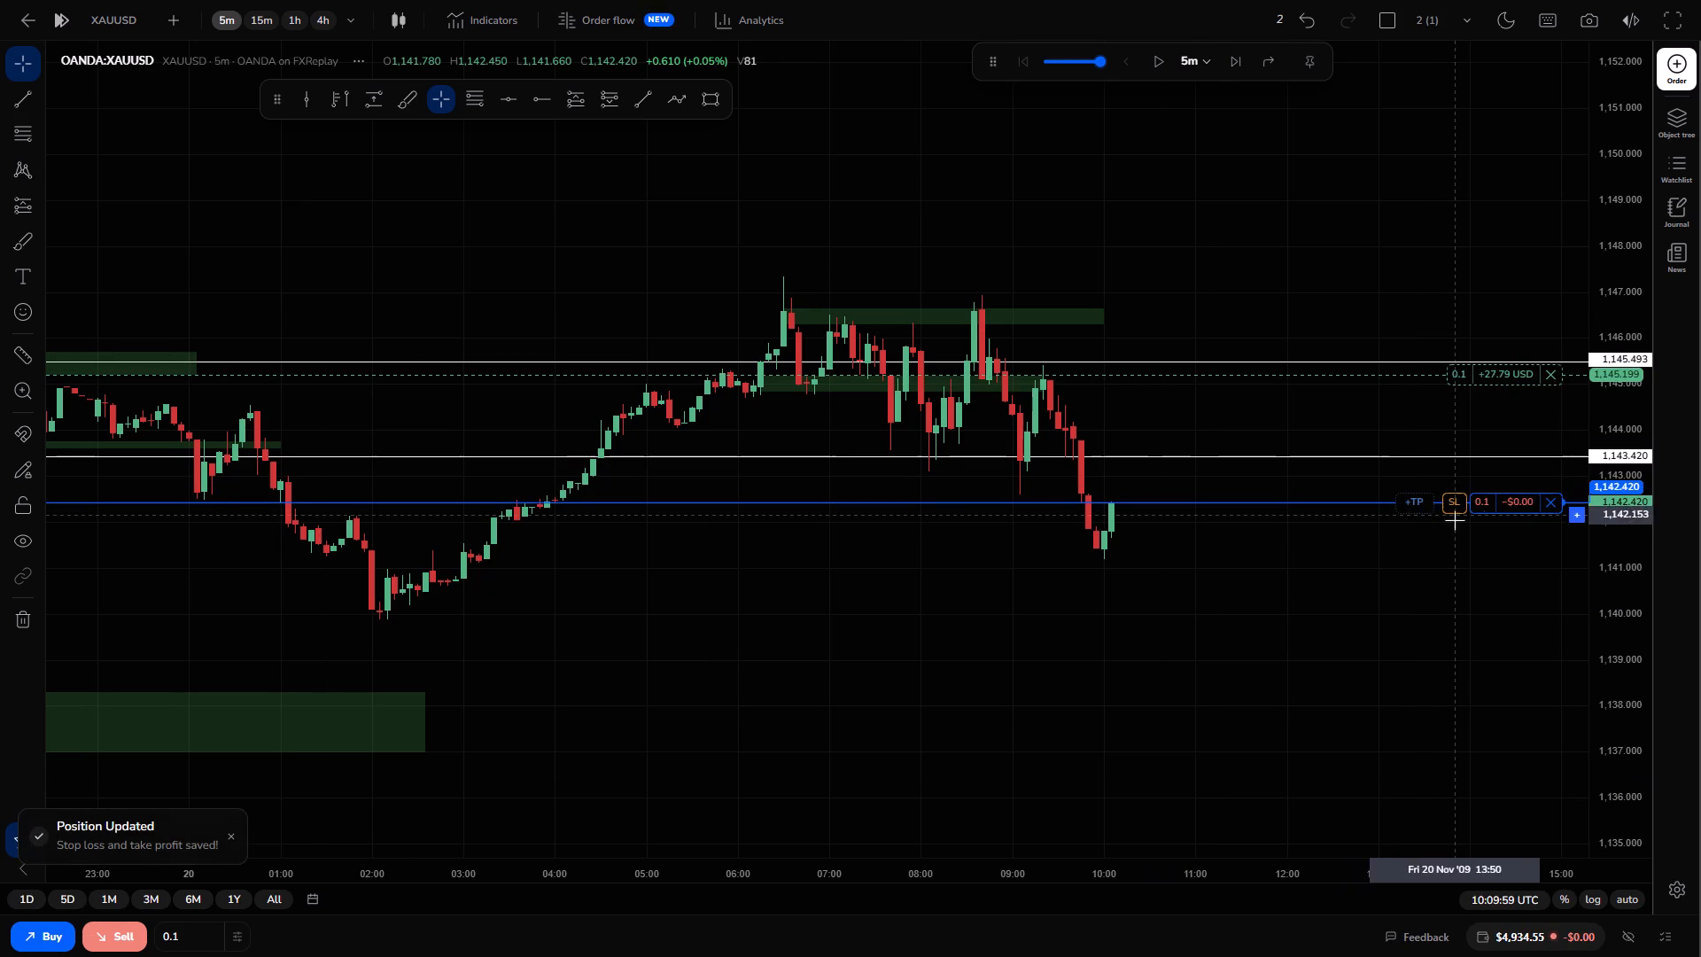
pyautogui.moveTo(1453, 505); pyautogui.dragTo(1452, 565)
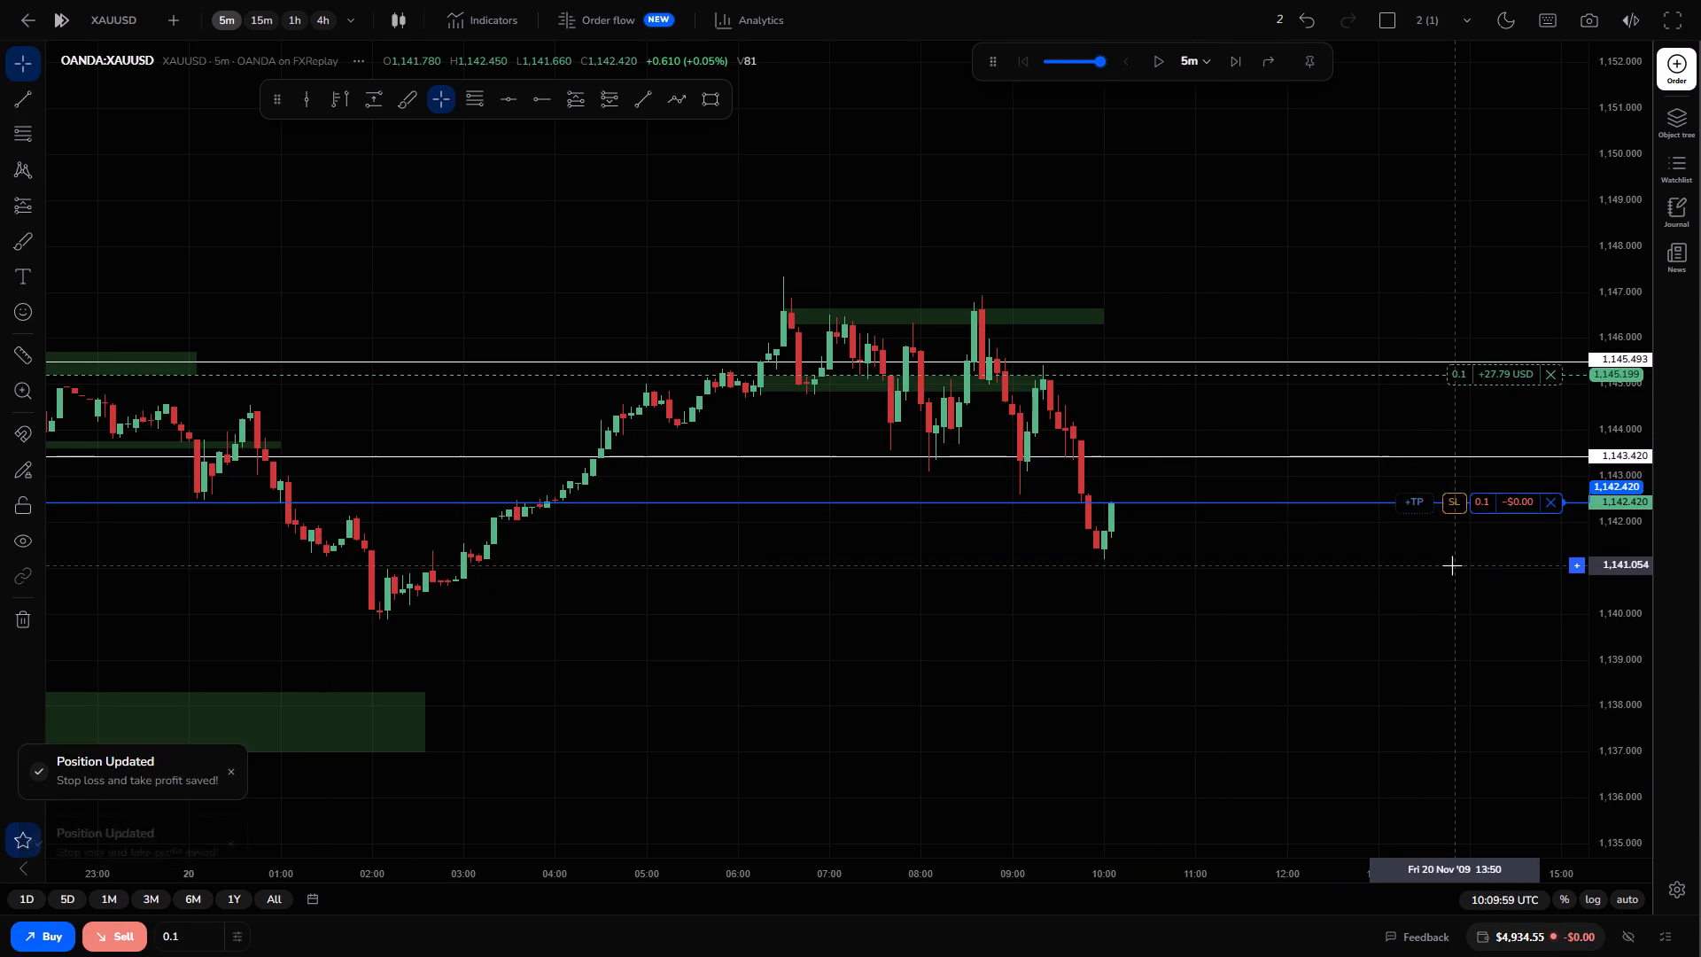
# Exit the browser's full-screen mode.
pyautogui.press('F11')
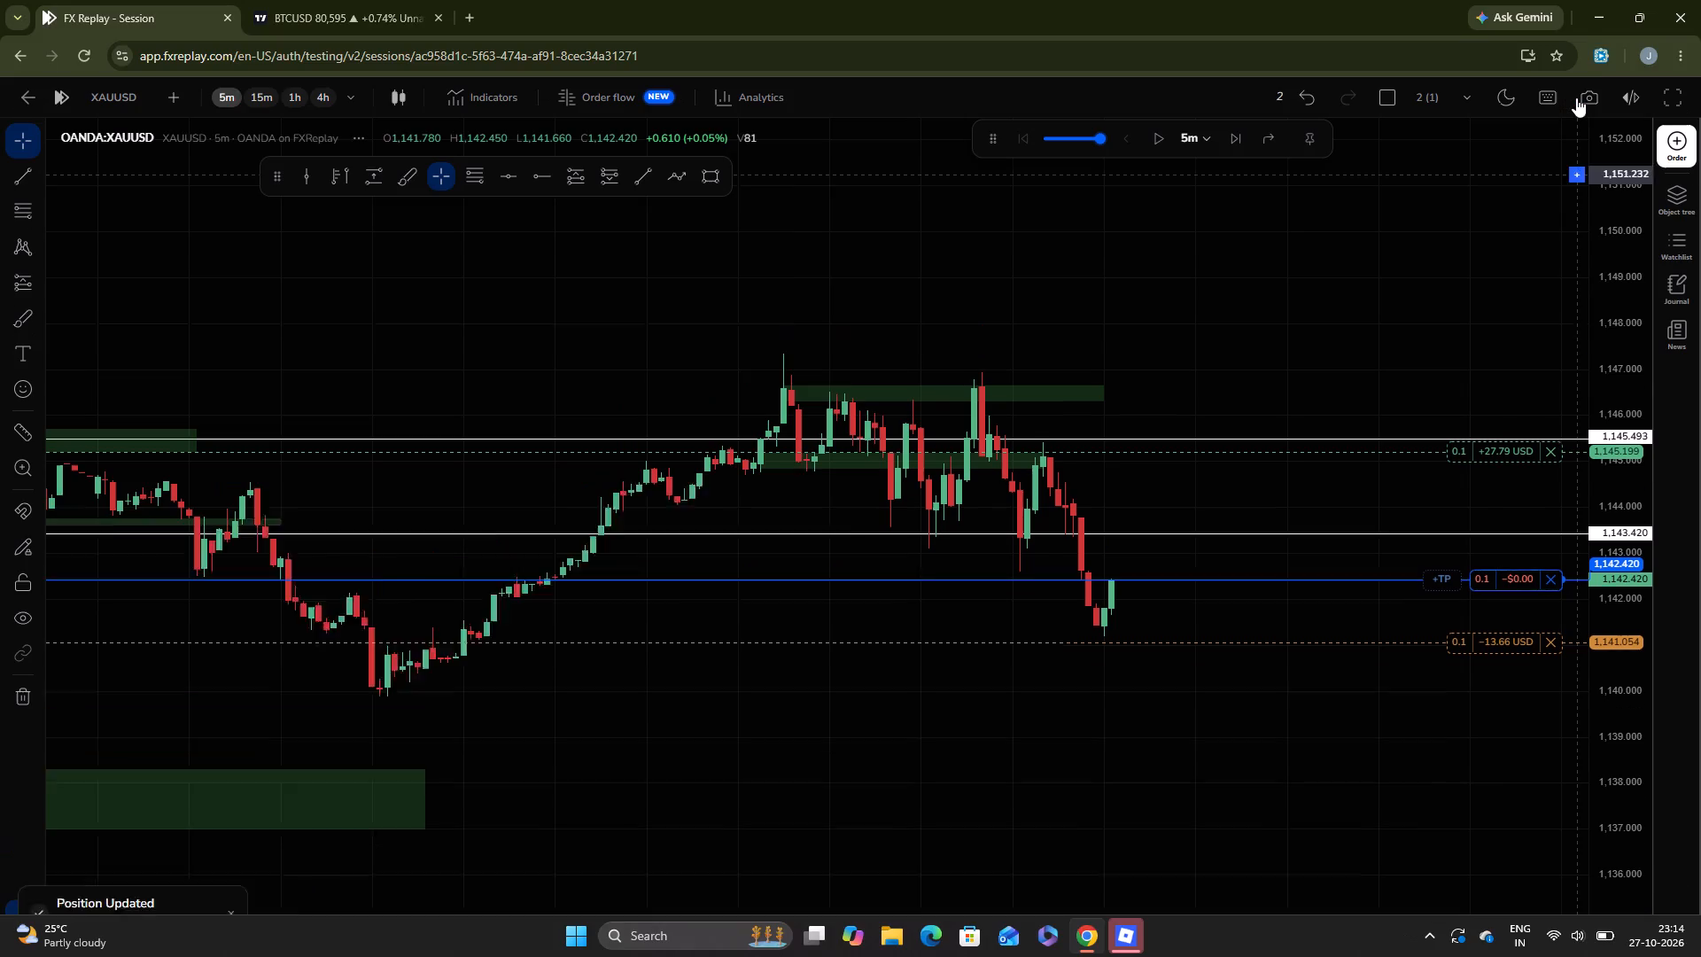
# Close the Roblox window and return to the FX Replay session in Chrome.
pyautogui.click(1605, 0)
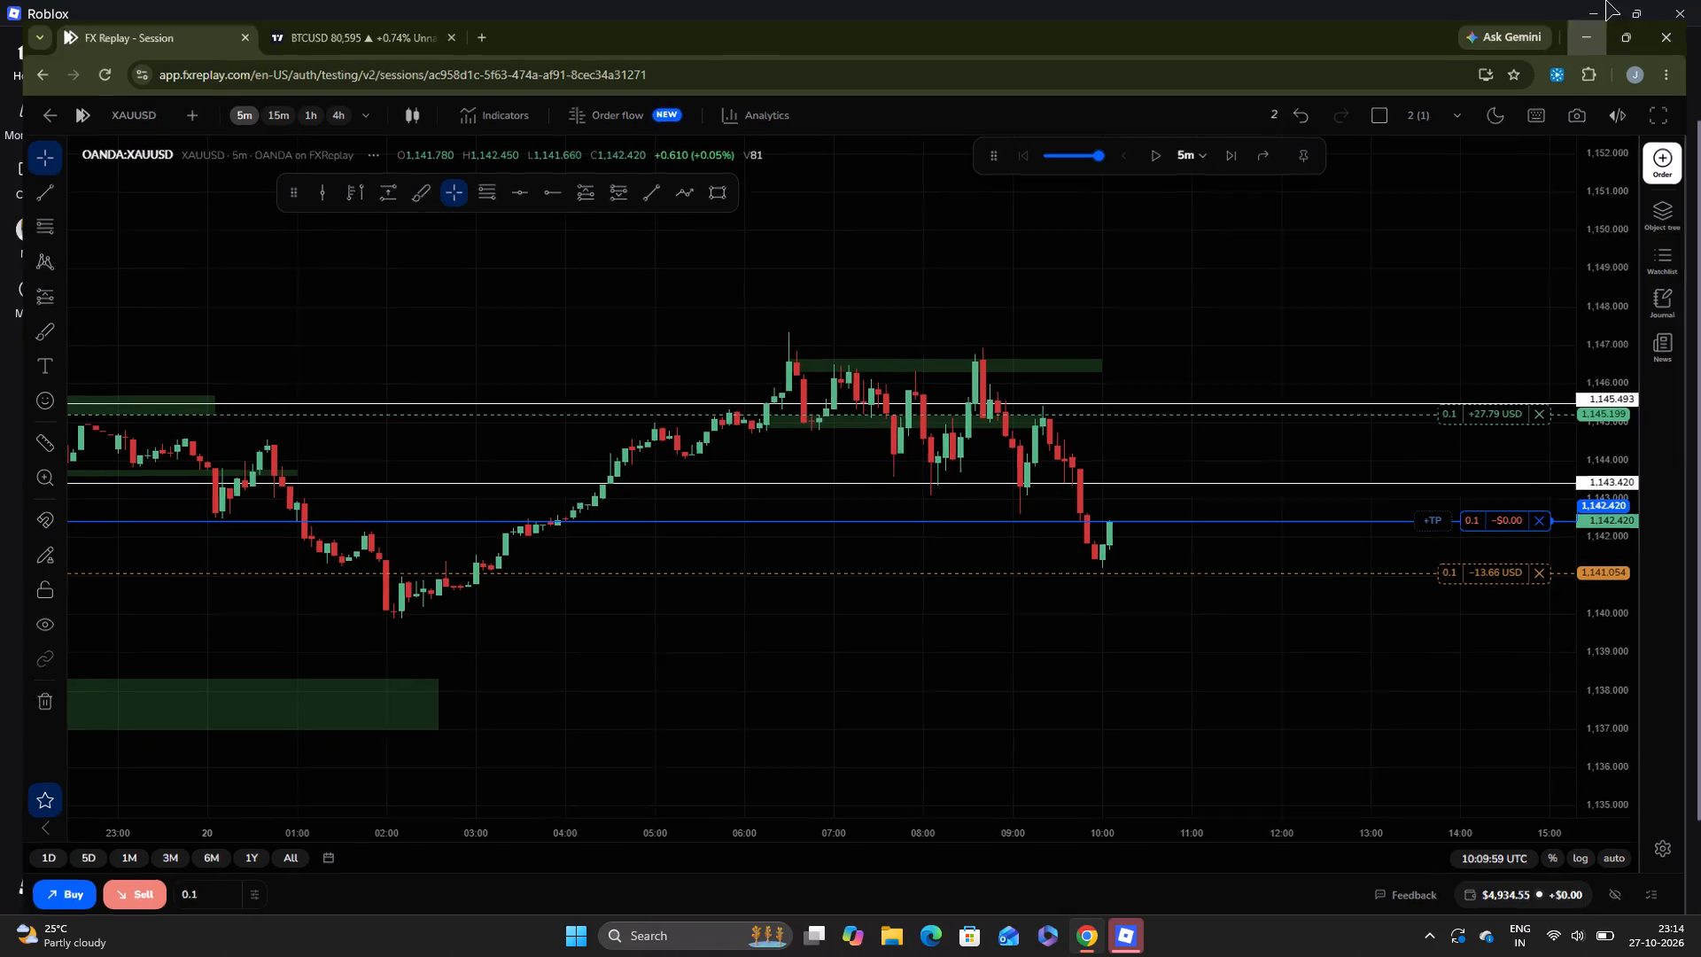
pyautogui.click(1672, 9)
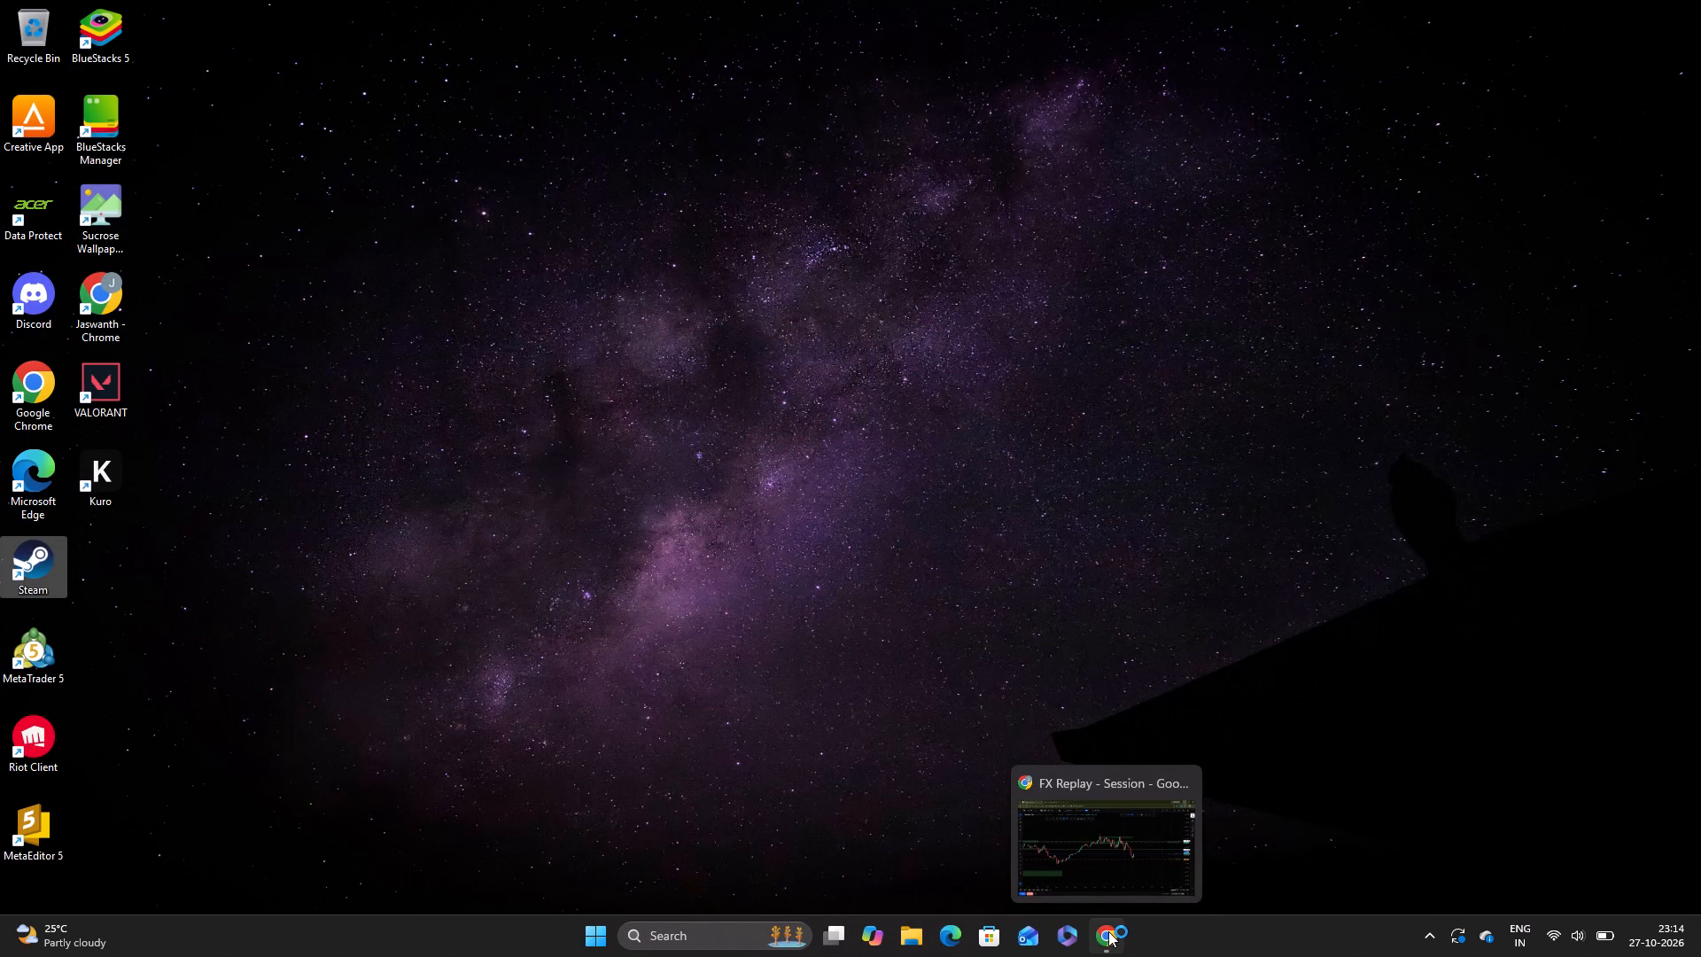
pyautogui.click(1113, 875)
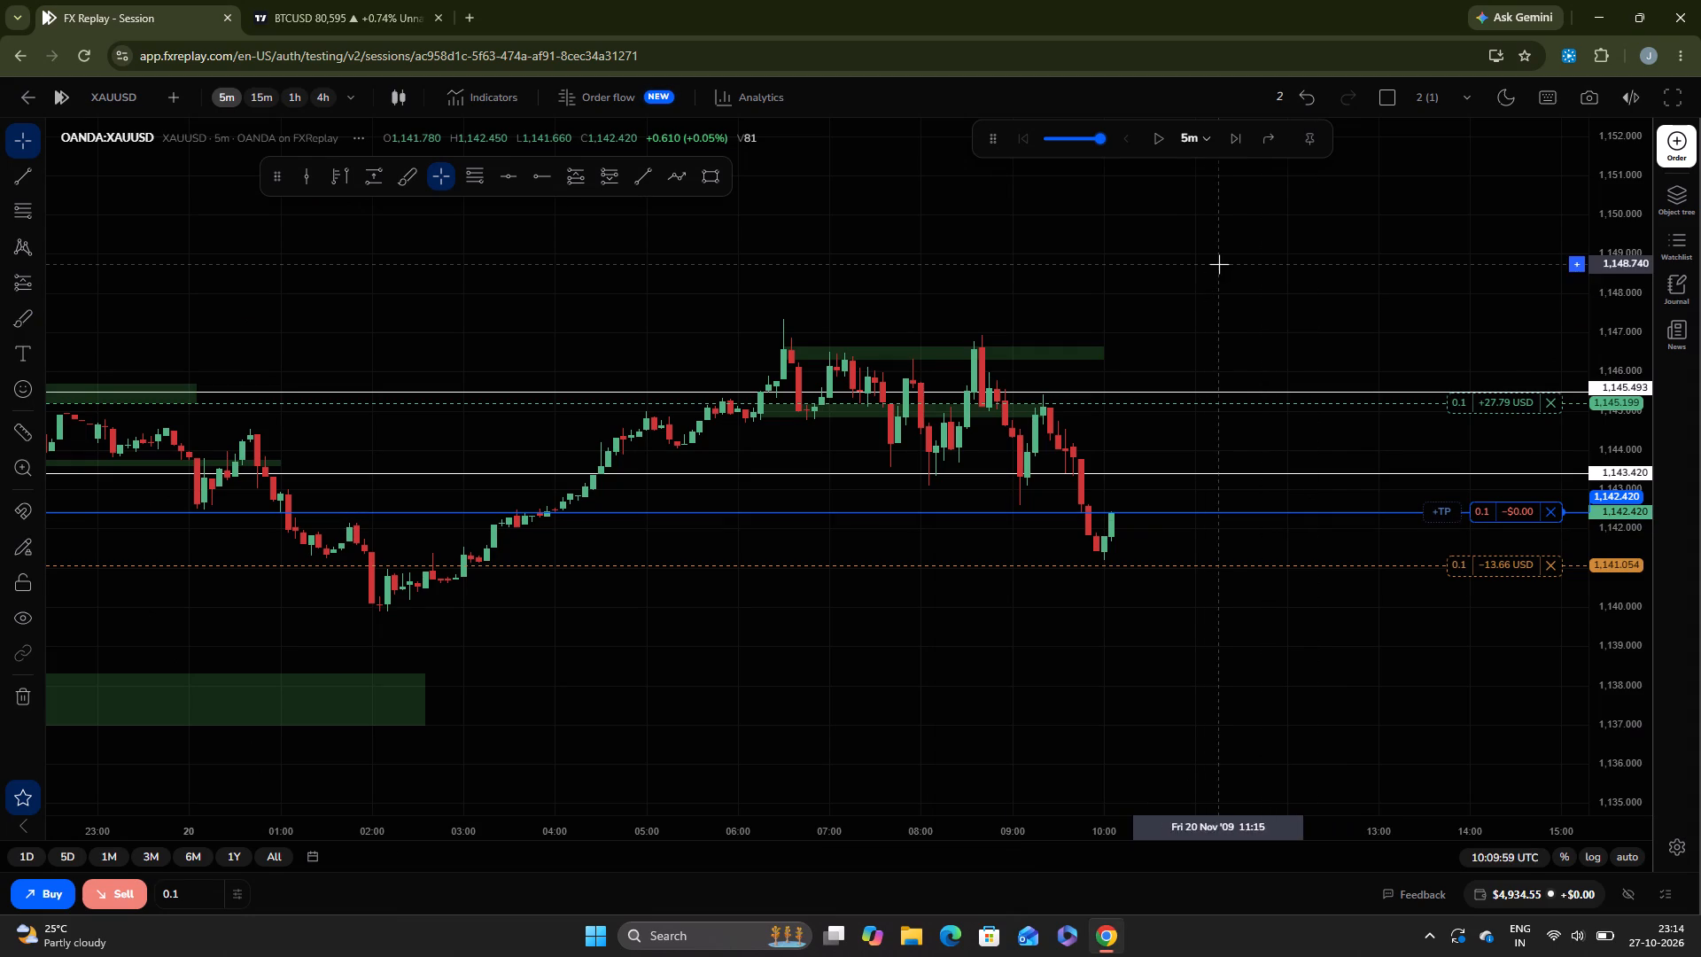
# Advance the replay candle by candle from 10:09:59 to 10:44:59 UTC with the buy position running.
pyautogui.click(1227, 144)
pyautogui.doubleClick(1227, 144)
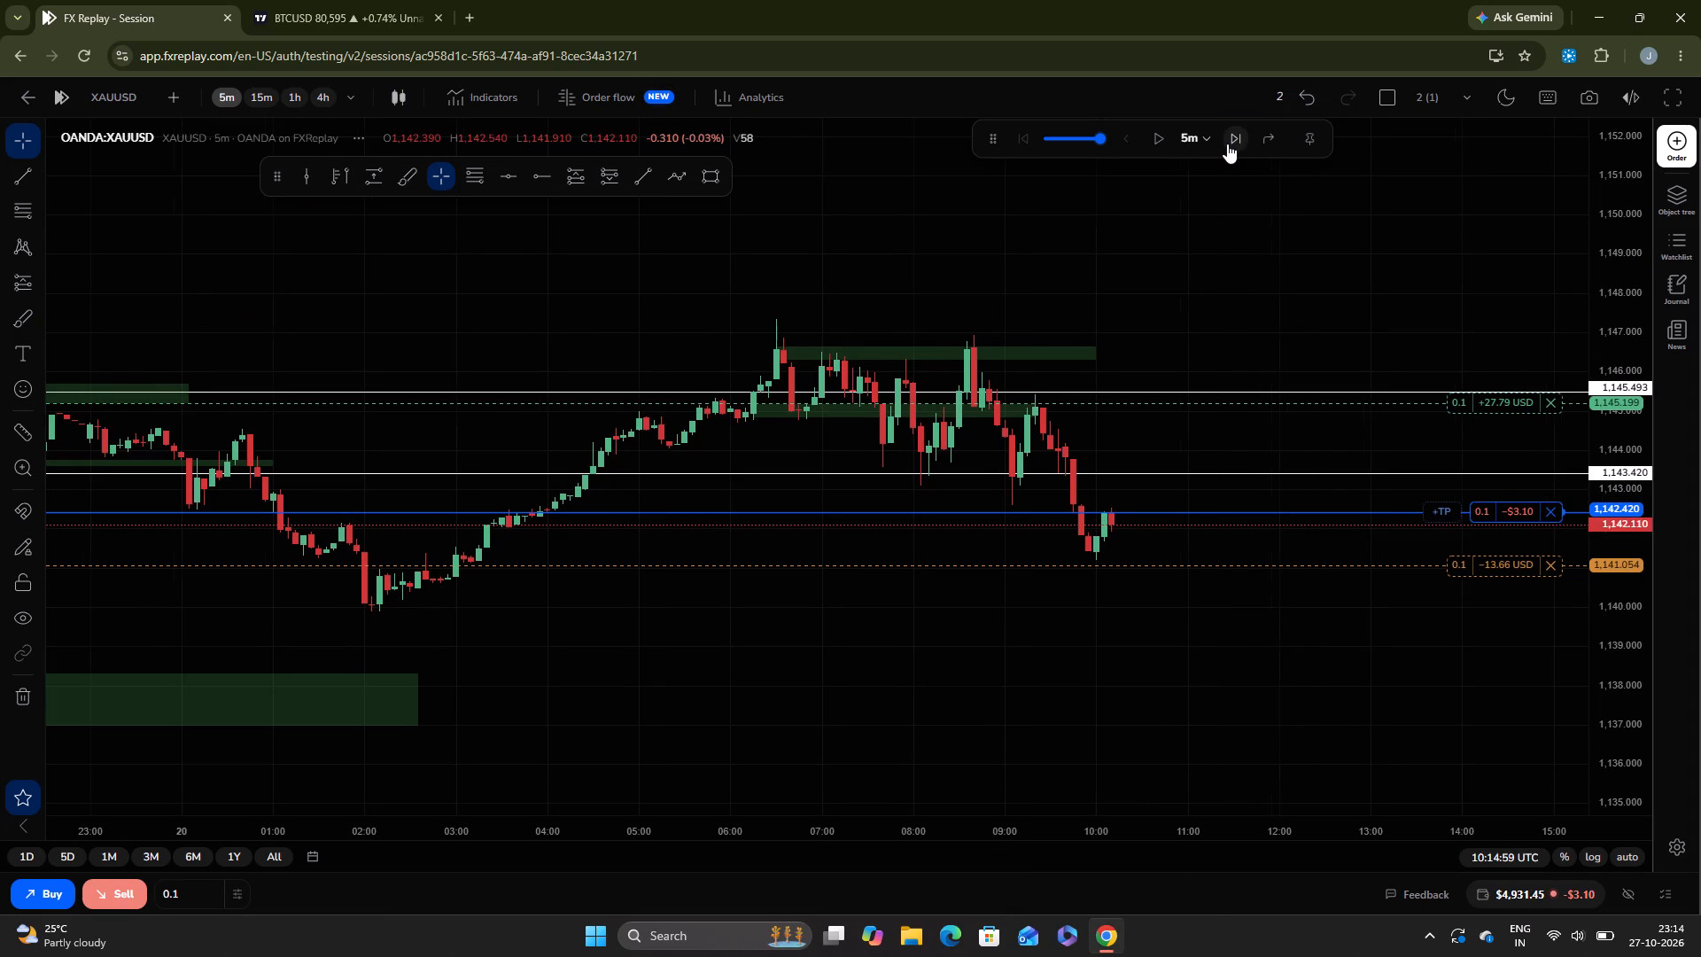
pyautogui.doubleClick(1227, 144)
pyautogui.click(1227, 144)
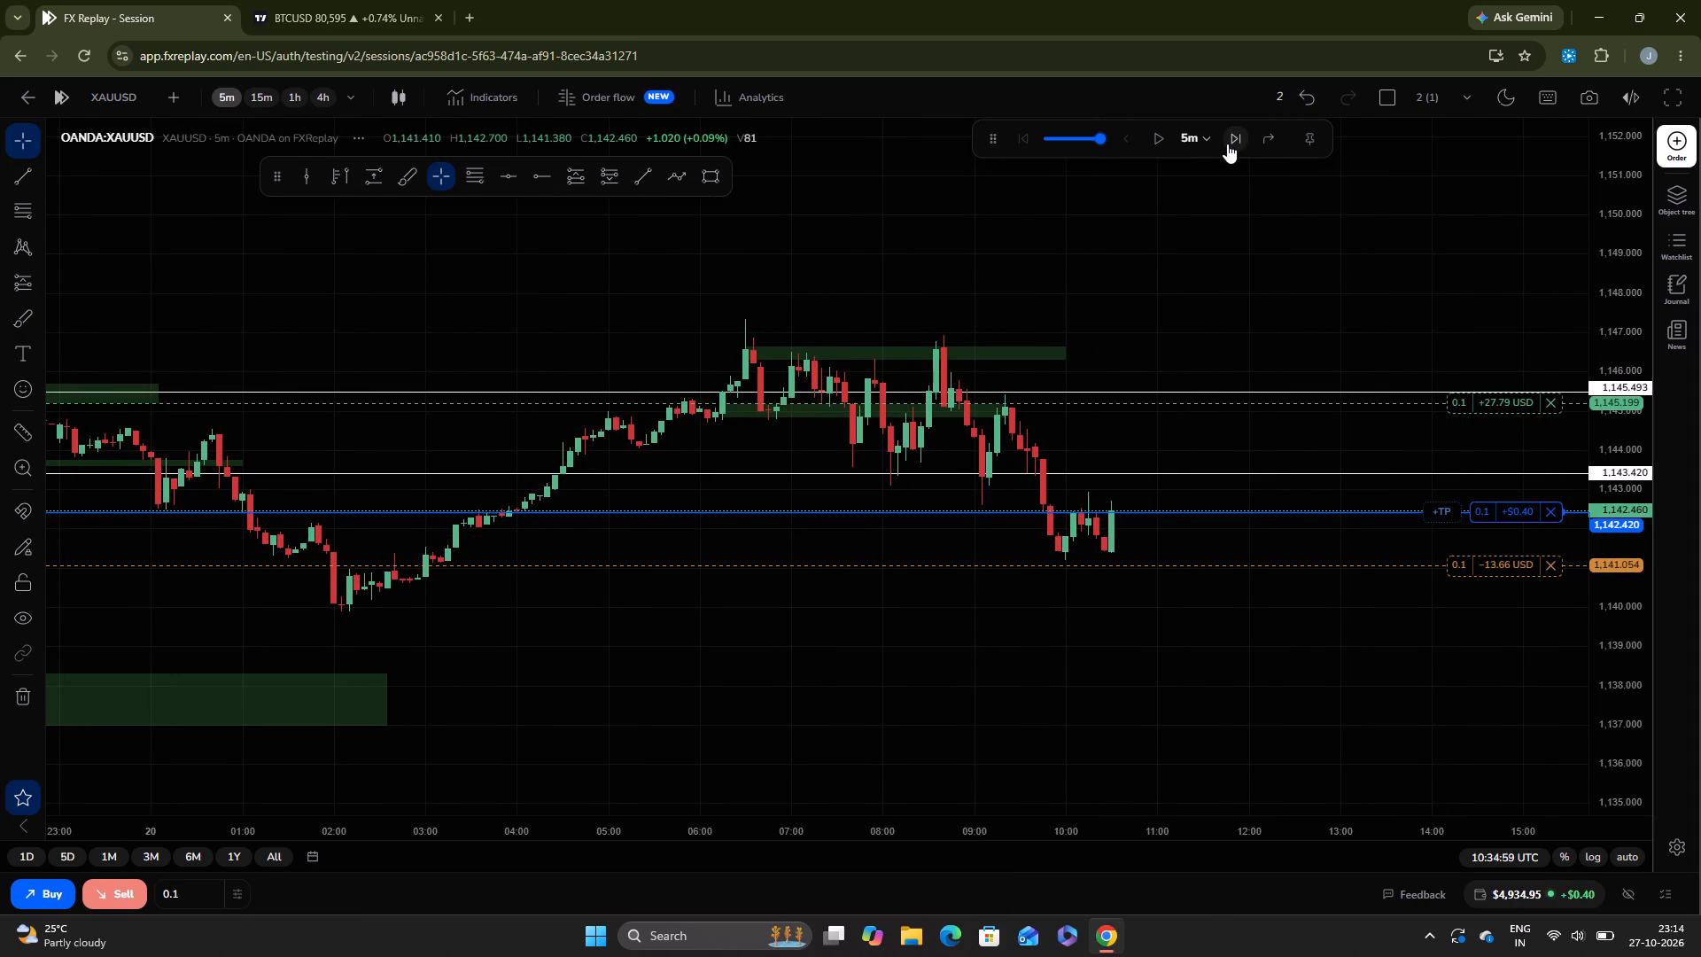
pyautogui.click(1227, 144)
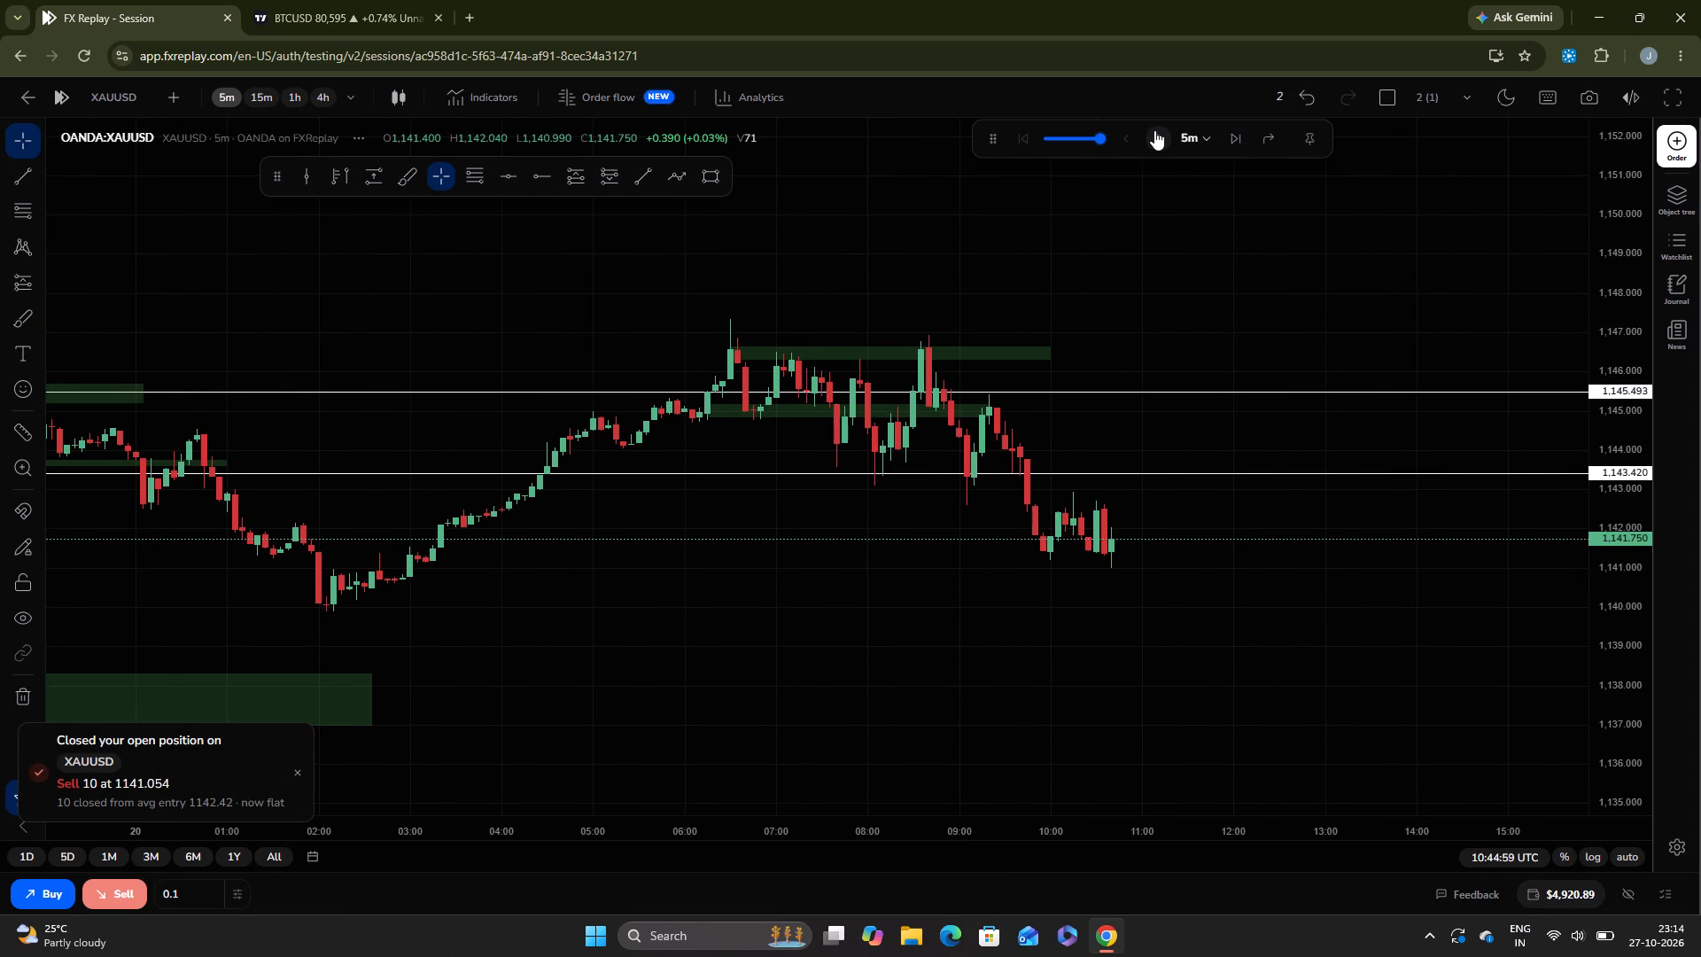
# Play the replay automatically and pause it at 12:49:59 UTC.
pyautogui.click(1154, 130)
pyautogui.click(1154, 130)
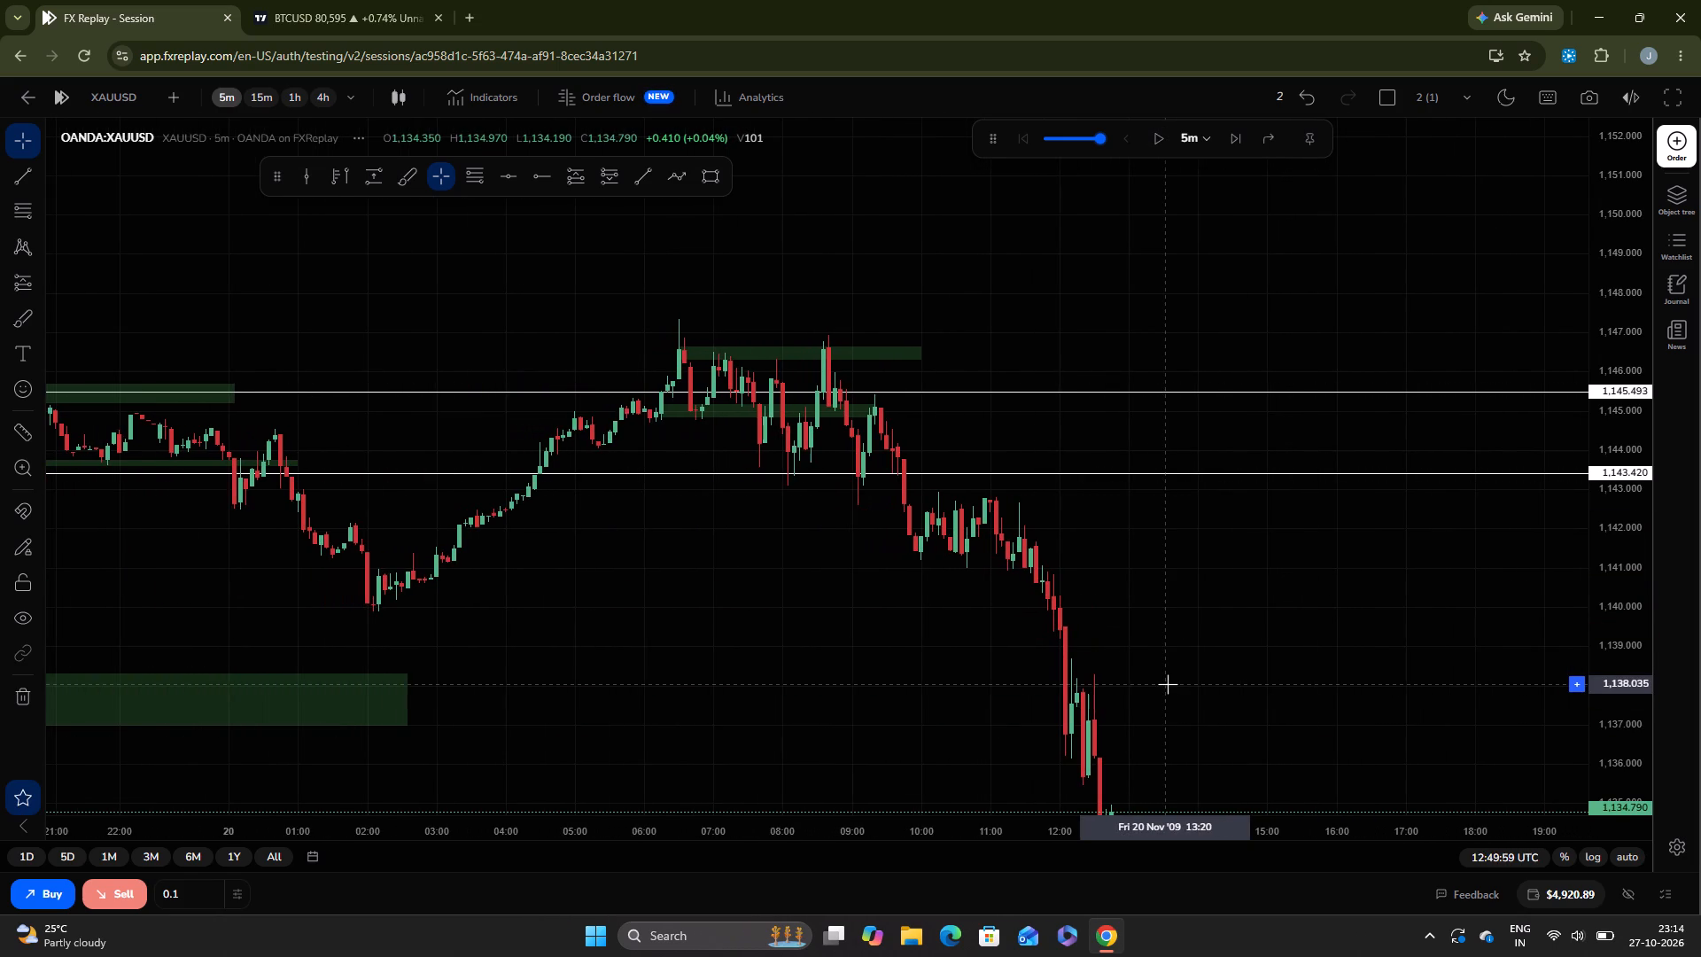
# Put the browser into full-screen mode for the XAUUSD replay chart.
pyautogui.moveTo(965, 694); pyautogui.dragTo(1226, 624)
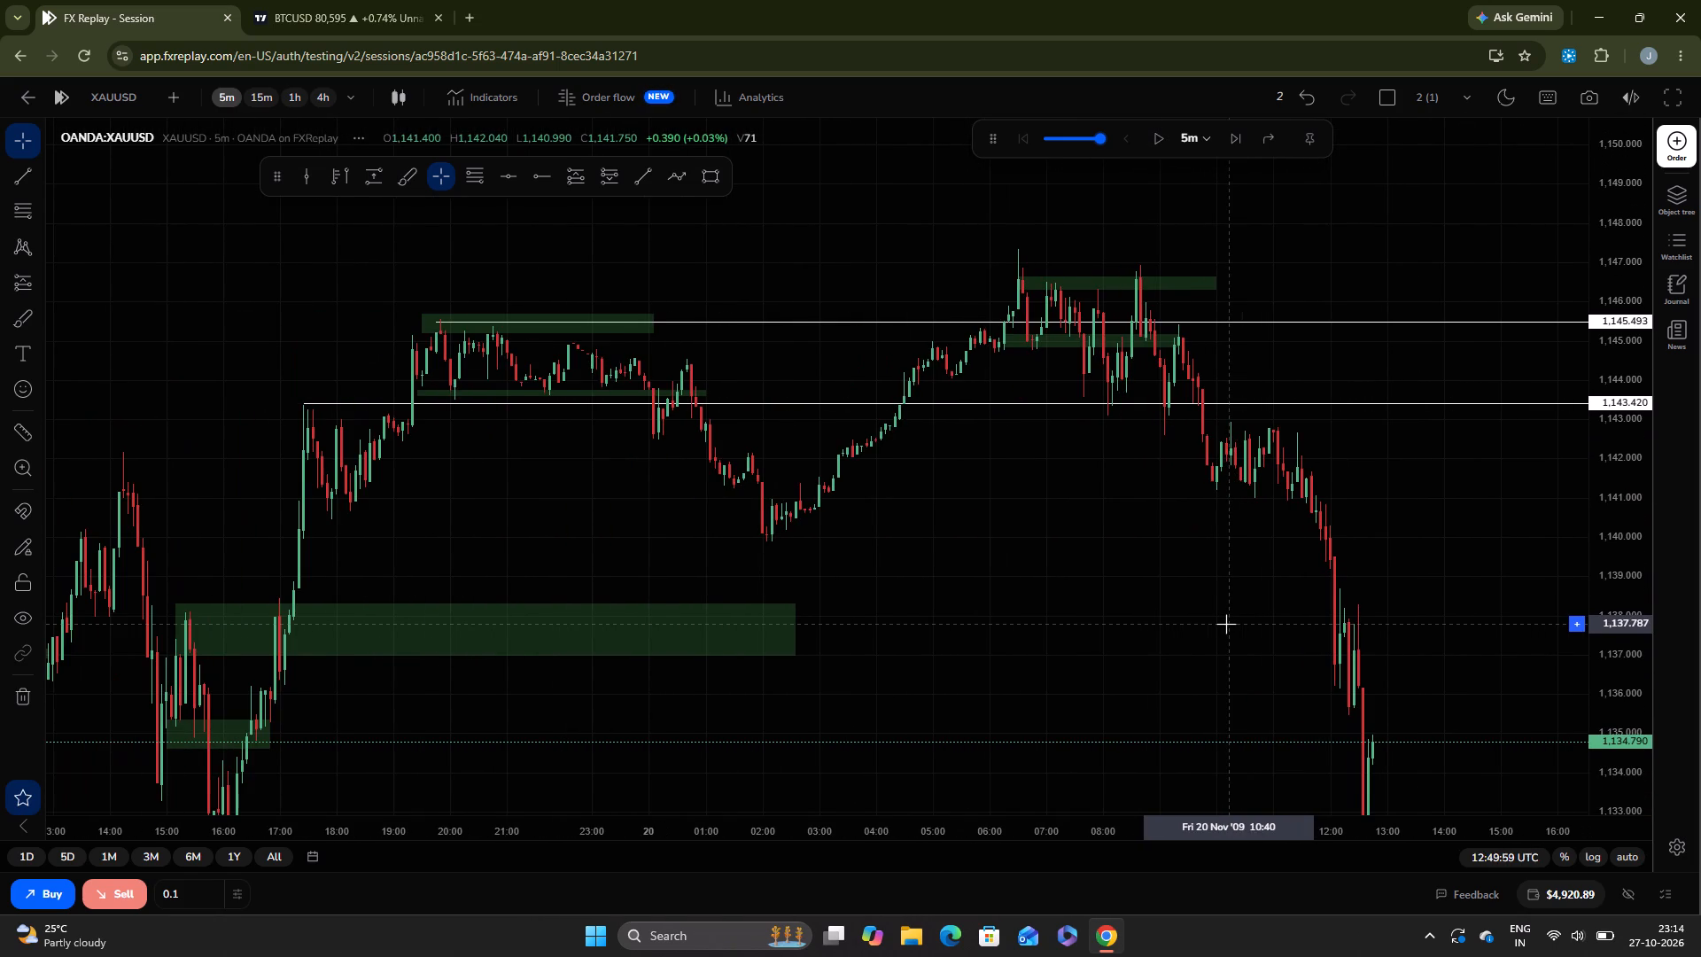
pyautogui.click(1226, 624)
pyautogui.press('F11')
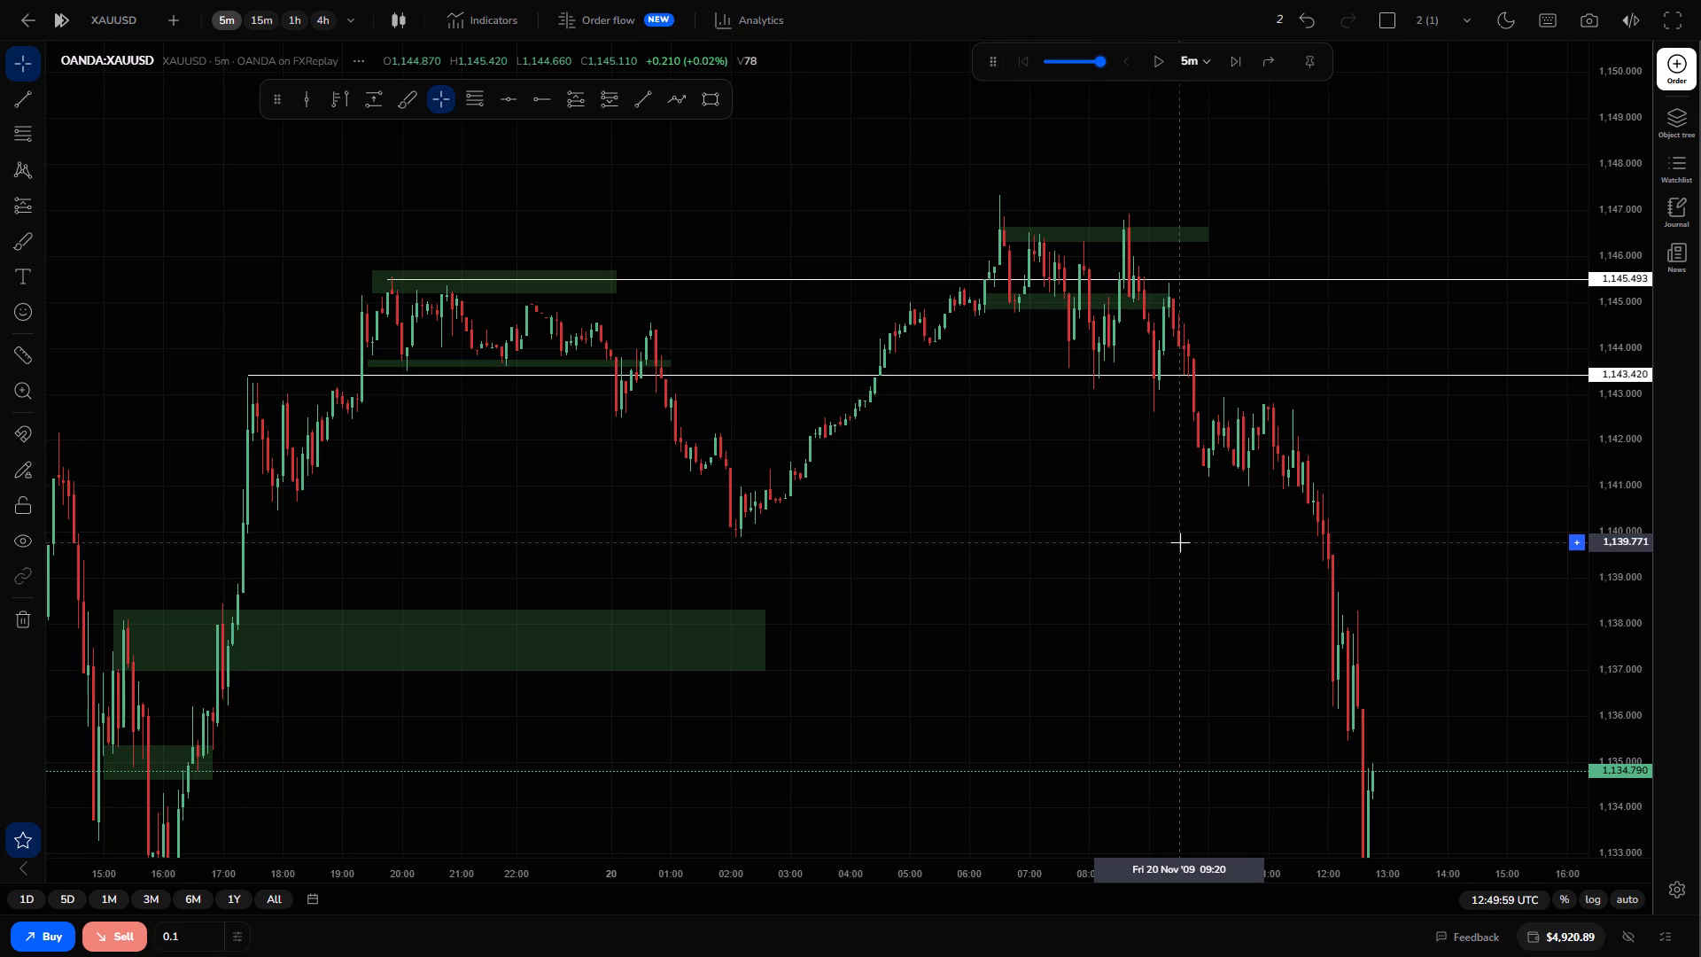
# Examine the price action around the 1,145.493 and 1,143.420 rays and the marked zones before the sell-off.
pyautogui.moveTo(1023, 477); pyautogui.dragTo(988, 568)
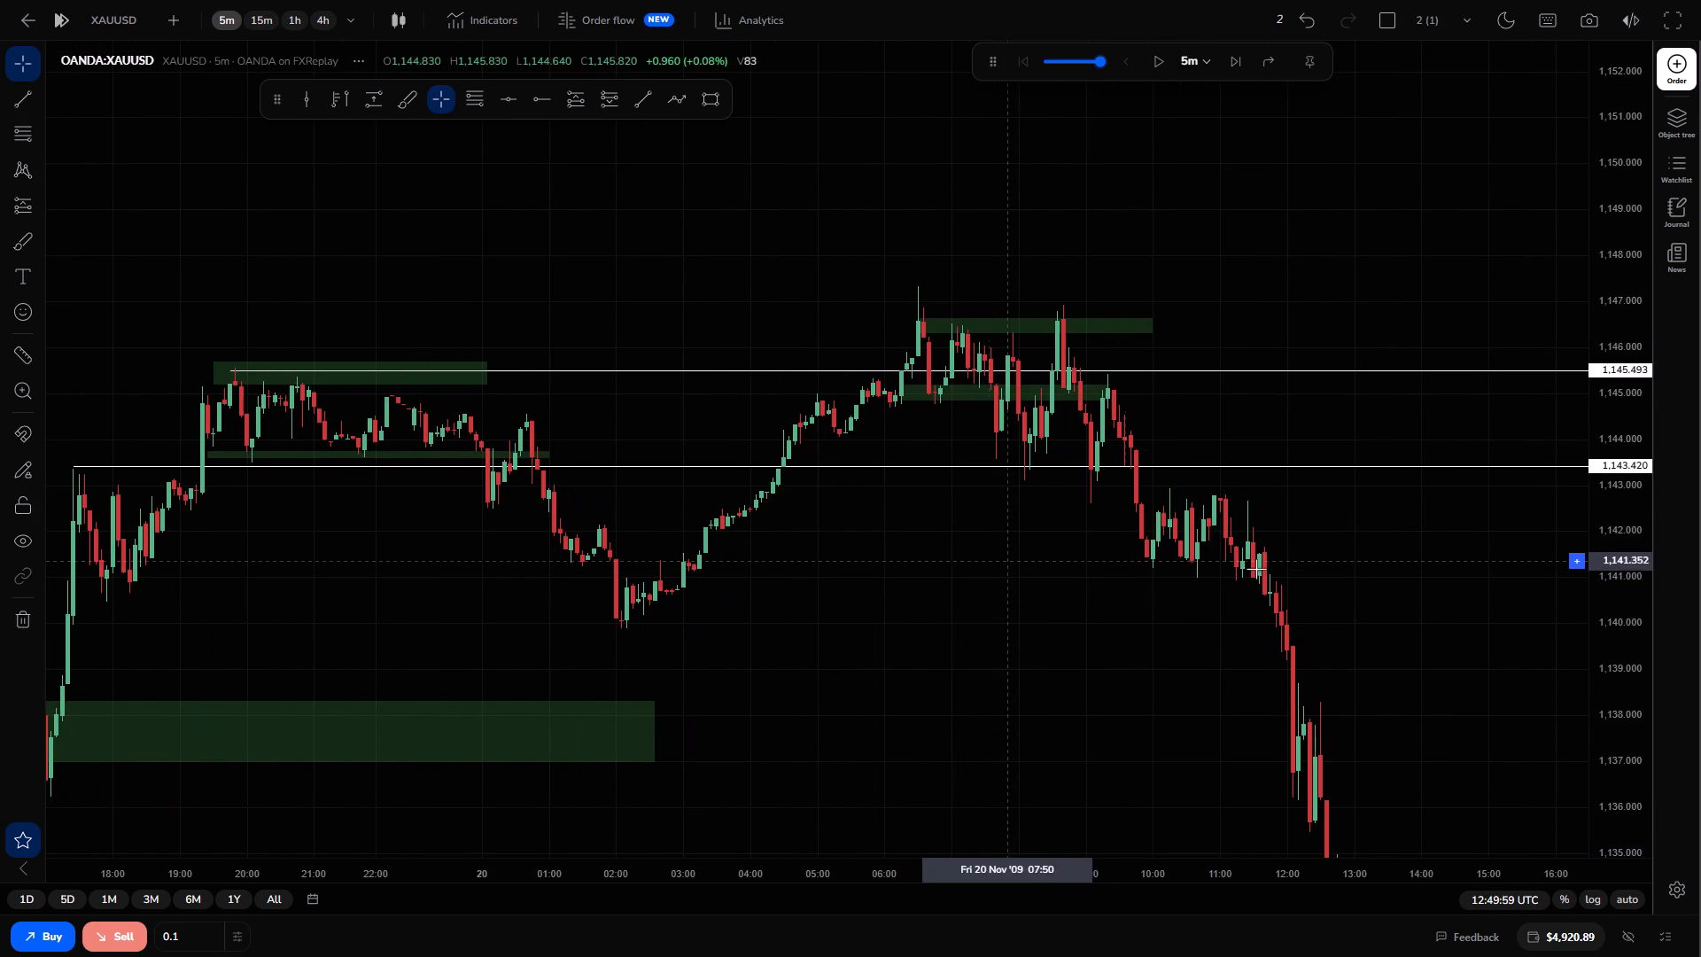
pyautogui.moveTo(1624, 579); pyautogui.dragTo(1588, 314)
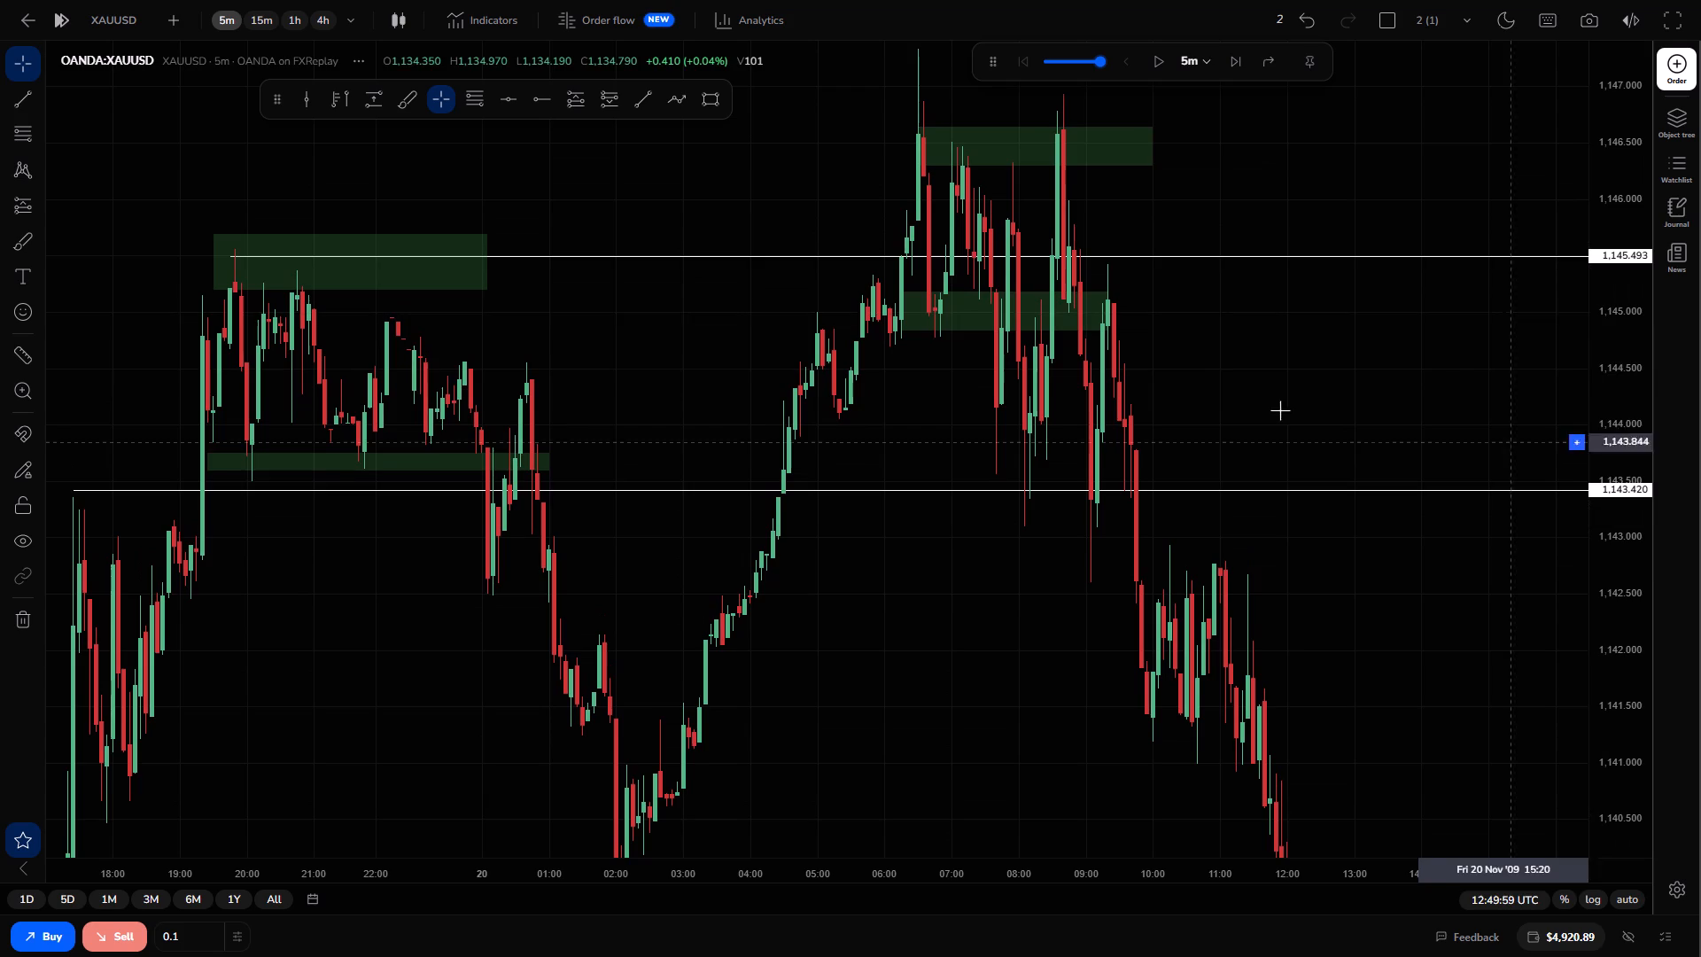
pyautogui.moveTo(1595, 321); pyautogui.dragTo(1574, 464)
pyautogui.click(1169, 490)
pyautogui.moveTo(1141, 534); pyautogui.dragTo(1299, 548)
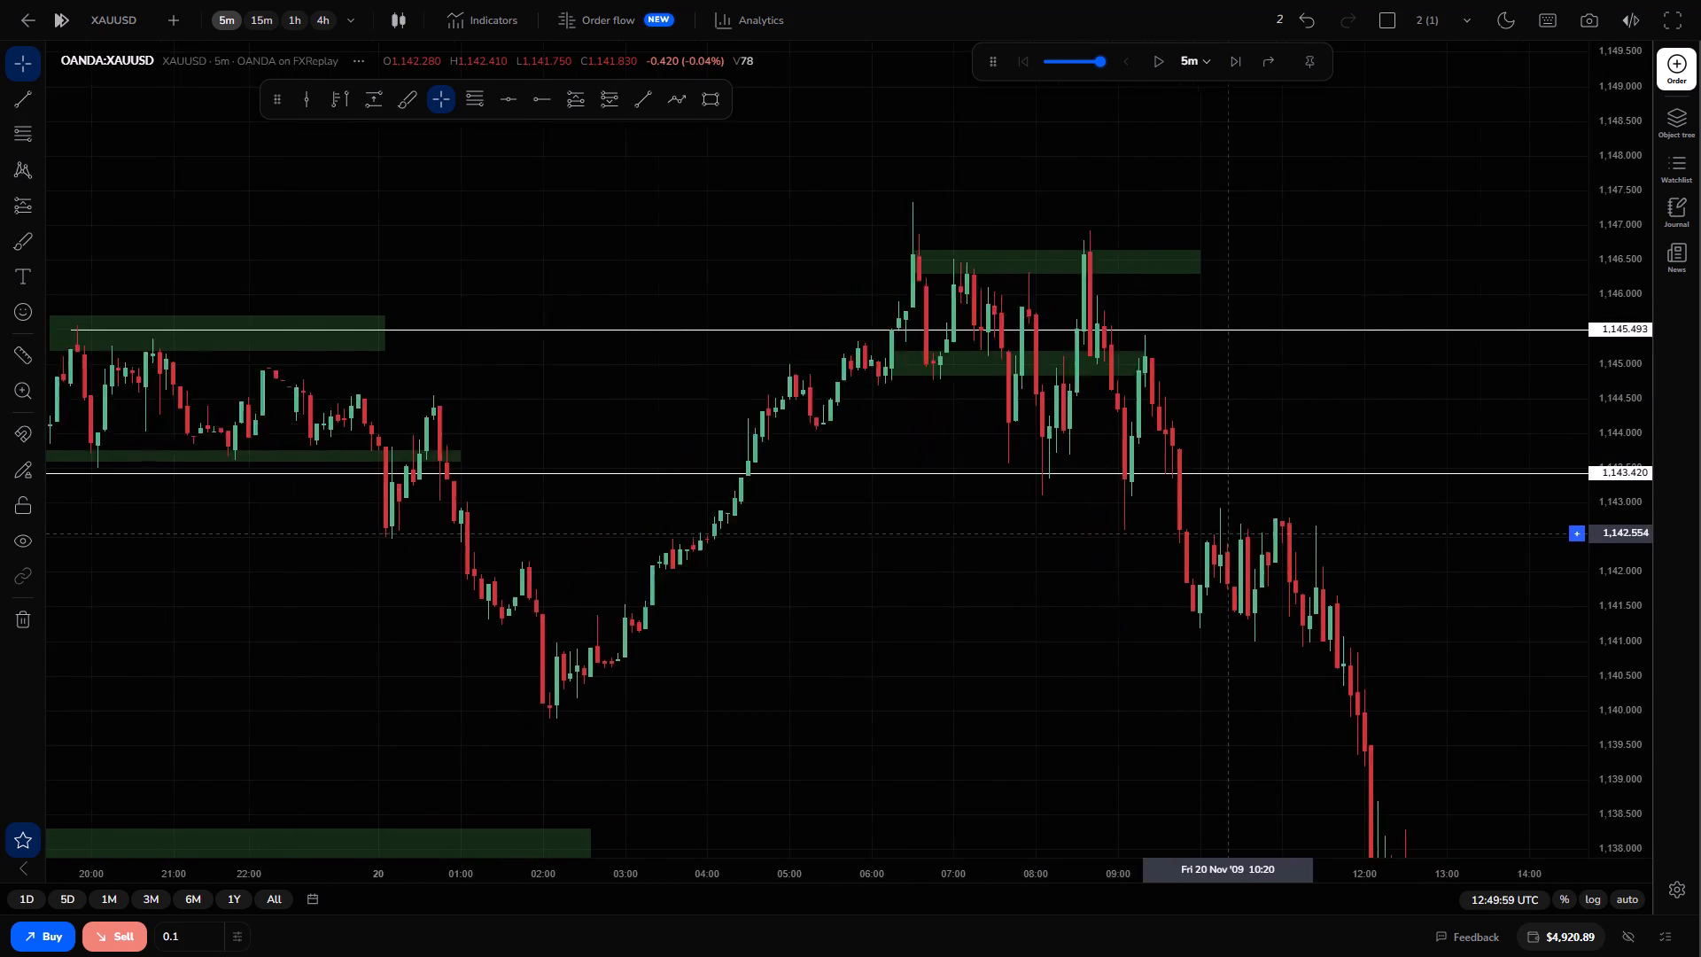
pyautogui.moveTo(1299, 548); pyautogui.dragTo(1295, 529)
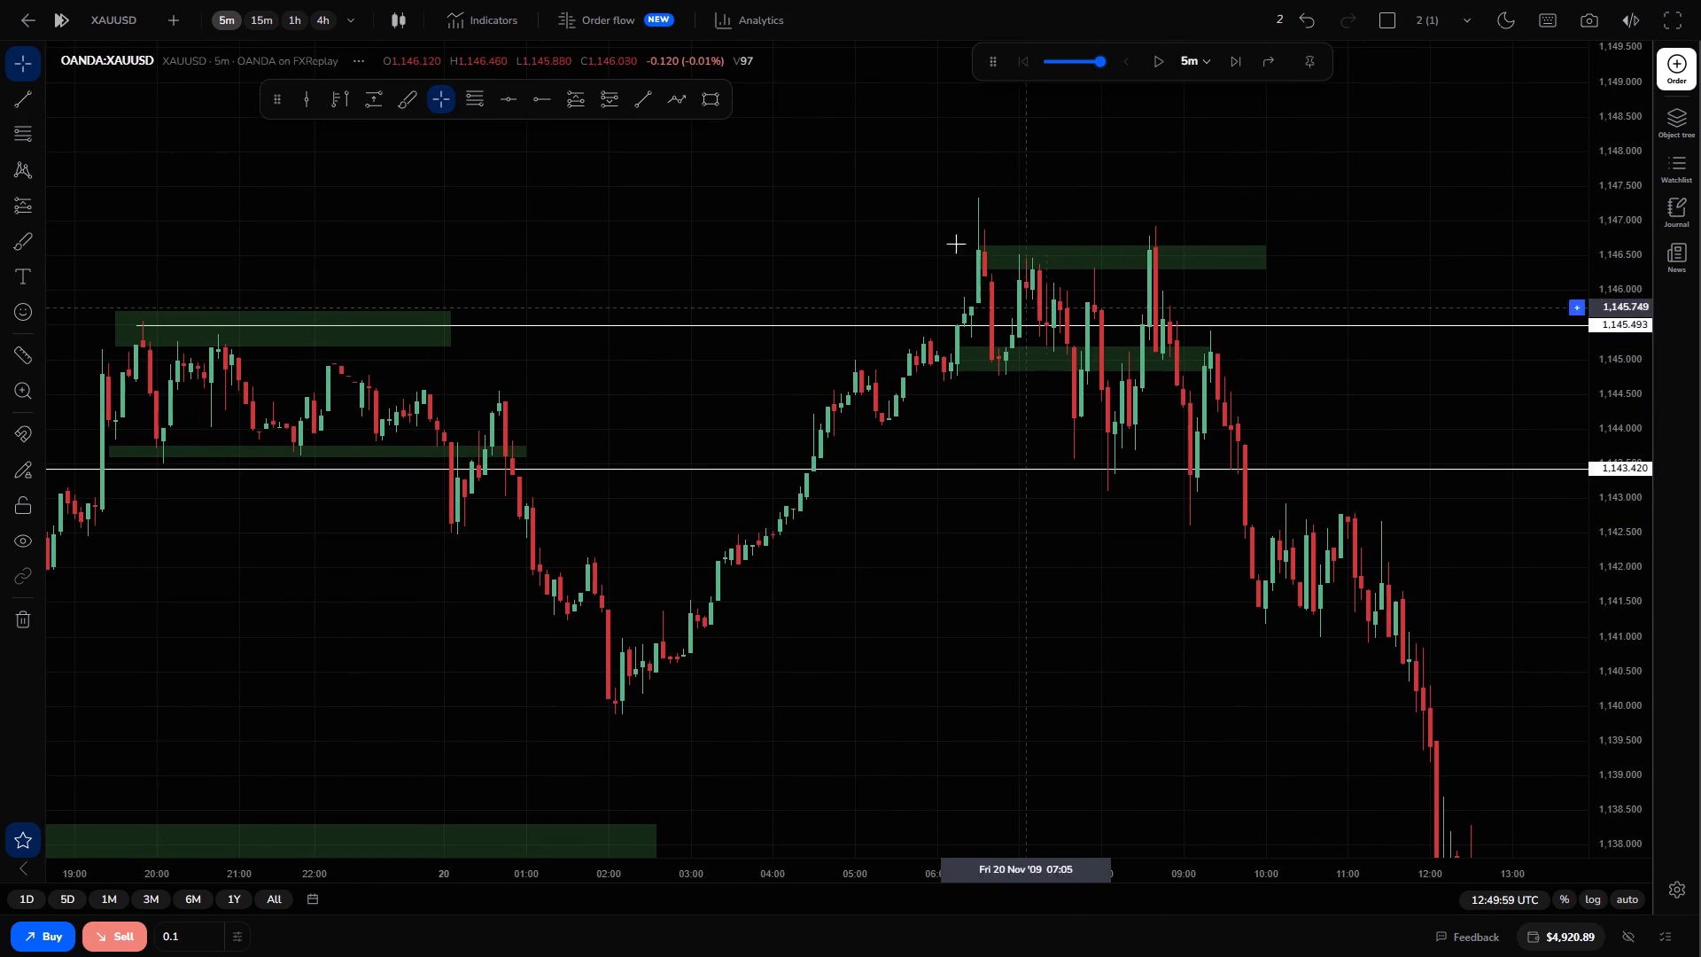
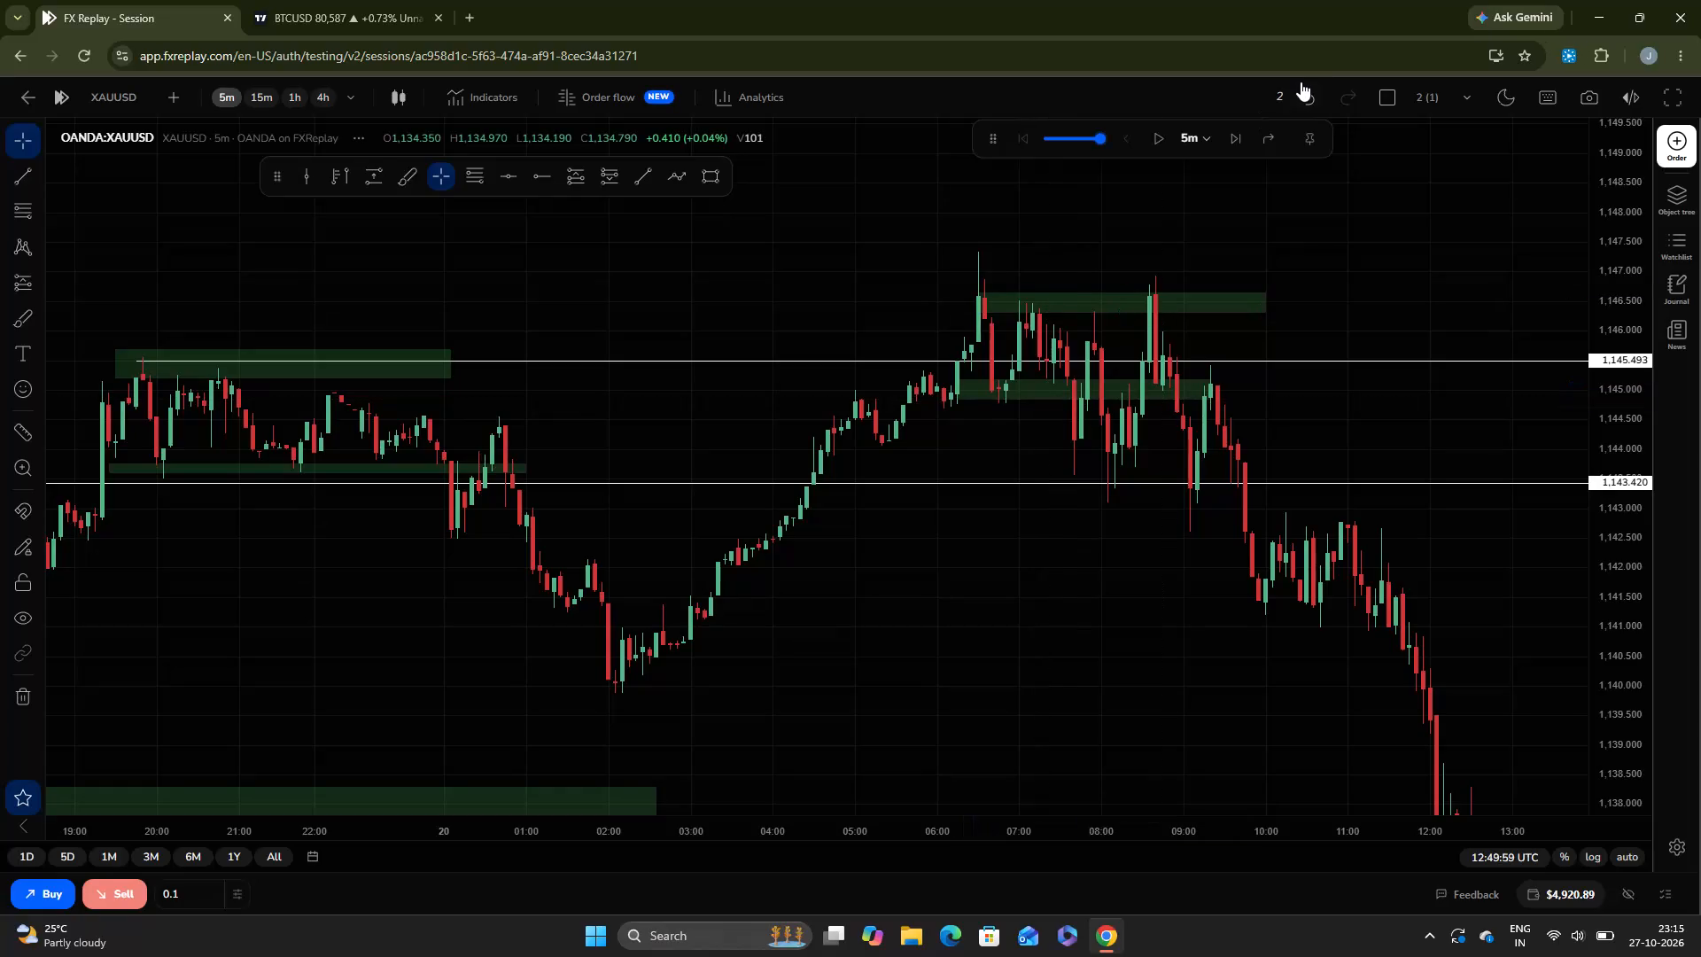
# Close the browser window holding the XAUUSD replay session.
pyautogui.click(1669, 22)
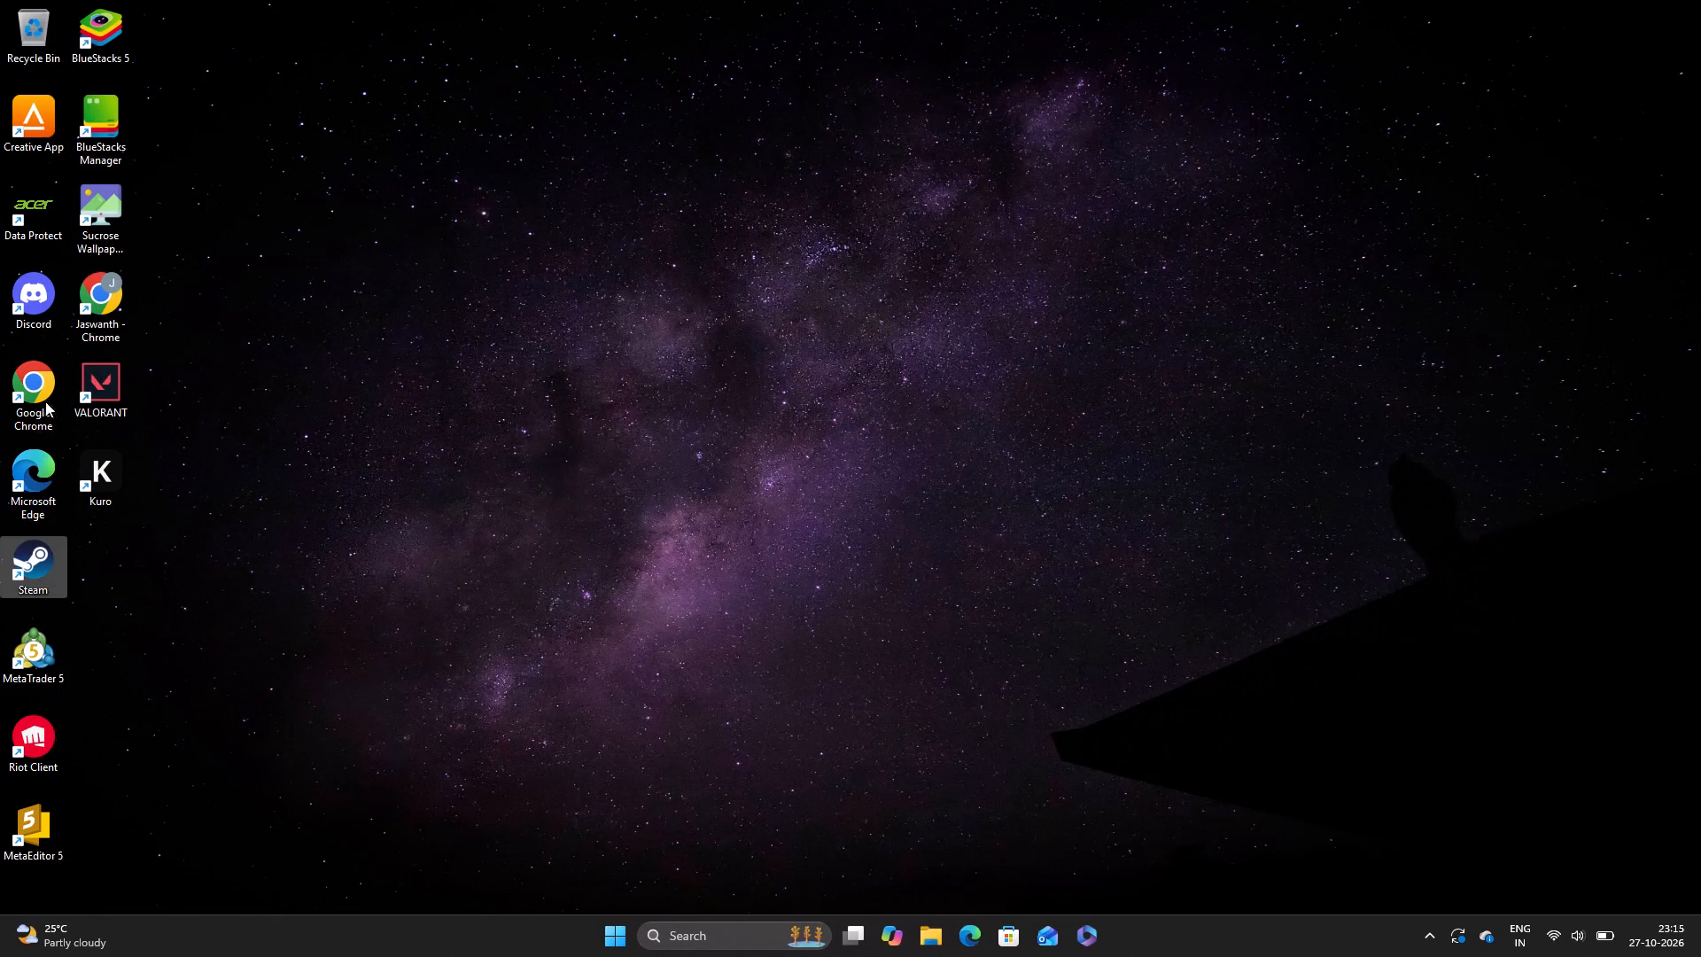
# Exit the Roblox app completely.
pyautogui.doubleClick(206, 316)
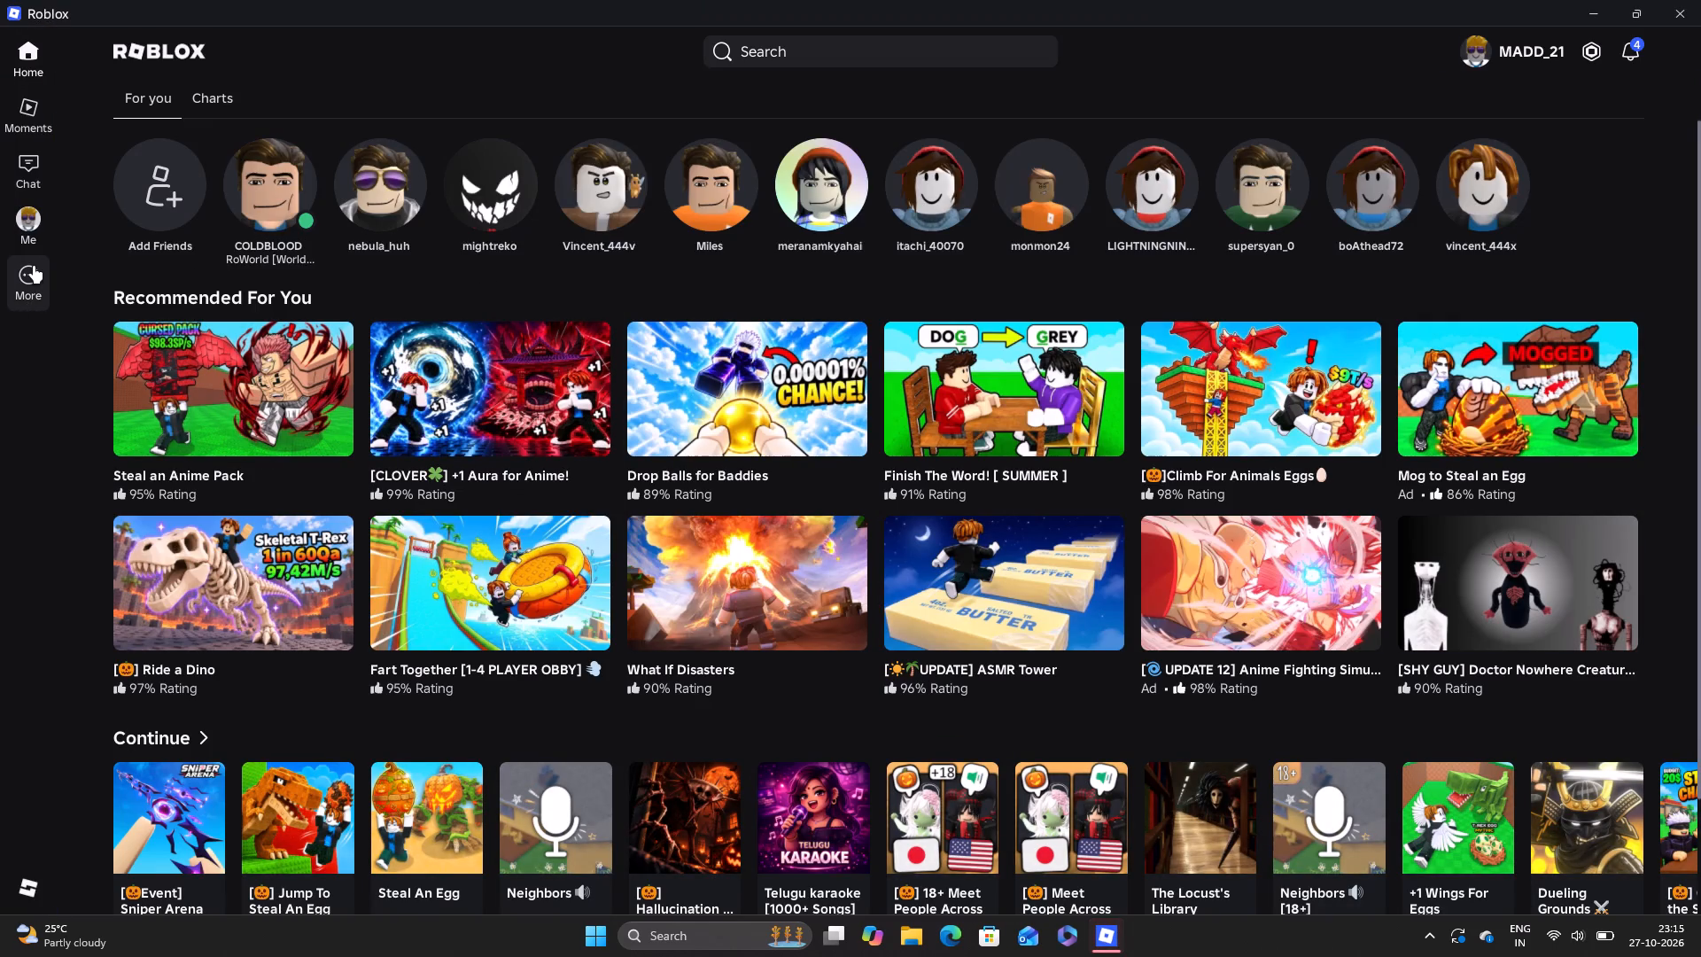
pyautogui.click(34, 265)
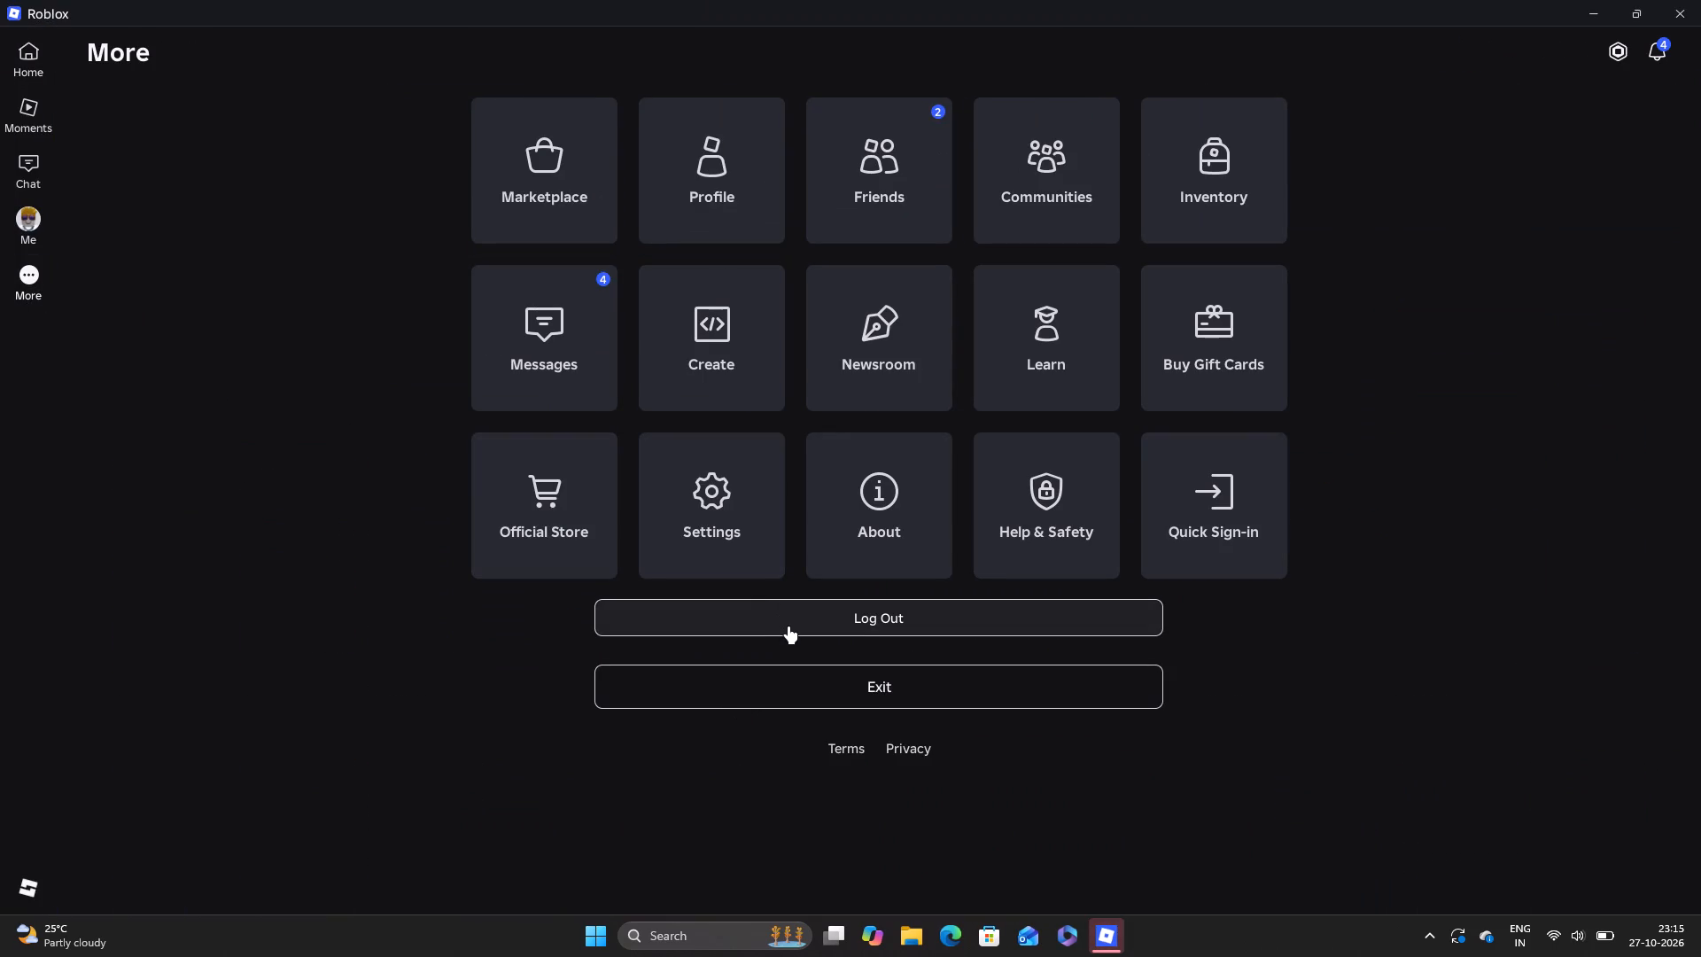
pyautogui.click(809, 674)
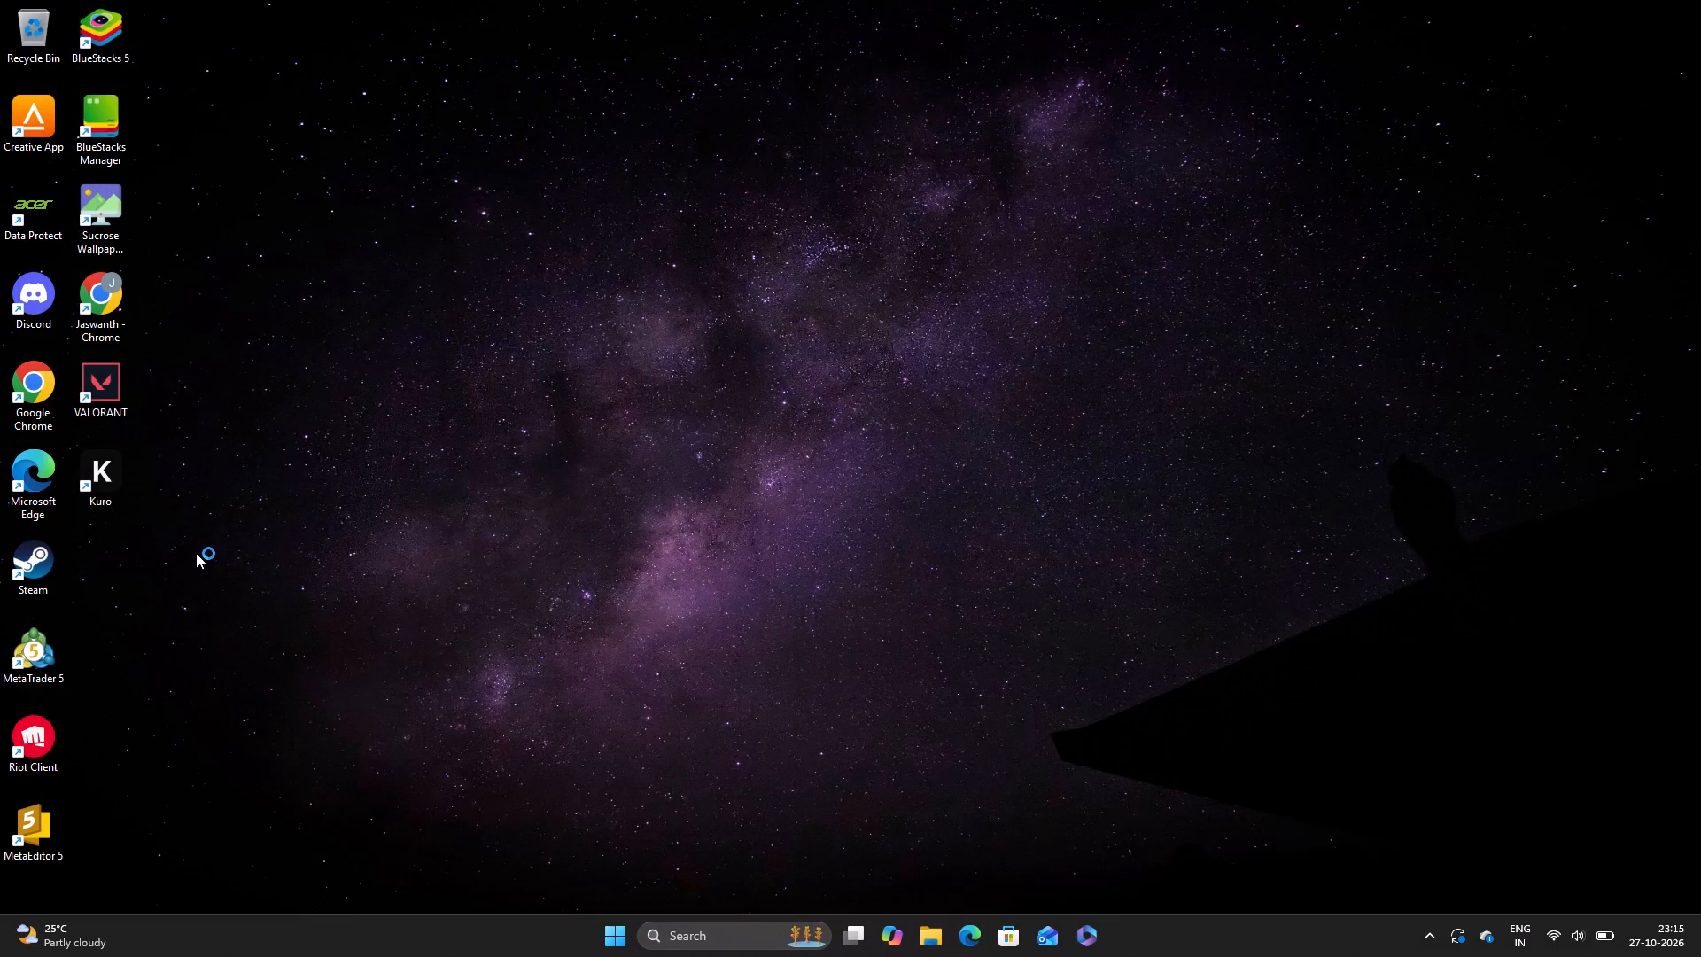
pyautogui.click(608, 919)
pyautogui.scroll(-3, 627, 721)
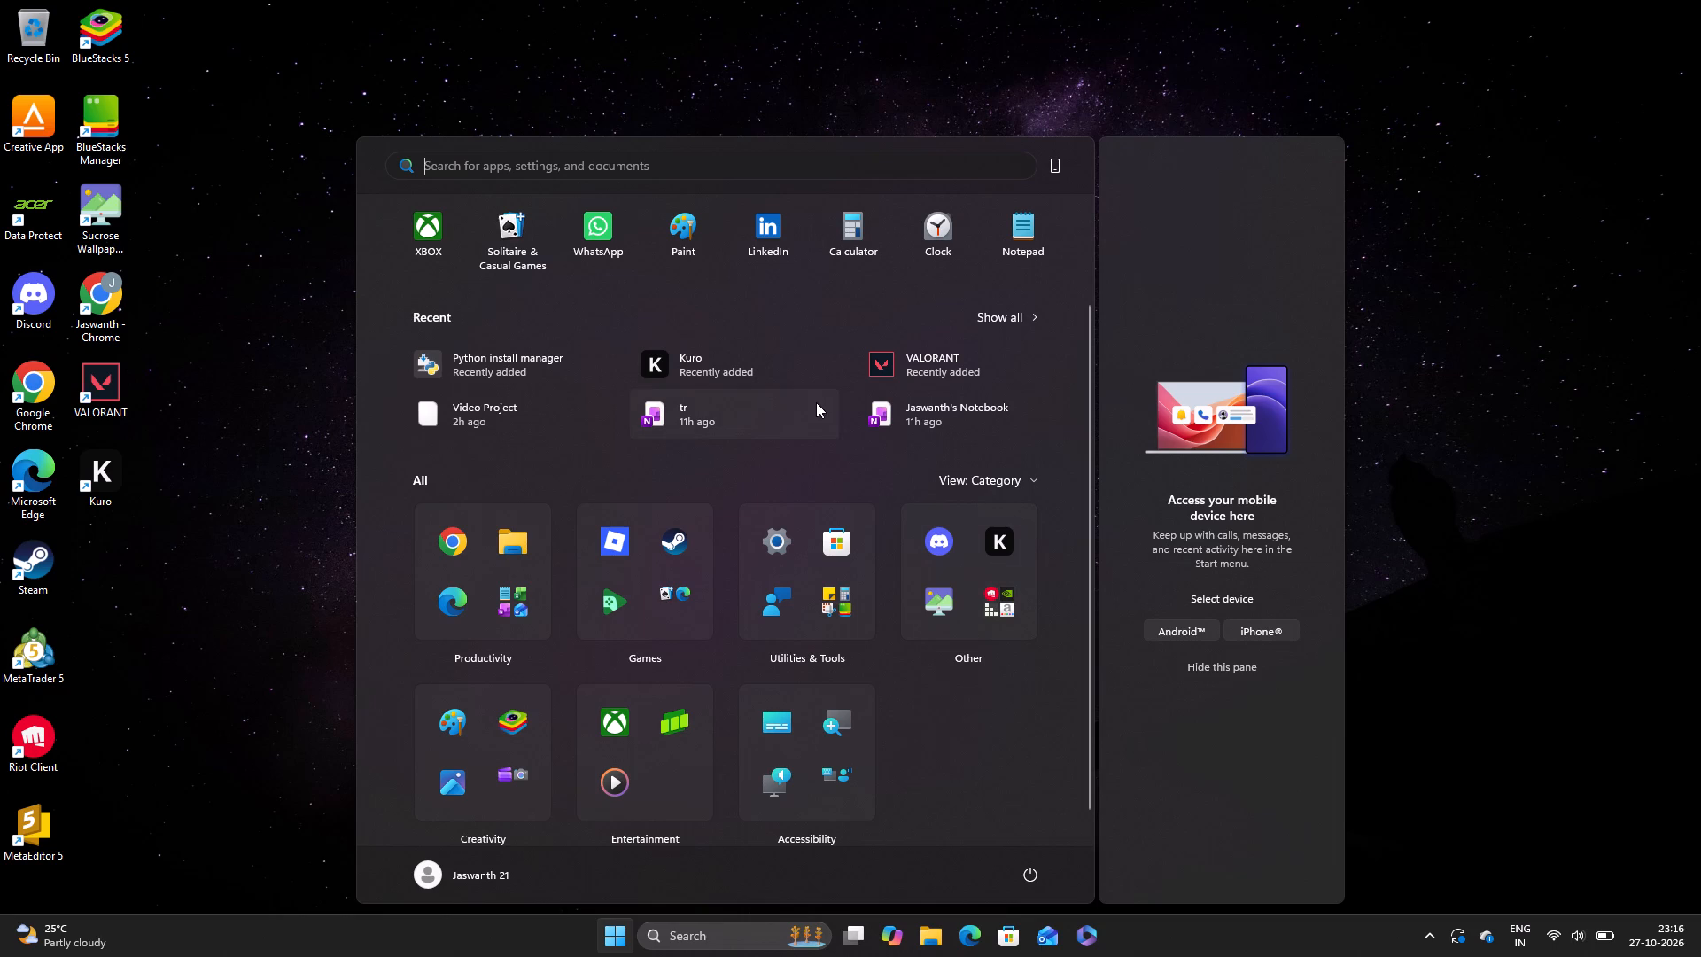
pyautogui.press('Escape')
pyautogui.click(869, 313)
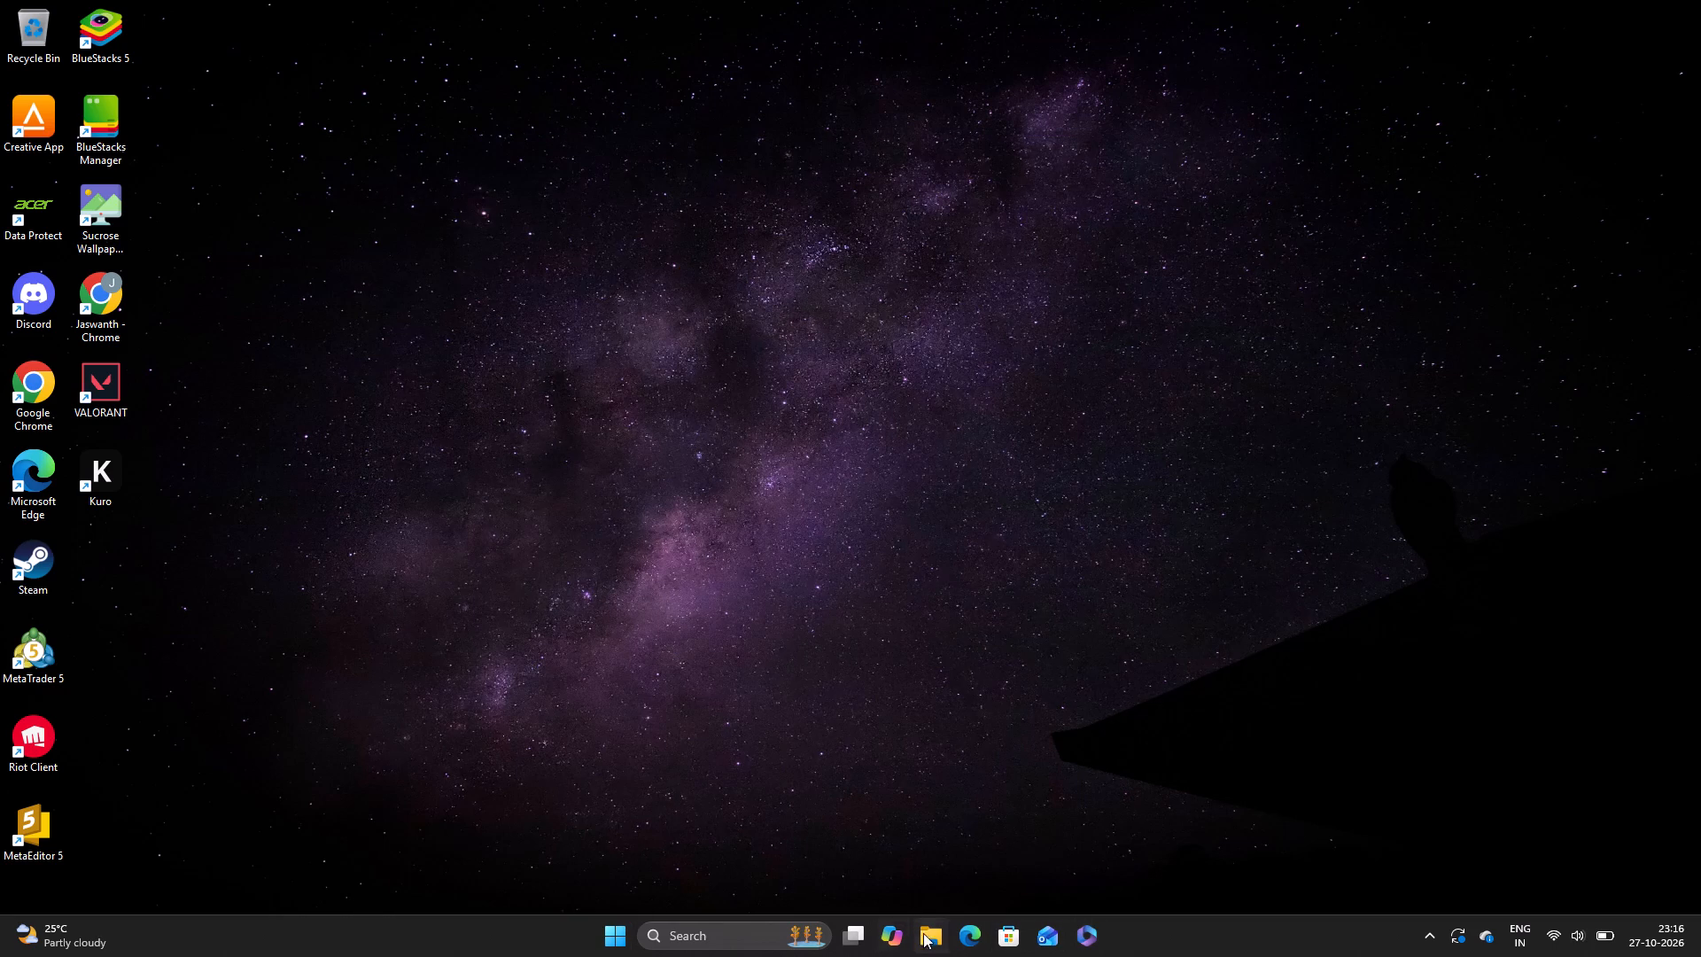
# Reopen Chrome, search Google for tradingview and open the TradingView site.
pyautogui.doubleClick(82, 280)
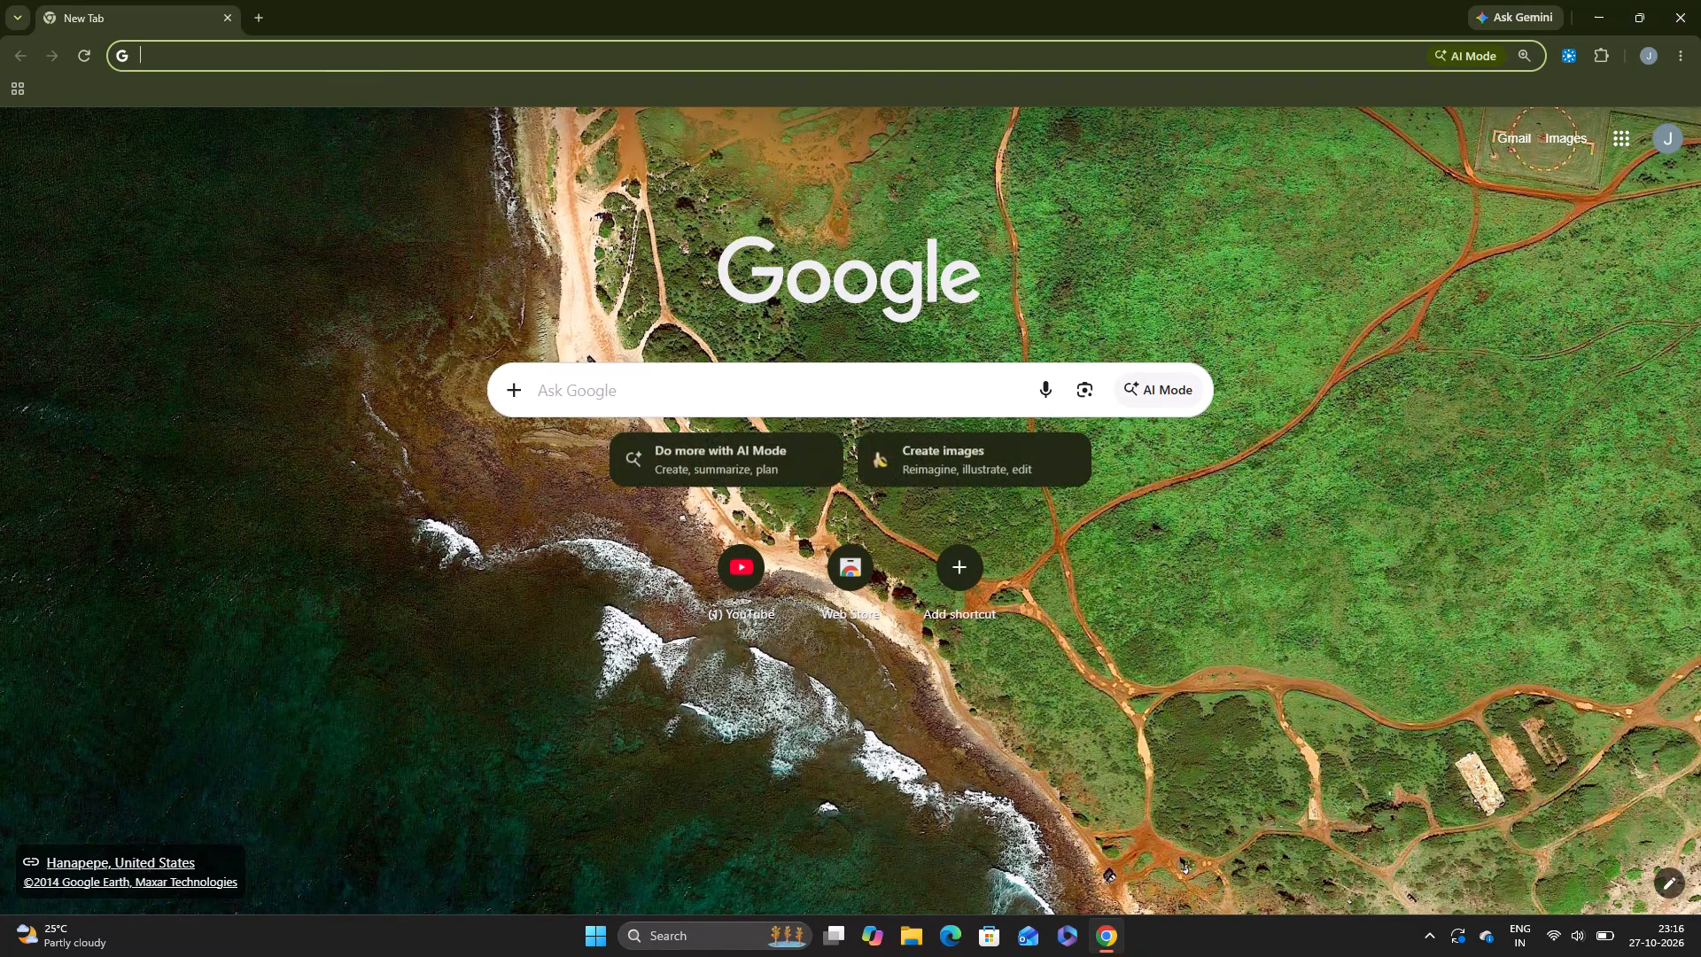
pyautogui.click(674, 369)
pyautogui.click(631, 468)
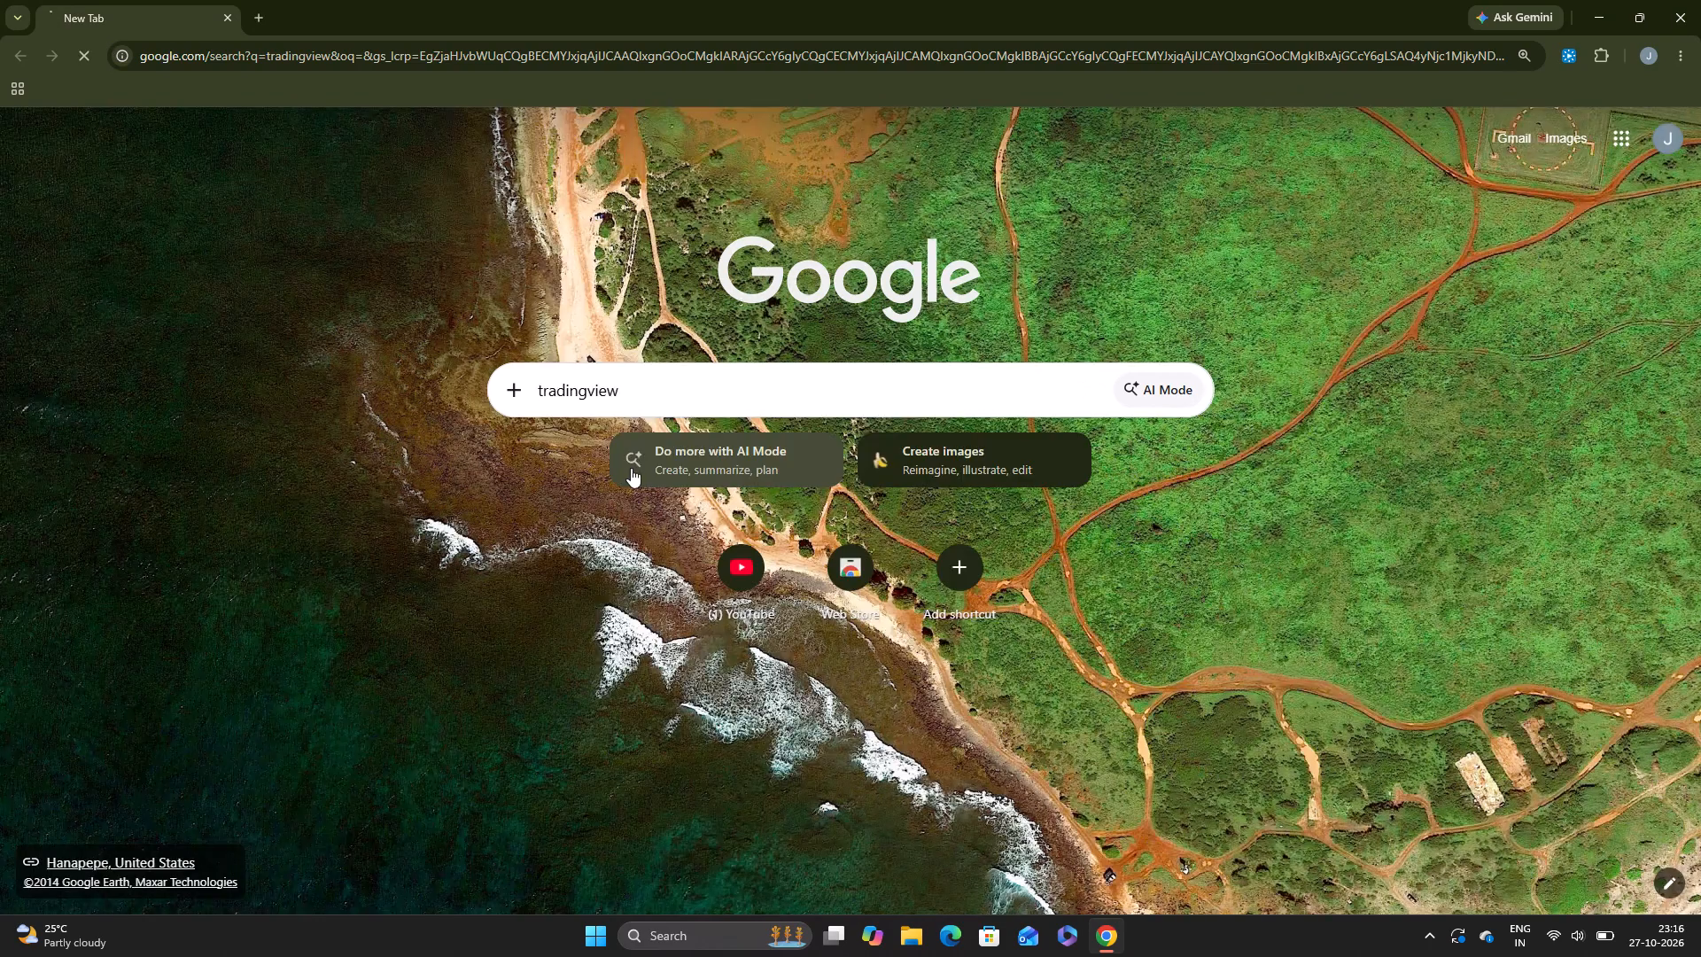
pyautogui.doubleClick(499, 274)
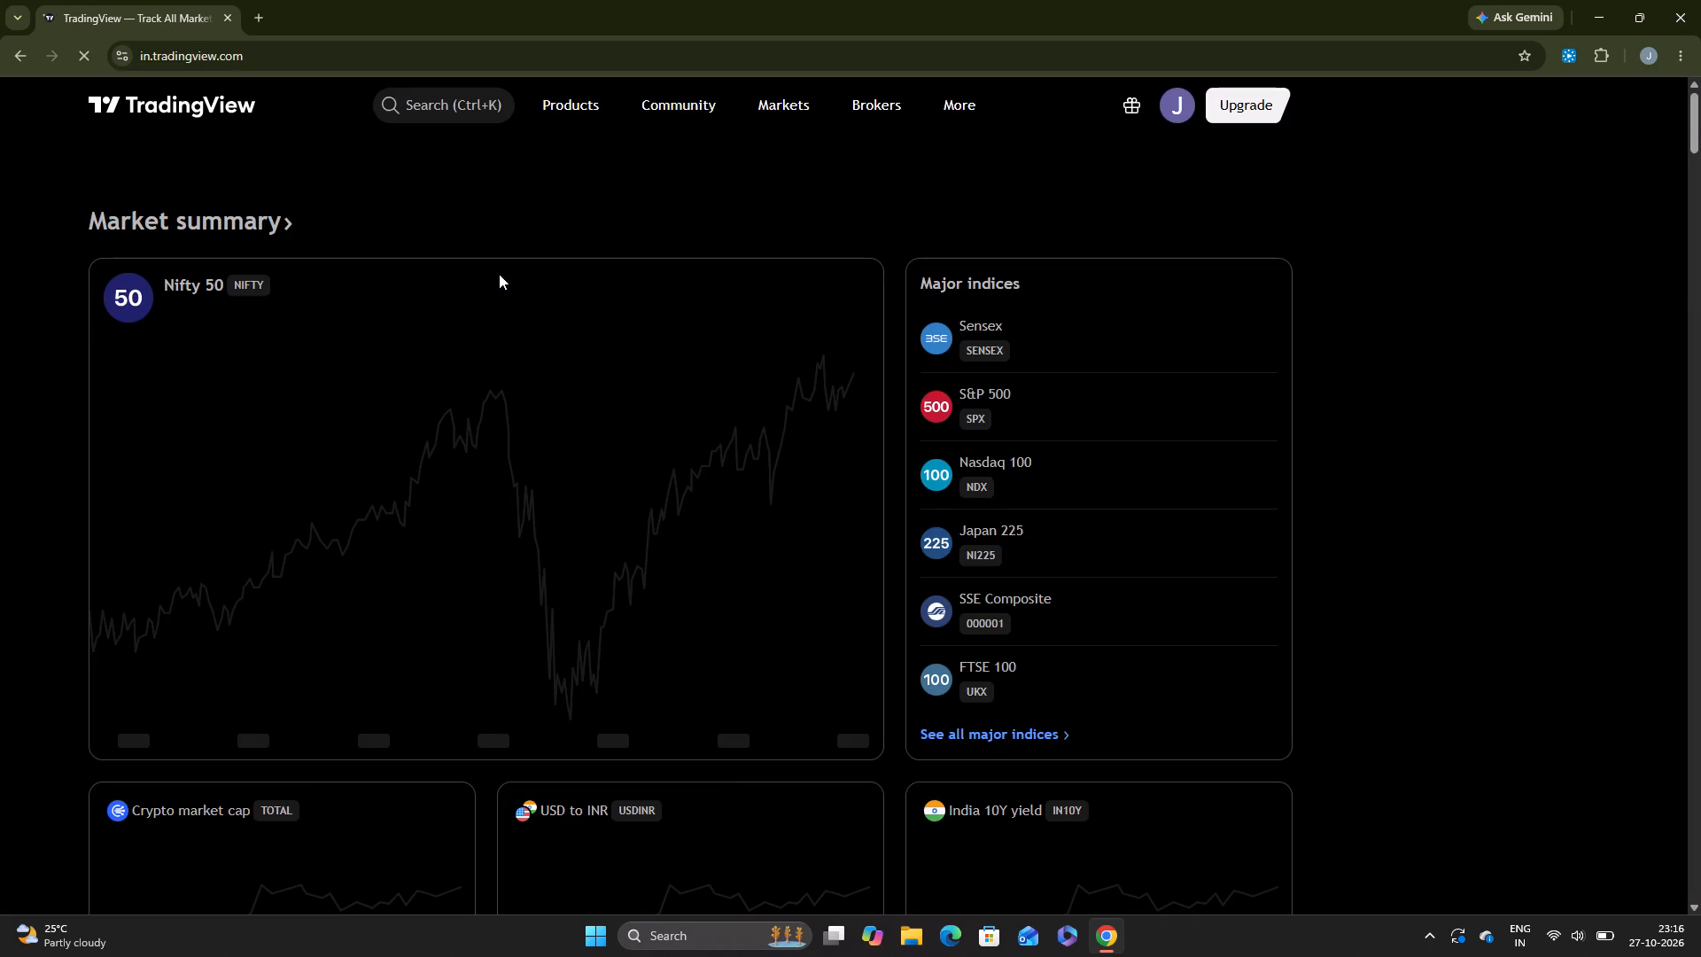
# Search Google for fx replay in a new tab and open the sponsored FX Replay site.
pyautogui.click(252, 10)
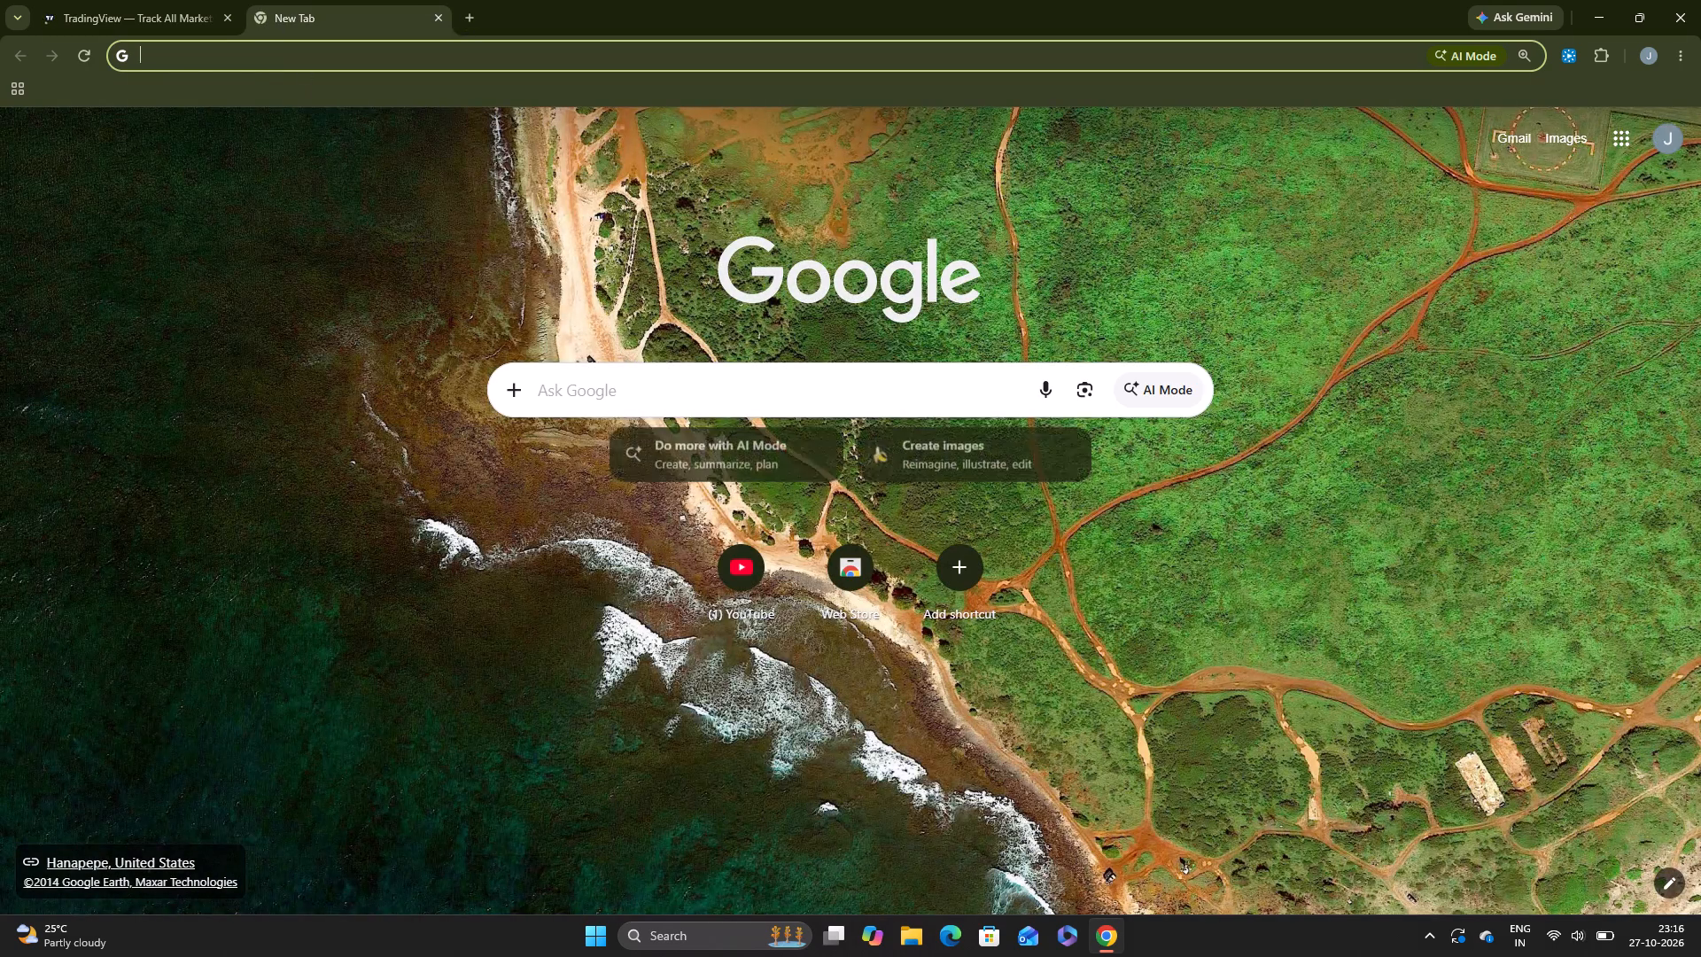
pyautogui.click(565, 381)
pyautogui.click(563, 447)
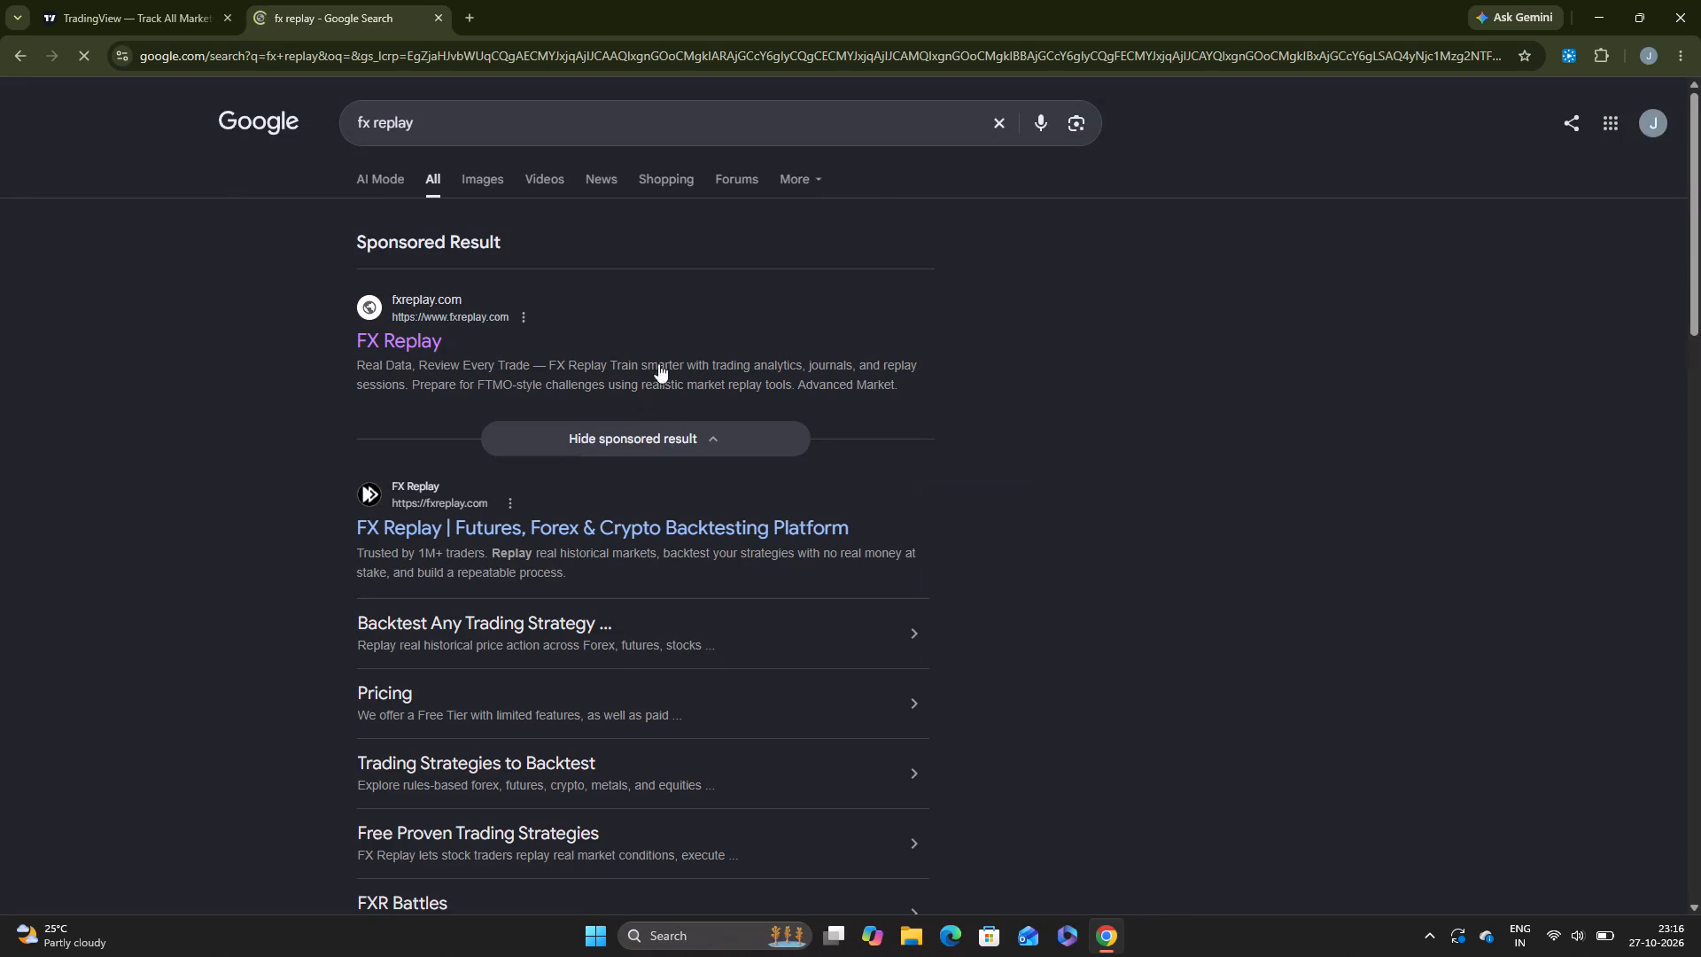
pyautogui.click(423, 330)
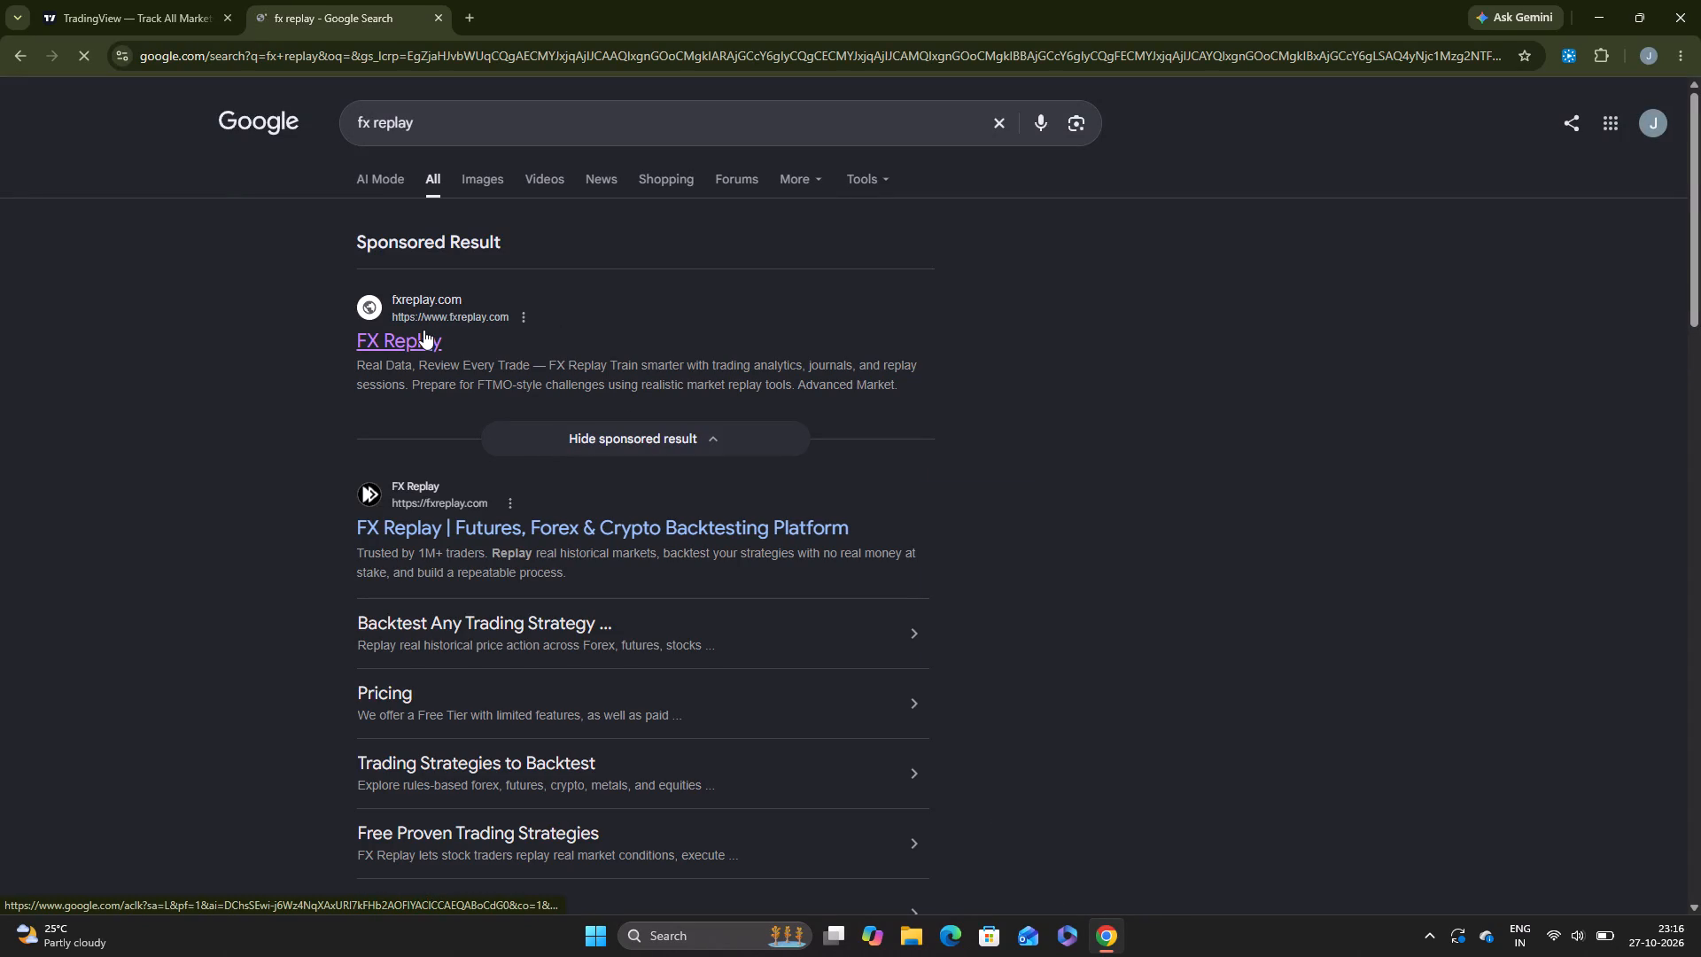
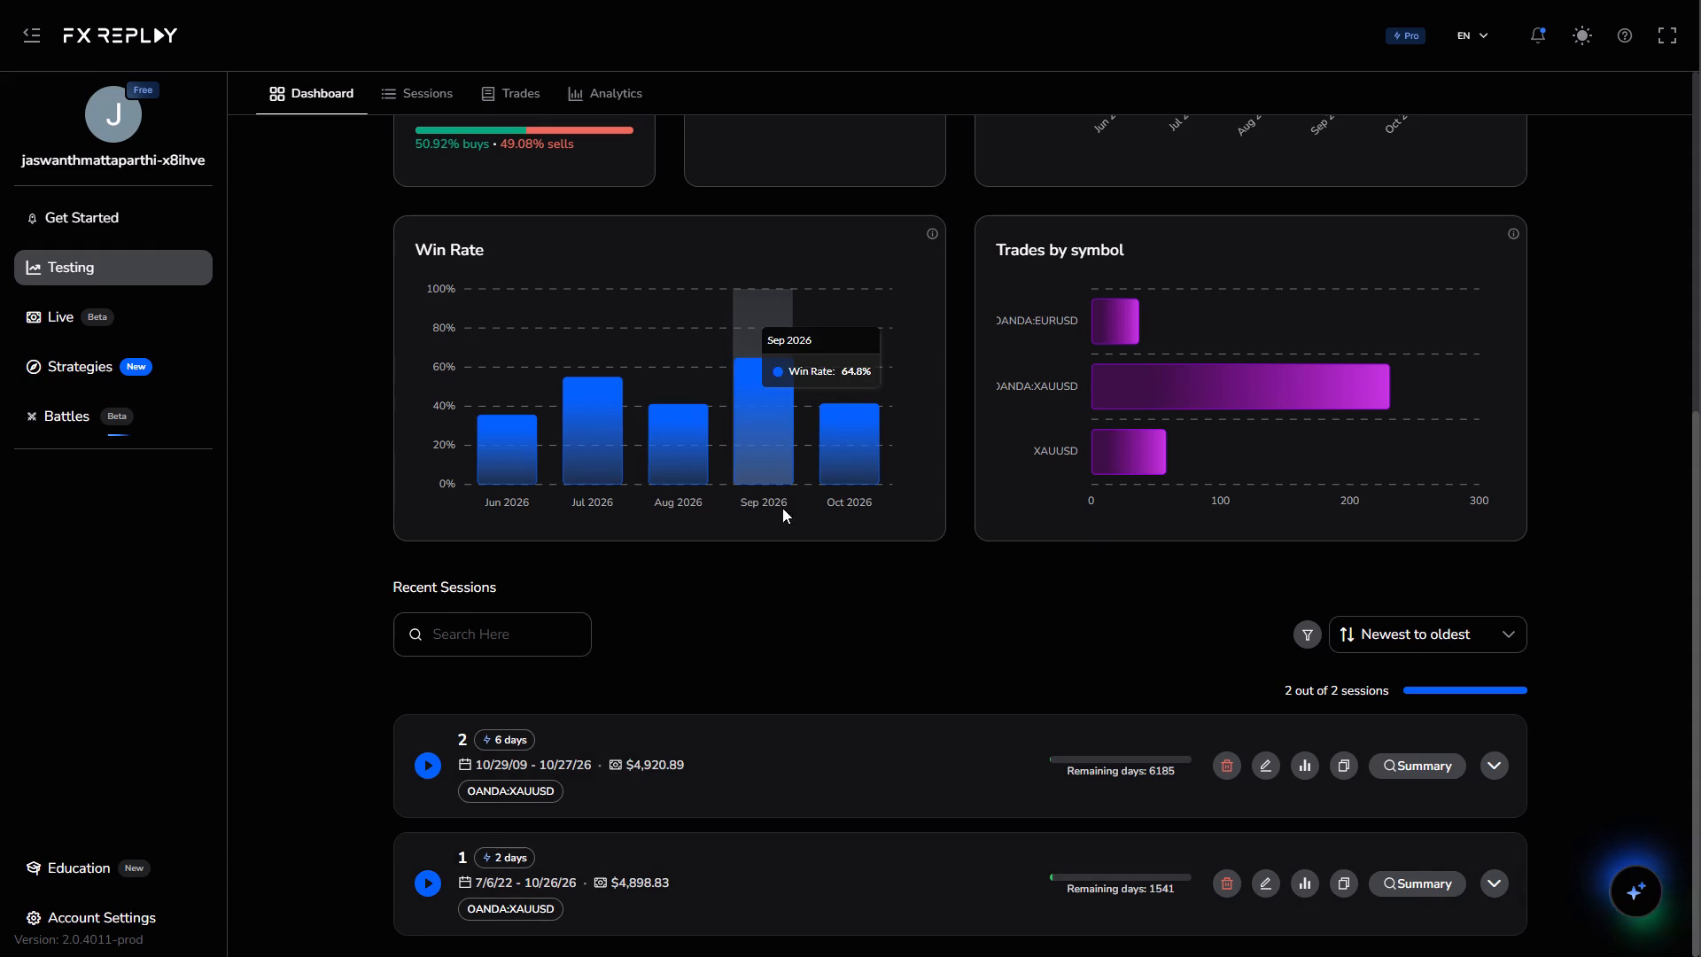
# Review the backtesting dashboard's performance statistics, win rate, trades-by-symbol charts and recent sessions.
pyautogui.scroll(2, 773, 736)
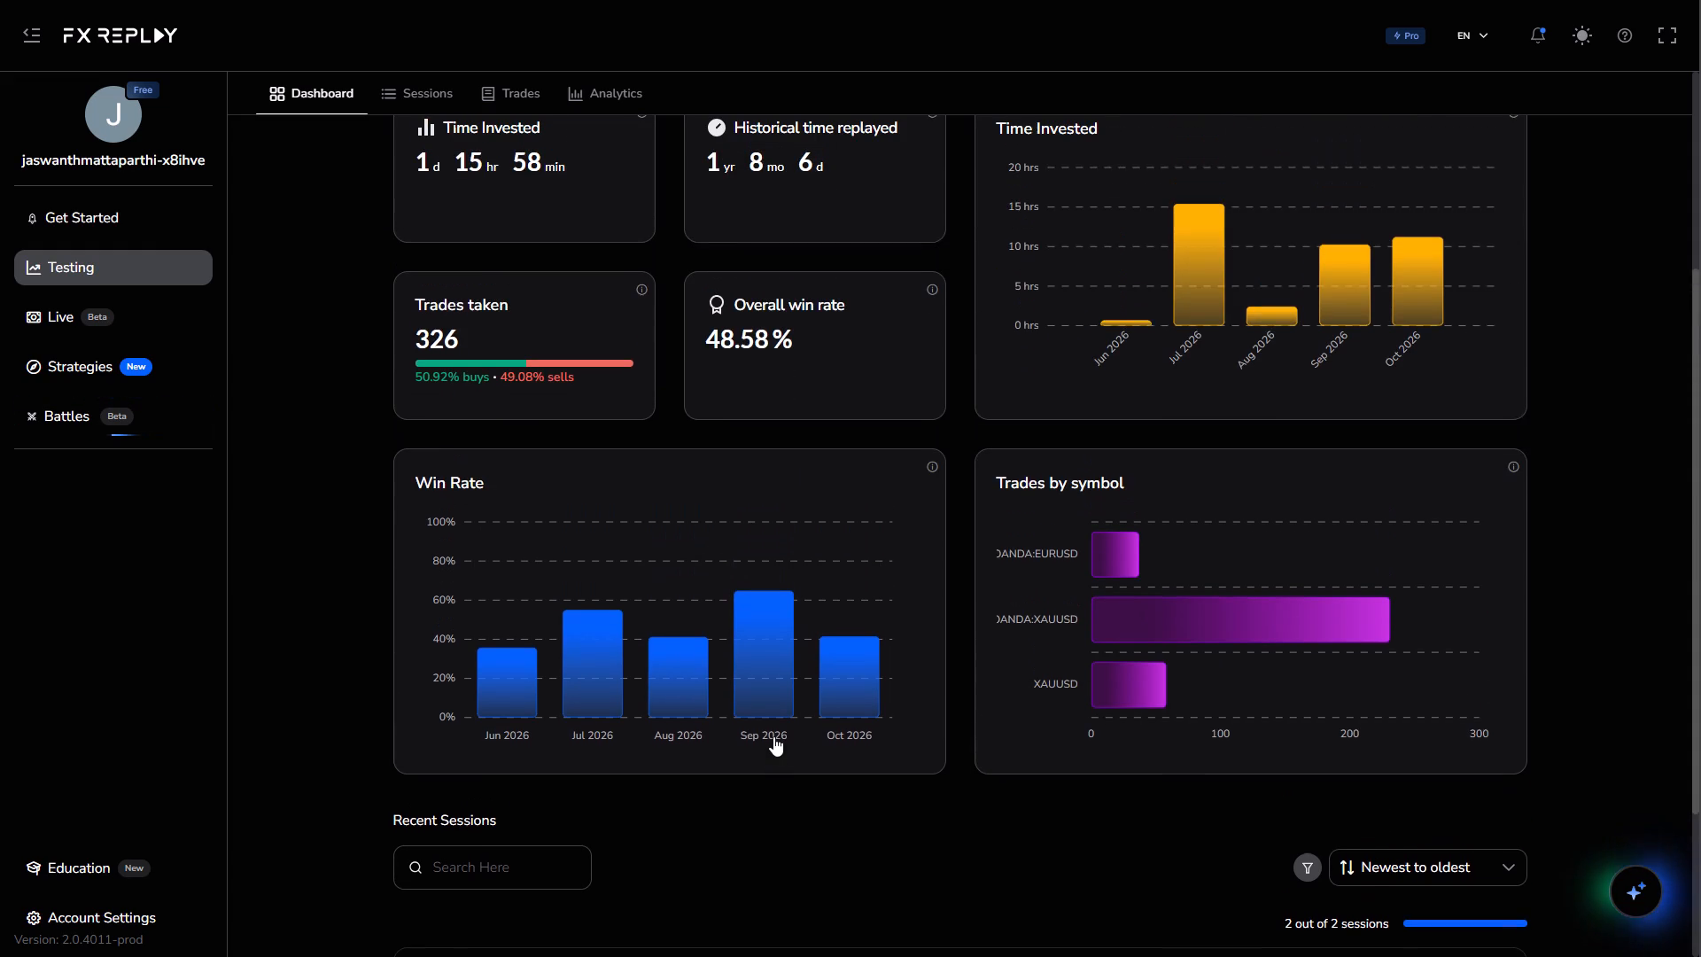
pyautogui.scroll(1, 773, 736)
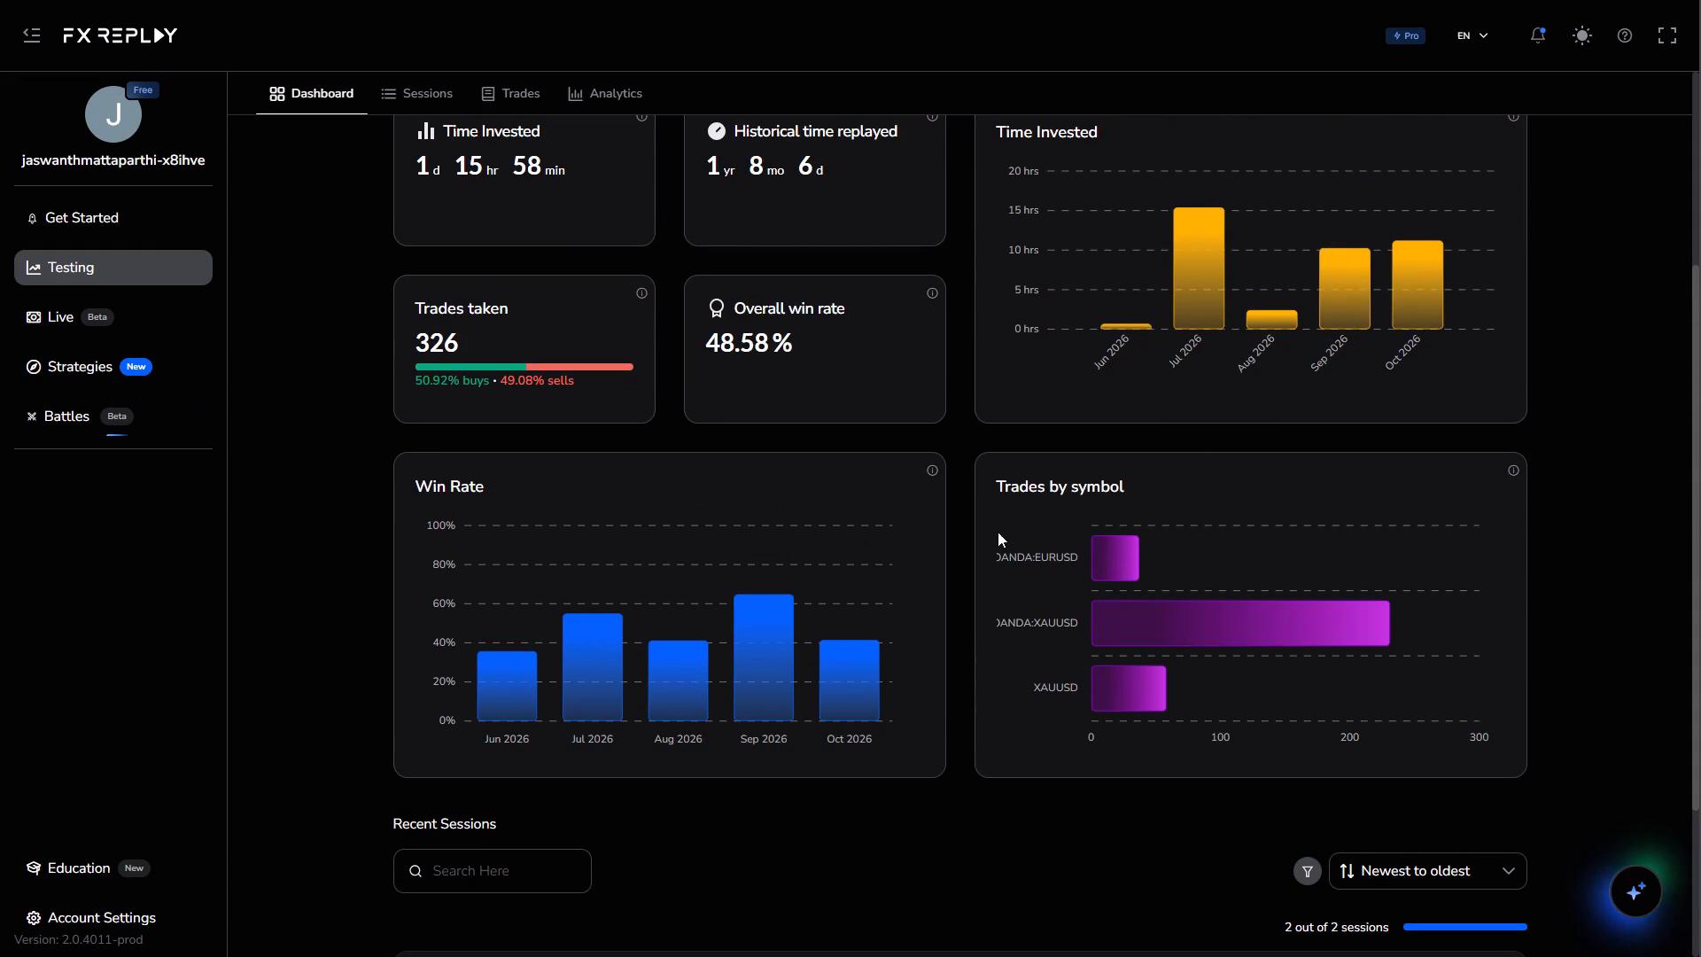
pyautogui.scroll(2, 998, 532)
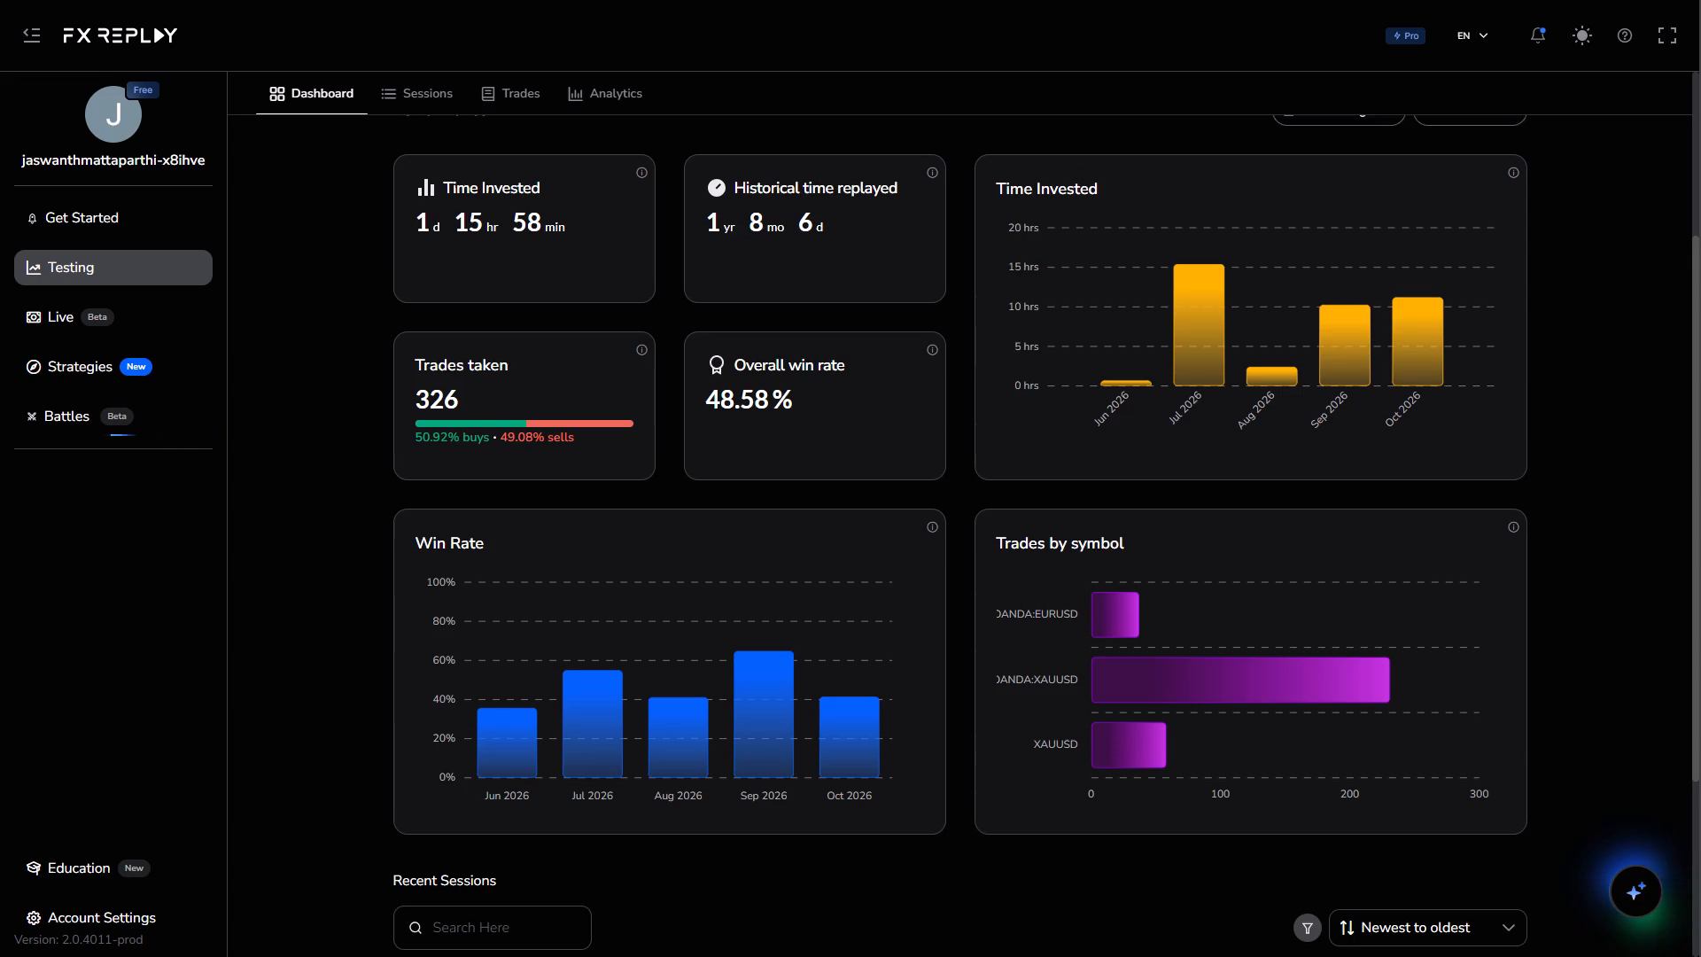
pyautogui.scroll(2, 998, 532)
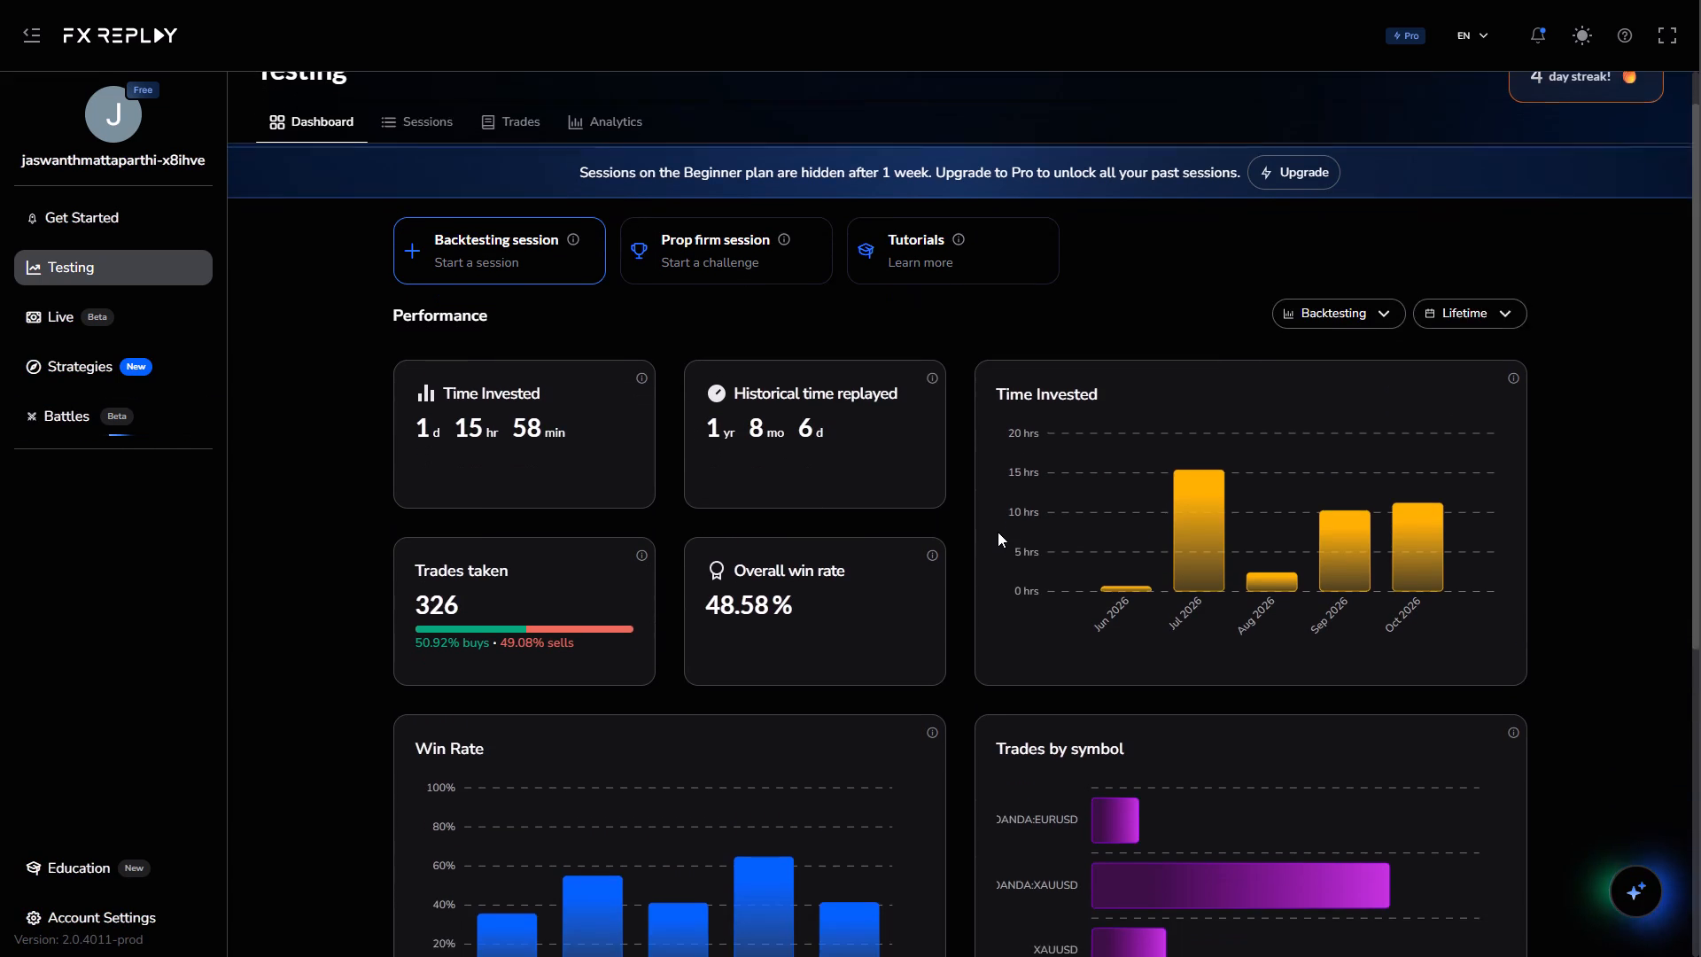
pyautogui.scroll(-3, 919, 617)
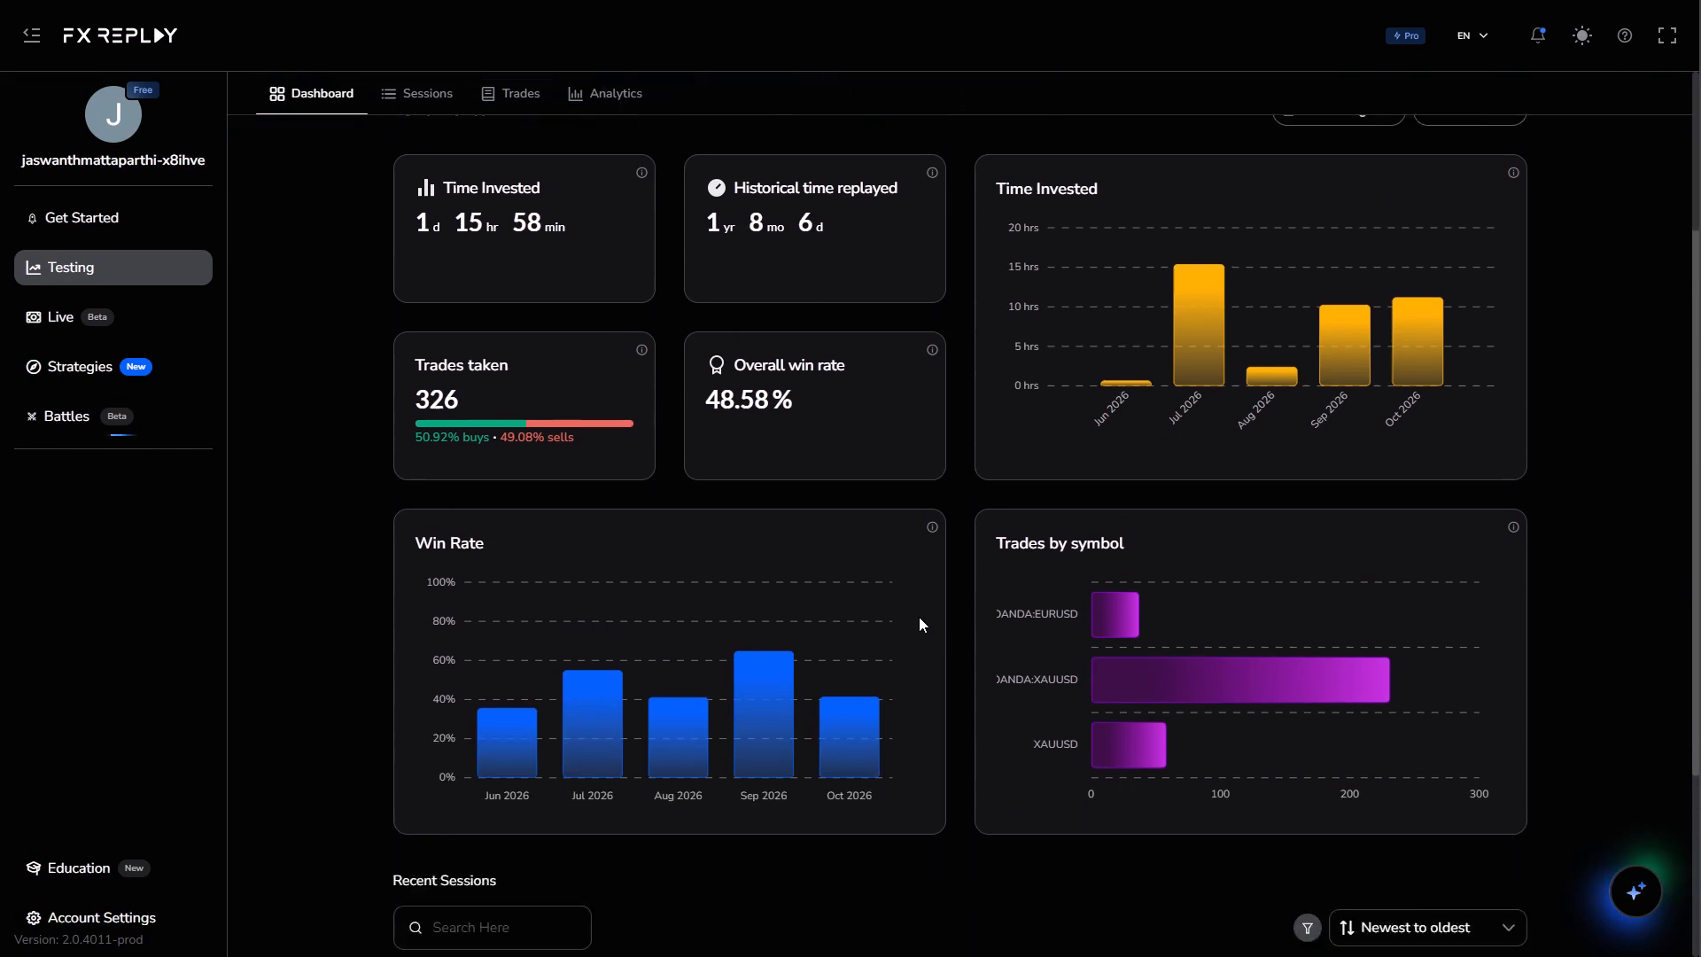
pyautogui.scroll(-2, 919, 617)
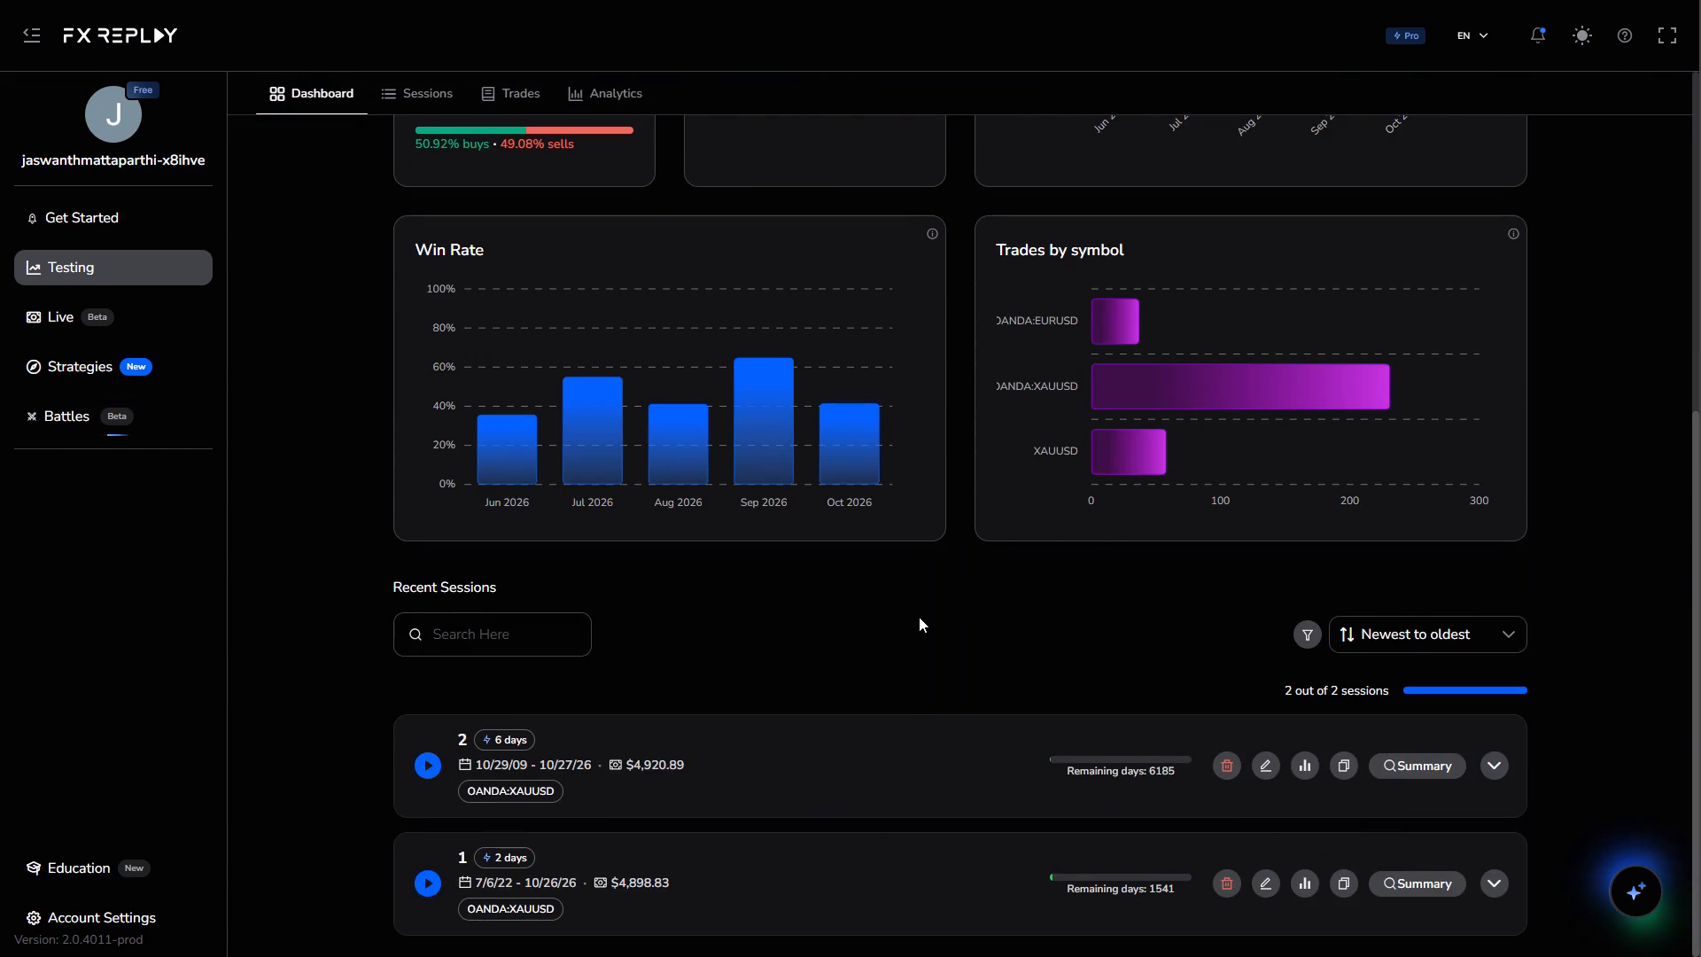
pyautogui.scroll(-1, 919, 617)
pyautogui.scroll(1, 919, 617)
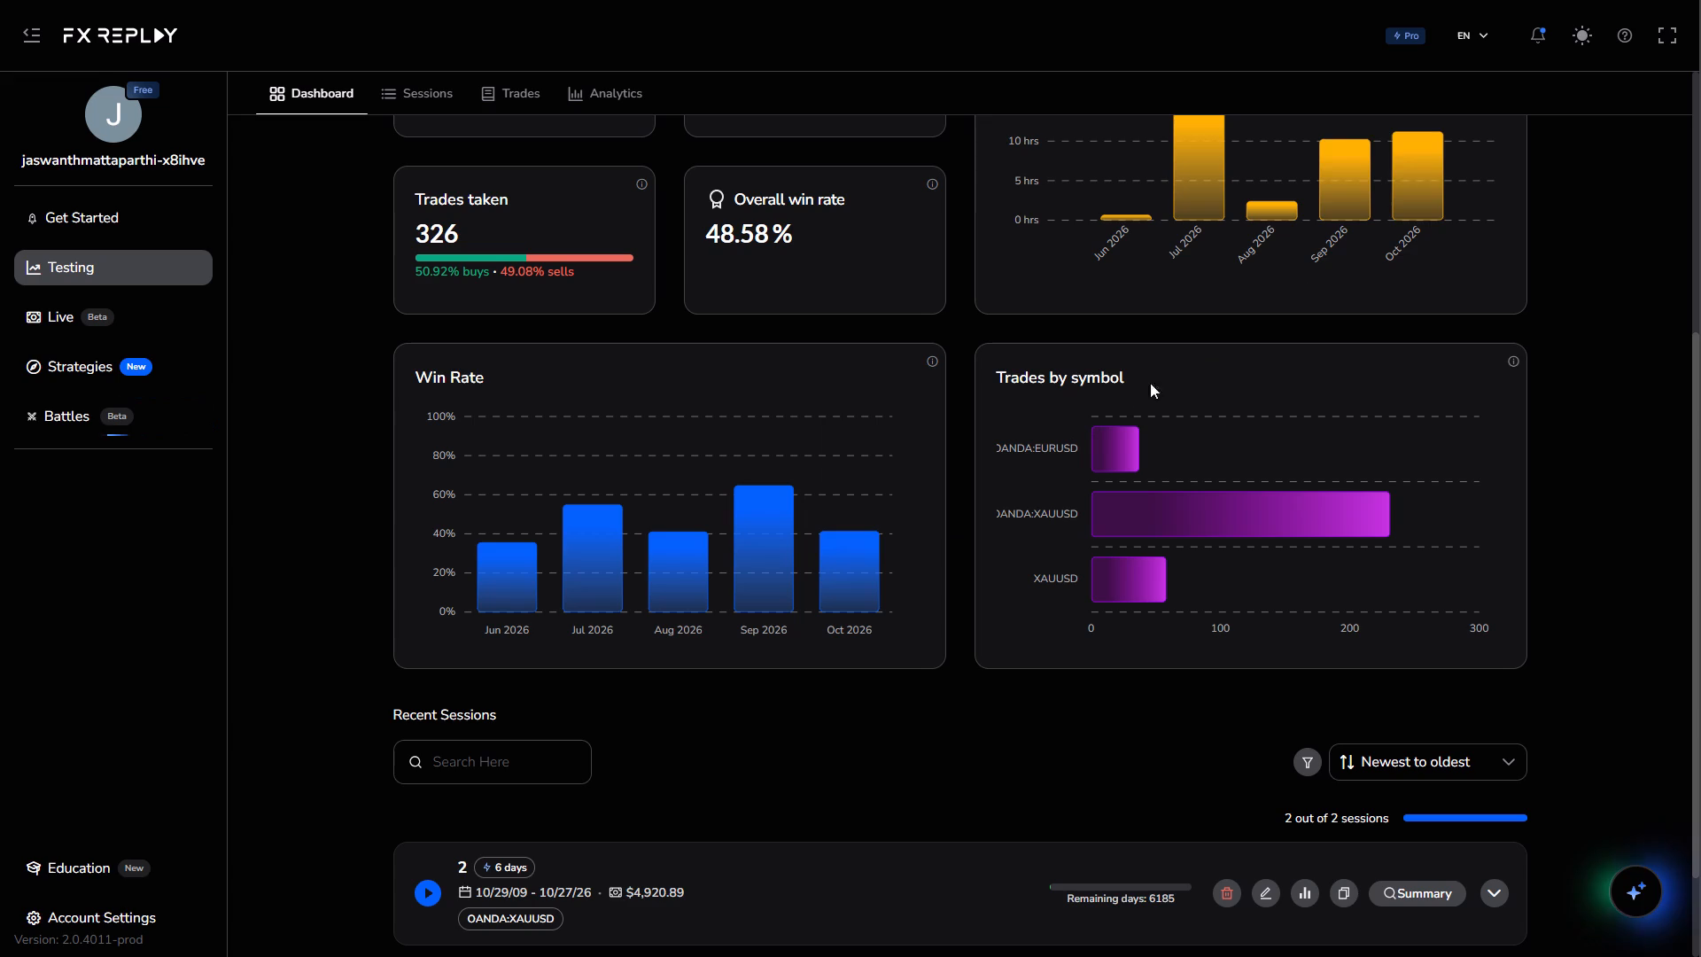
# Start the OANDA:XAUUSD session named 2 from the recent sessions.
pyautogui.scroll(-2, 848, 632)
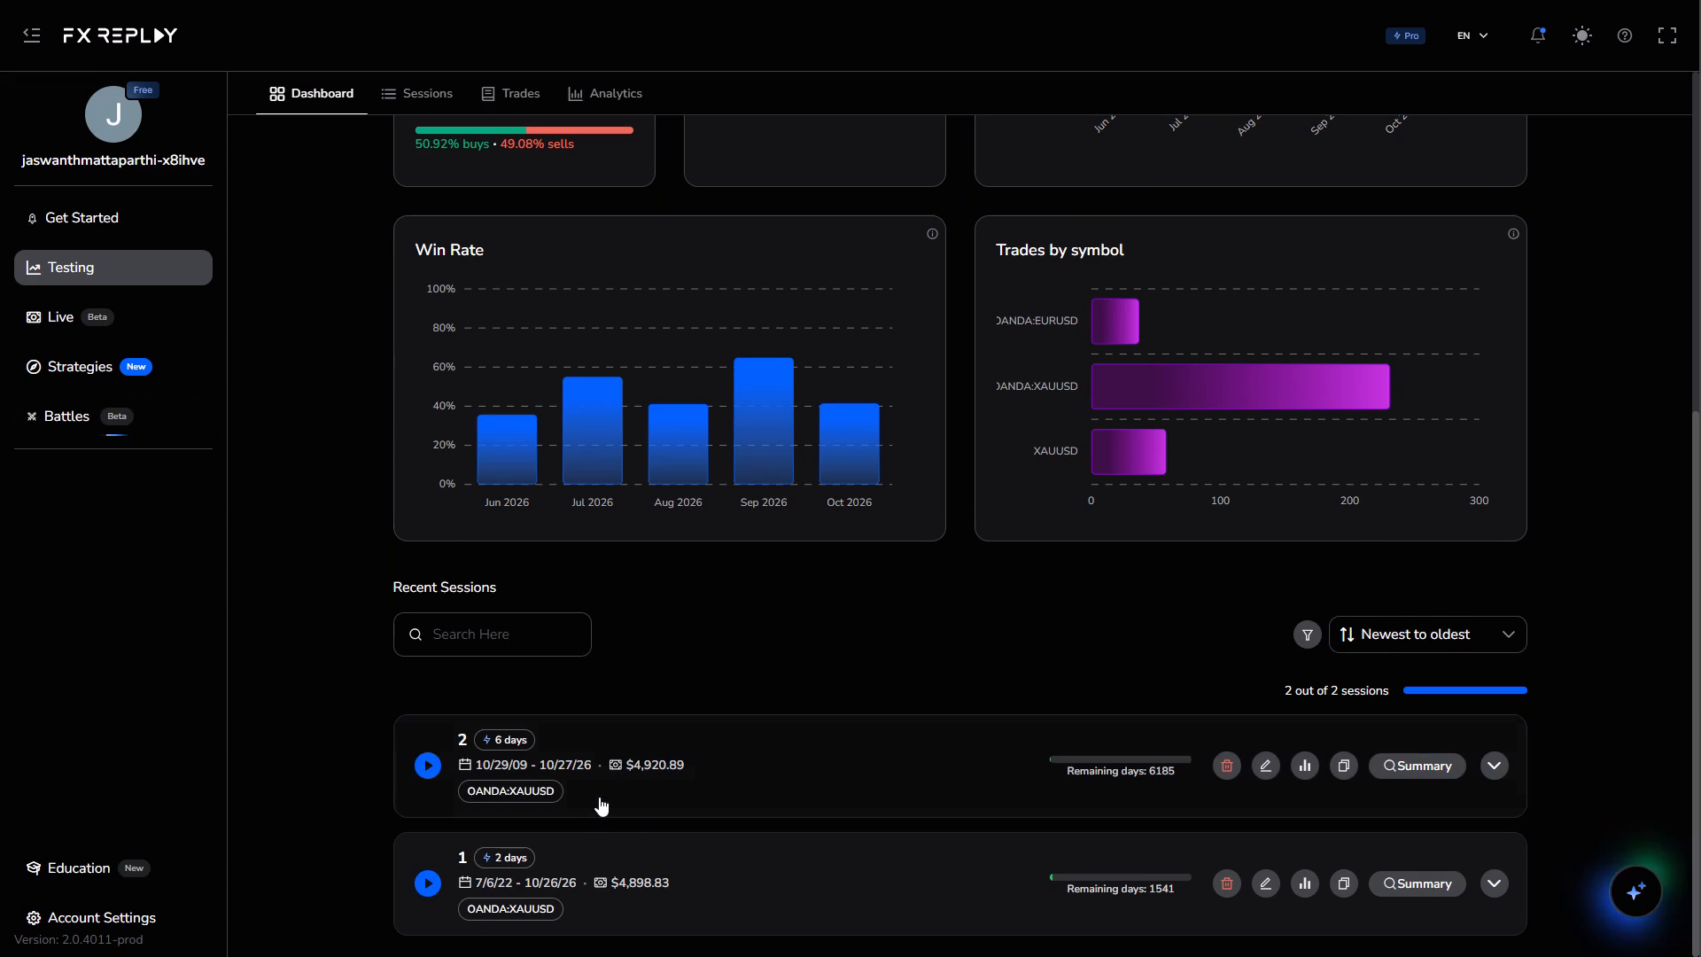
pyautogui.click(416, 762)
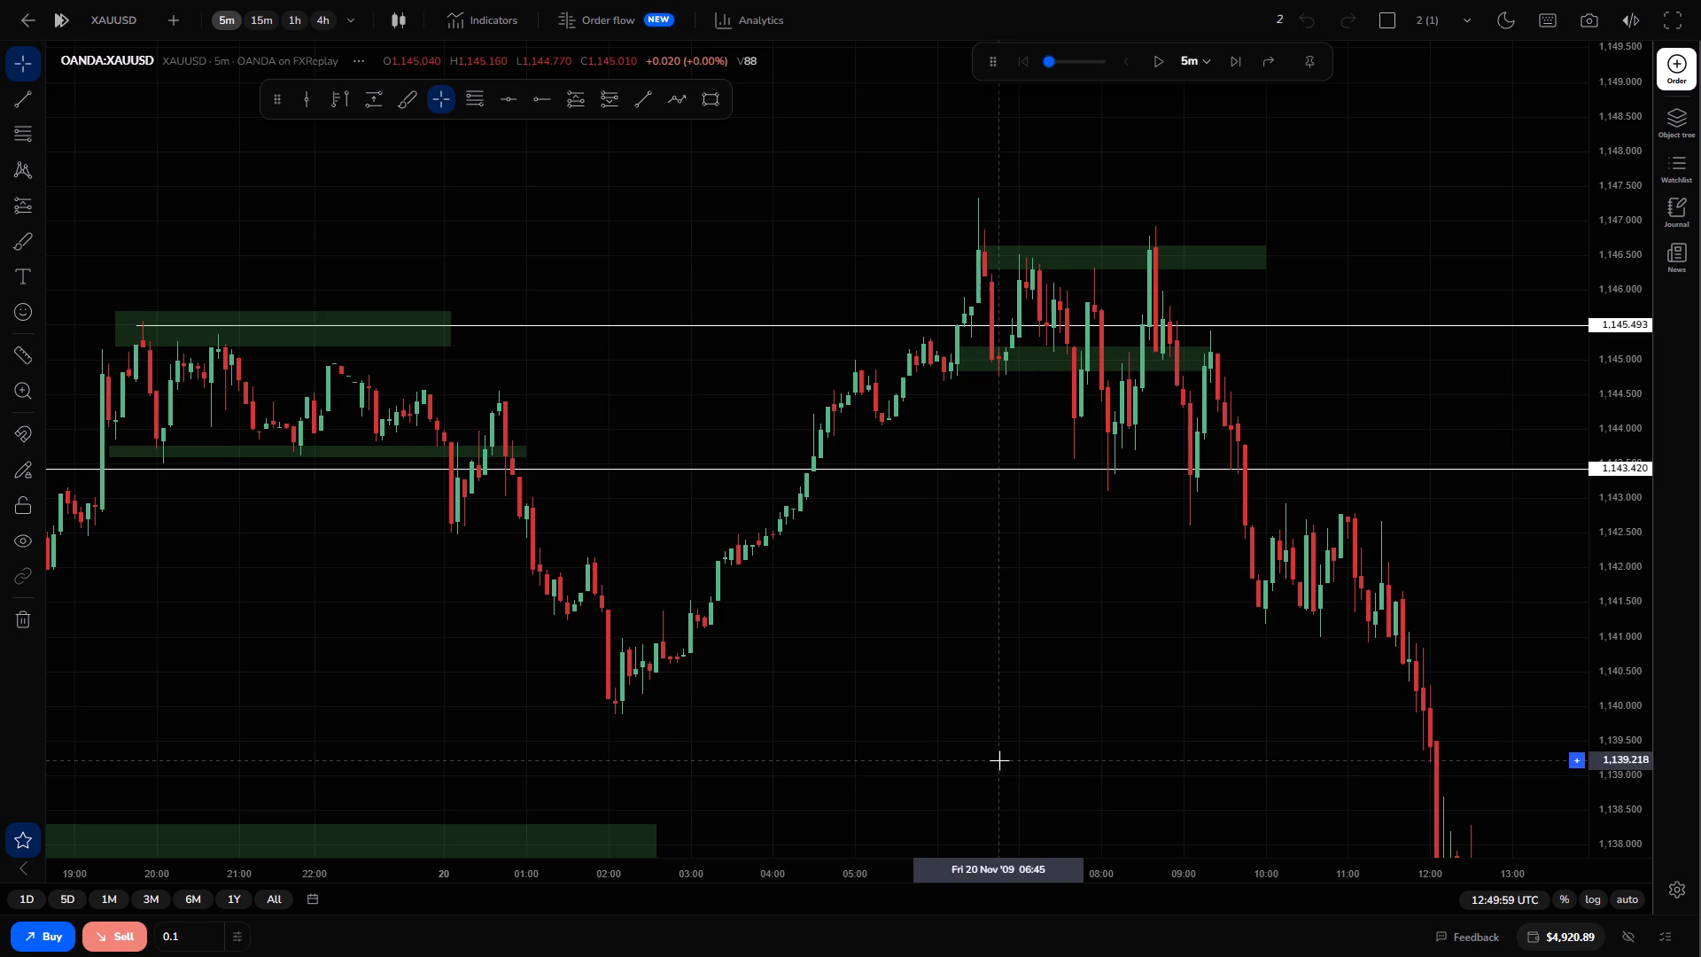
# Set the replay speed to 16x per sec.
pyautogui.moveTo(999, 760); pyautogui.dragTo(552, 478)
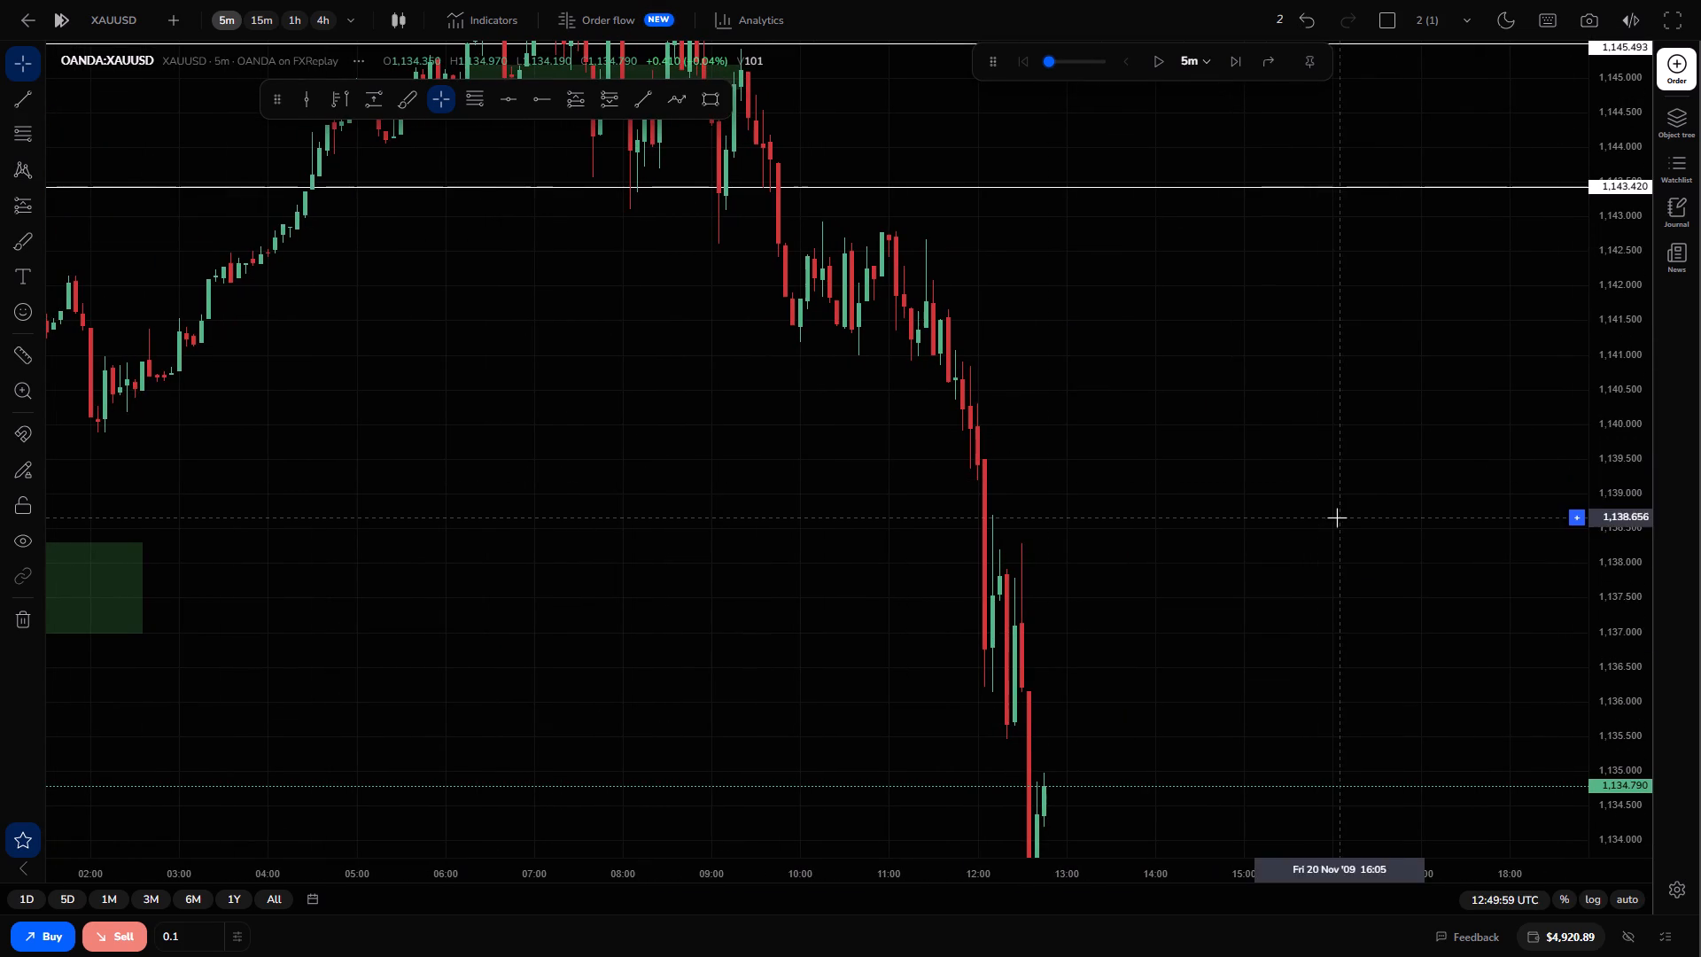
pyautogui.moveTo(1637, 495); pyautogui.dragTo(1651, 653)
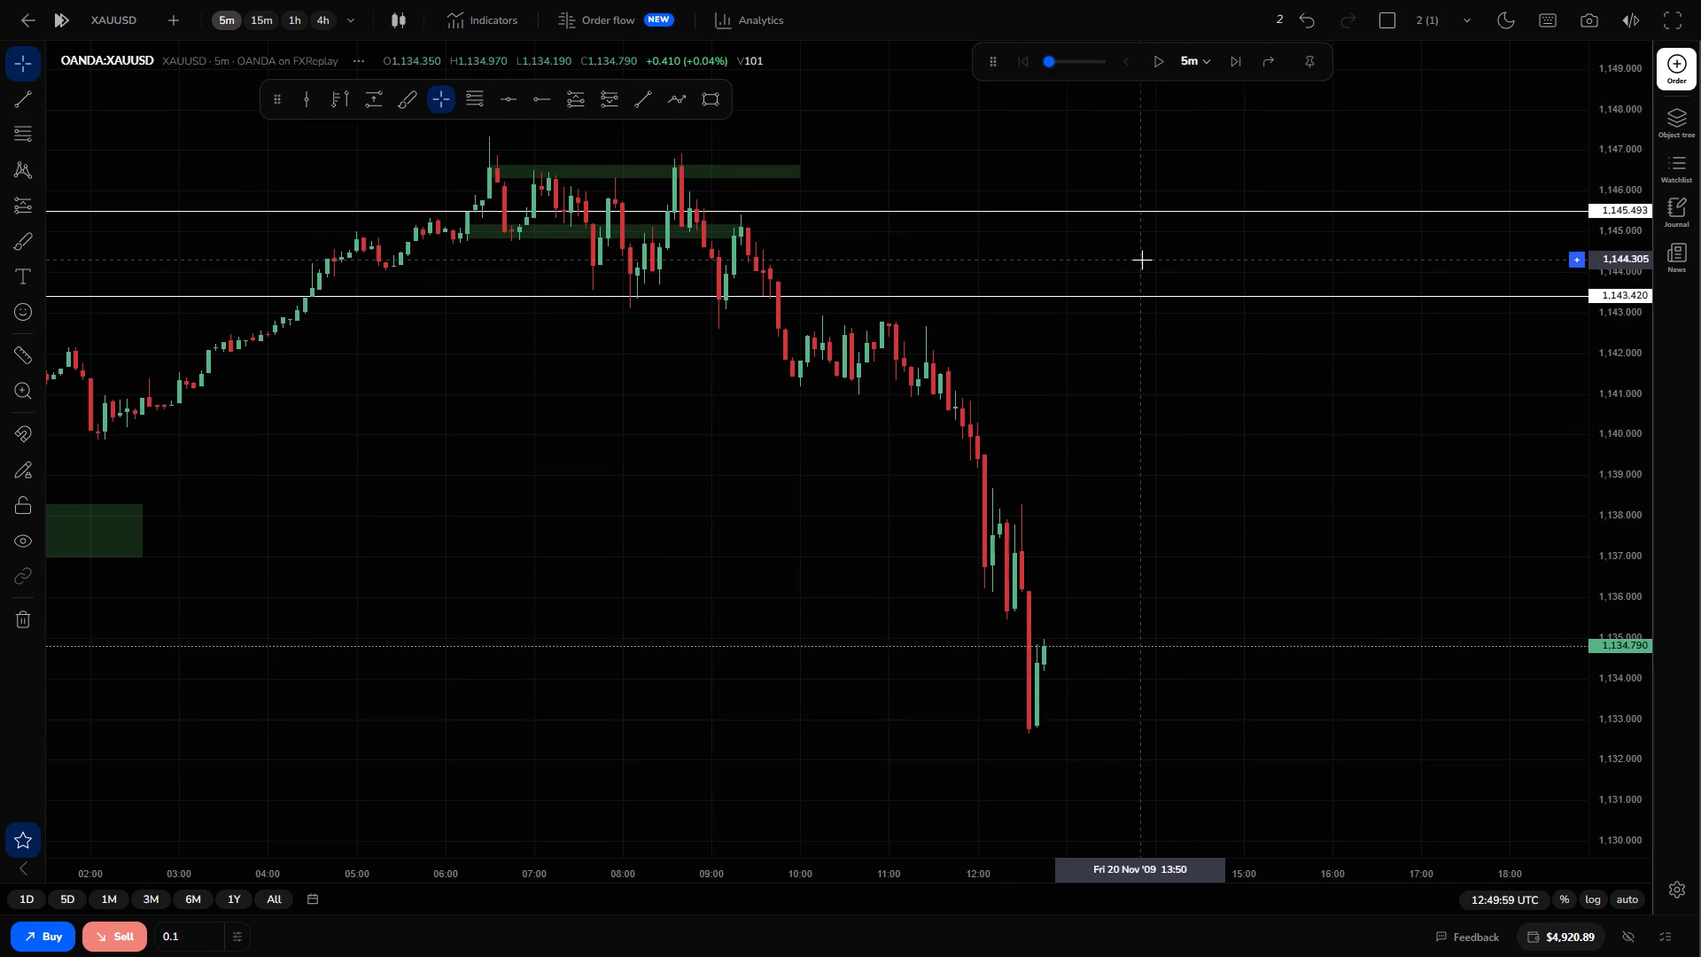
pyautogui.moveTo(1091, 57); pyautogui.dragTo(1224, 113)
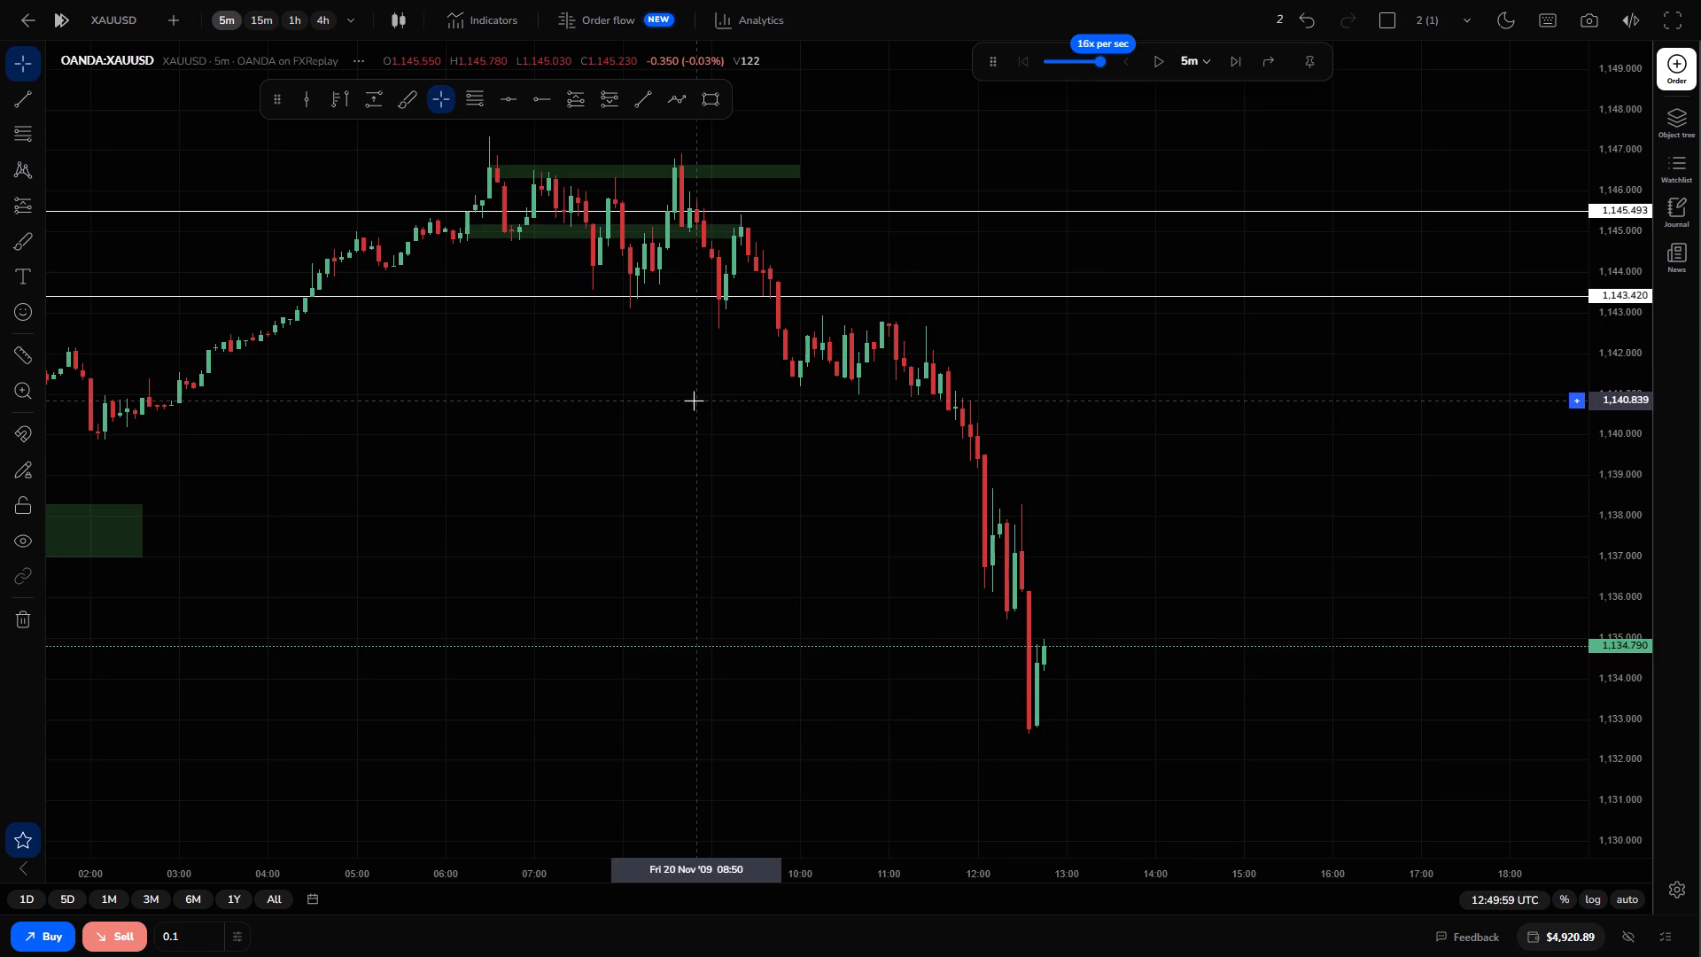
# Delete the two white horizontal lines at 1,143.420 and 1,145.493 from the XAUUSD chart.
pyautogui.moveTo(694, 401); pyautogui.dragTo(1128, 565)
pyautogui.moveTo(1593, 525); pyautogui.dragTo(1527, 354)
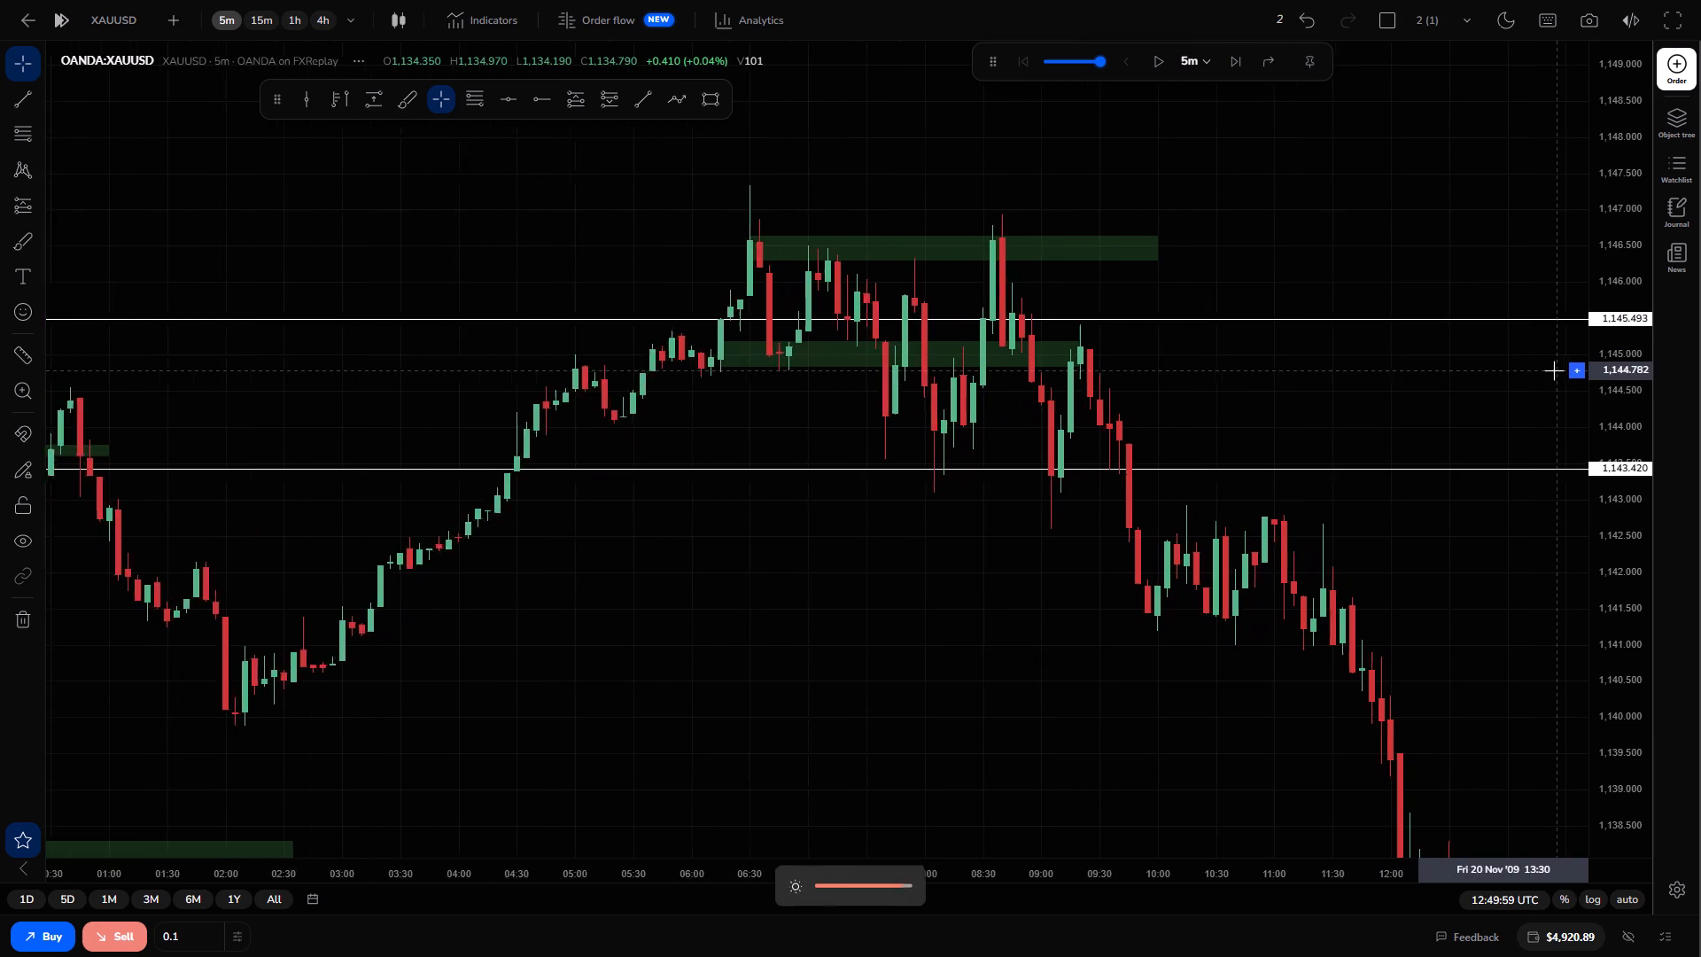
pyautogui.moveTo(1445, 606); pyautogui.dragTo(1370, 555)
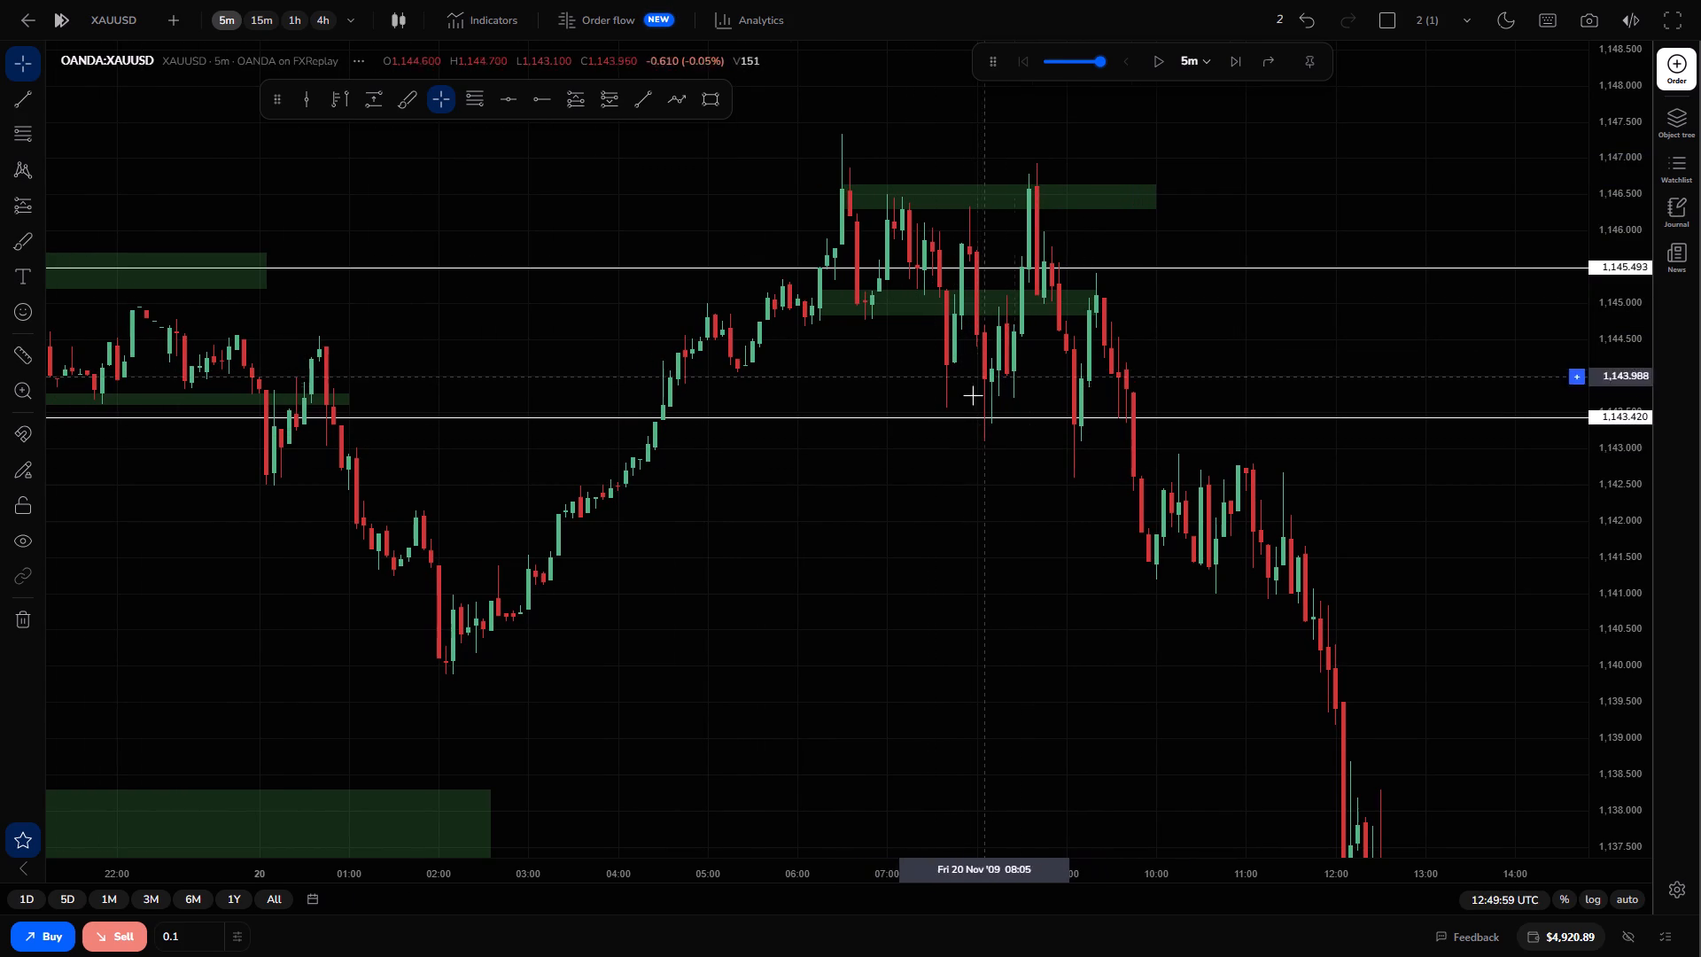
pyautogui.moveTo(1016, 473); pyautogui.dragTo(784, 427)
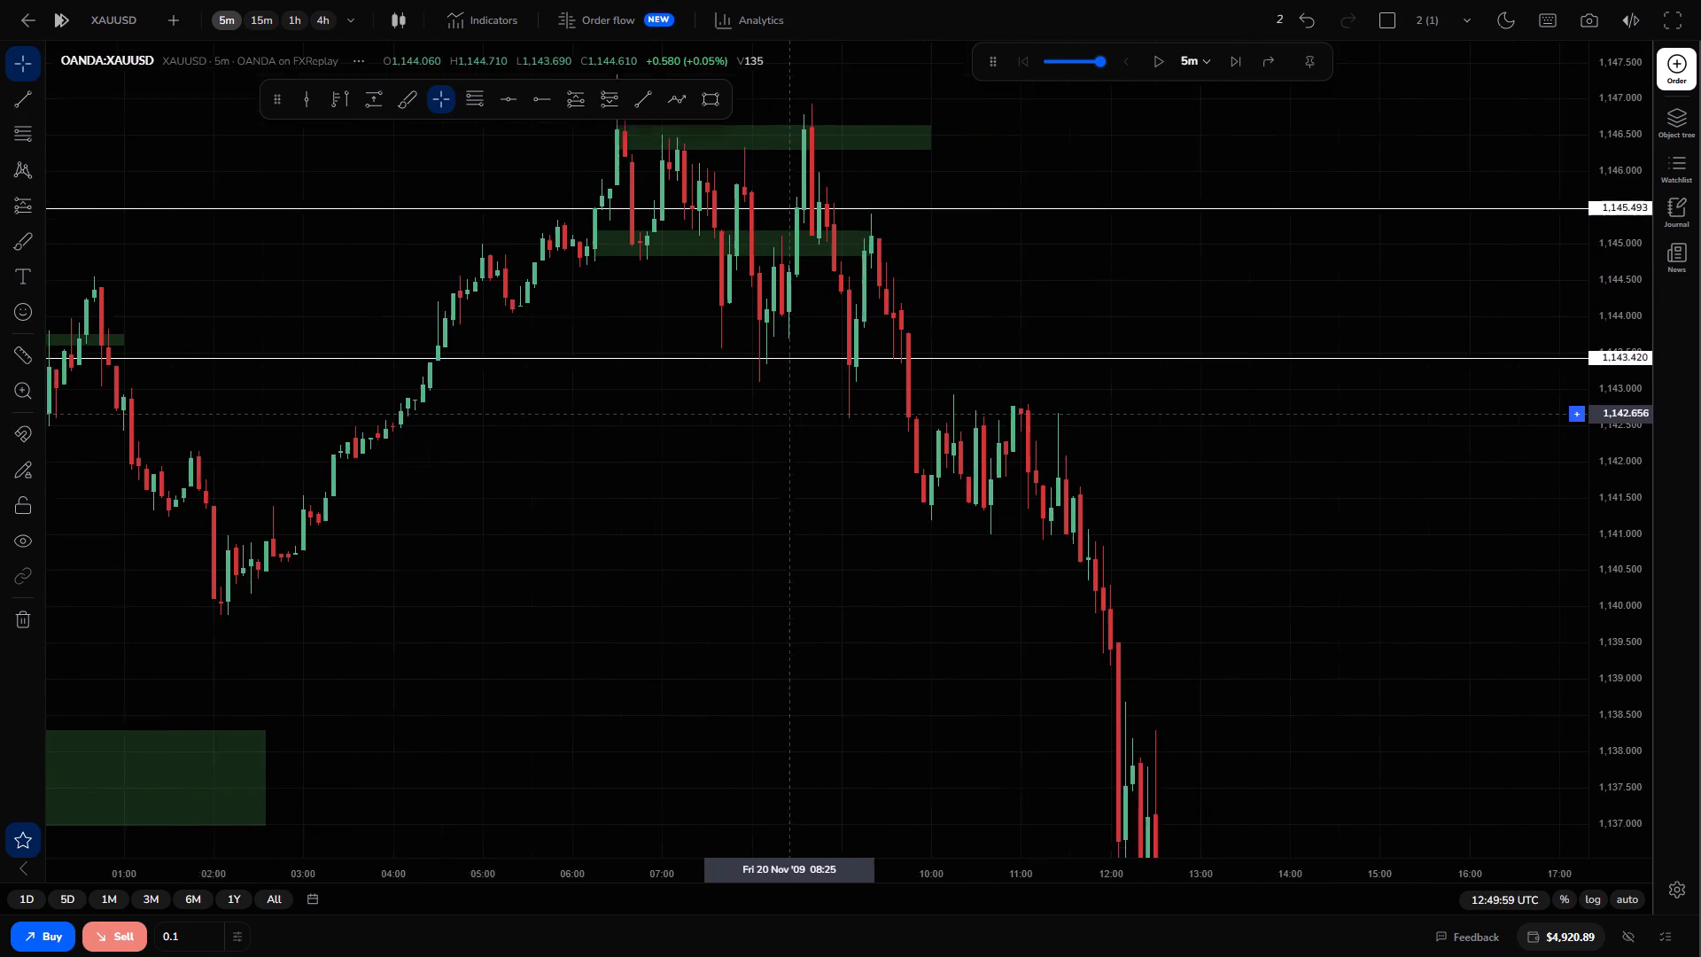
pyautogui.moveTo(784, 427); pyautogui.dragTo(808, 446)
pyautogui.moveTo(858, 530); pyautogui.dragTo(938, 229)
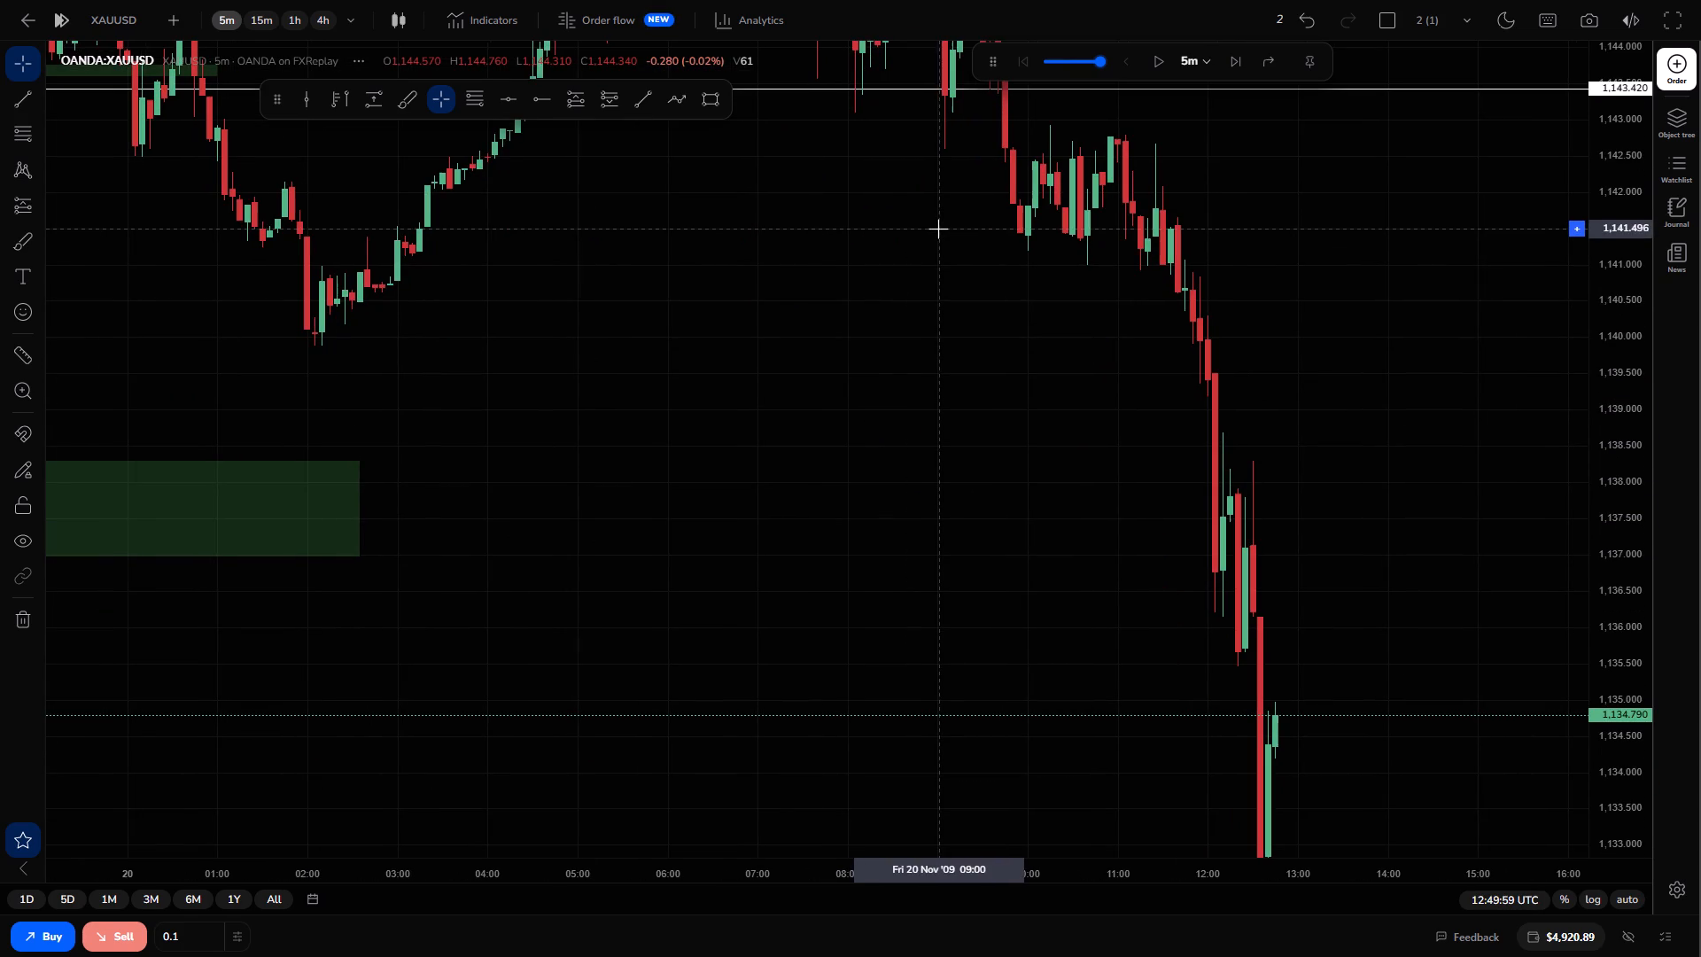
pyautogui.moveTo(722, 530); pyautogui.dragTo(736, 868)
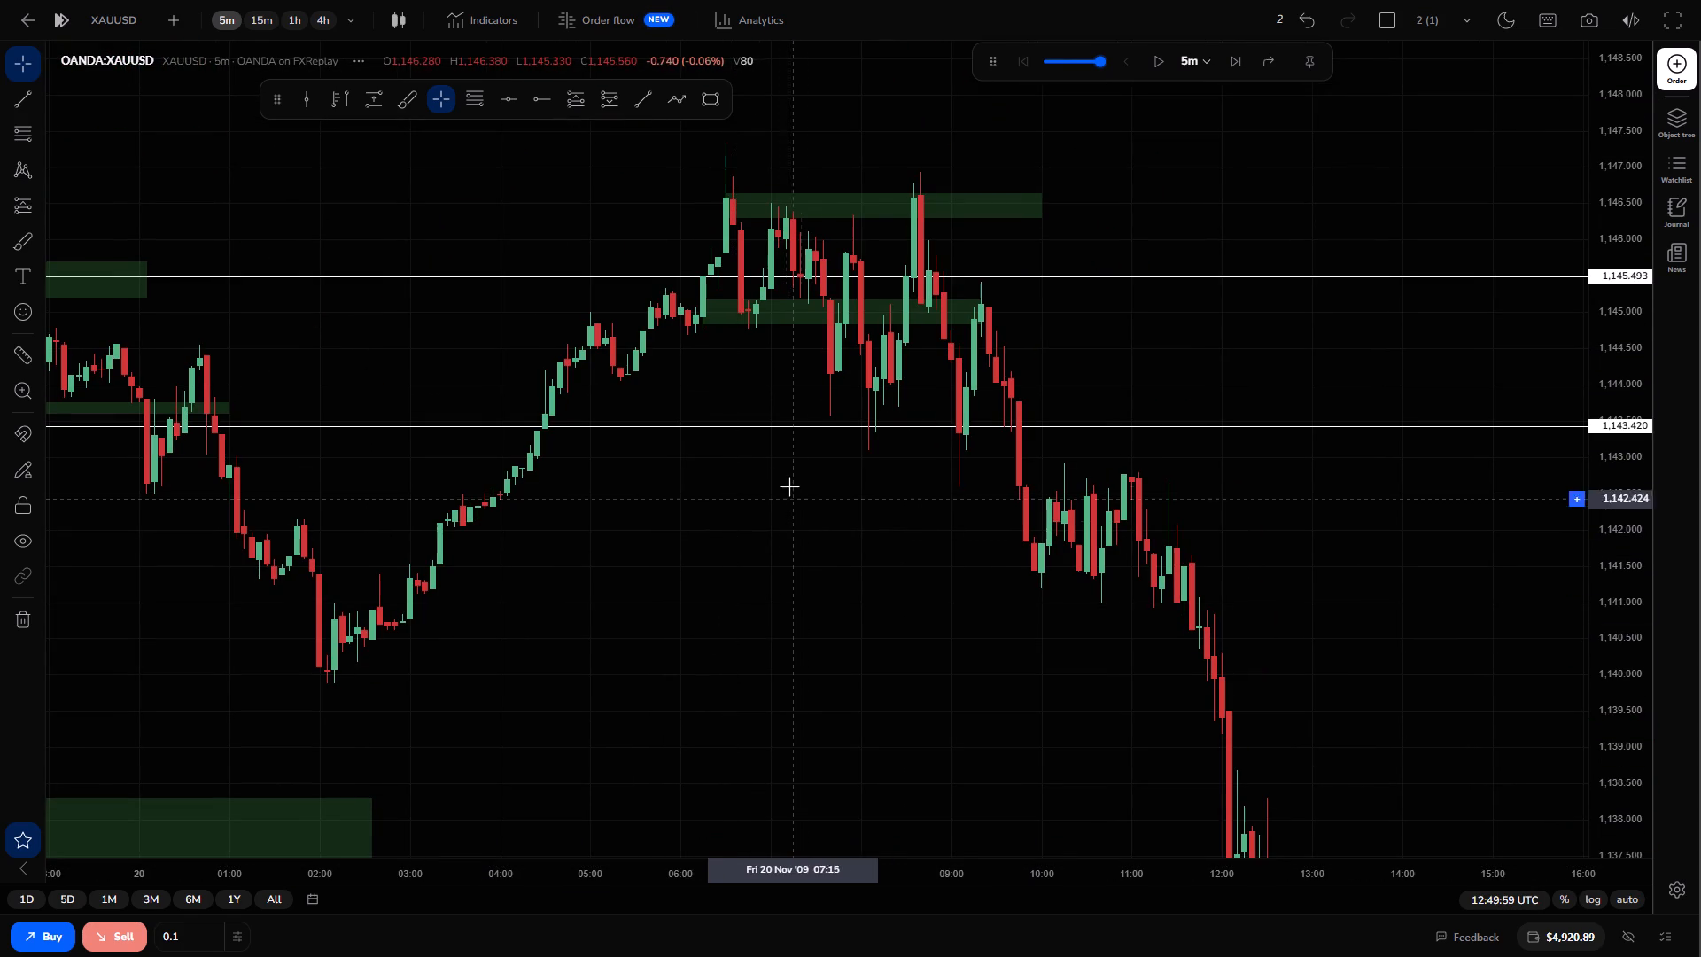
pyautogui.click(766, 428)
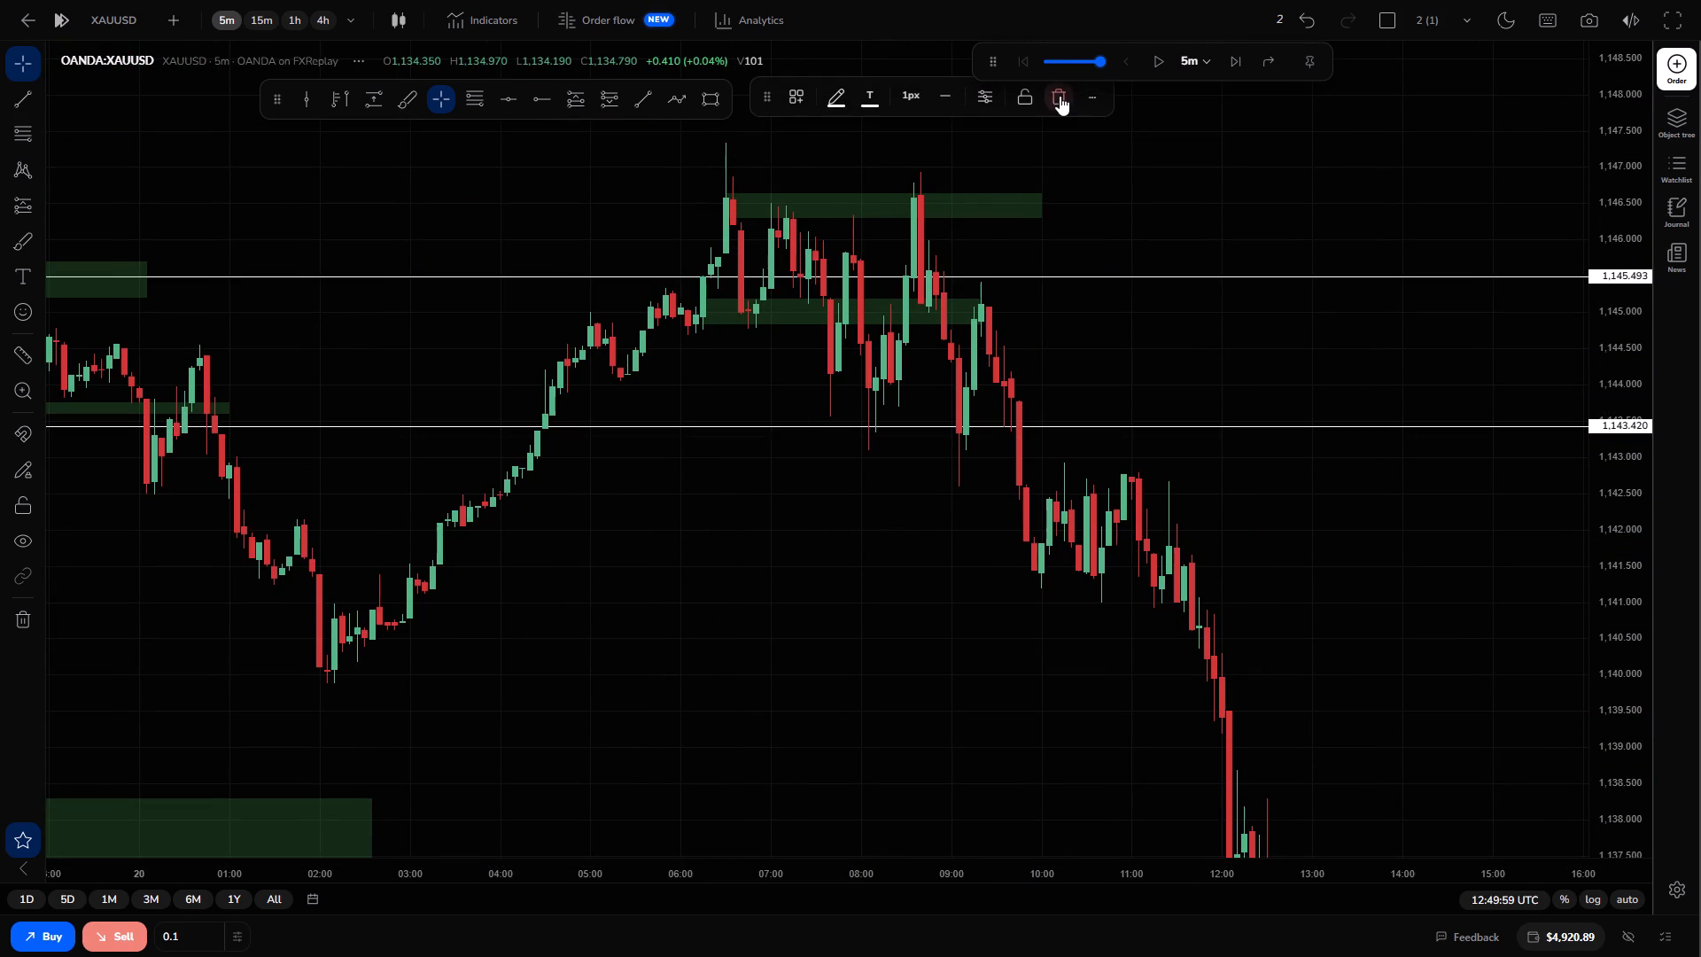
pyautogui.click(1060, 96)
pyautogui.click(1112, 278)
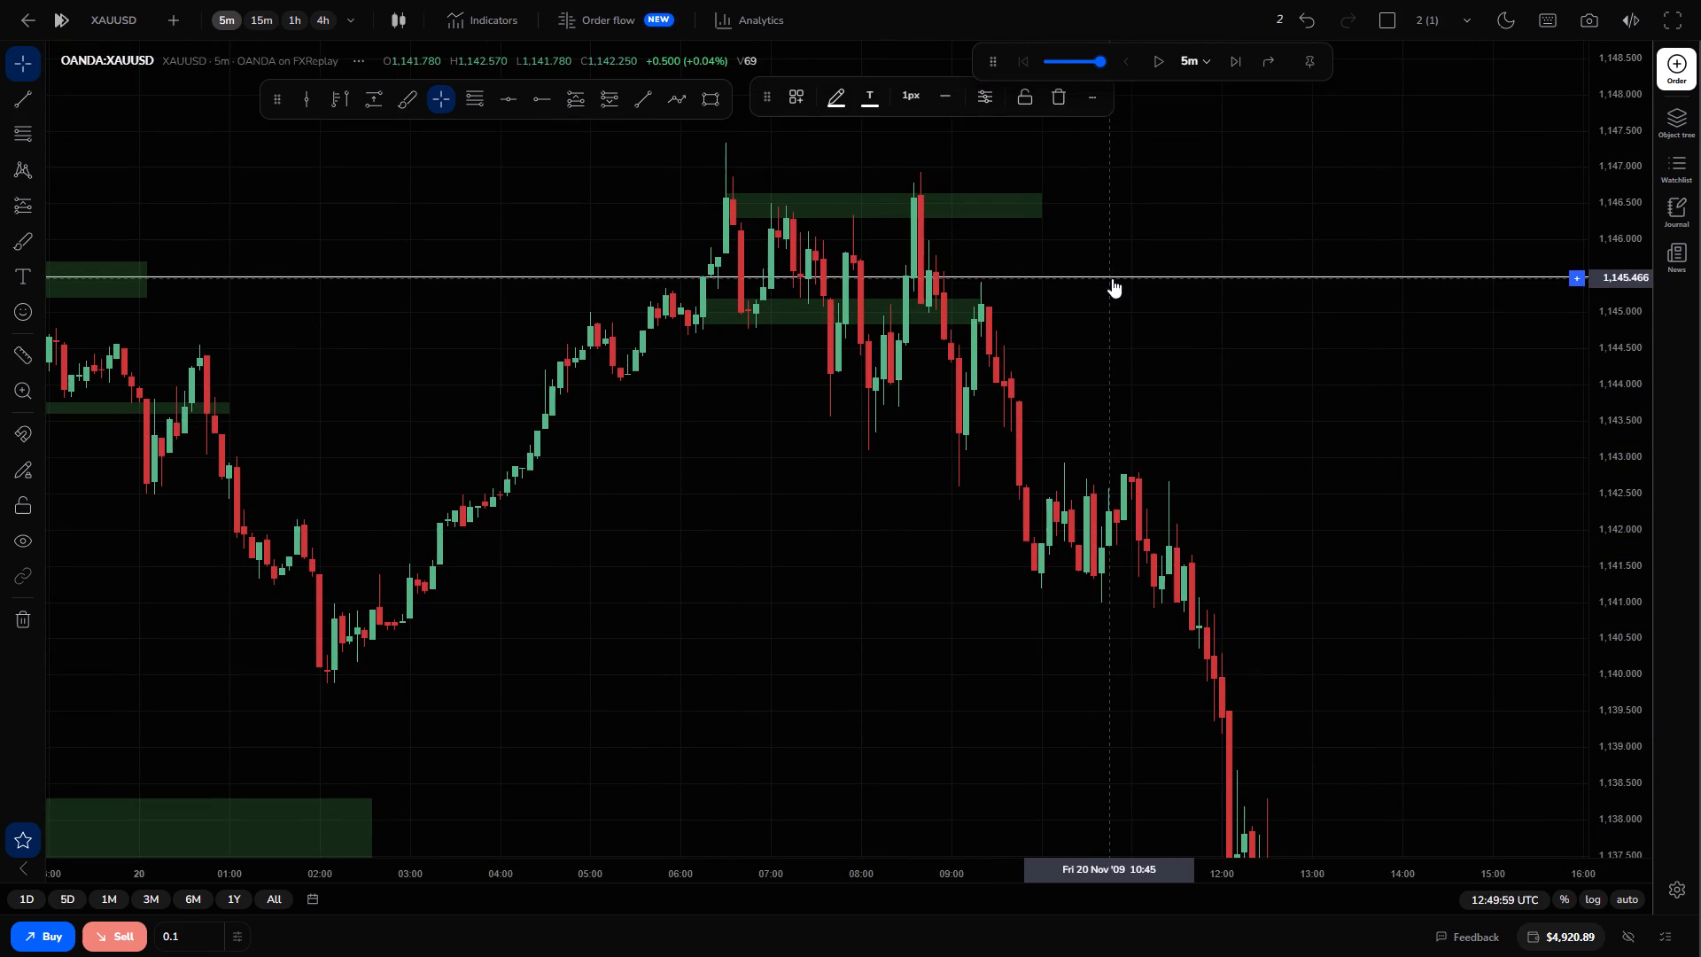
pyautogui.click(1050, 100)
# Draw a horizontal ray from the 20 Nov '09 02:05 swing low at about 1,139.938.
pyautogui.moveTo(1082, 407); pyautogui.dragTo(808, 11)
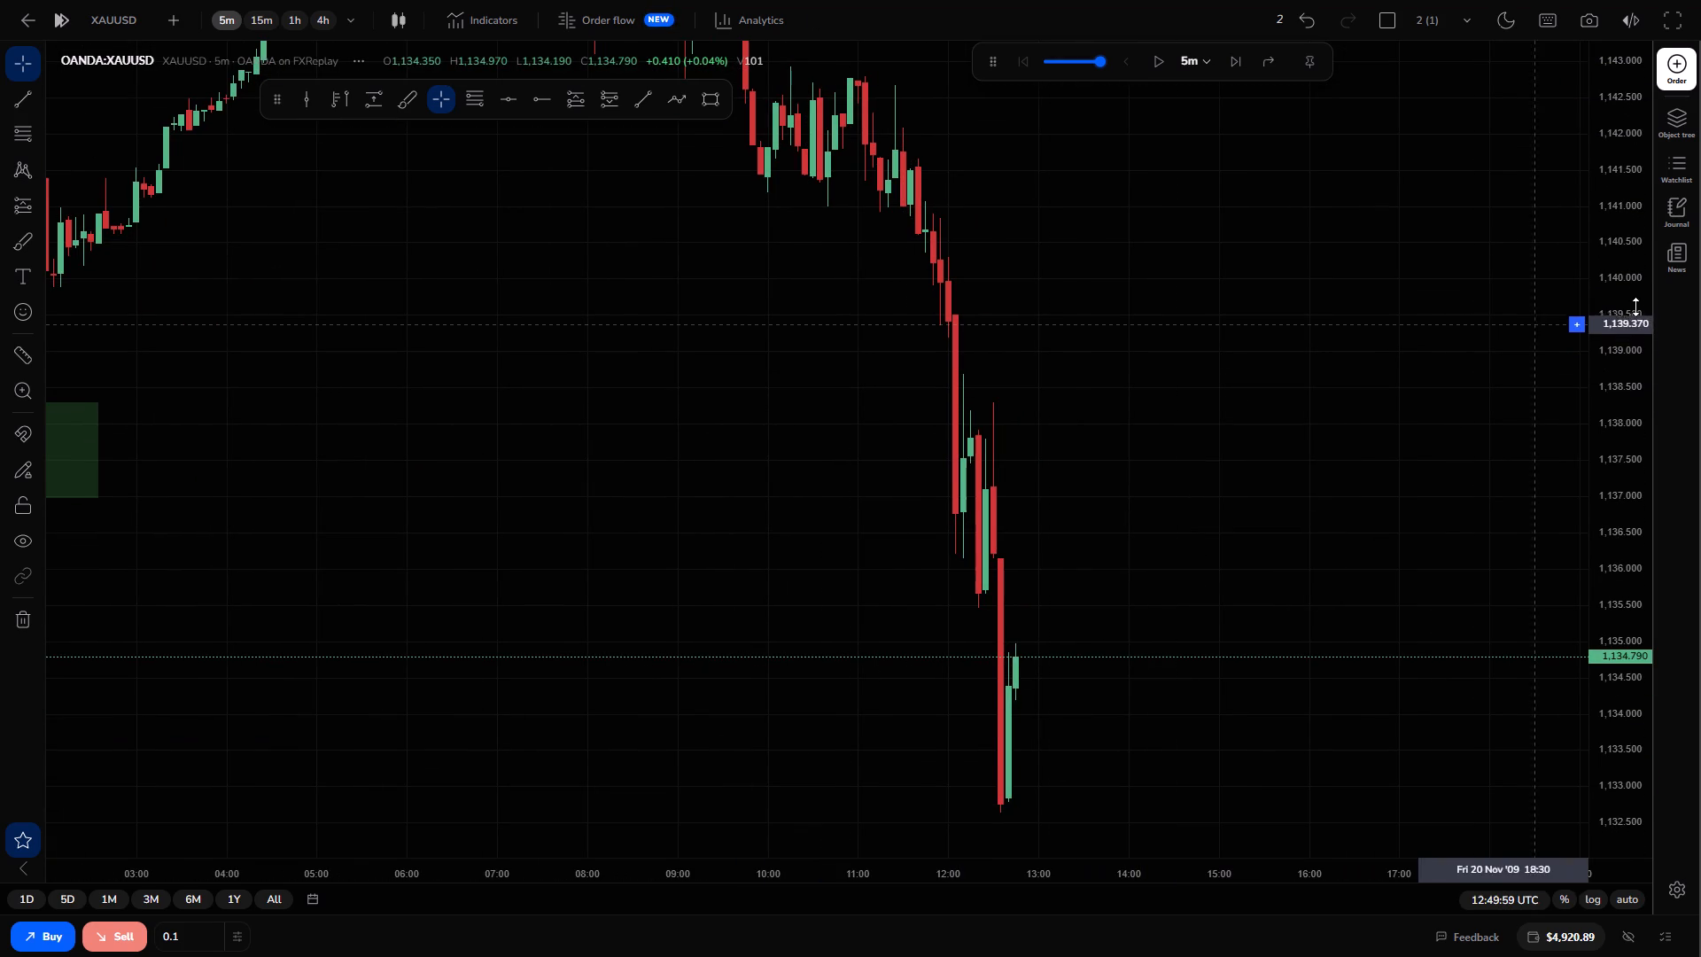
pyautogui.moveTo(1633, 276); pyautogui.dragTo(1612, 479)
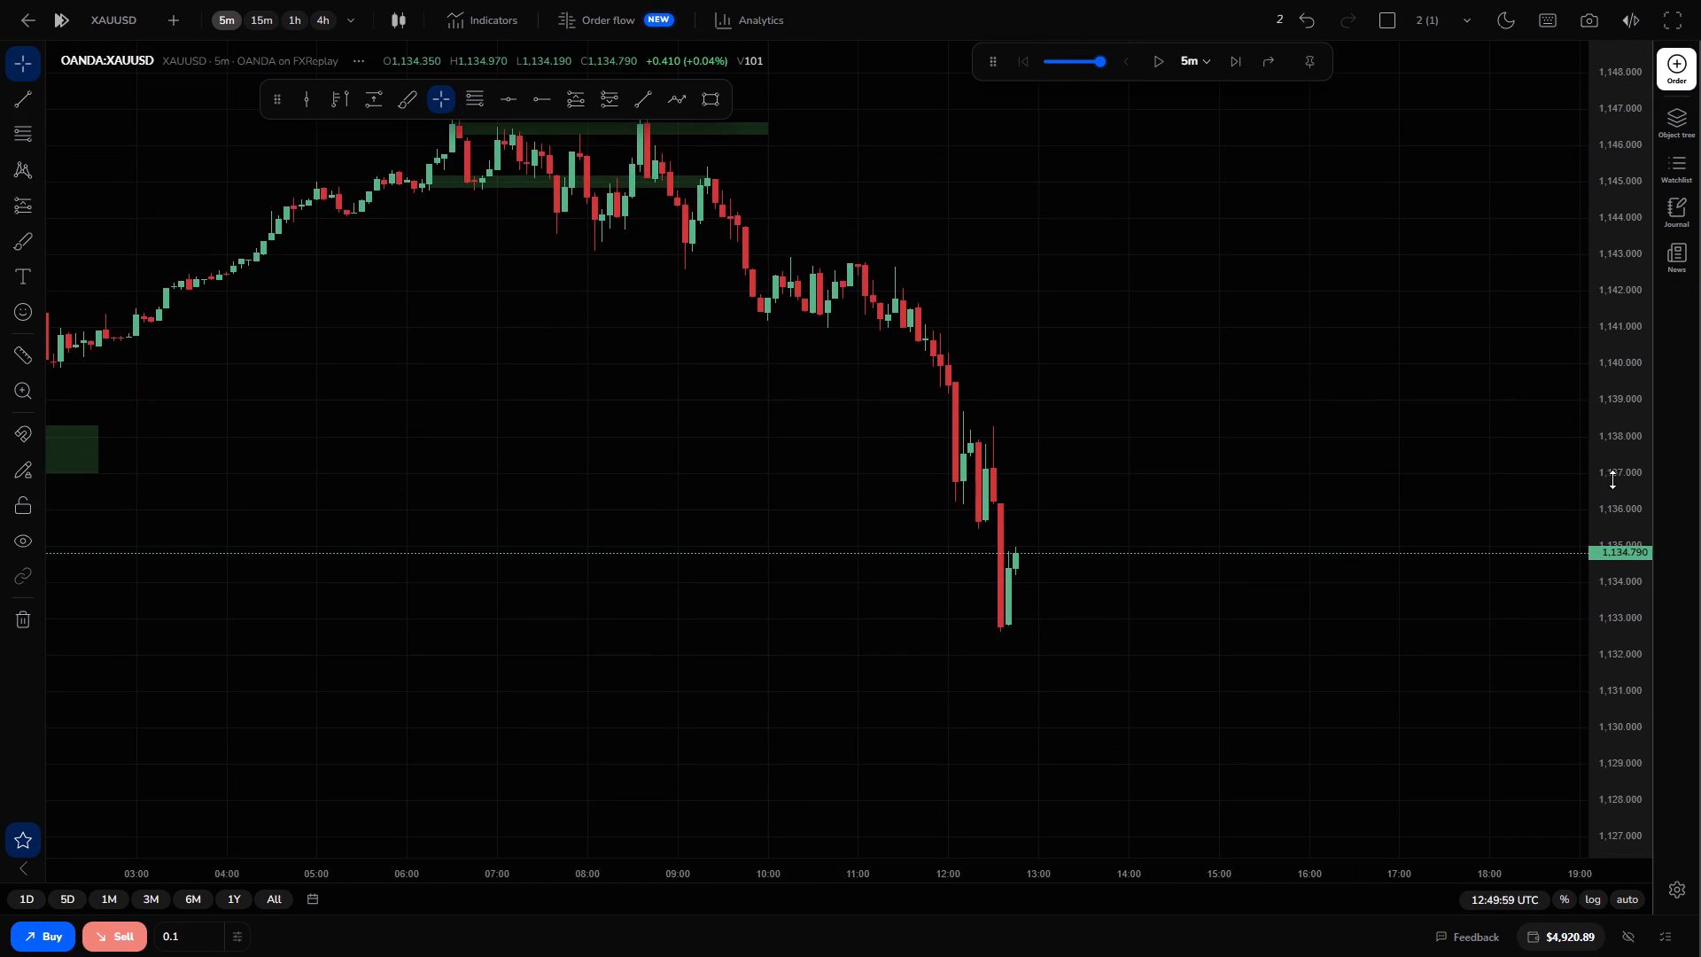
pyautogui.click(720, 102)
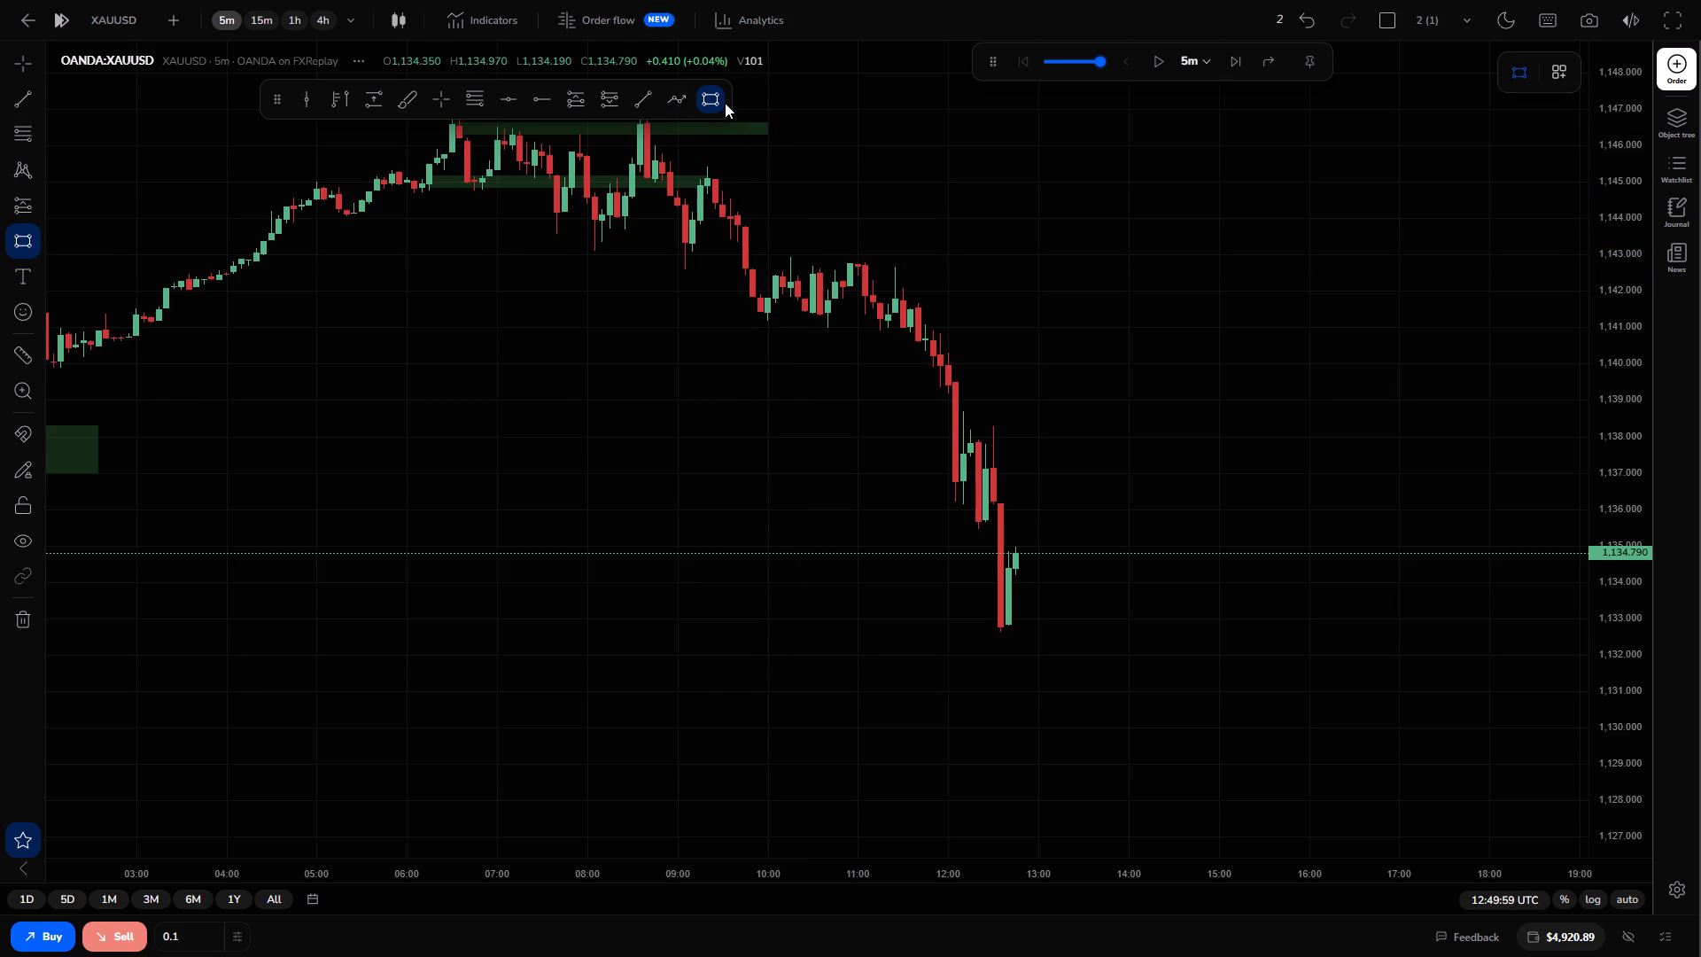
pyautogui.rightClick(842, 194)
pyautogui.moveTo(677, 301); pyautogui.dragTo(1001, 279)
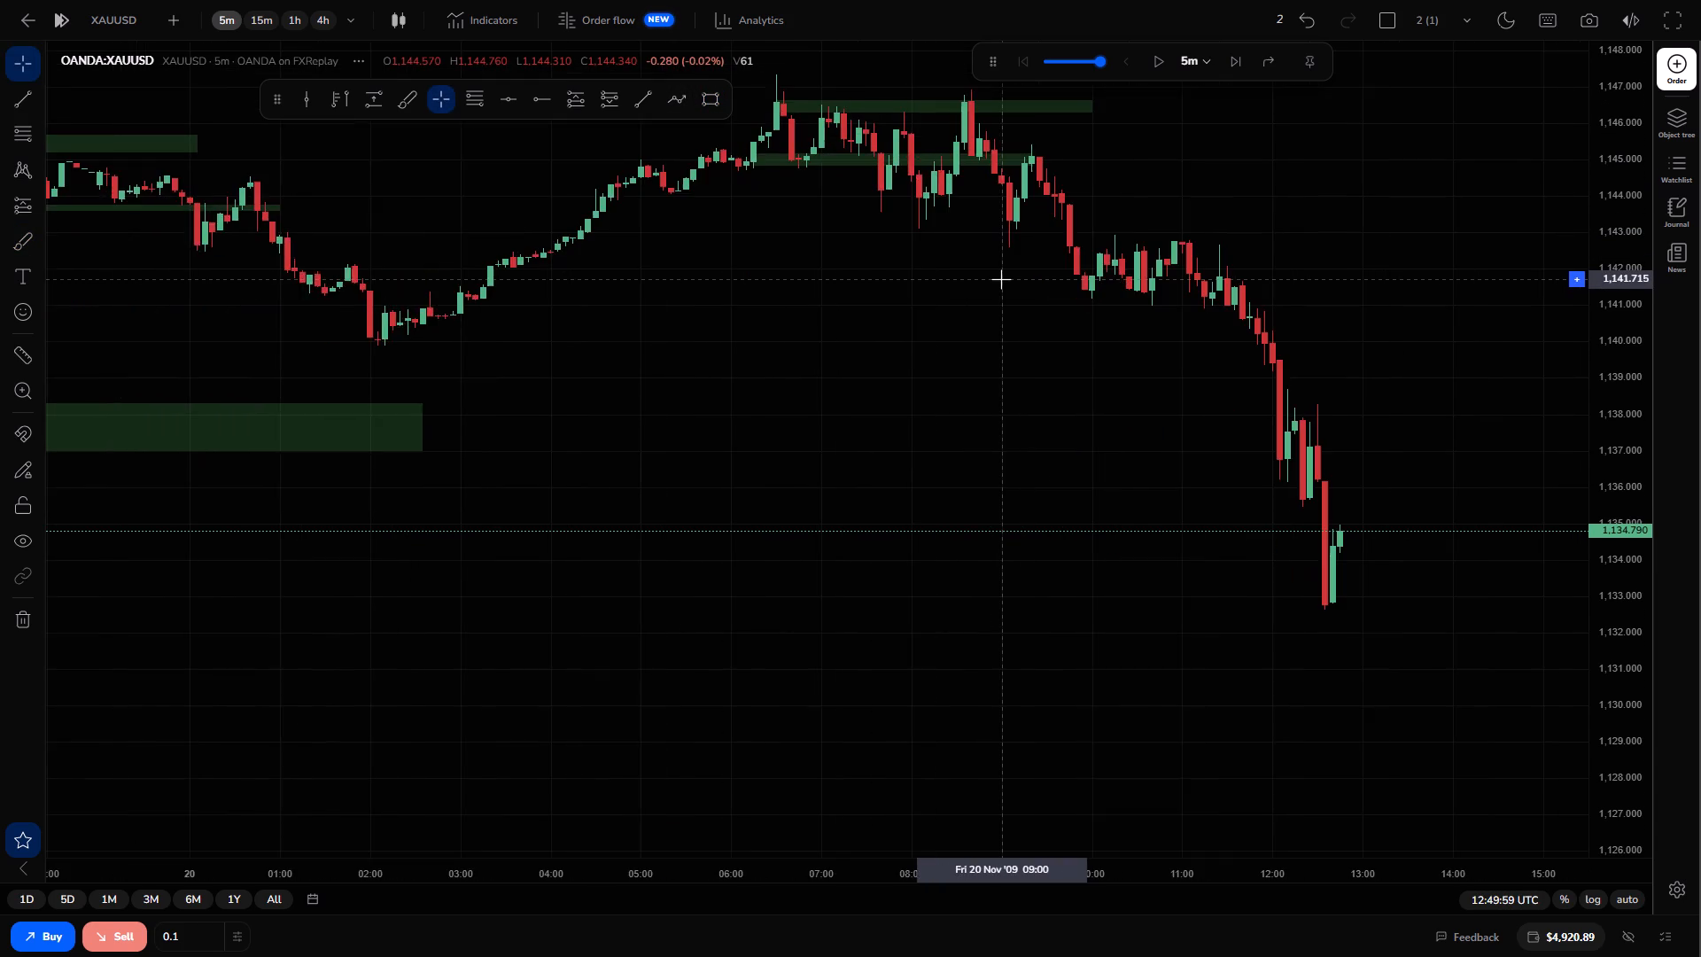
pyautogui.moveTo(1125, 367); pyautogui.dragTo(998, 286)
pyautogui.hscroll(1, 998, 286)
pyautogui.moveTo(1620, 334); pyautogui.dragTo(1631, 494)
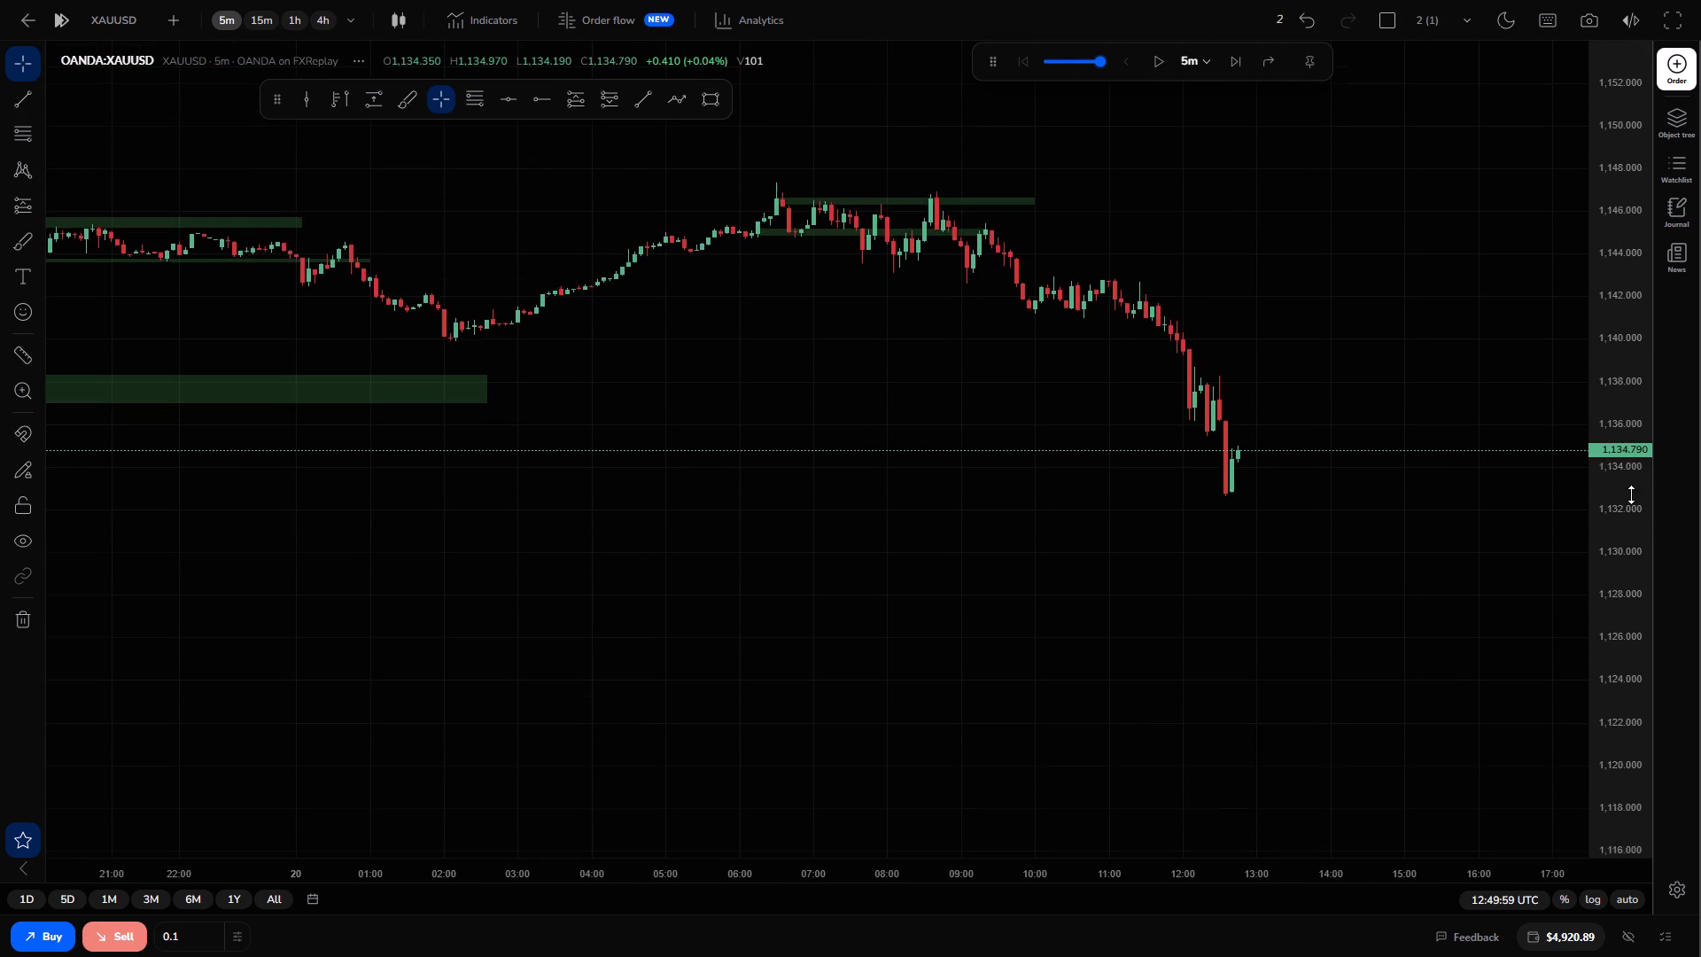
pyautogui.moveTo(1631, 494); pyautogui.dragTo(1564, 97)
pyautogui.moveTo(1007, 223); pyautogui.dragTo(1331, 749)
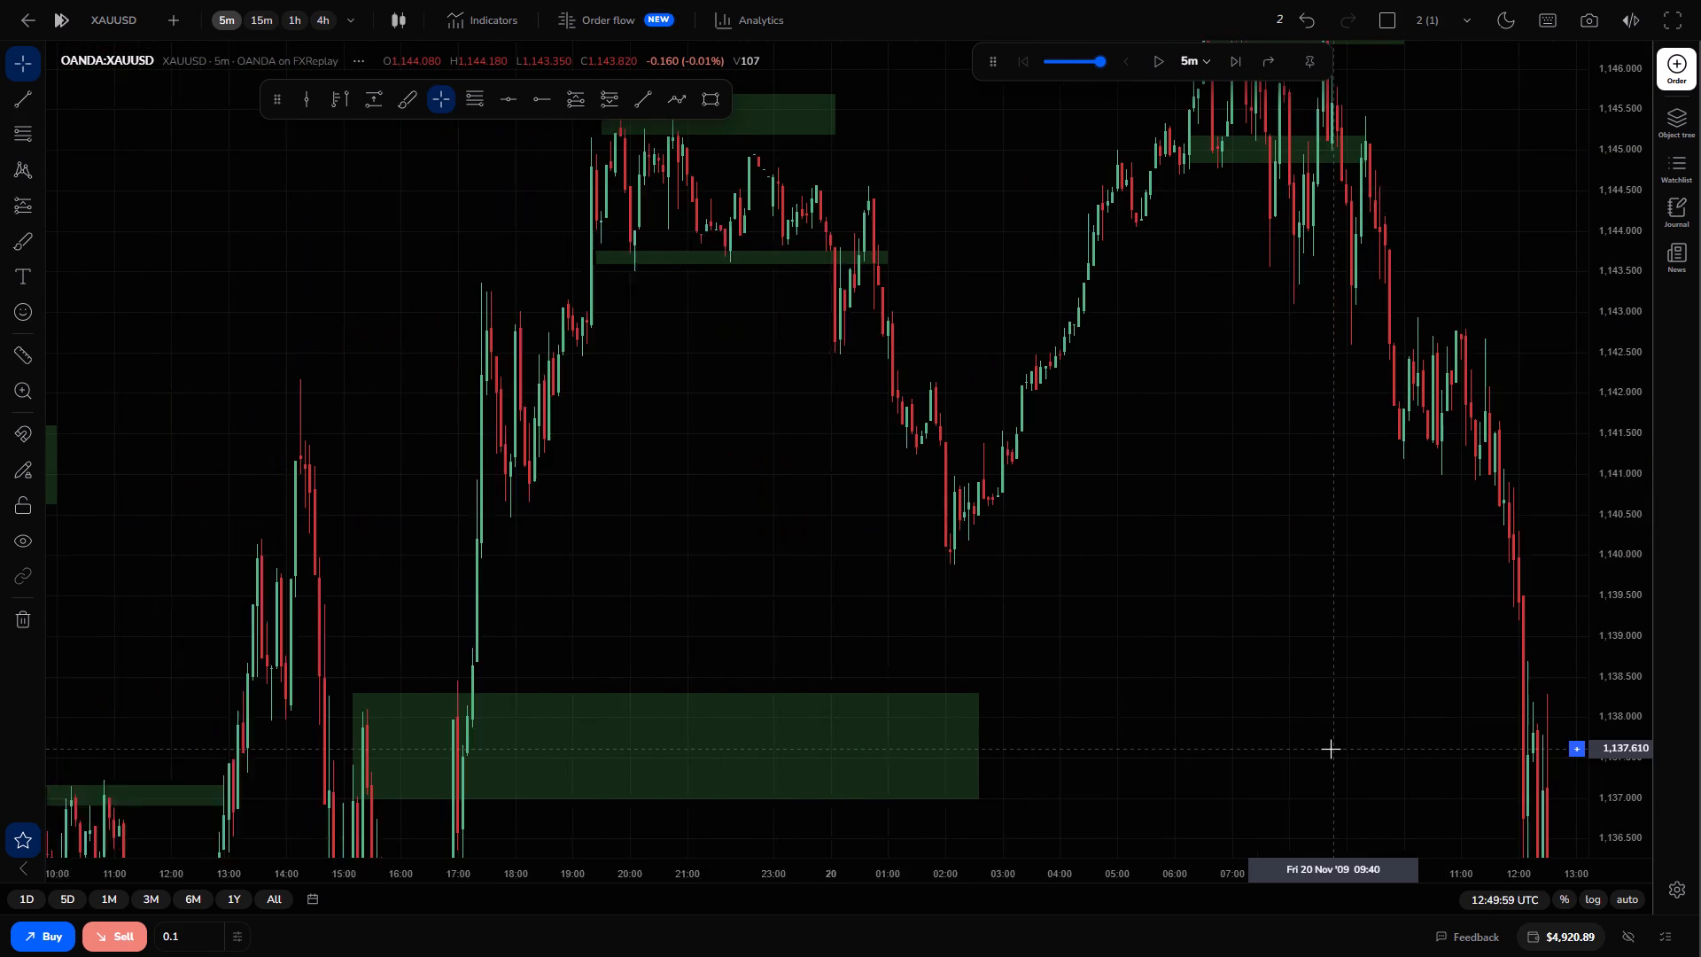
pyautogui.moveTo(1634, 456); pyautogui.dragTo(1573, 689)
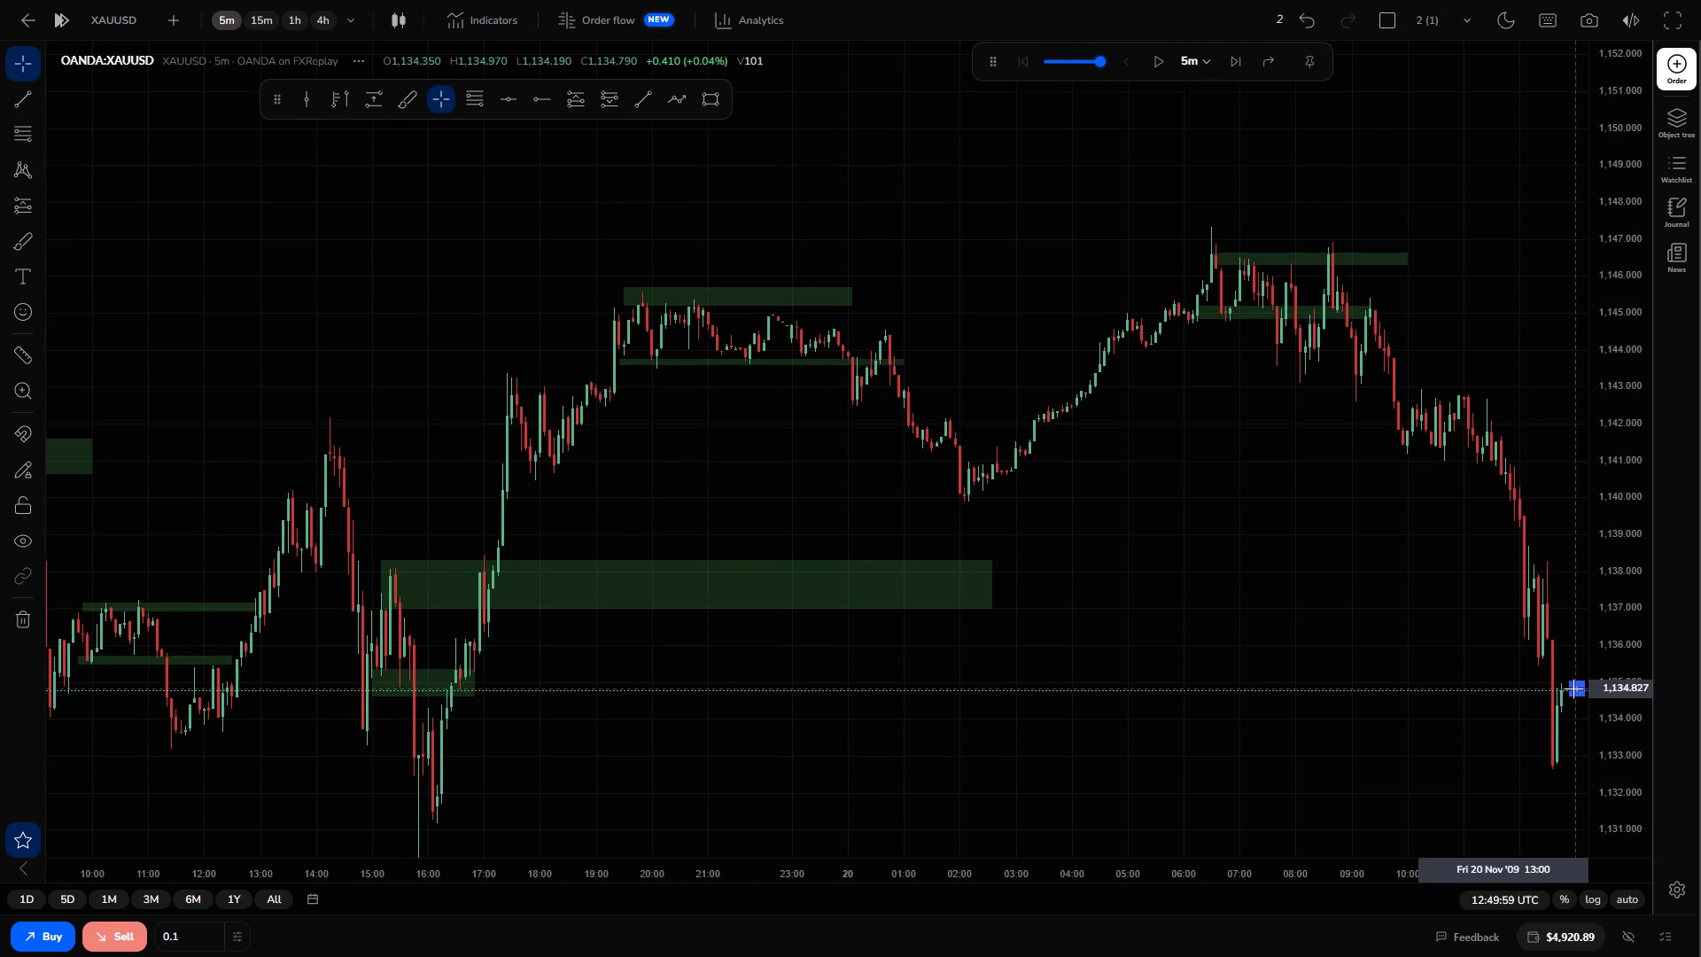
pyautogui.moveTo(1376, 609); pyautogui.dragTo(1191, 526)
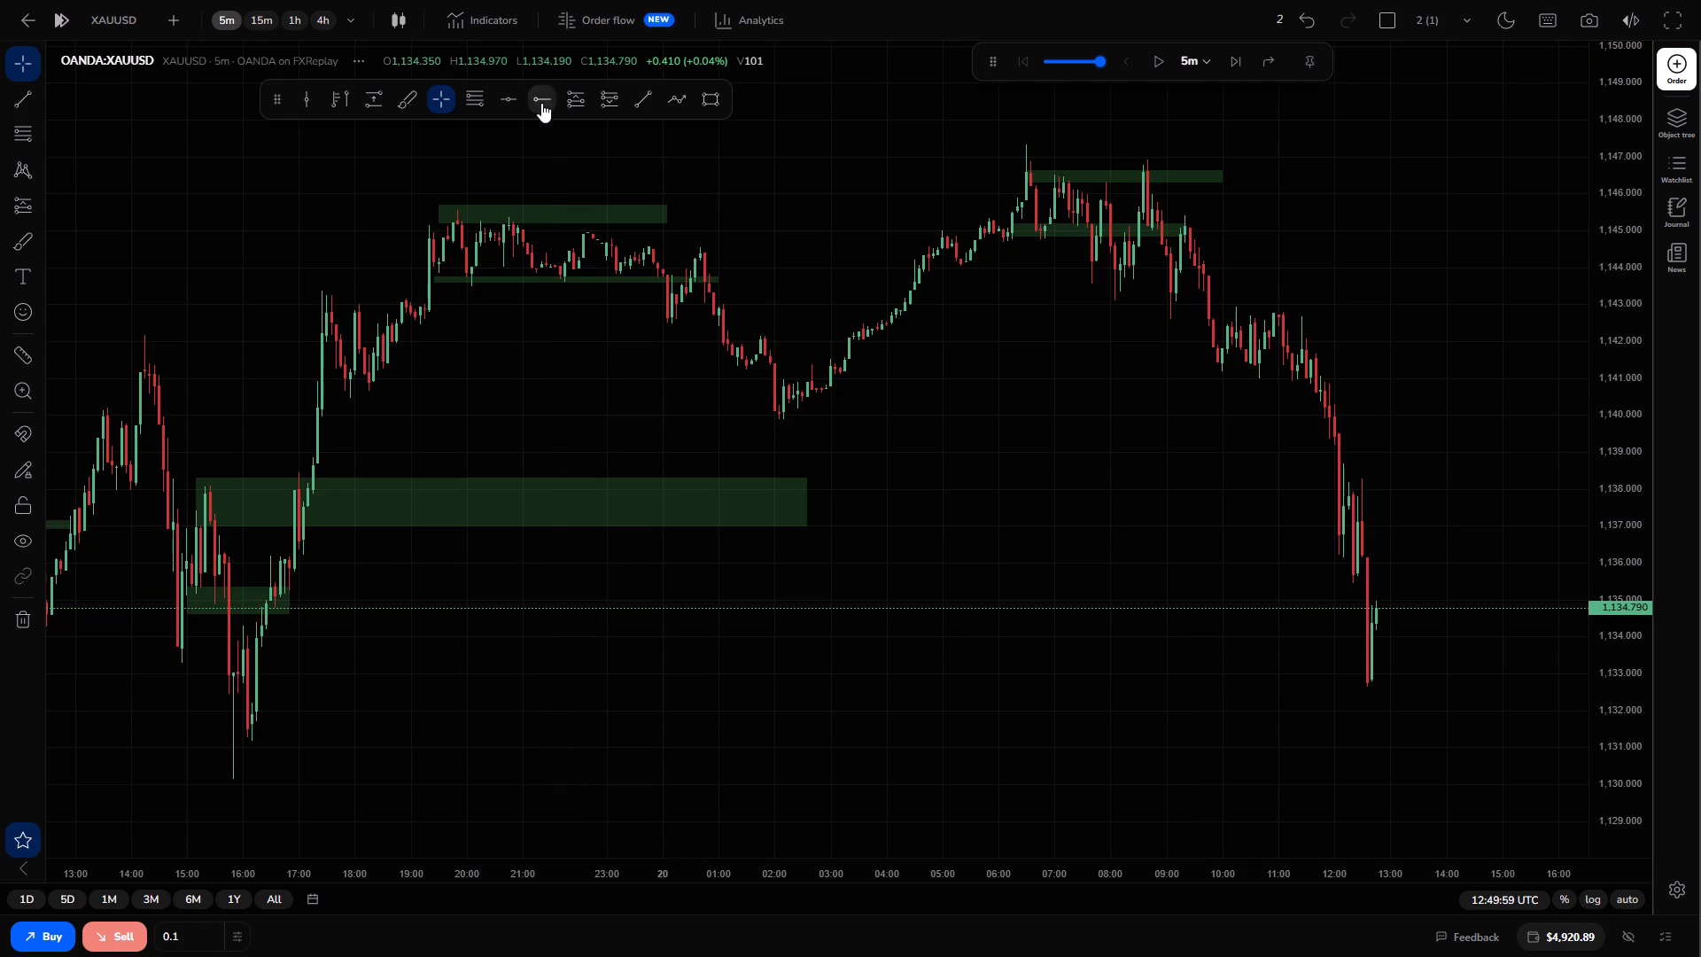
pyautogui.click(541, 103)
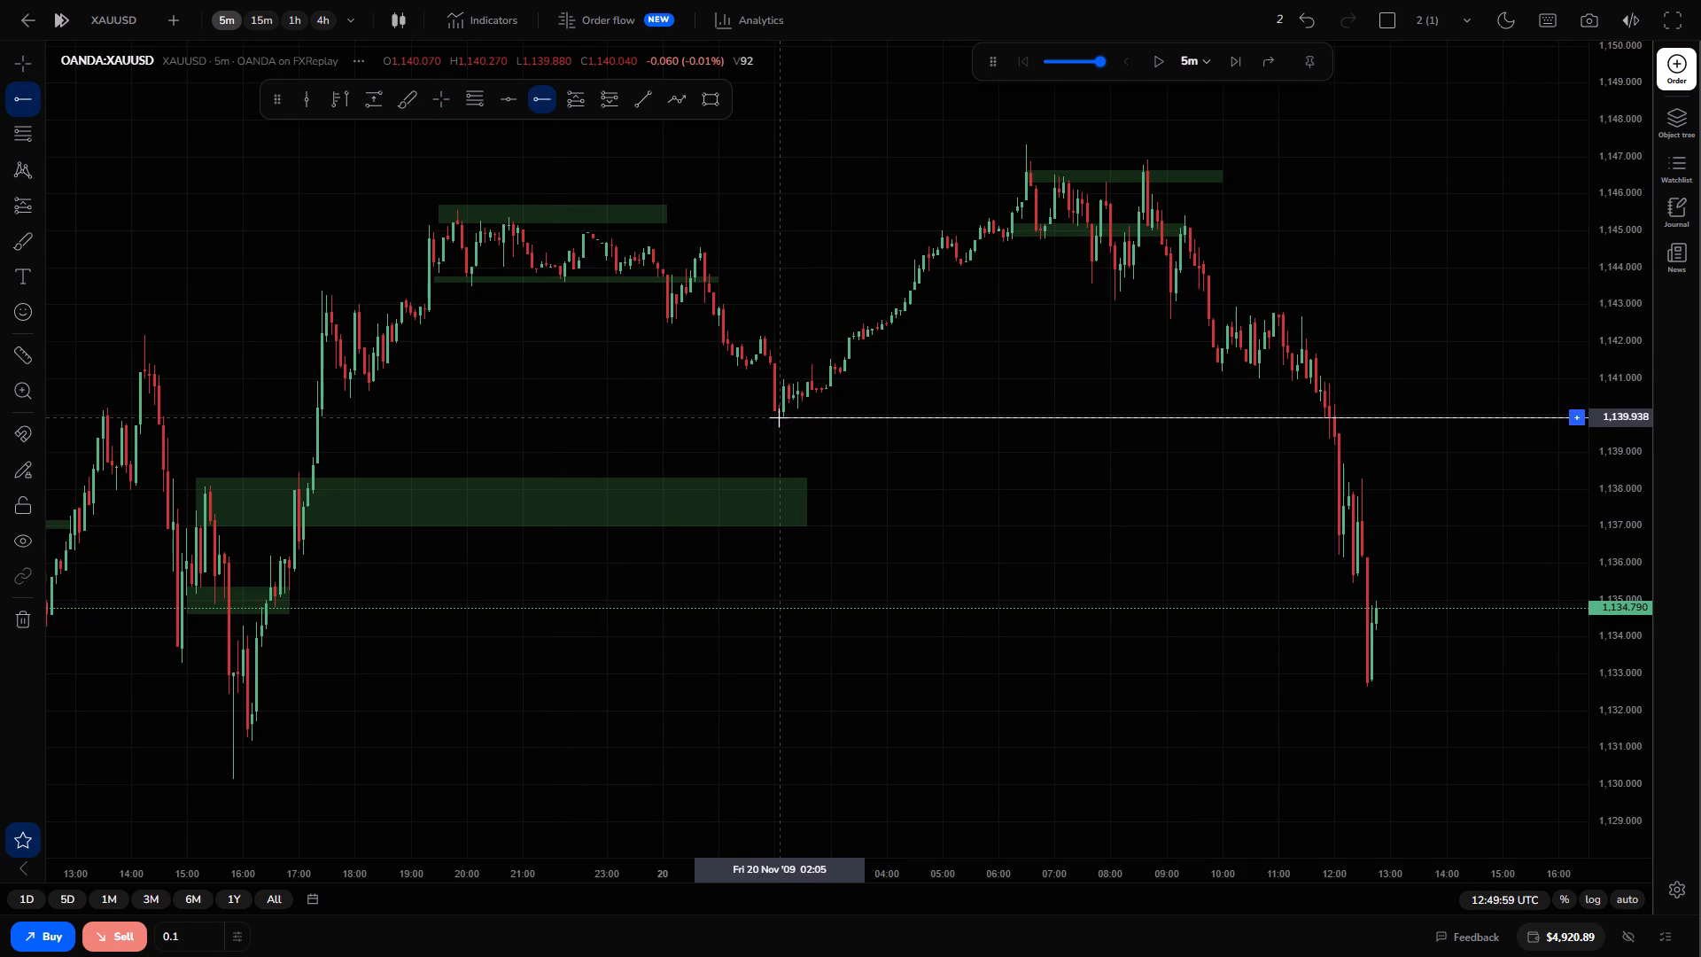
pyautogui.click(779, 417)
pyautogui.click(1014, 478)
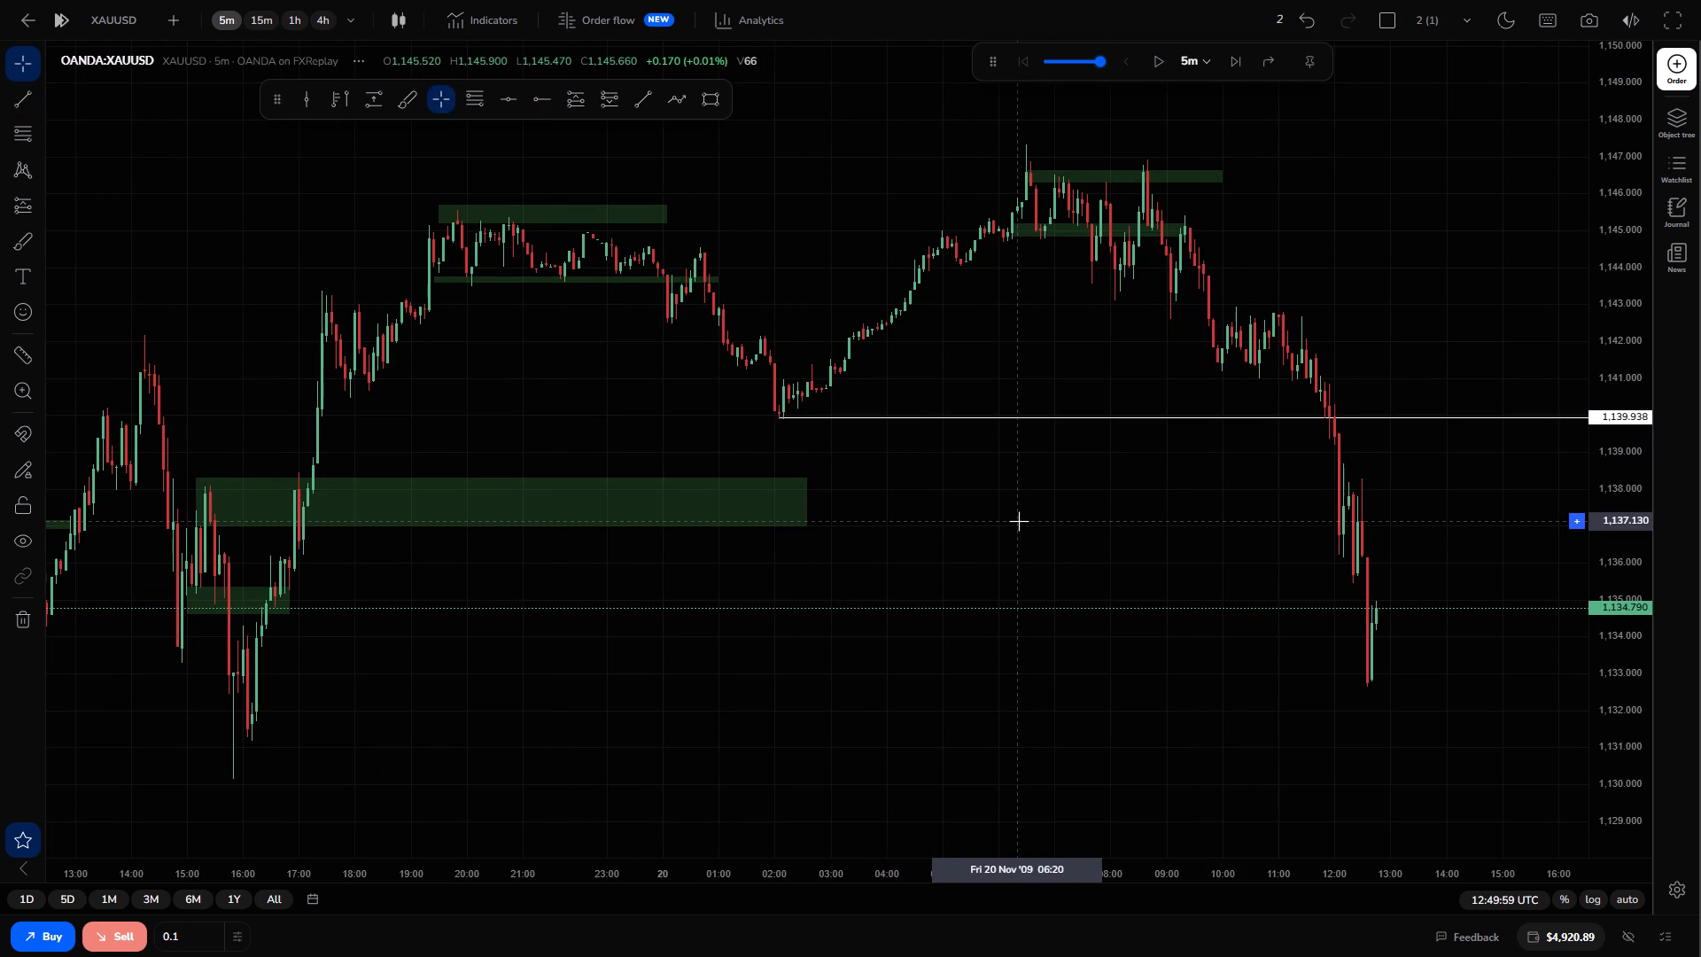
pyautogui.press('Escape')
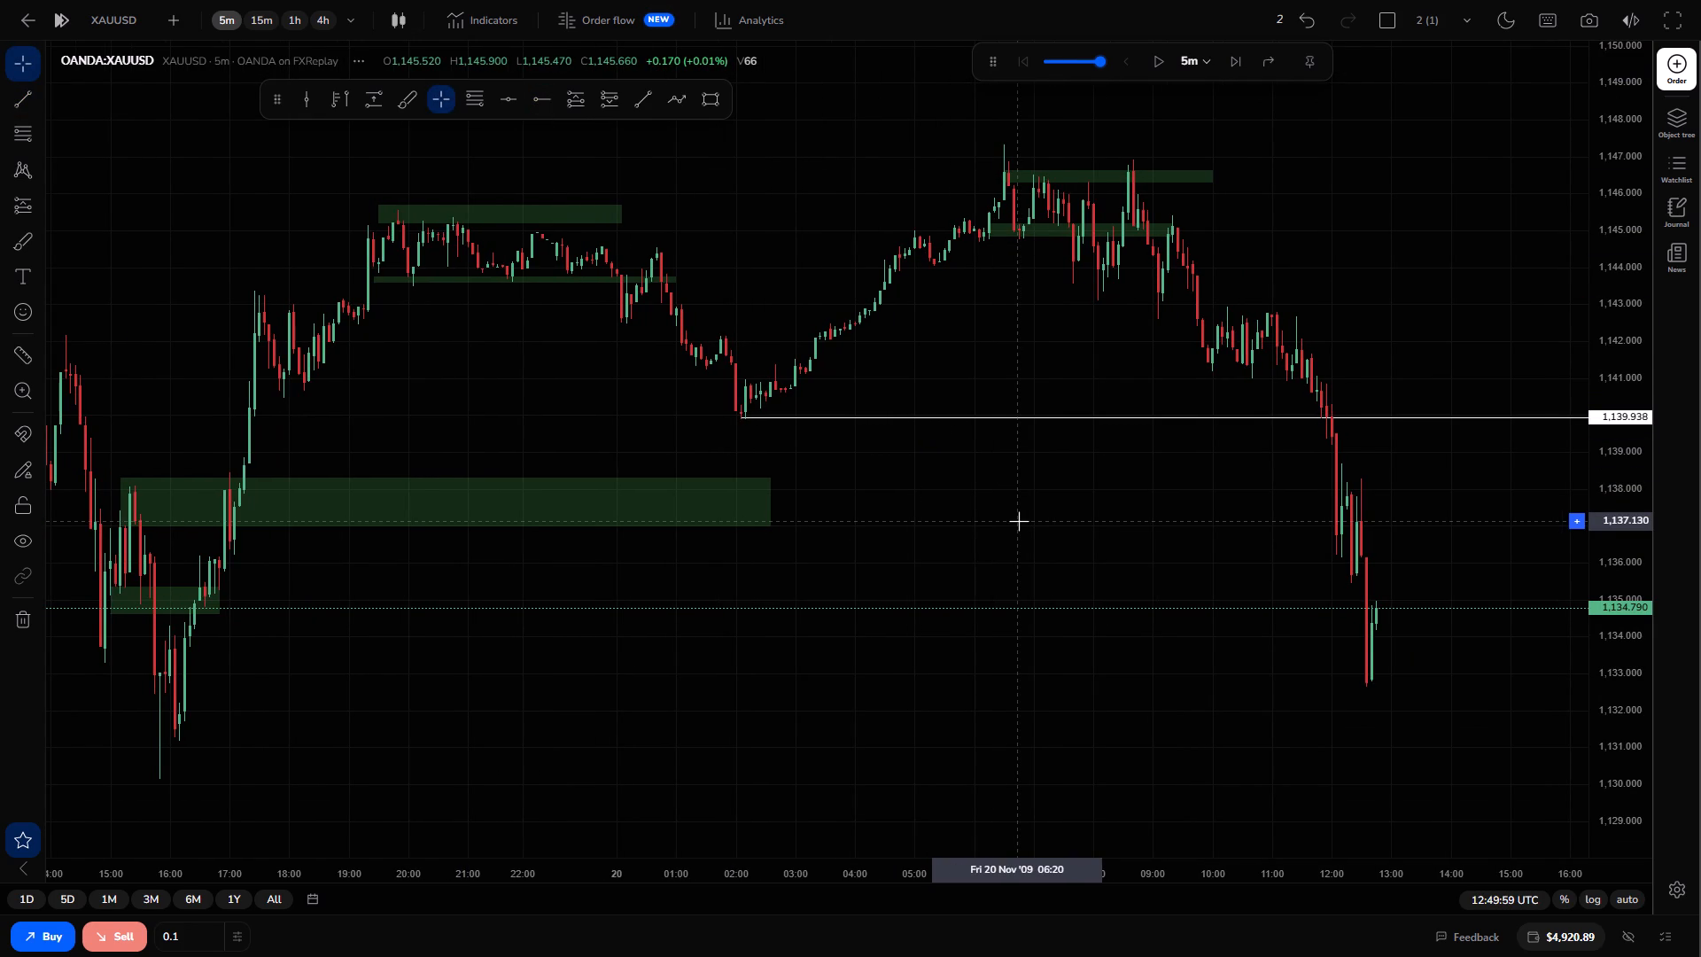
# Leave full screen, switch to TradingView and open the full chart of BTCUSD from the watchlist's crypto section.
pyautogui.press('F11')
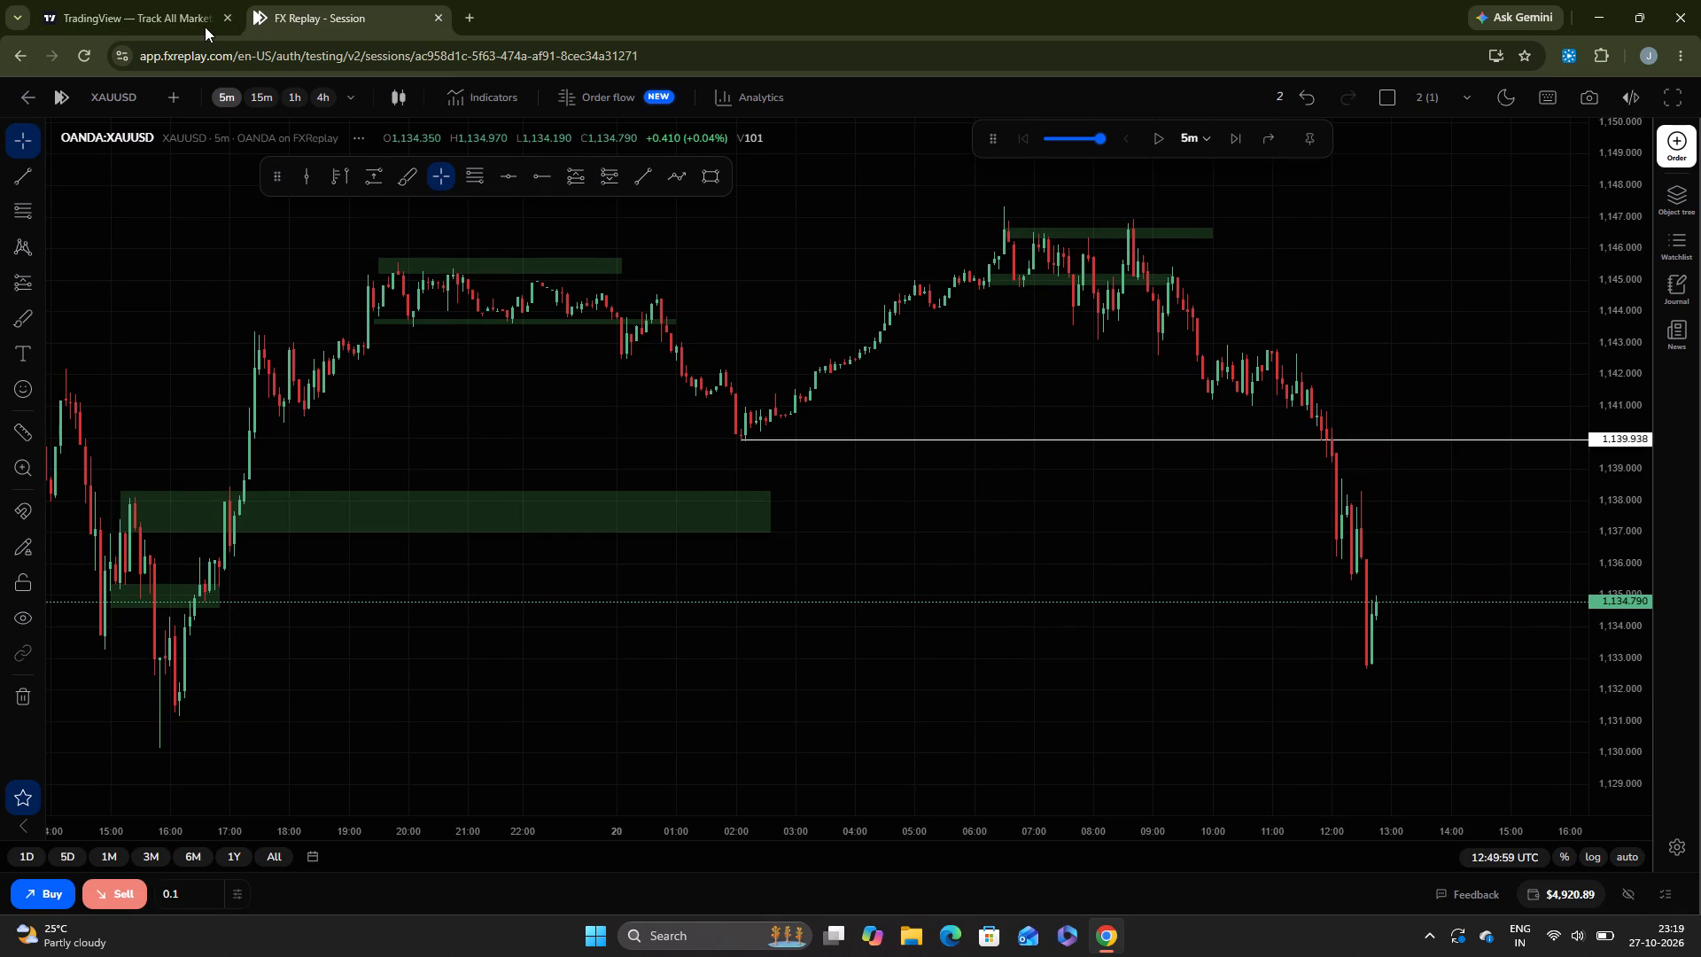
pyautogui.click(205, 27)
pyautogui.scroll(-1, 1496, 412)
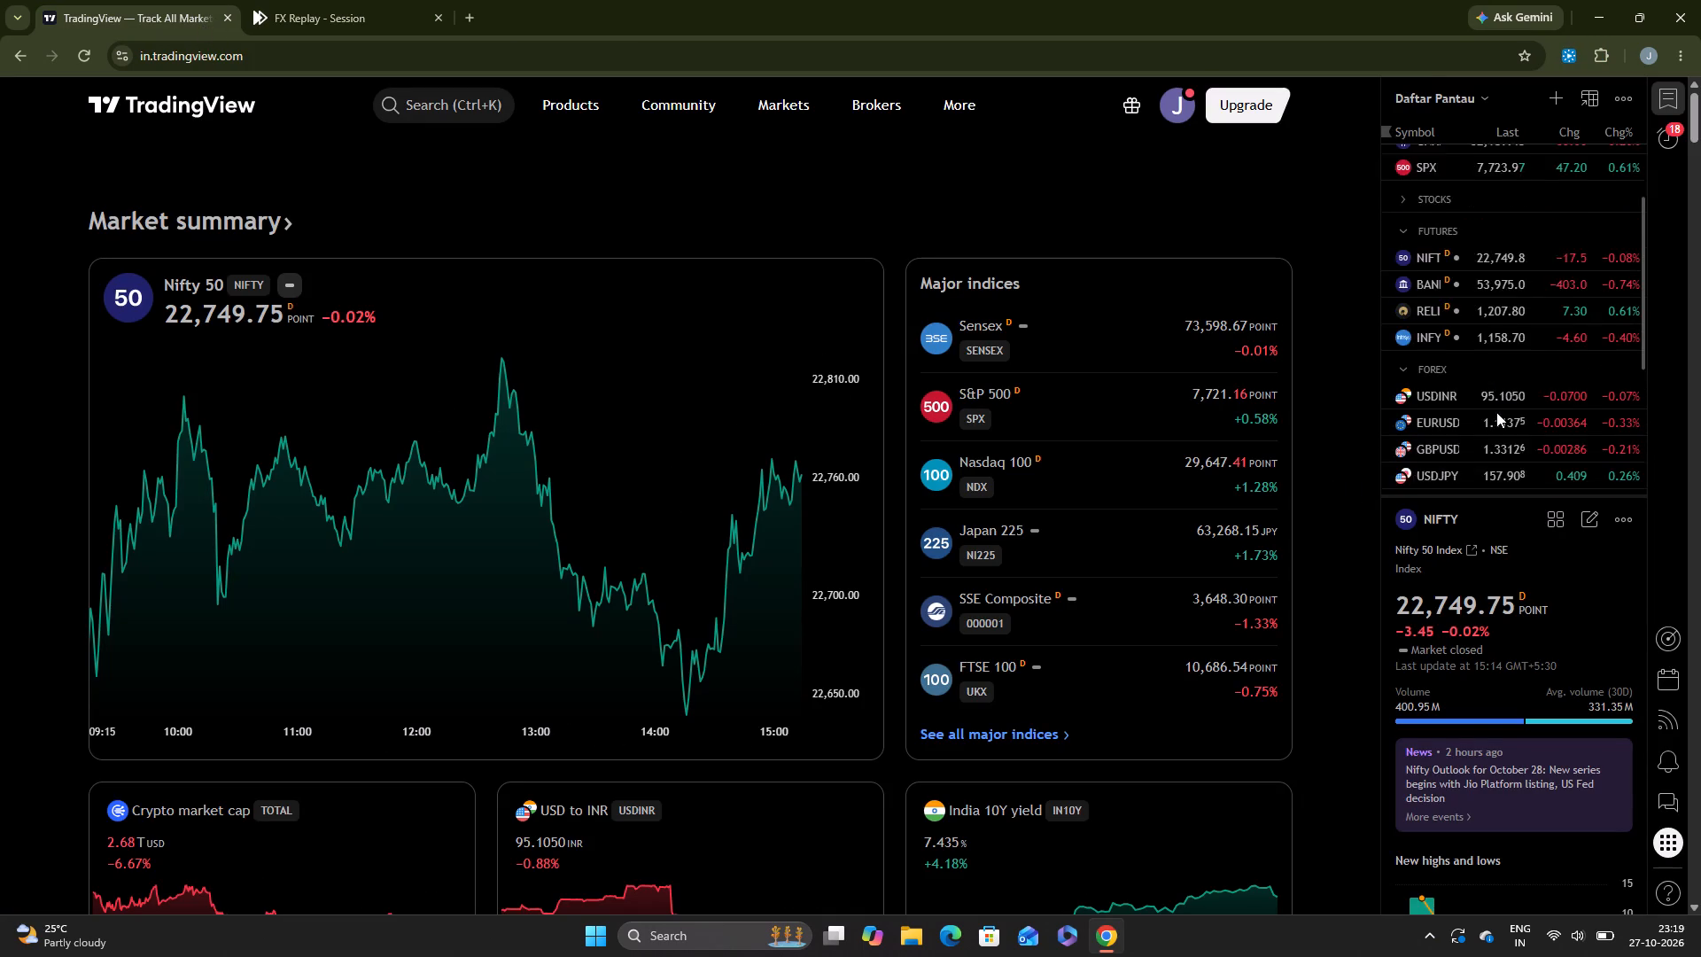
pyautogui.scroll(-2, 1496, 412)
pyautogui.click(1432, 296)
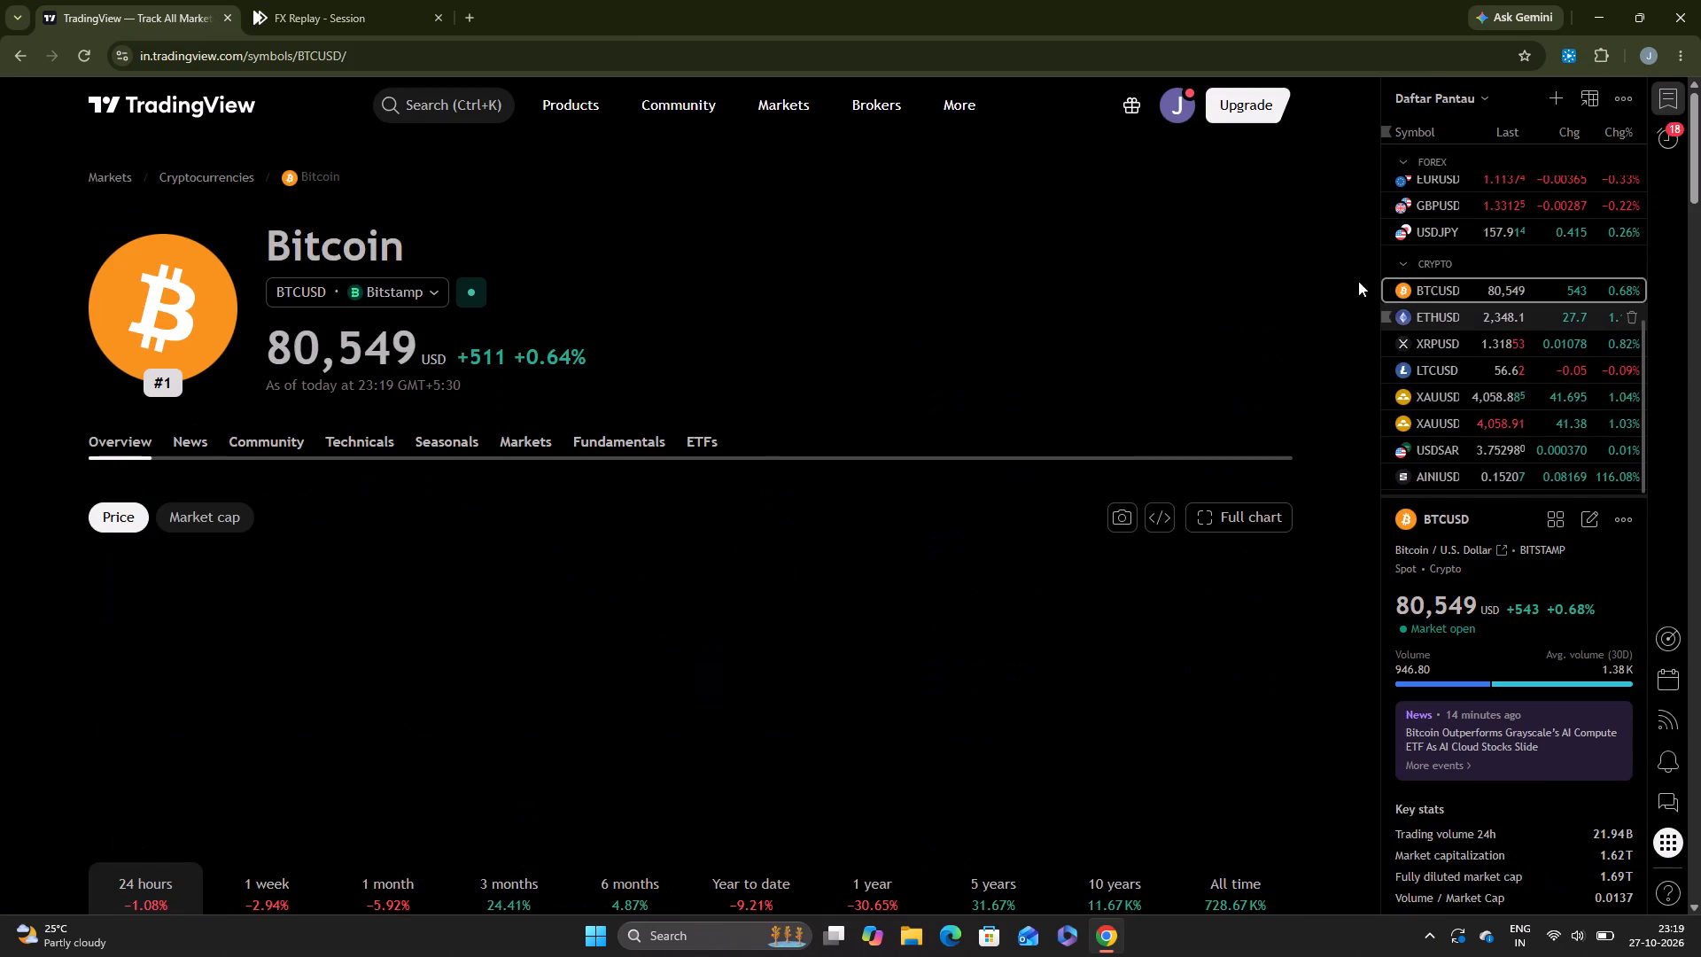
pyautogui.click(1251, 505)
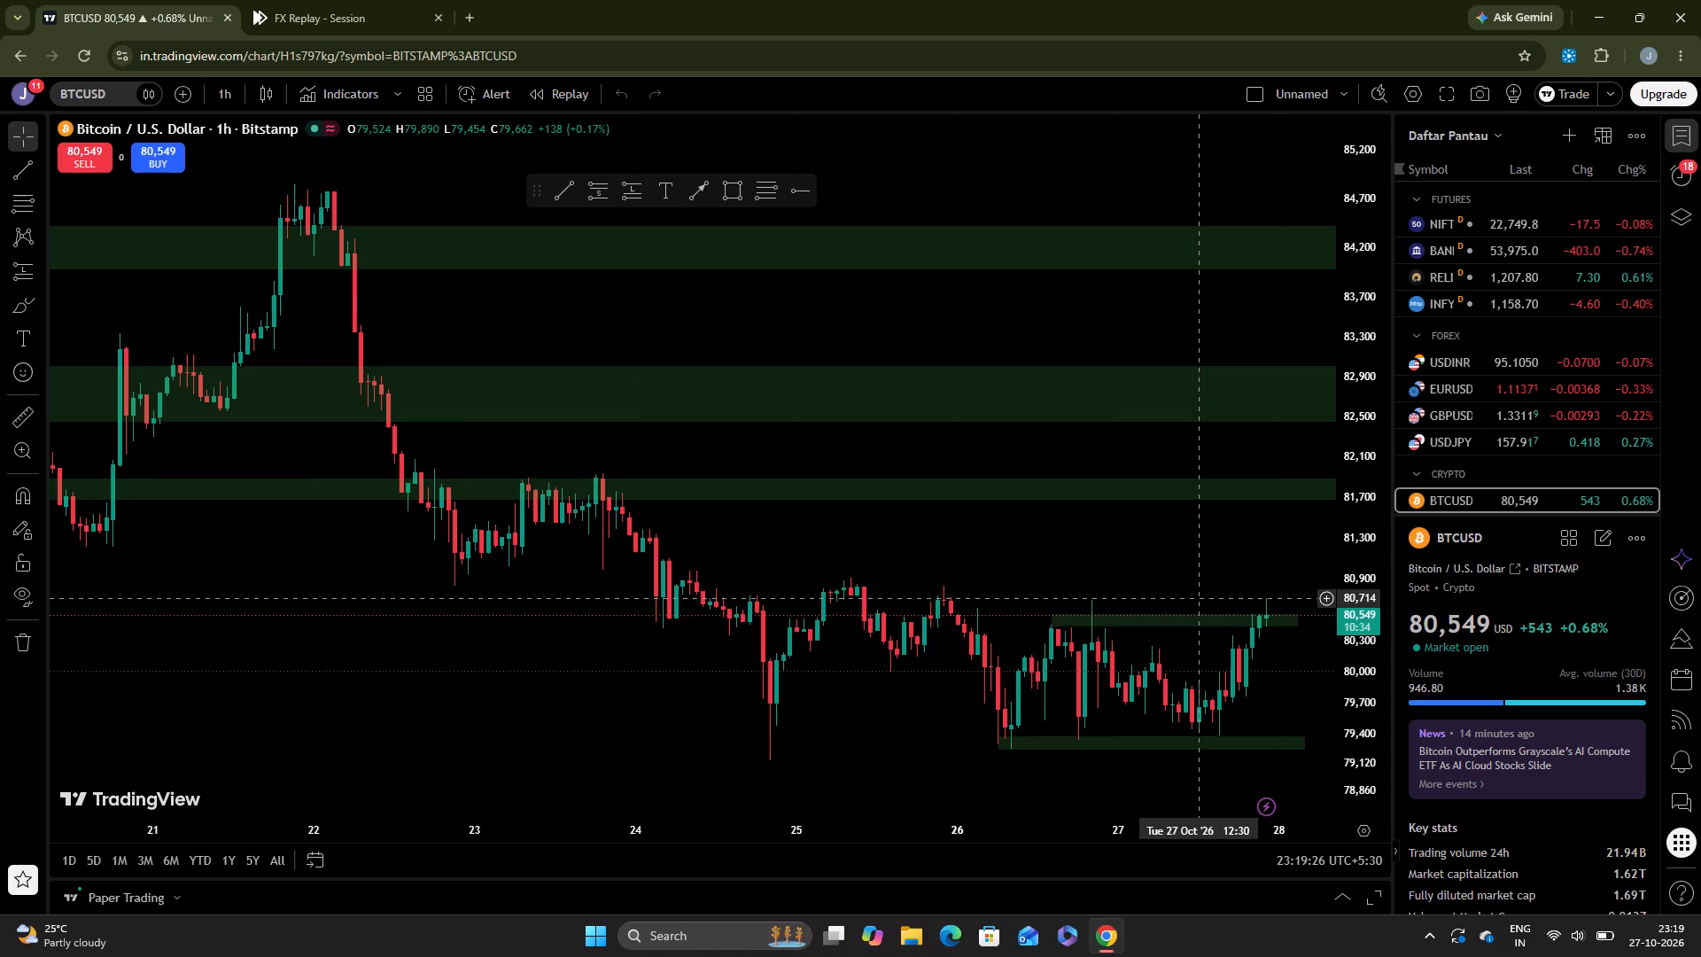
# Open a market sell order ticket for BTCUSD in paper trading.
pyautogui.moveTo(1276, 674); pyautogui.dragTo(1194, 564)
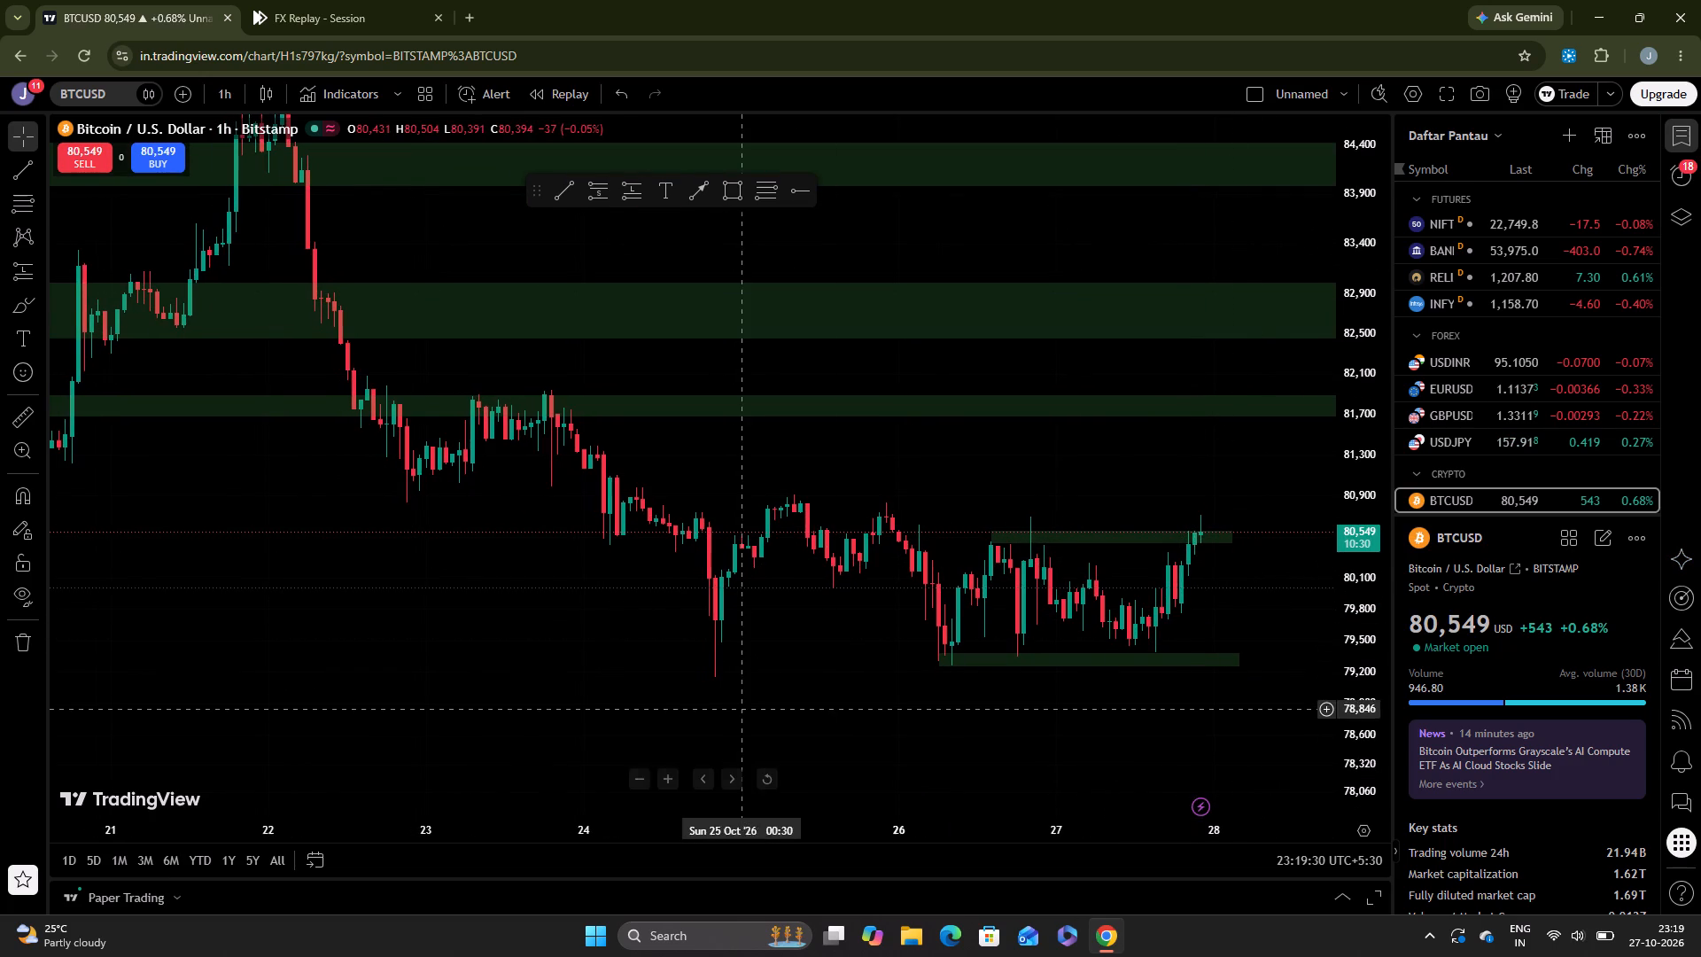
pyautogui.click(94, 160)
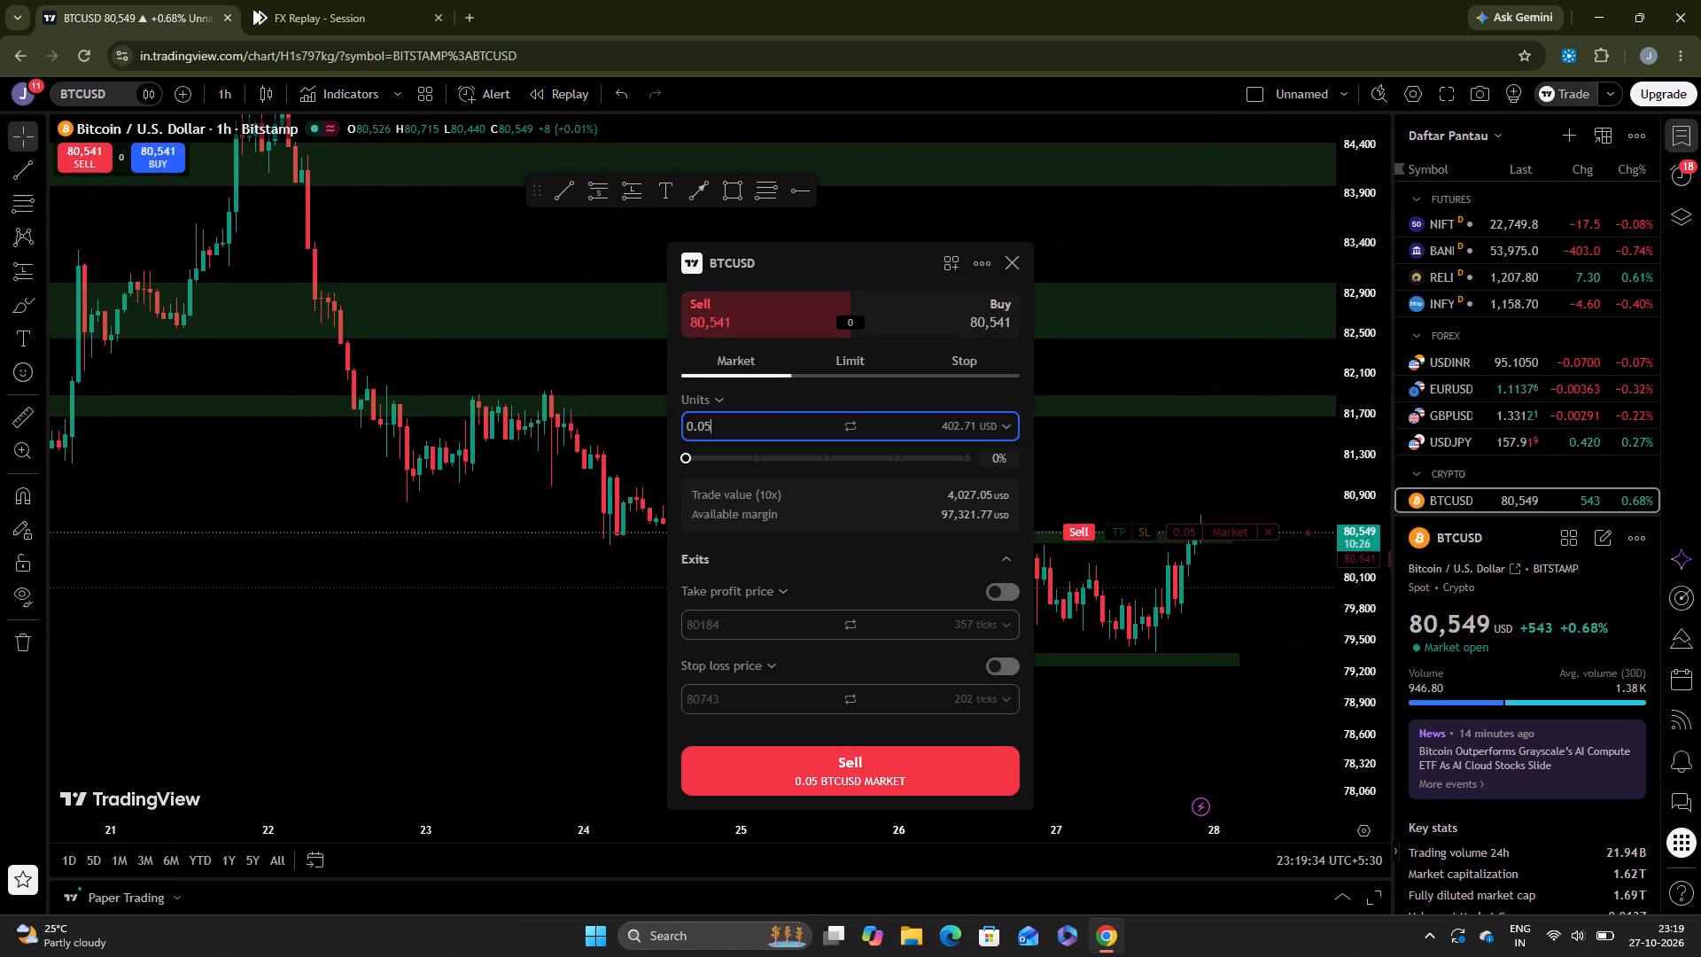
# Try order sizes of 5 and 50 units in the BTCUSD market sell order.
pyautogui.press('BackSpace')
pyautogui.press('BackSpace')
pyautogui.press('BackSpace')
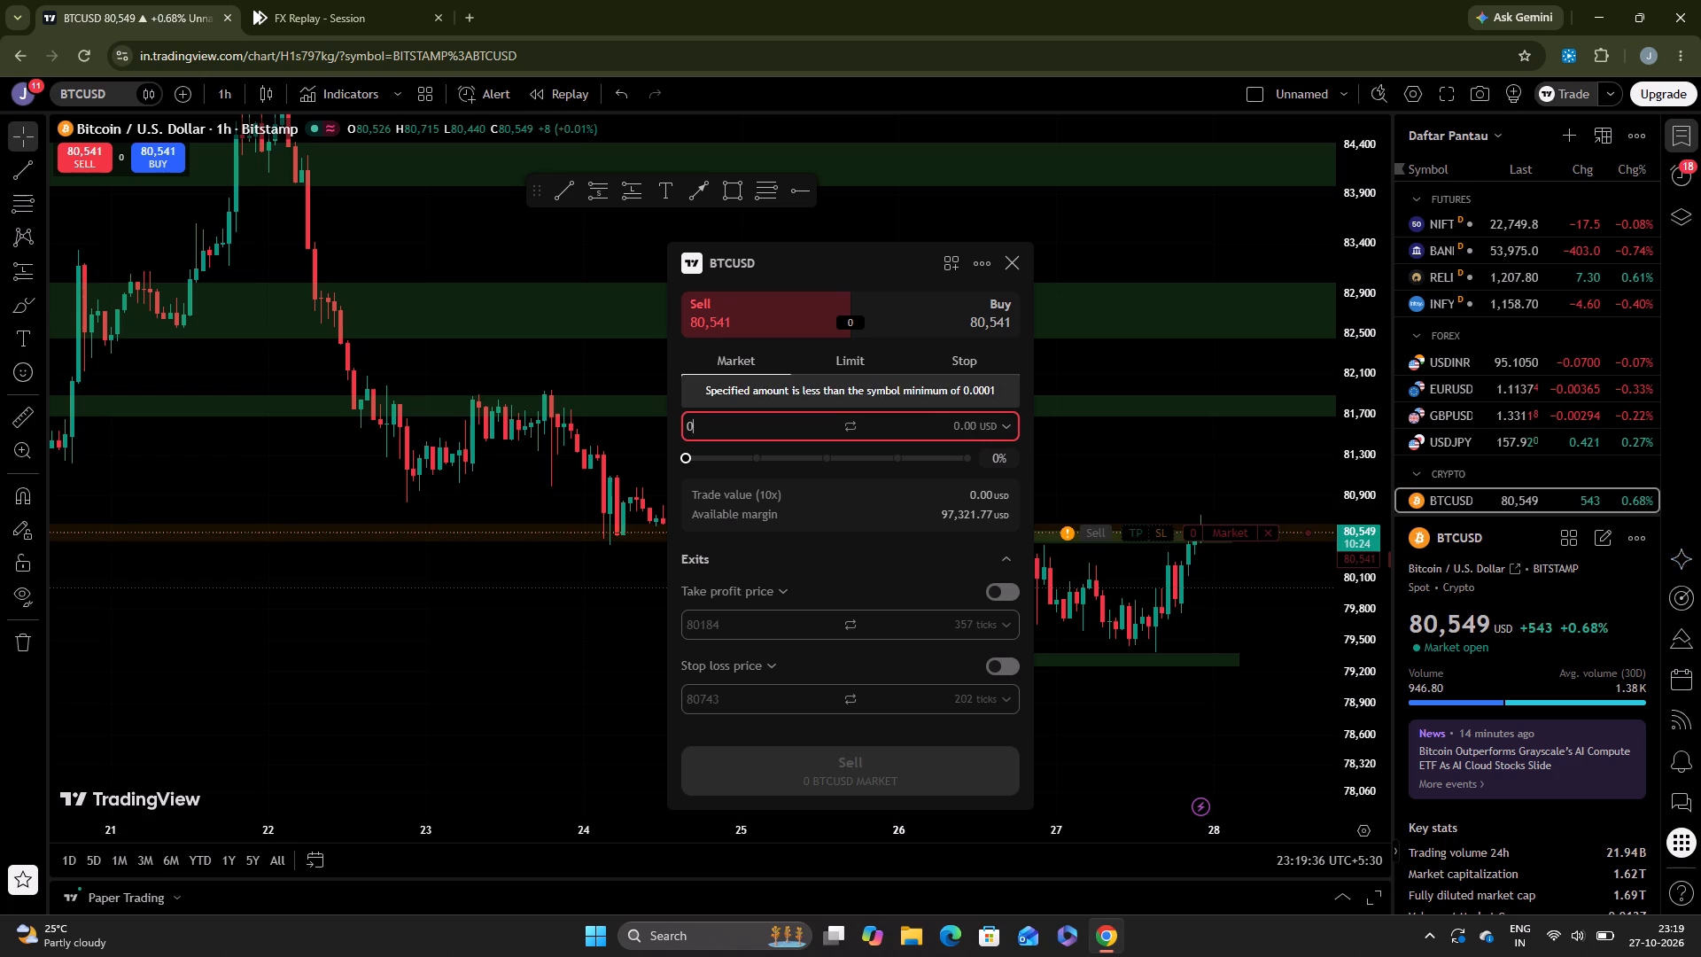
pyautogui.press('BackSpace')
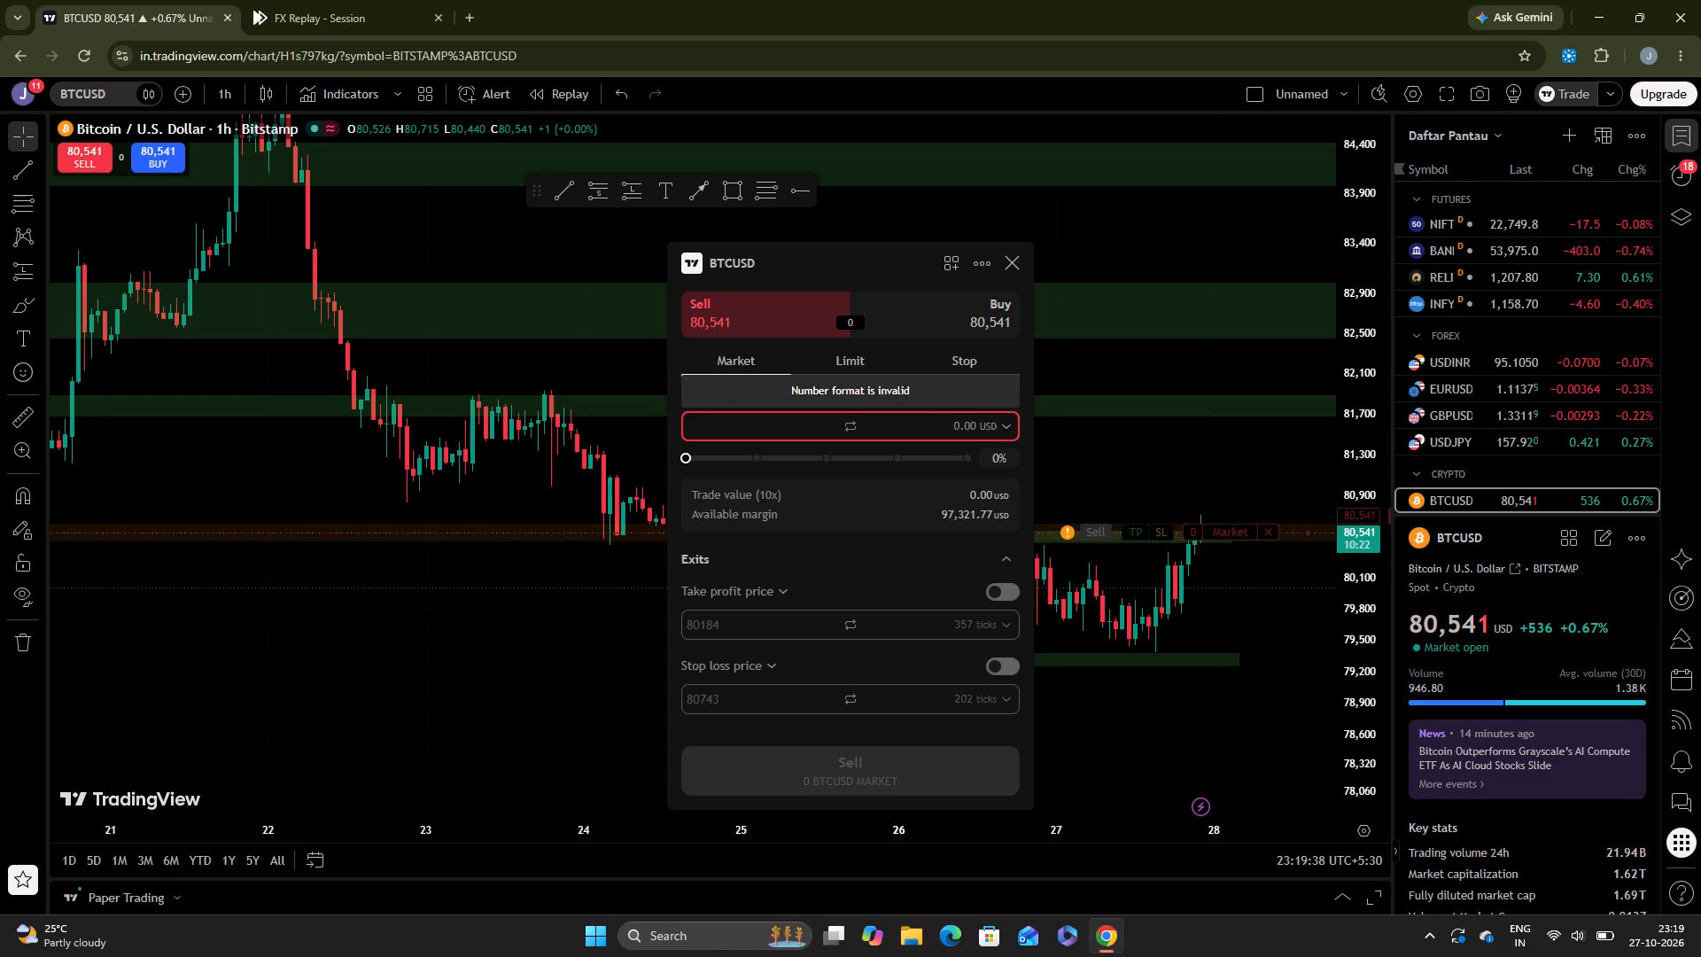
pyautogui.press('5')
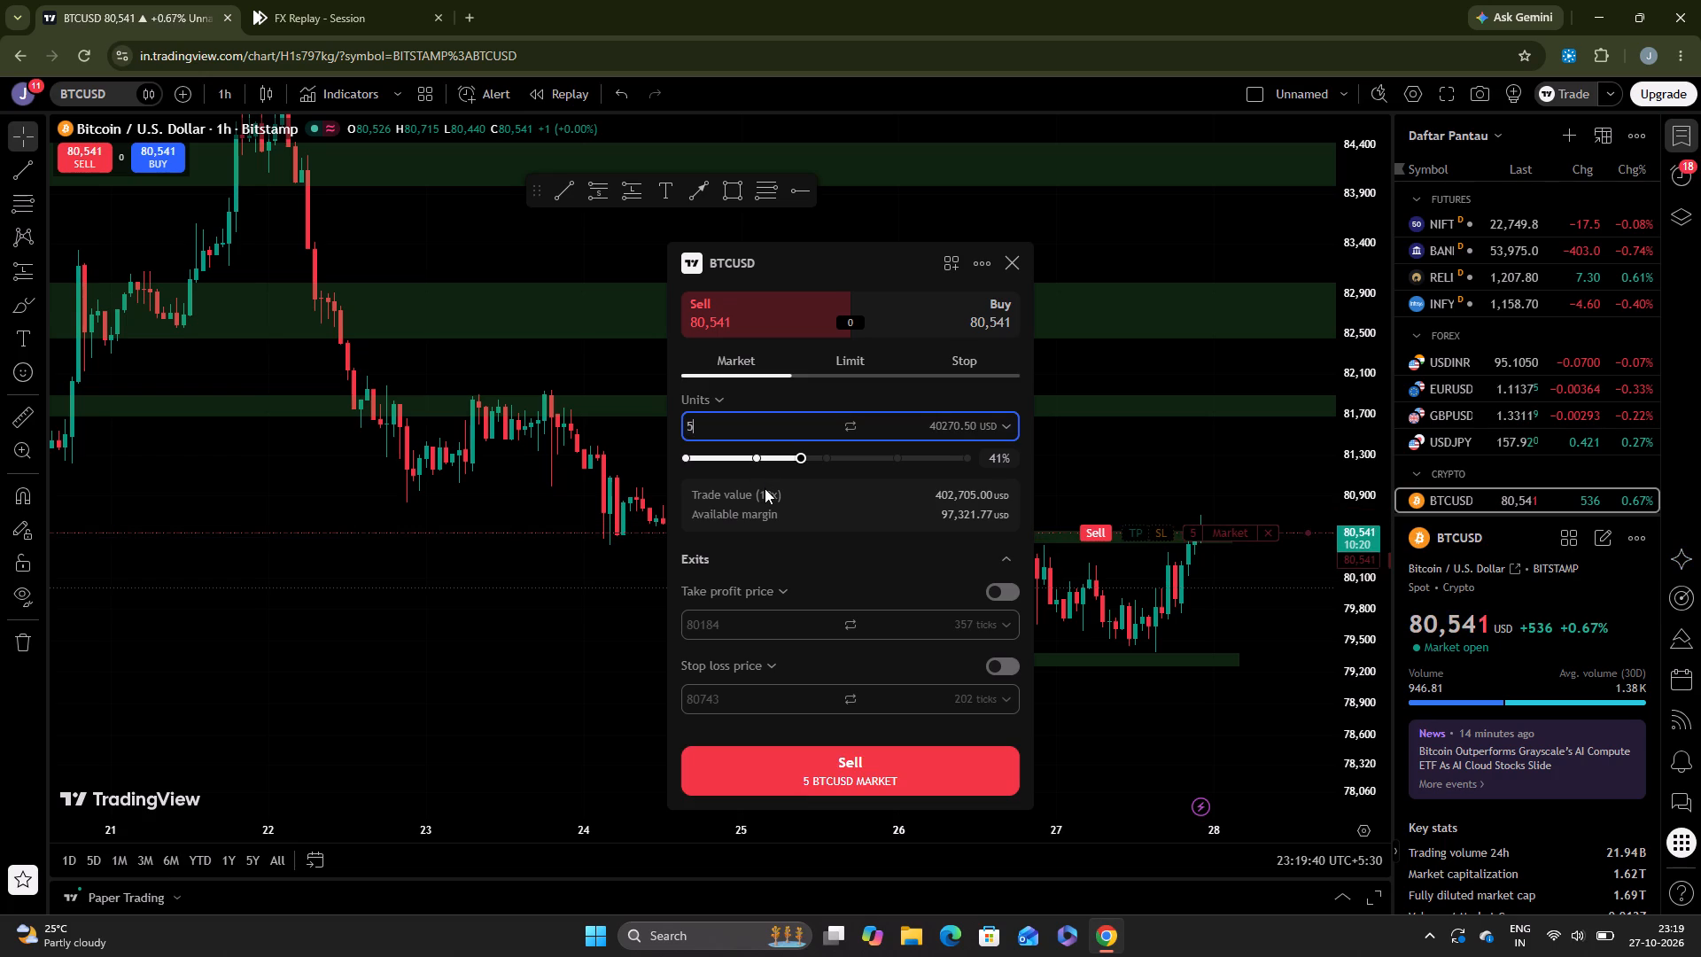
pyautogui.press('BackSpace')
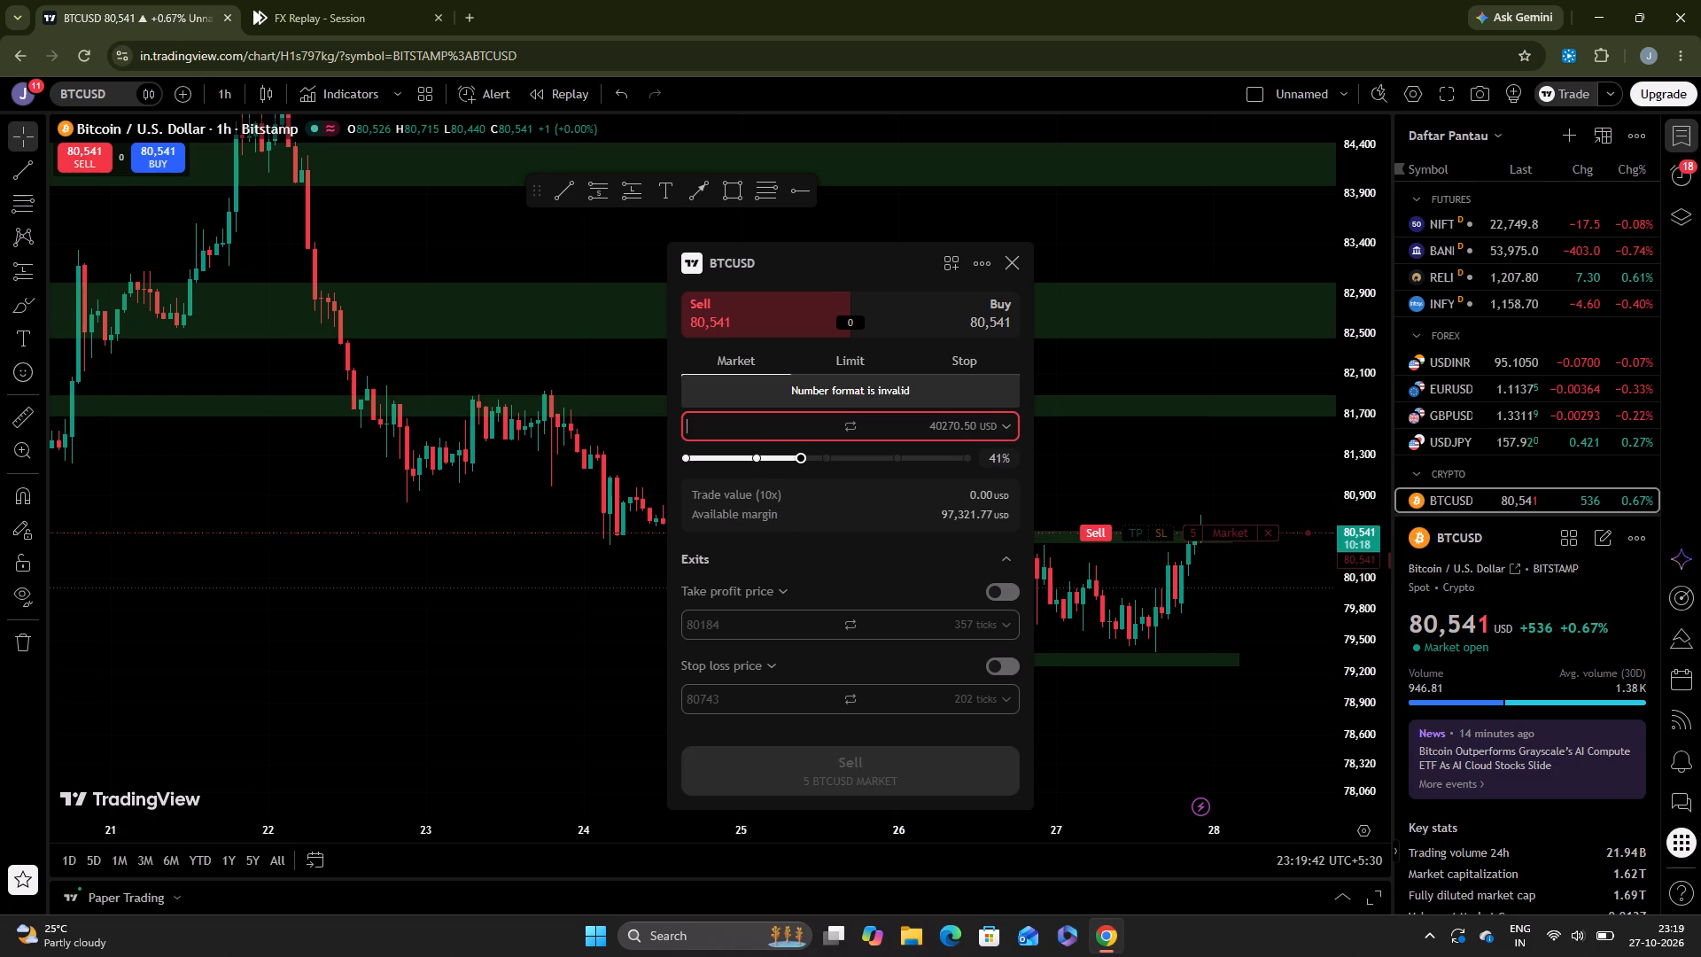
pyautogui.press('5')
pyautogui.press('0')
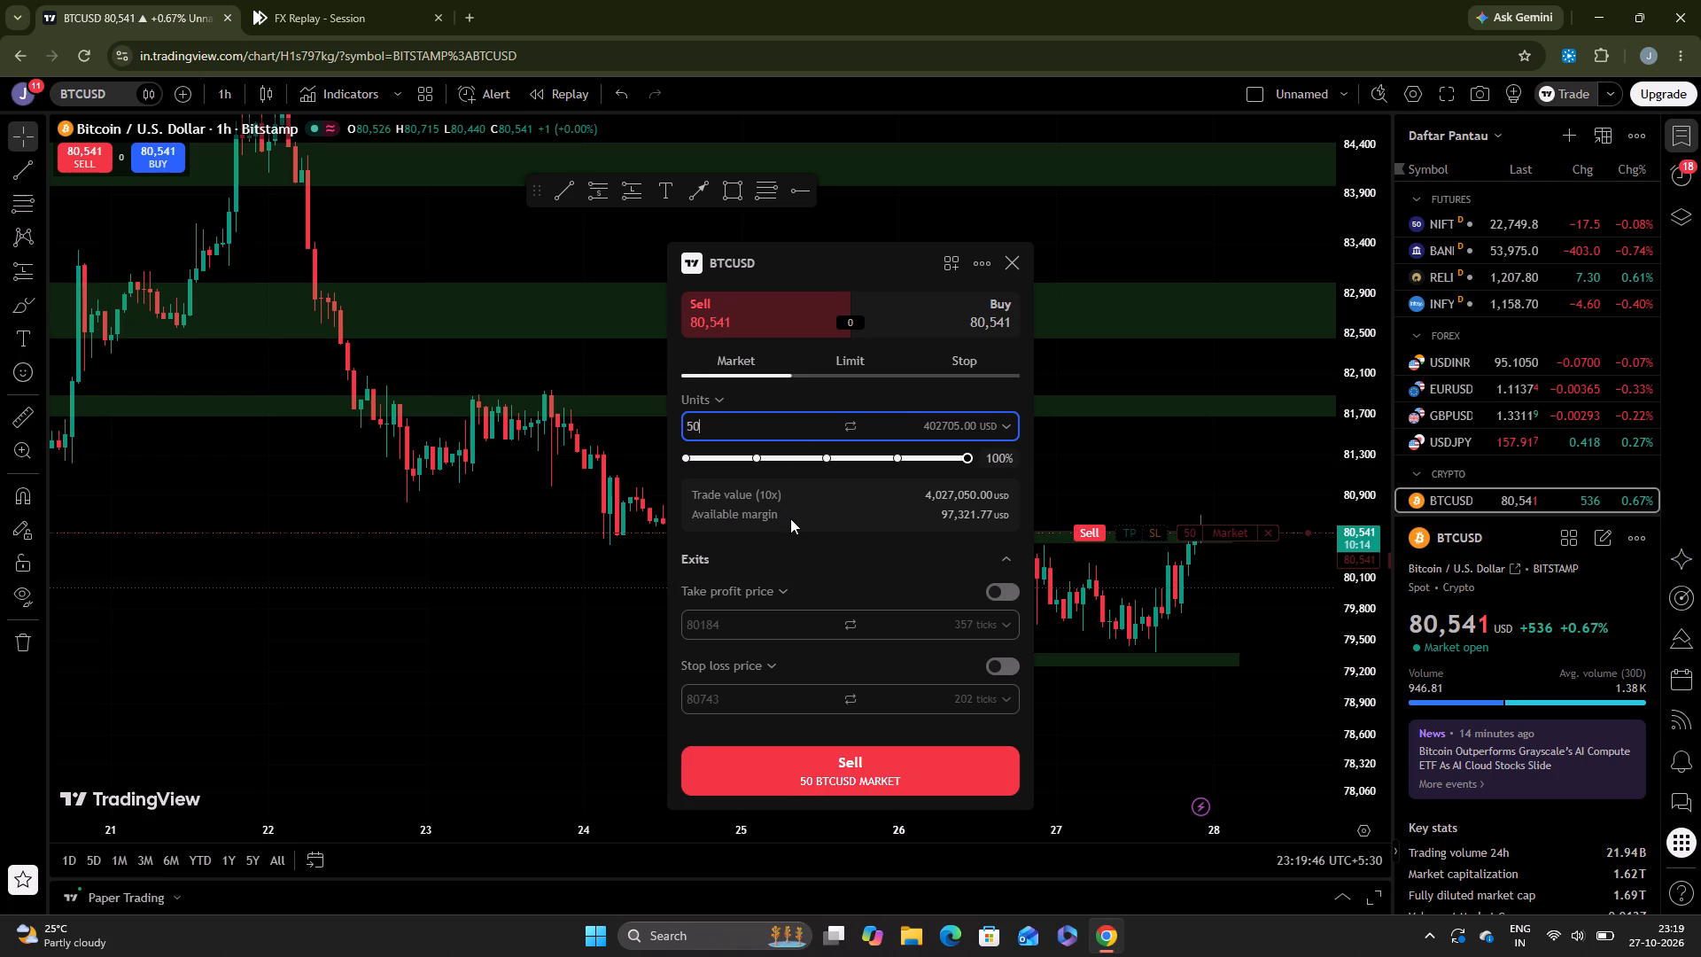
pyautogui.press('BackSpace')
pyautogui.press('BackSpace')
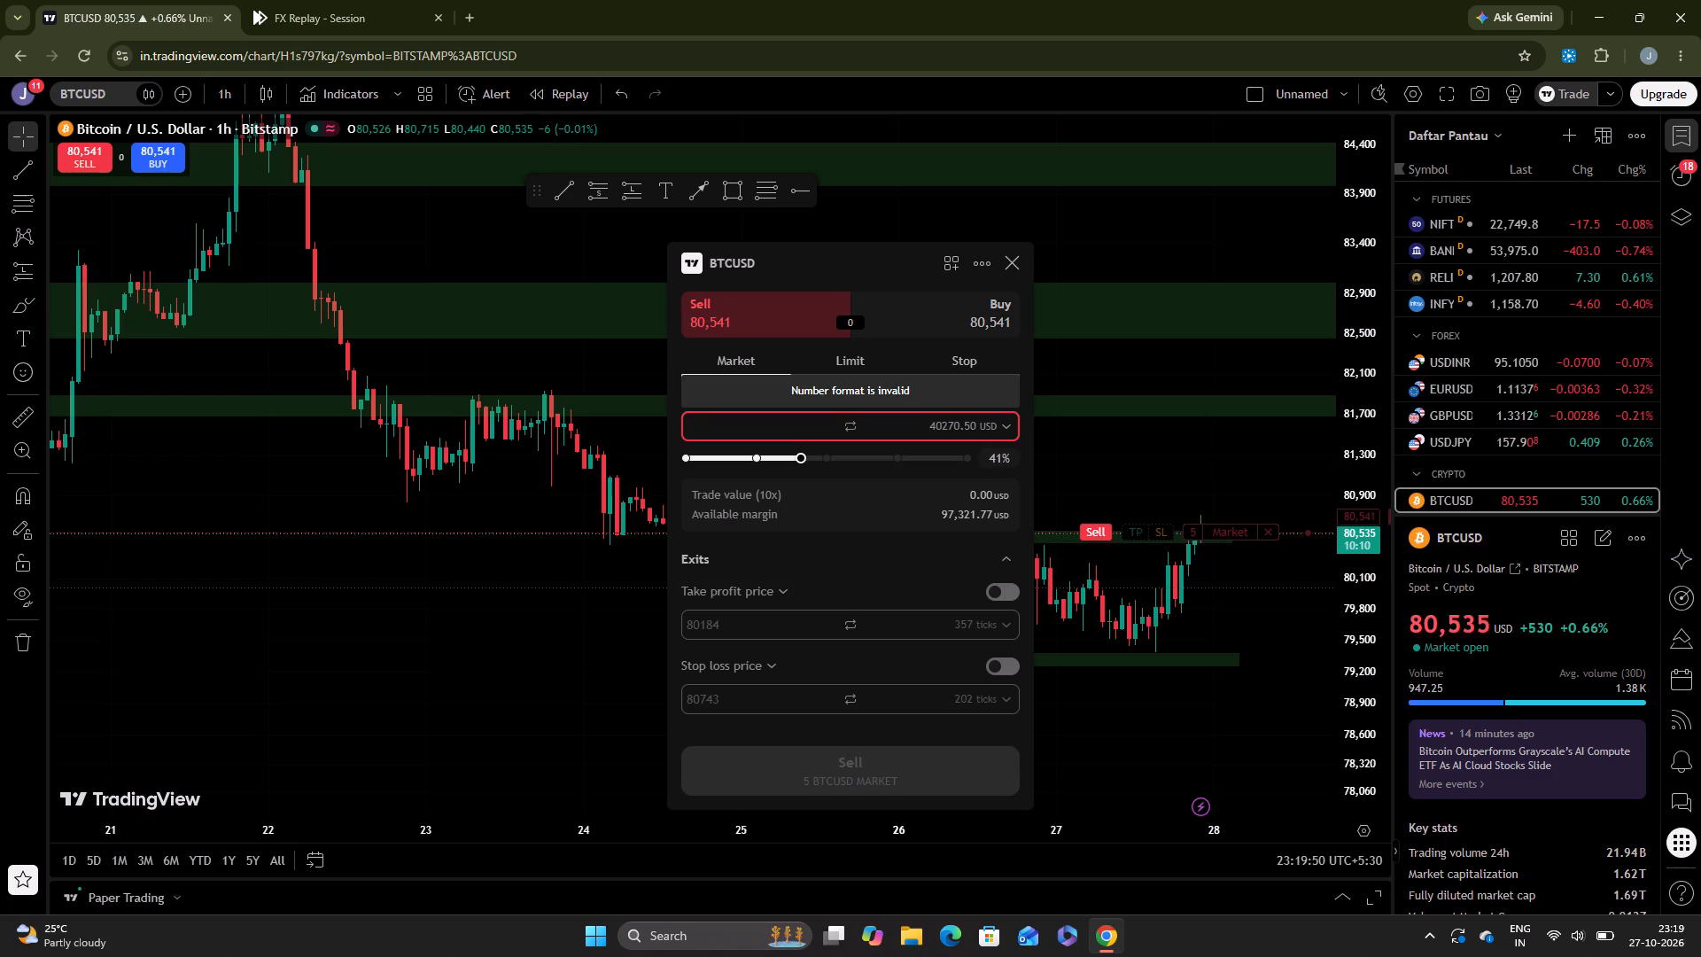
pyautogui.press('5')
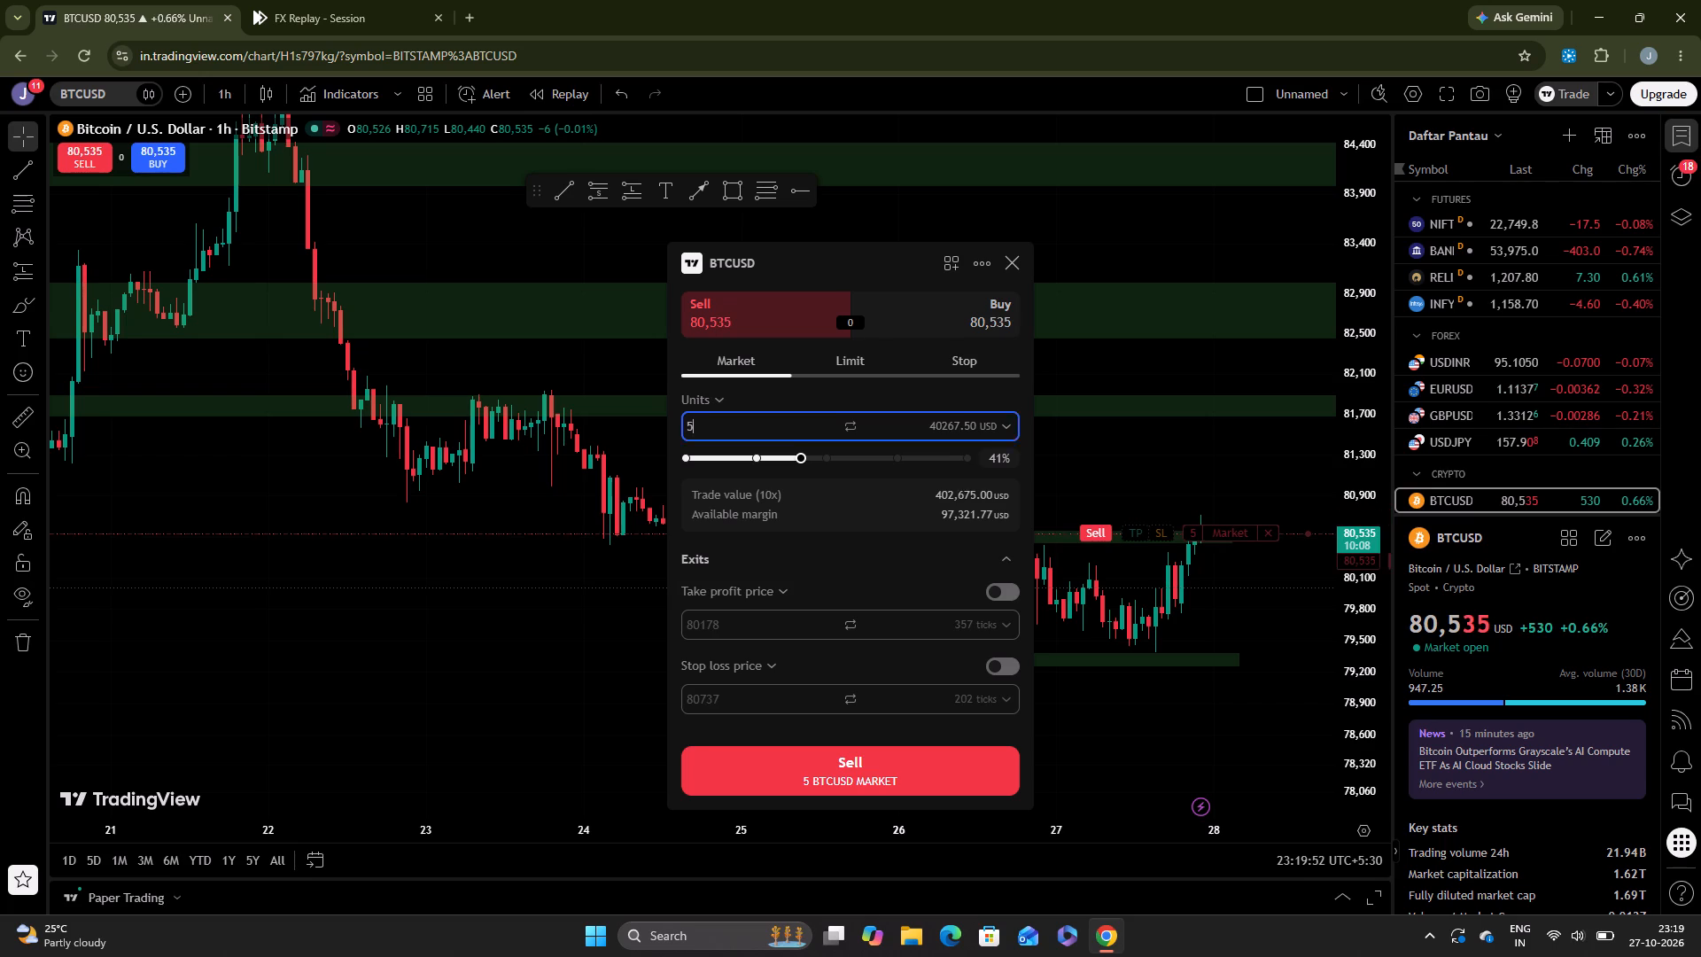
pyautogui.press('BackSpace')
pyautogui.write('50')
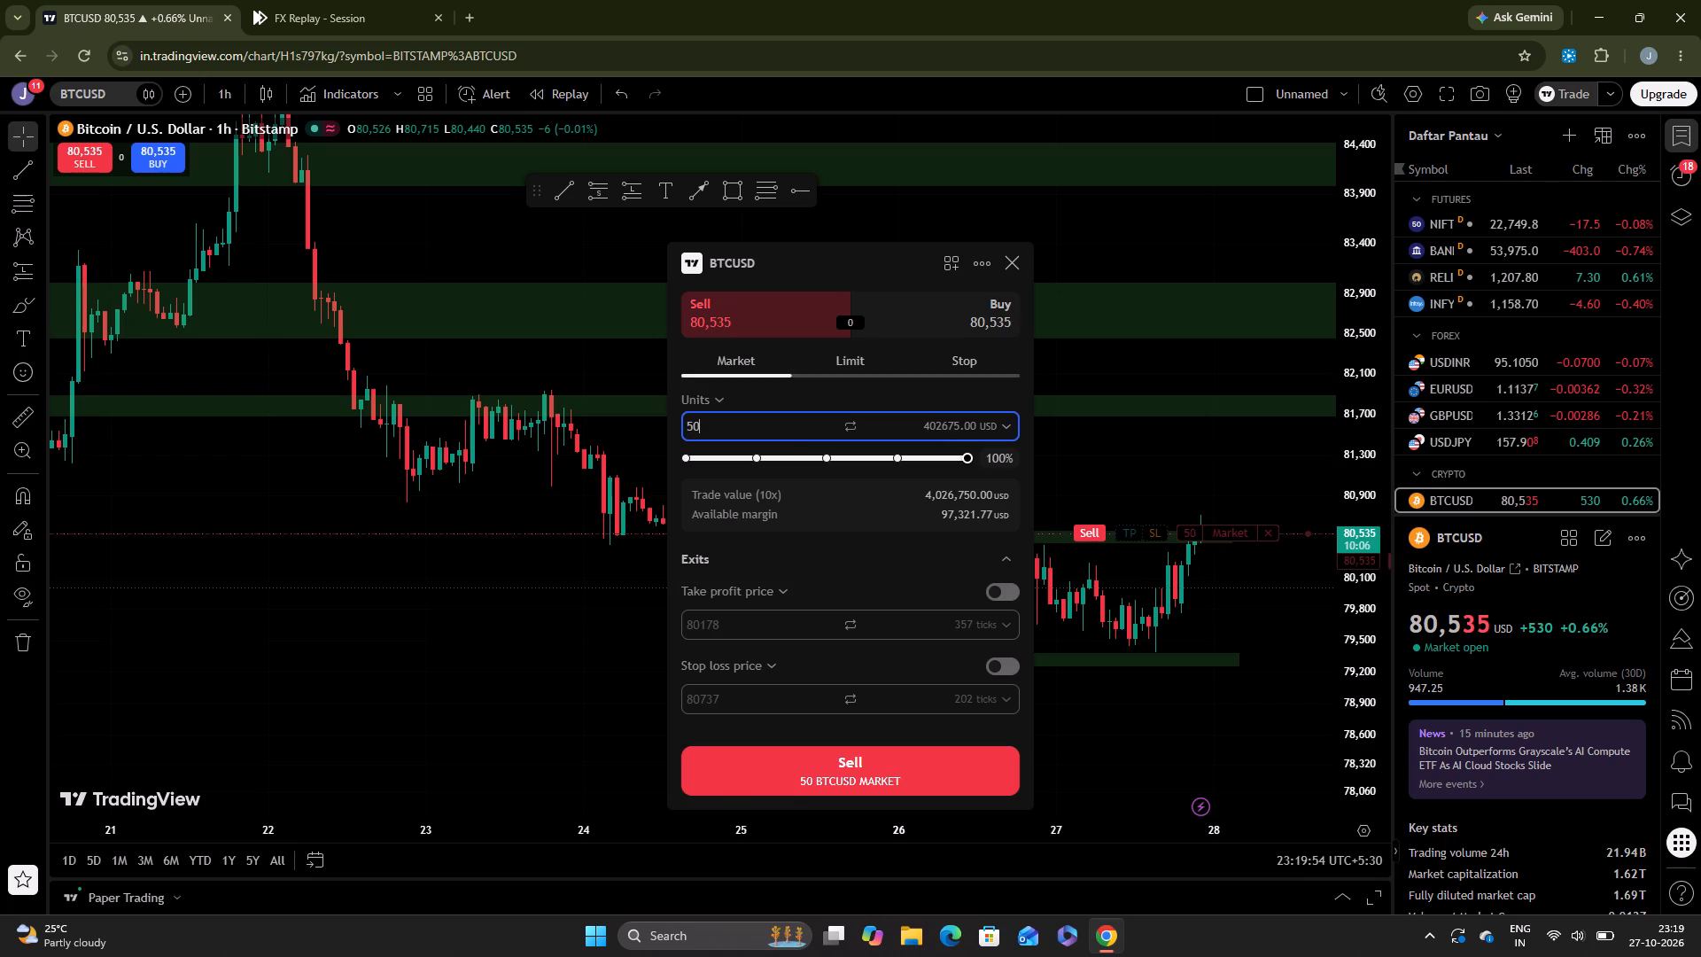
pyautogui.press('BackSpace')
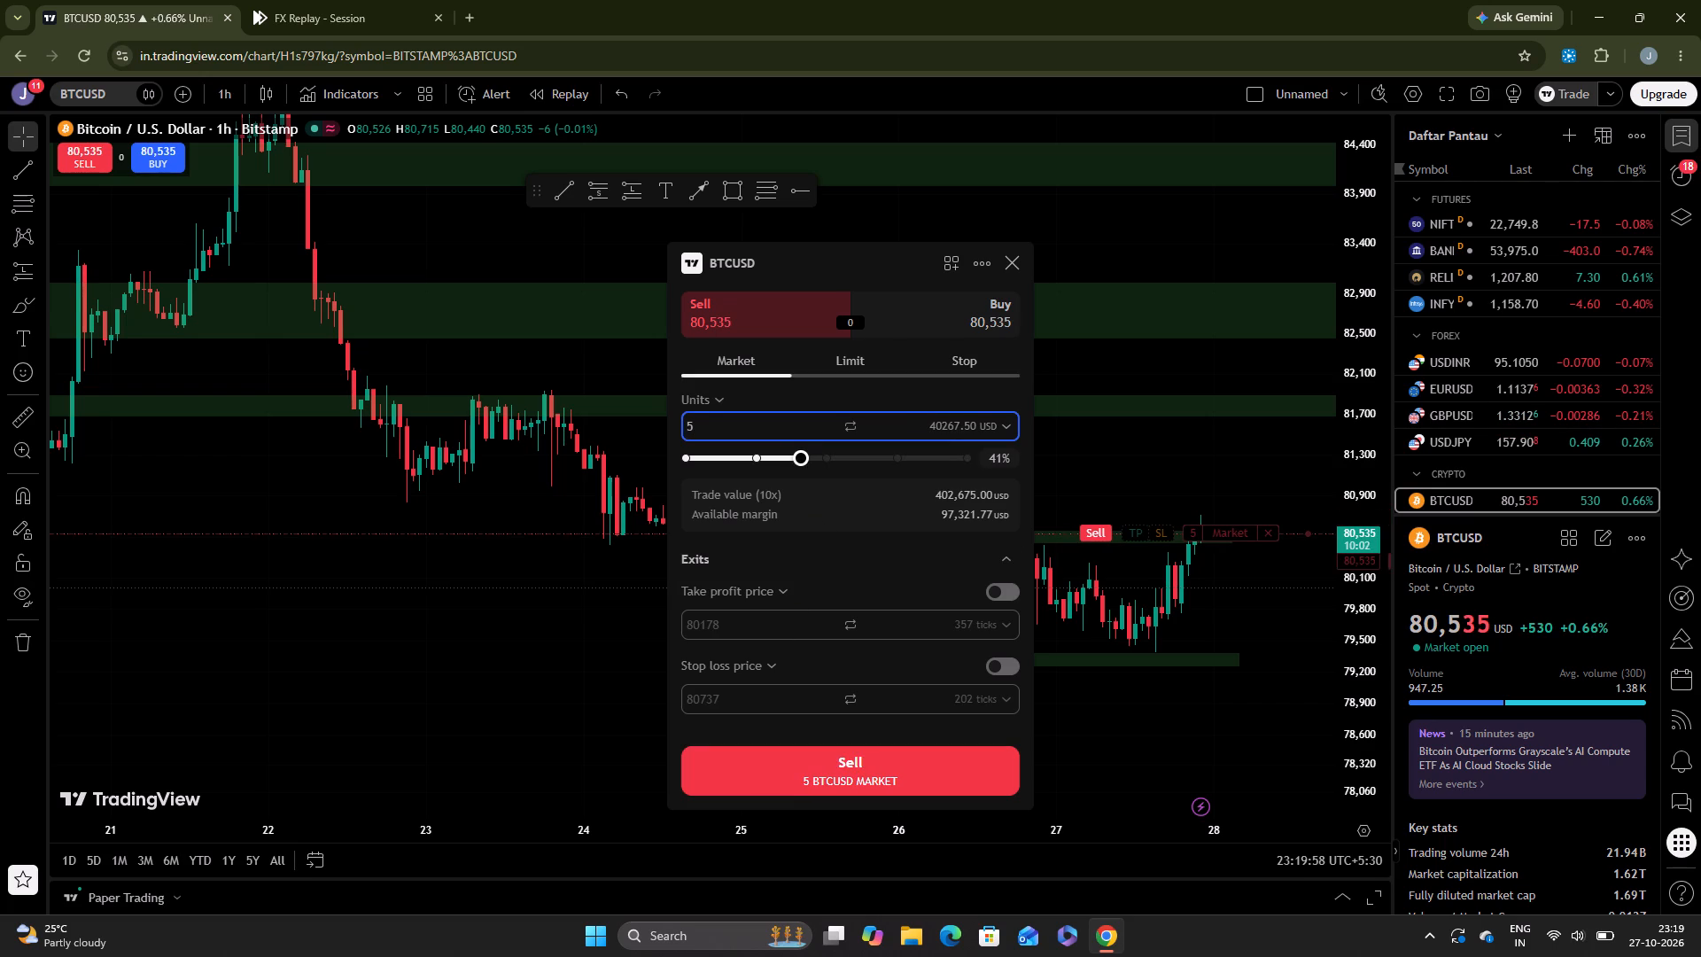
# Size the BTCUSD market sell order at 6% of the balance (0.725 units) and place it without exits.
pyautogui.moveTo(804, 465); pyautogui.dragTo(707, 482)
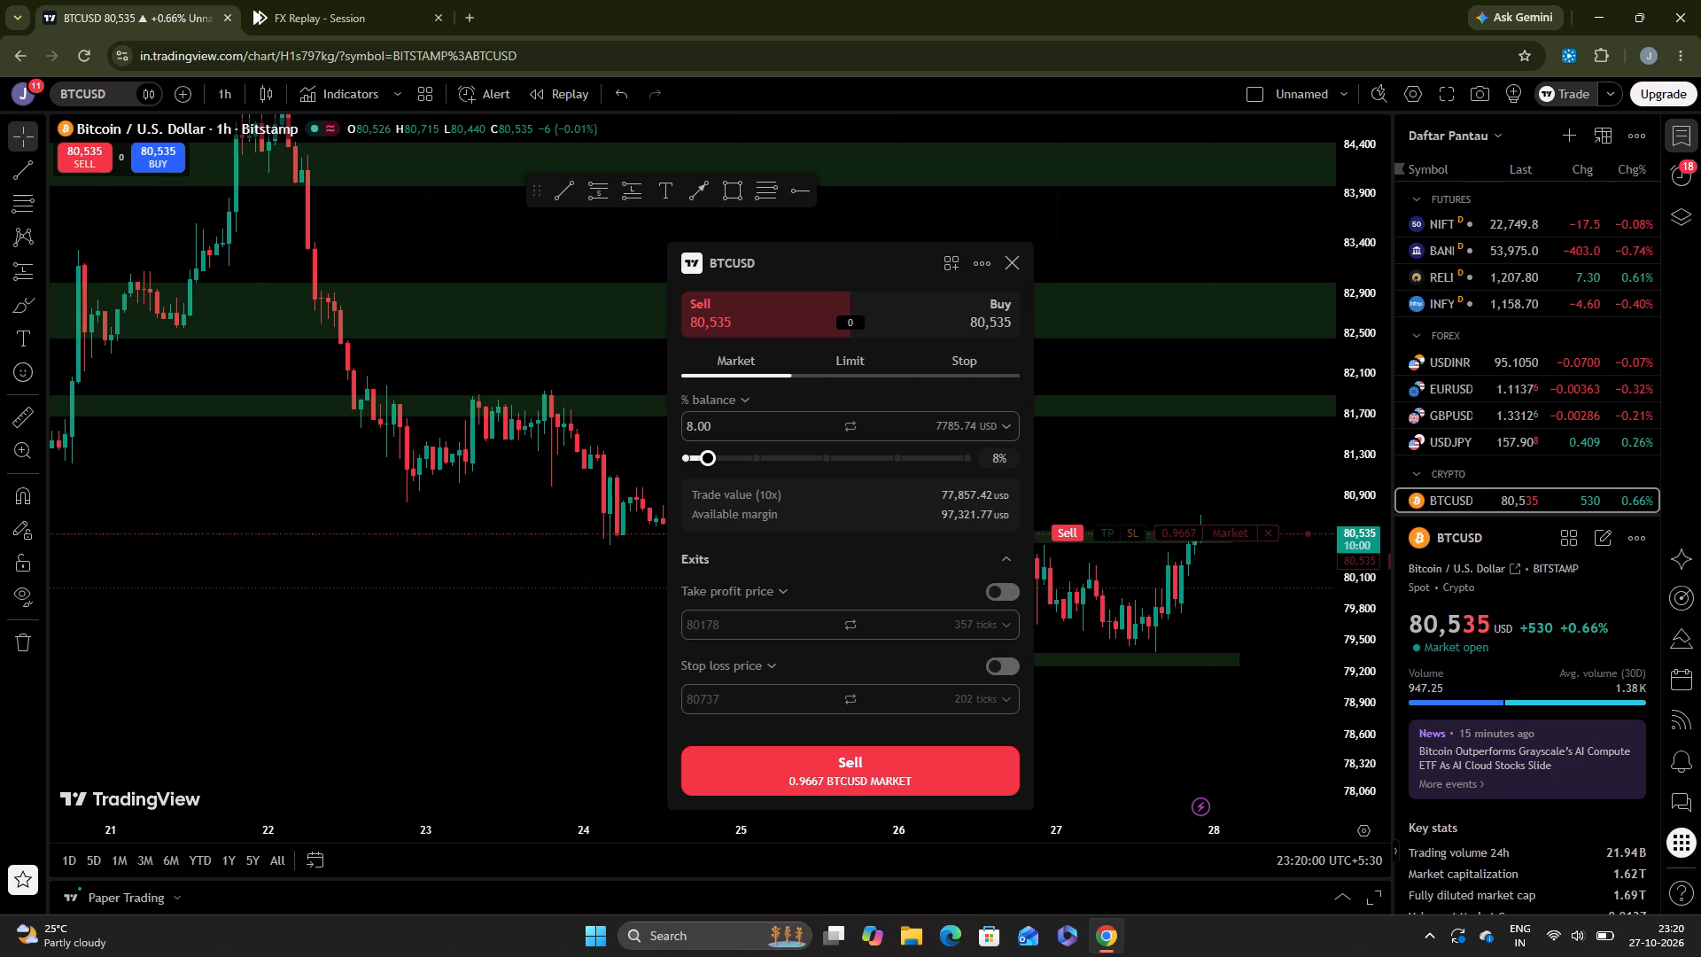
pyautogui.moveTo(707, 482); pyautogui.dragTo(758, 485)
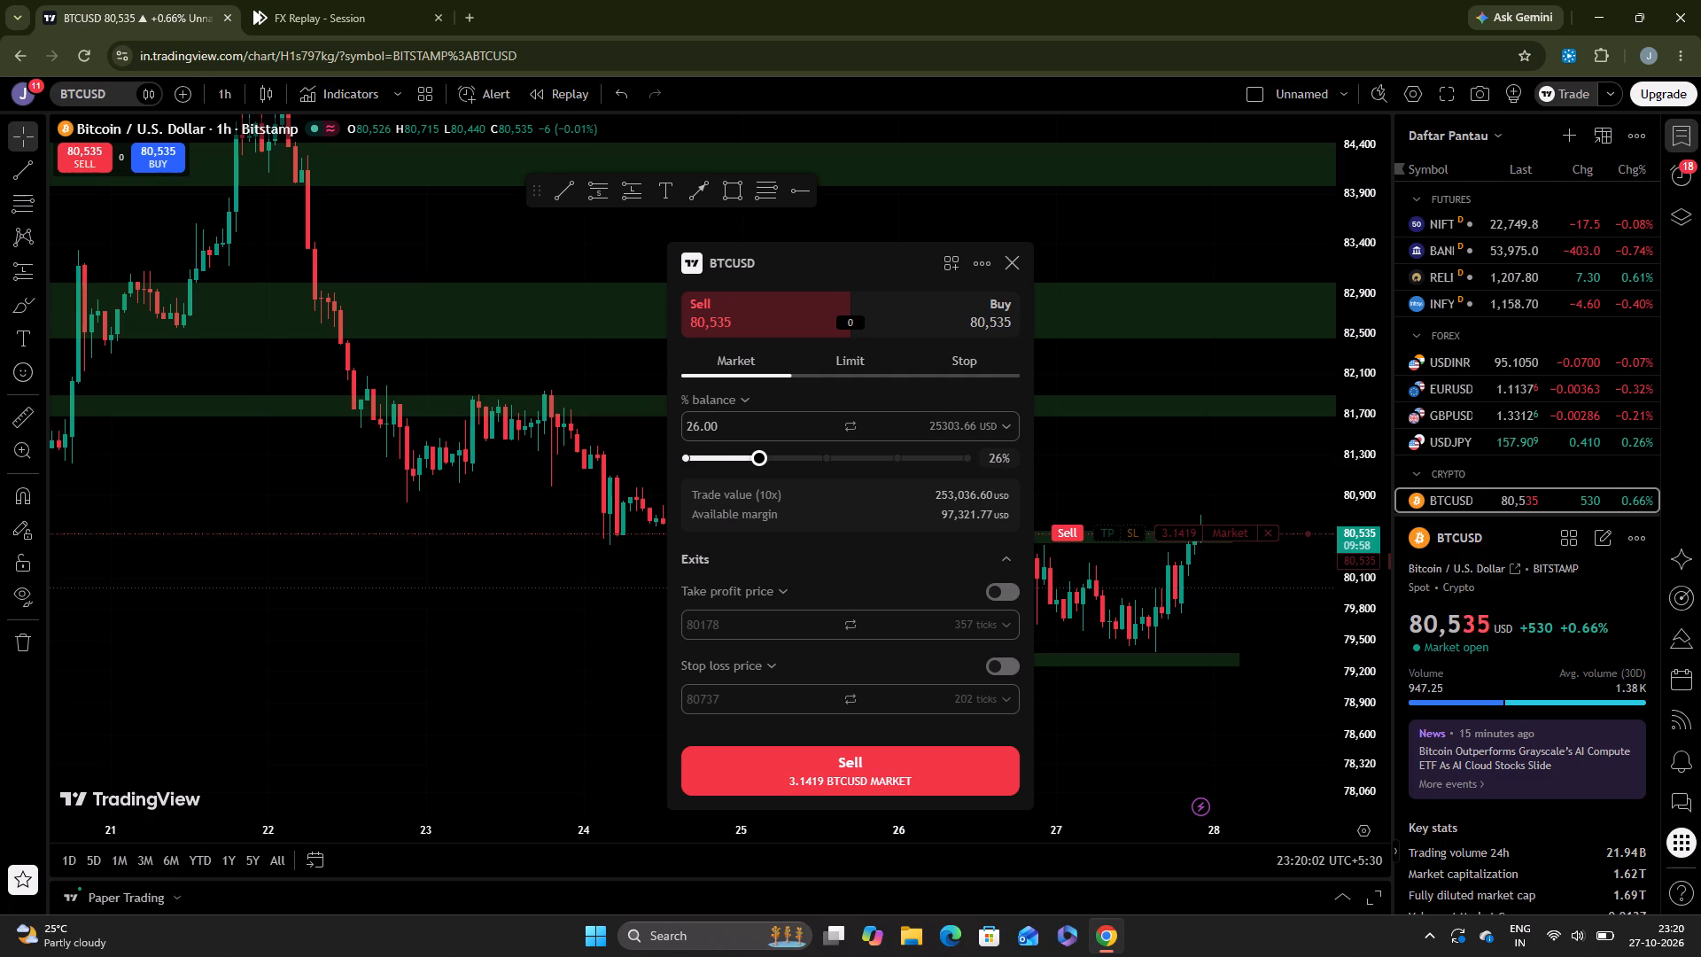
pyautogui.moveTo(758, 485); pyautogui.dragTo(1137, 634)
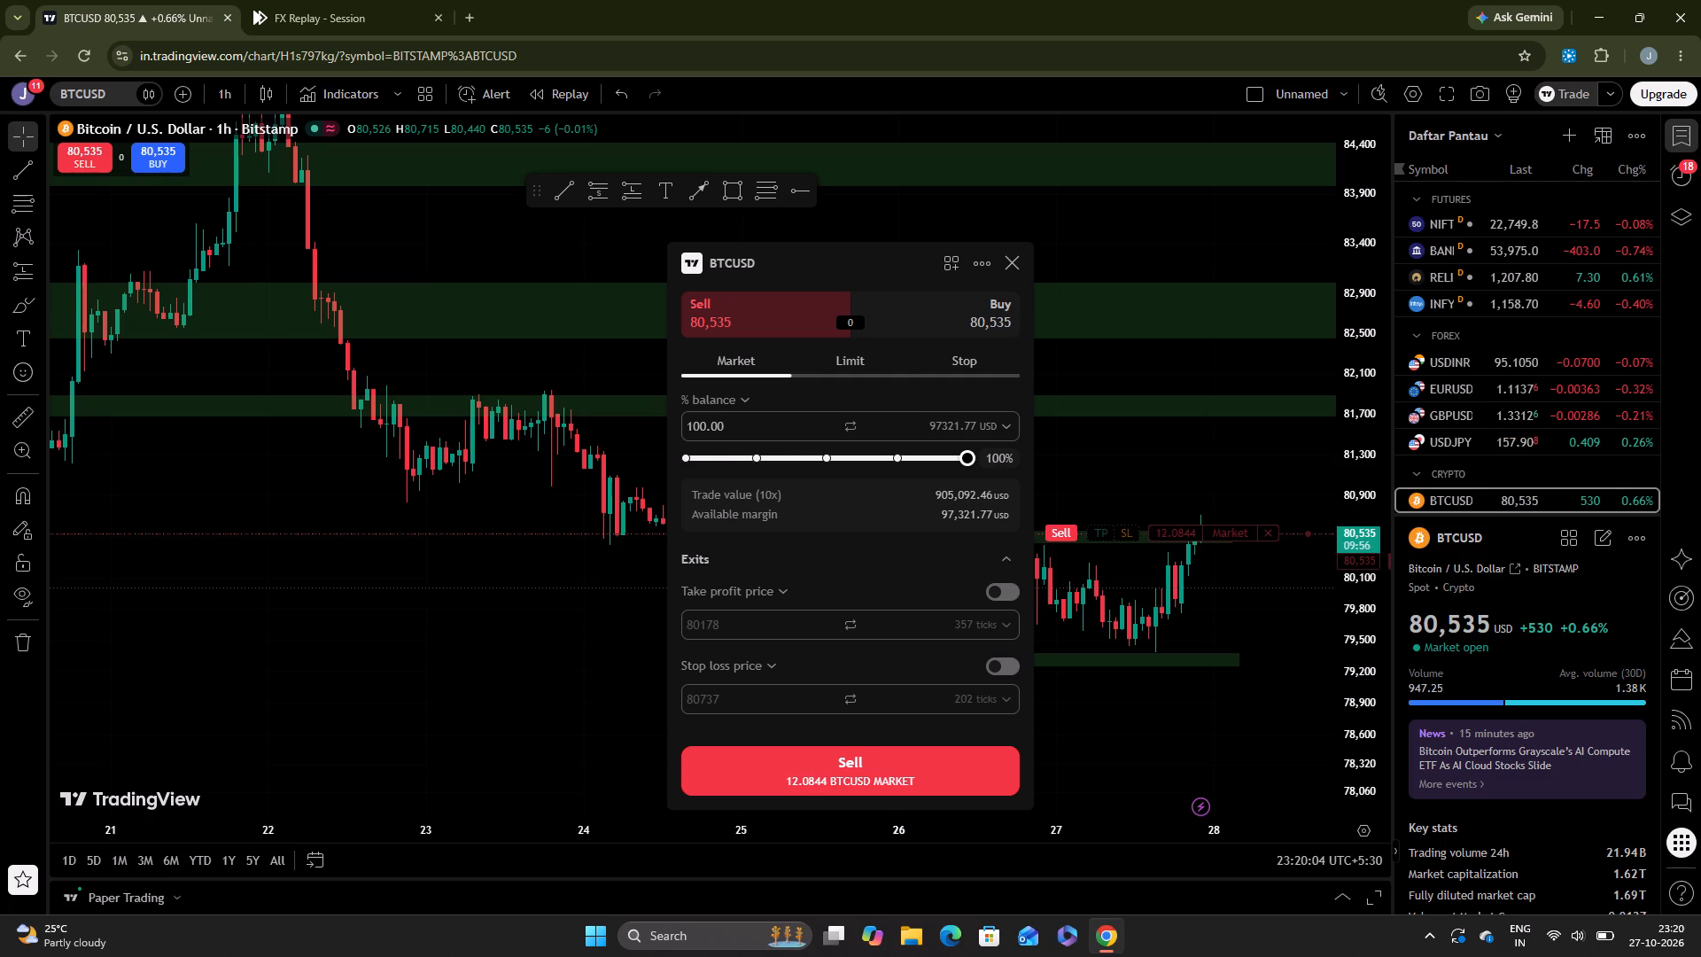
pyautogui.moveTo(1137, 634); pyautogui.dragTo(673, 550)
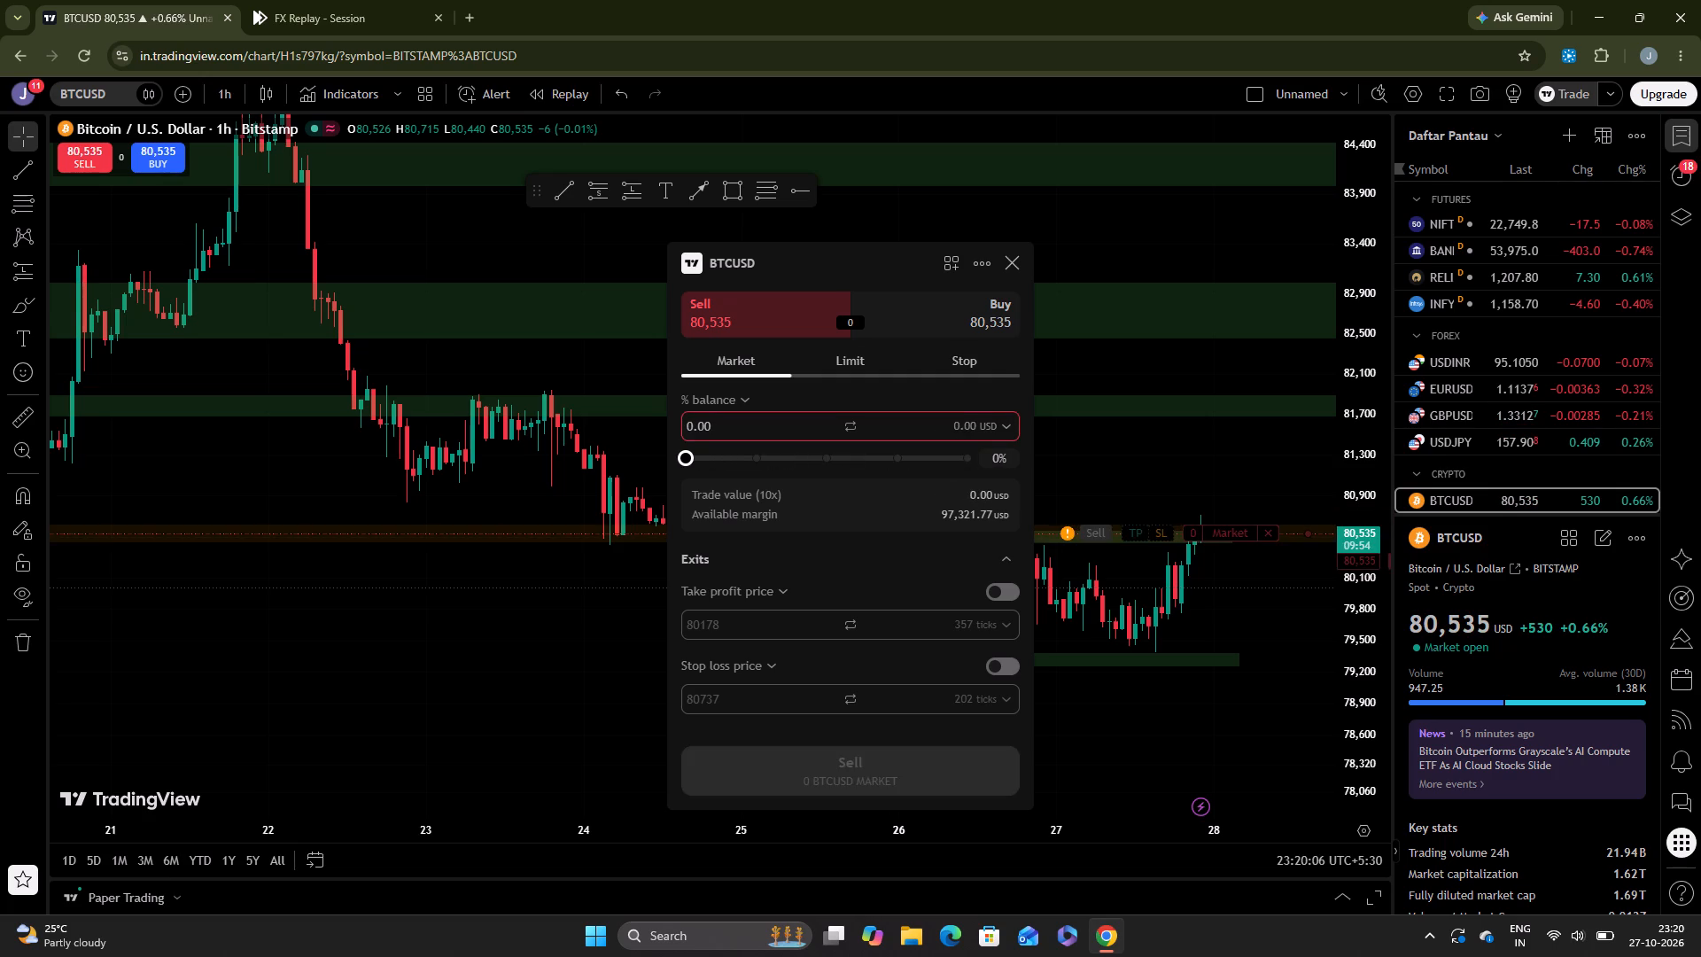
pyautogui.moveTo(673, 550); pyautogui.dragTo(720, 553)
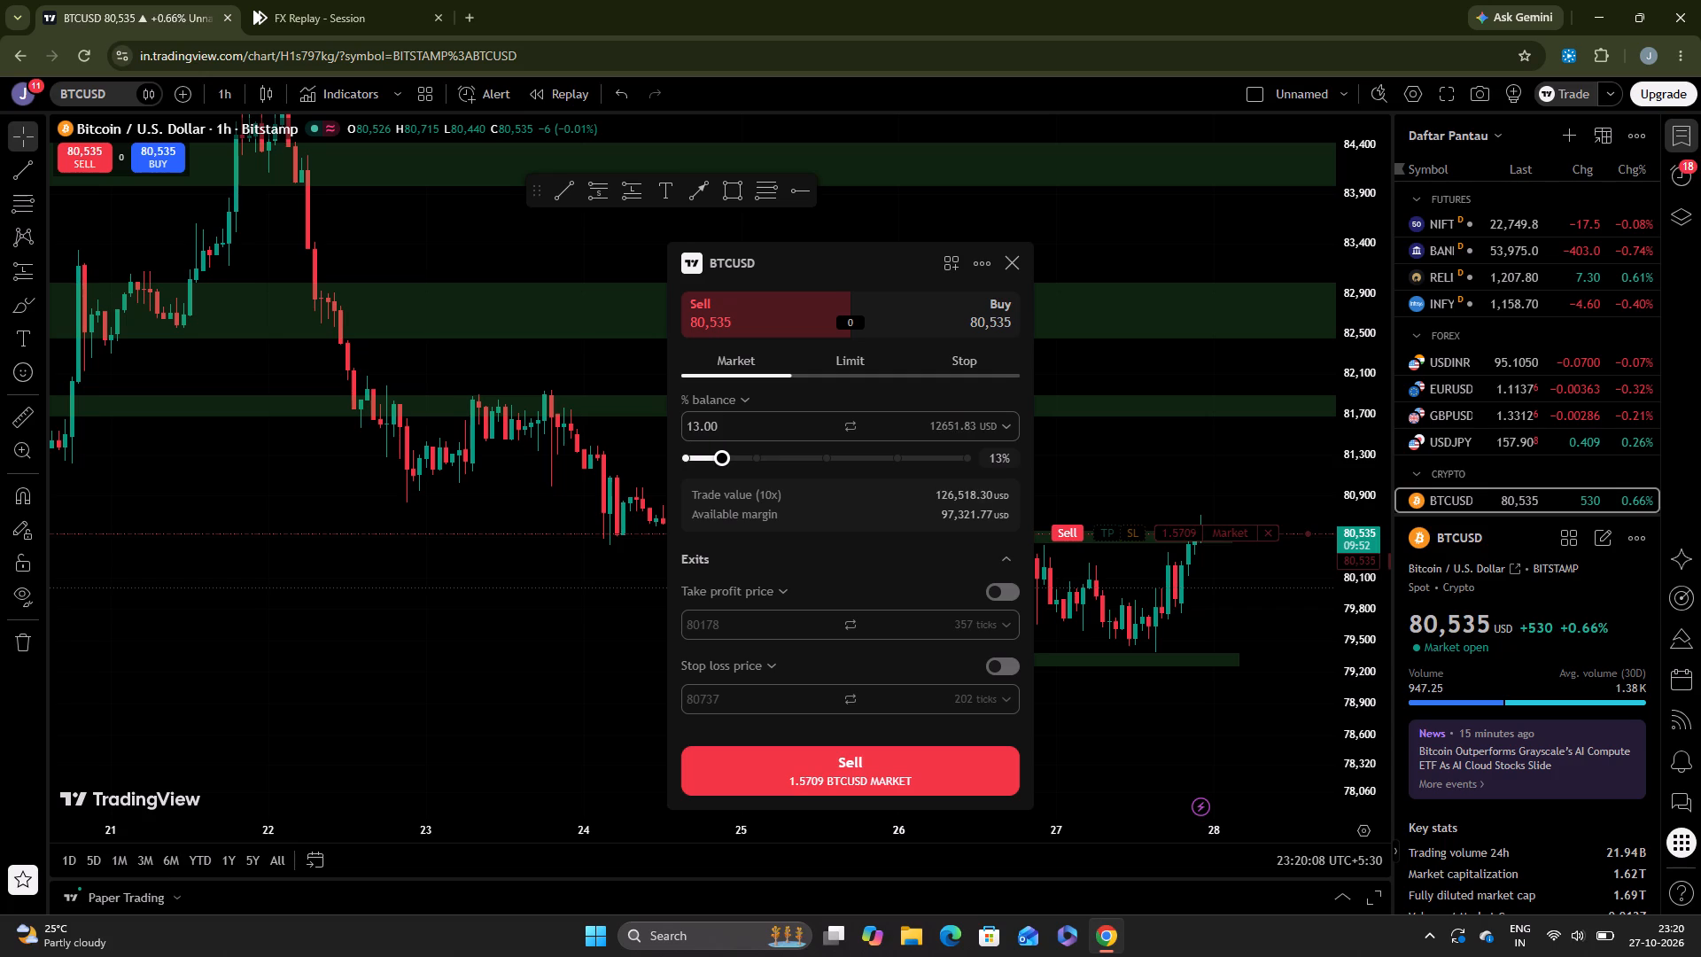
pyautogui.moveTo(720, 553); pyautogui.dragTo(757, 553)
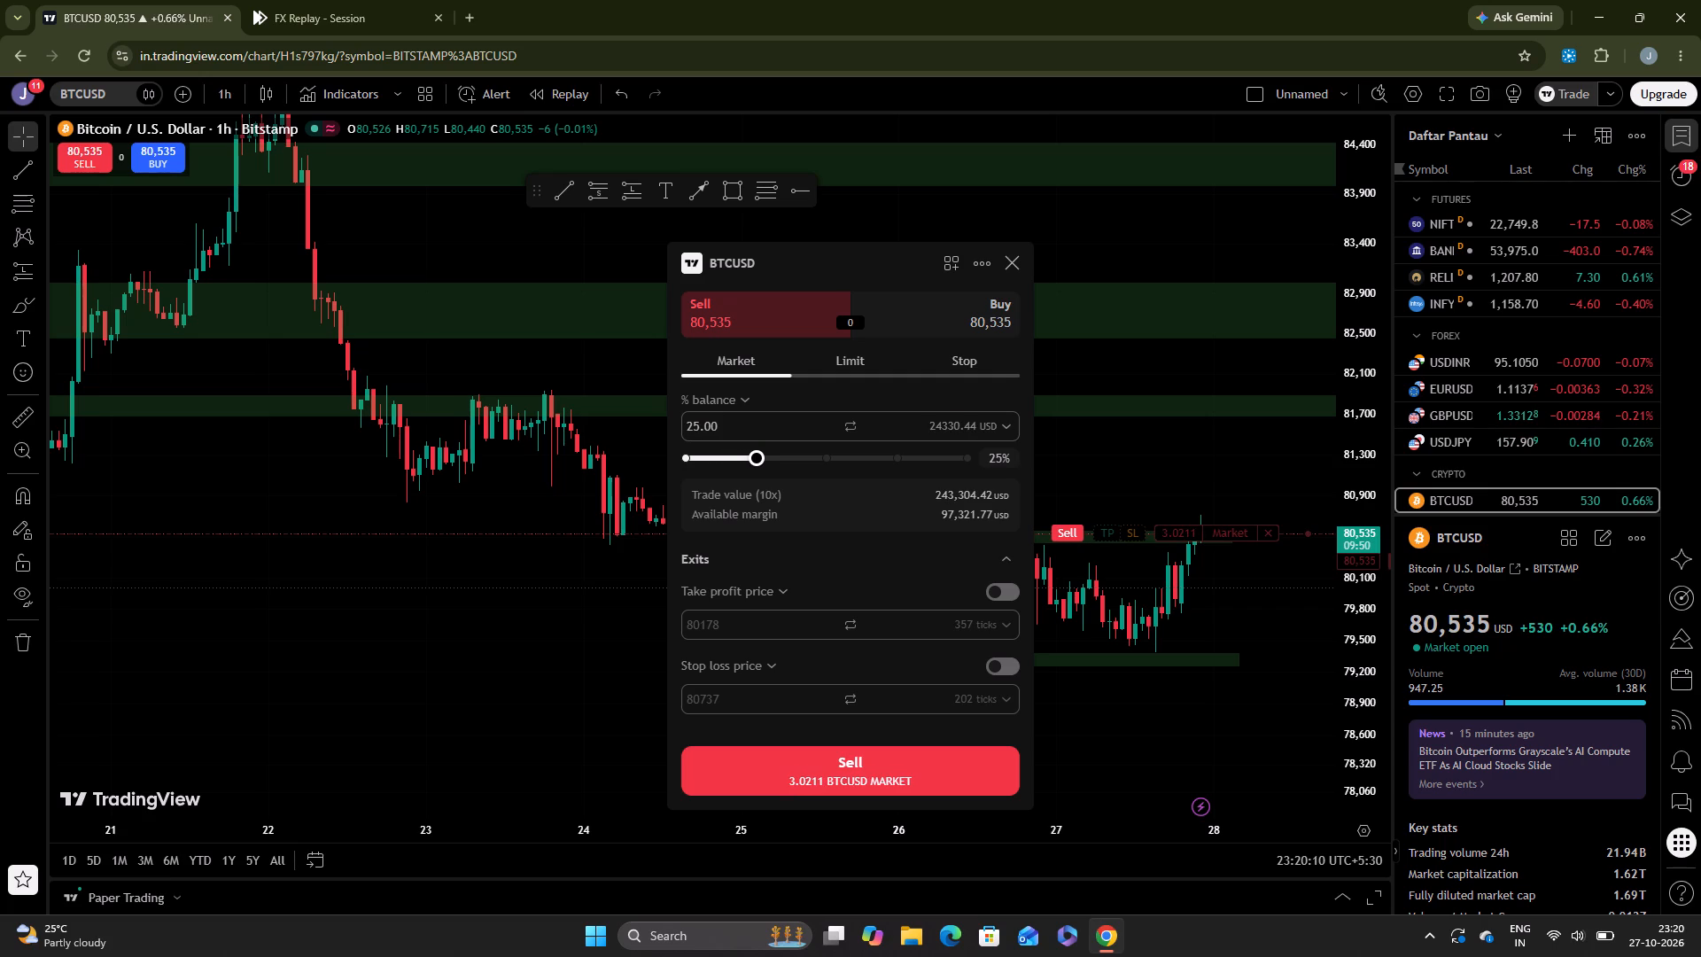
pyautogui.moveTo(757, 553); pyautogui.dragTo(725, 556)
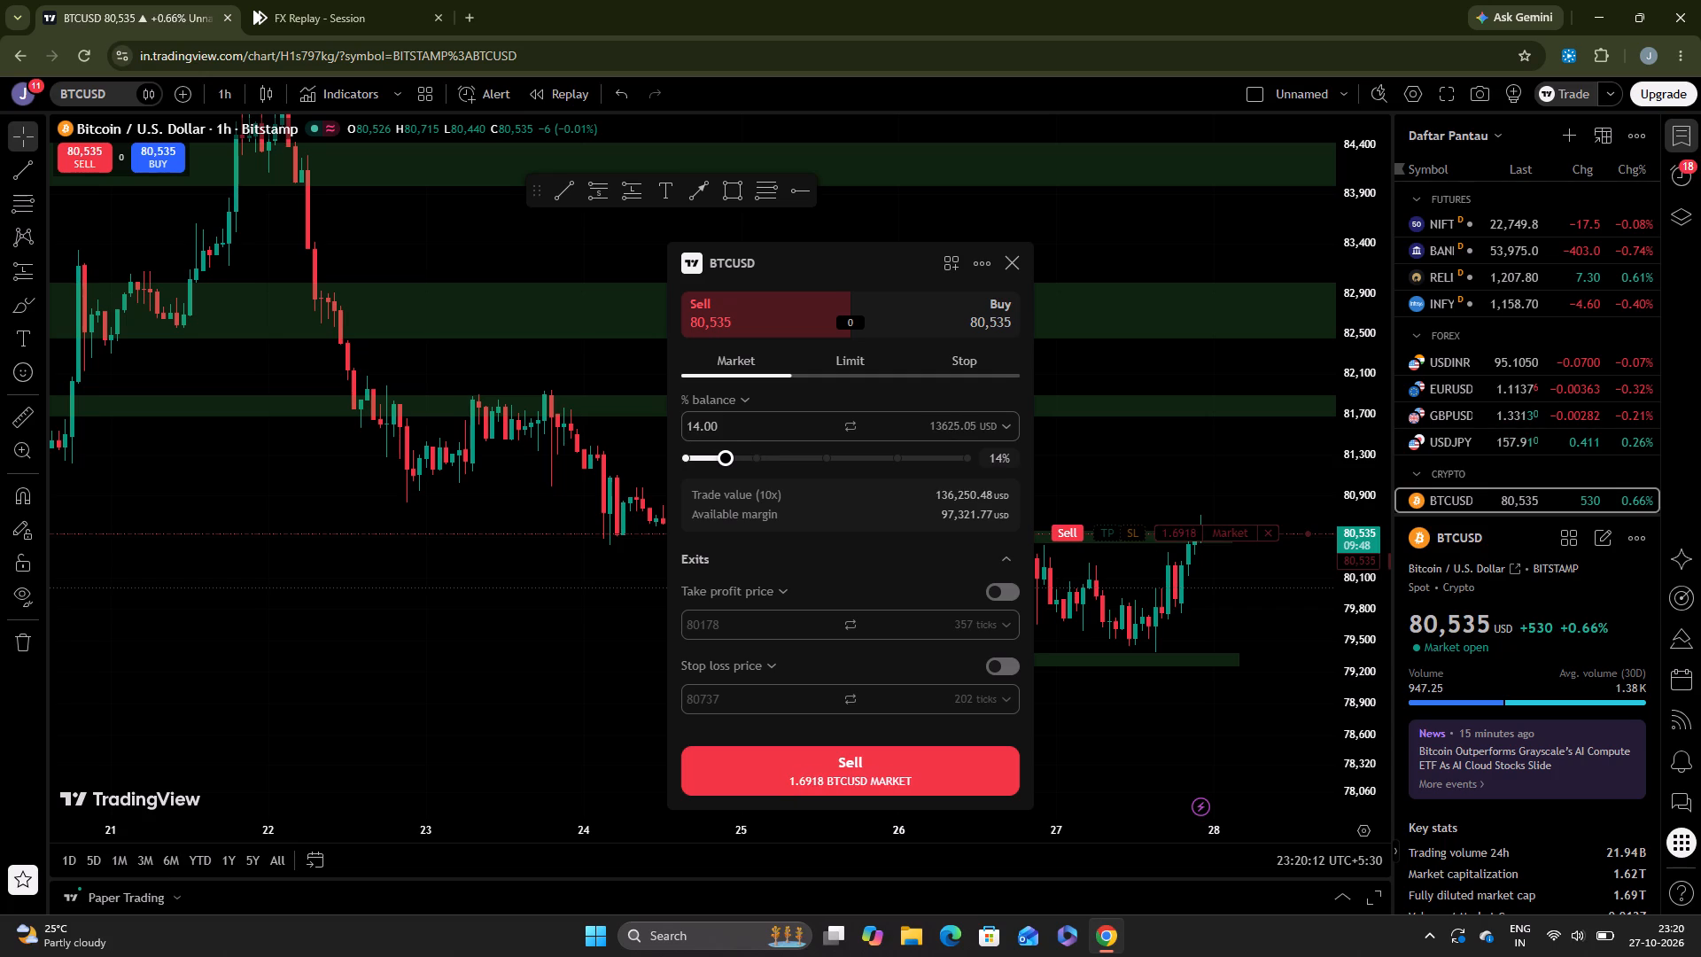
pyautogui.moveTo(725, 556); pyautogui.dragTo(703, 558)
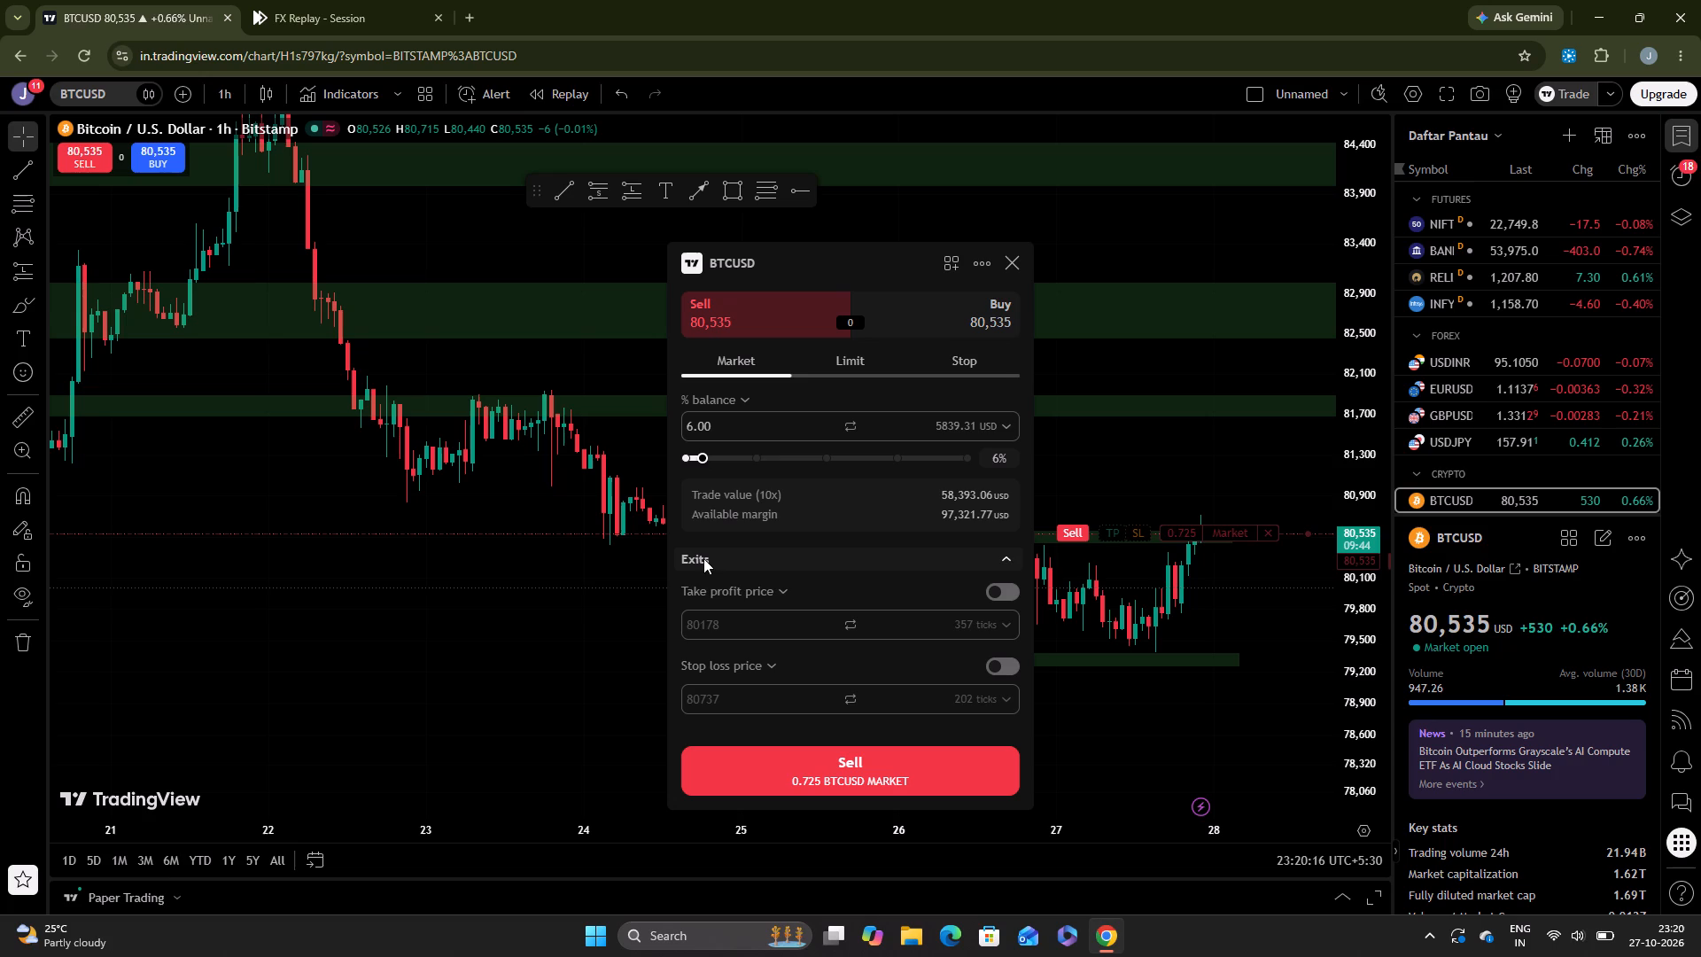
pyautogui.click(847, 770)
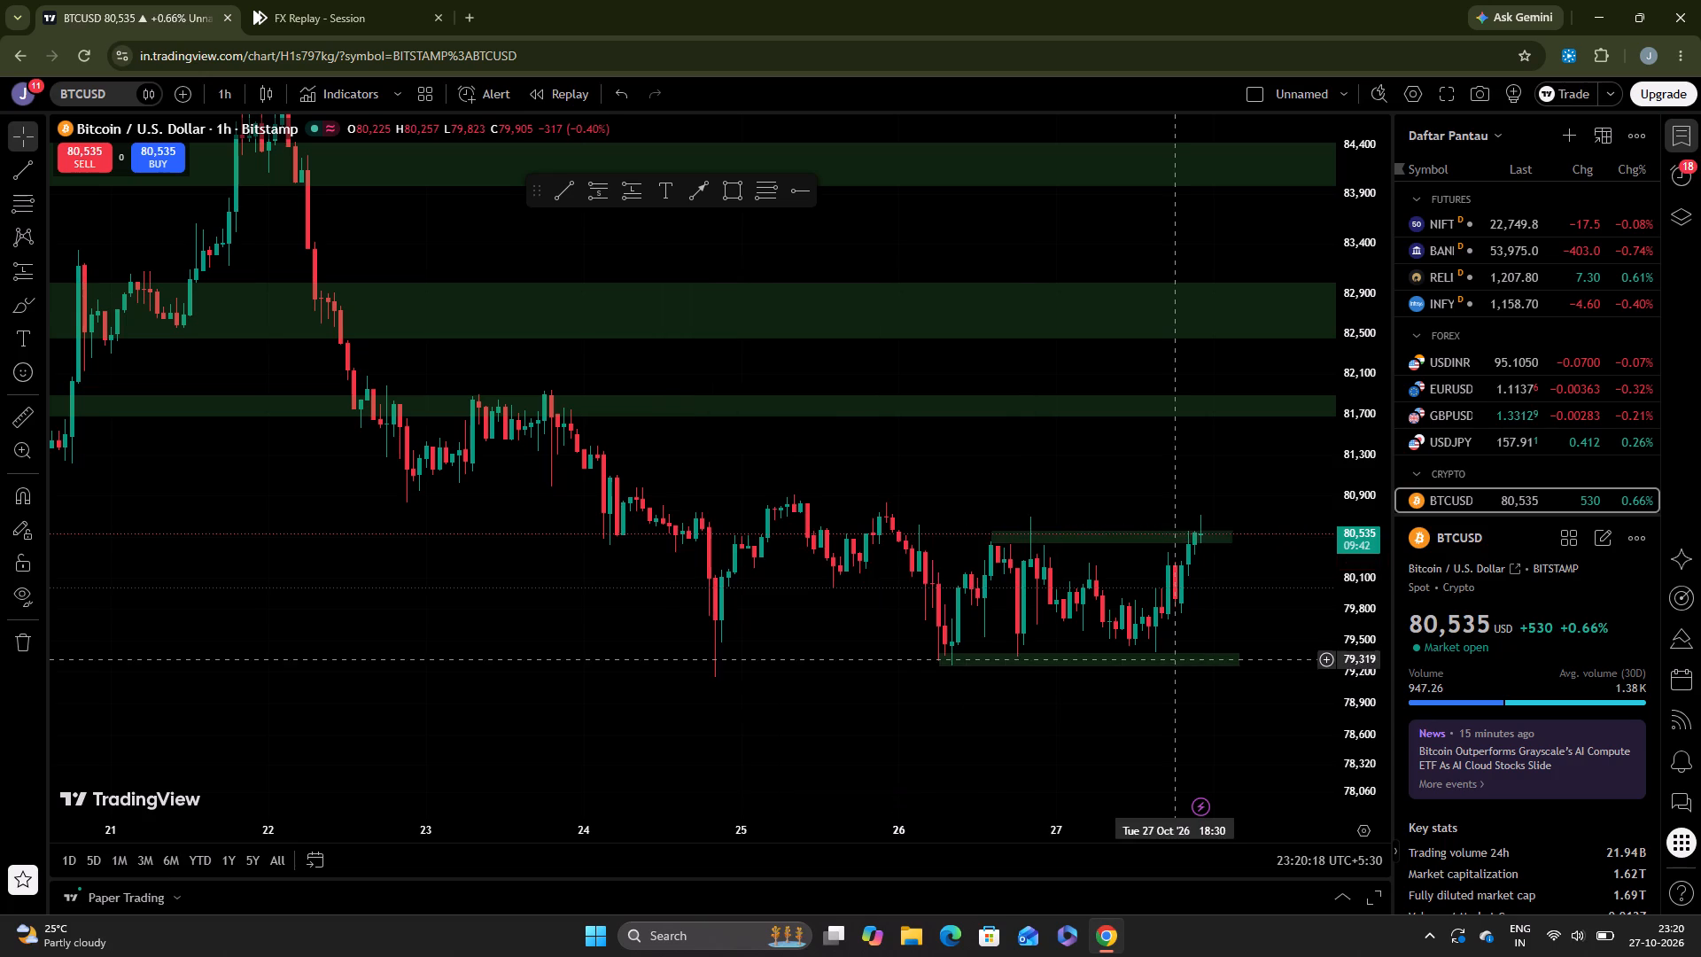
# Add a take profit at about 79,396 and a stop loss at about 81,016 to the BTCUSD short and confirm both.
pyautogui.moveTo(1084, 533); pyautogui.dragTo(1094, 591)
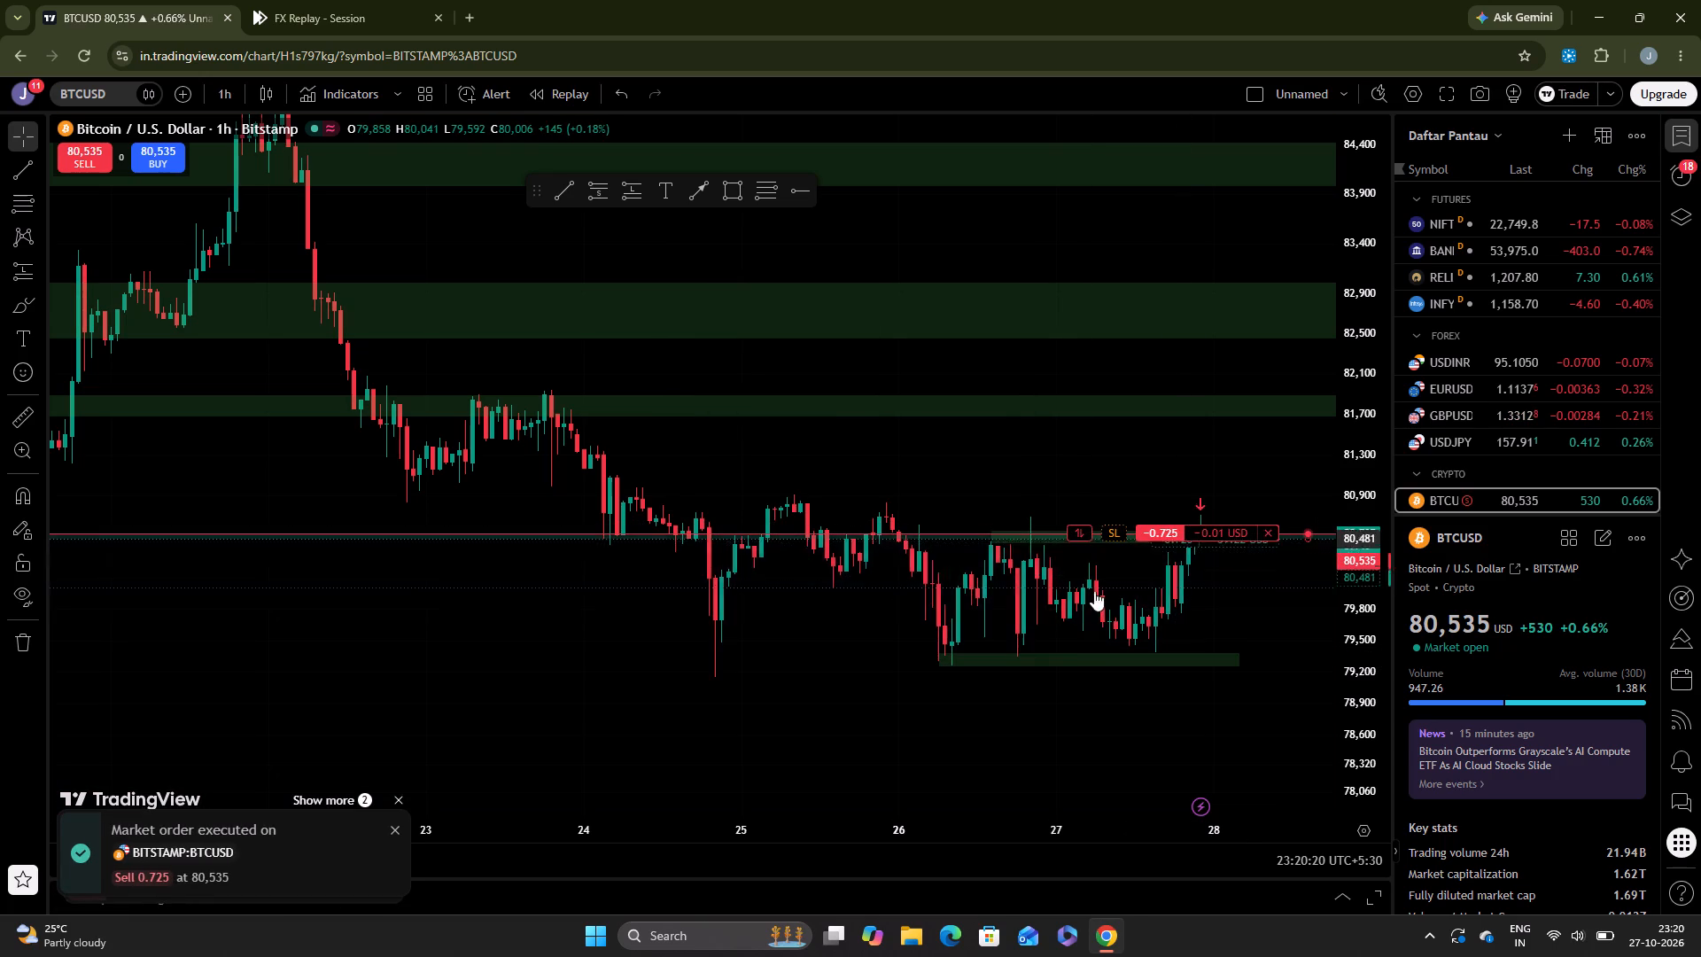
pyautogui.moveTo(1094, 591); pyautogui.dragTo(1100, 652)
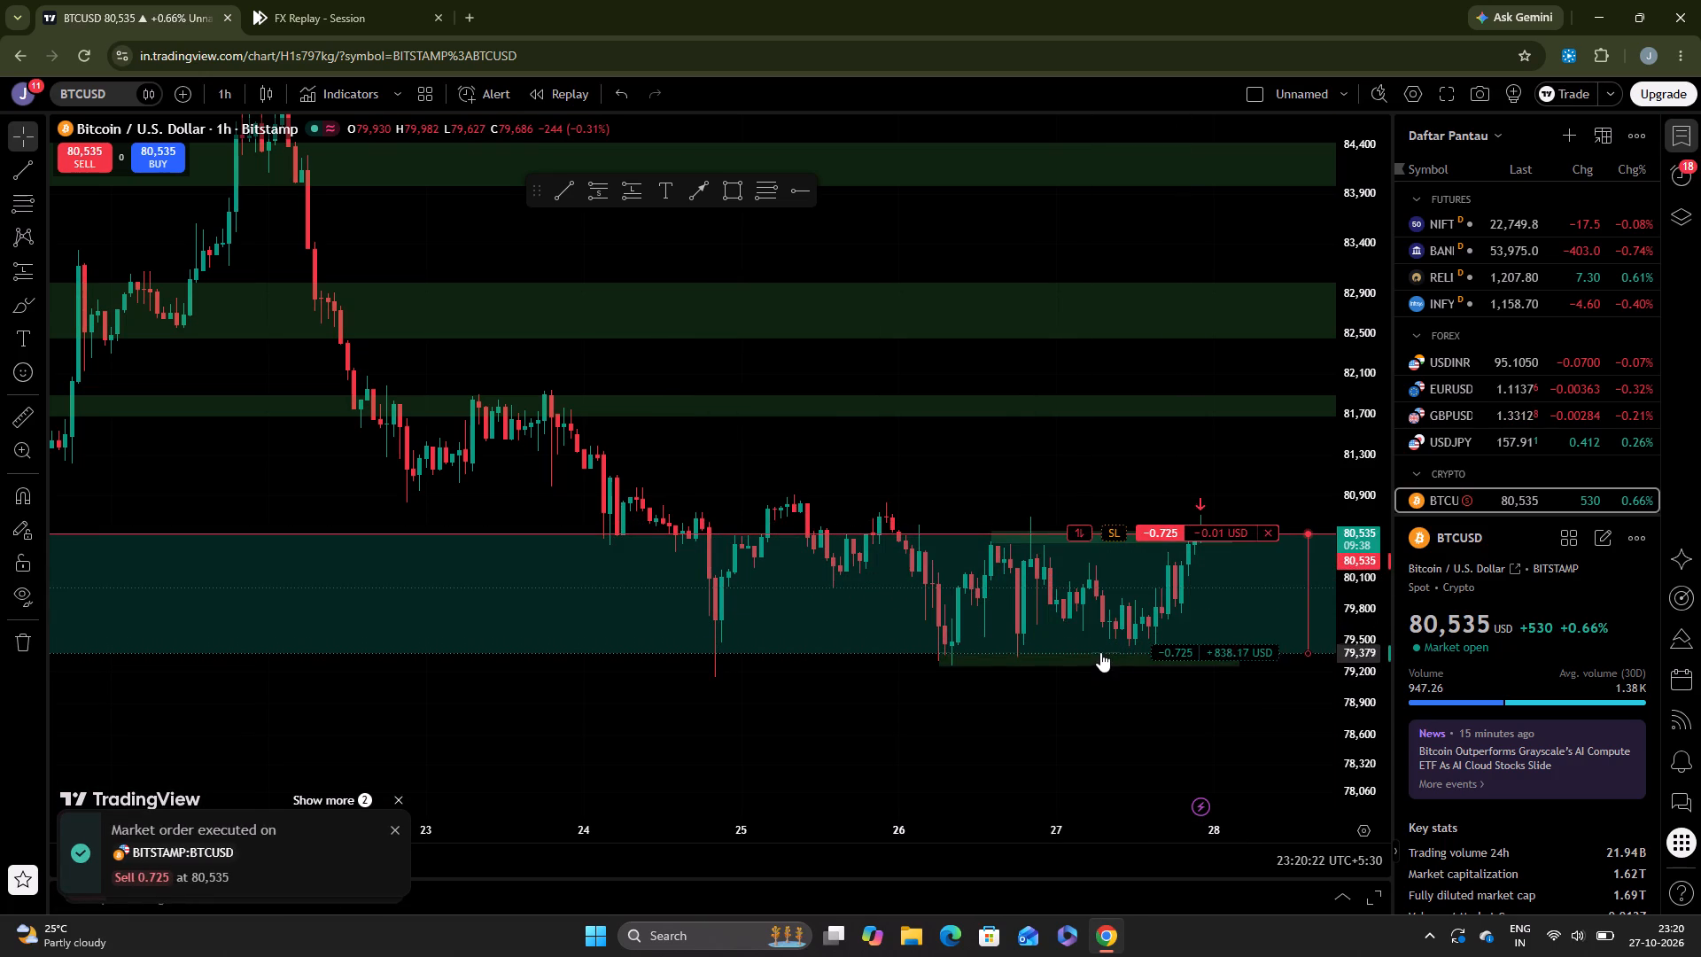
pyautogui.moveTo(1100, 652); pyautogui.dragTo(1100, 651)
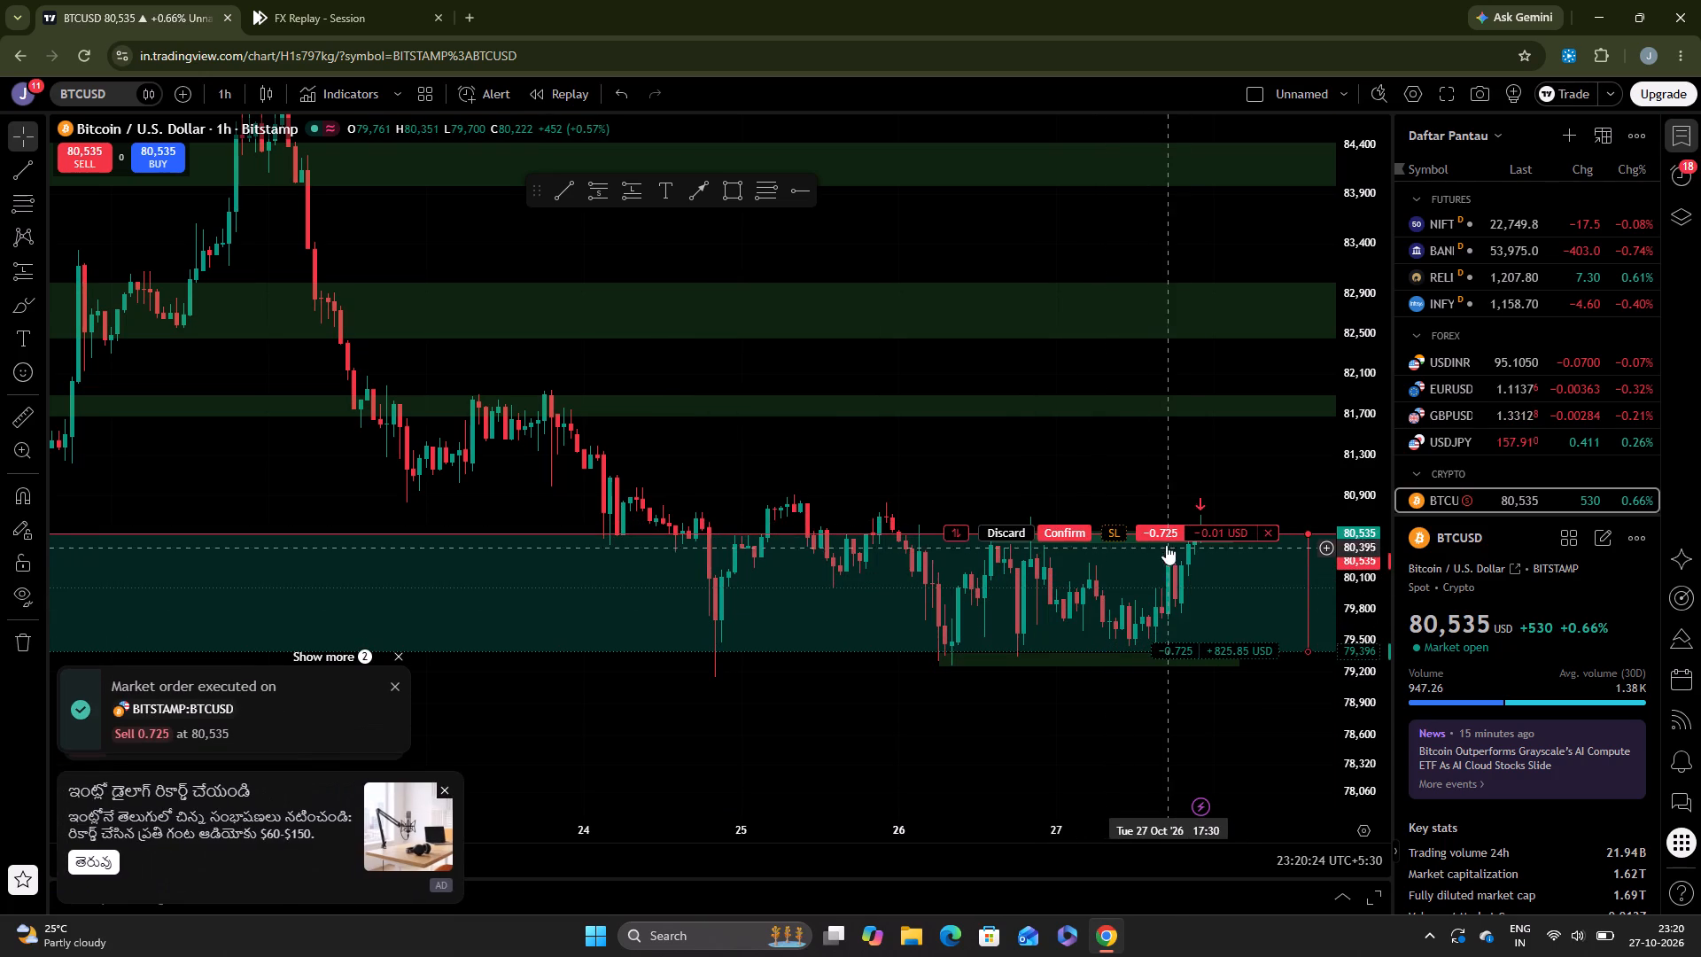
pyautogui.moveTo(1113, 531); pyautogui.dragTo(1112, 520)
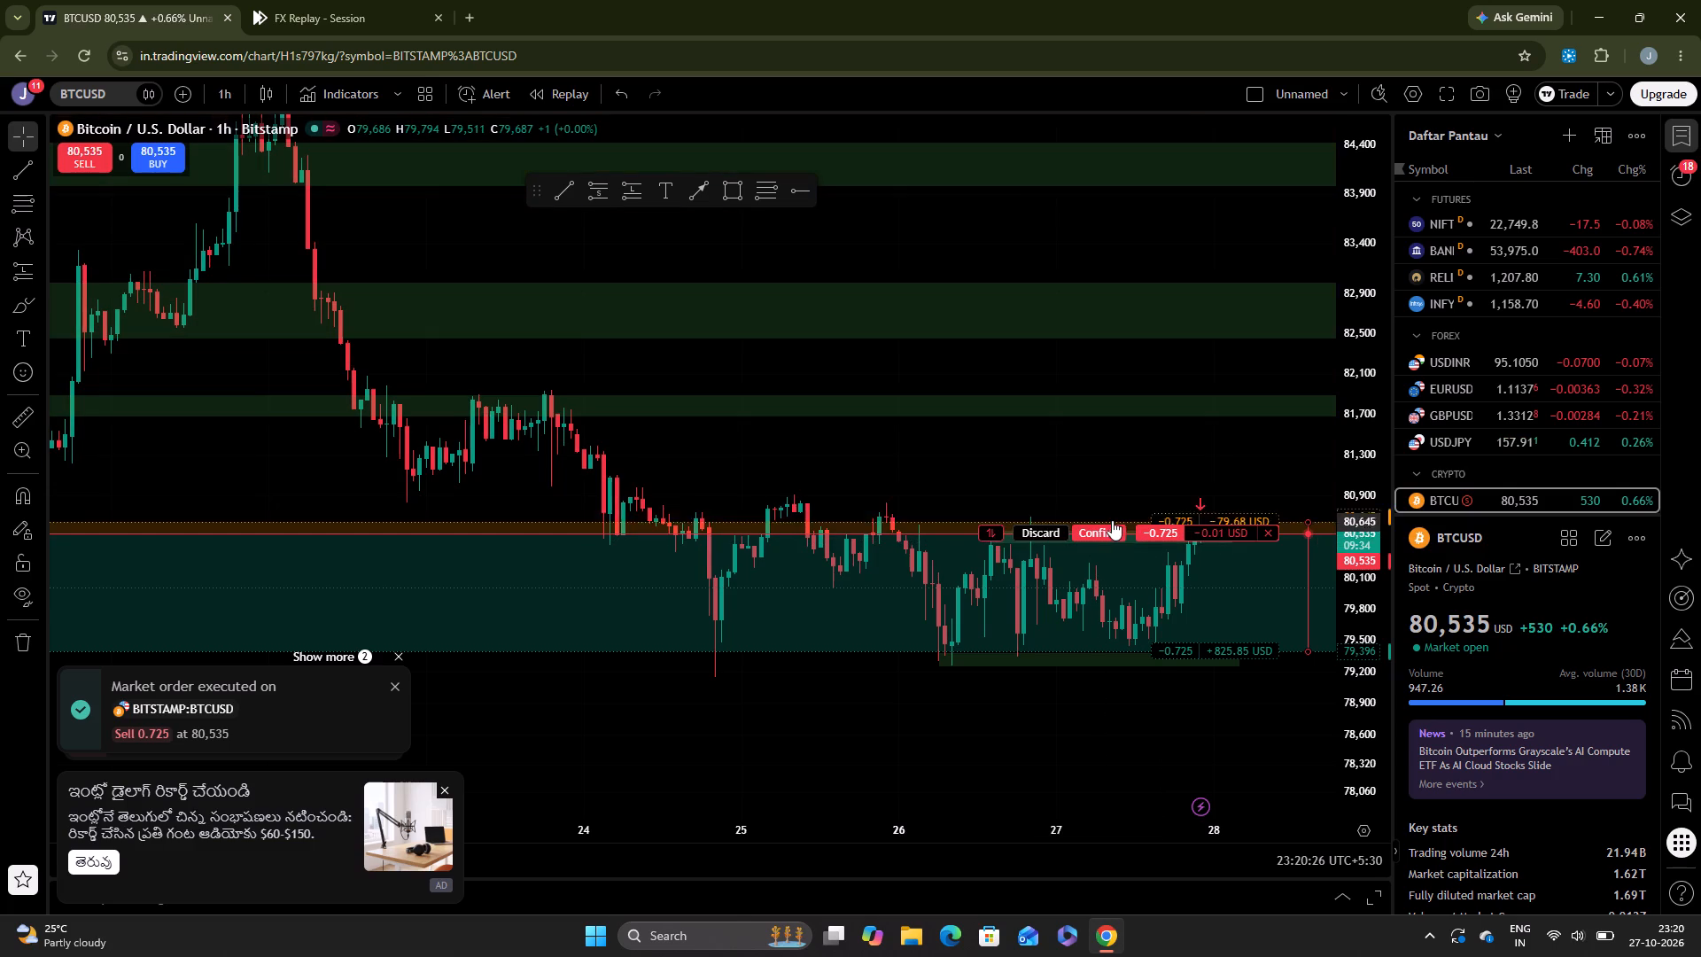
pyautogui.moveTo(1112, 520); pyautogui.dragTo(1109, 484)
pyautogui.click(1110, 538)
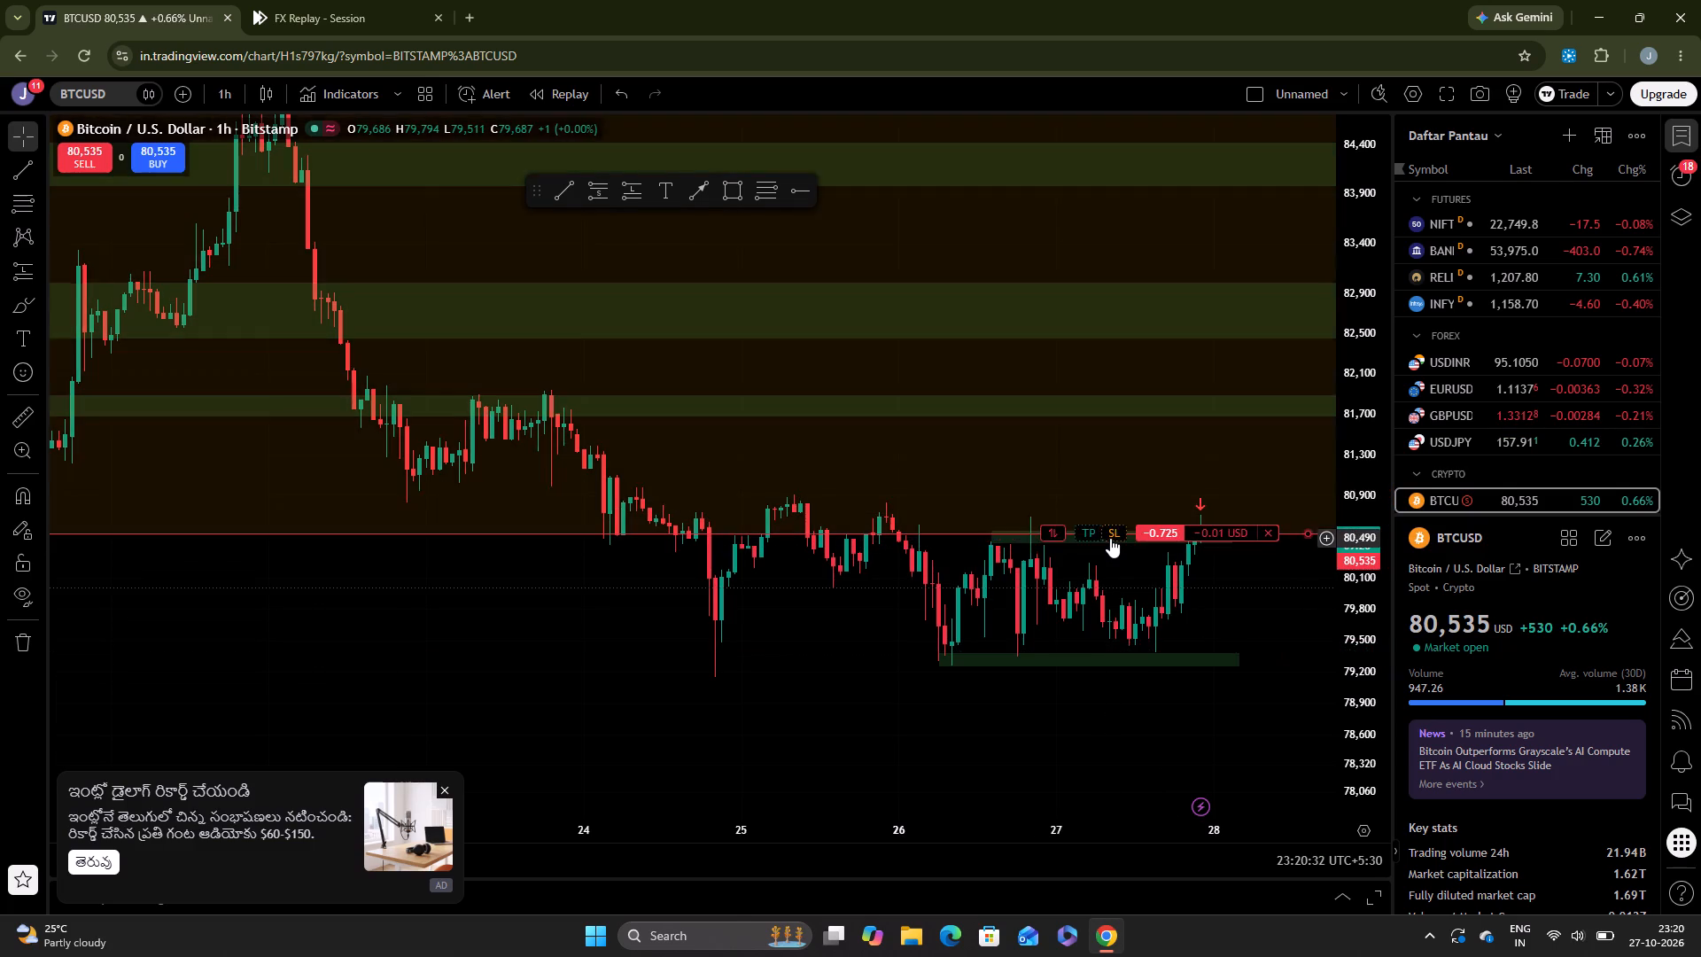
# Draw a short position on the latest BTCUSD candle with entry at about 80,541 and target at about 79,404, near the lower green zone.
pyautogui.moveTo(1155, 593); pyautogui.dragTo(865, 521)
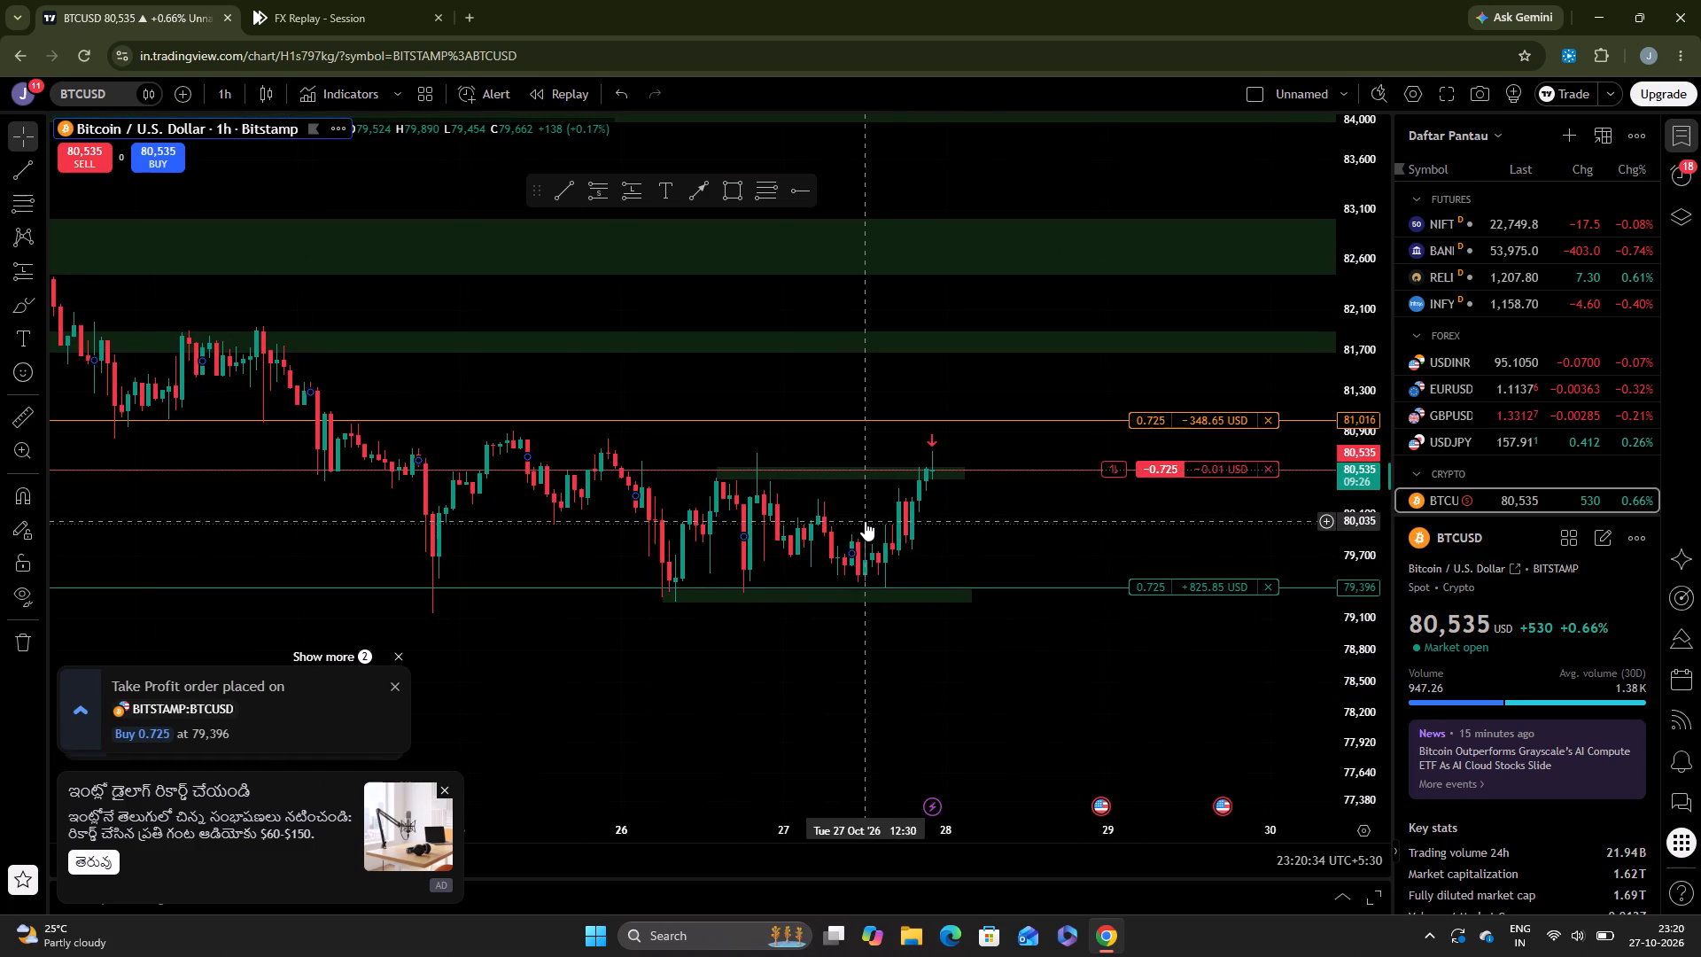
pyautogui.click(440, 790)
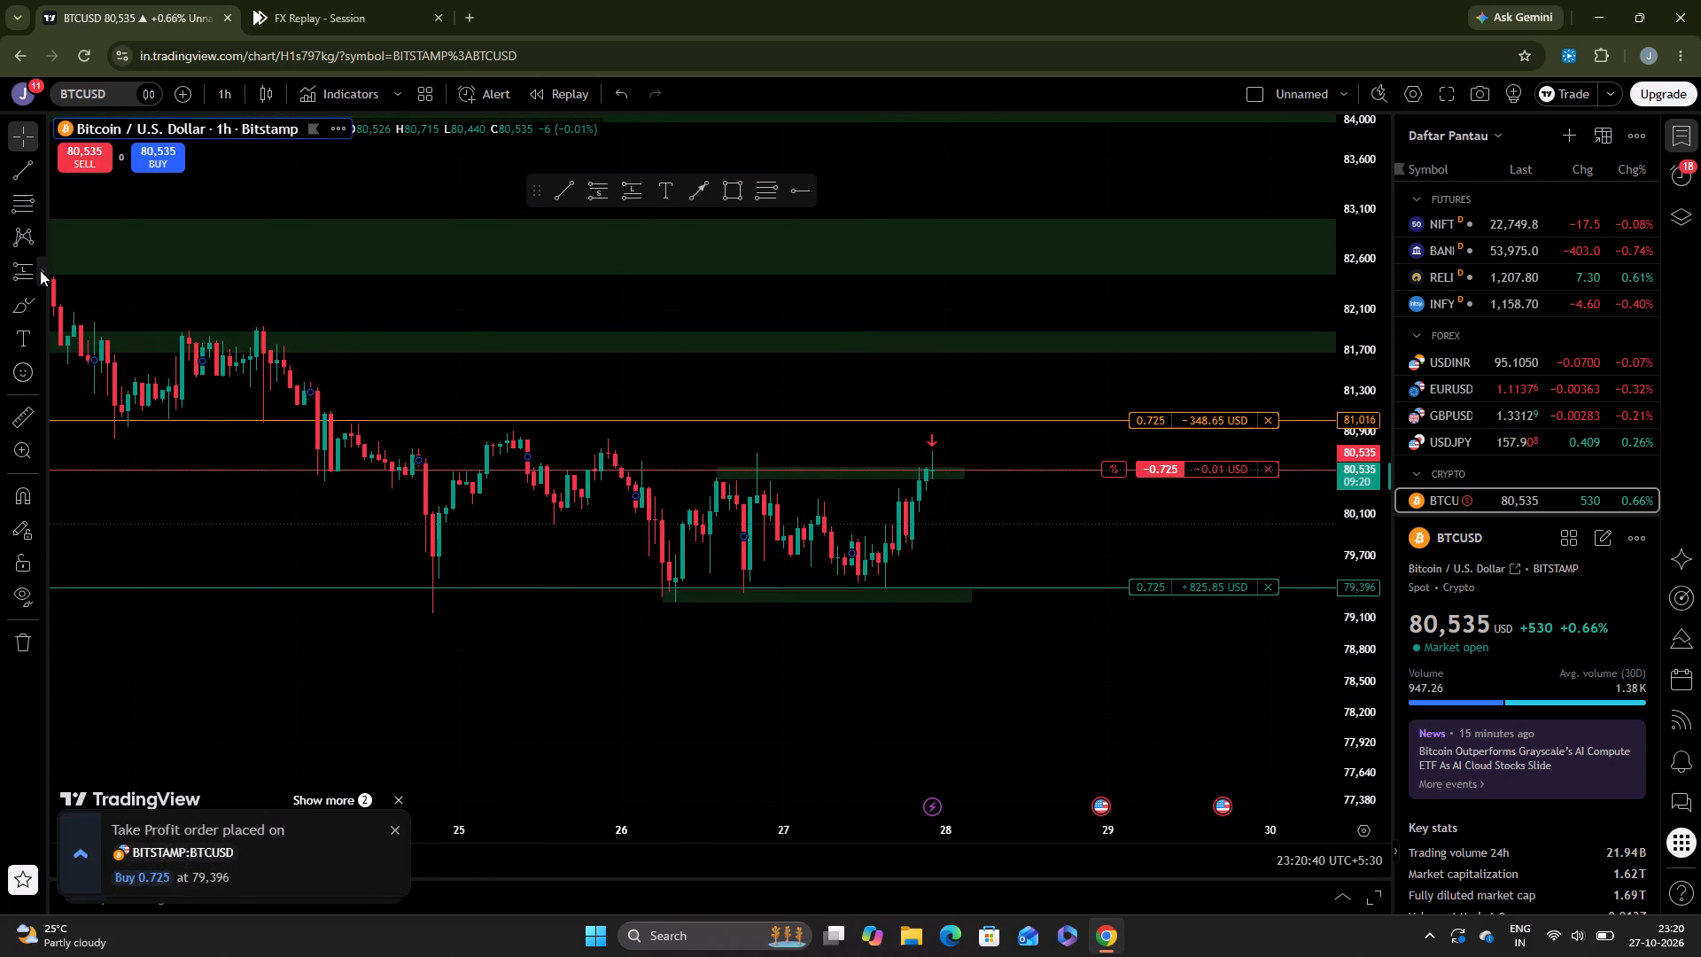
pyautogui.click(40, 270)
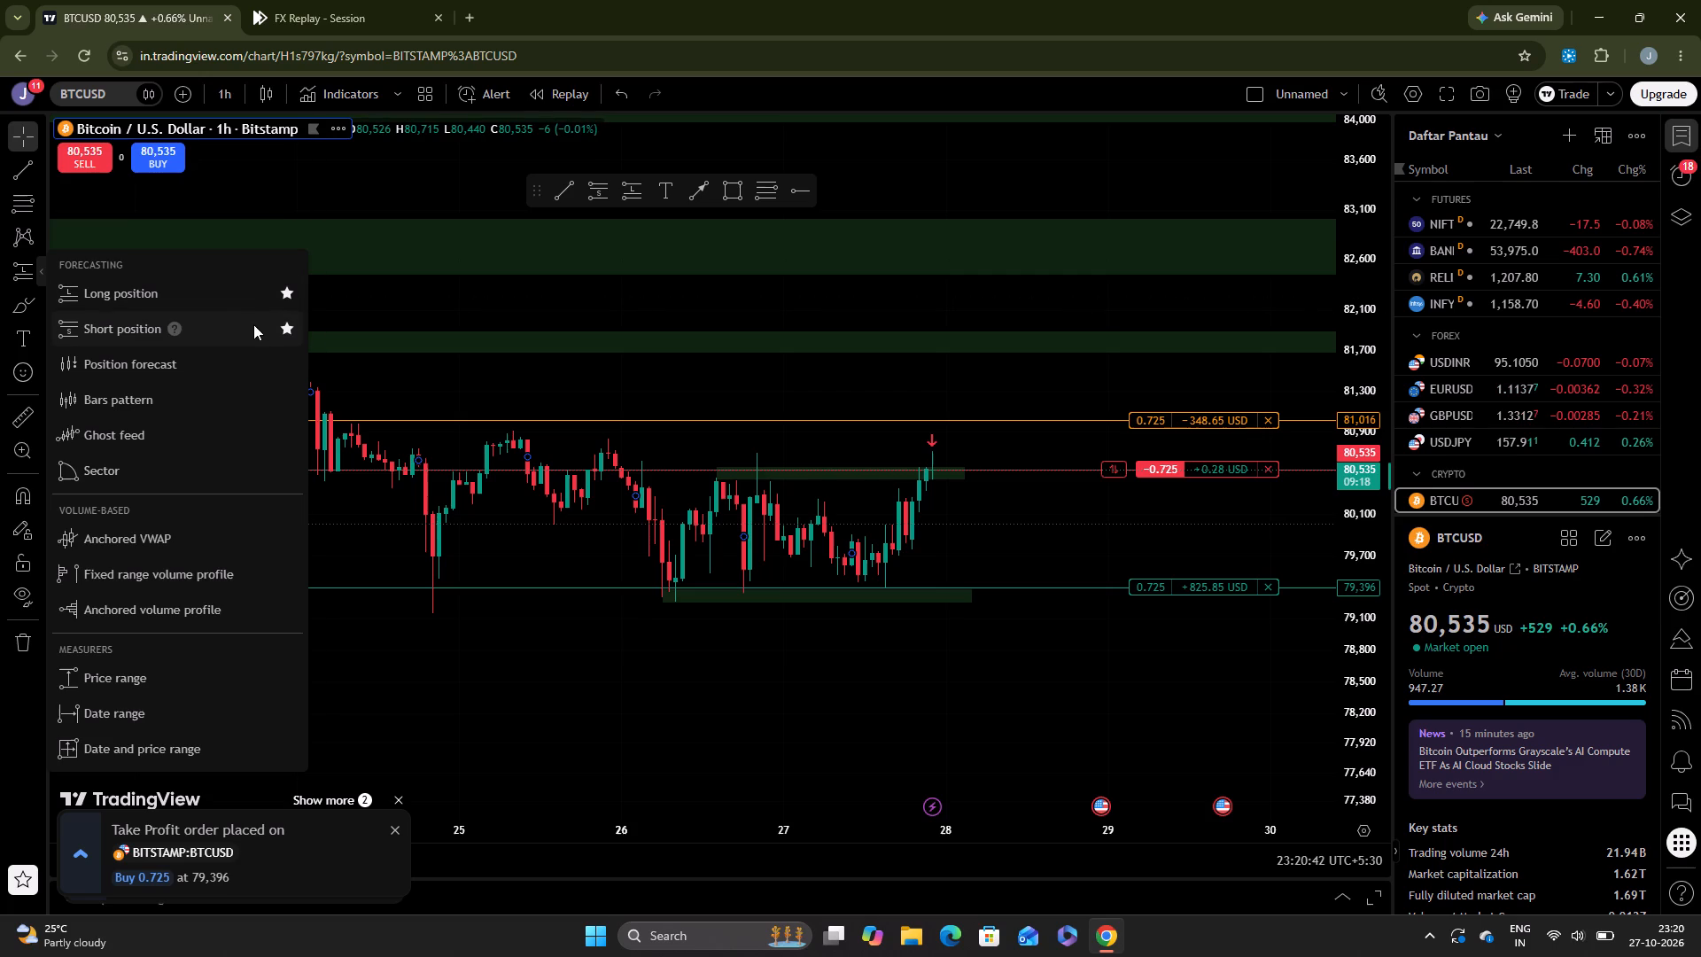
pyautogui.click(418, 298)
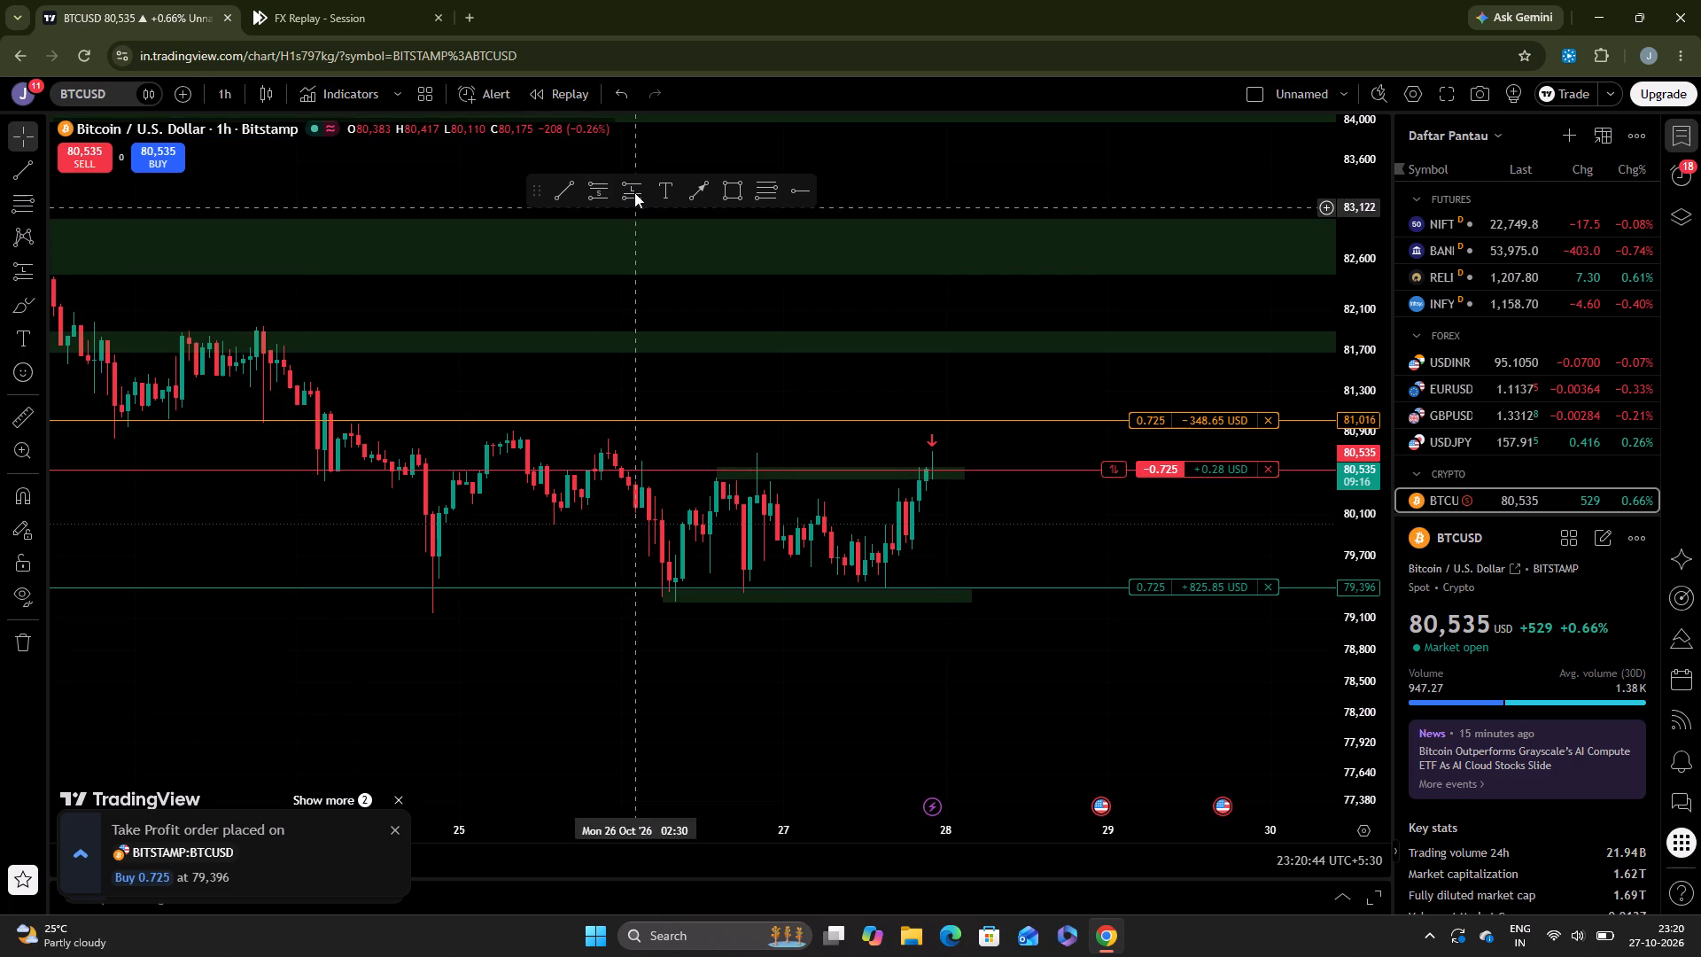
pyautogui.click(592, 195)
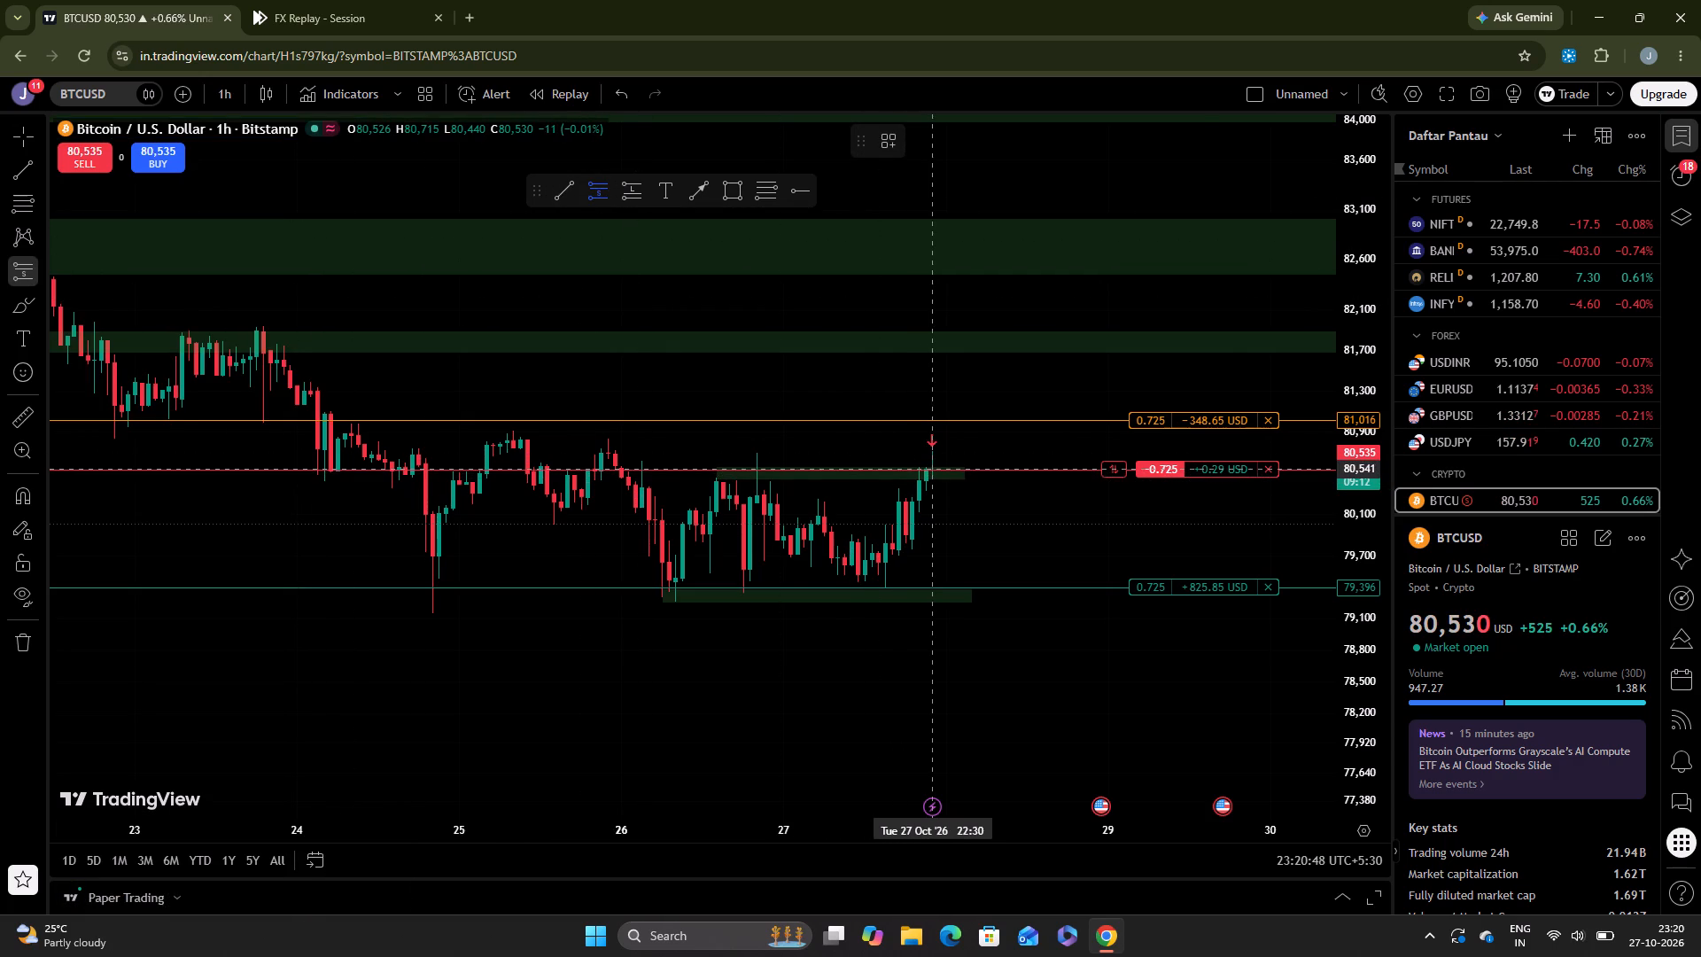
pyautogui.click(932, 469)
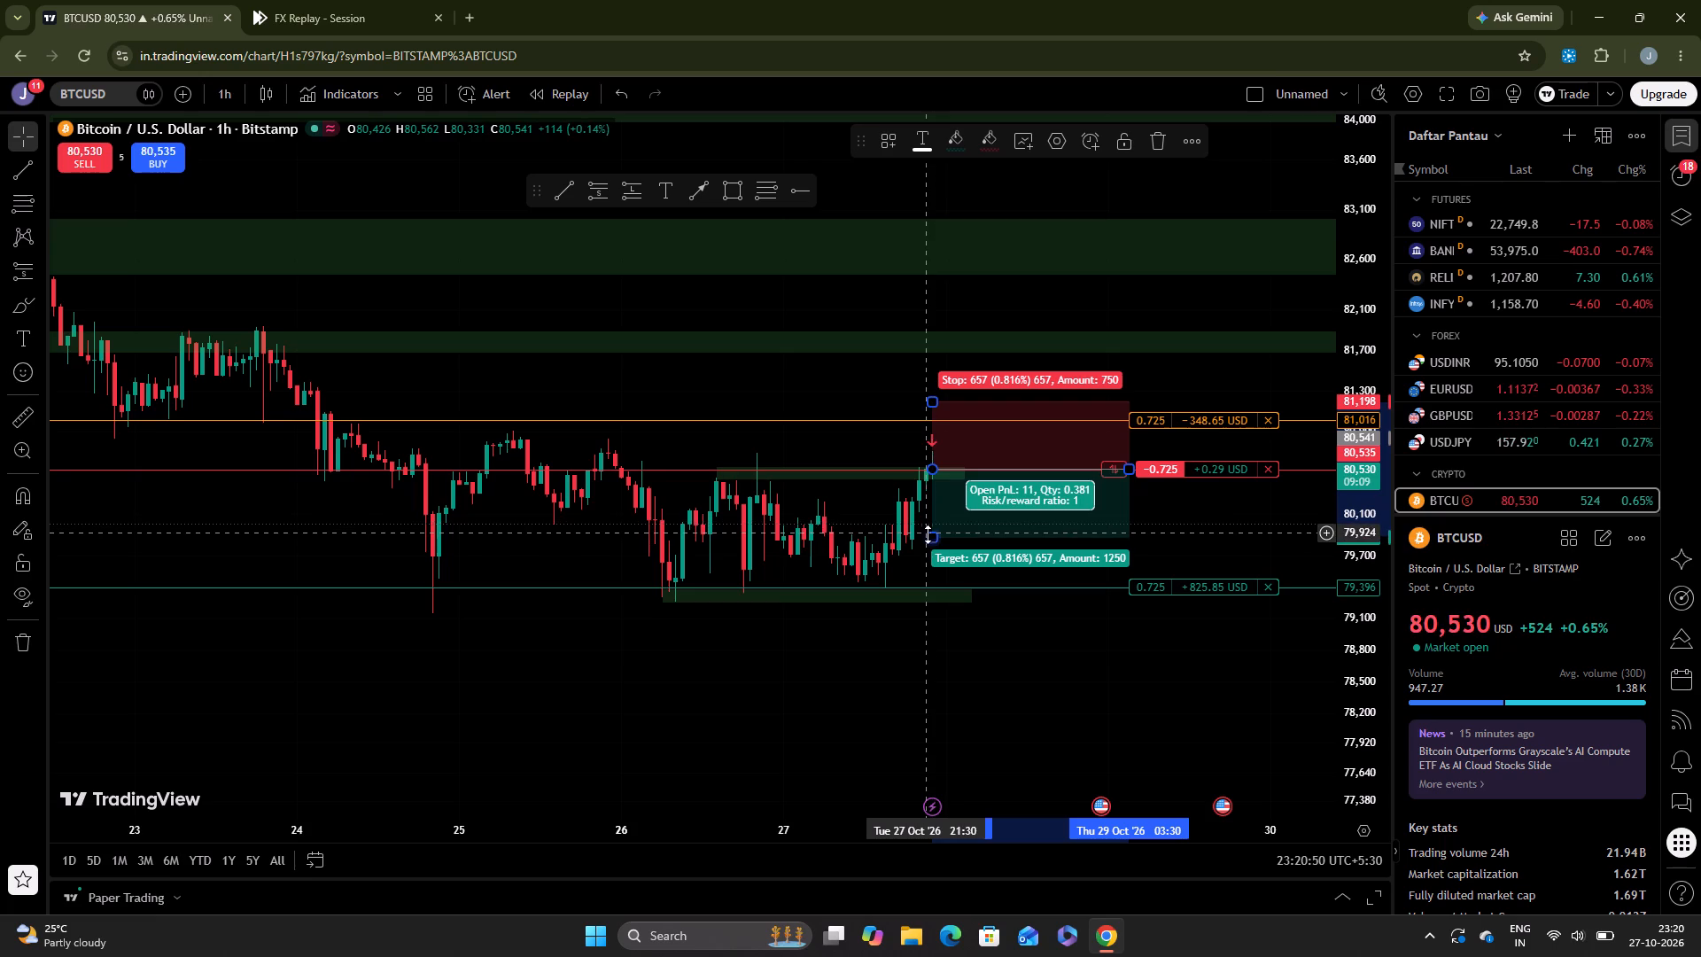
pyautogui.moveTo(928, 538); pyautogui.dragTo(919, 586)
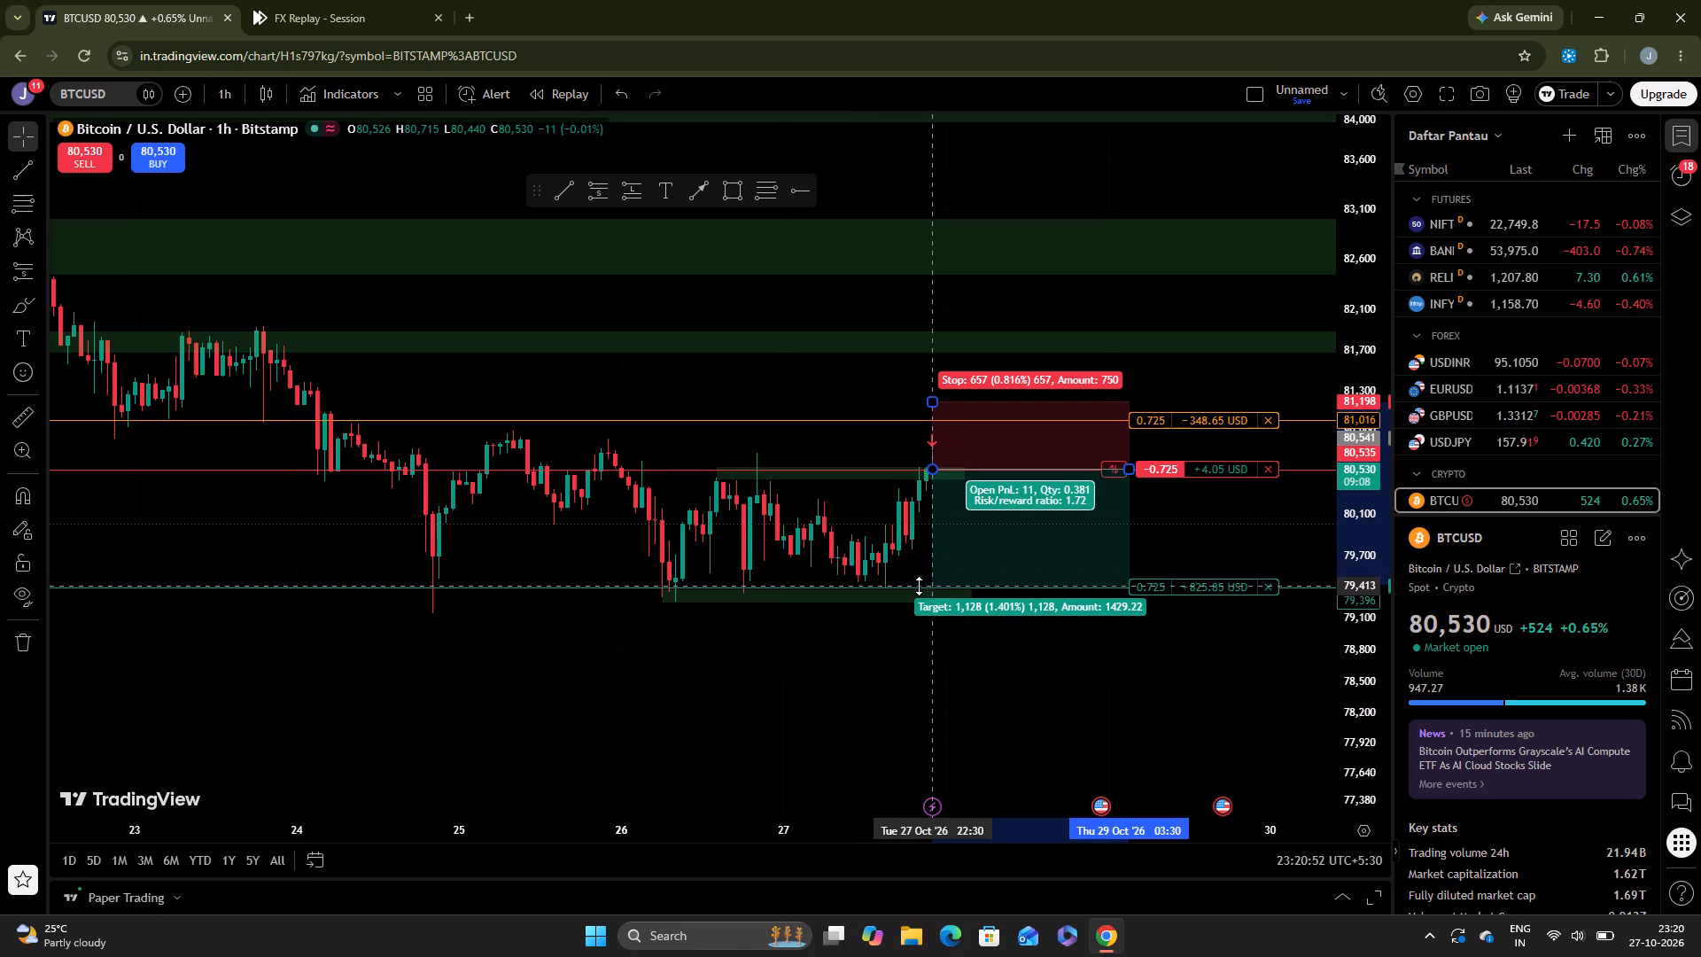
pyautogui.moveTo(919, 586); pyautogui.dragTo(919, 584)
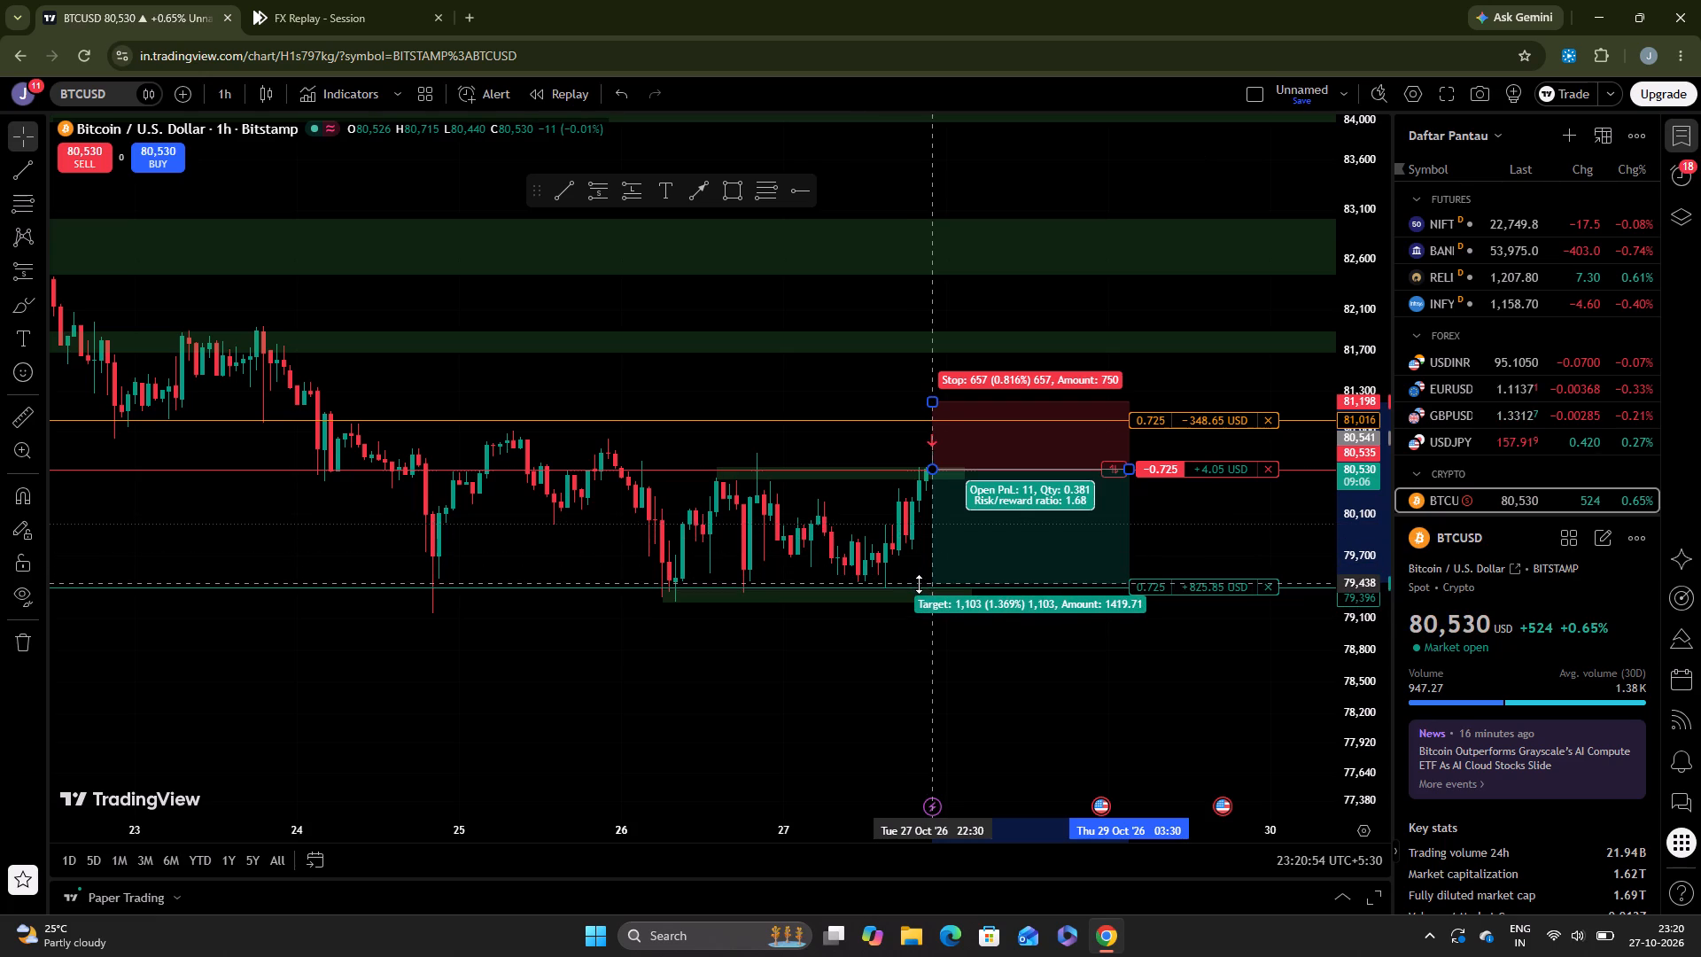
pyautogui.moveTo(919, 584); pyautogui.dragTo(919, 587)
pyautogui.click(920, 634)
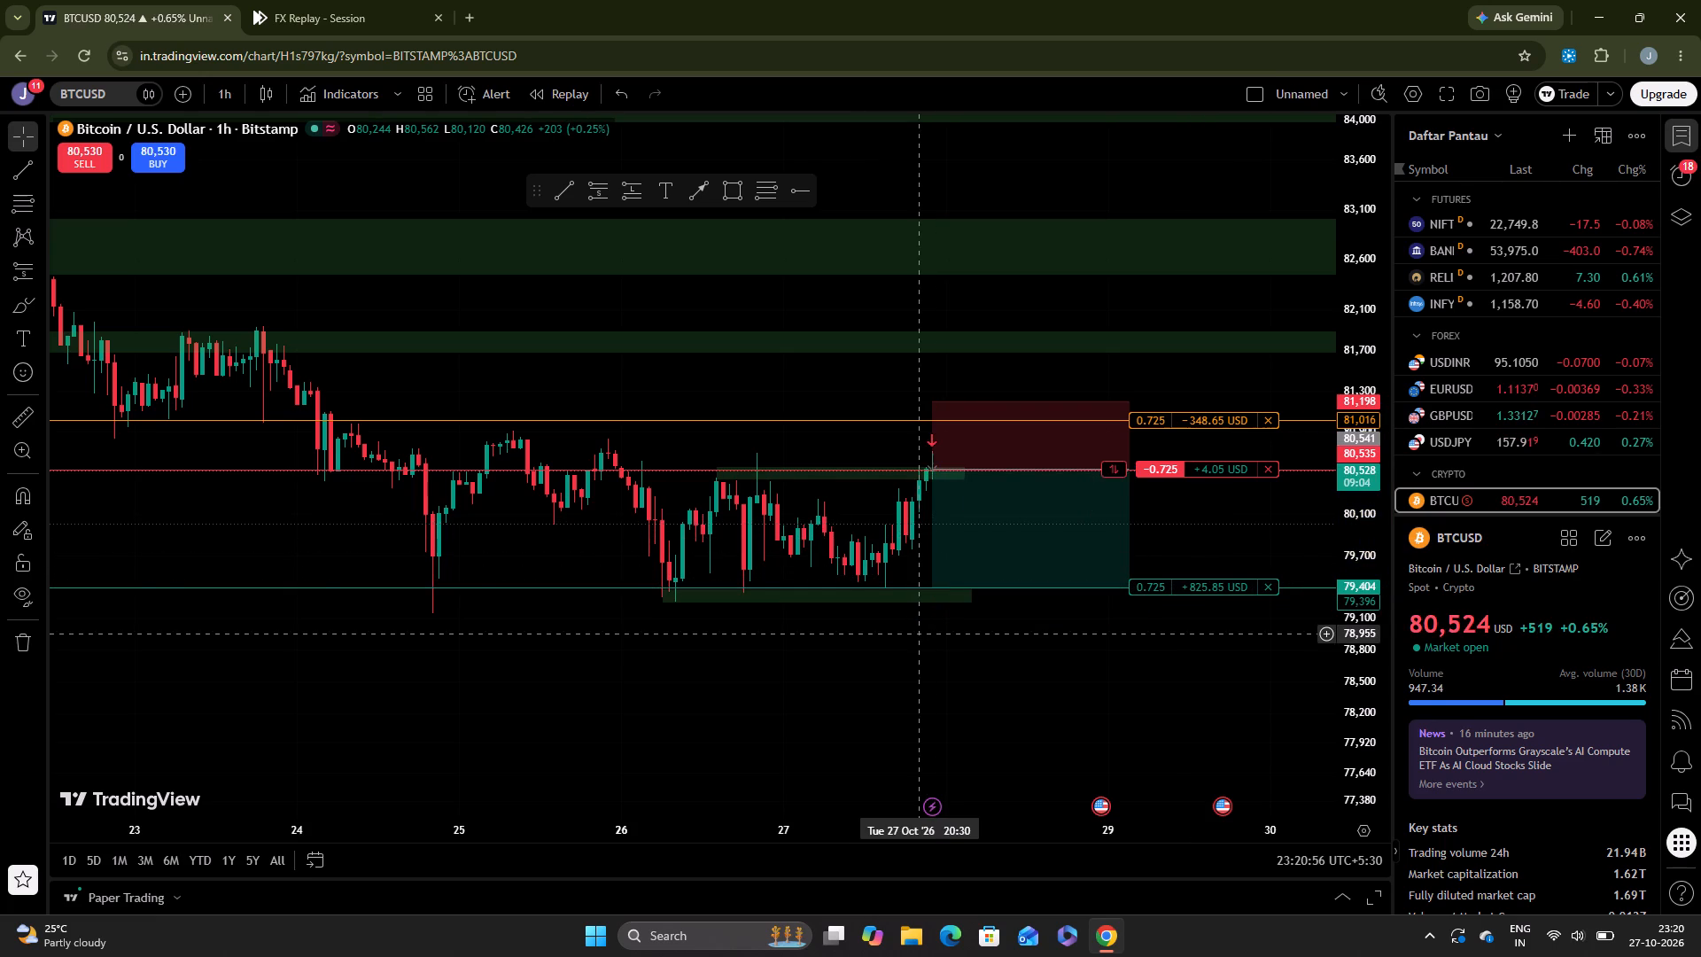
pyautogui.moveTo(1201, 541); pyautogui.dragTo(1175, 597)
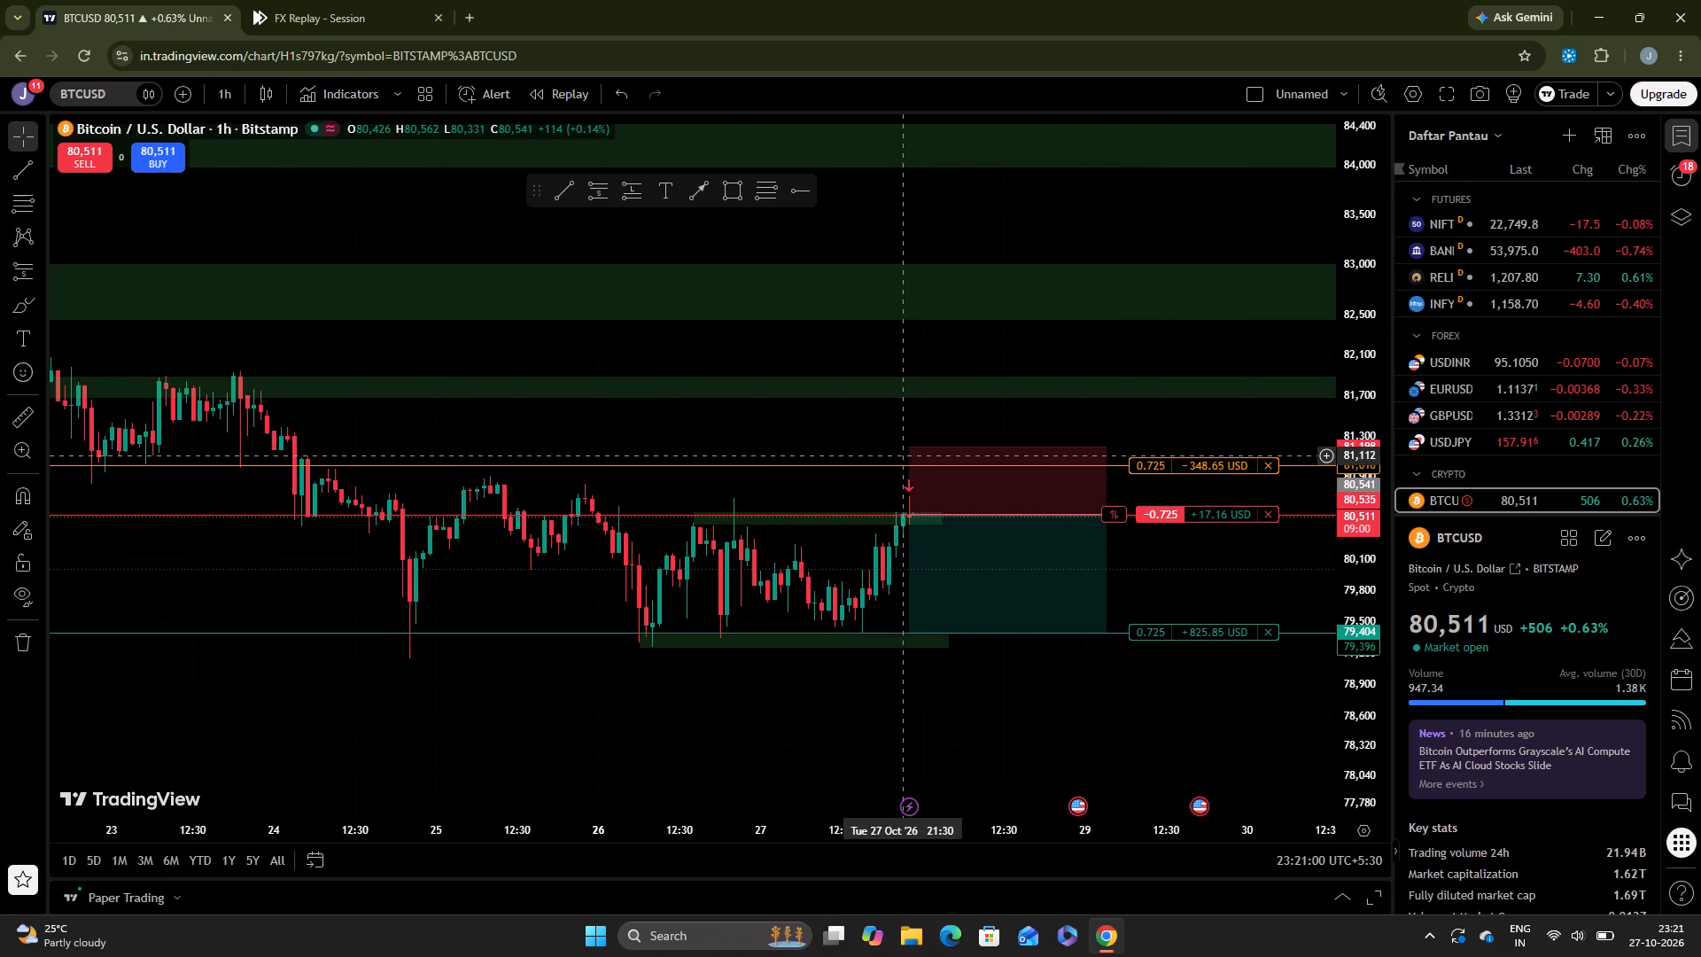
# Lower the drawn short position's stop level to about 81,025, near the open order's stop-loss line.
pyautogui.moveTo(909, 445); pyautogui.dragTo(908, 463)
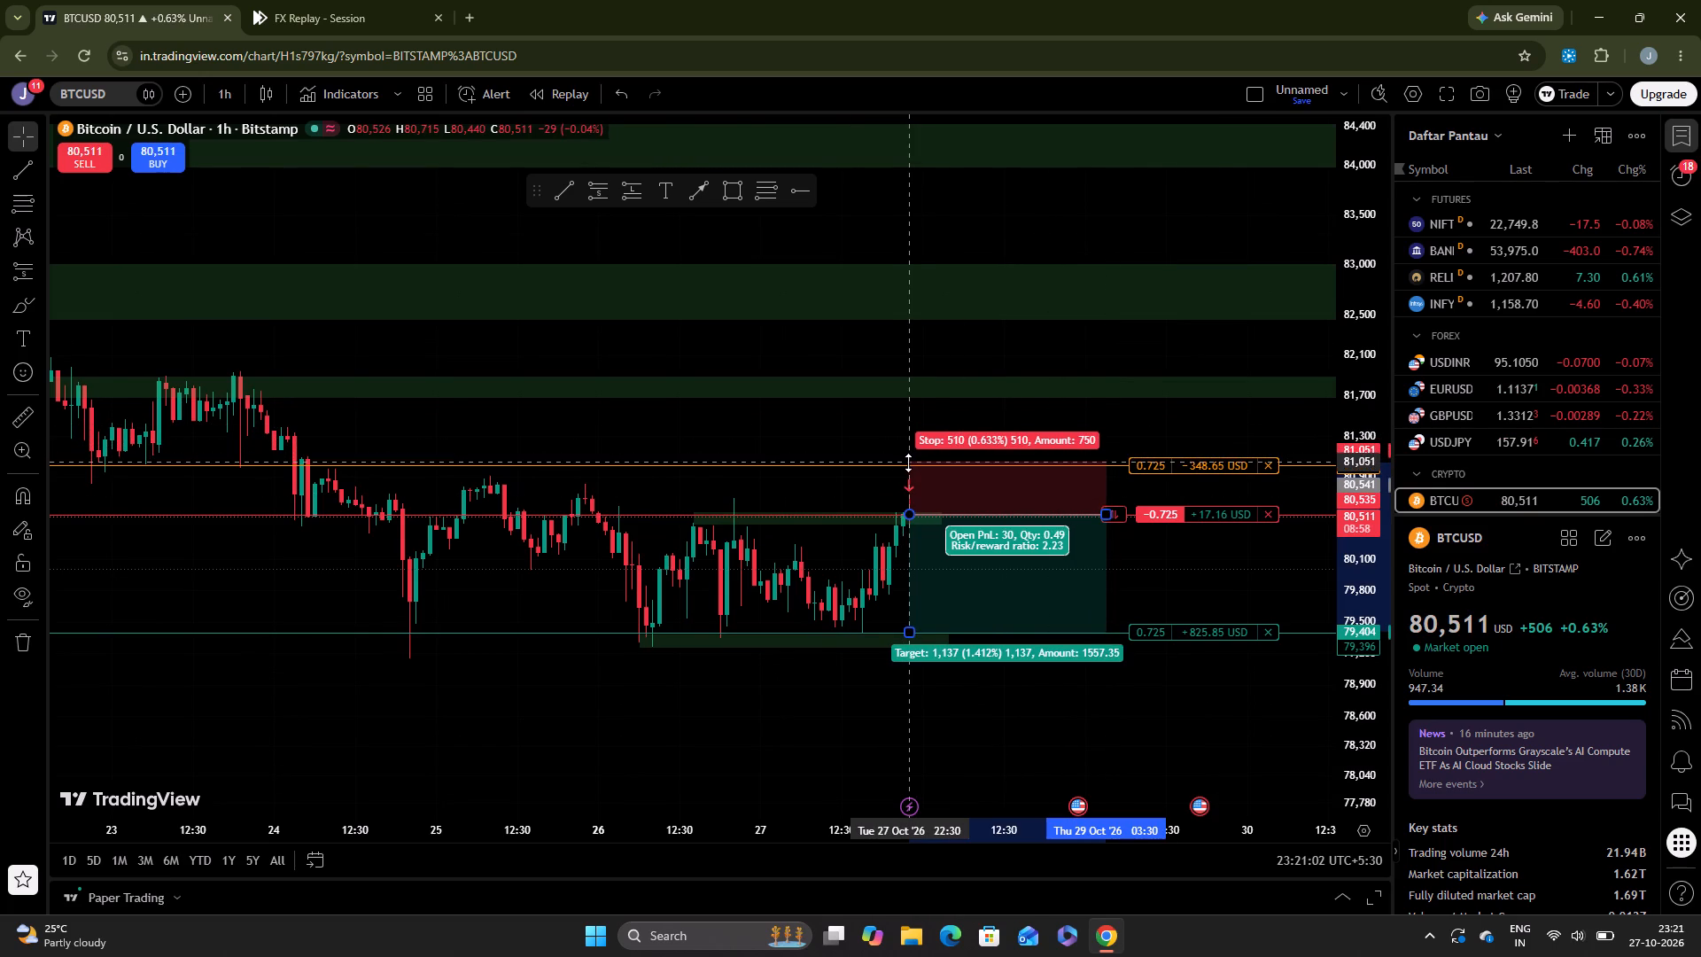
pyautogui.moveTo(908, 463); pyautogui.dragTo(908, 464)
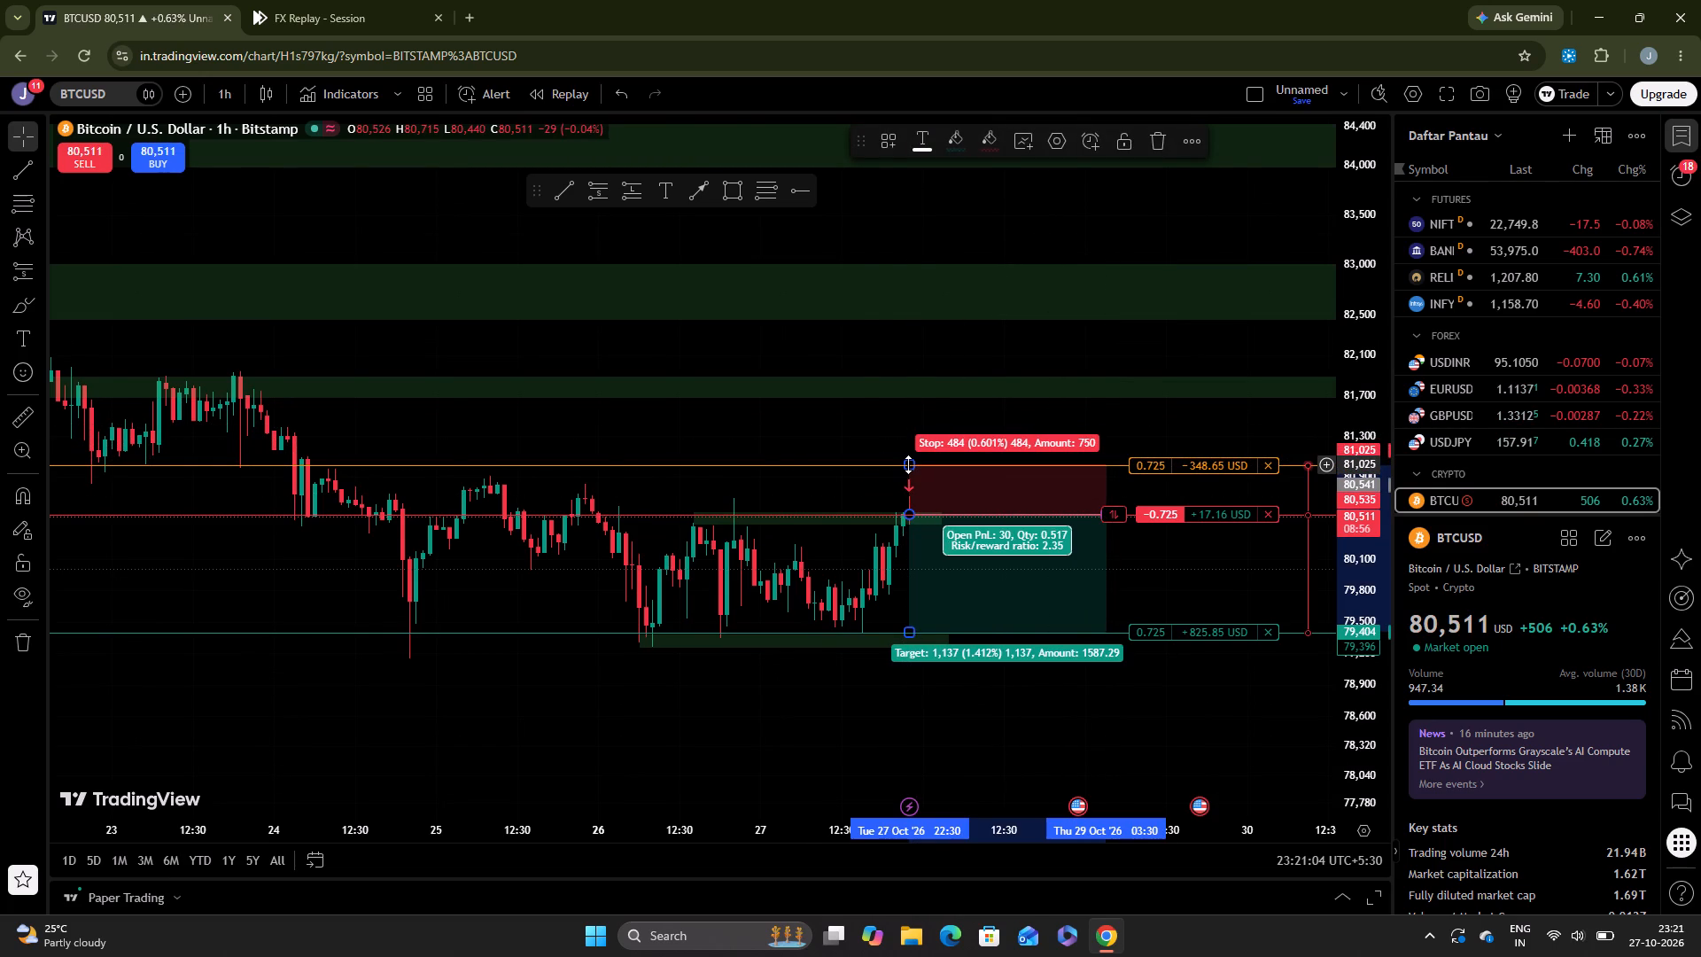
pyautogui.click(877, 450)
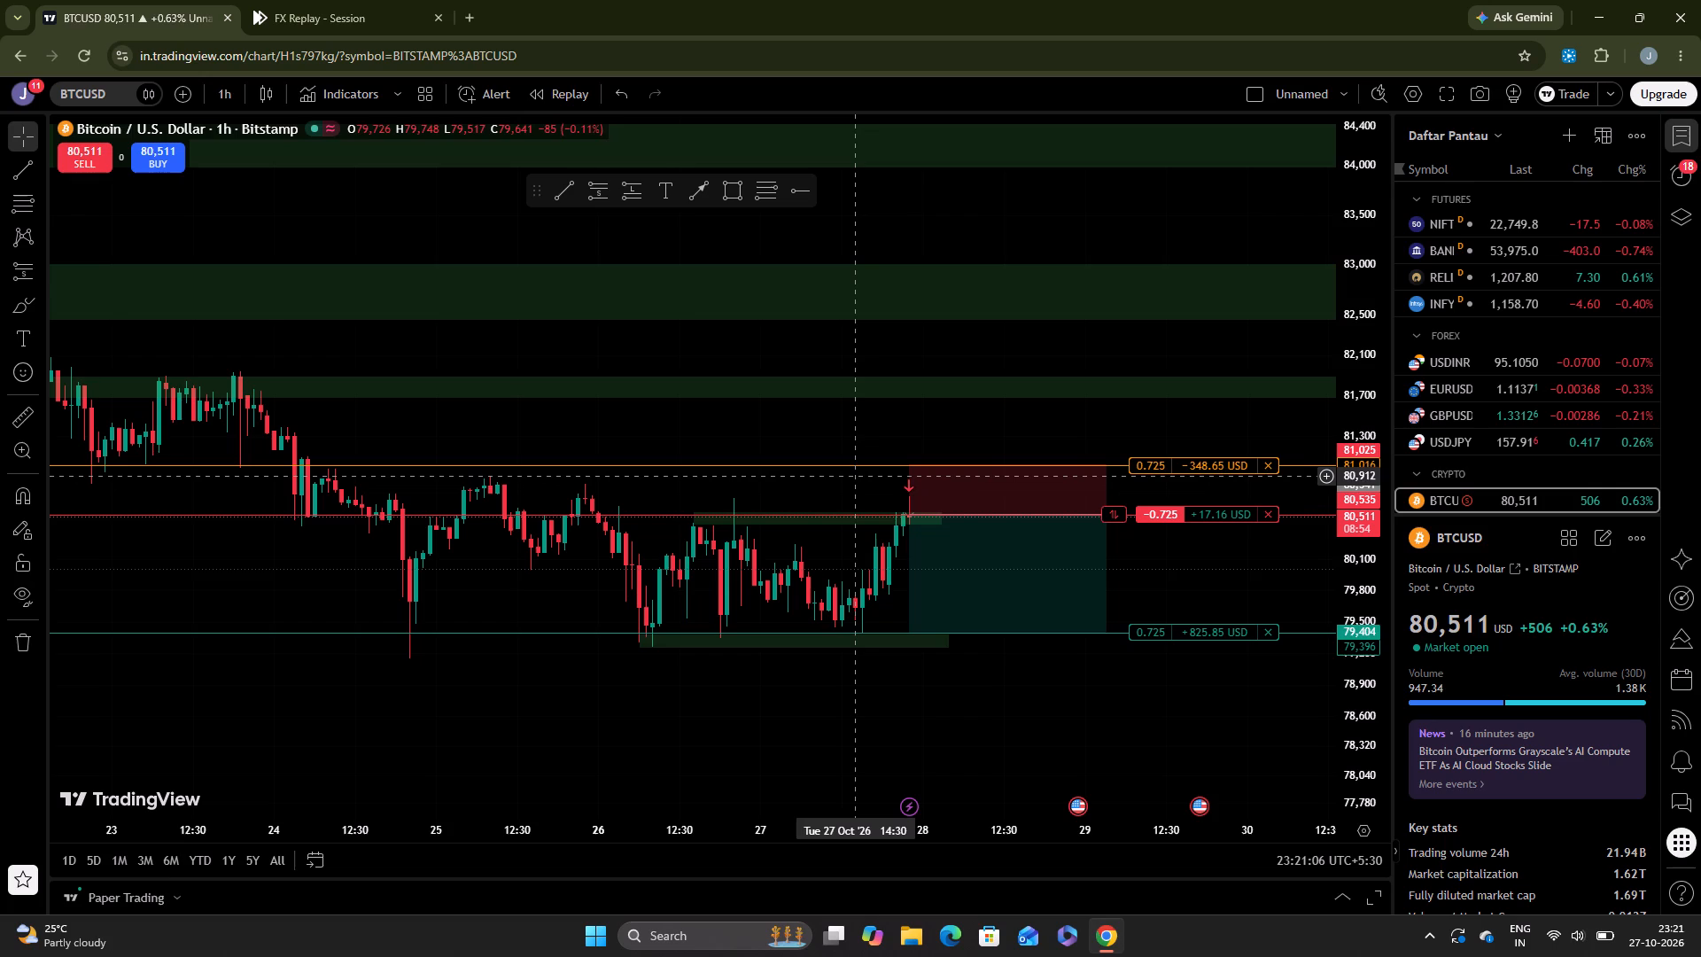
# Monitor the open BTCUSD short on the hourly chart against its entry, take-profit and stop-loss levels and the marked zones.
pyautogui.moveTo(855, 476); pyautogui.dragTo(819, 371)
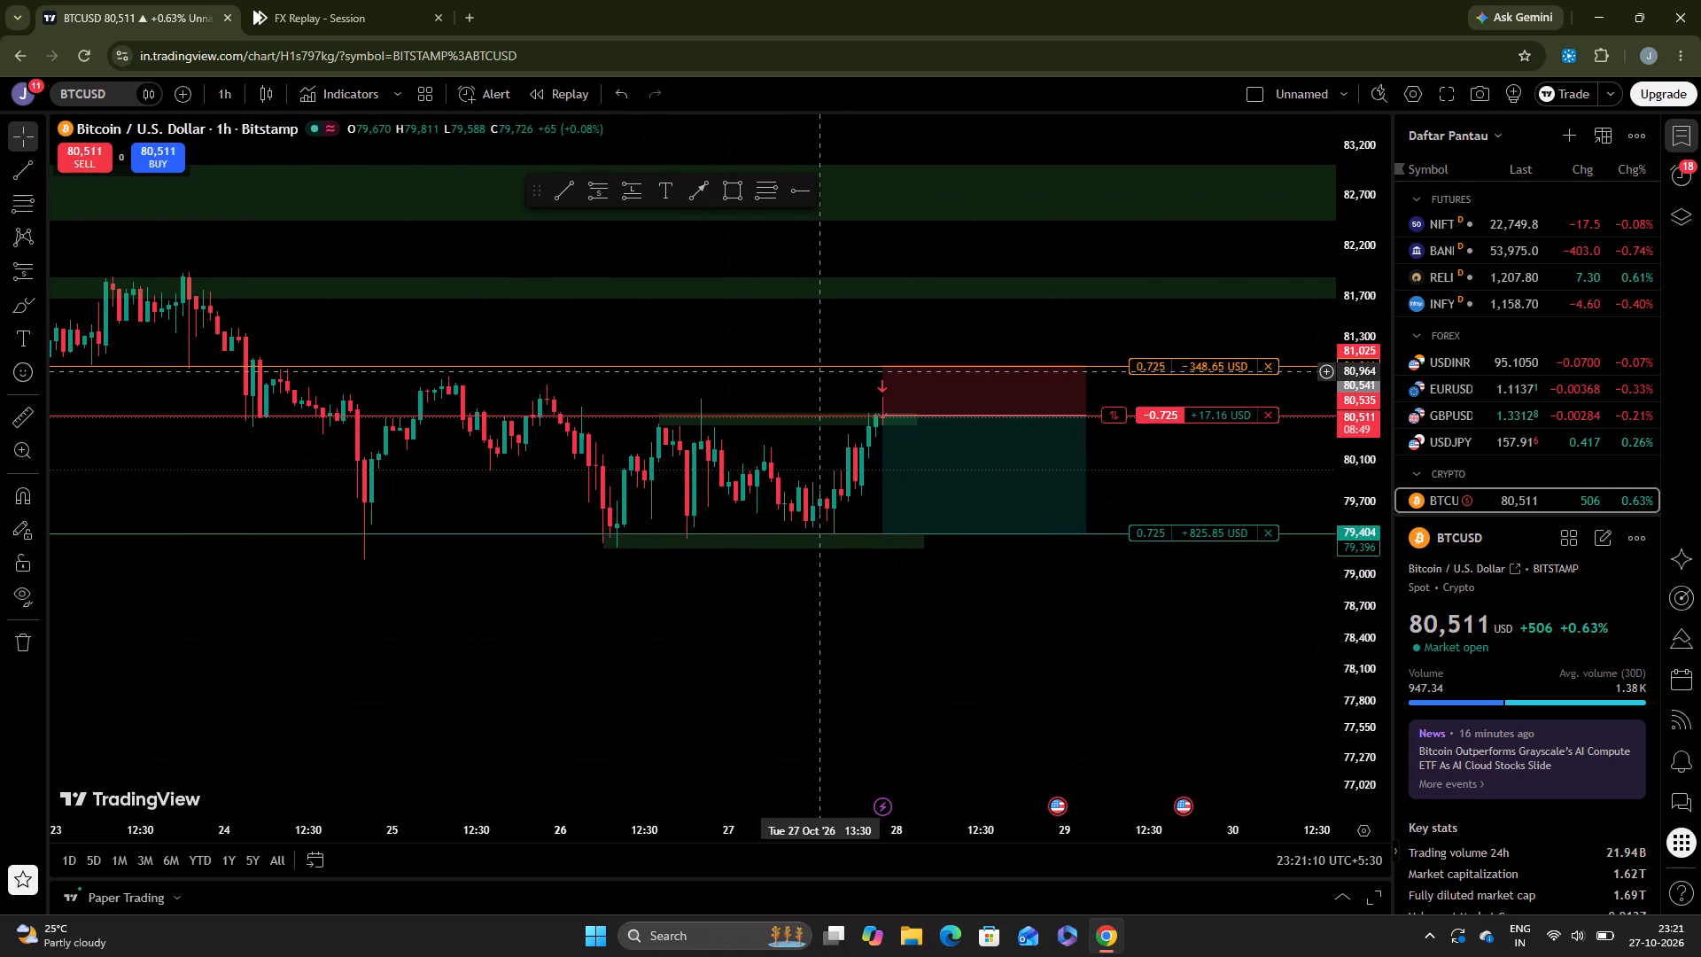
pyautogui.moveTo(1198, 613); pyautogui.dragTo(1060, 517)
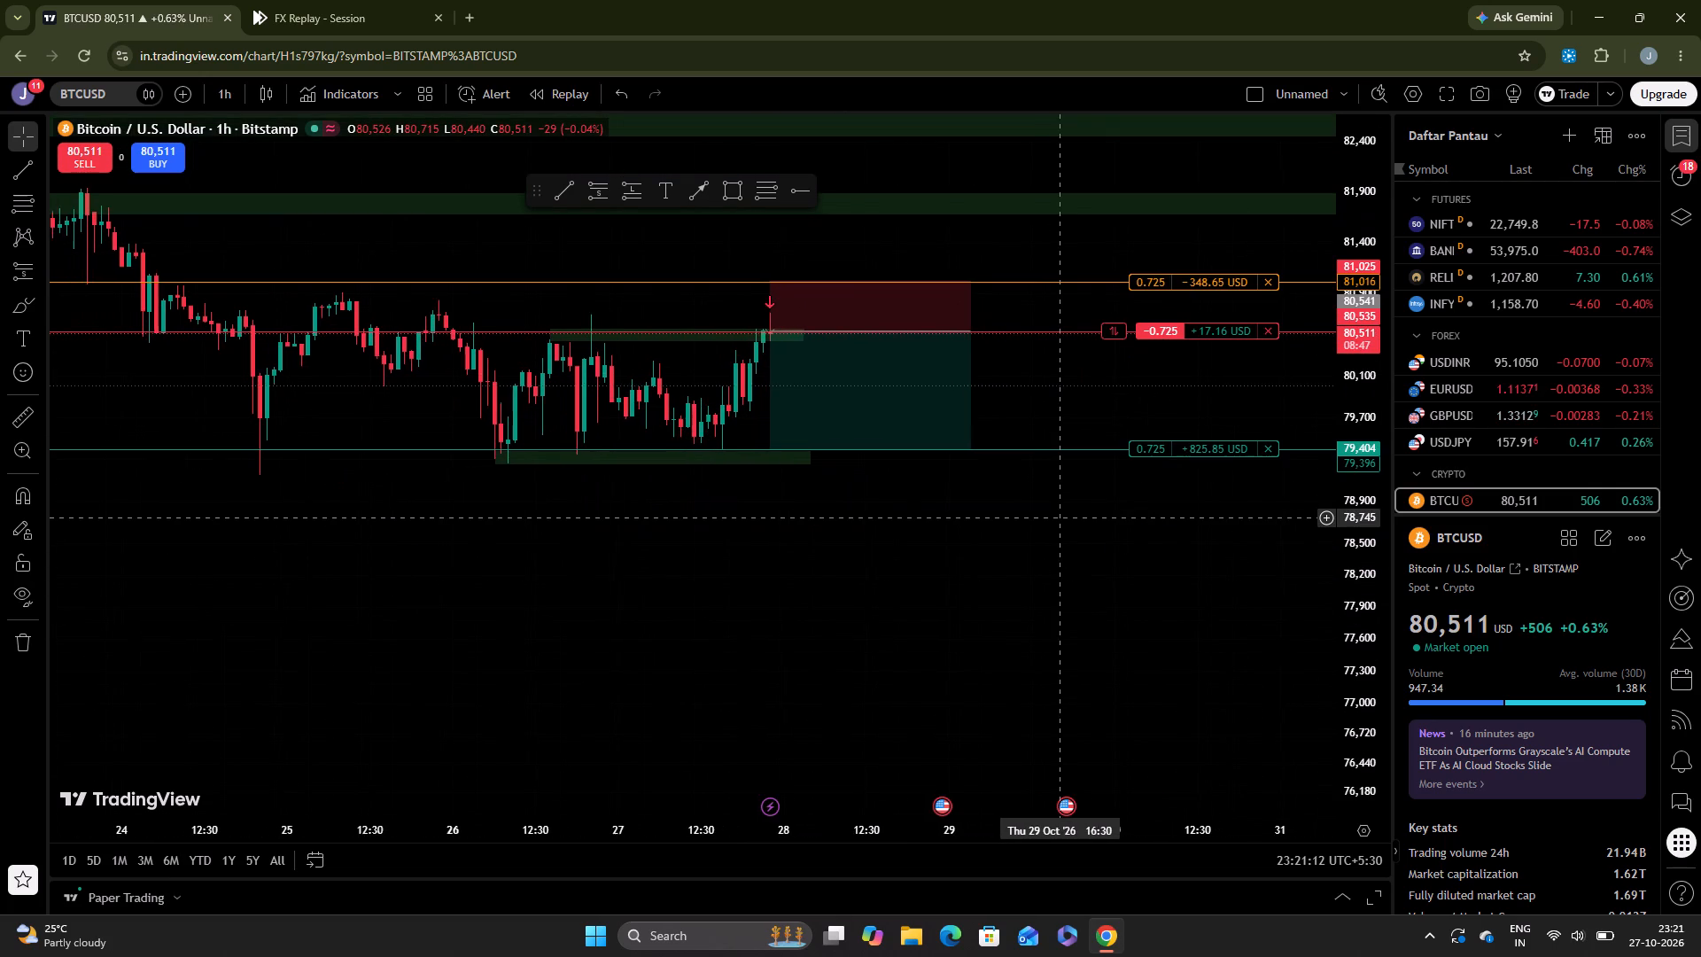
pyautogui.moveTo(1345, 584); pyautogui.dragTo(1341, 497)
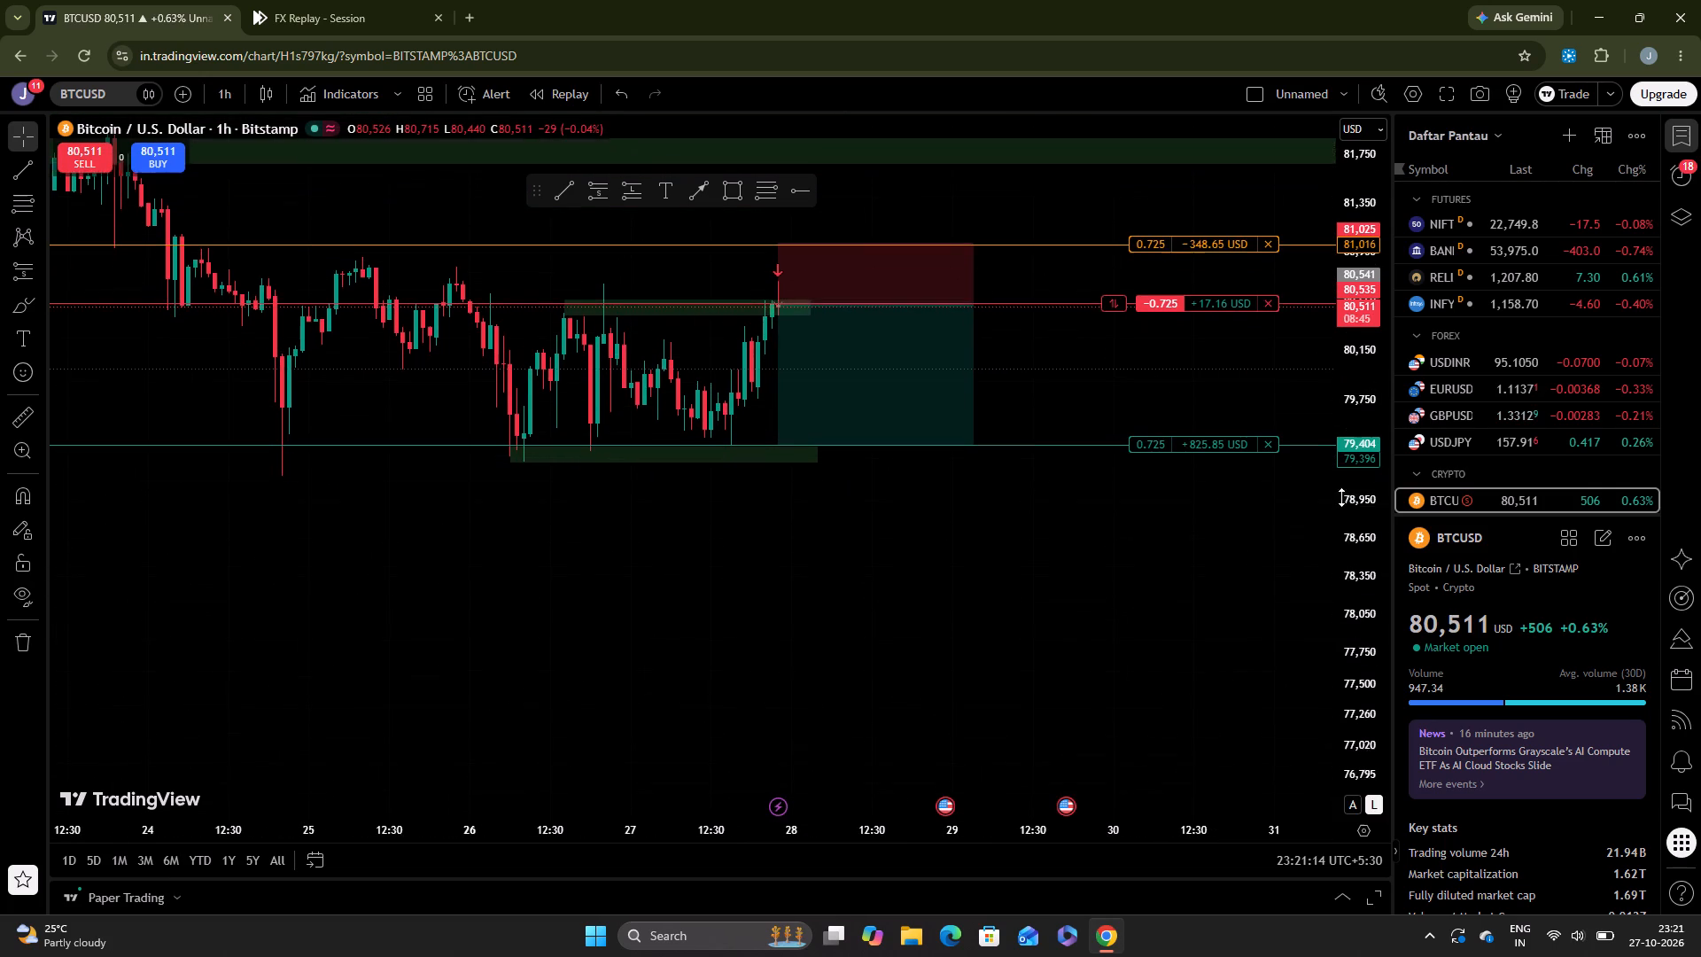
pyautogui.moveTo(1341, 497); pyautogui.dragTo(1335, 507)
pyautogui.moveTo(1169, 556); pyautogui.dragTo(1212, 634)
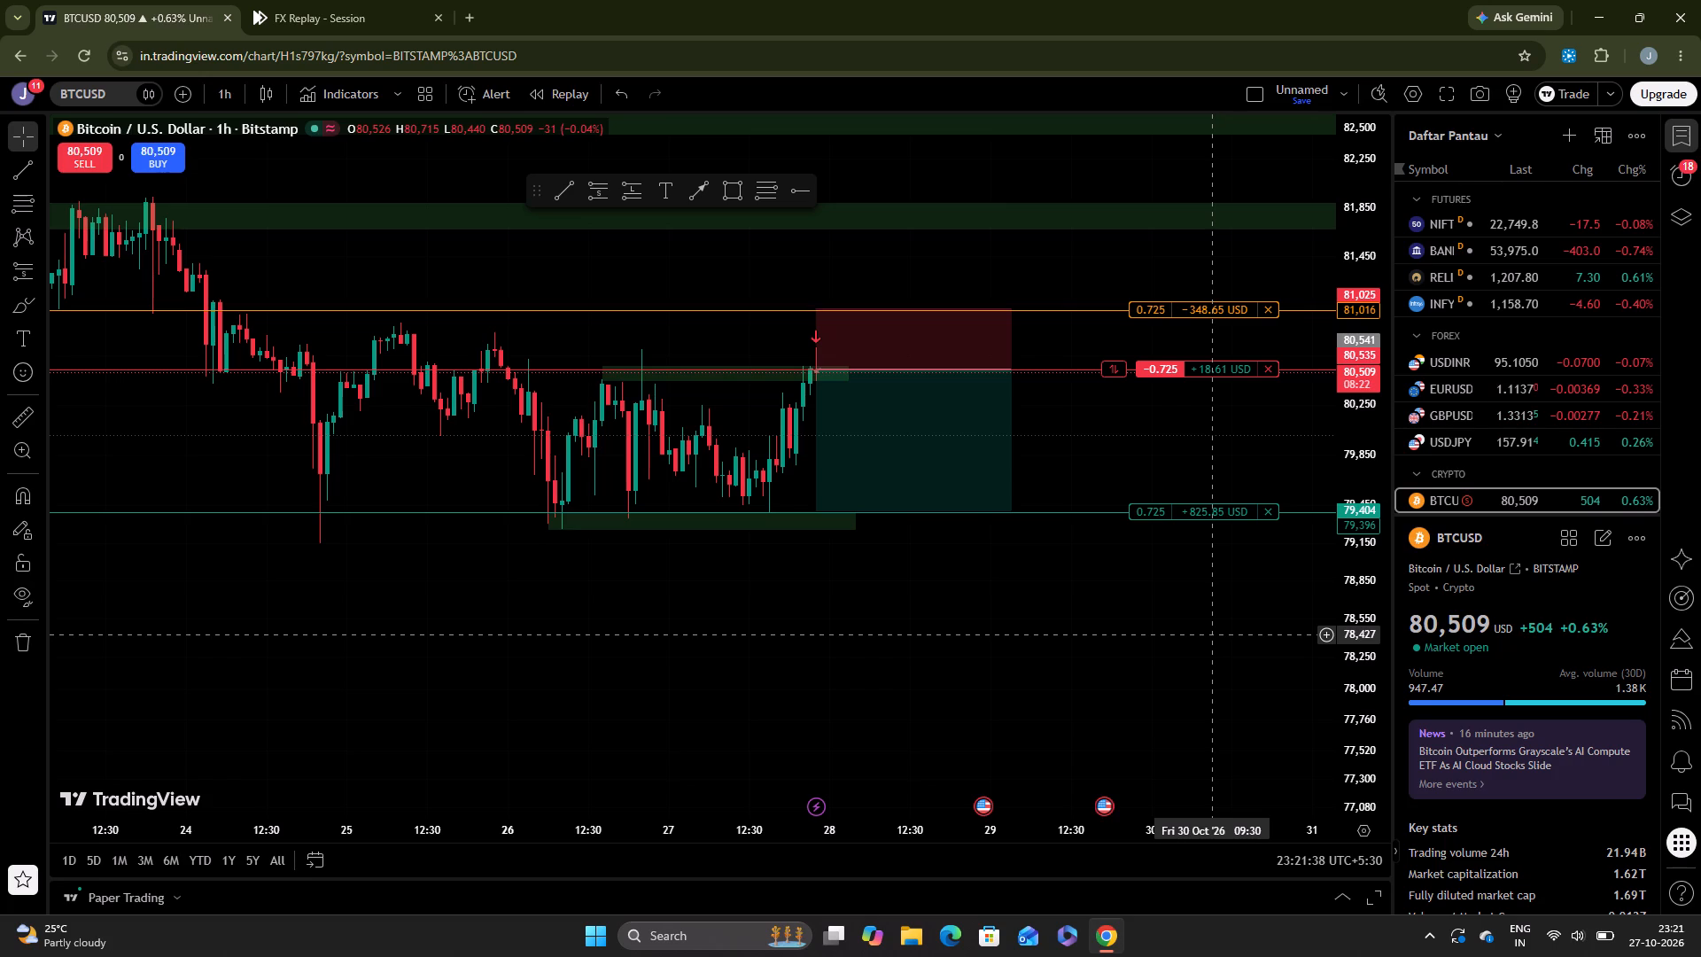
pyautogui.click(1594, 17)
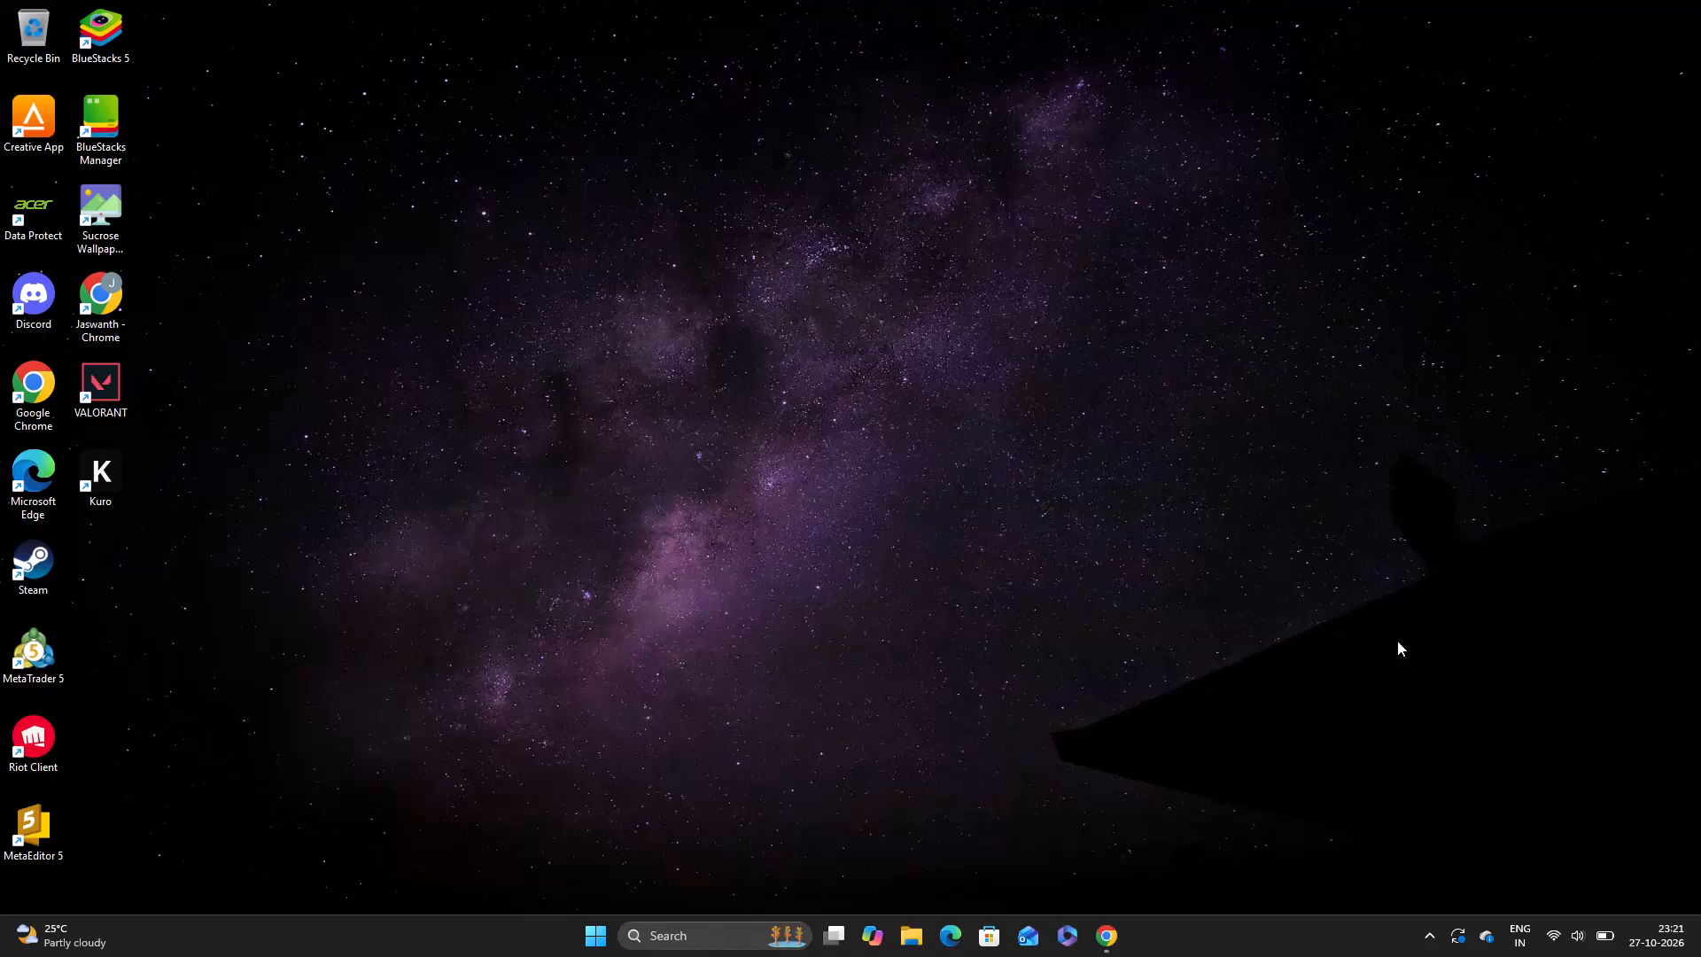
pyautogui.click(1106, 928)
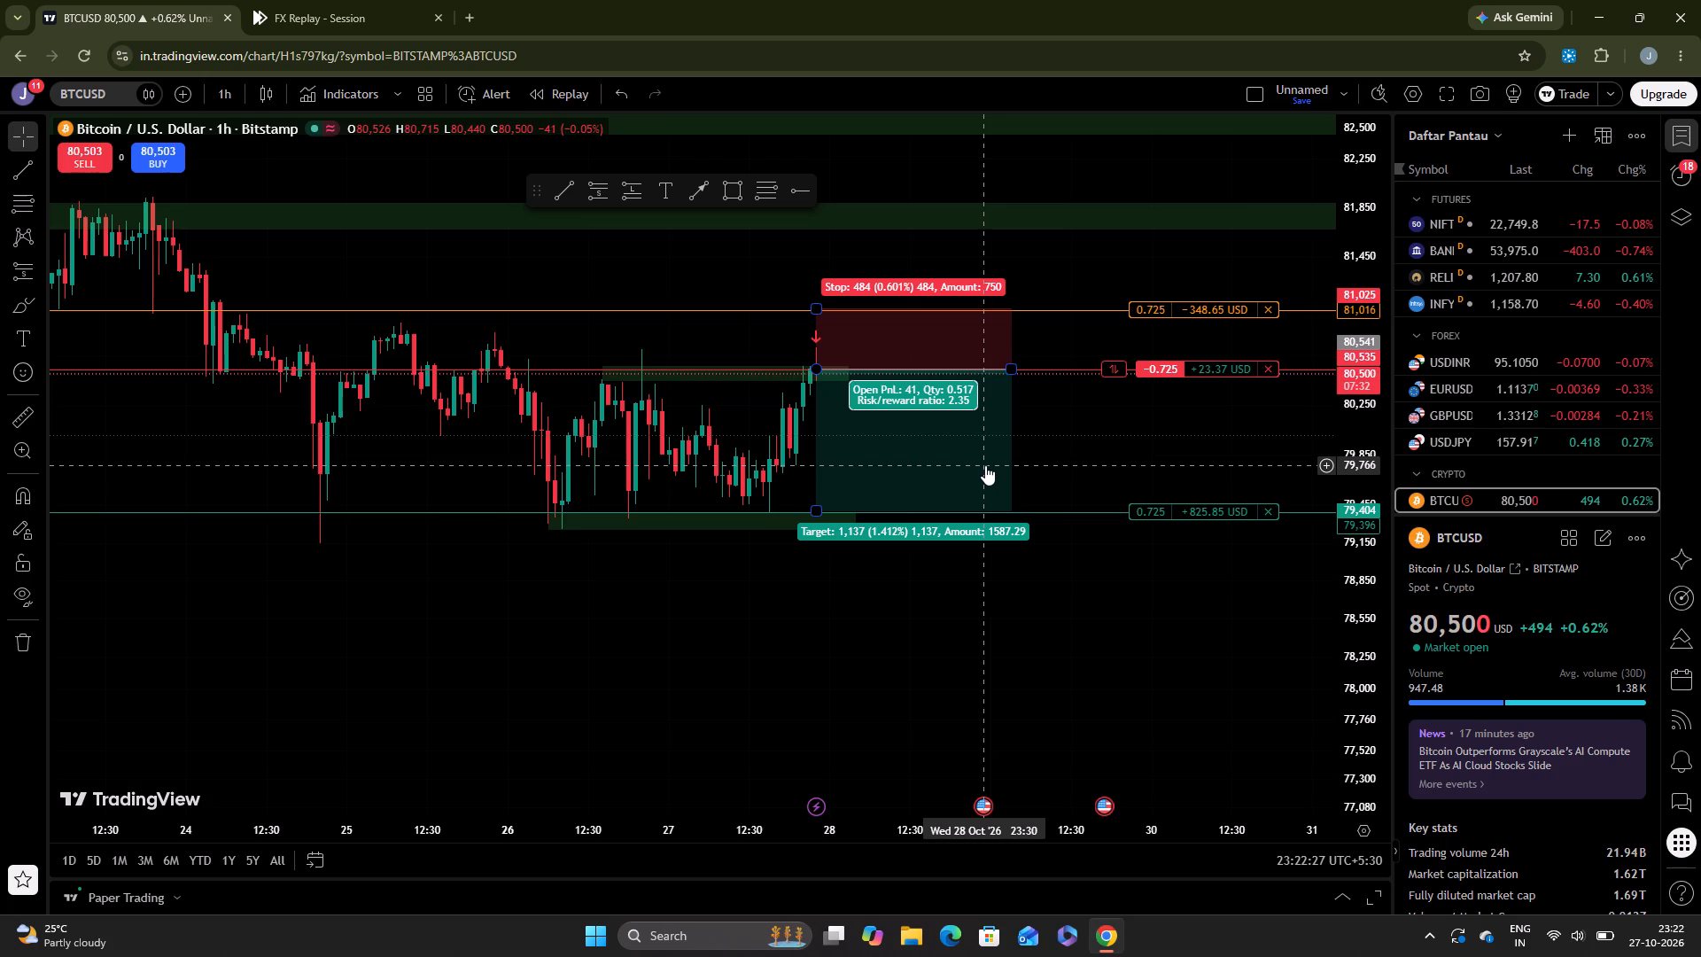
pyautogui.moveTo(1041, 592); pyautogui.dragTo(1099, 587)
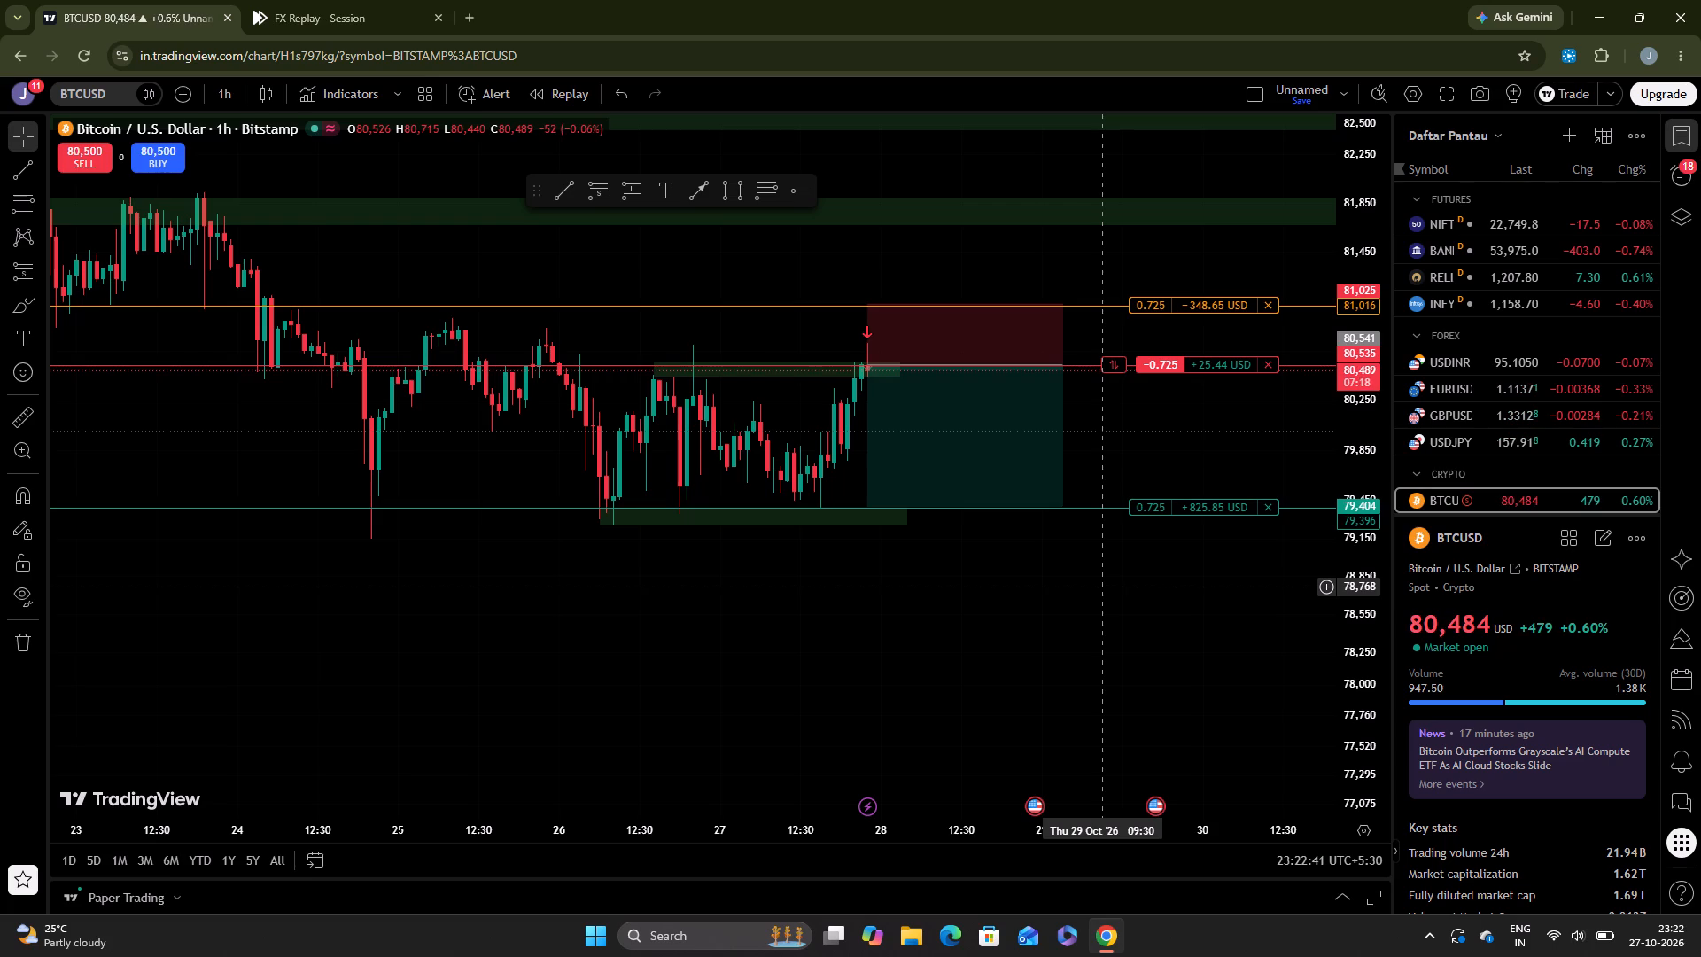
pyautogui.moveTo(1002, 643); pyautogui.dragTo(1089, 499)
pyautogui.moveTo(1037, 453); pyautogui.dragTo(1039, 570)
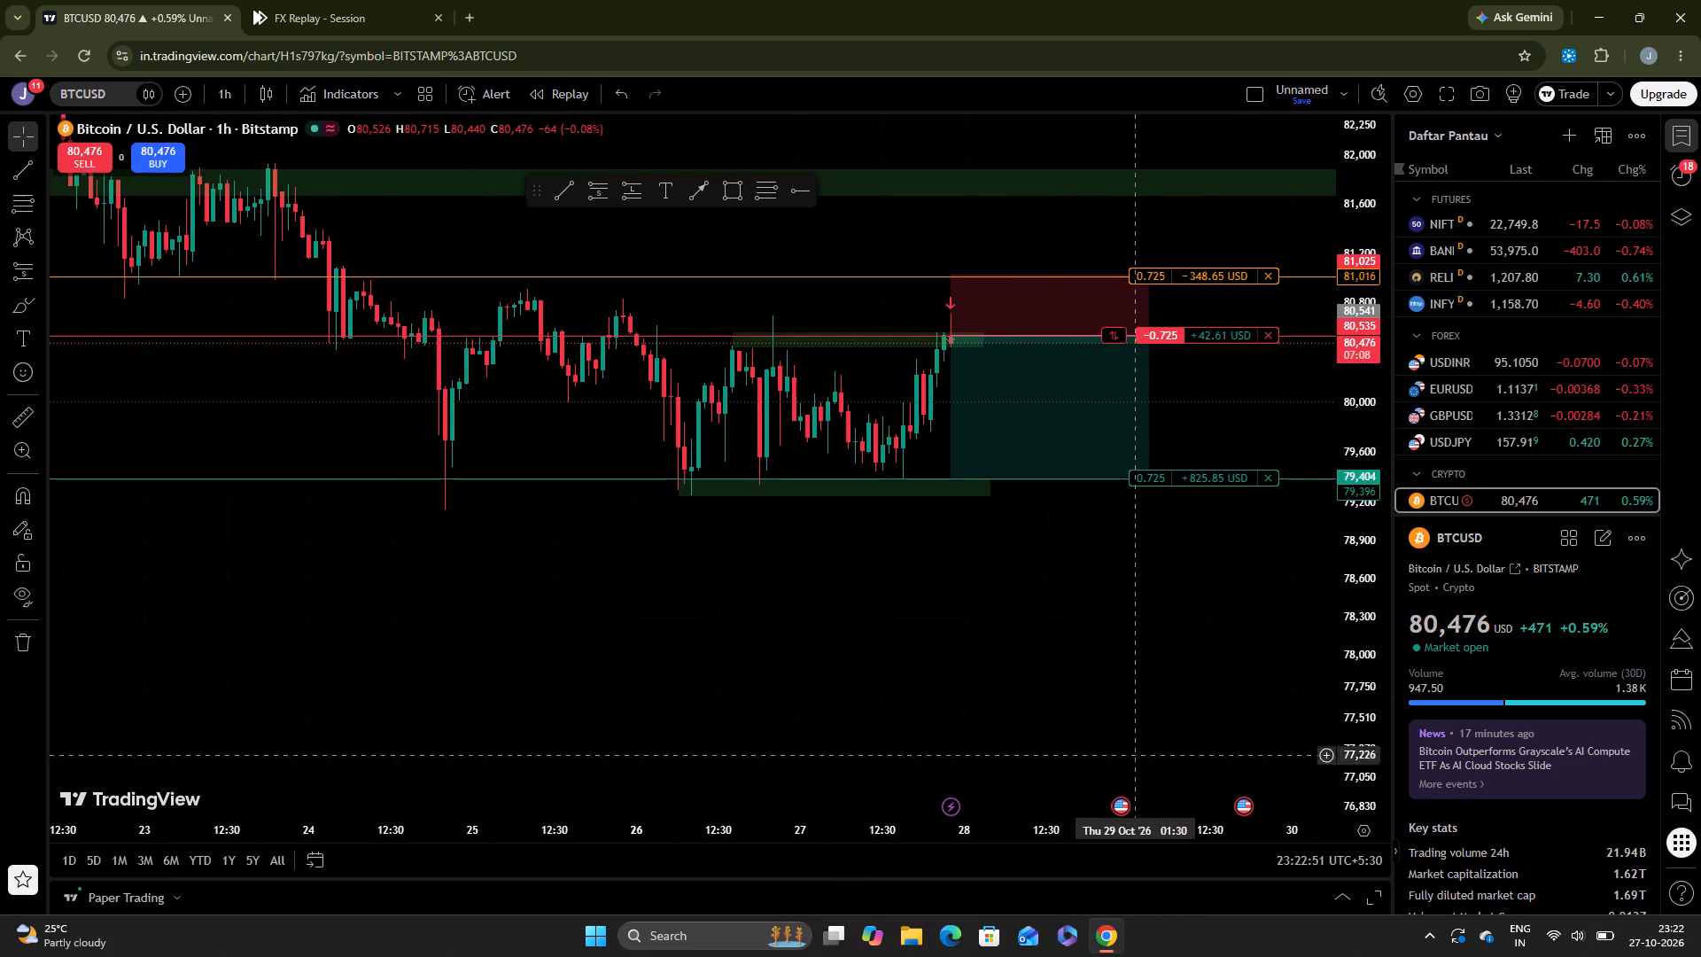
pyautogui.moveTo(1084, 617); pyautogui.dragTo(1027, 669)
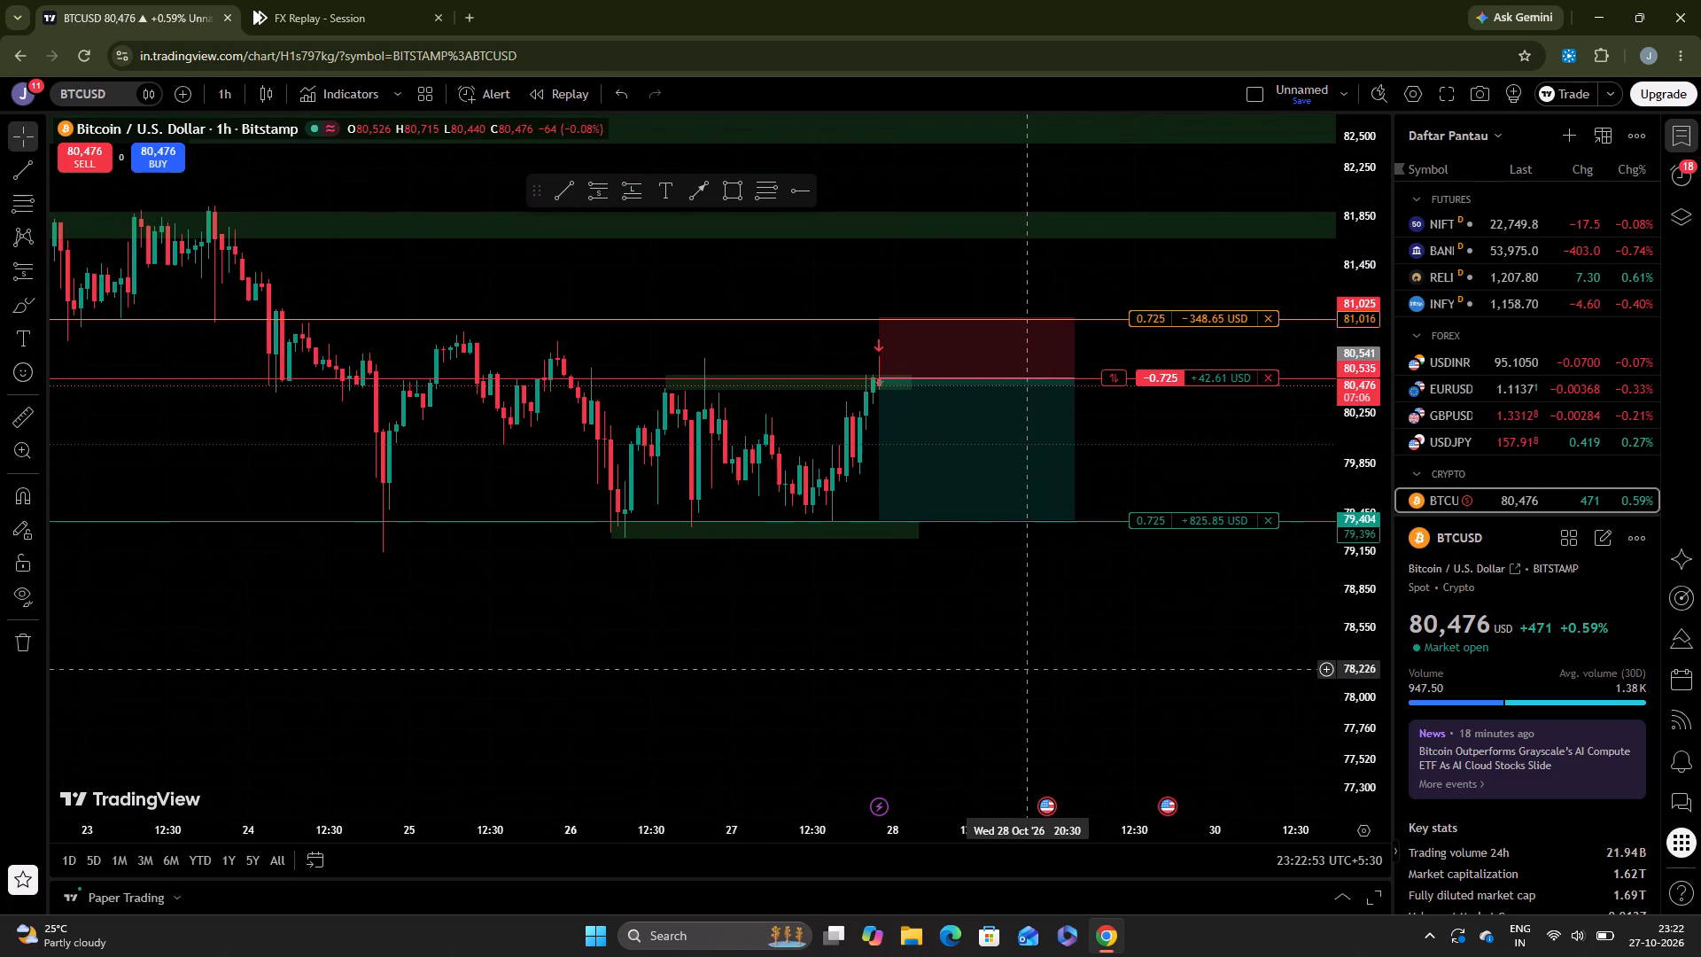
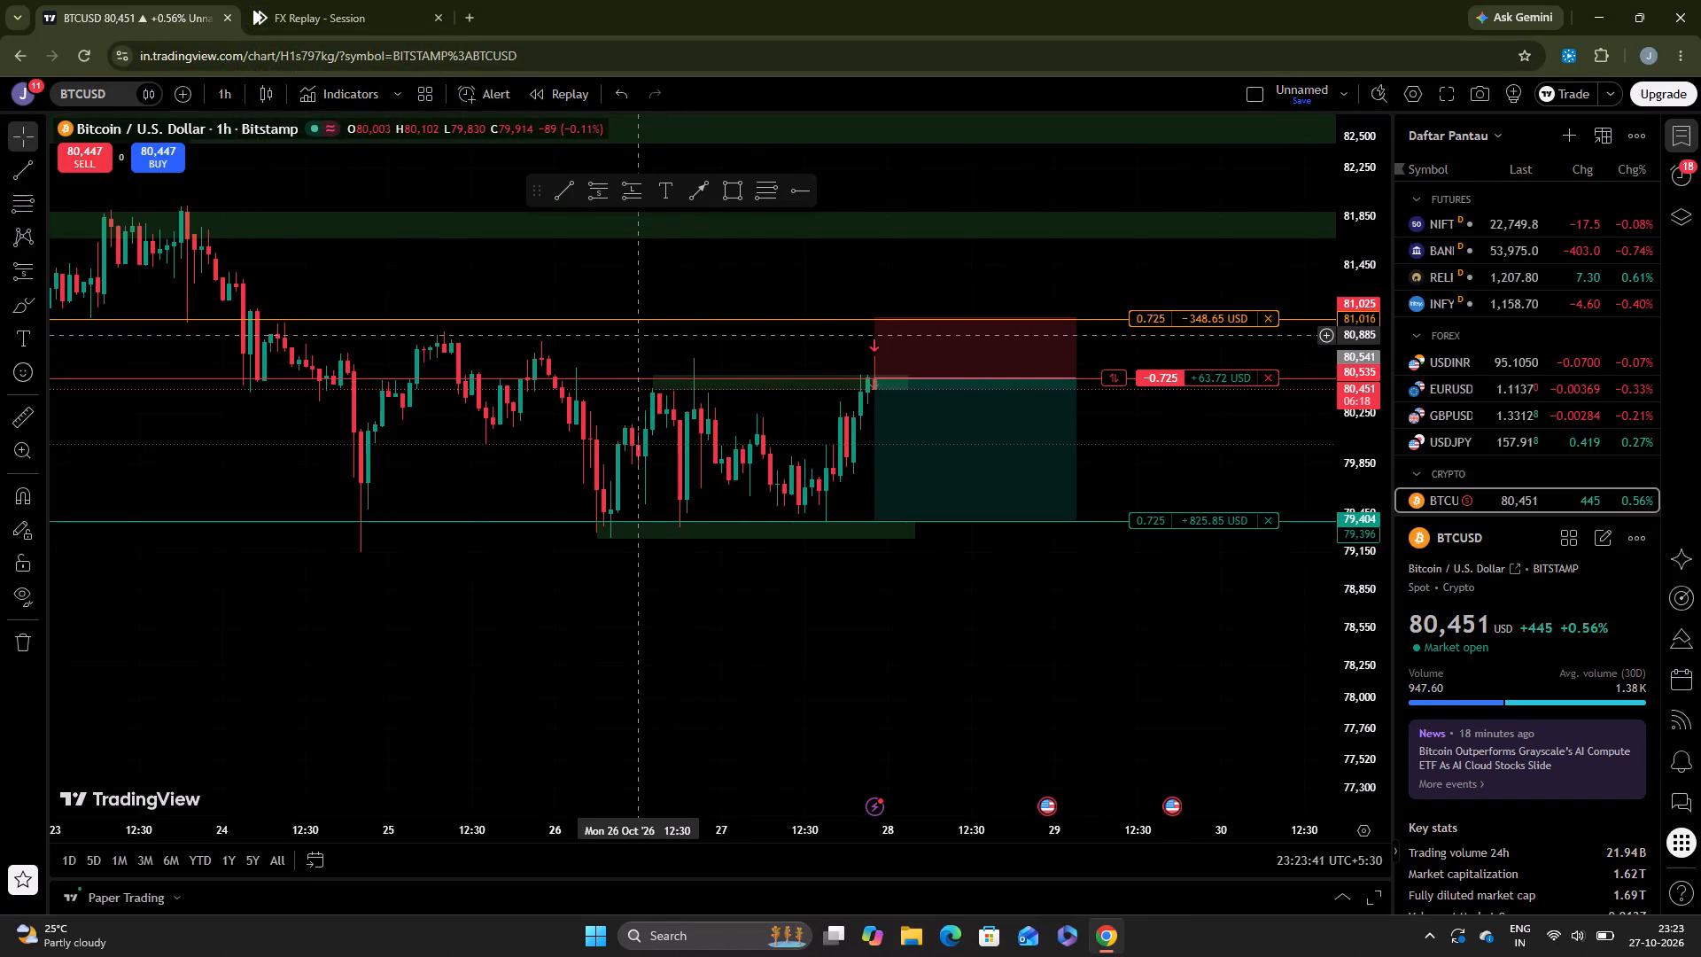
# Switch to the FX Replay session and examine the recent XAUUSD 5-minute price action around the 1,139.938 line and the latest candles.
pyautogui.click(345, 20)
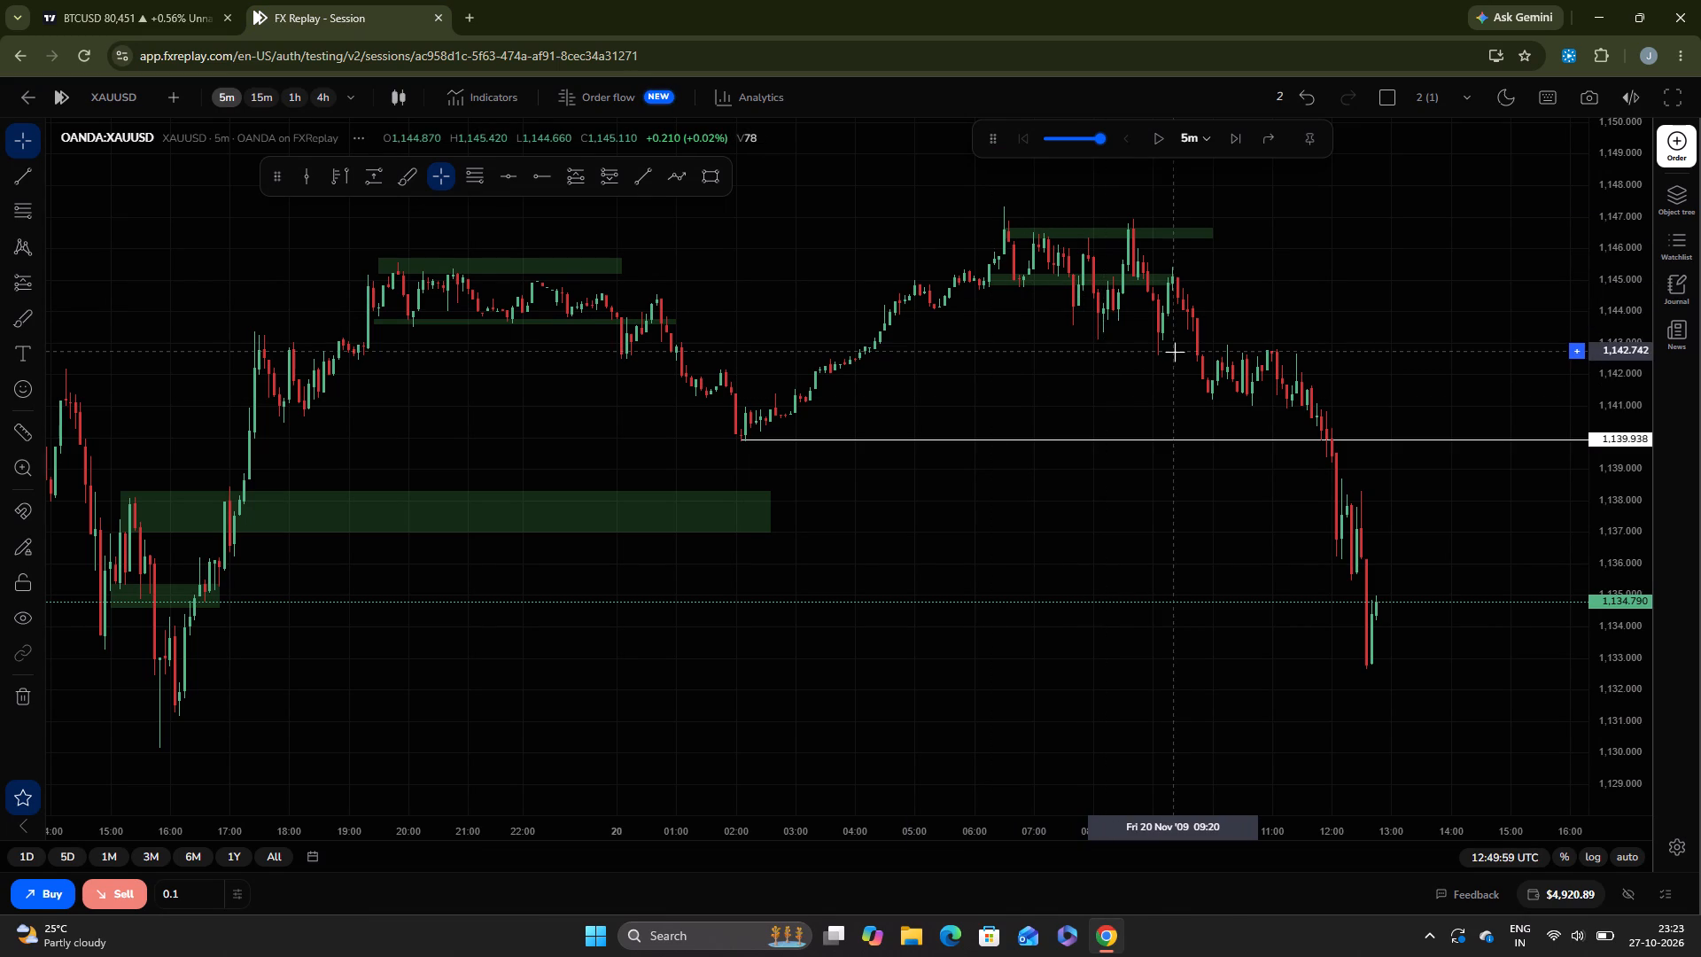
pyautogui.press('F11')
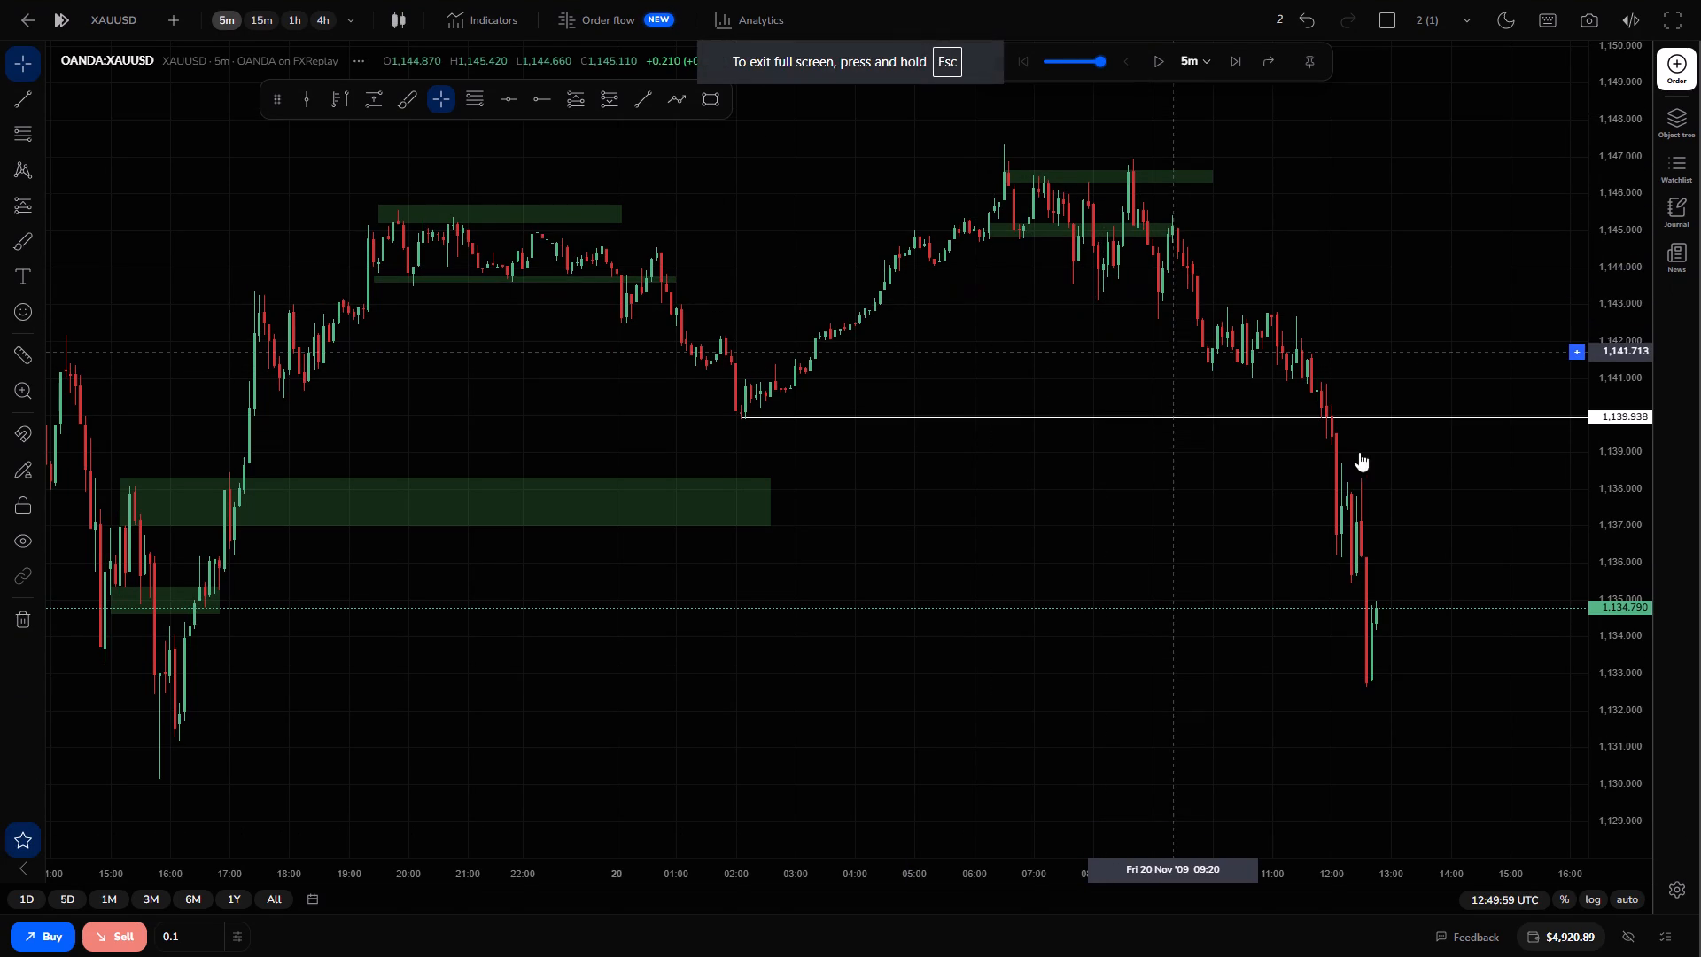
pyautogui.moveTo(1305, 559); pyautogui.dragTo(1125, 482)
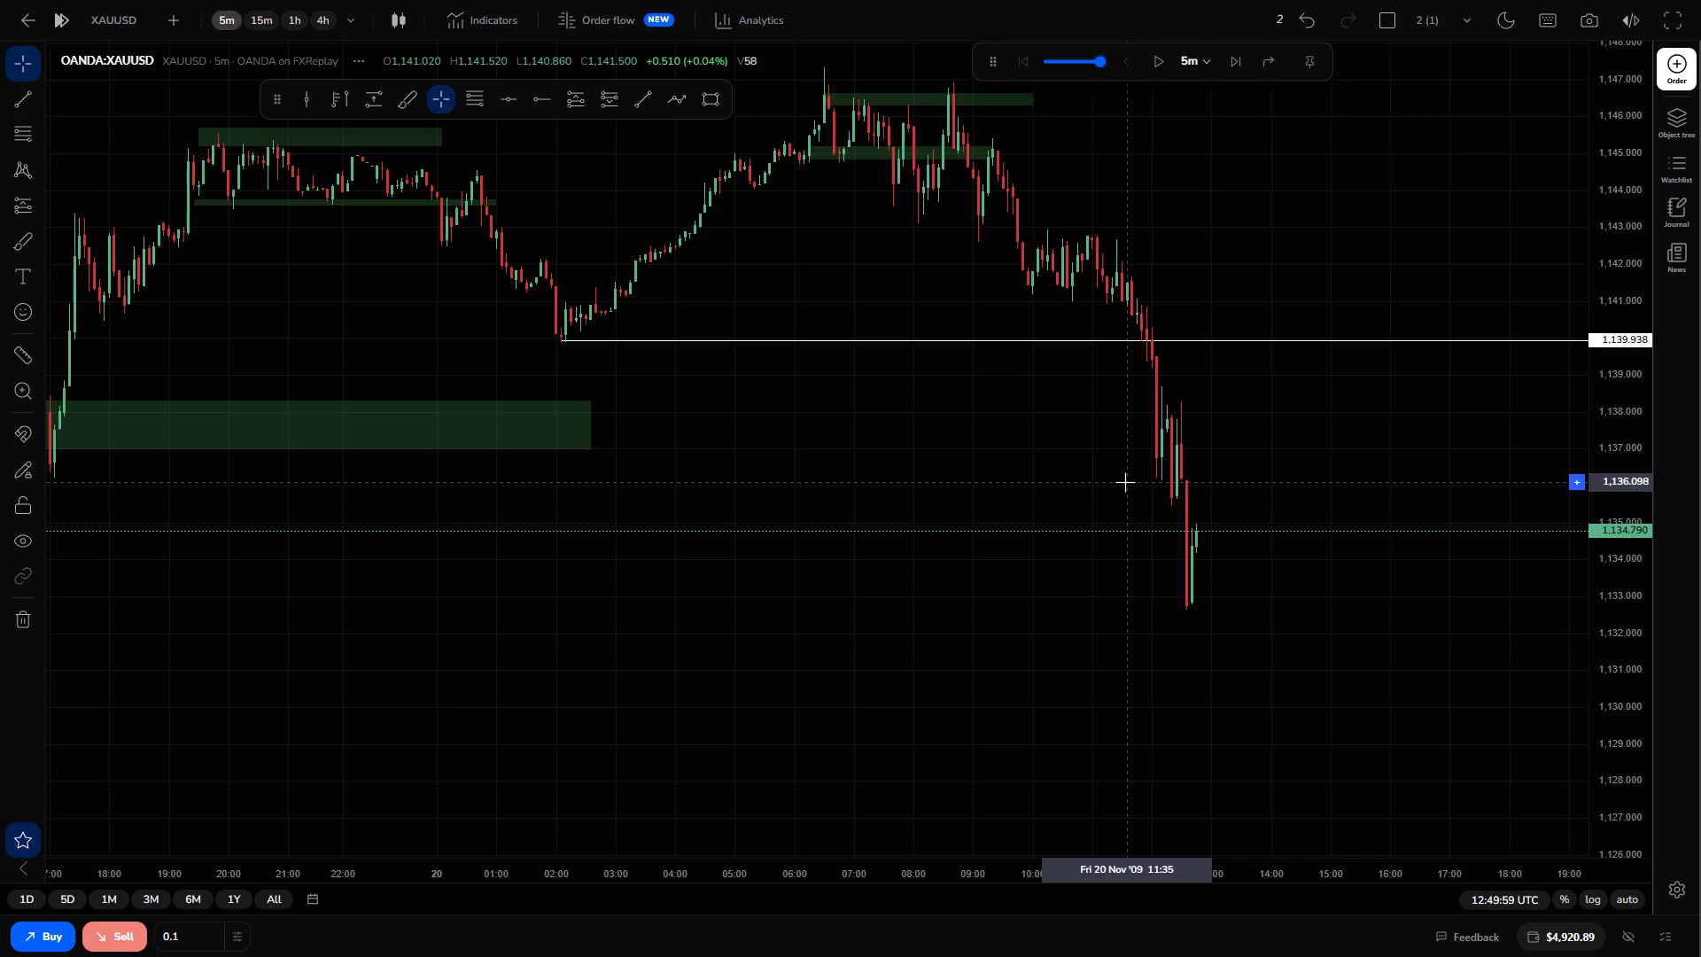
pyautogui.press('F11')
pyautogui.moveTo(1239, 462); pyautogui.dragTo(1208, 407)
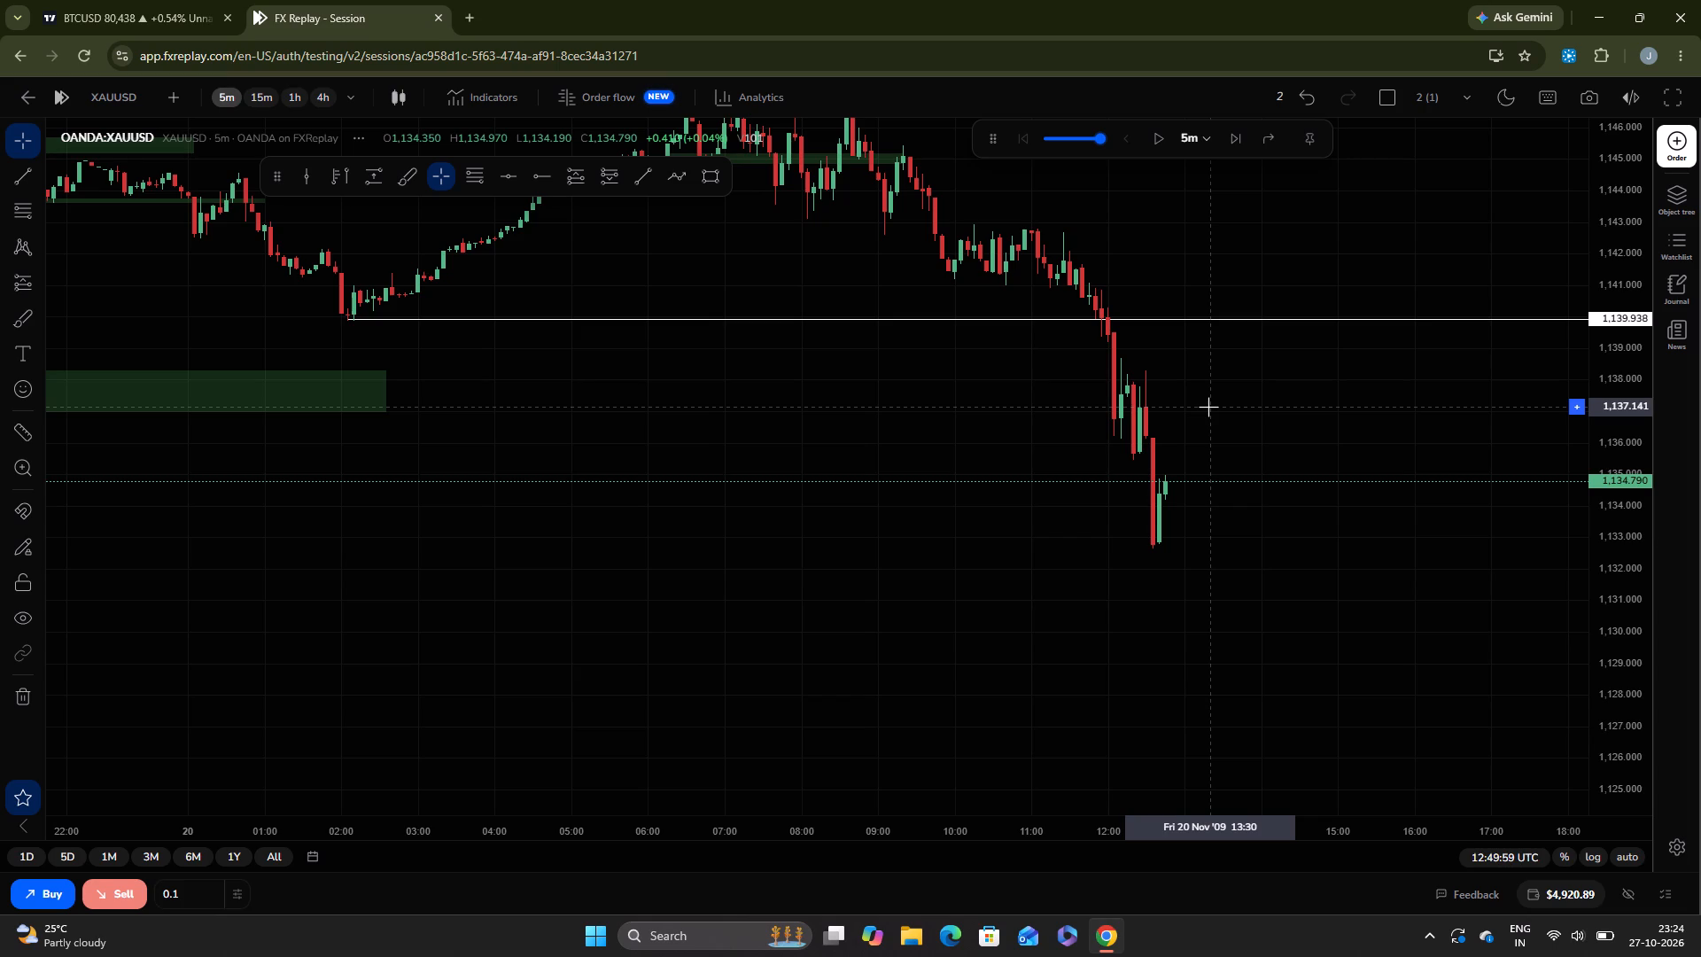
pyautogui.moveTo(1121, 542); pyautogui.dragTo(1121, 479)
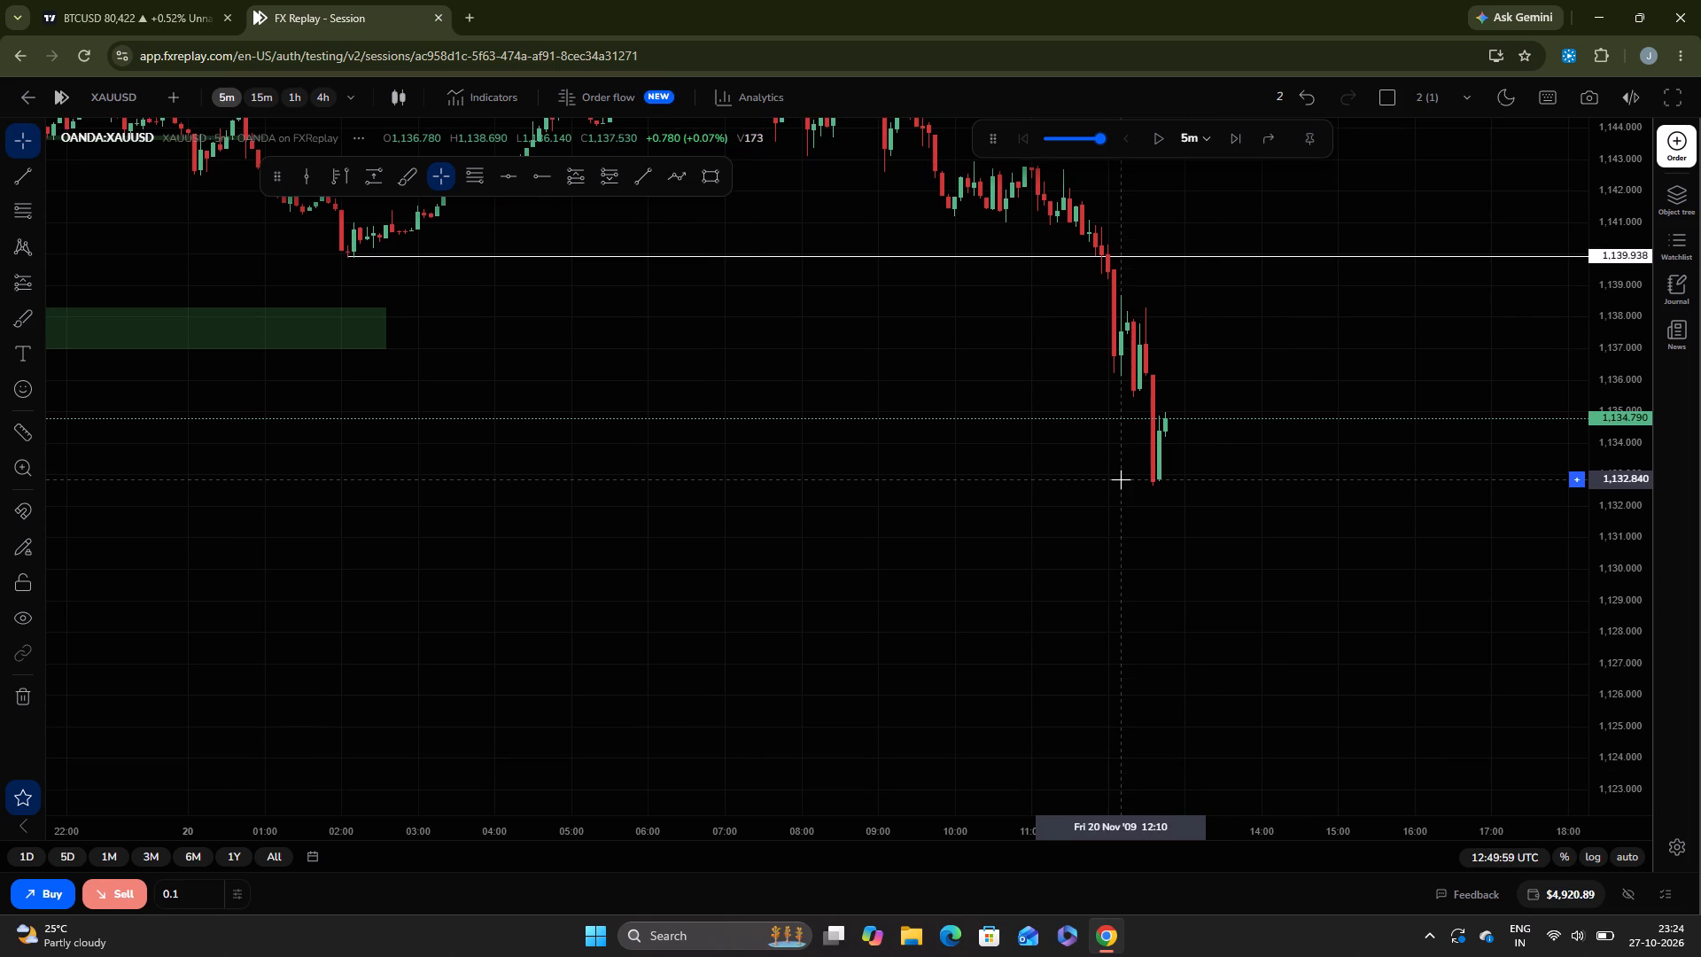
pyautogui.moveTo(1184, 362); pyautogui.dragTo(1233, 455)
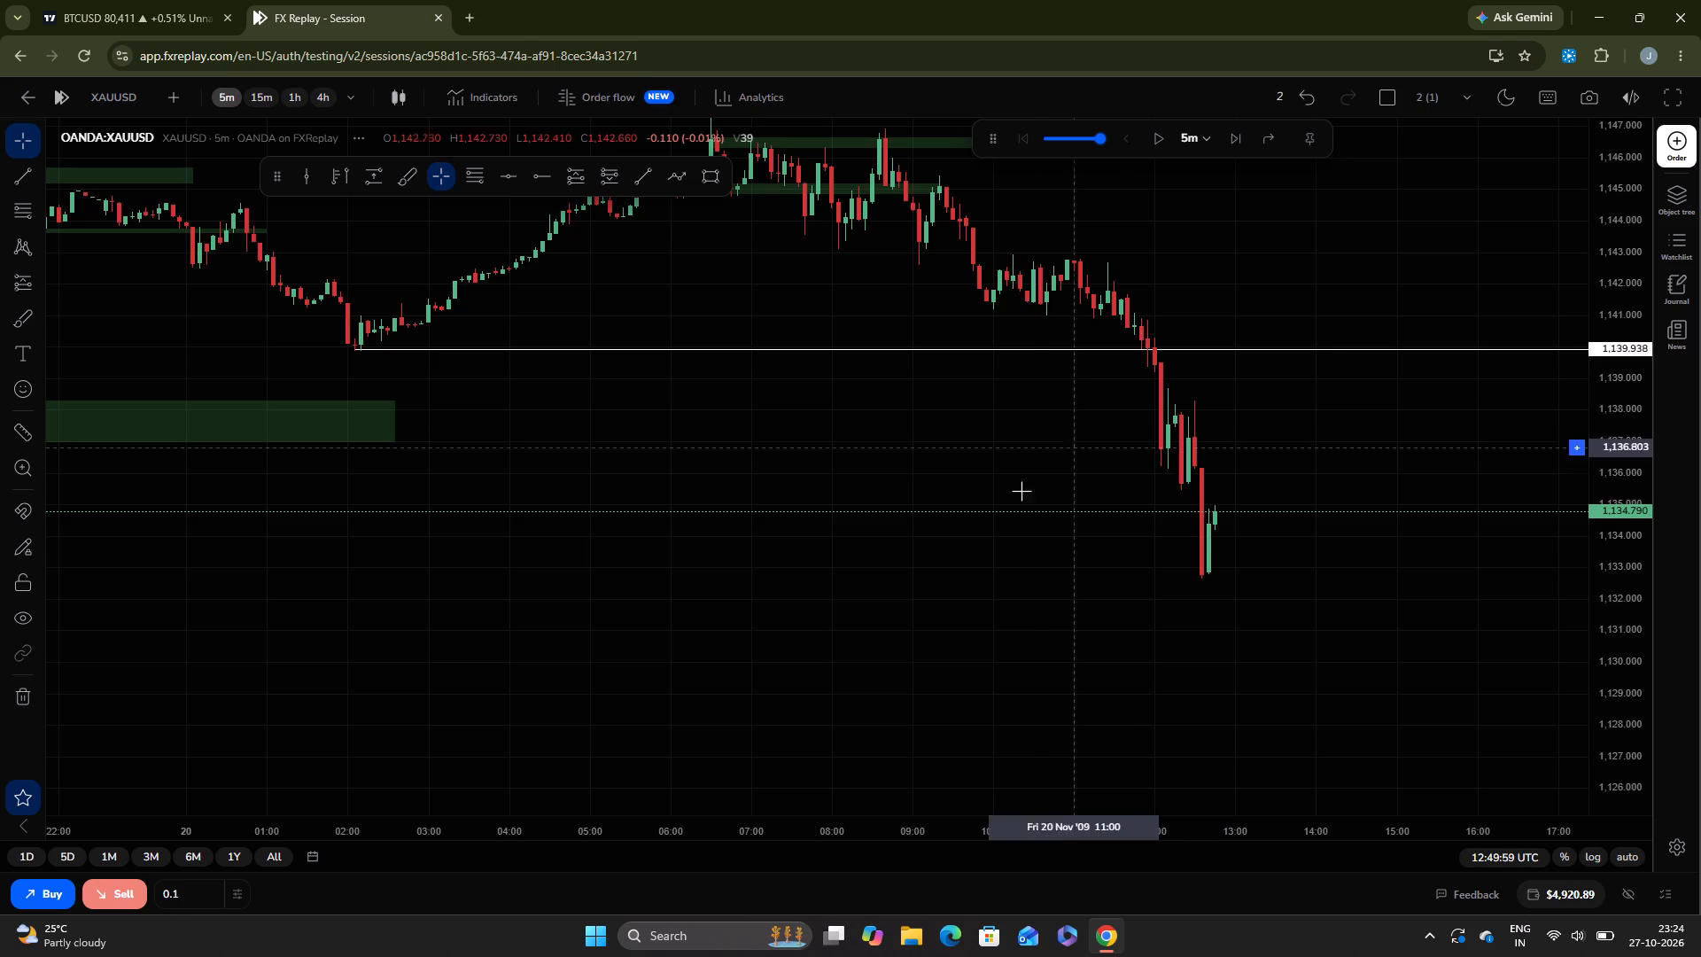
pyautogui.moveTo(1033, 580); pyautogui.dragTo(1166, 566)
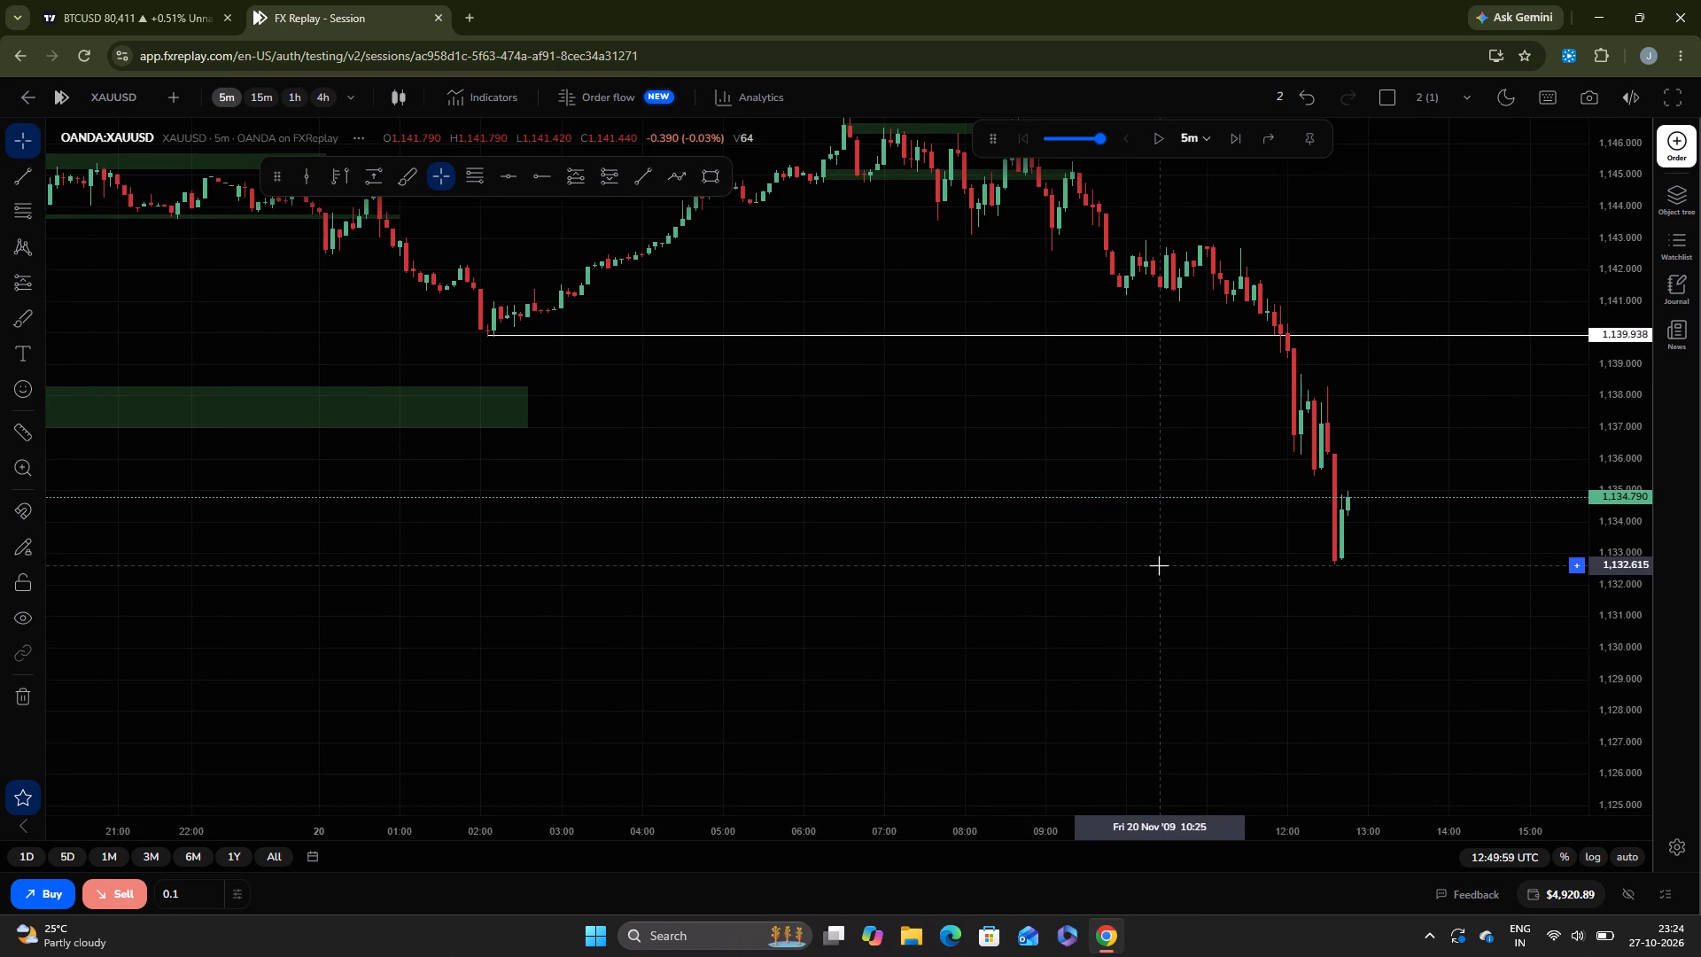
pyautogui.moveTo(1250, 522); pyautogui.dragTo(1088, 580)
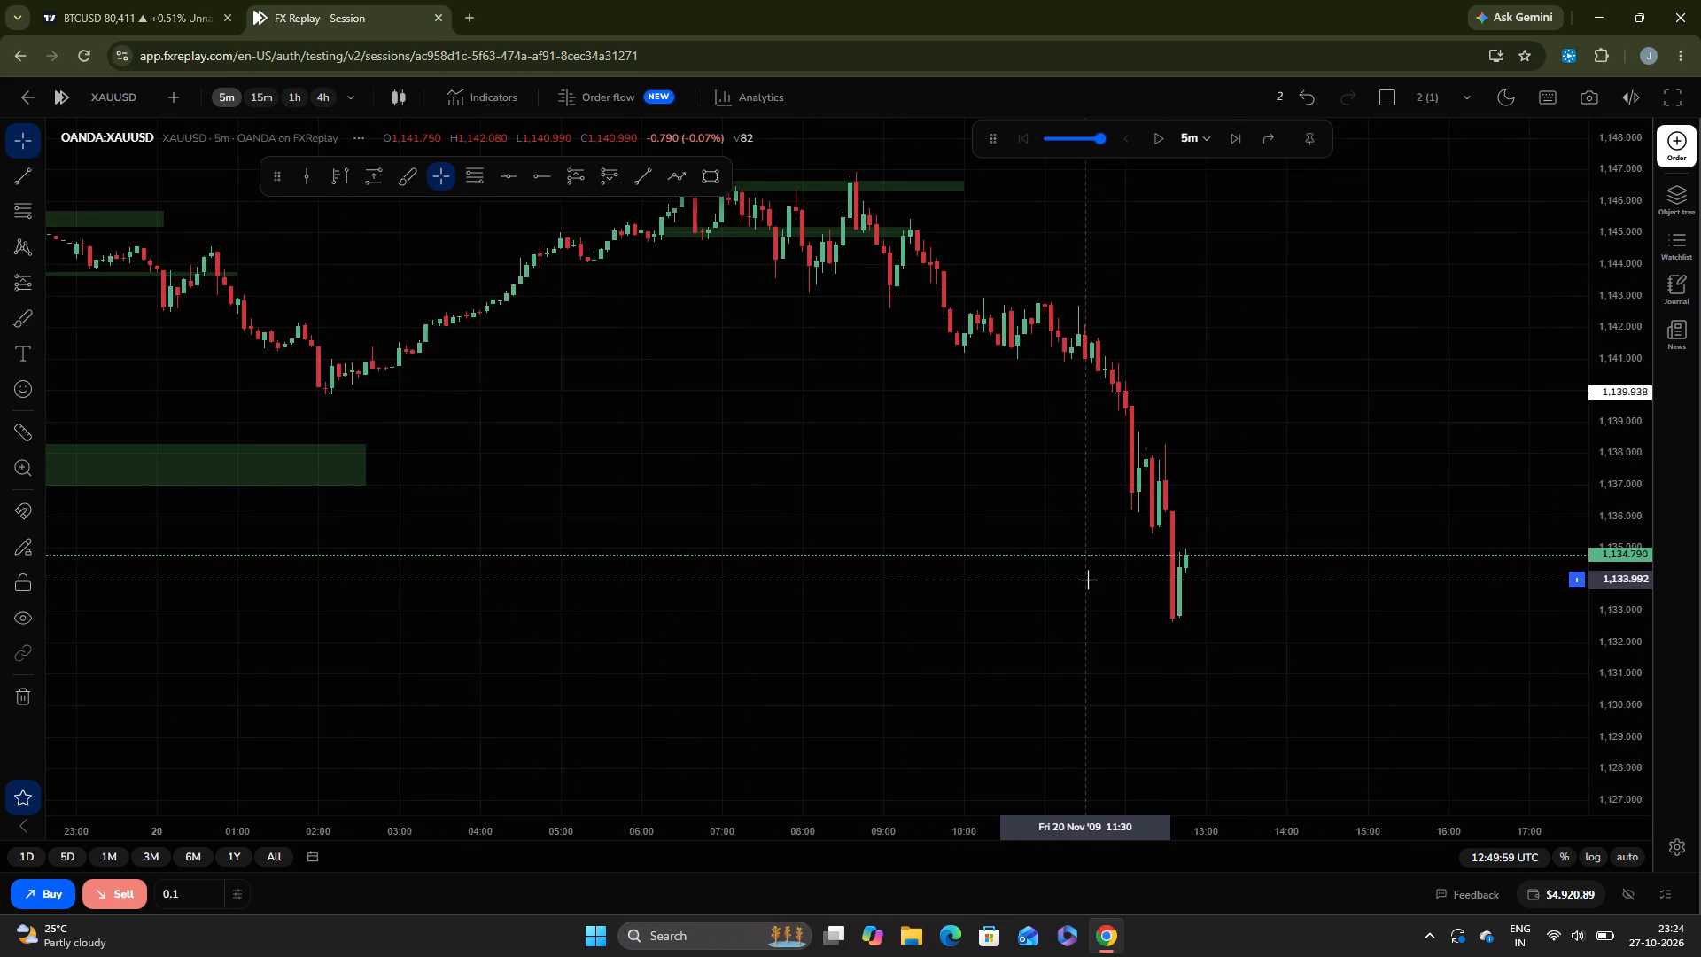
pyautogui.moveTo(1096, 560); pyautogui.dragTo(1152, 578)
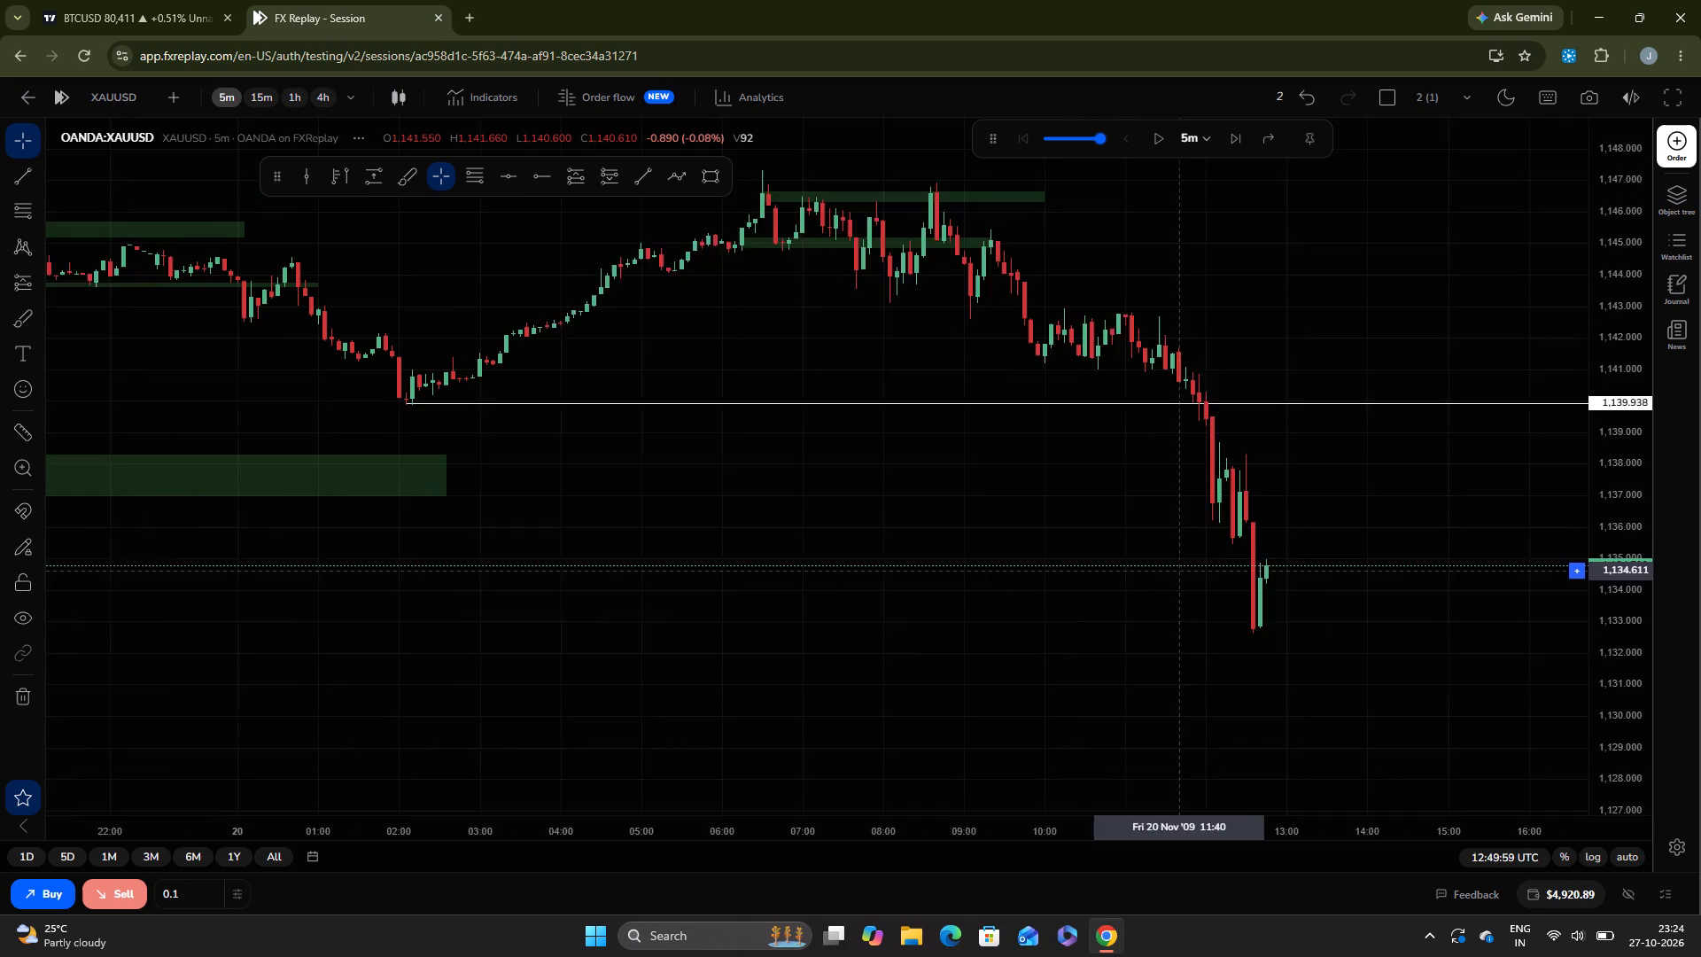
pyautogui.moveTo(1152, 578); pyautogui.dragTo(1029, 541)
# Advance the XAUUSD replay by two 5-minute candles.
pyautogui.doubleClick(1235, 133)
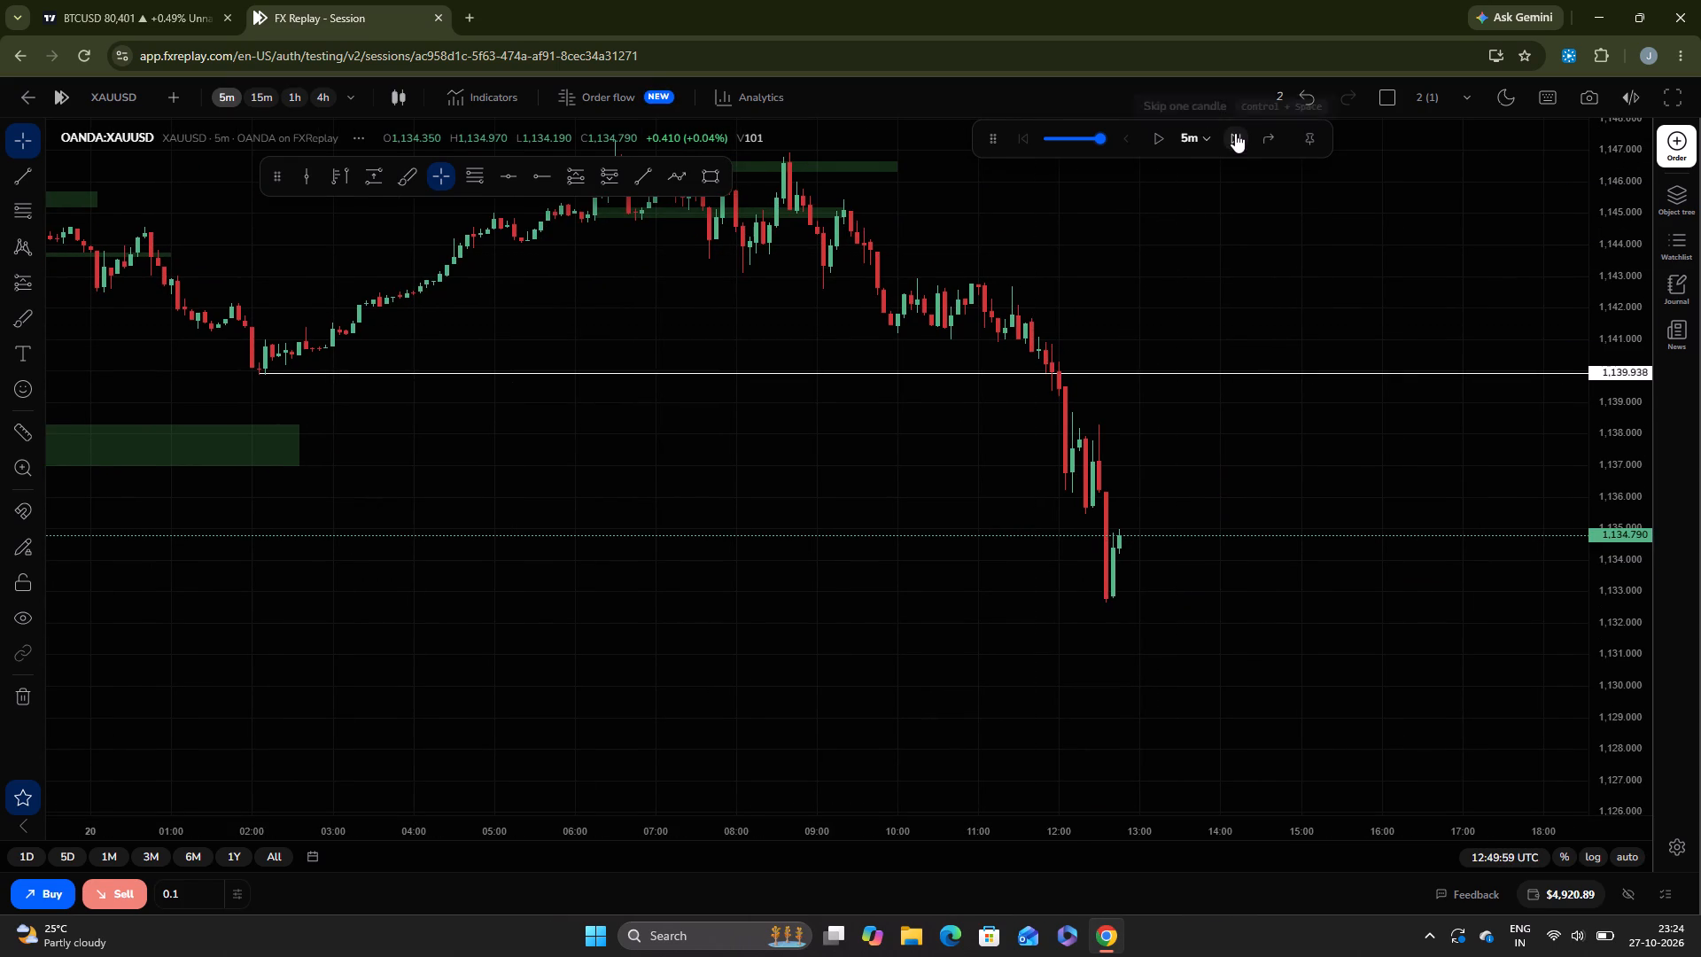
# Draw a rectangle zone over the consolidation highs from about 1,142.98 to 1,142.59, spanning 10:15 to about 13:05.
pyautogui.moveTo(1120, 438); pyautogui.dragTo(1334, 604)
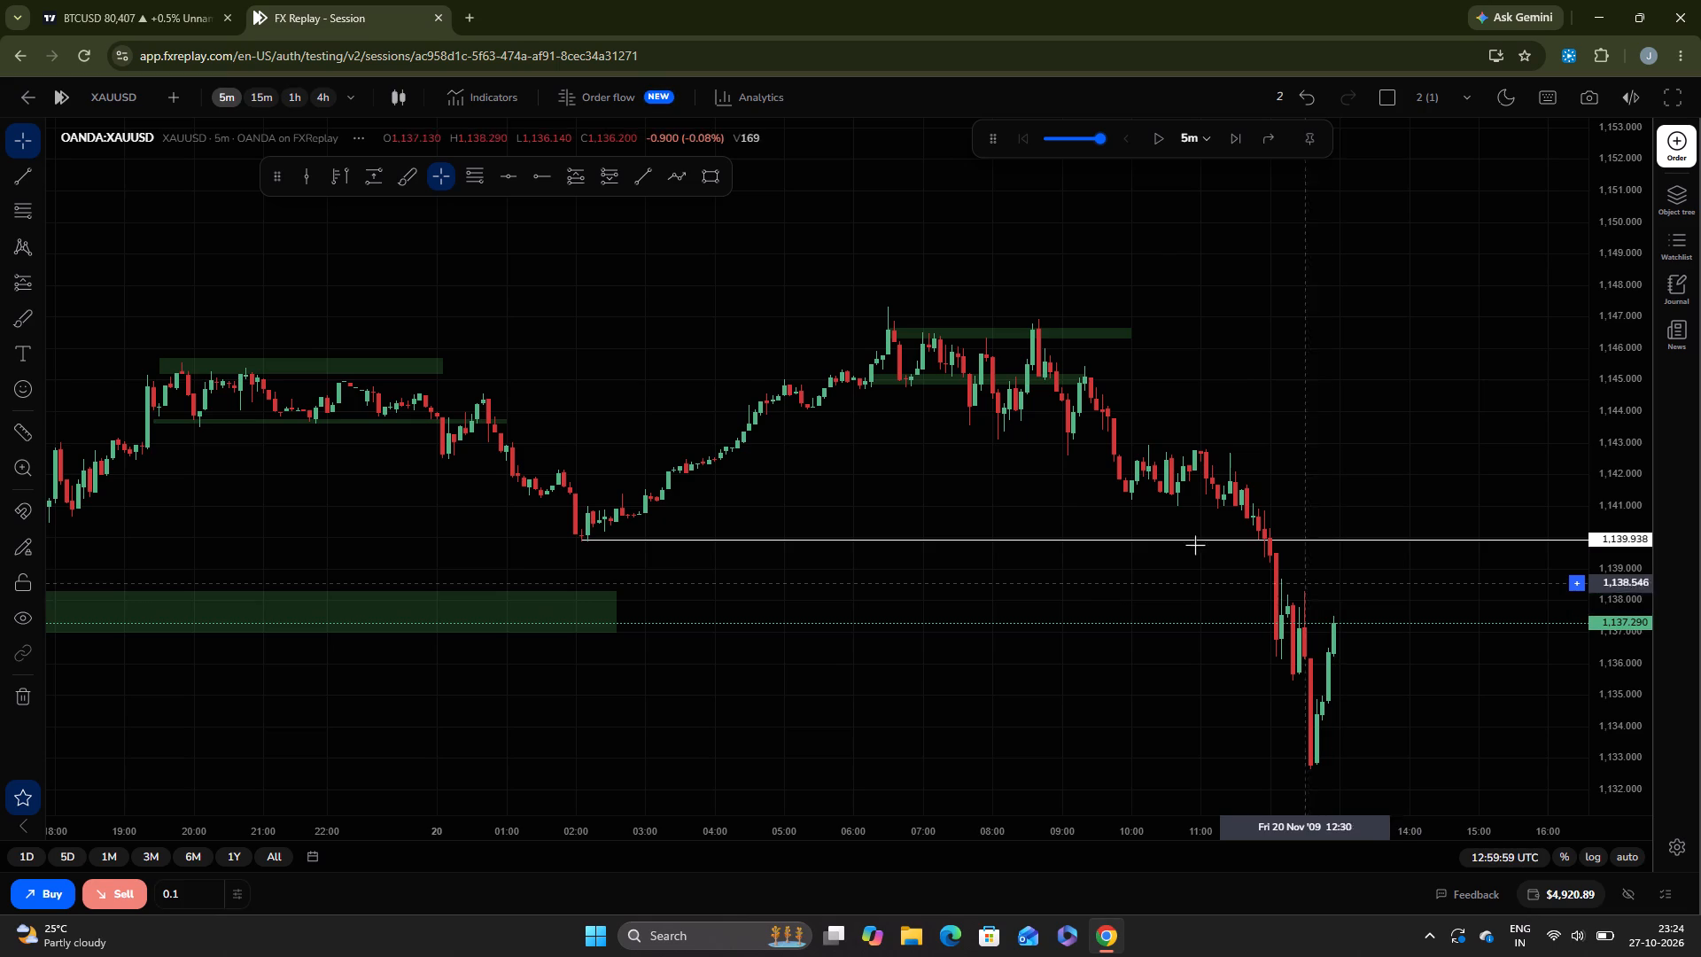
pyautogui.moveTo(1135, 609); pyautogui.dragTo(1112, 535)
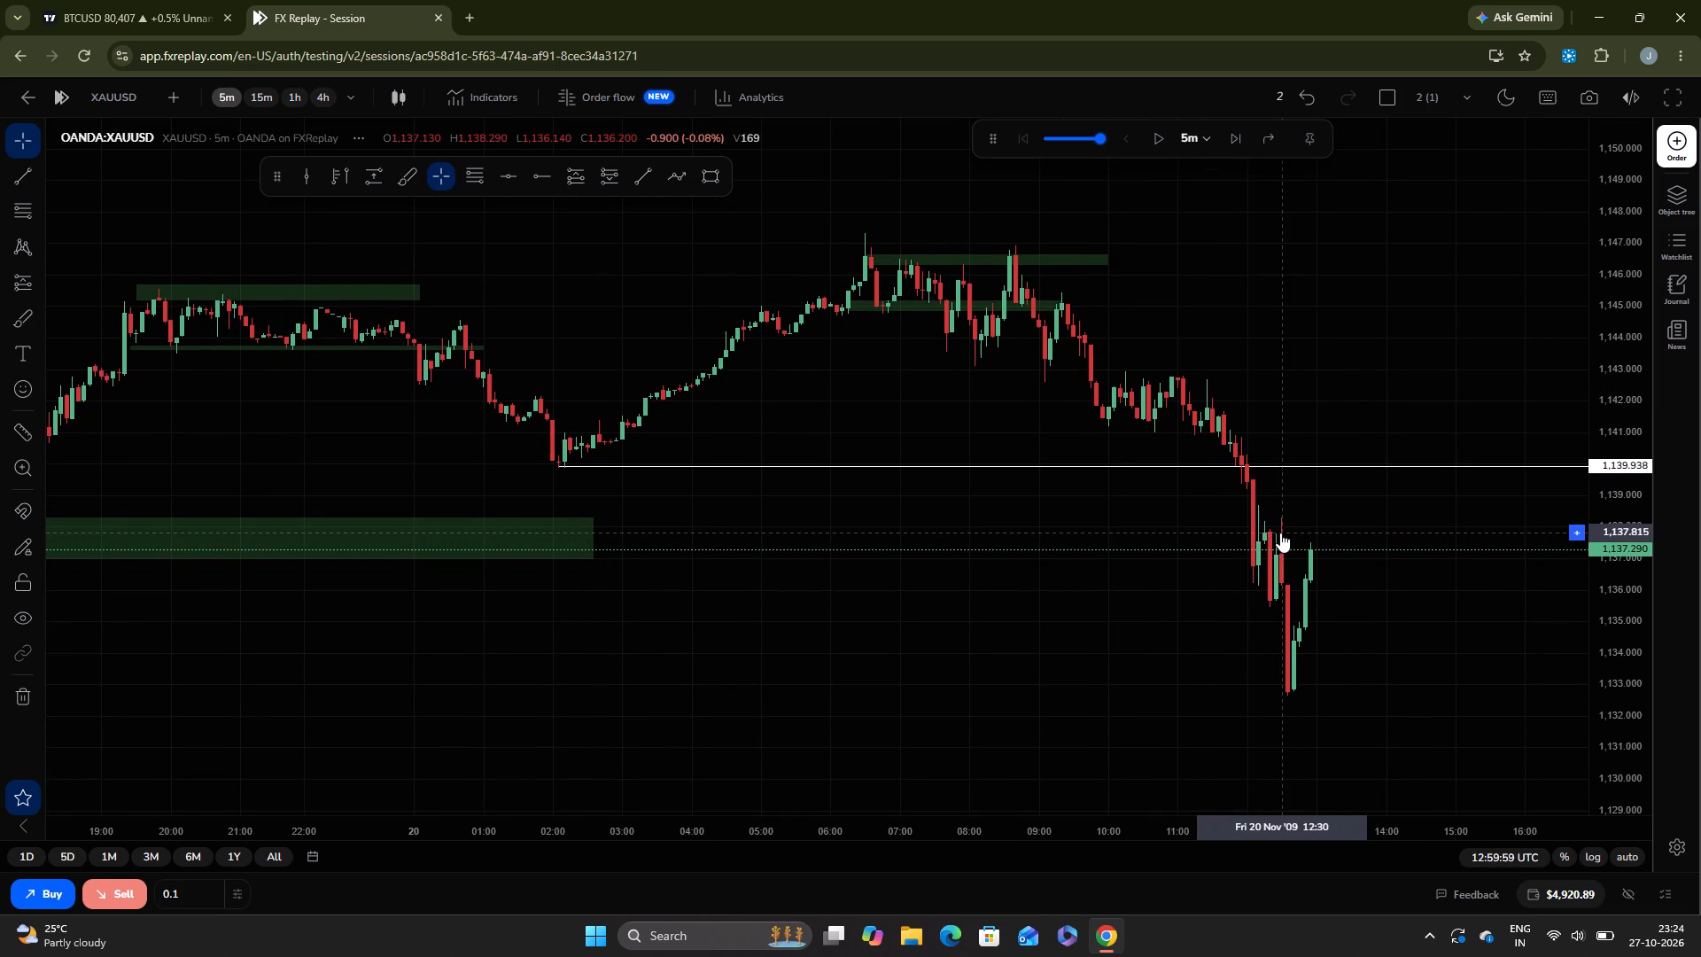
pyautogui.moveTo(1620, 589); pyautogui.dragTo(1615, 455)
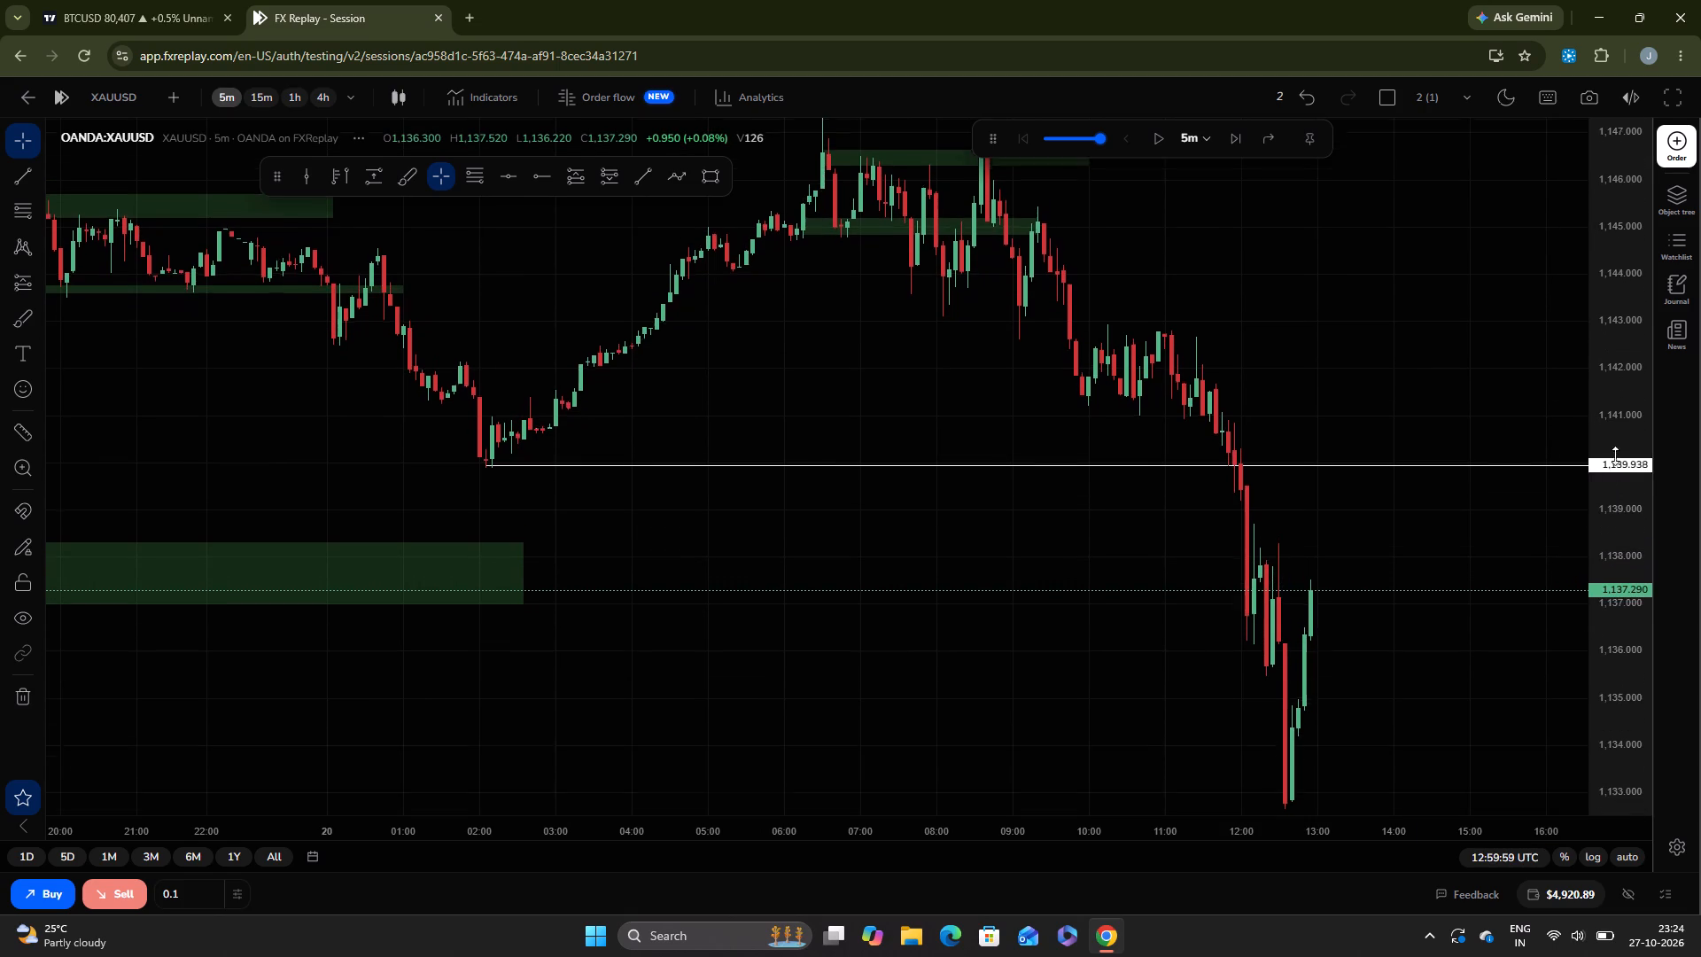
pyautogui.moveTo(1615, 455); pyautogui.dragTo(1615, 441)
pyautogui.moveTo(1136, 360); pyautogui.dragTo(1212, 480)
pyautogui.click(717, 179)
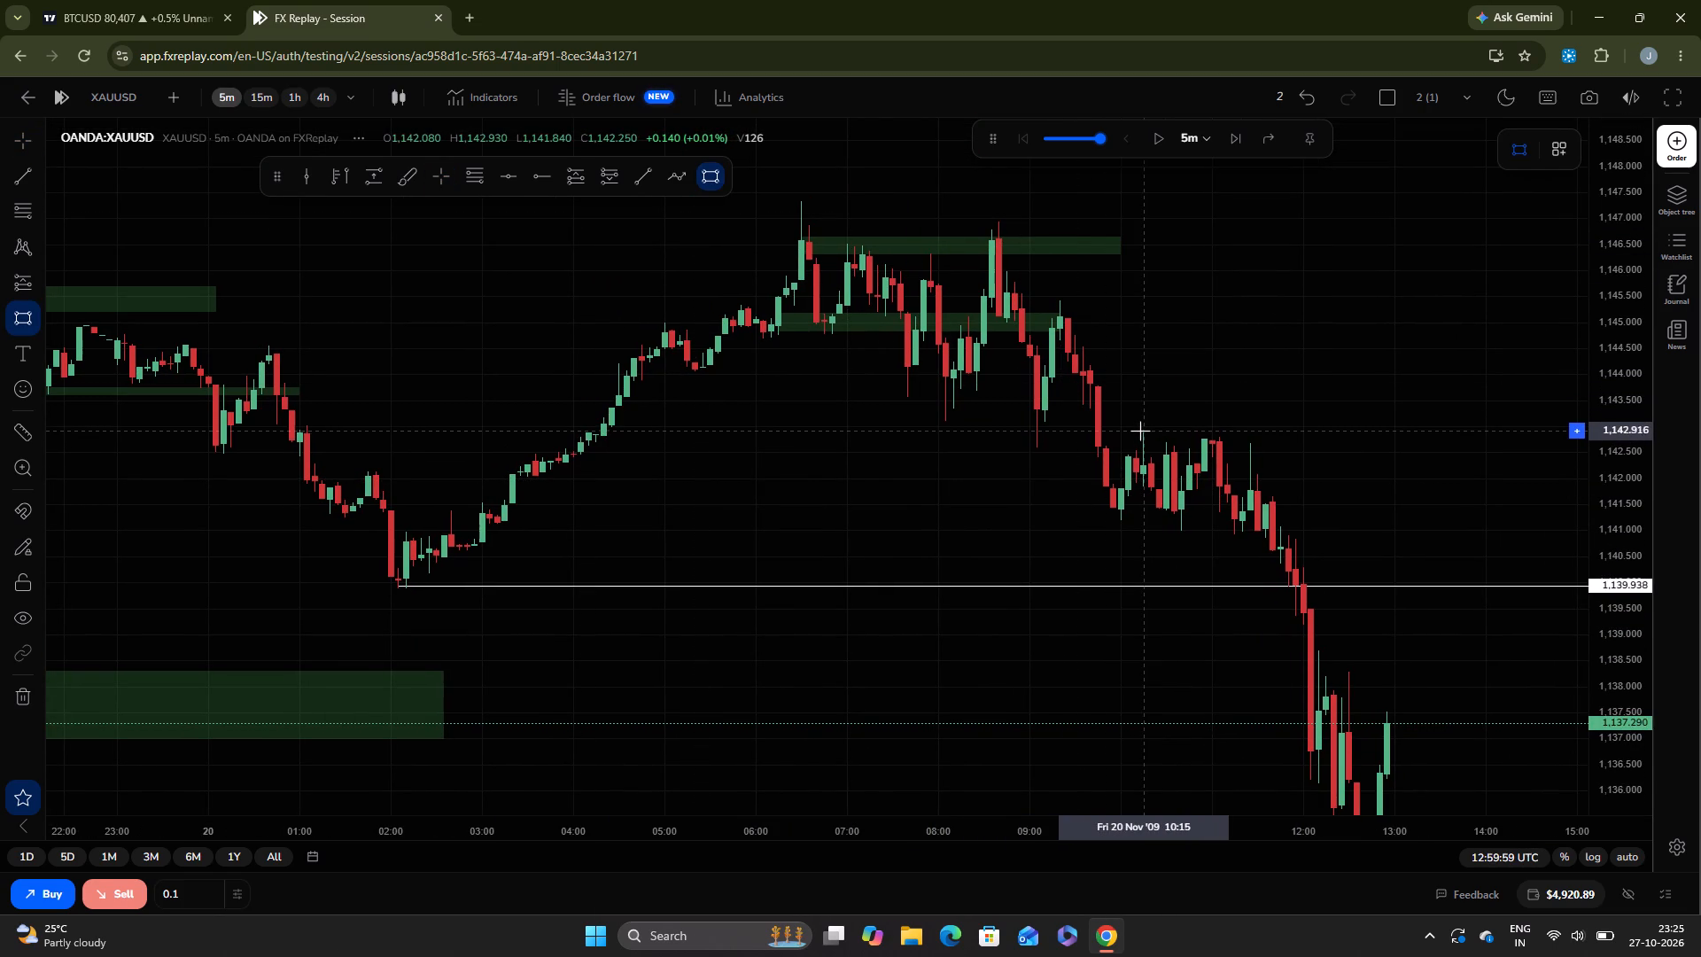
pyautogui.moveTo(1140, 427); pyautogui.dragTo(1246, 480)
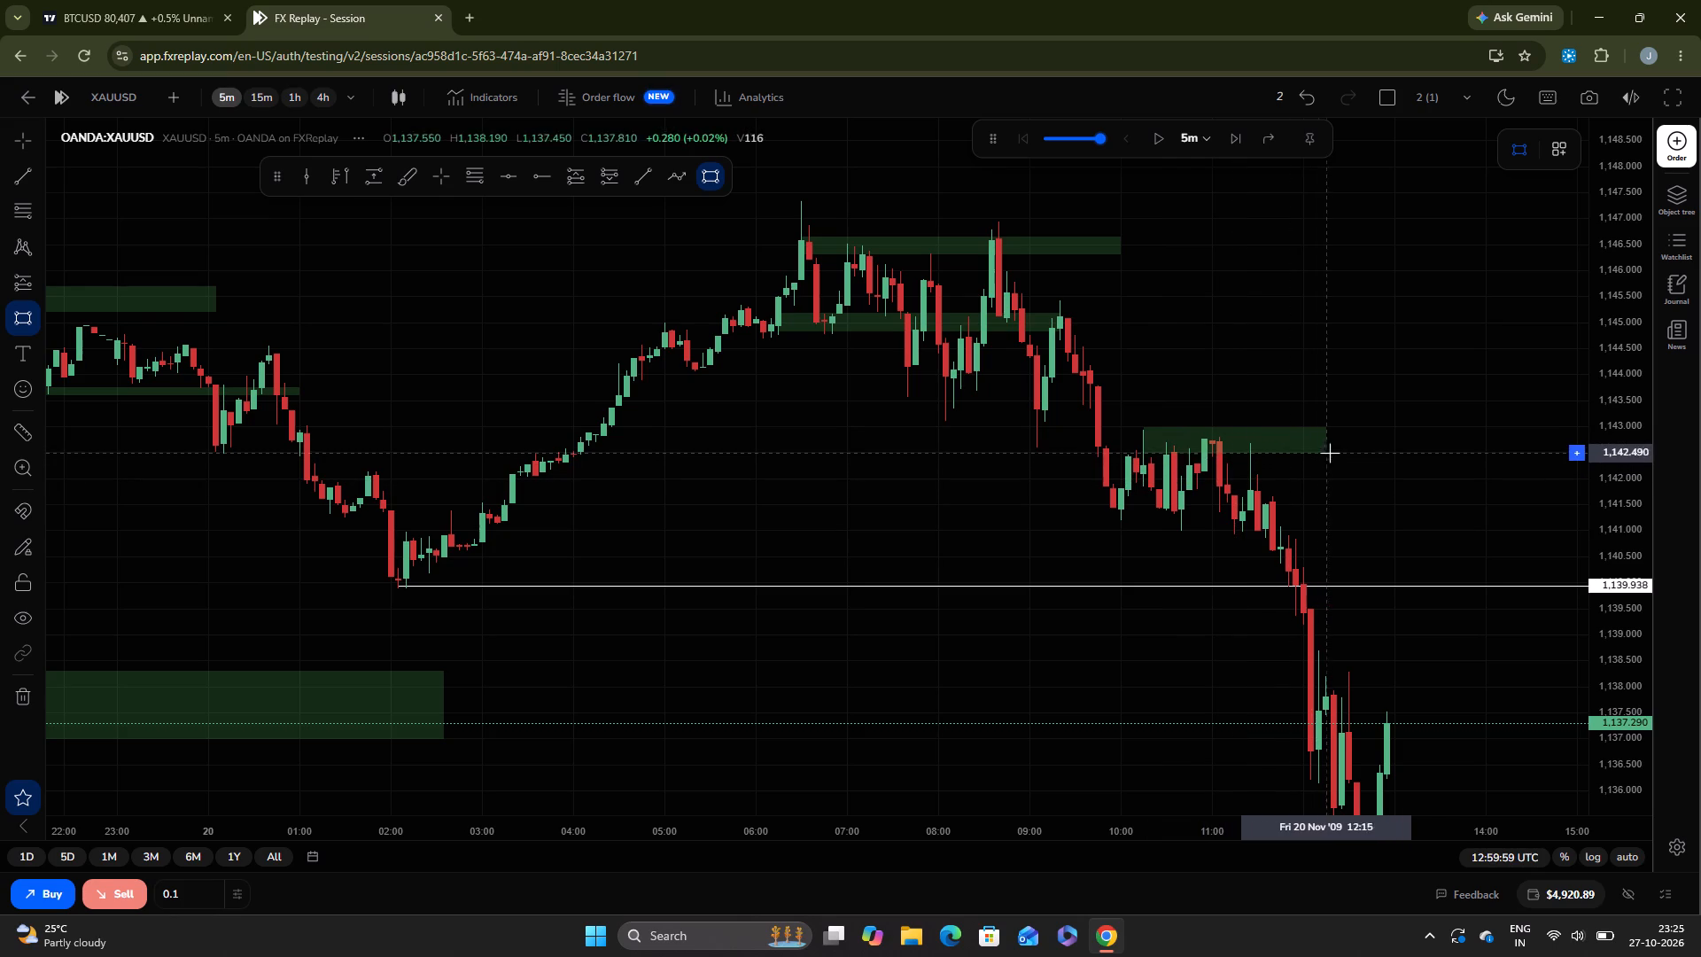
pyautogui.click(1405, 447)
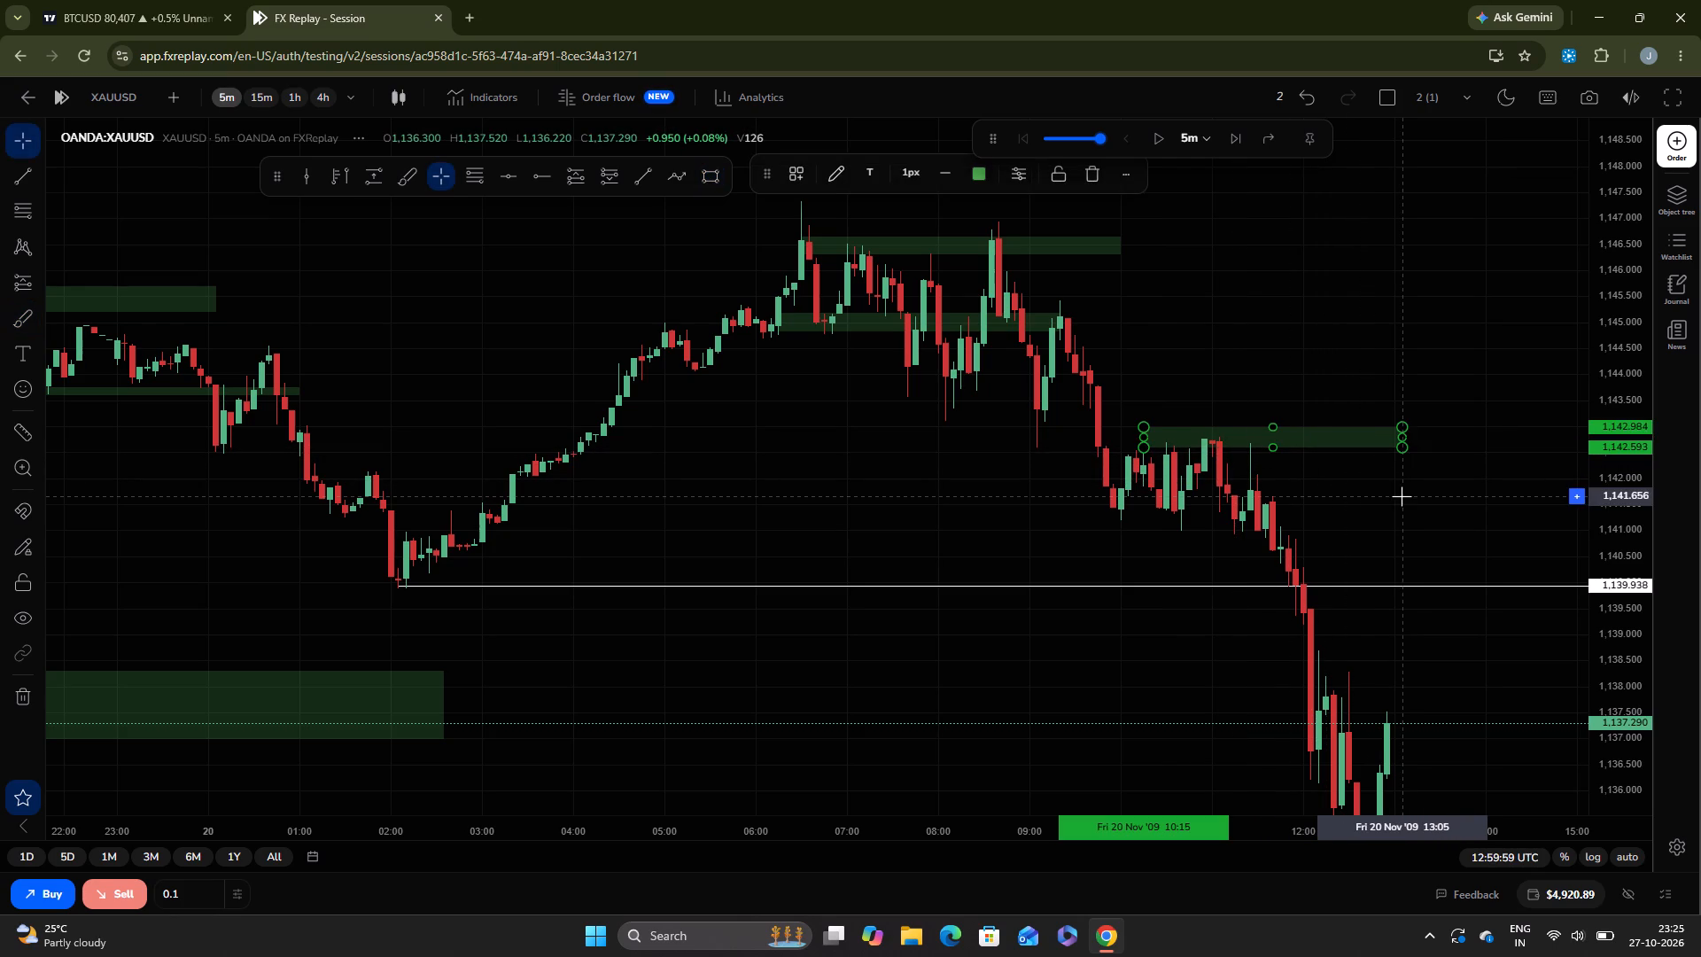
pyautogui.click(1402, 496)
# Draw a second rectangle zone along the same consolidation's lows, with its lower edge at about 1,141.0, extending to about 13:05.
pyautogui.click(710, 183)
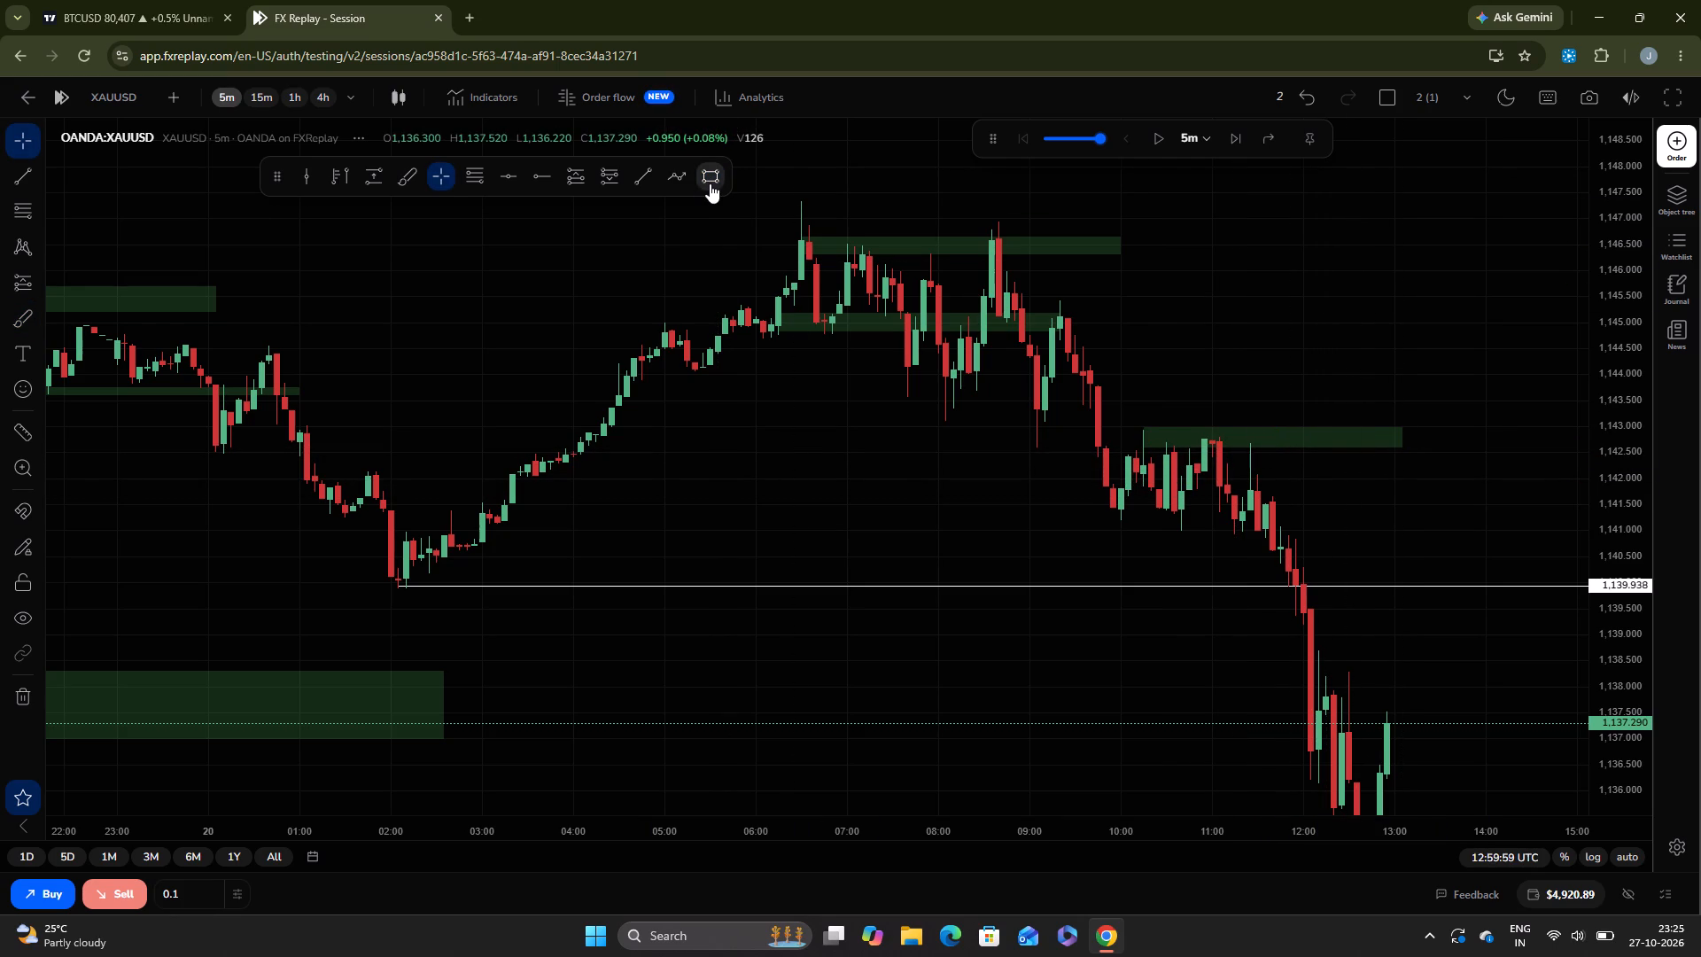
pyautogui.moveTo(1114, 509); pyautogui.dragTo(1254, 542)
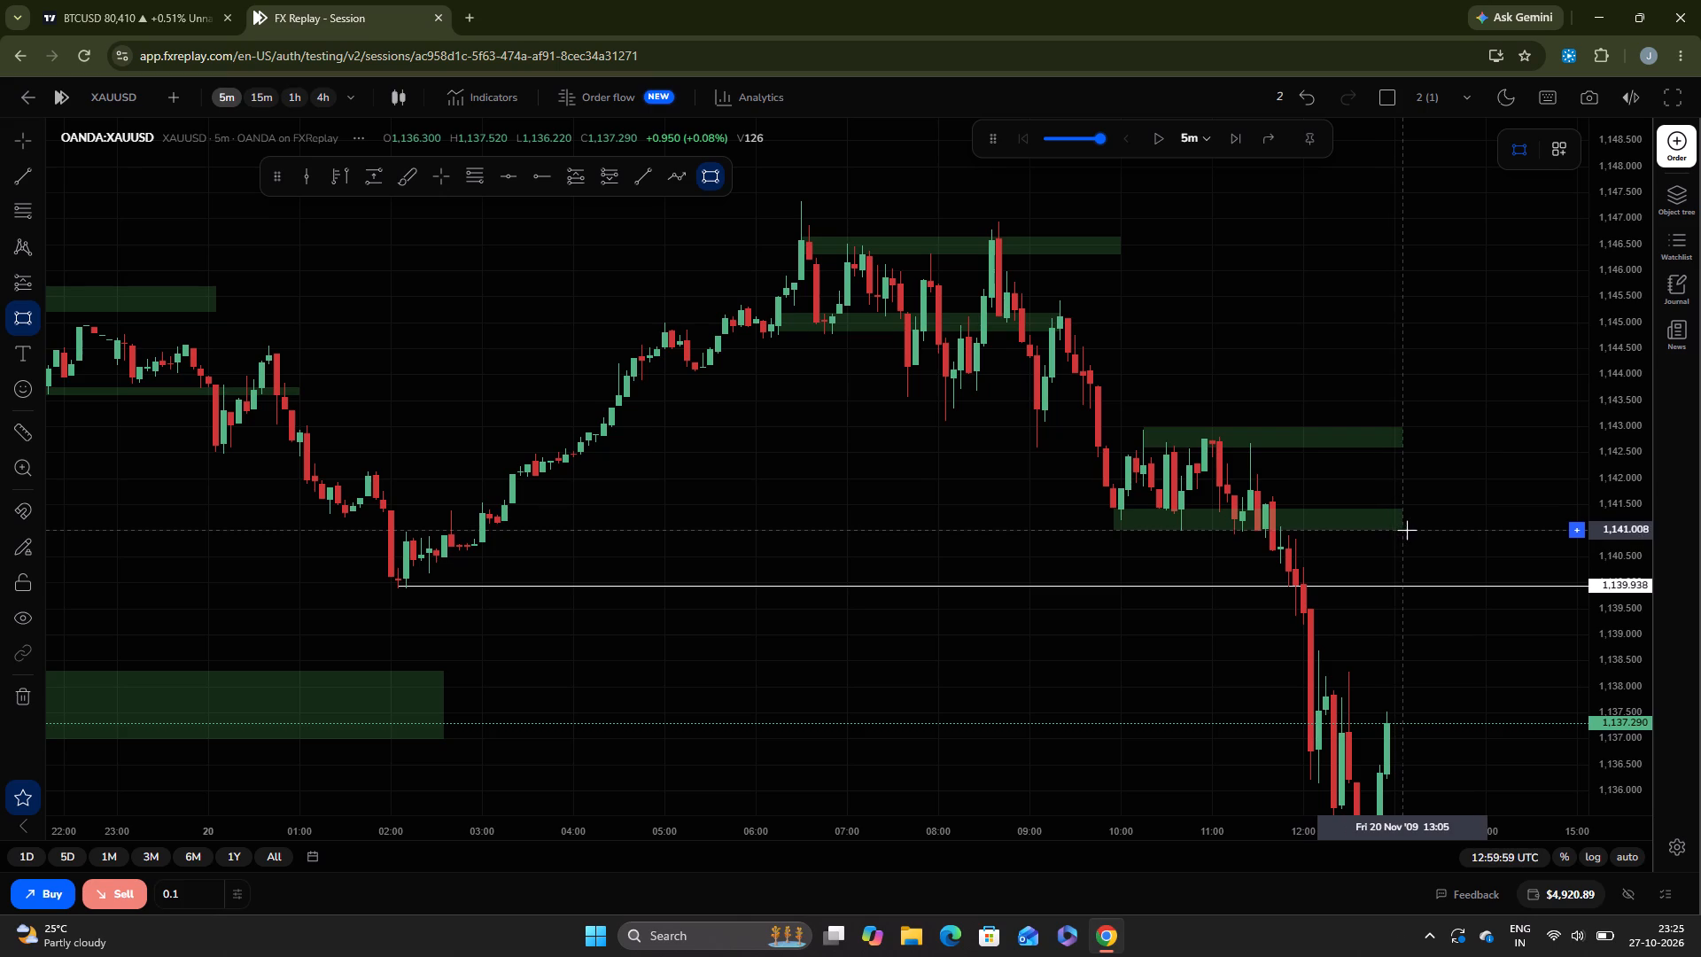
pyautogui.click(1413, 532)
pyautogui.click(1411, 628)
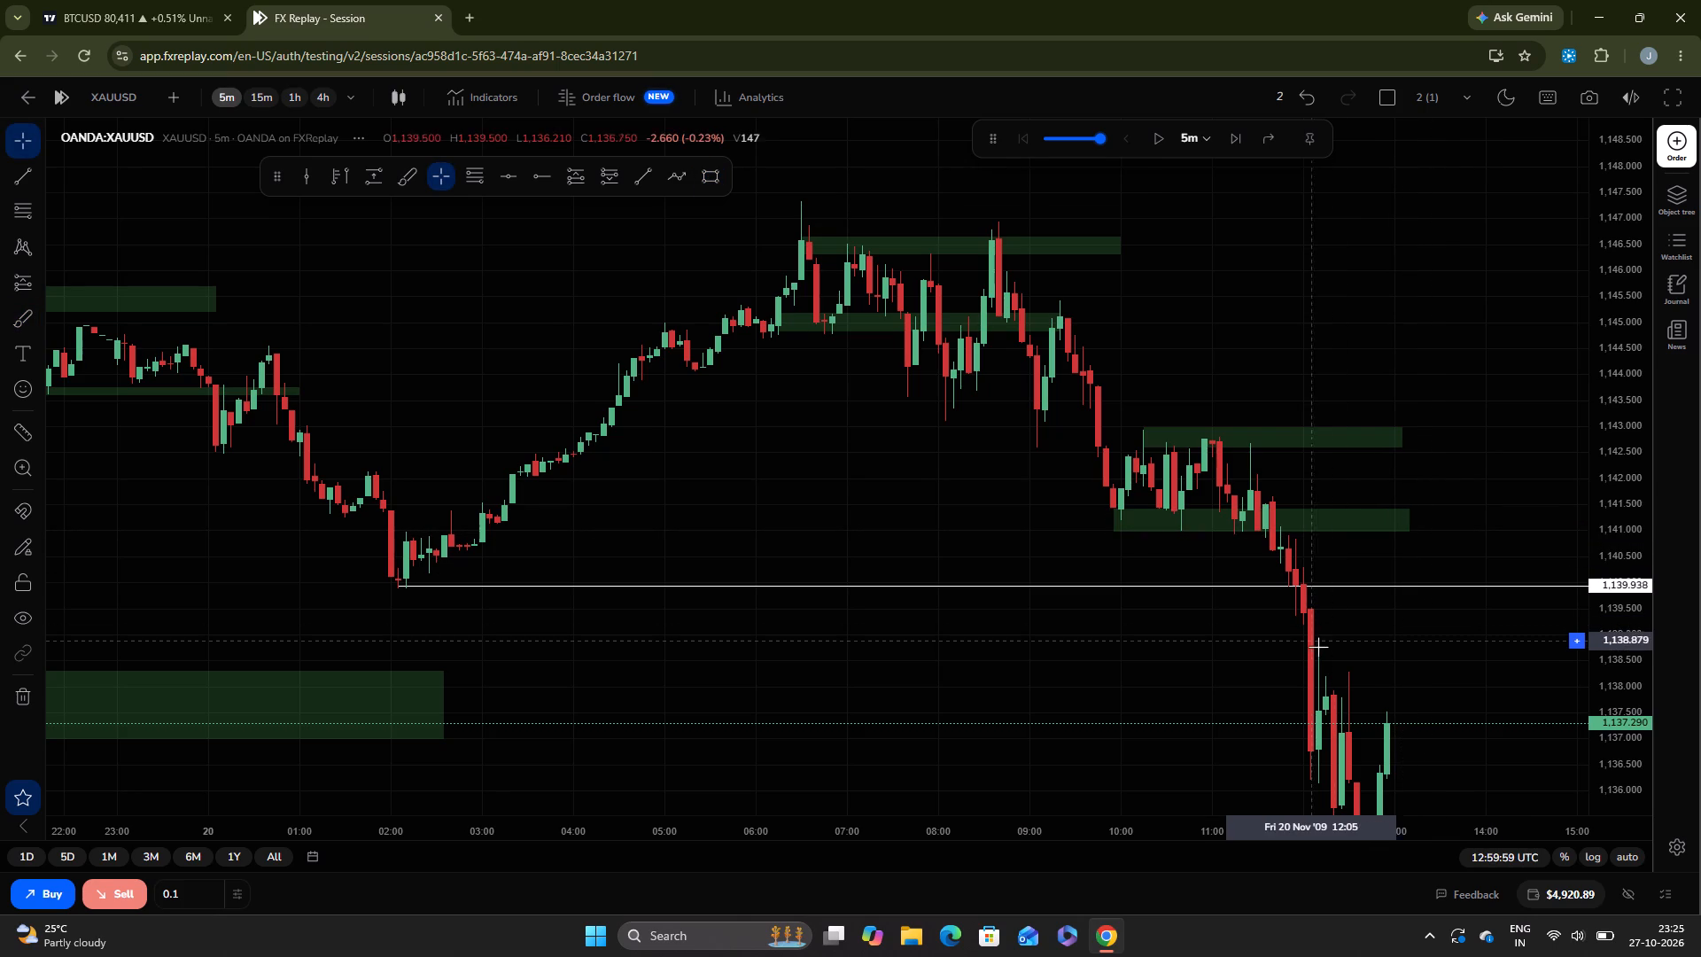
# Advance the XAUUSD replay candle by candle to 14:19:59, following price back up to the 1,139.938 line.
pyautogui.moveTo(1362, 721); pyautogui.dragTo(1283, 522)
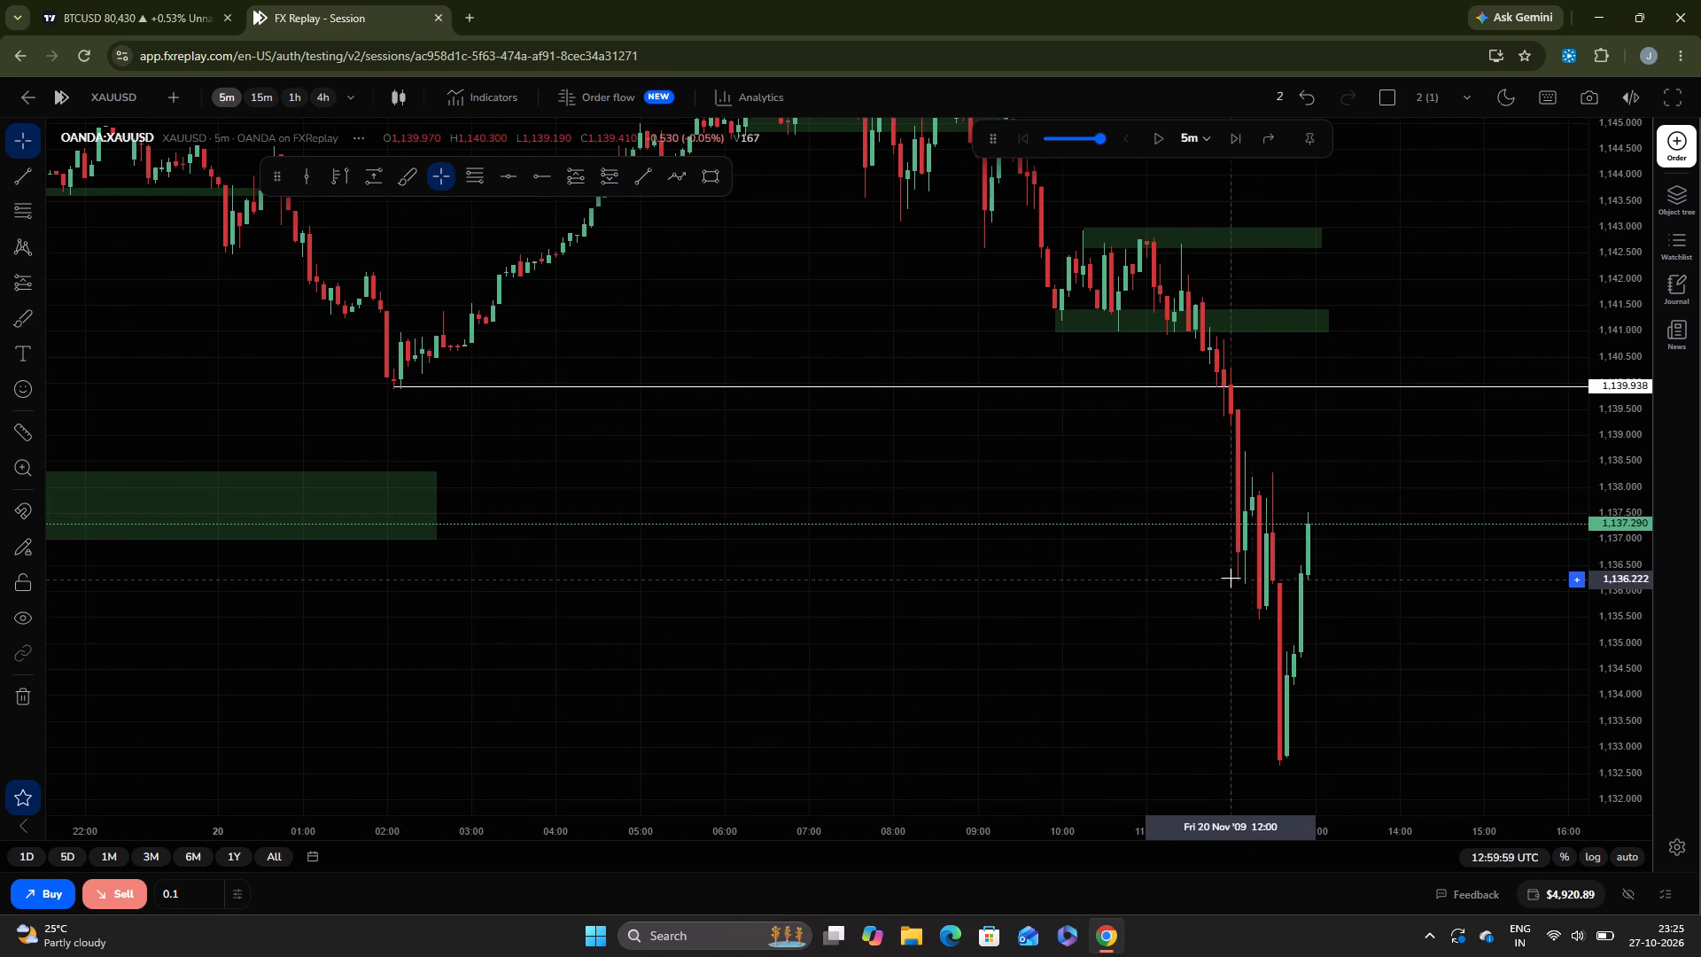
pyautogui.moveTo(1231, 578); pyautogui.dragTo(1251, 467)
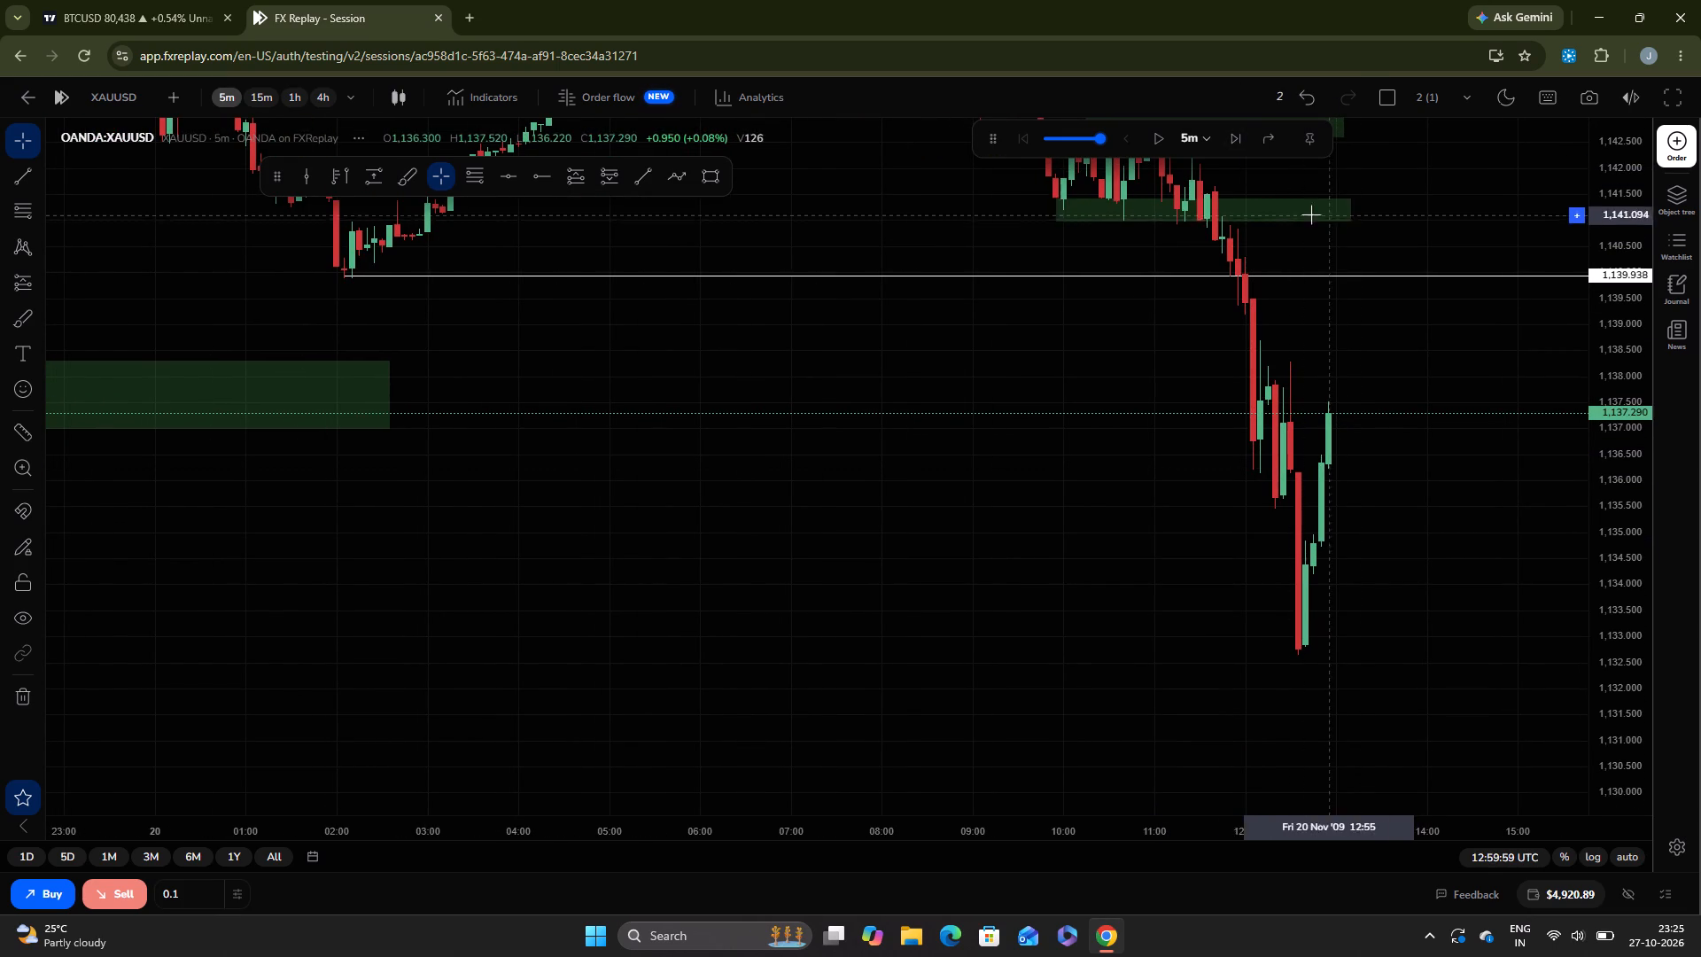
pyautogui.tripleClick(1233, 135)
pyautogui.tripleClick(1233, 135)
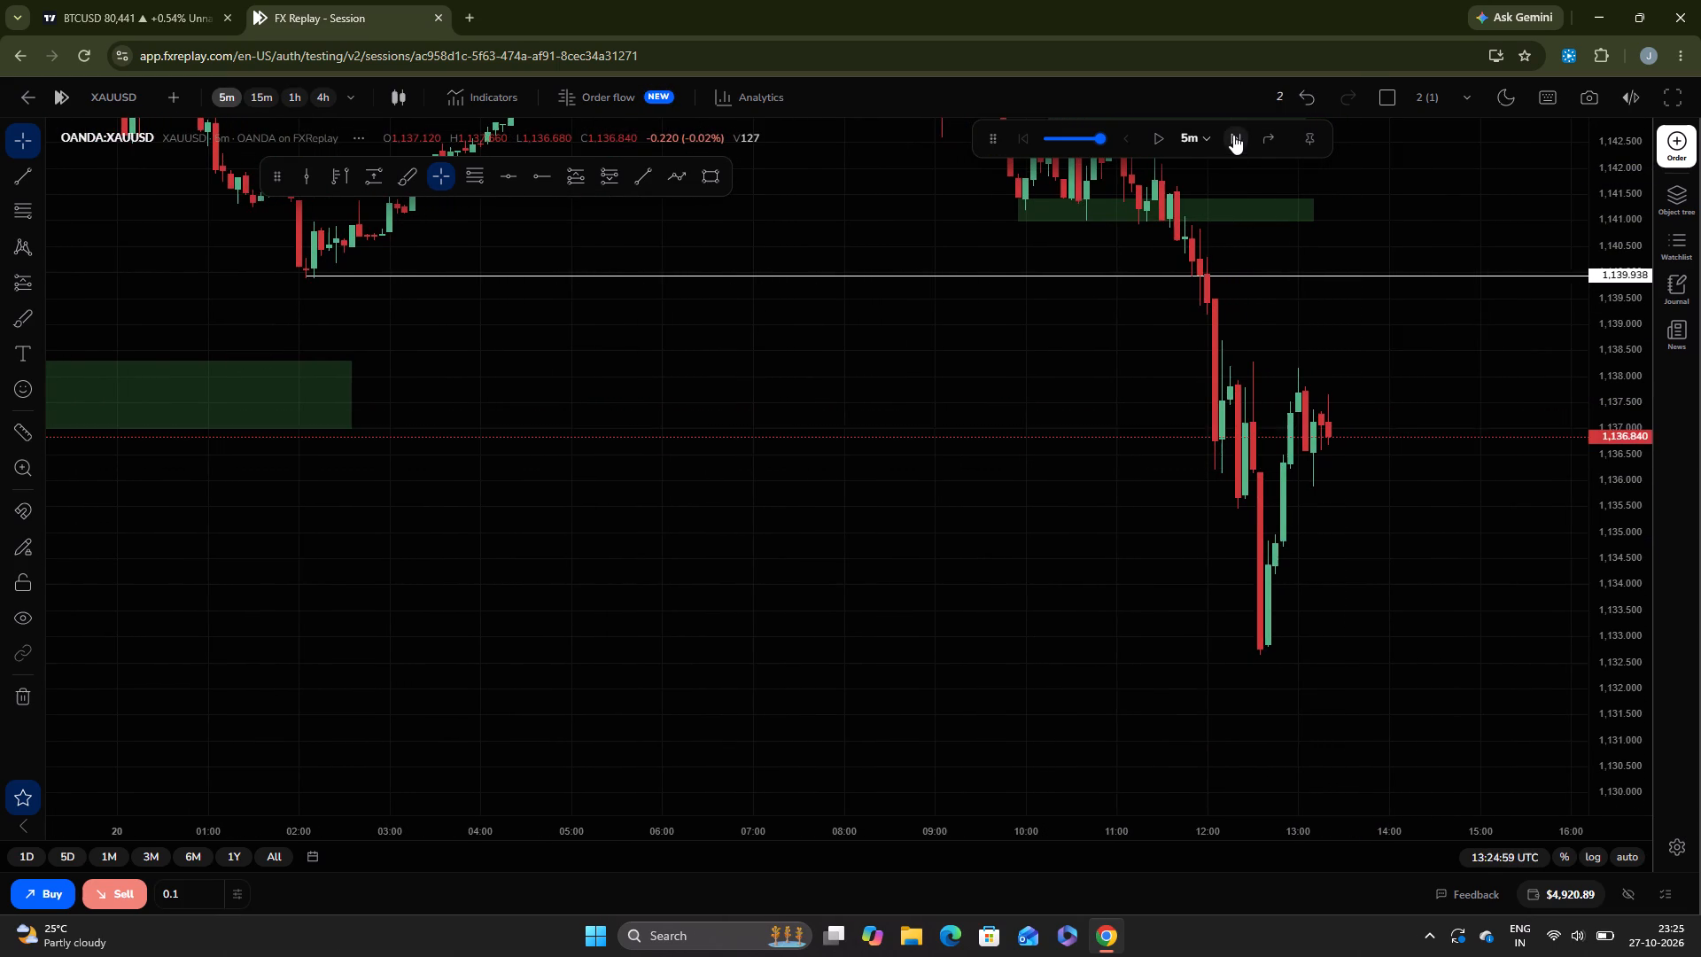
pyautogui.tripleClick(1233, 135)
pyautogui.click(1233, 135)
pyautogui.tripleClick(1233, 135)
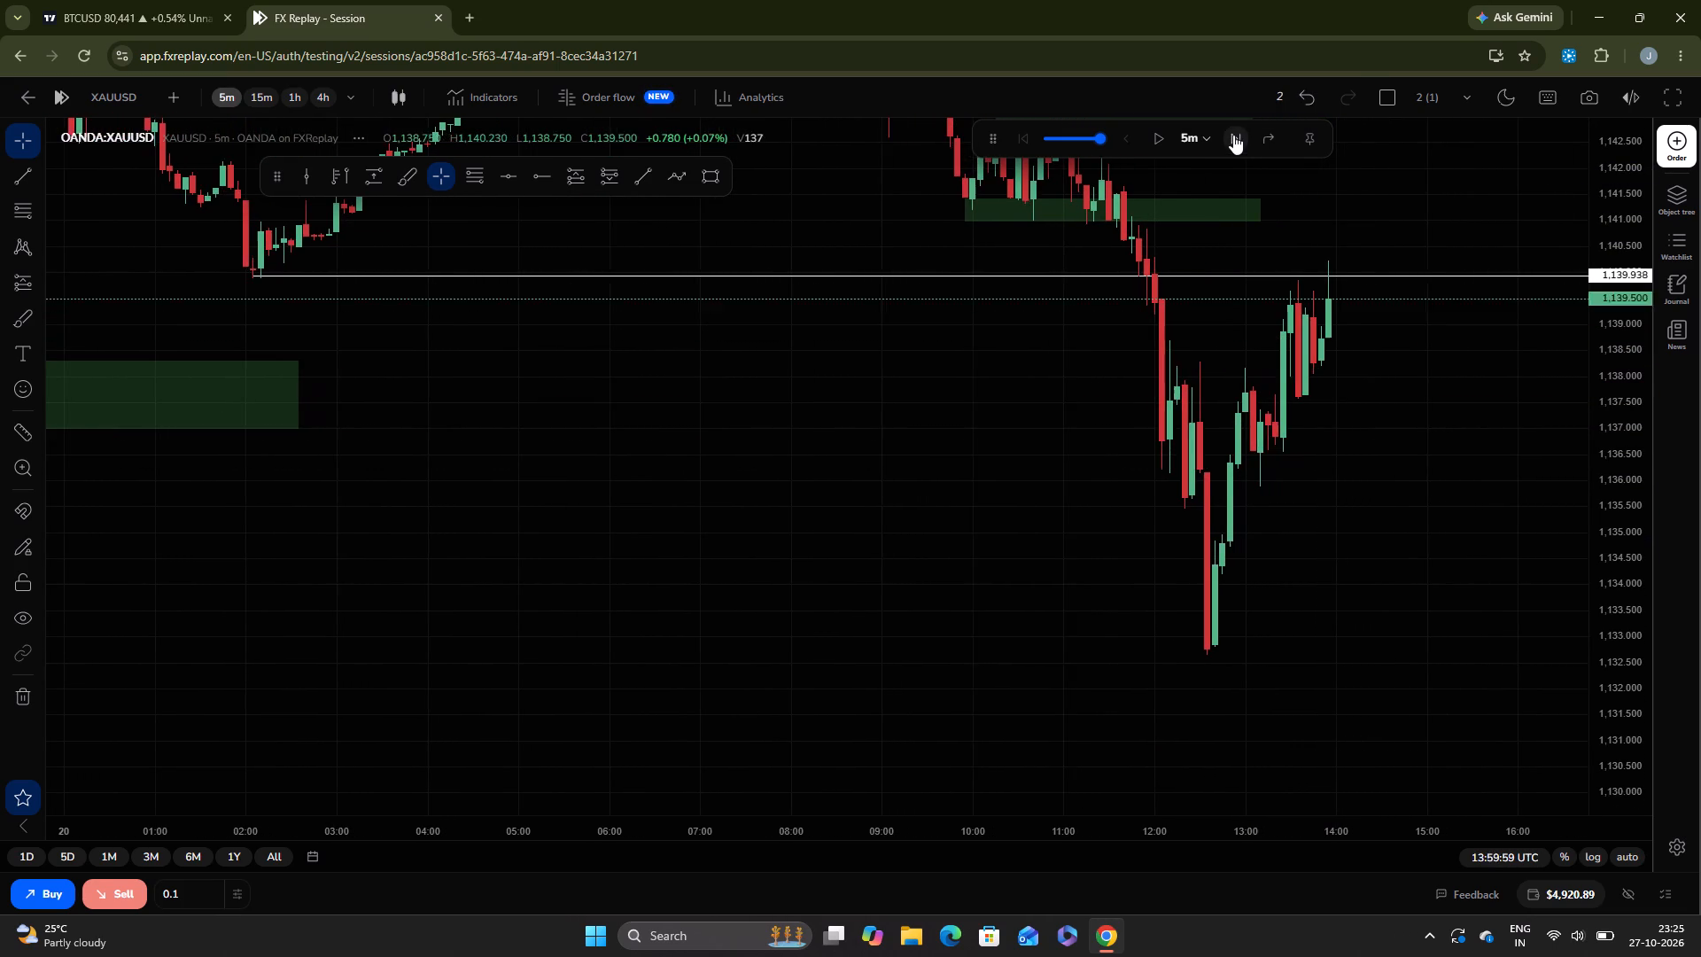
pyautogui.doubleClick(1233, 135)
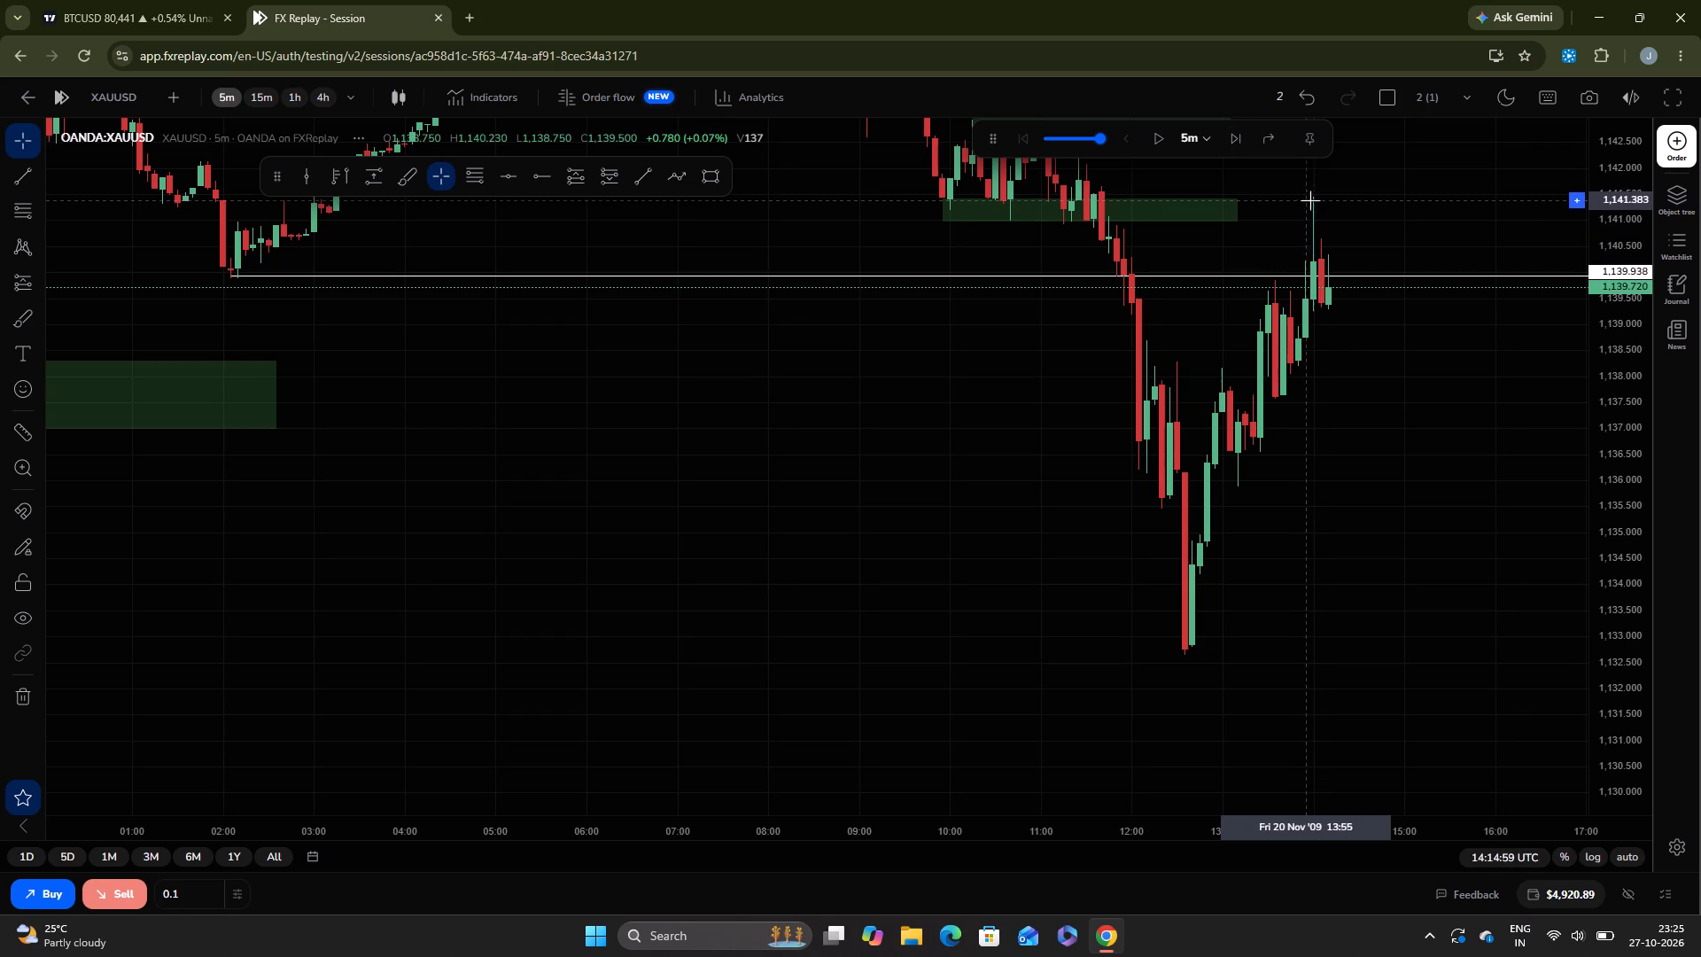
pyautogui.click(1235, 135)
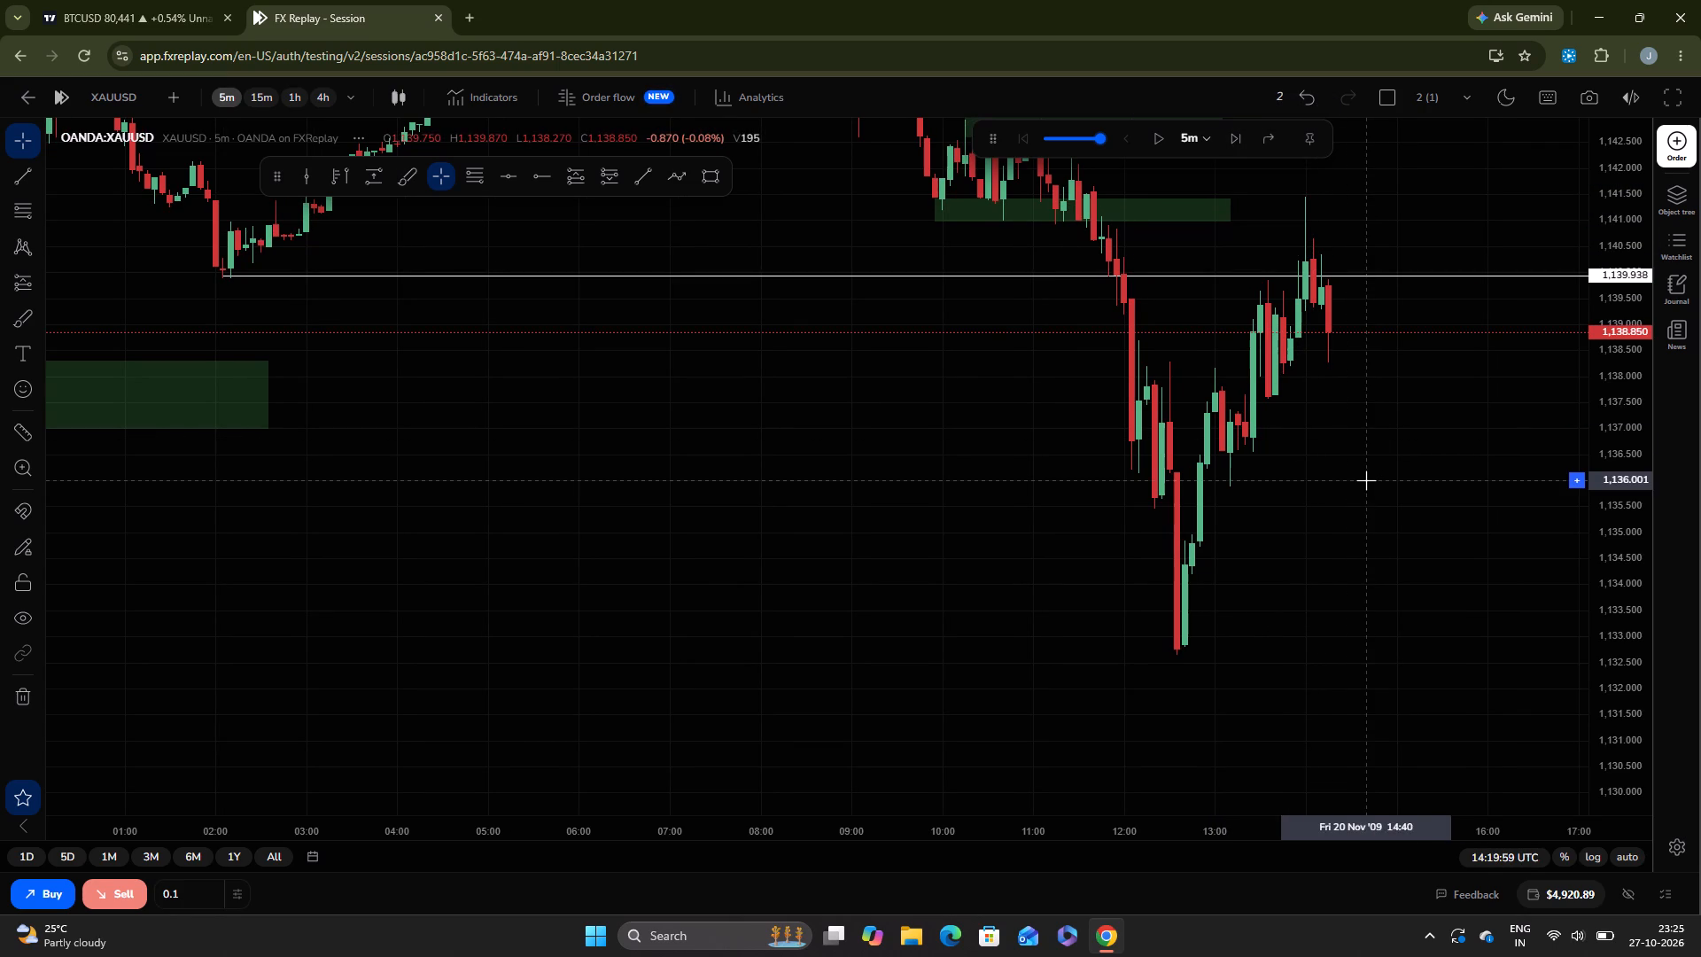
# Open a short on XAUUSD with a 0.1-lot market sell order.
pyautogui.moveTo(1596, 370); pyautogui.dragTo(1598, 486)
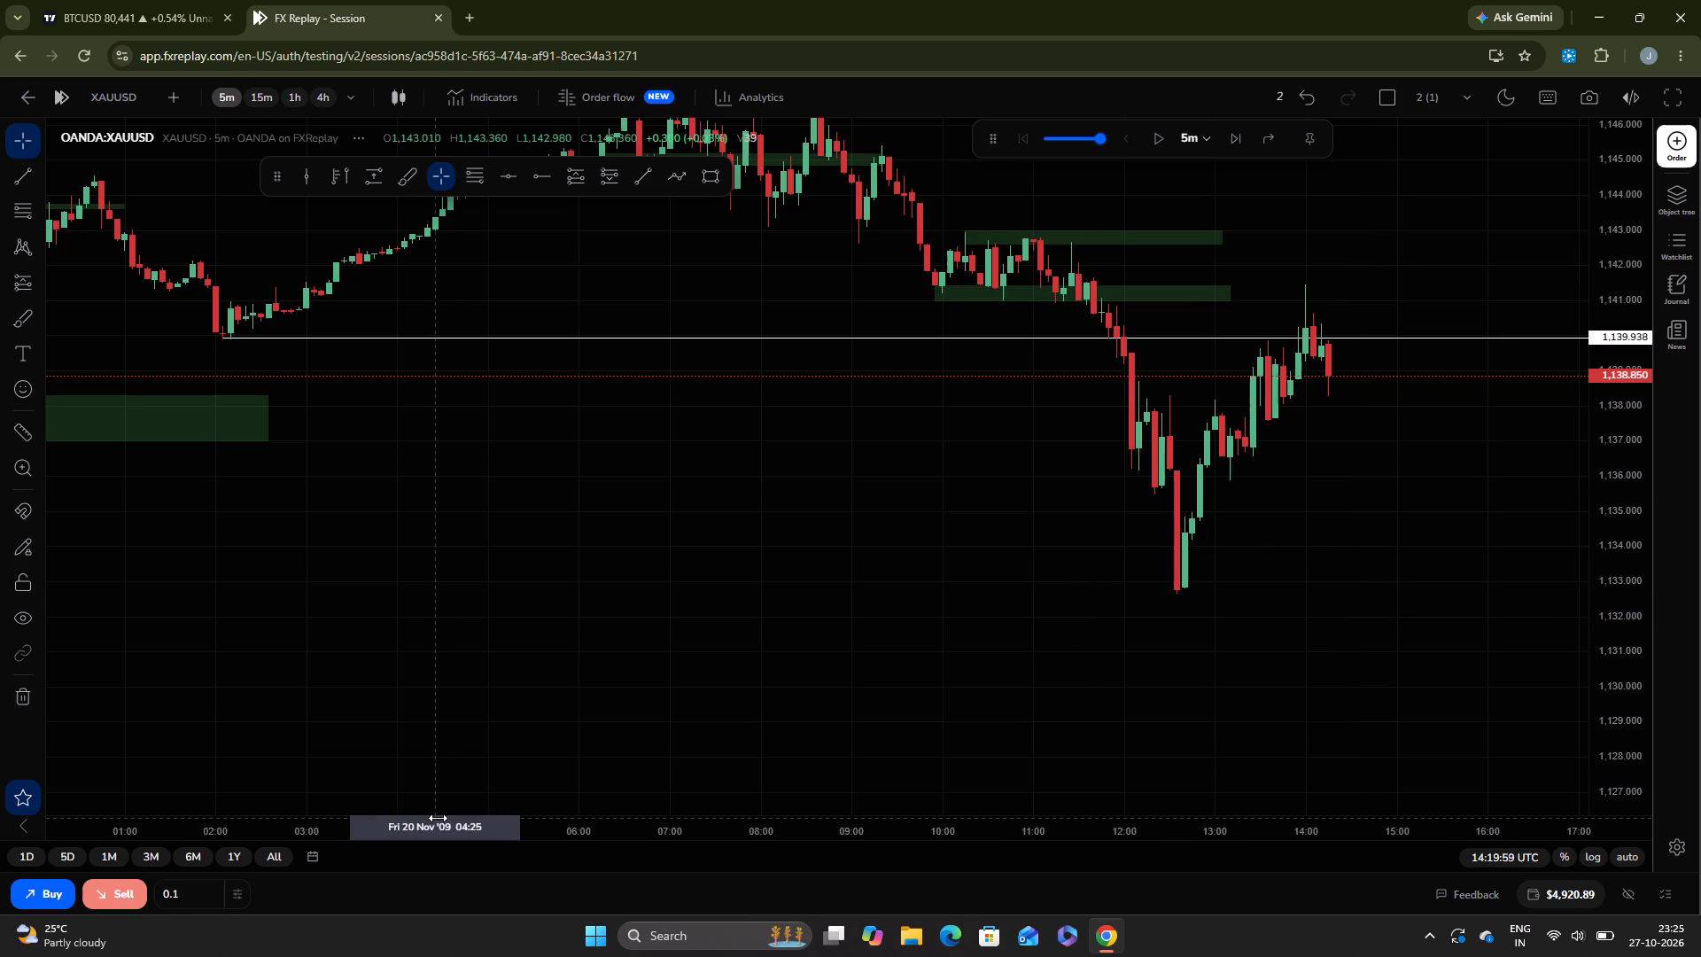
pyautogui.click(109, 881)
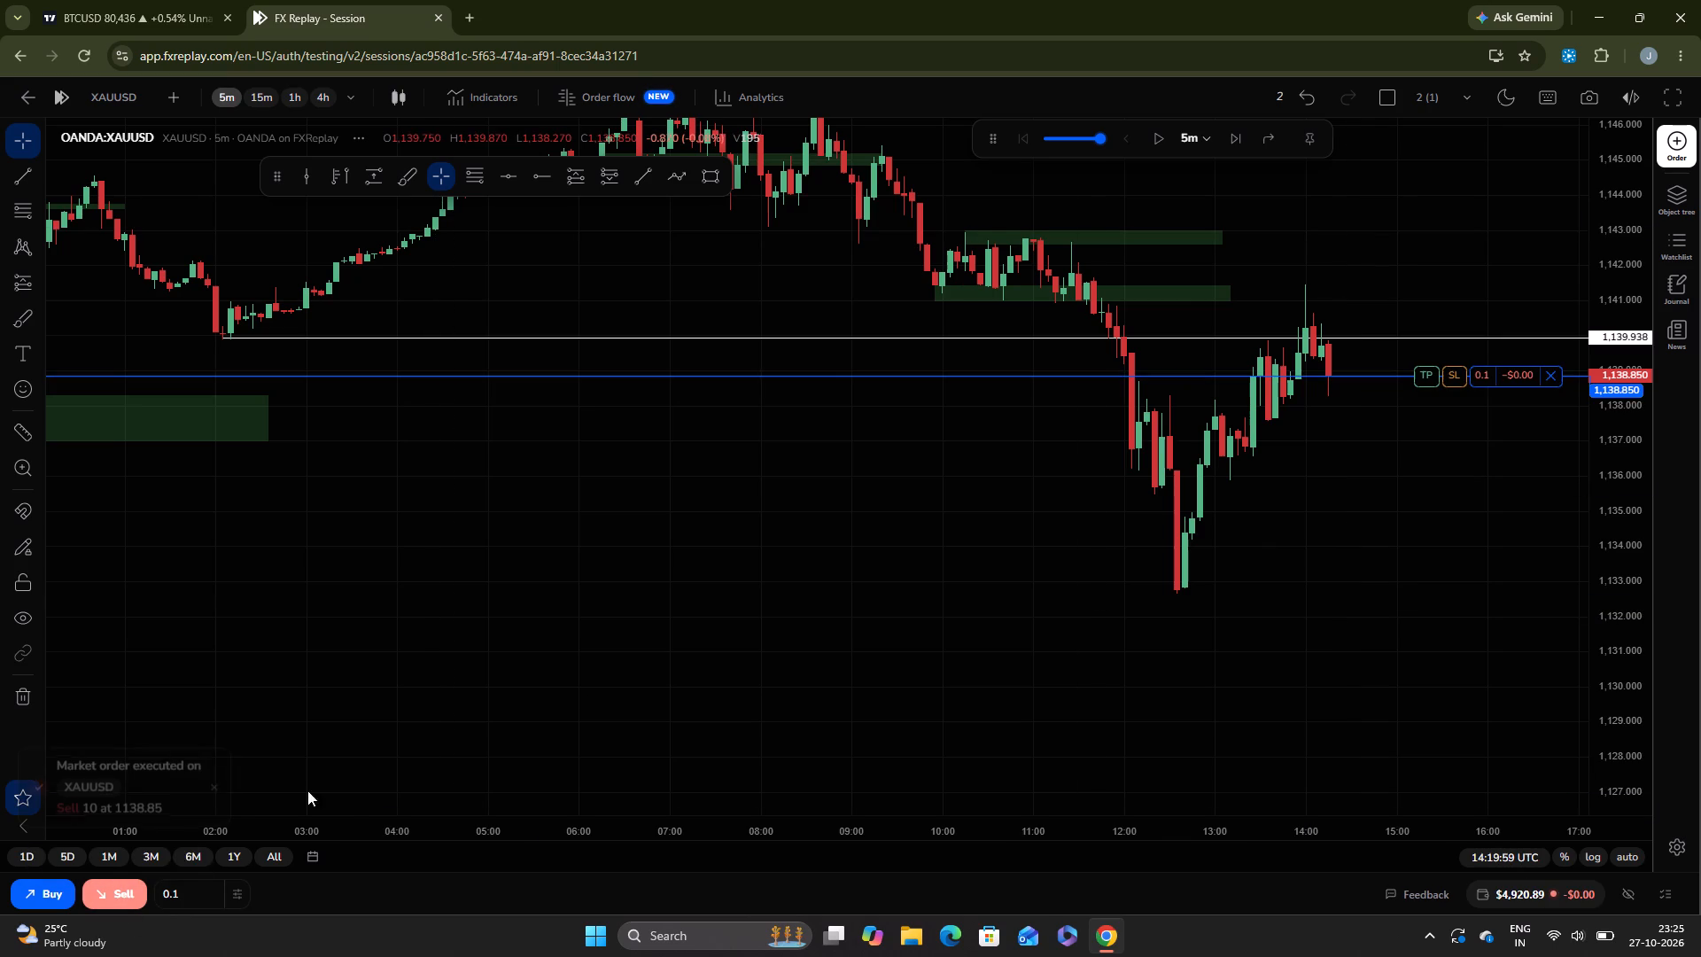
# Add a take profit at about 1,132.845 near the recent low and a stop loss at about 1,142.283 between the two newest zones.
pyautogui.moveTo(1430, 381); pyautogui.dragTo(1418, 584)
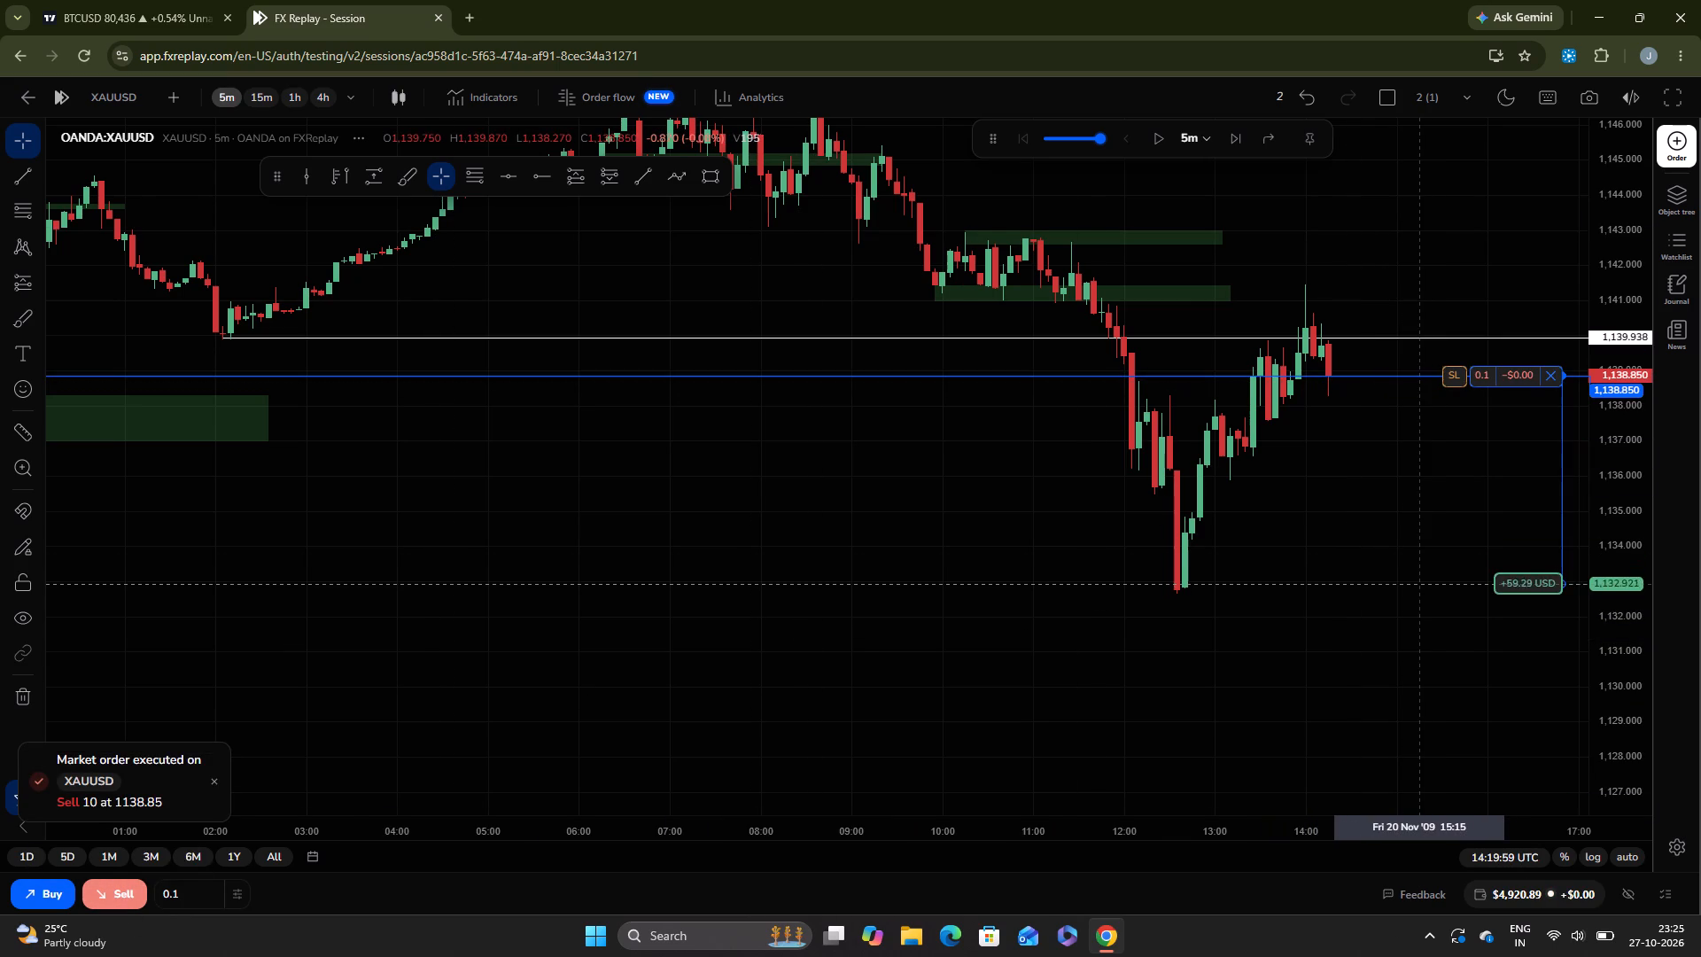
pyautogui.moveTo(1418, 584); pyautogui.dragTo(1419, 587)
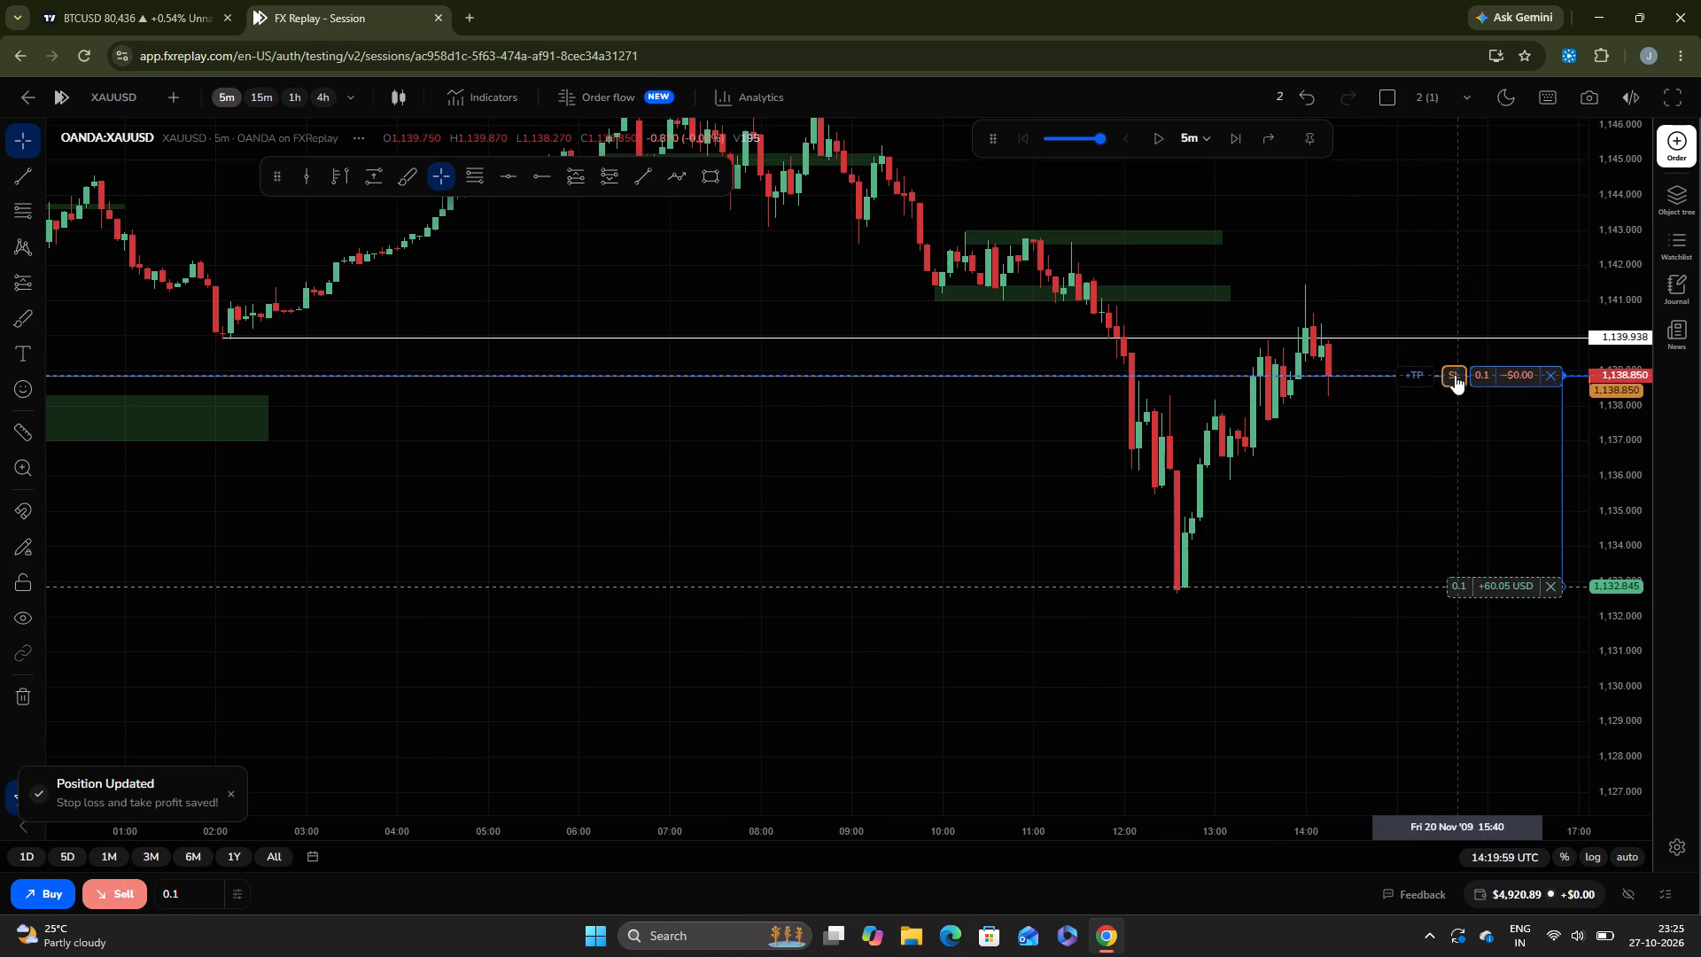
pyautogui.moveTo(1455, 375); pyautogui.dragTo(1435, 267)
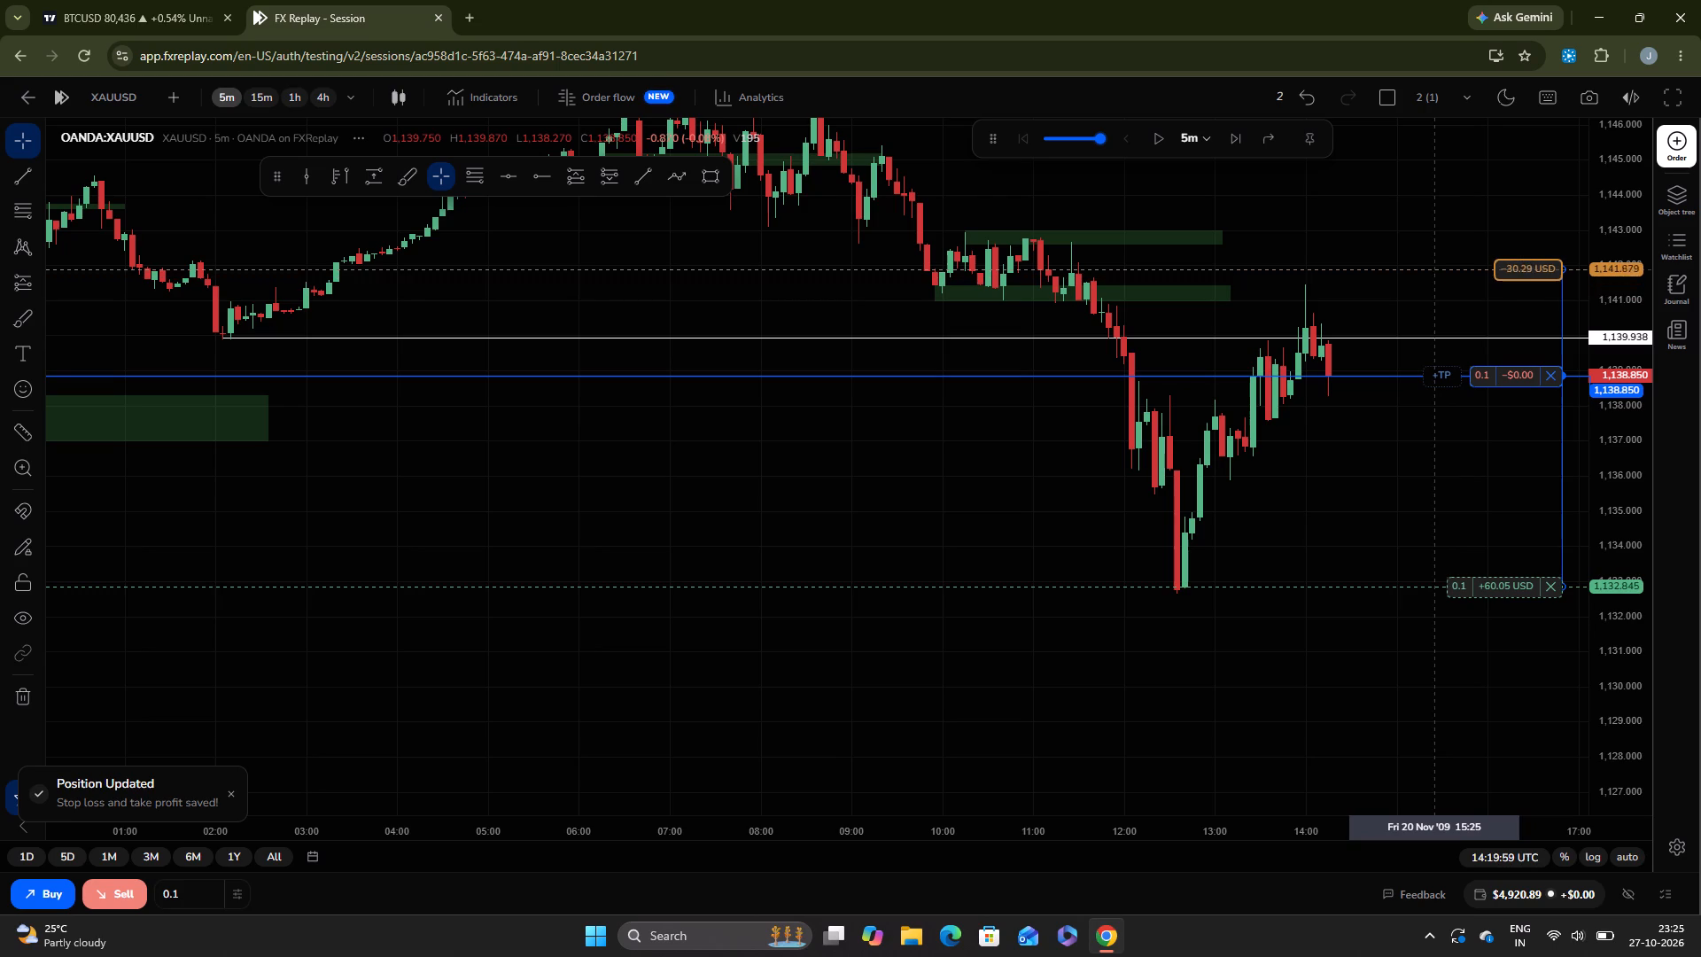
pyautogui.moveTo(1435, 267); pyautogui.dragTo(1419, 215)
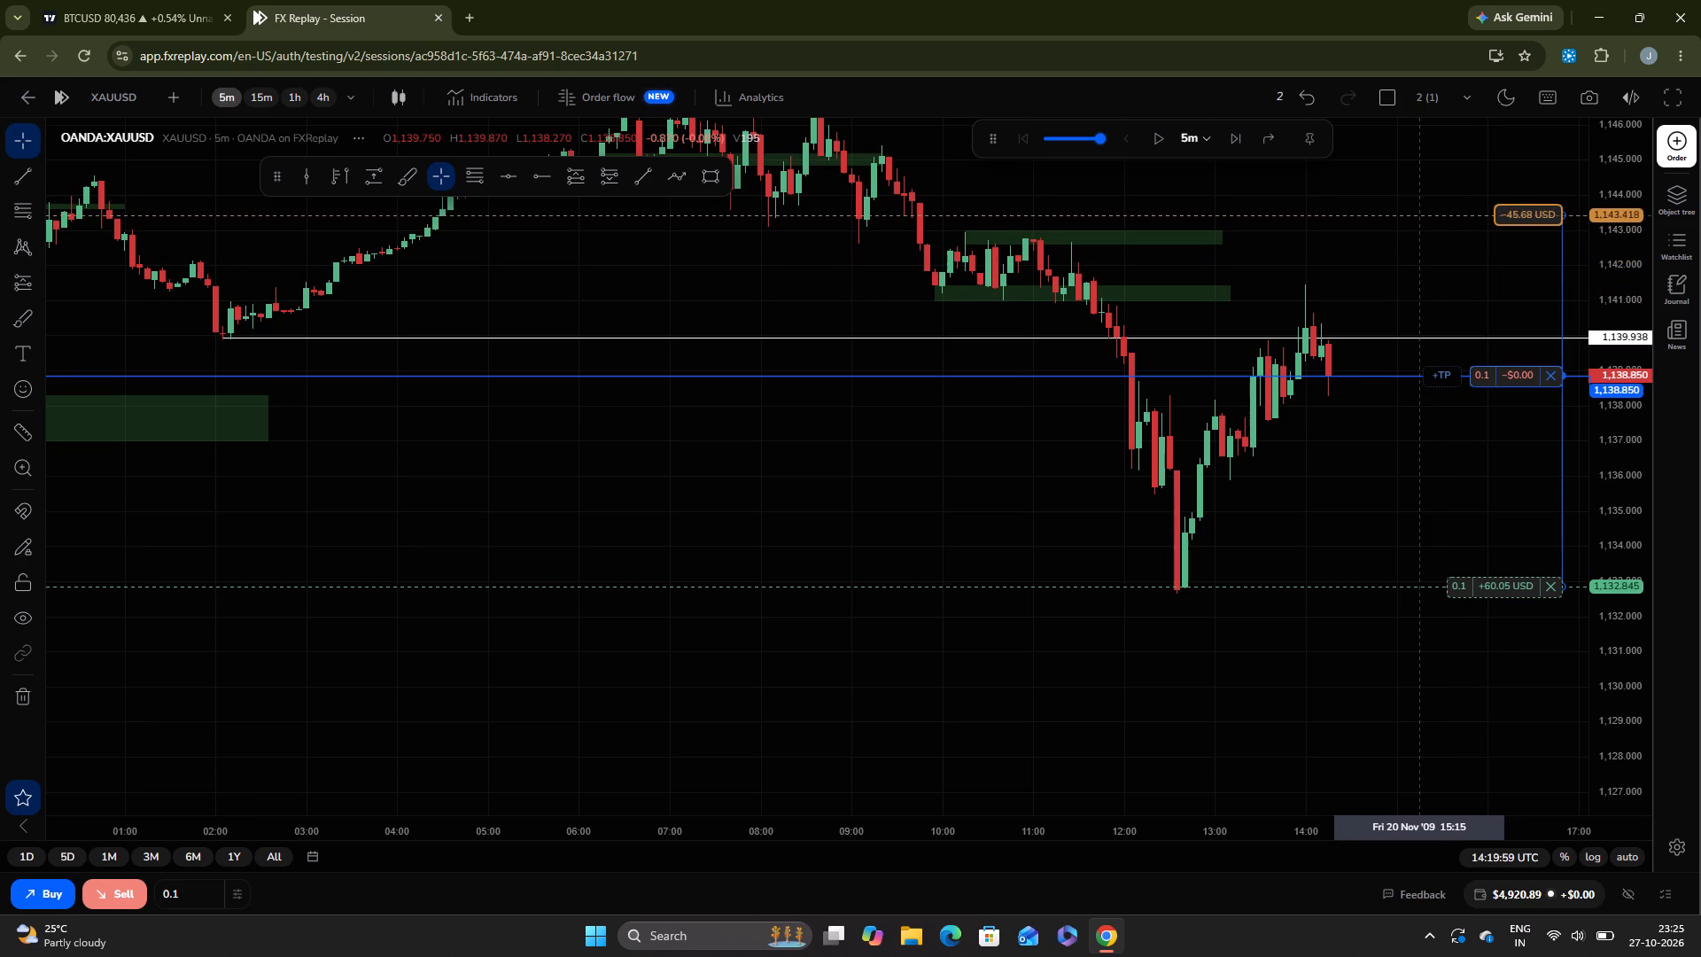
pyautogui.moveTo(1419, 215); pyautogui.dragTo(1405, 275)
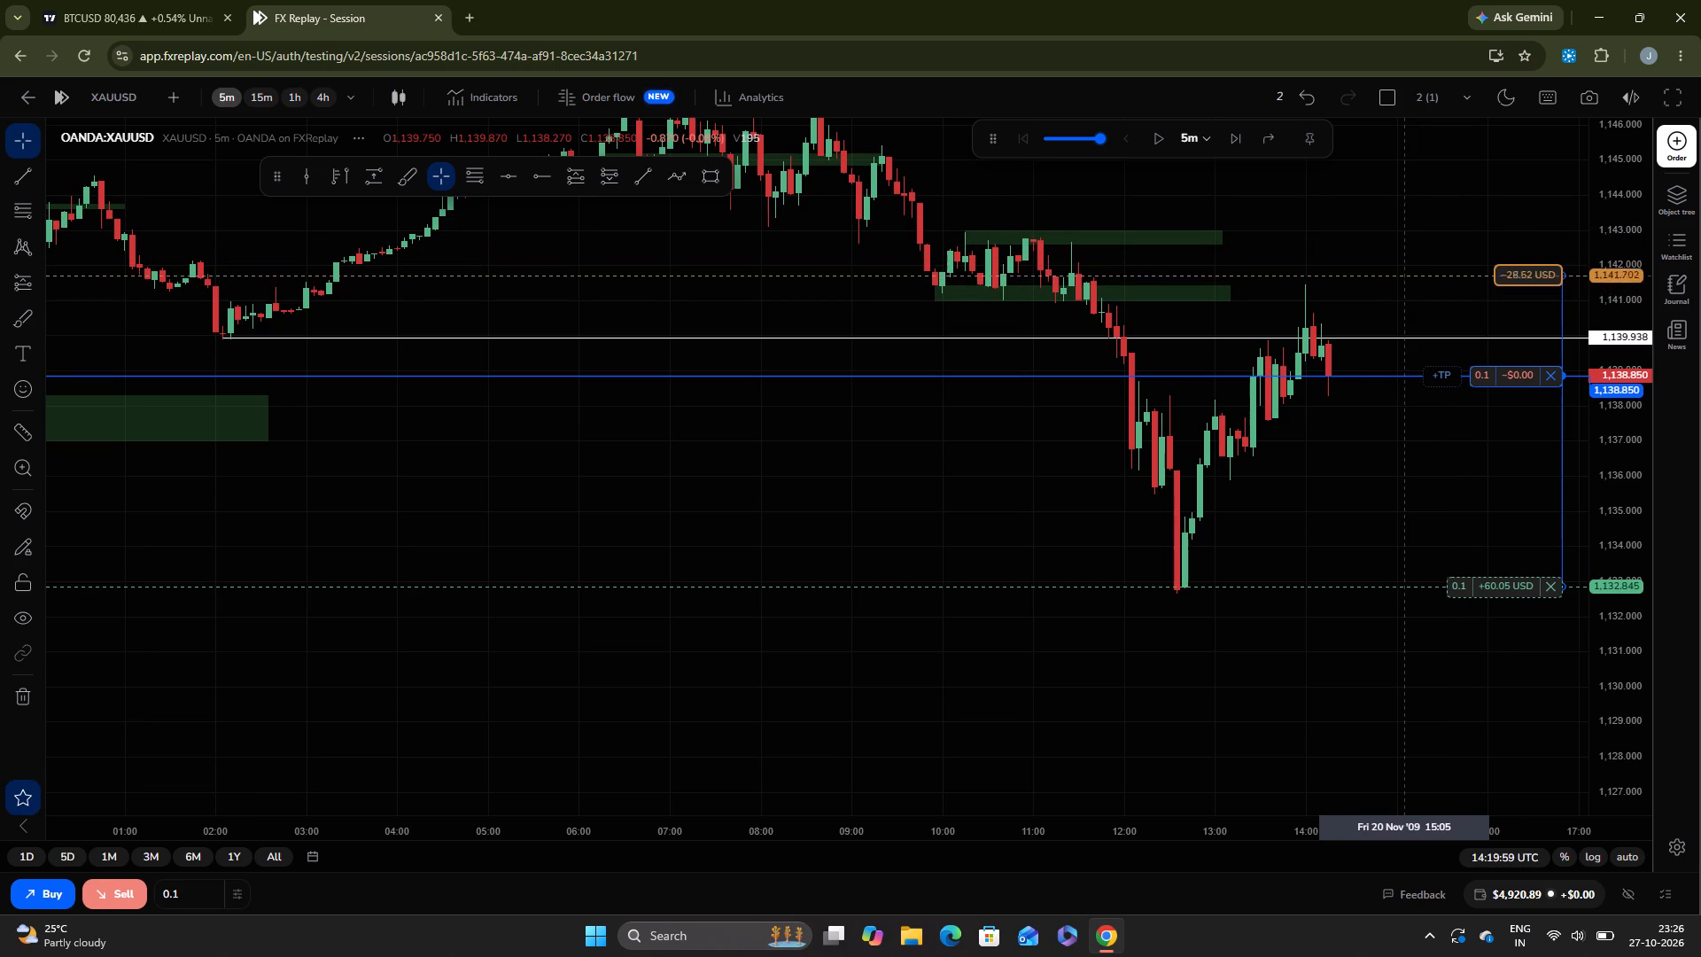
pyautogui.moveTo(1405, 275); pyautogui.dragTo(1406, 255)
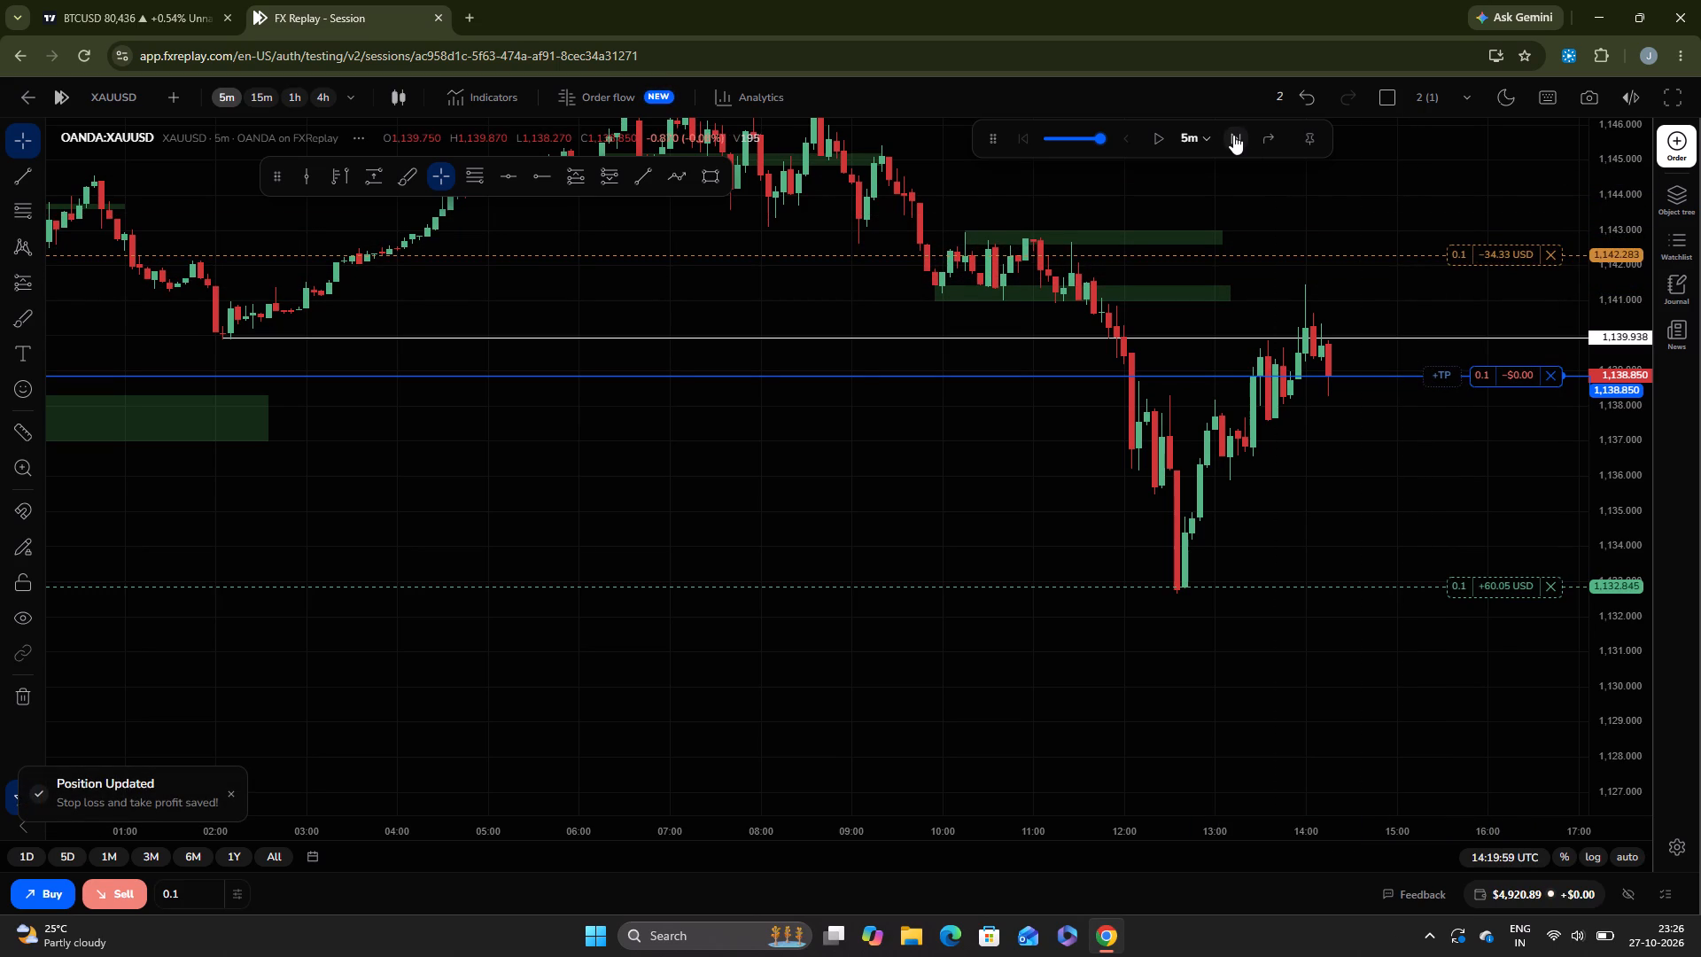
# Advance the XAUUSD replay six 5-minute candles to 14:49:59 to play out the short.
pyautogui.doubleClick(1233, 135)
pyautogui.doubleClick(1233, 135)
pyautogui.click(1233, 135)
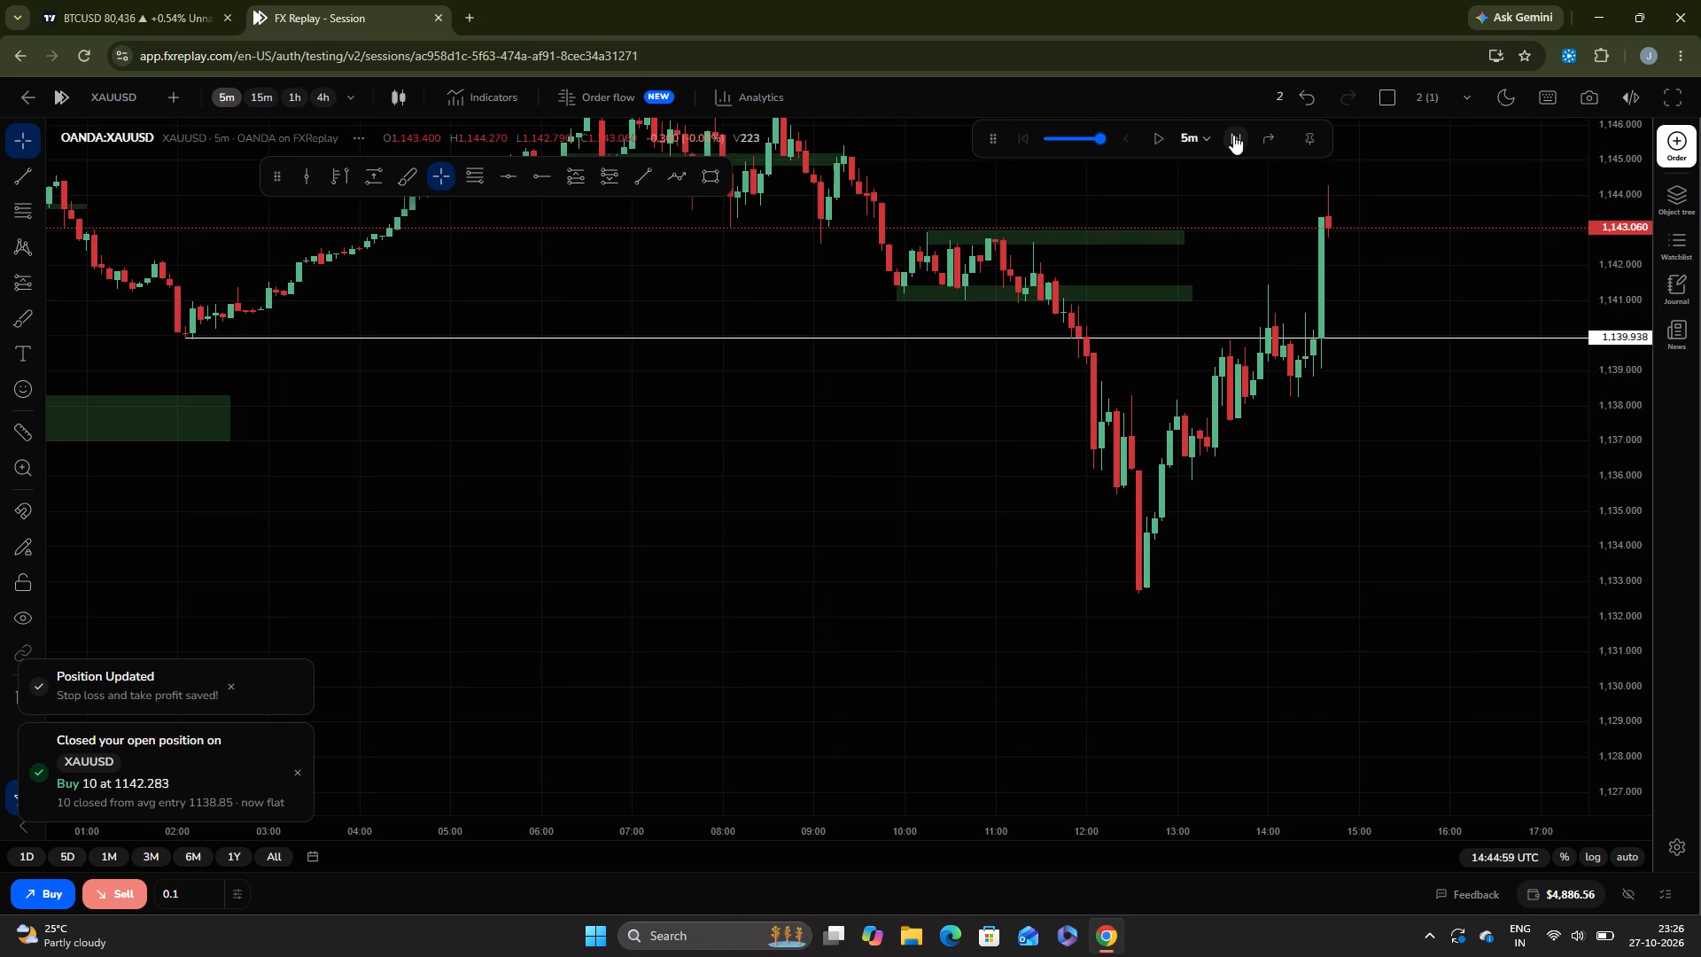
pyautogui.click(1233, 137)
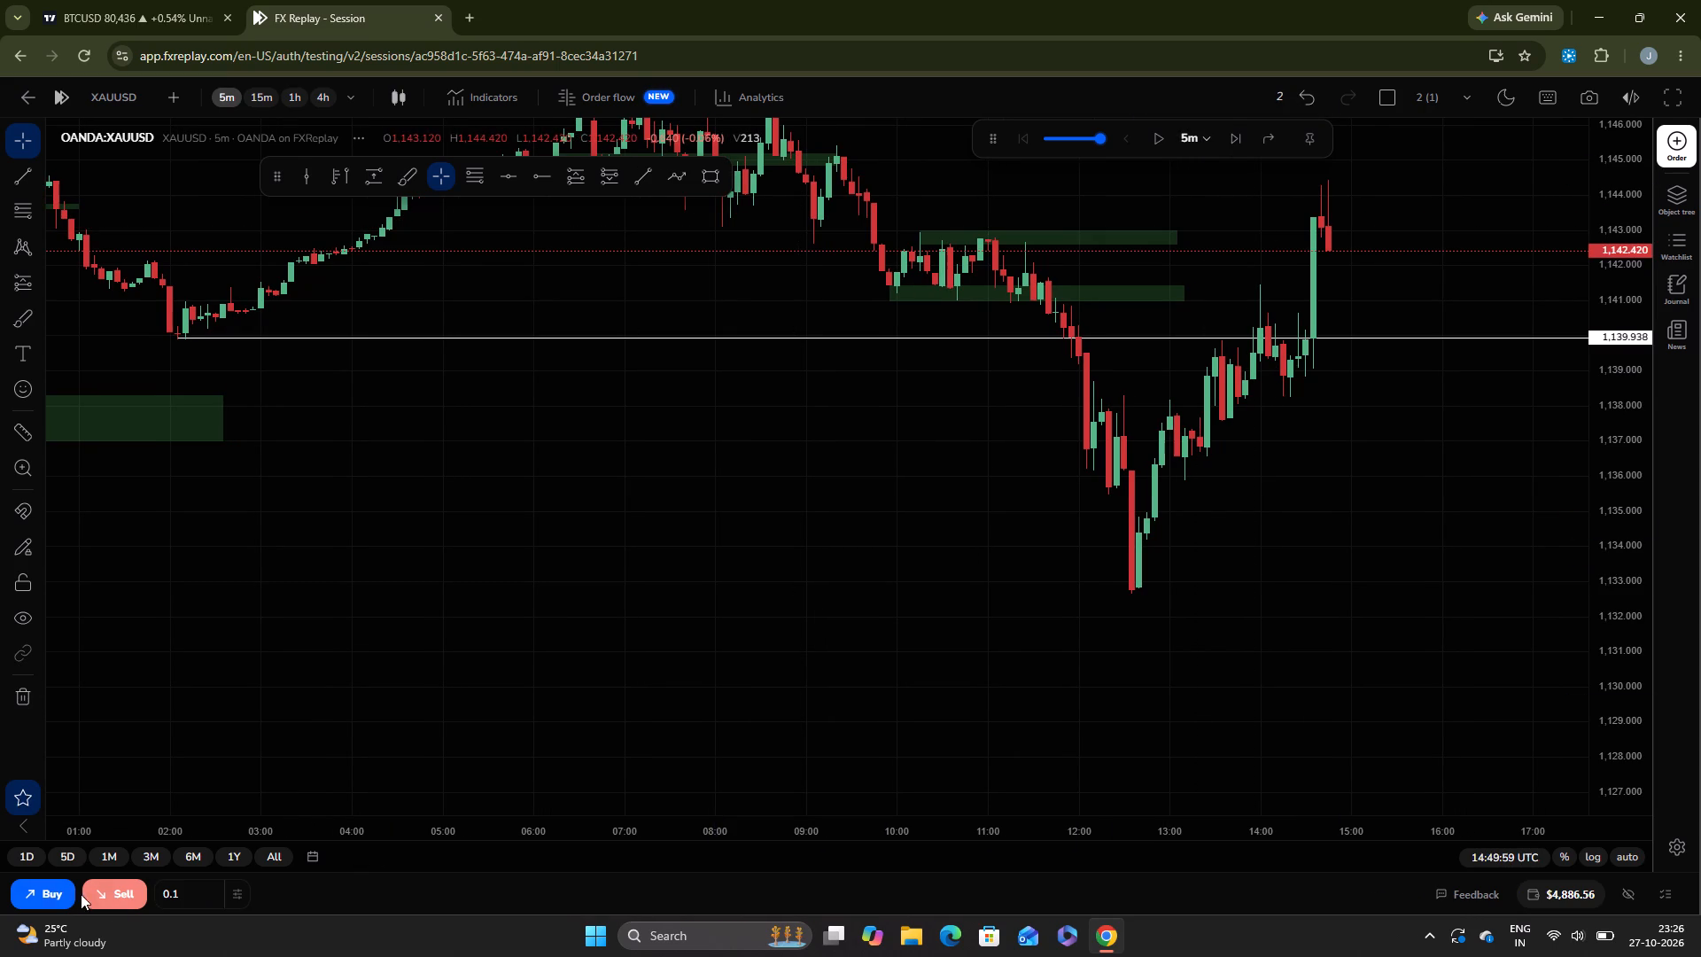
# Open another short on XAUUSD with a 0.1-lot market sell order.
pyautogui.click(113, 882)
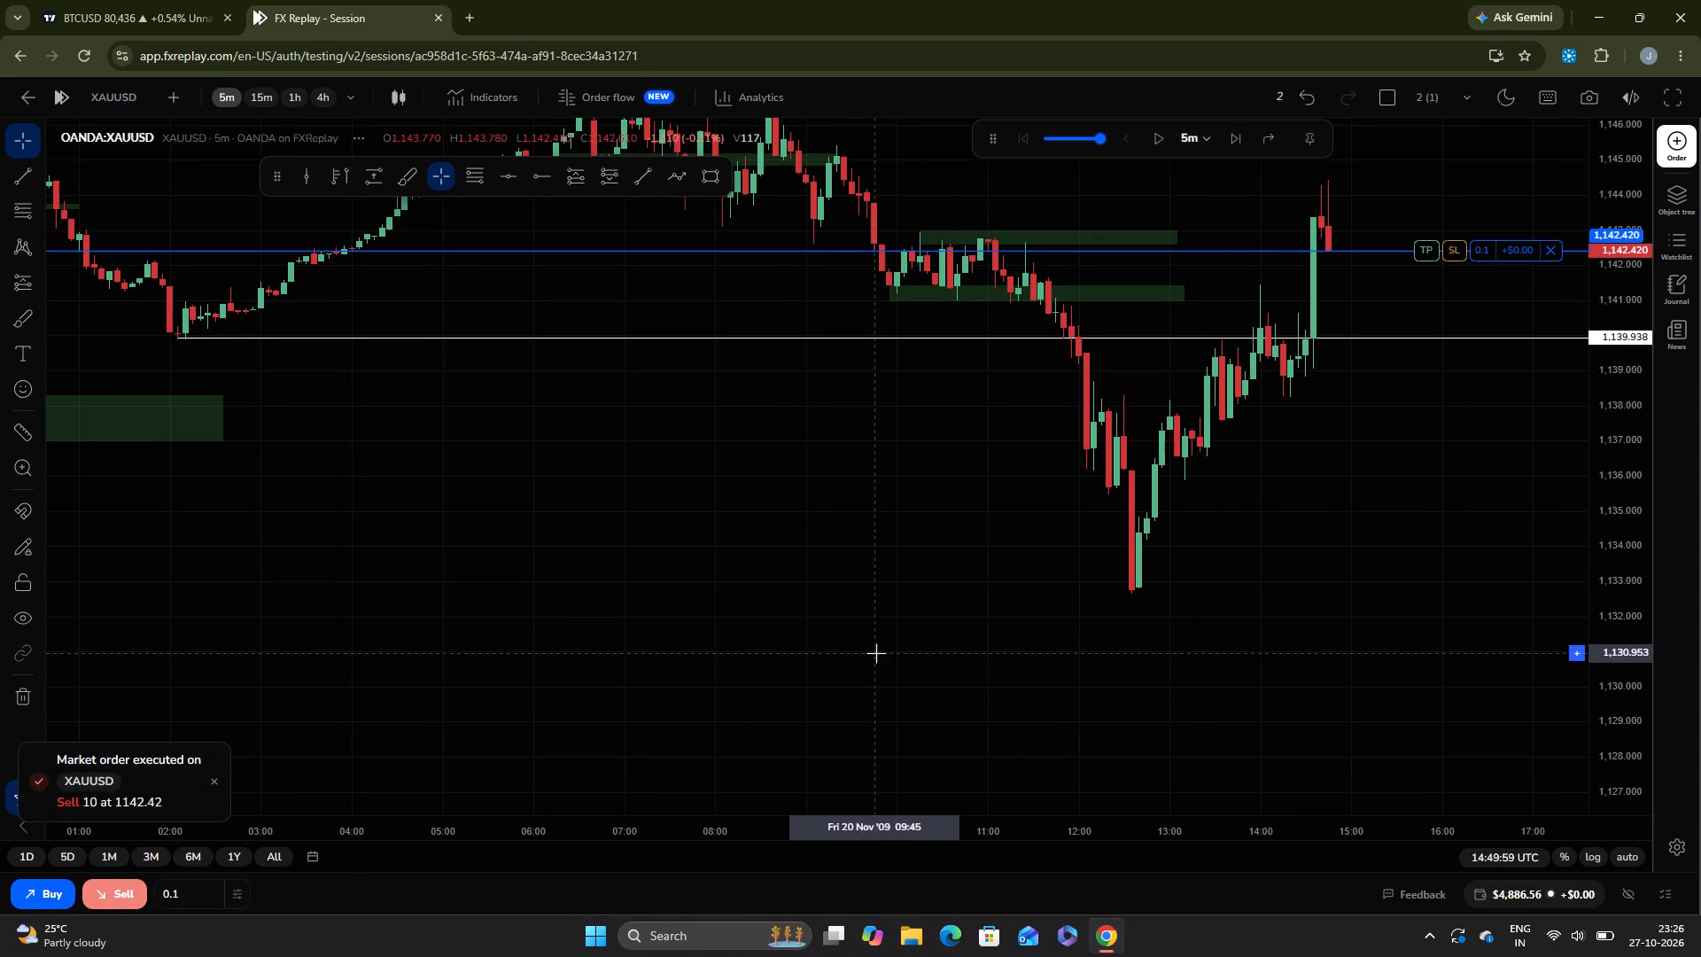
# Add a take profit at about 1,132.694 near the session low and a stop loss at about 1,144.831 above the recent high.
pyautogui.moveTo(1426, 247); pyautogui.dragTo(1464, 551)
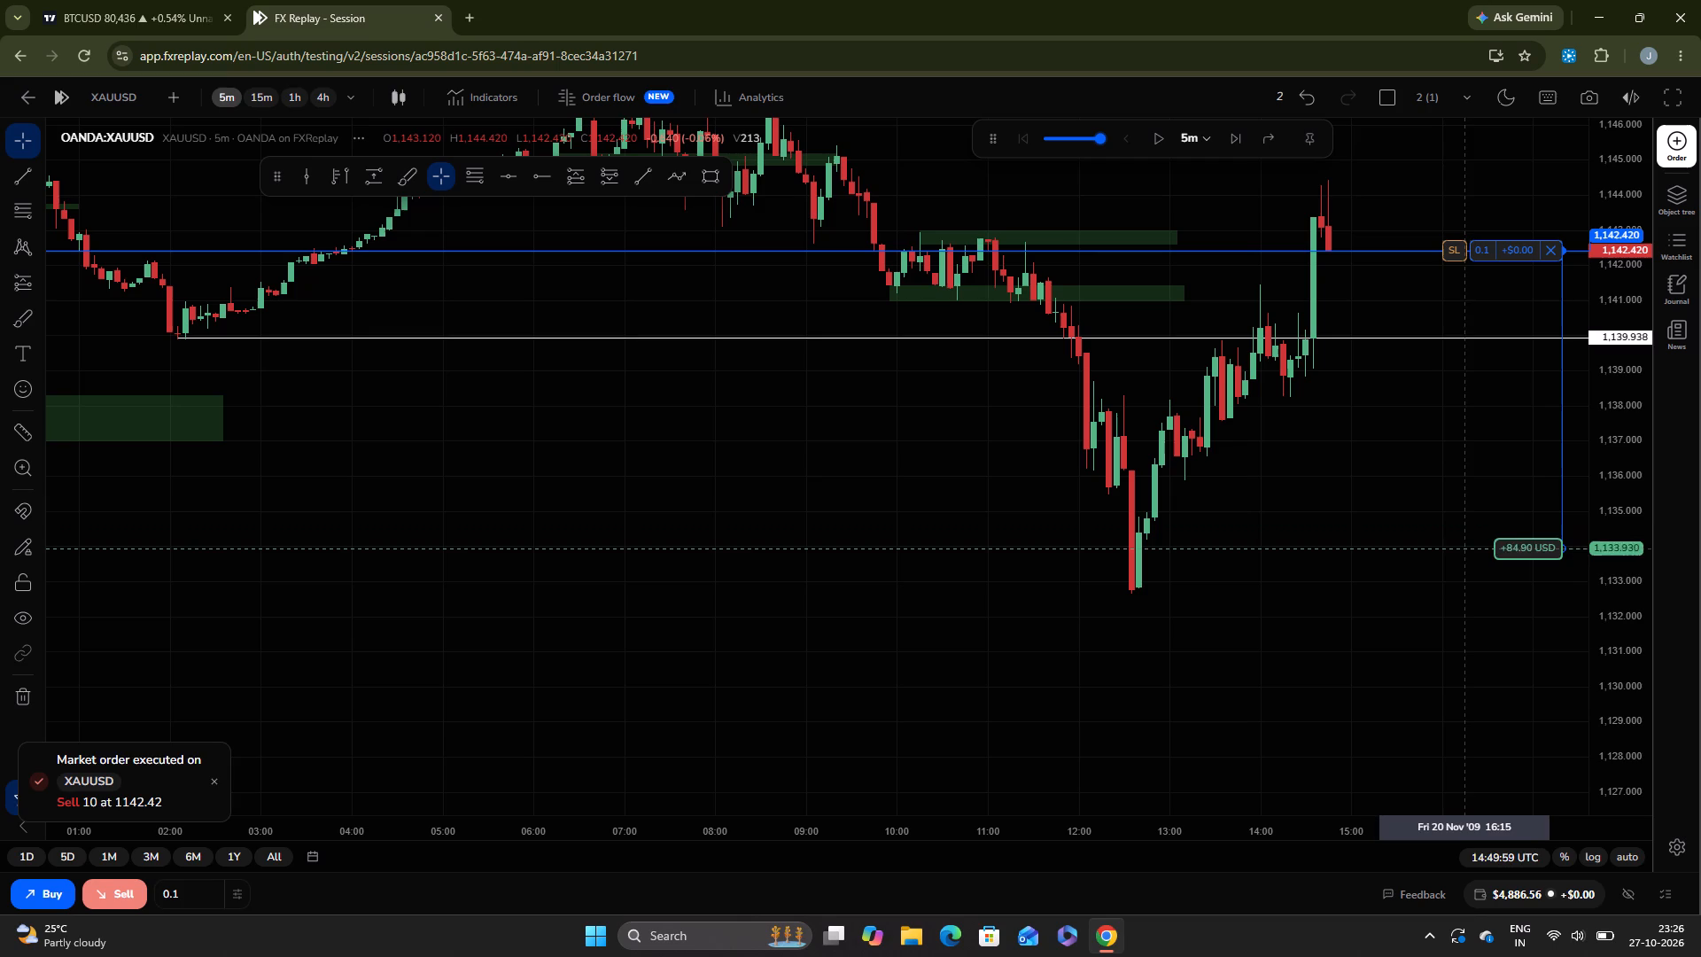
pyautogui.moveTo(1464, 551); pyautogui.dragTo(1474, 593)
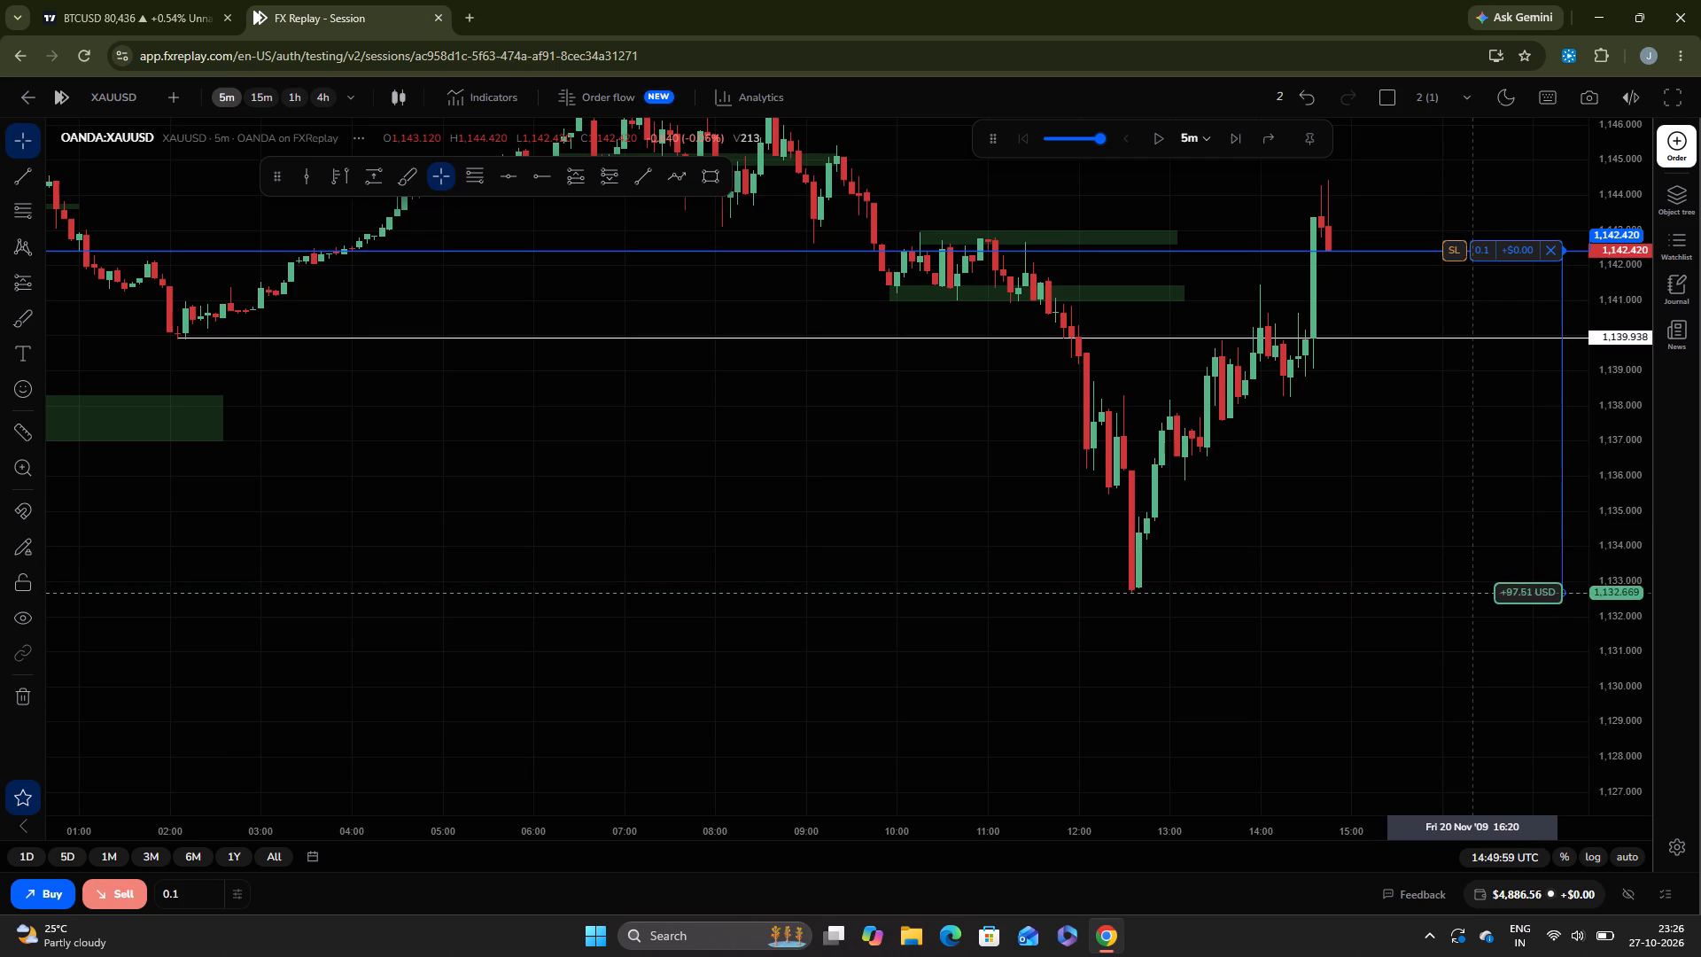
pyautogui.moveTo(1474, 593); pyautogui.dragTo(1474, 592)
pyautogui.moveTo(1466, 484); pyautogui.dragTo(1505, 644)
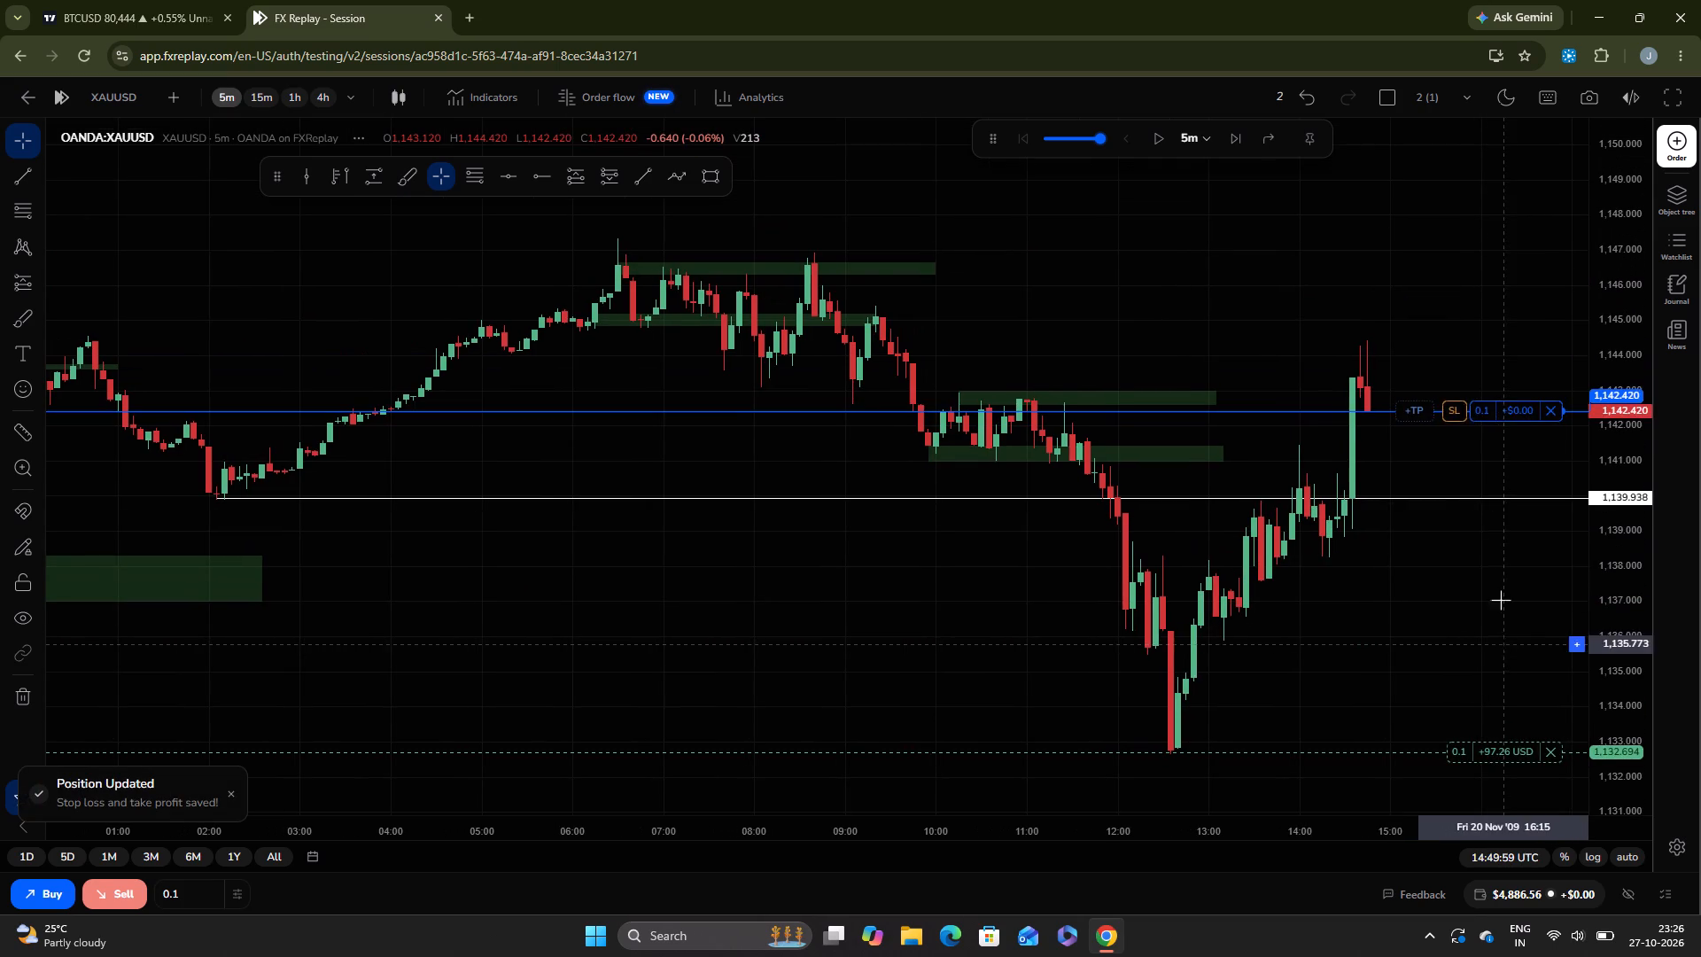
pyautogui.moveTo(1459, 401); pyautogui.dragTo(1442, 326)
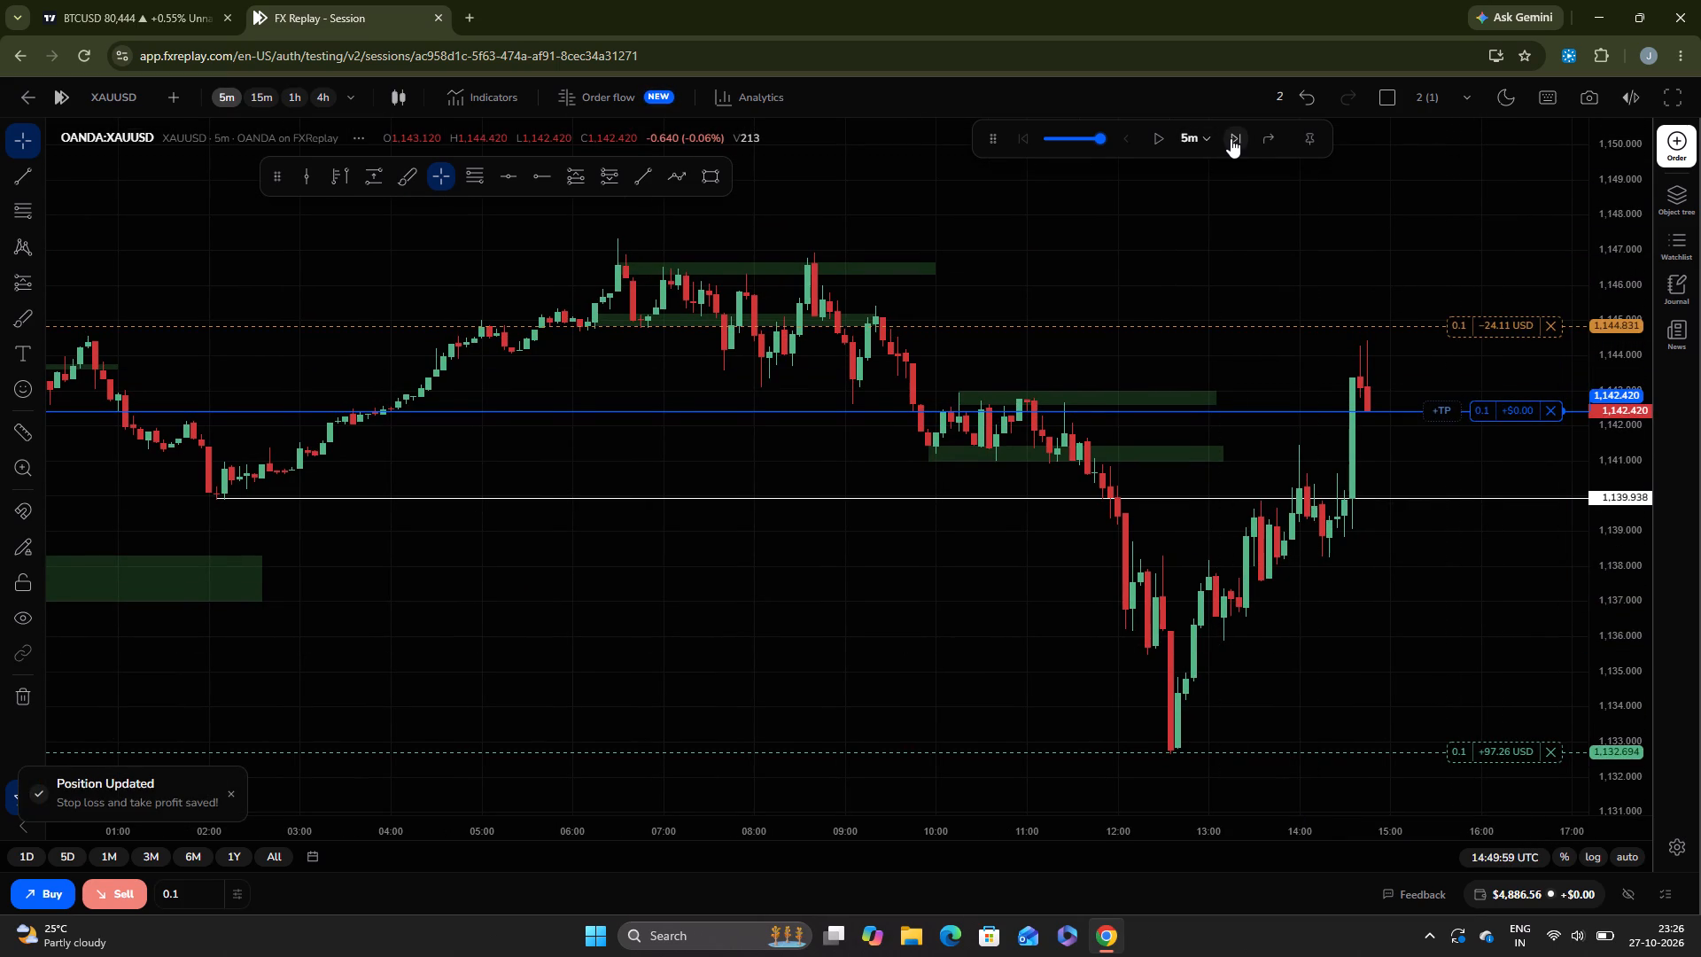
# Advance the XAUUSD replay seven 5-minute candles to 15:24:59 to play out the short.
pyautogui.click(1231, 138)
pyautogui.click(1231, 138)
pyautogui.doubleClick(1231, 138)
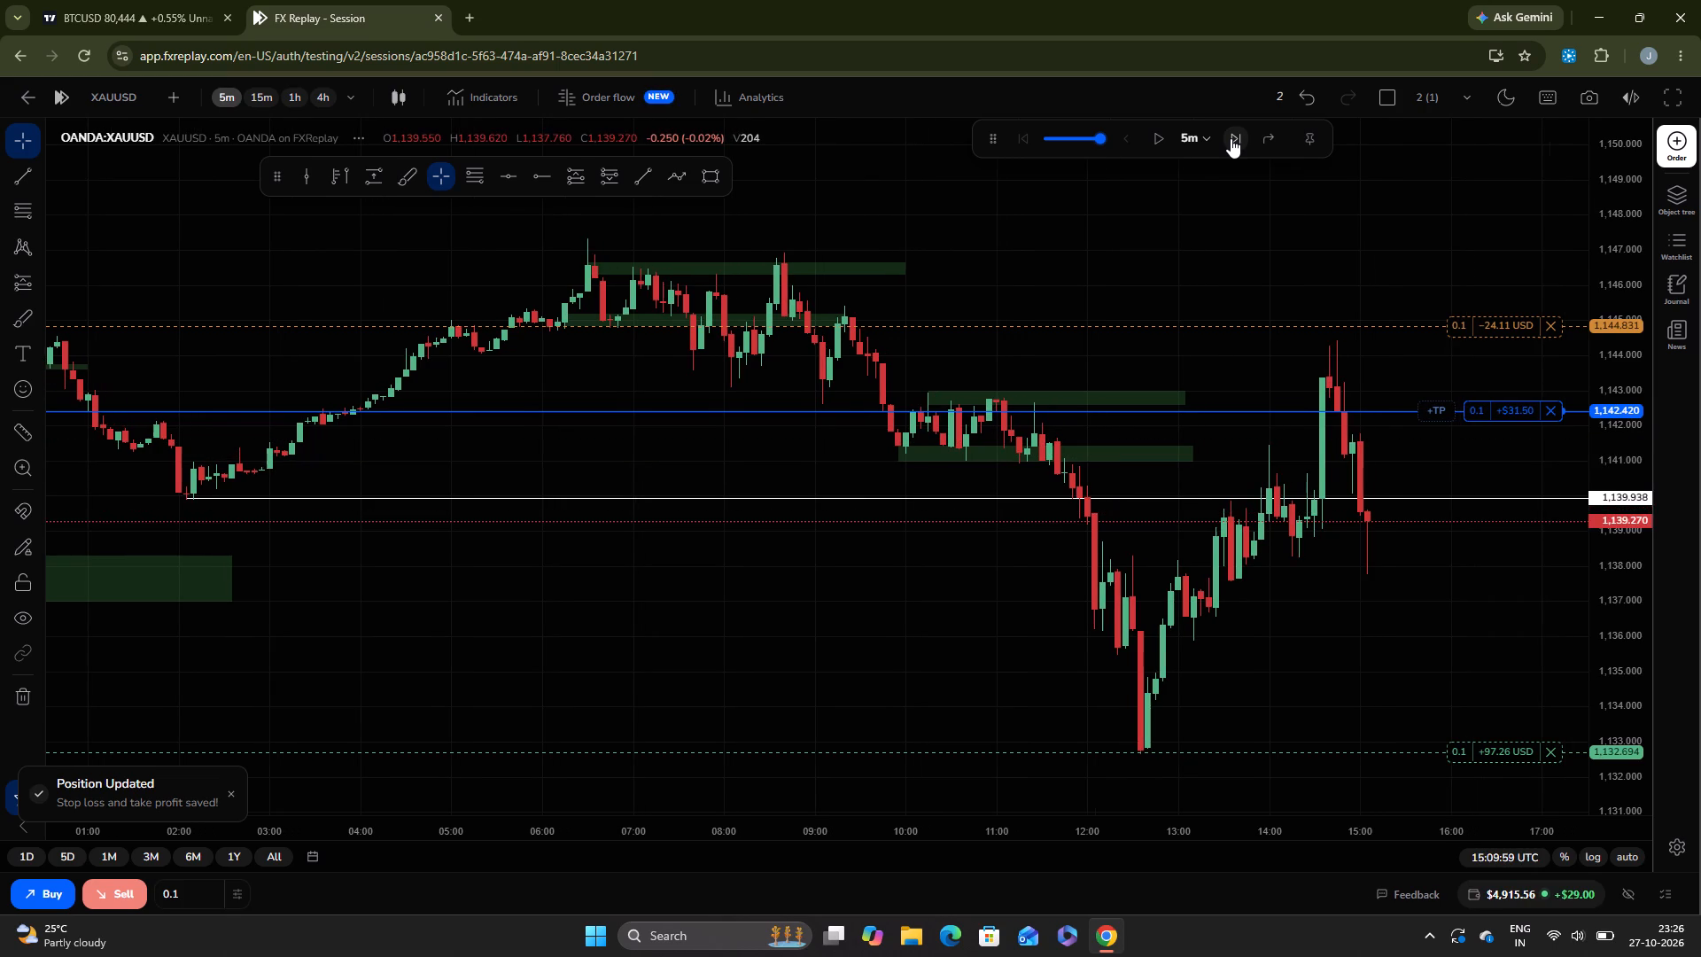
pyautogui.click(1231, 138)
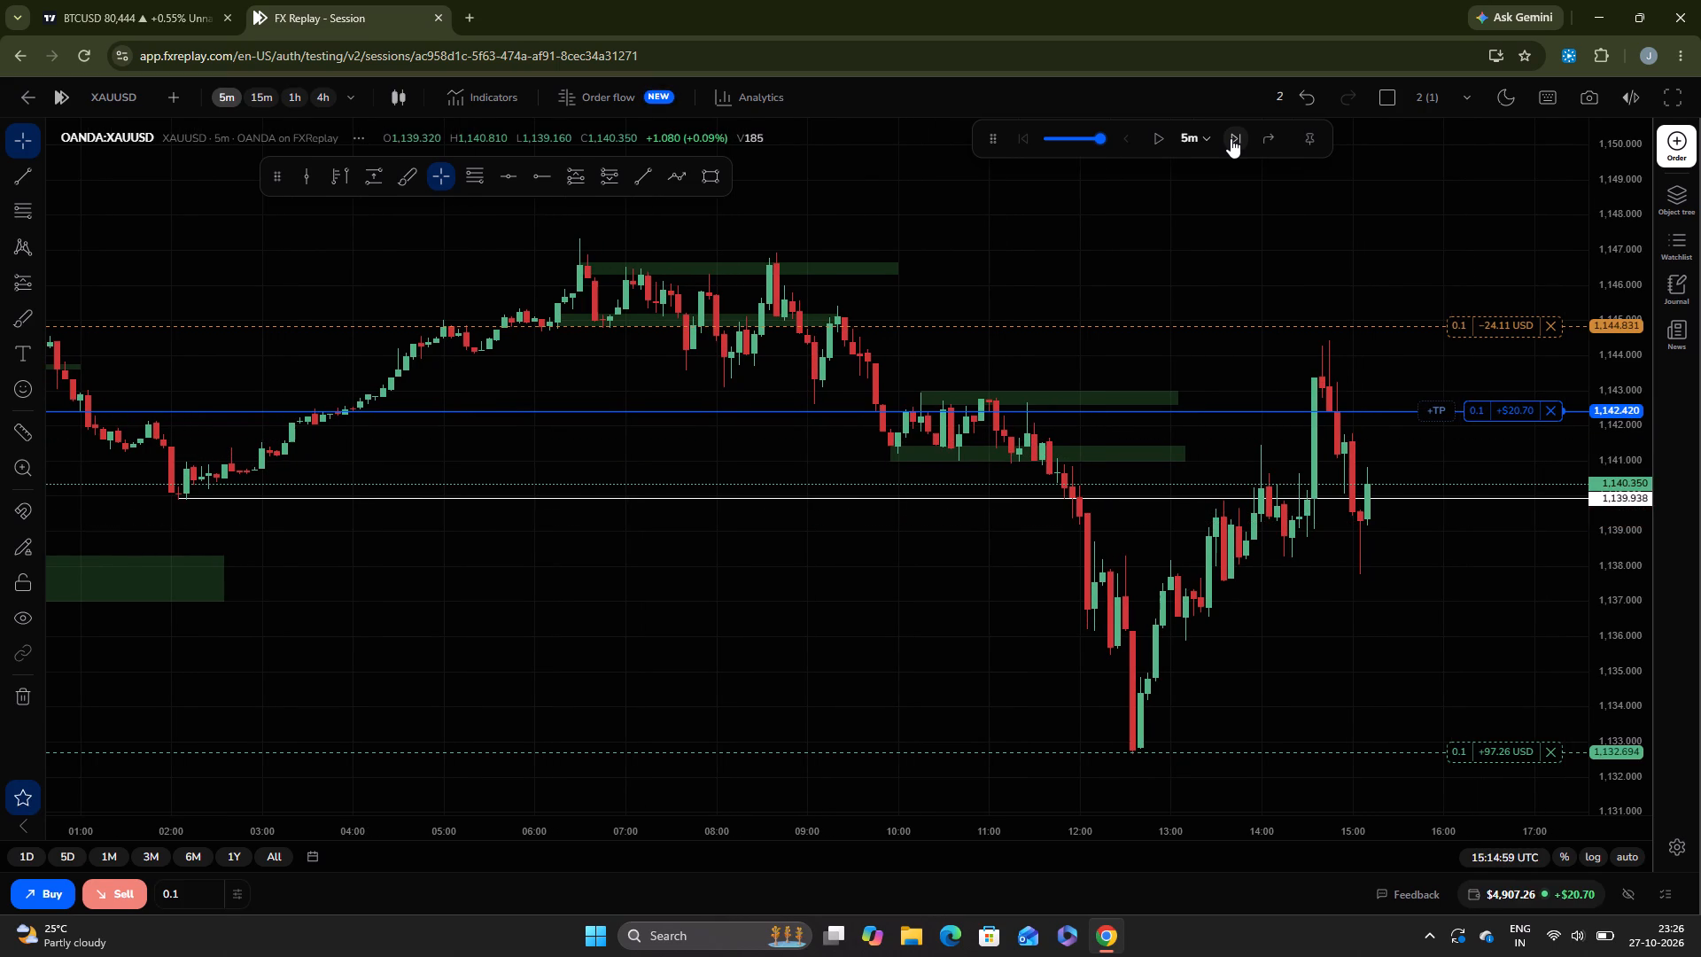
pyautogui.click(1231, 138)
pyautogui.click(1231, 138)
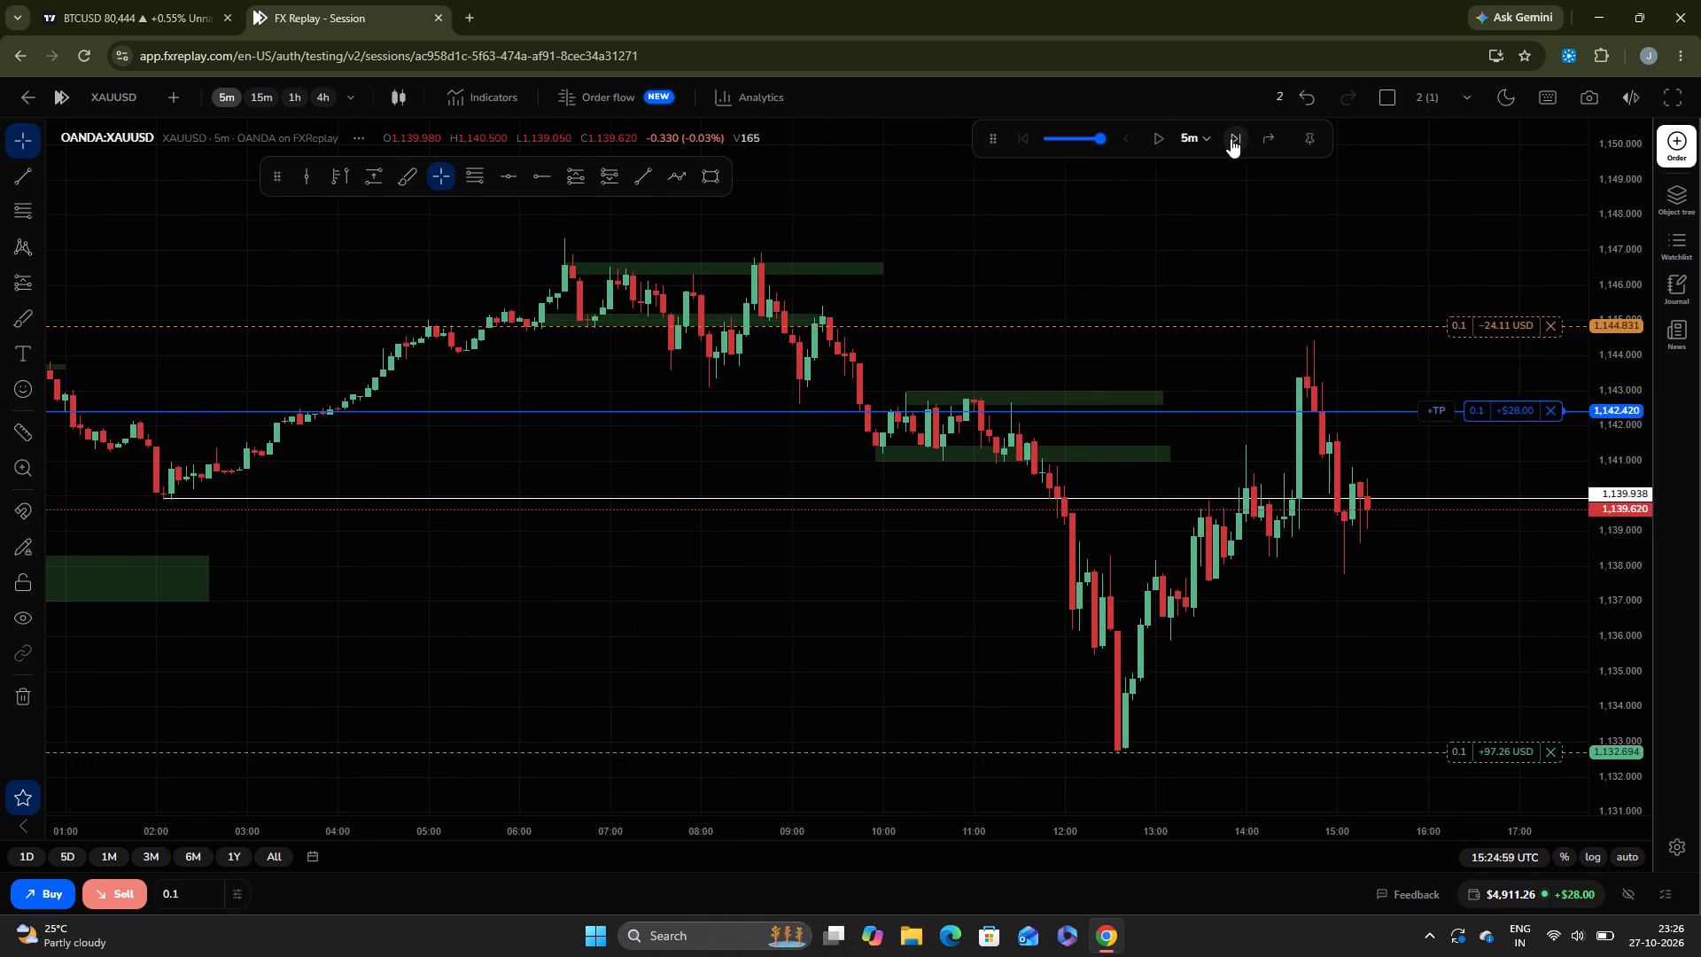
# Move the short's stop loss down into profit, to about 1,141.980, just below the entry price.
pyautogui.moveTo(1466, 331); pyautogui.dragTo(1473, 383)
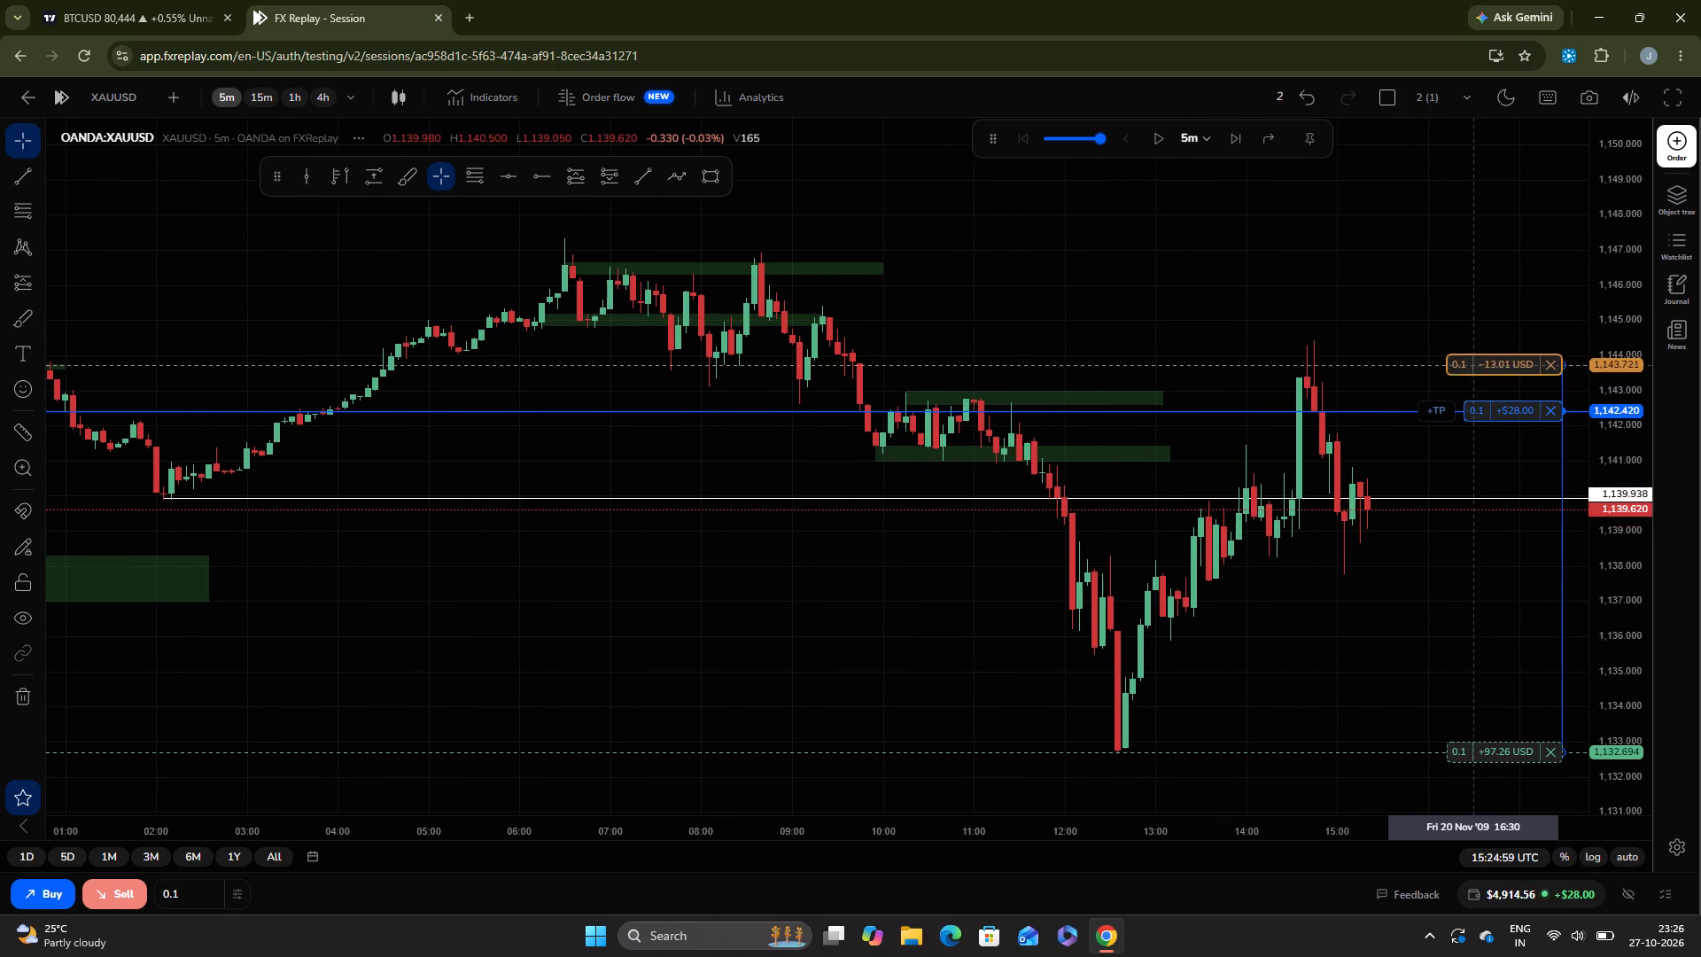
pyautogui.moveTo(1473, 383); pyautogui.dragTo(1473, 419)
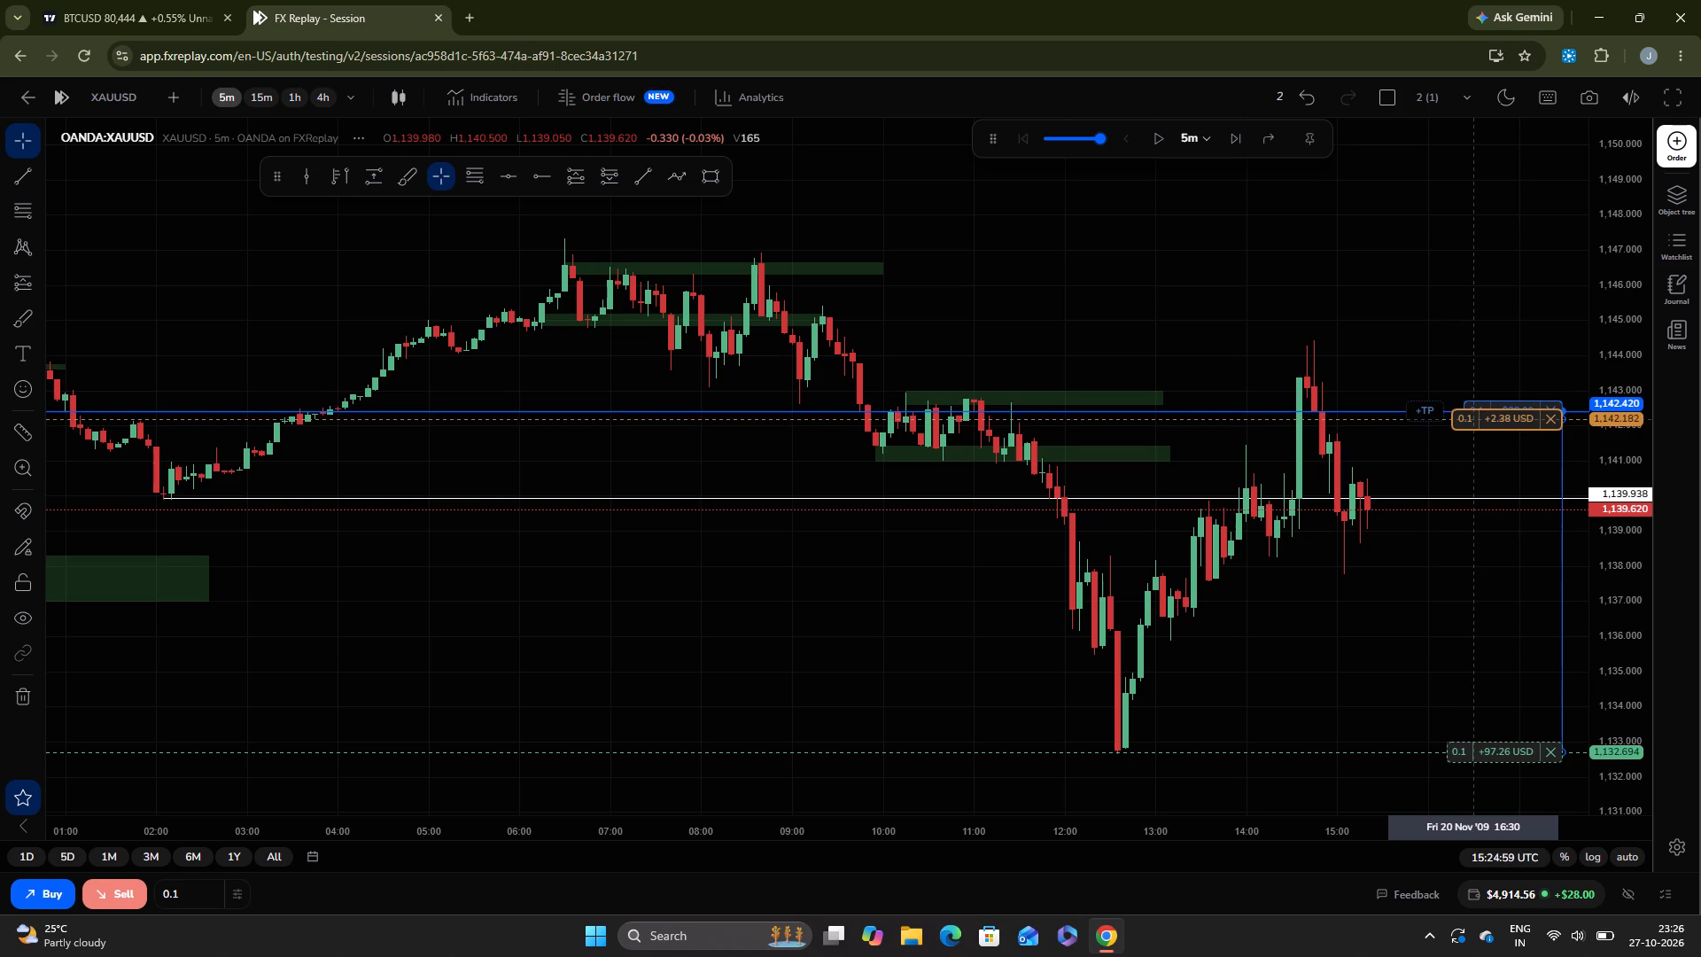
pyautogui.moveTo(1473, 419); pyautogui.dragTo(1473, 426)
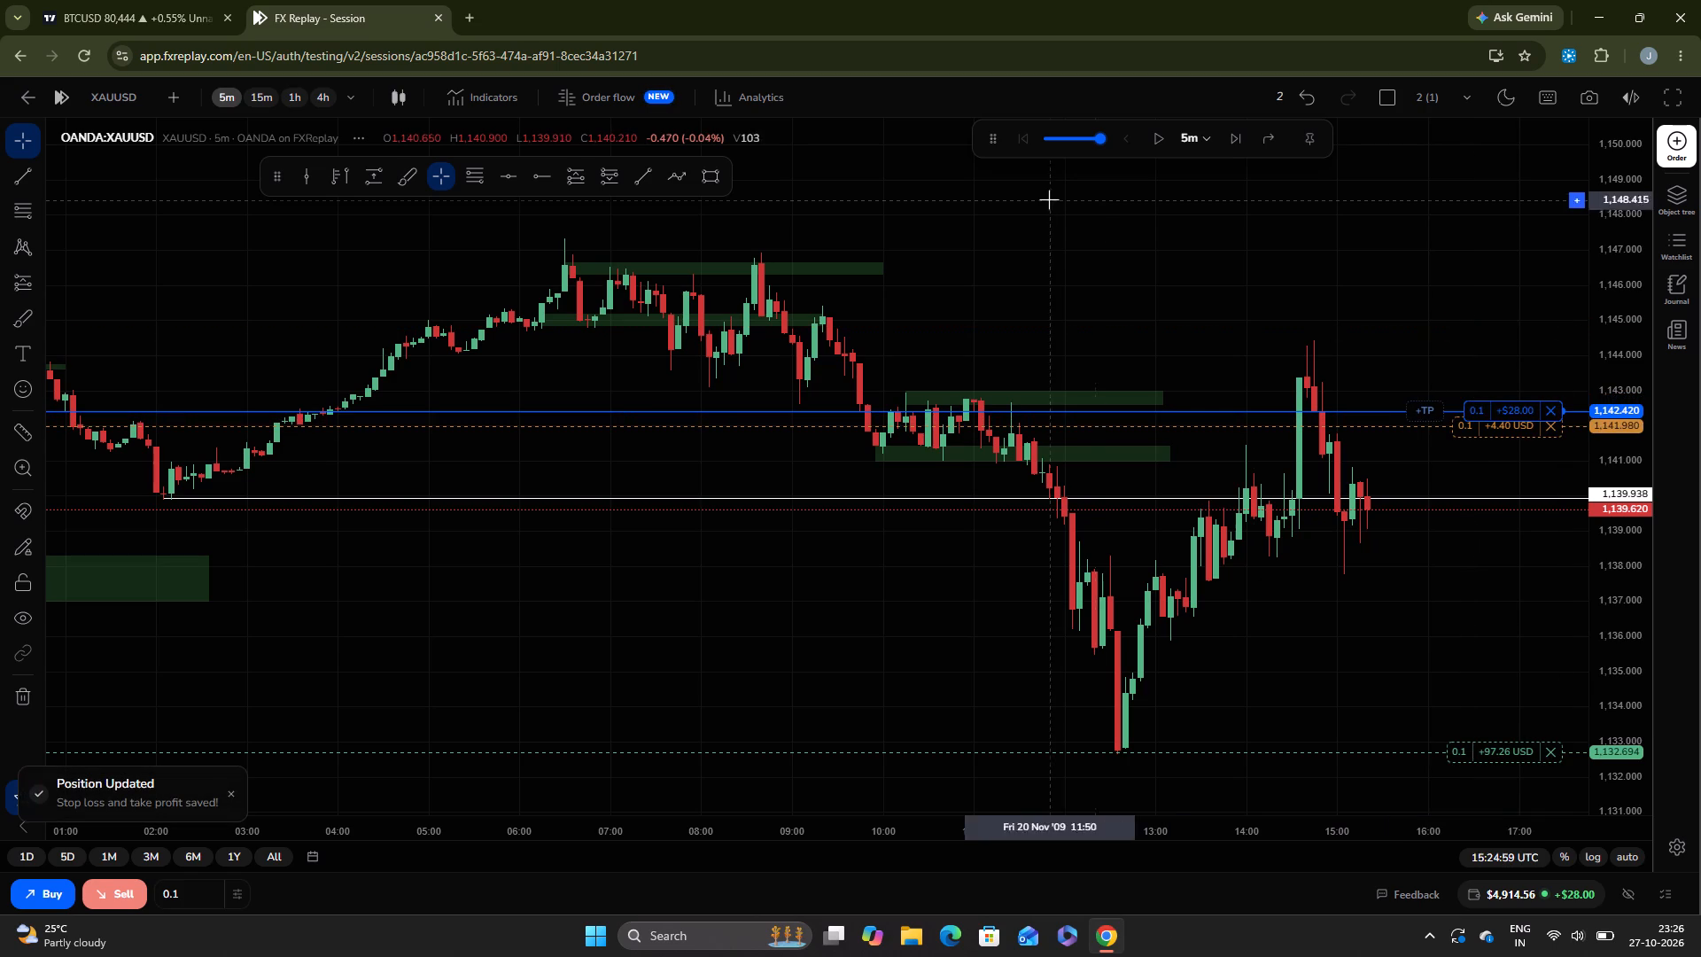
# Run the XAUUSD replay automatically from 15:24:59 and pause it at 18:39:59.
pyautogui.click(1154, 144)
pyautogui.click(1154, 144)
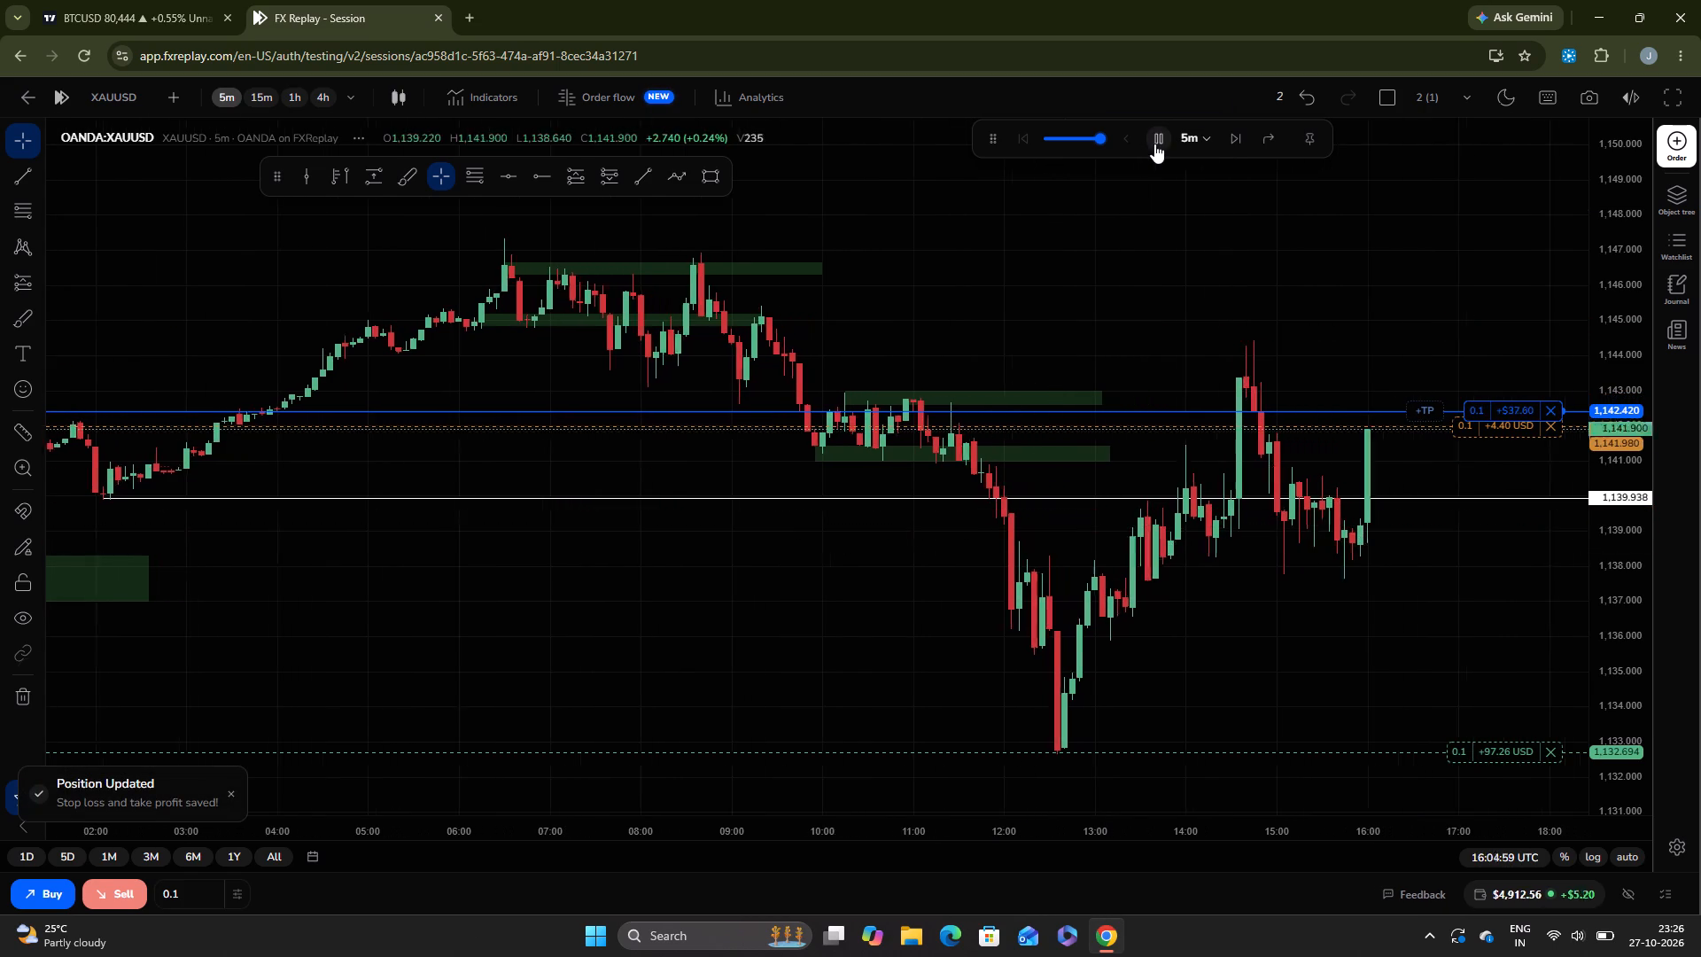
pyautogui.click(1154, 144)
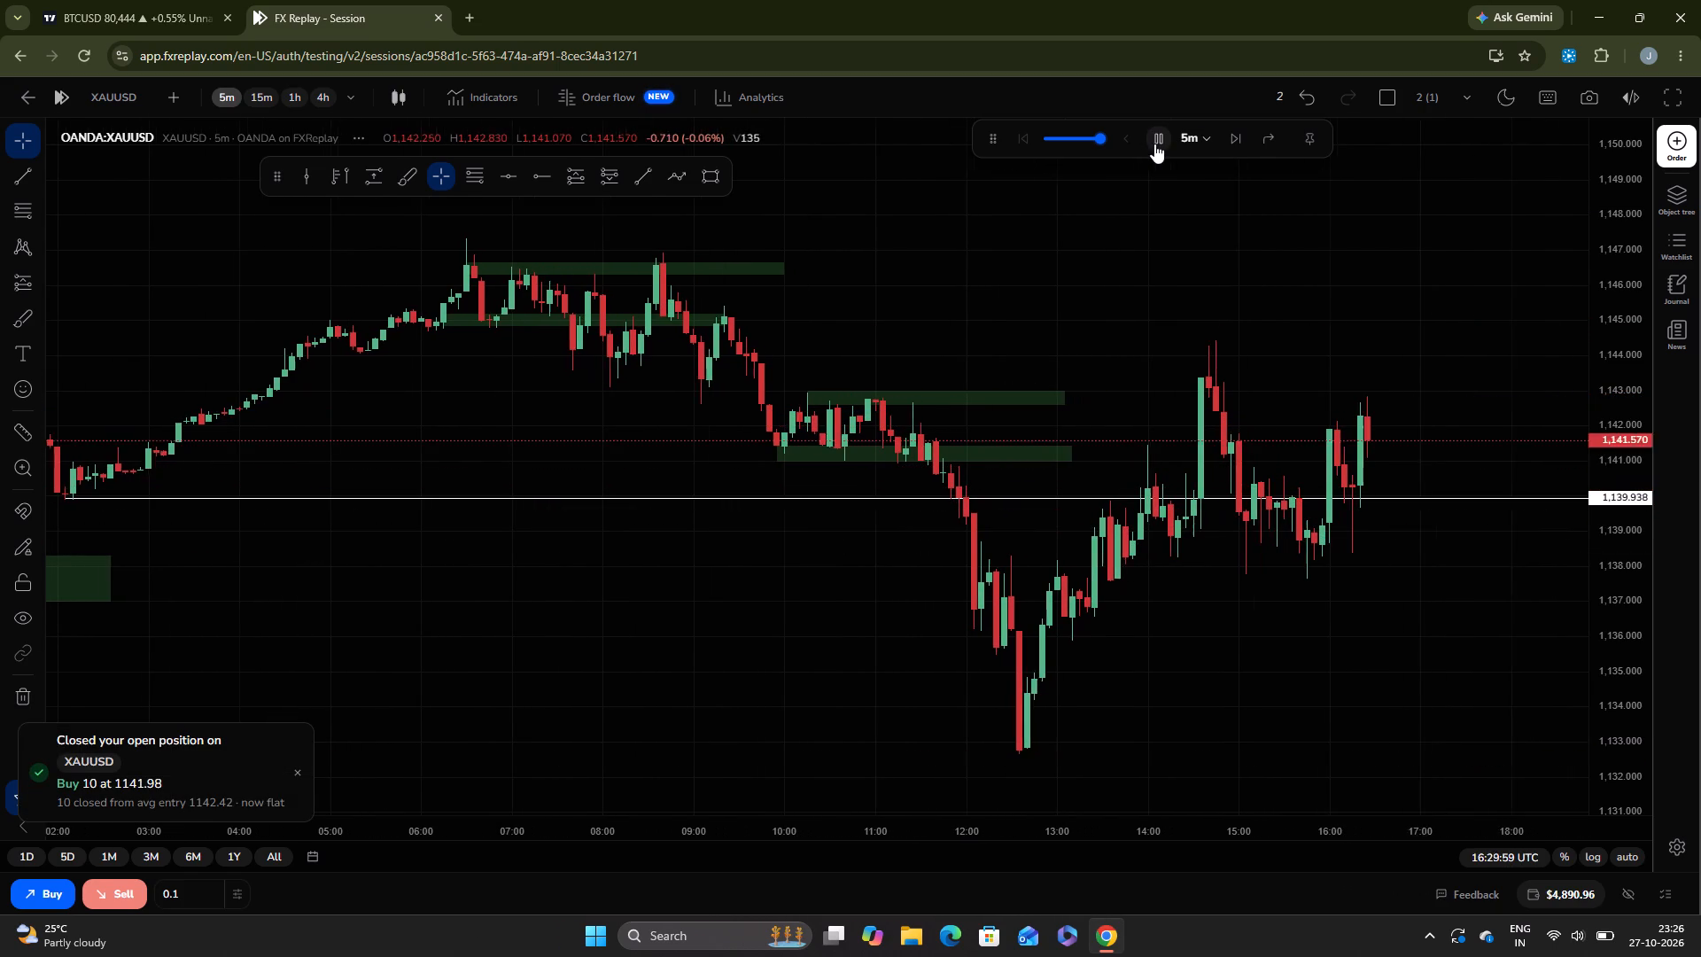
pyautogui.click(1154, 144)
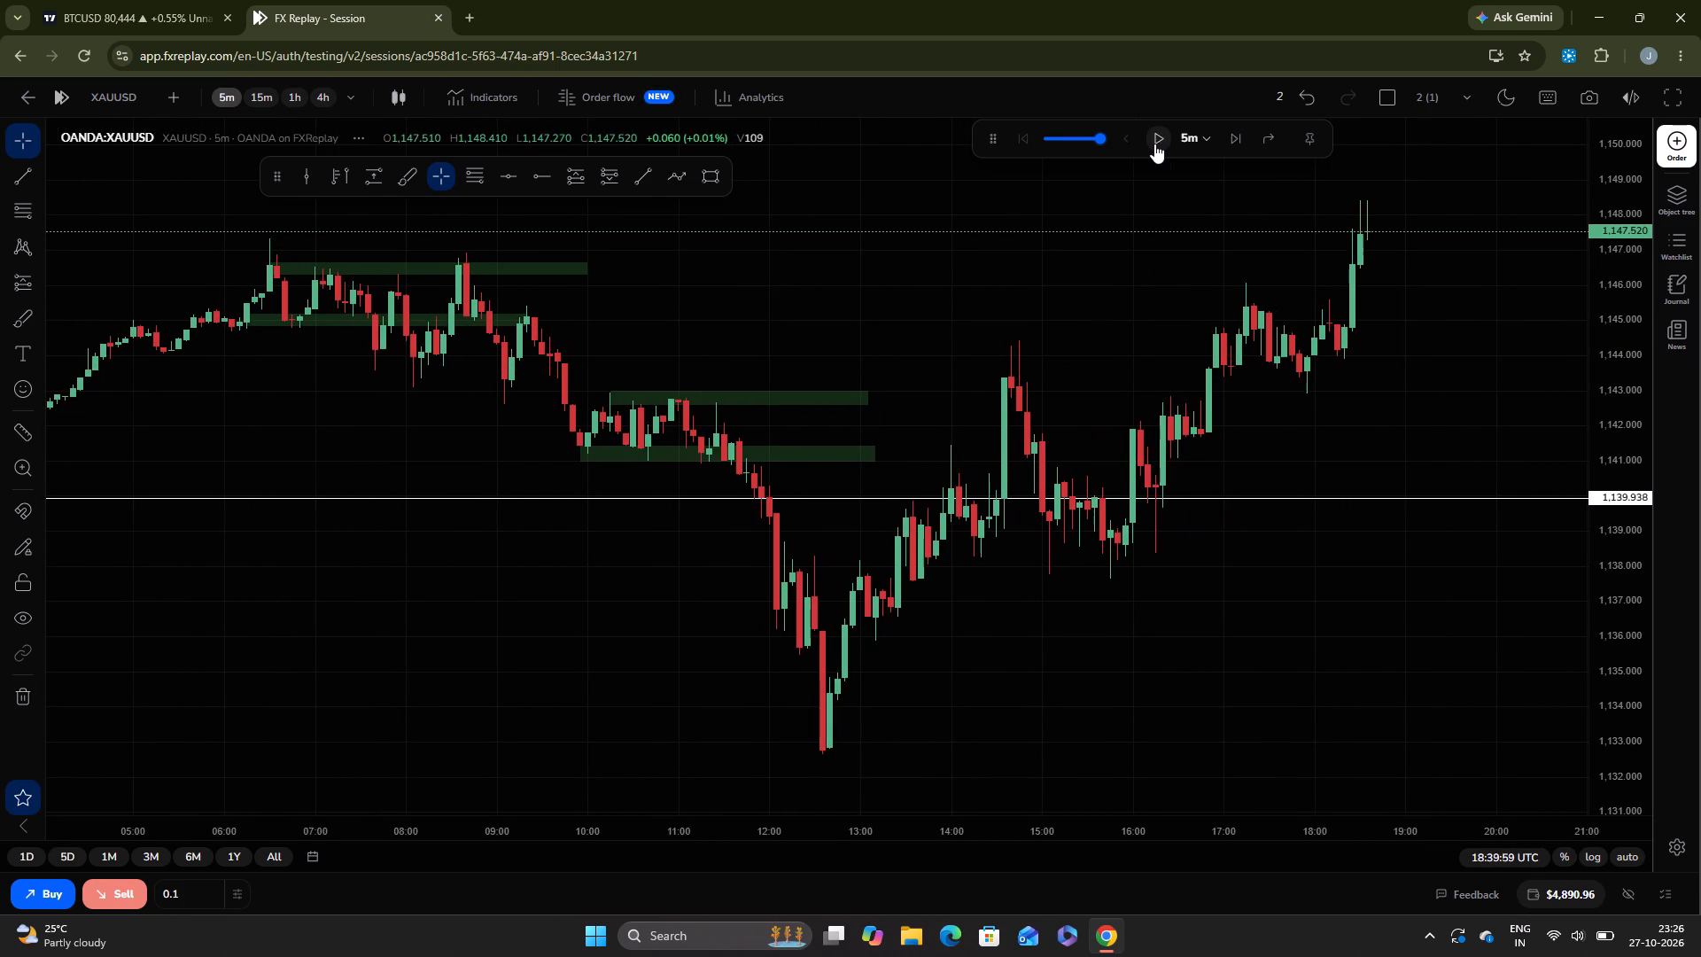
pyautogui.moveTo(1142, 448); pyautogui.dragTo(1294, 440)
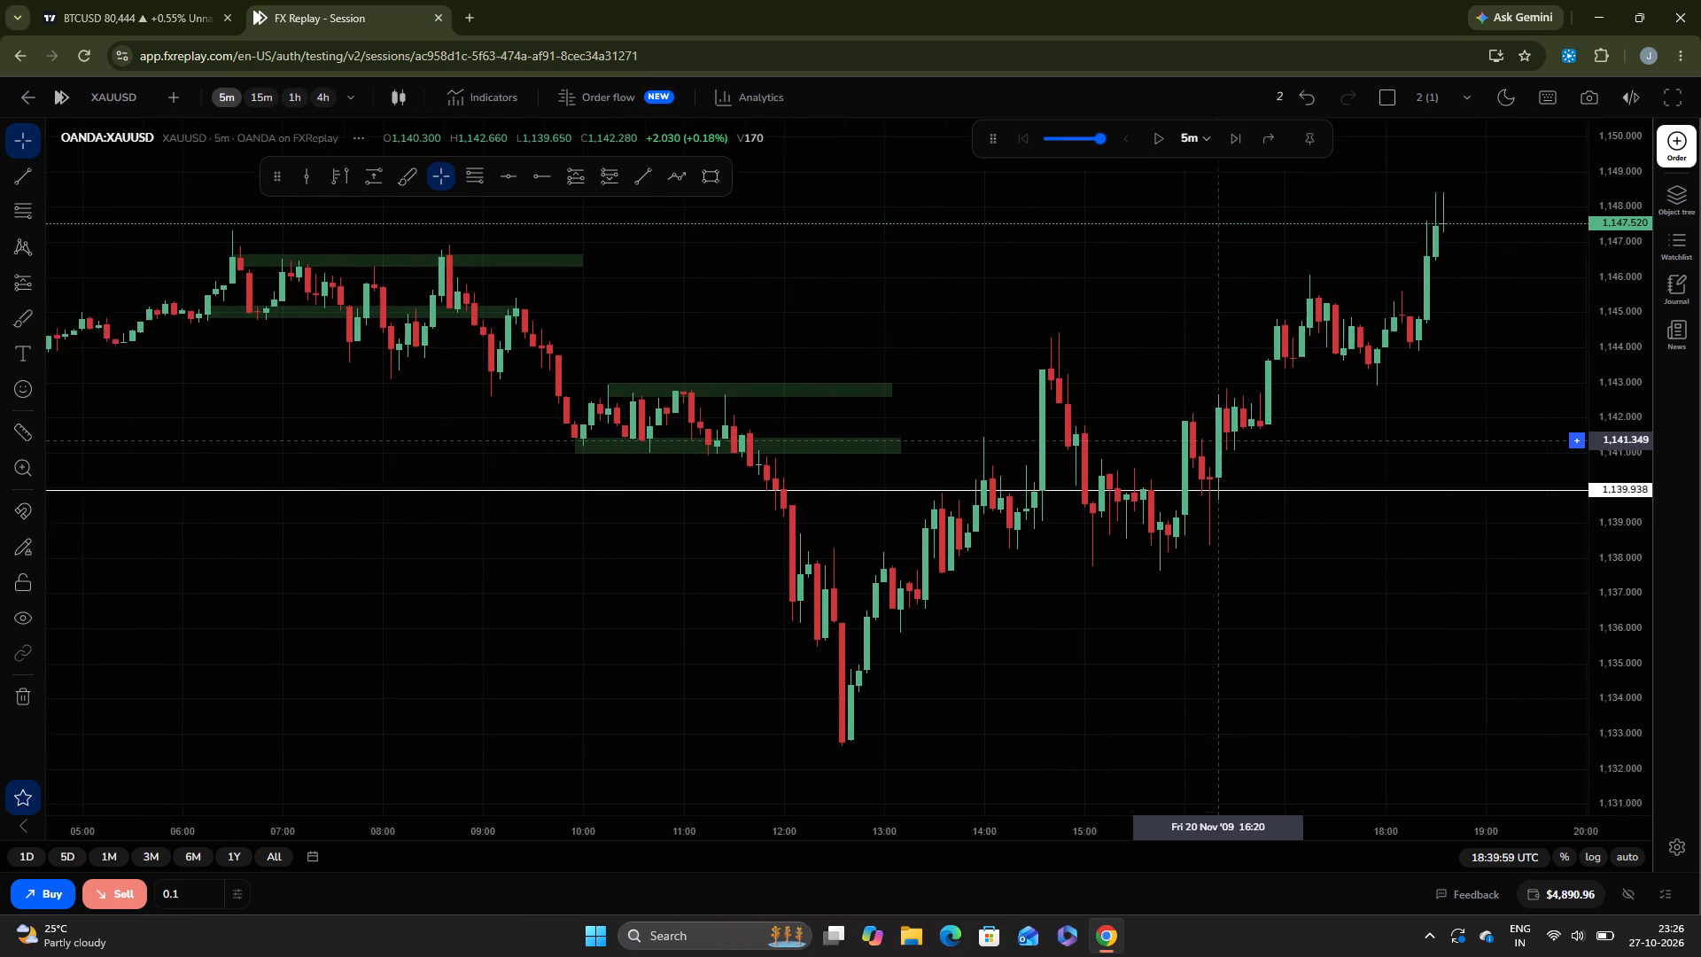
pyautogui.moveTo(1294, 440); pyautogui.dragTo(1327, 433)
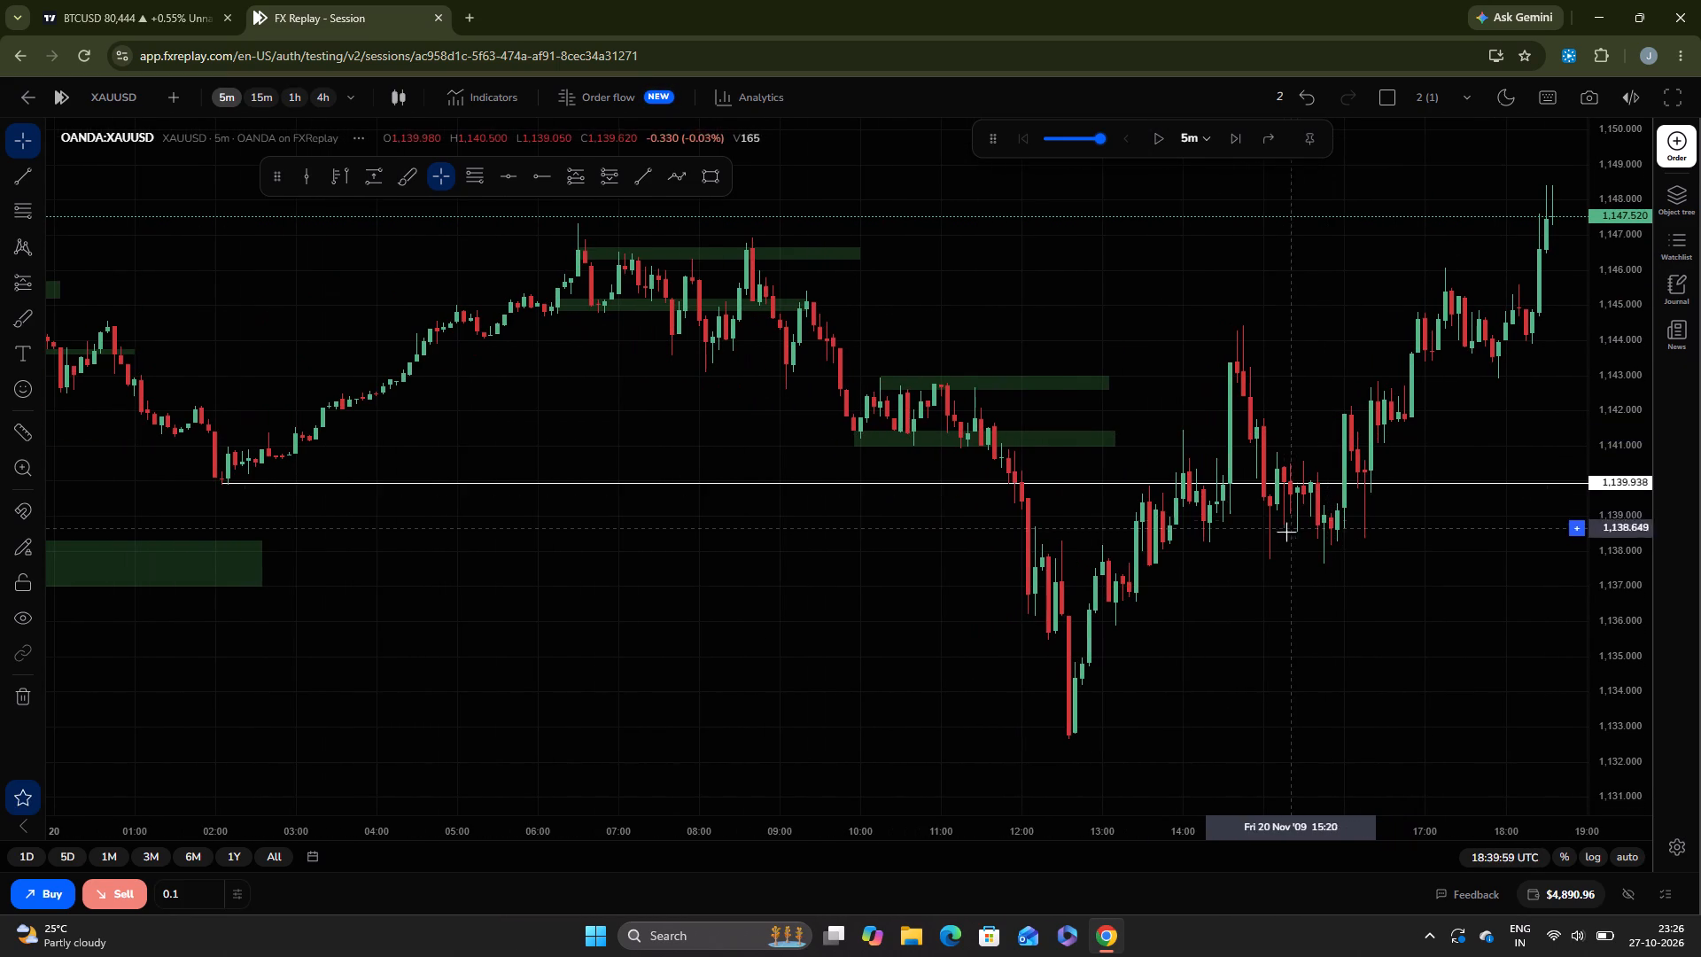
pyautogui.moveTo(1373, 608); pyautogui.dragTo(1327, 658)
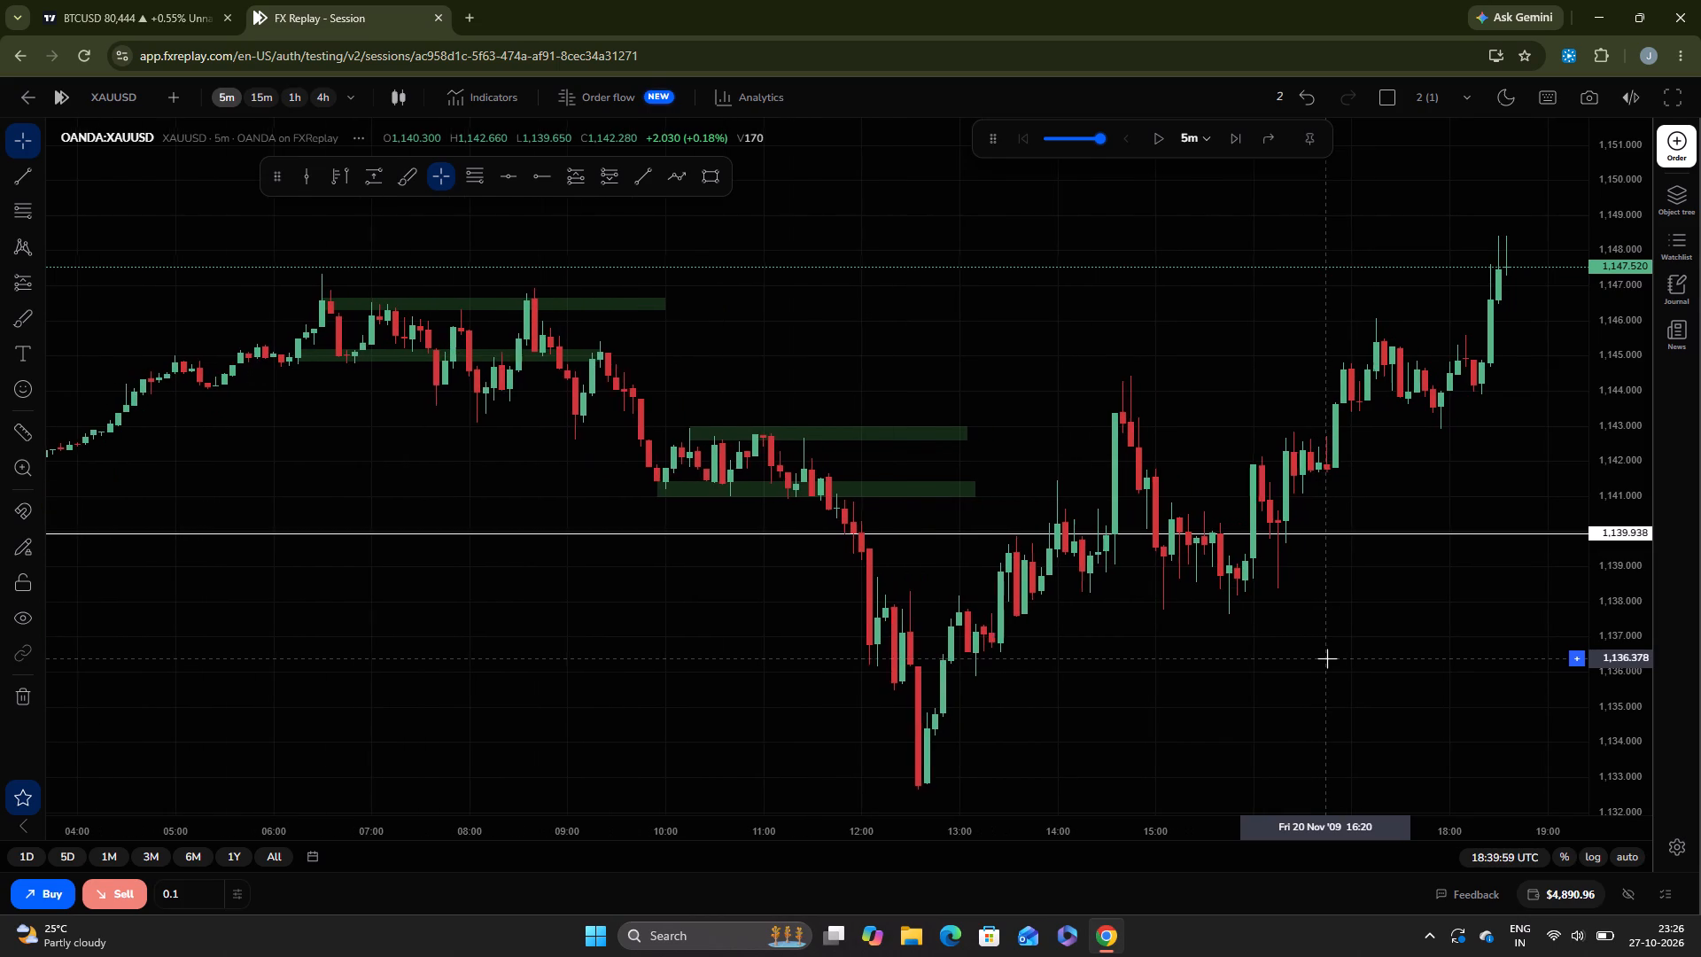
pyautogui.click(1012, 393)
# Check the open BTCUSD paper short on TradingView and return to the XAUUSD replay in FX Replay.
pyautogui.click(185, 12)
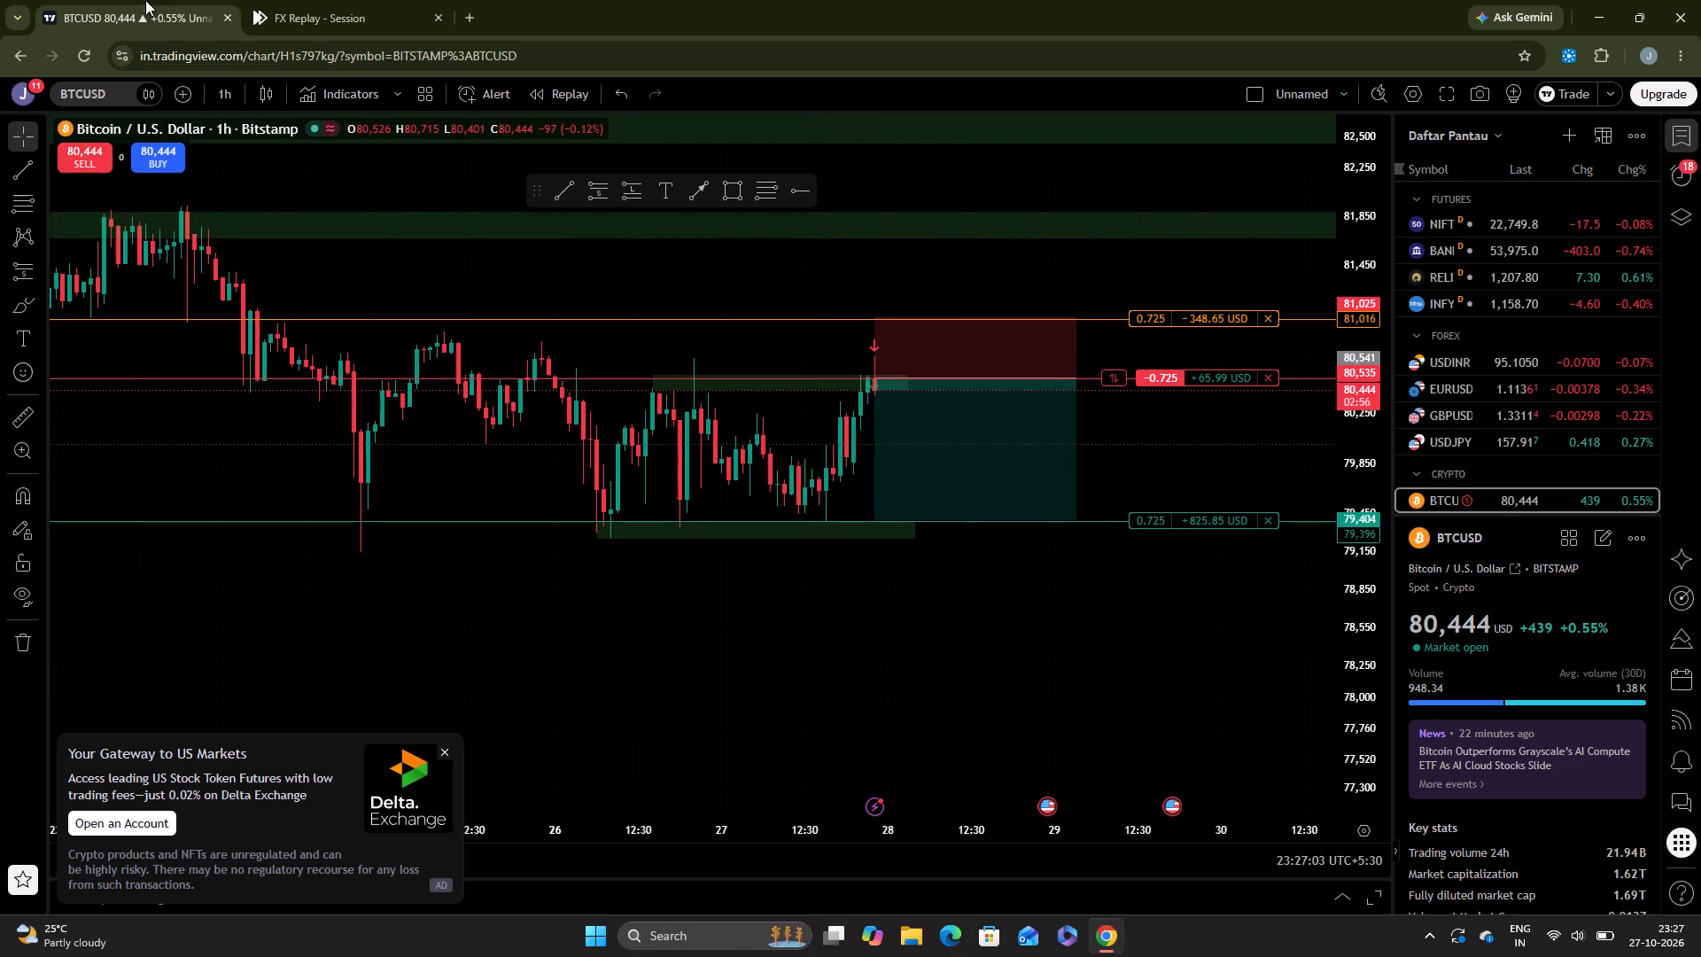
pyautogui.click(307, 0)
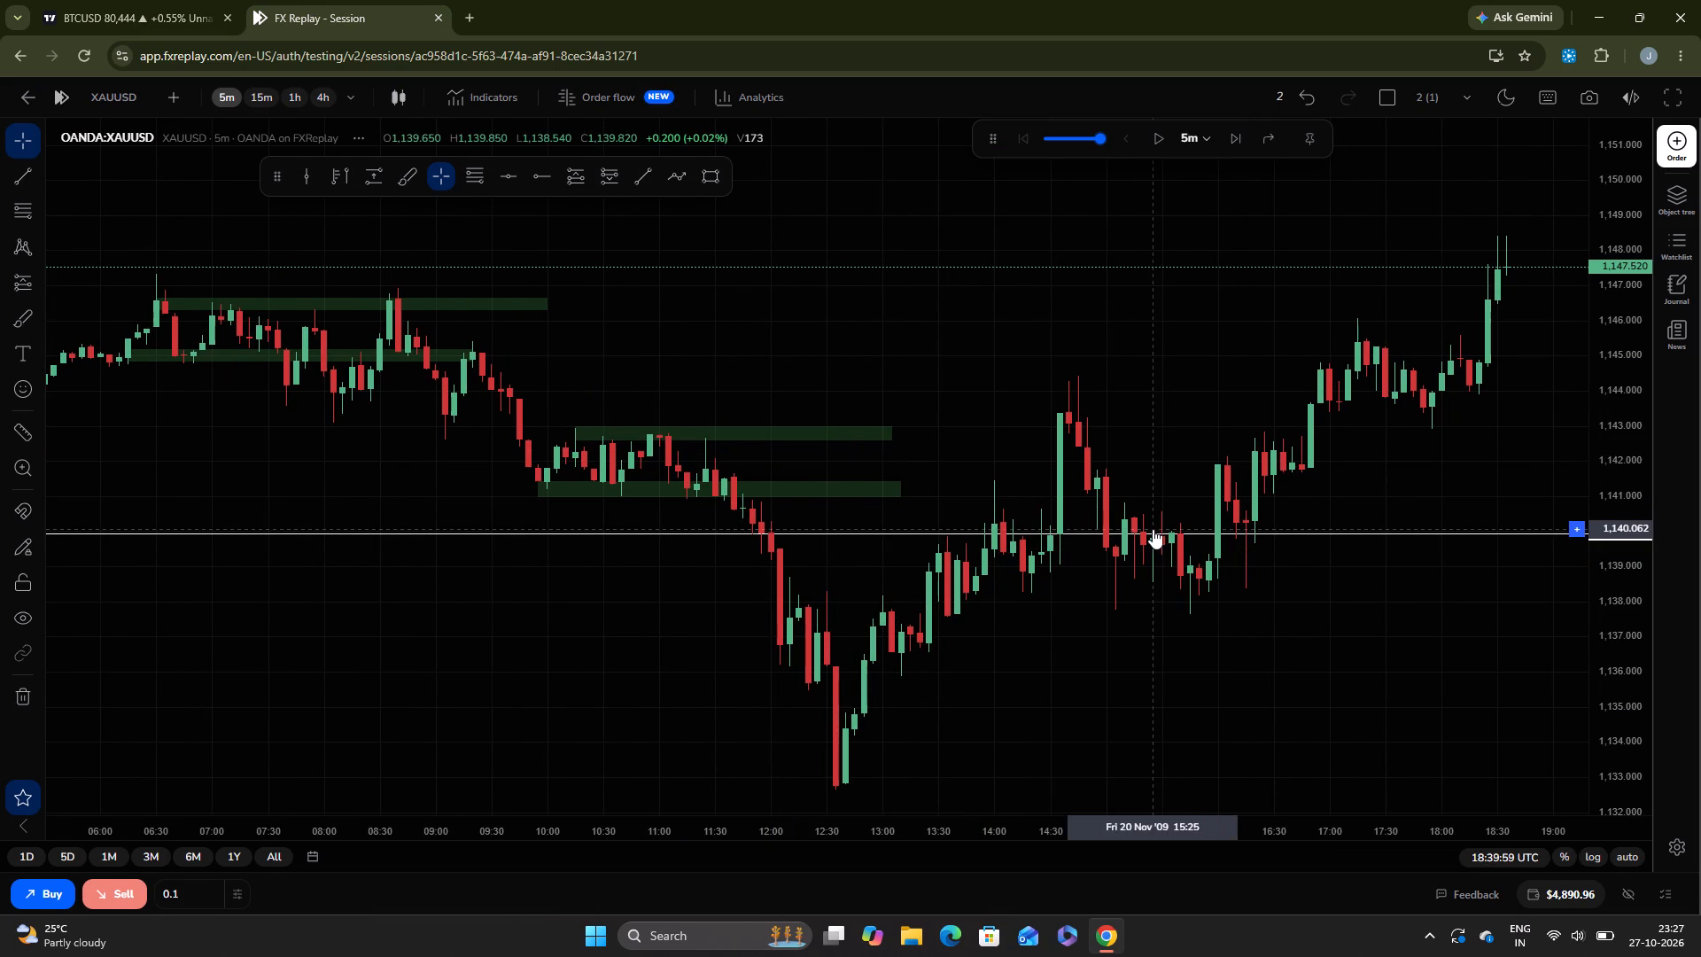
# Draw a horizontal ray from the 14:45 swing high at about 1,144.306.
pyautogui.moveTo(1268, 654); pyautogui.dragTo(1133, 471)
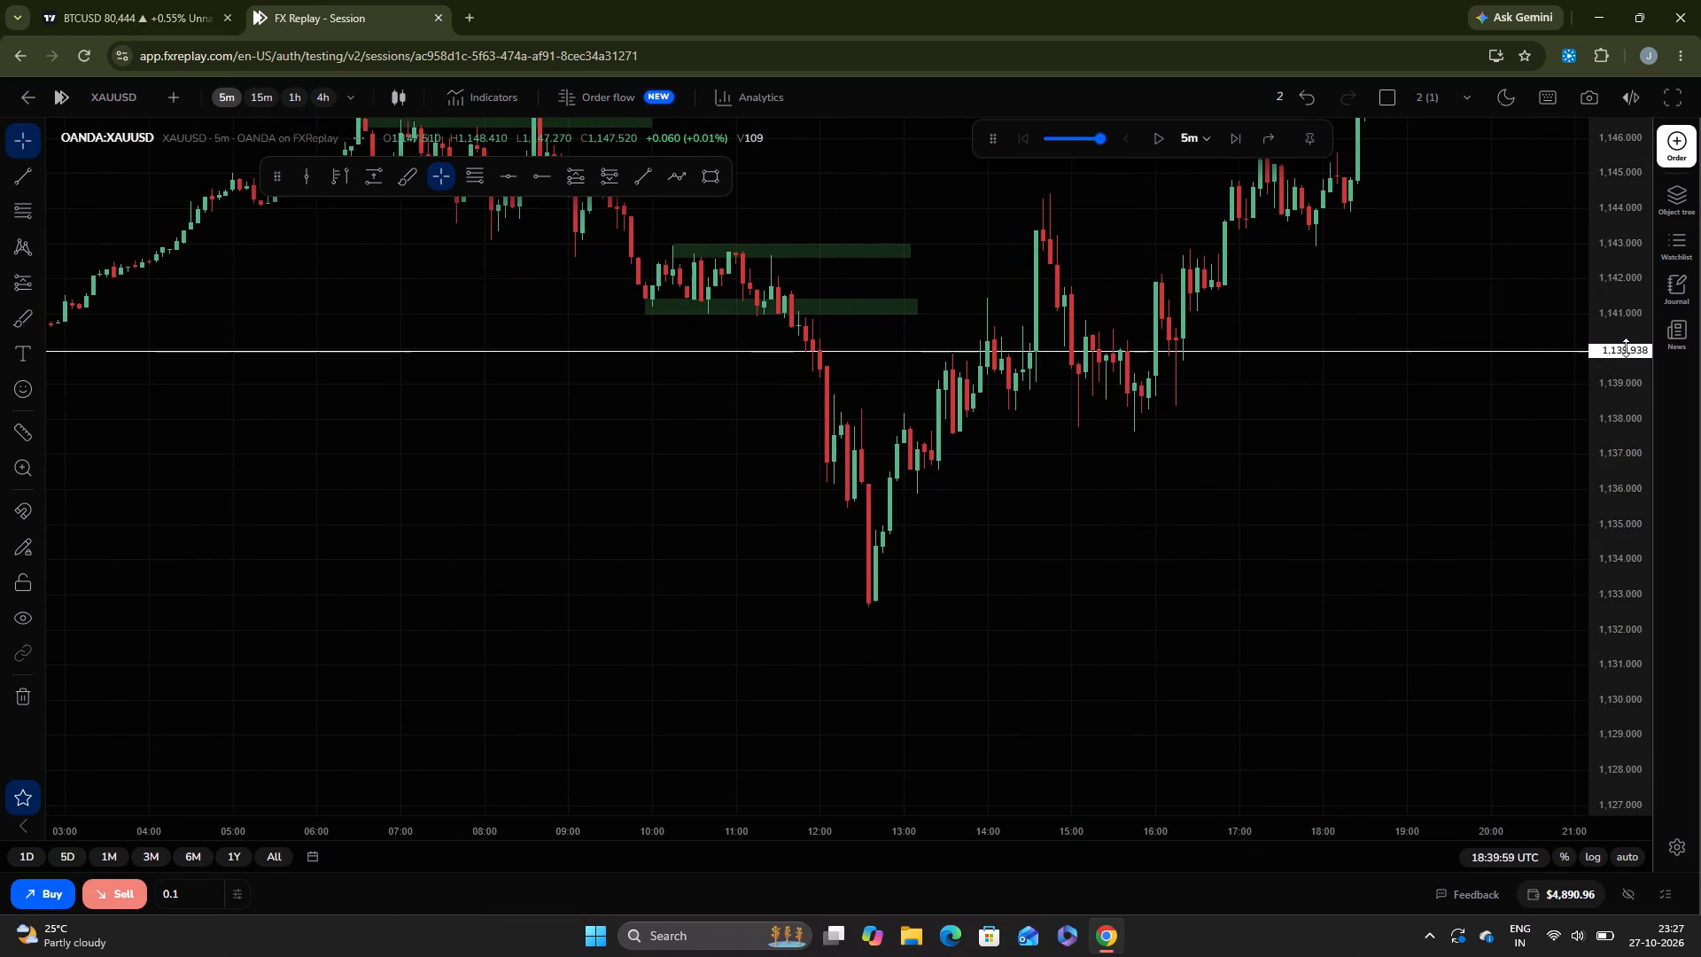
pyautogui.moveTo(1626, 347); pyautogui.dragTo(1620, 453)
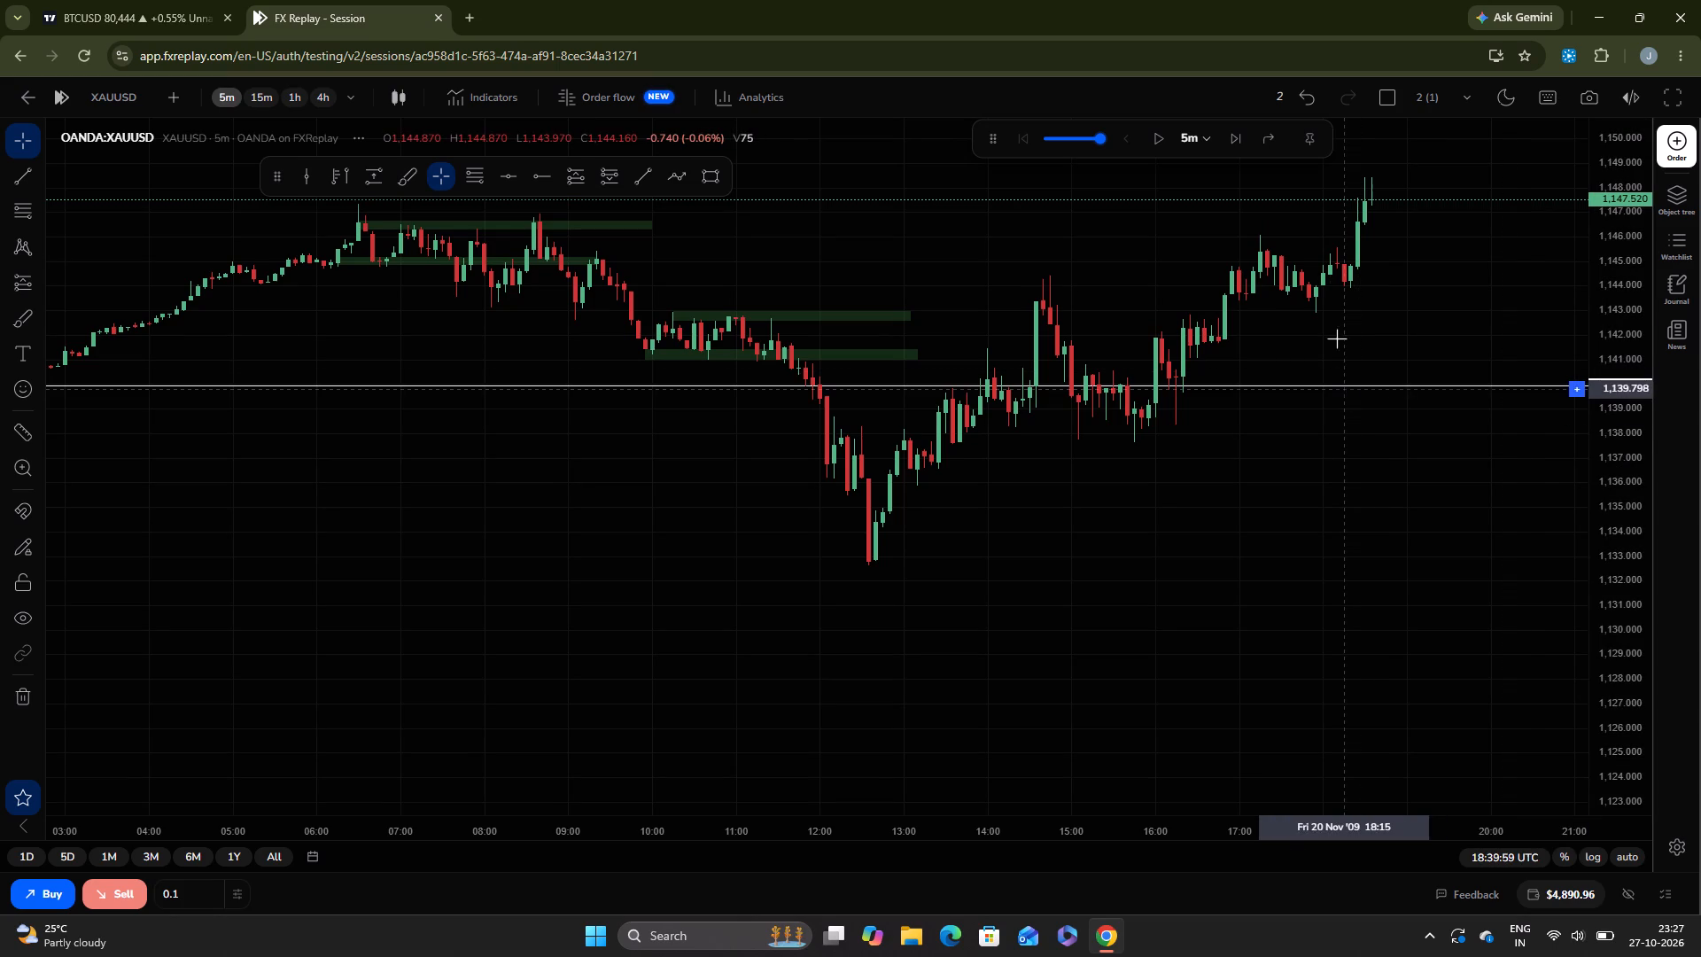
pyautogui.moveTo(1327, 316); pyautogui.dragTo(1372, 435)
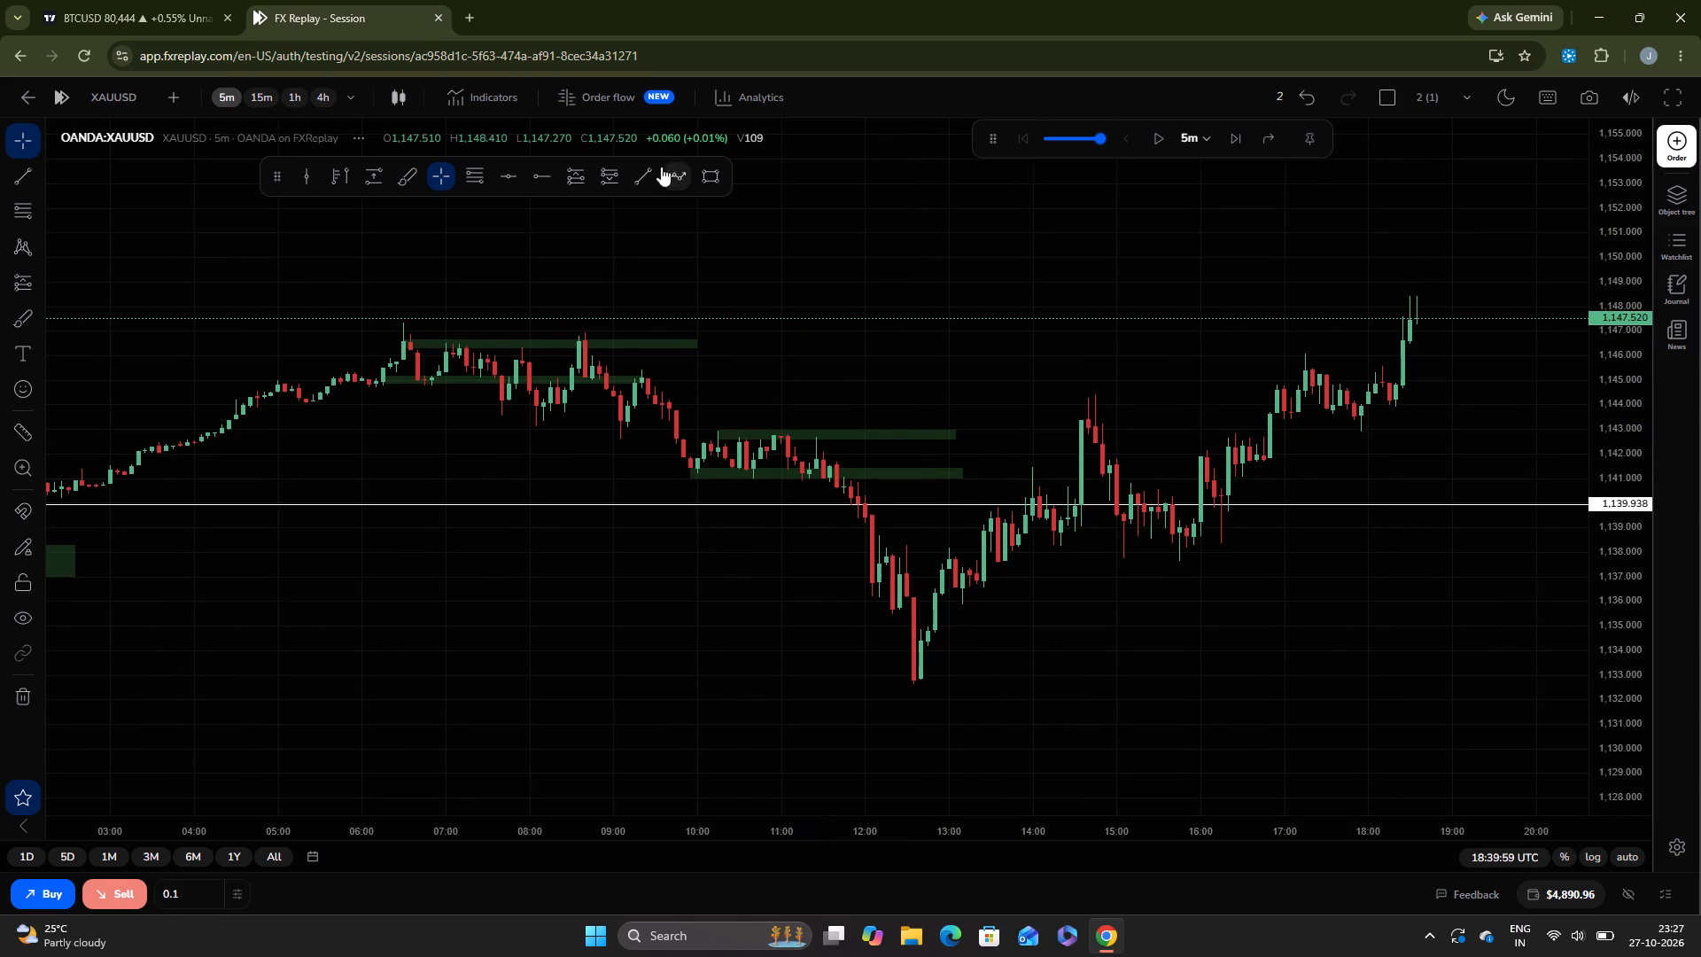
pyautogui.click(535, 171)
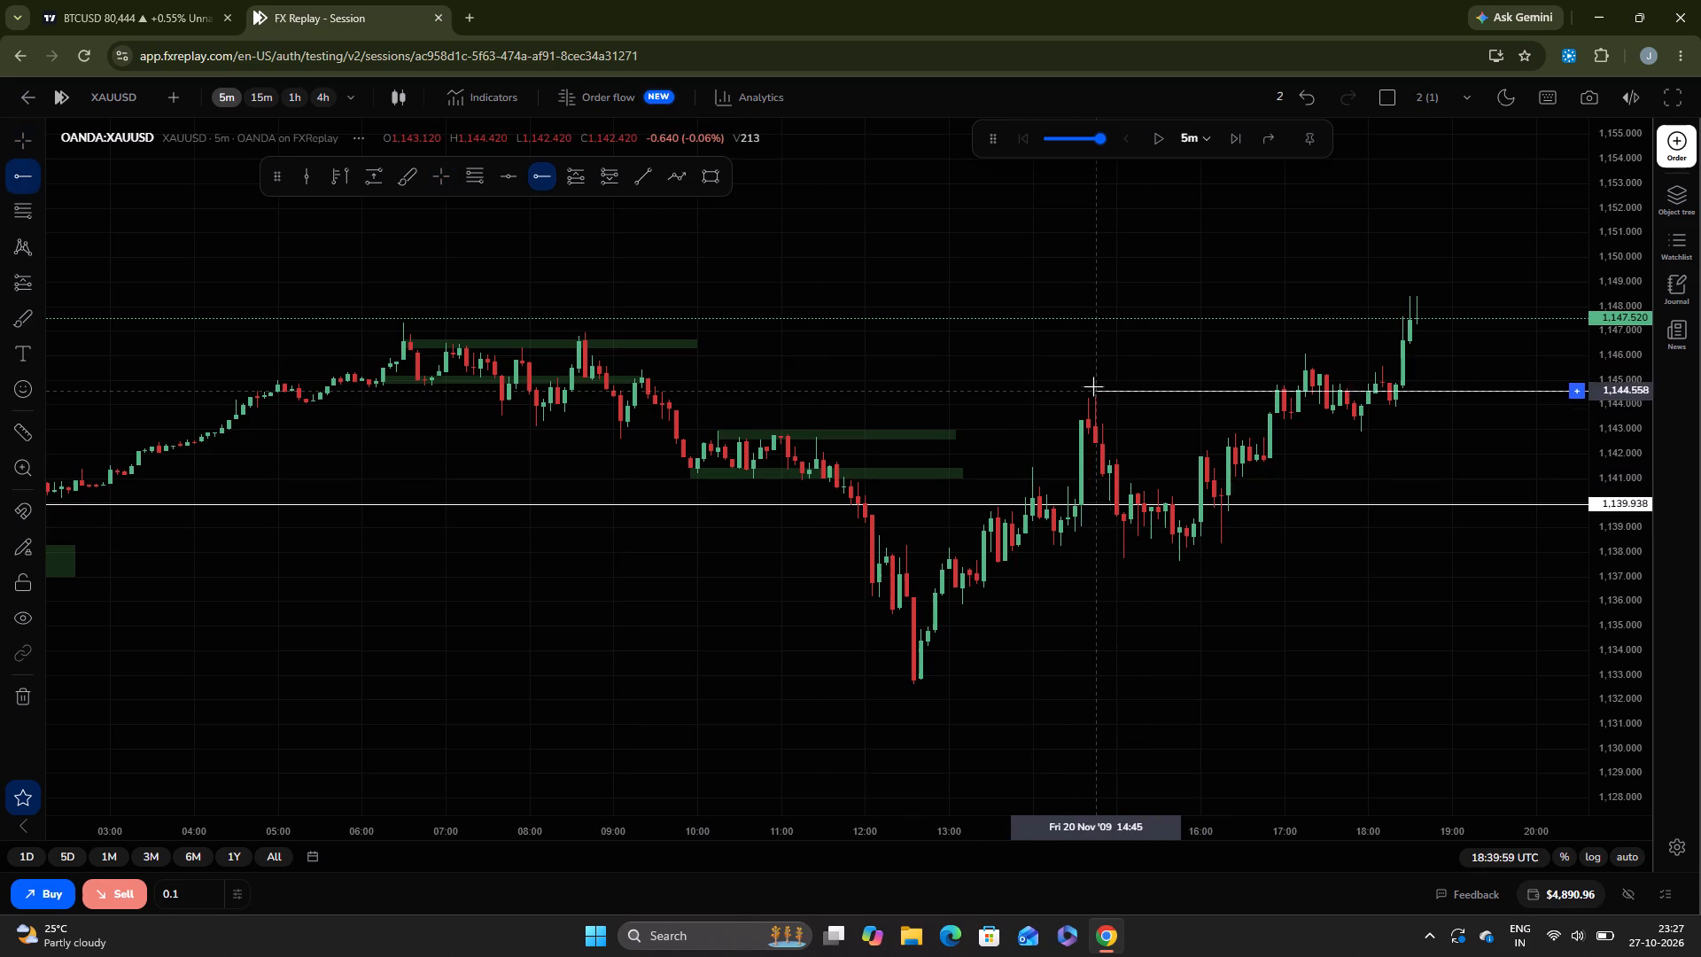
pyautogui.click(1096, 397)
pyautogui.click(1128, 443)
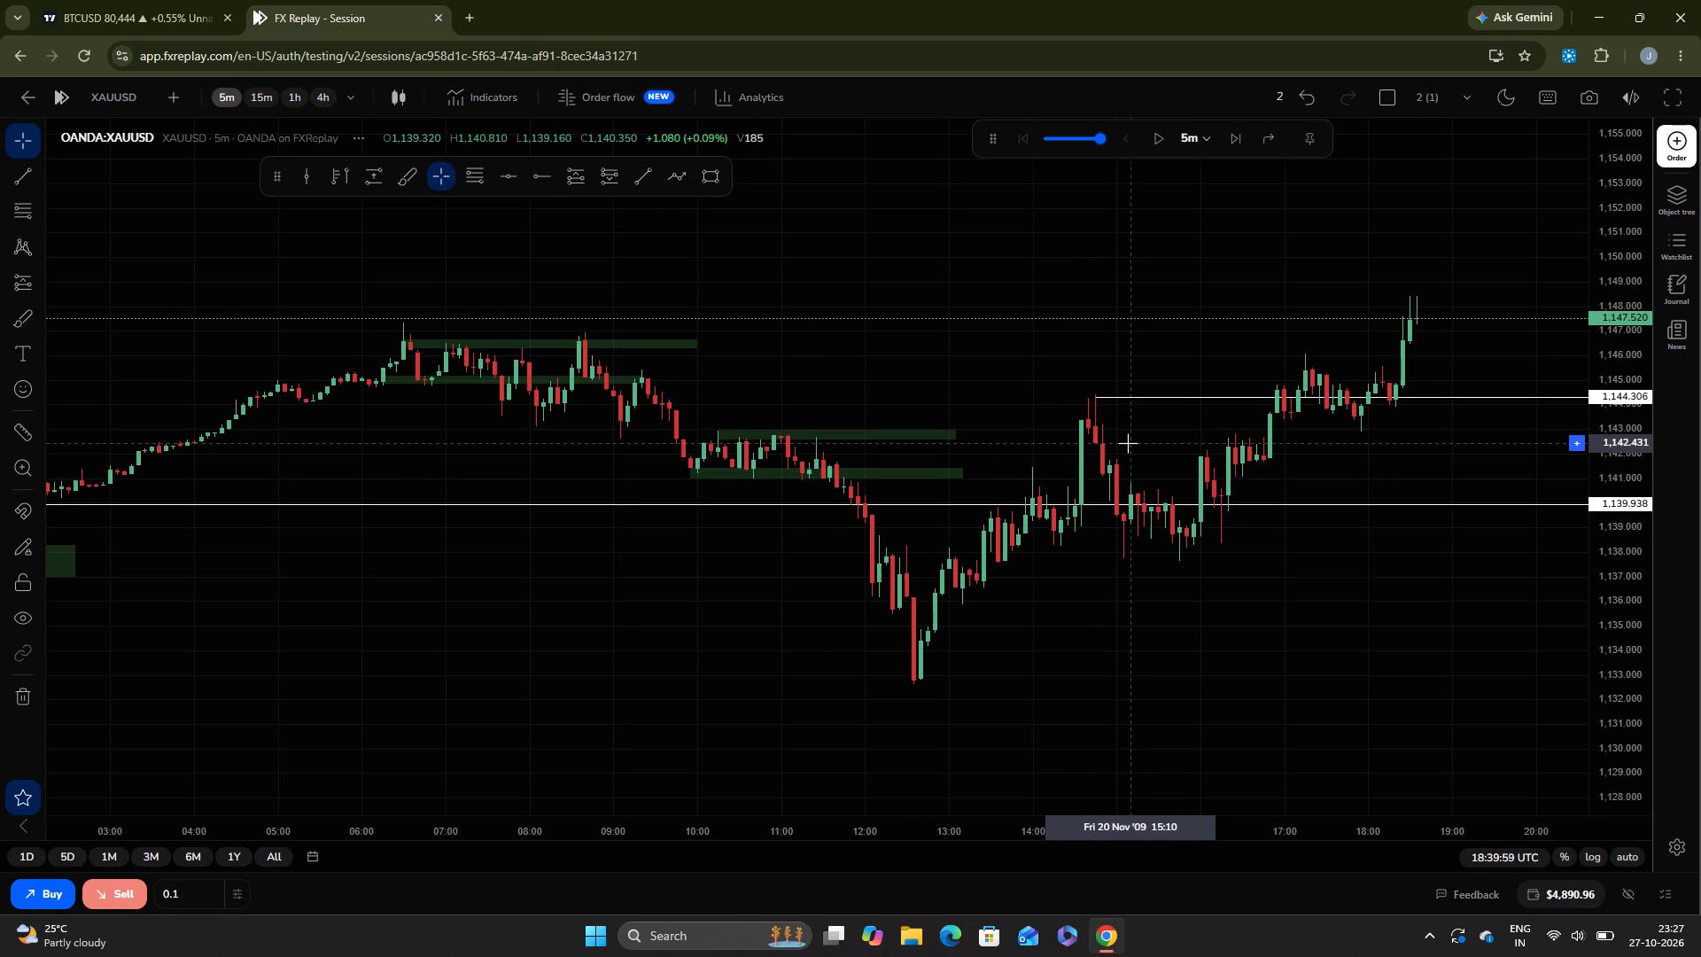
# Show the XAUUSD replay in full screen.
pyautogui.press('F11')
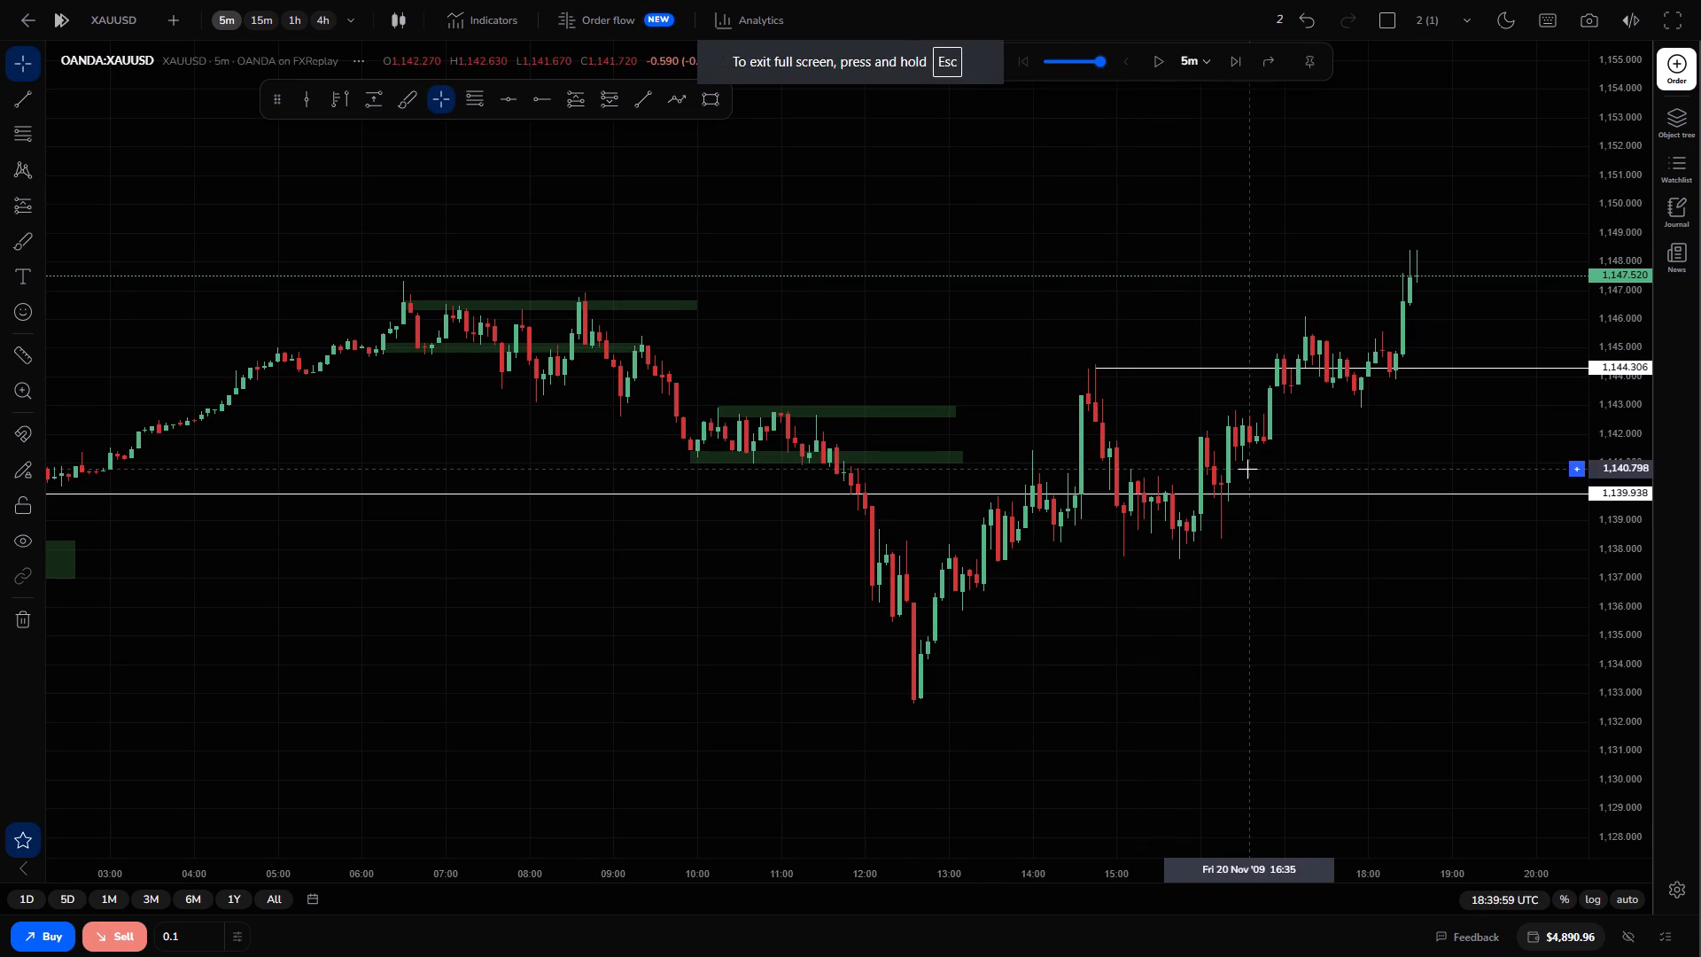
# Advance the XAUUSD replay fifteen 5-minute candles to 19:54:59.
pyautogui.moveTo(1247, 469); pyautogui.dragTo(1076, 494)
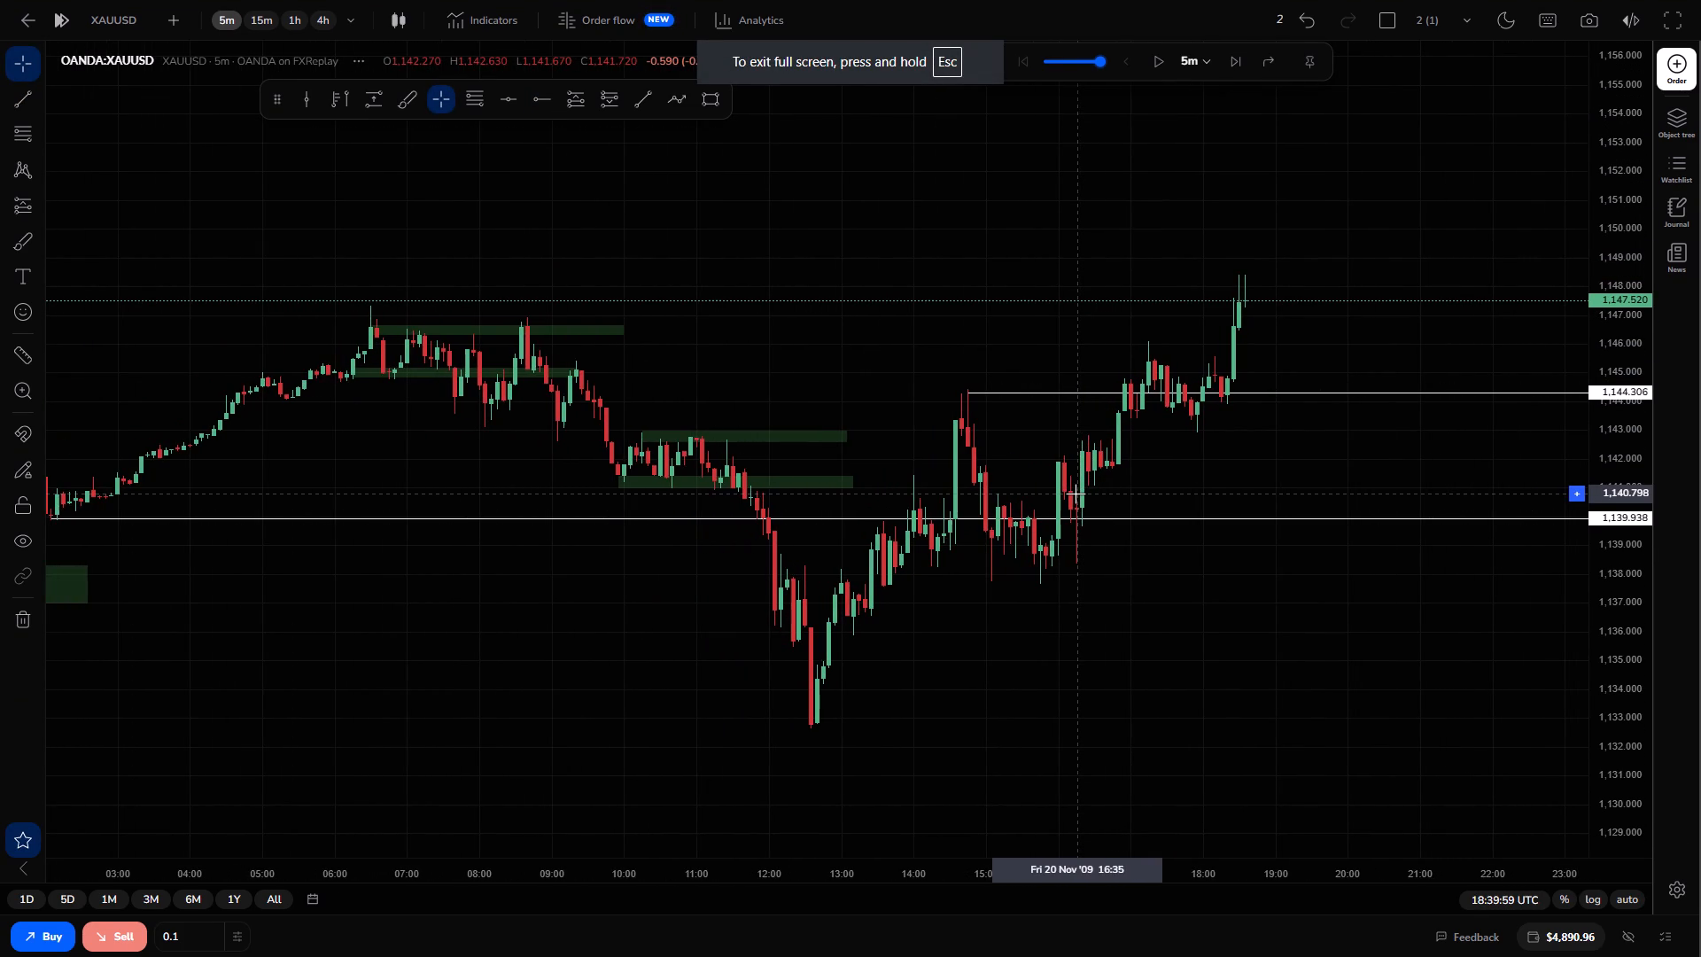
pyautogui.moveTo(1083, 456); pyautogui.dragTo(1091, 488)
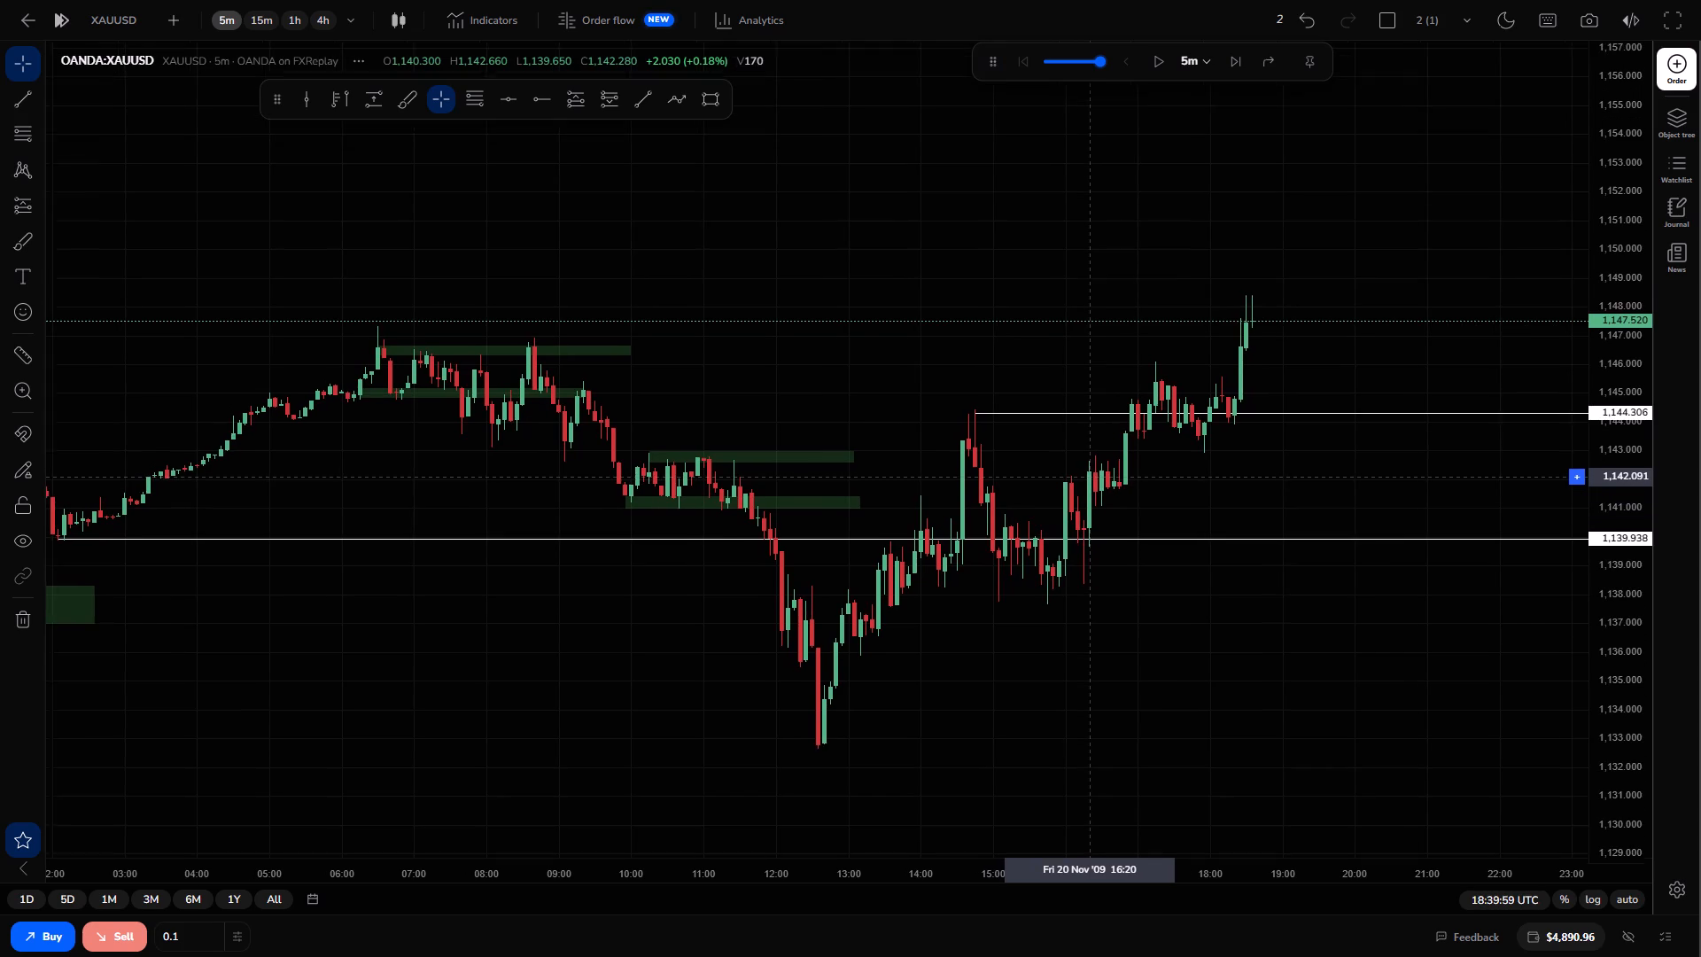
pyautogui.moveTo(1091, 488); pyautogui.dragTo(1094, 537)
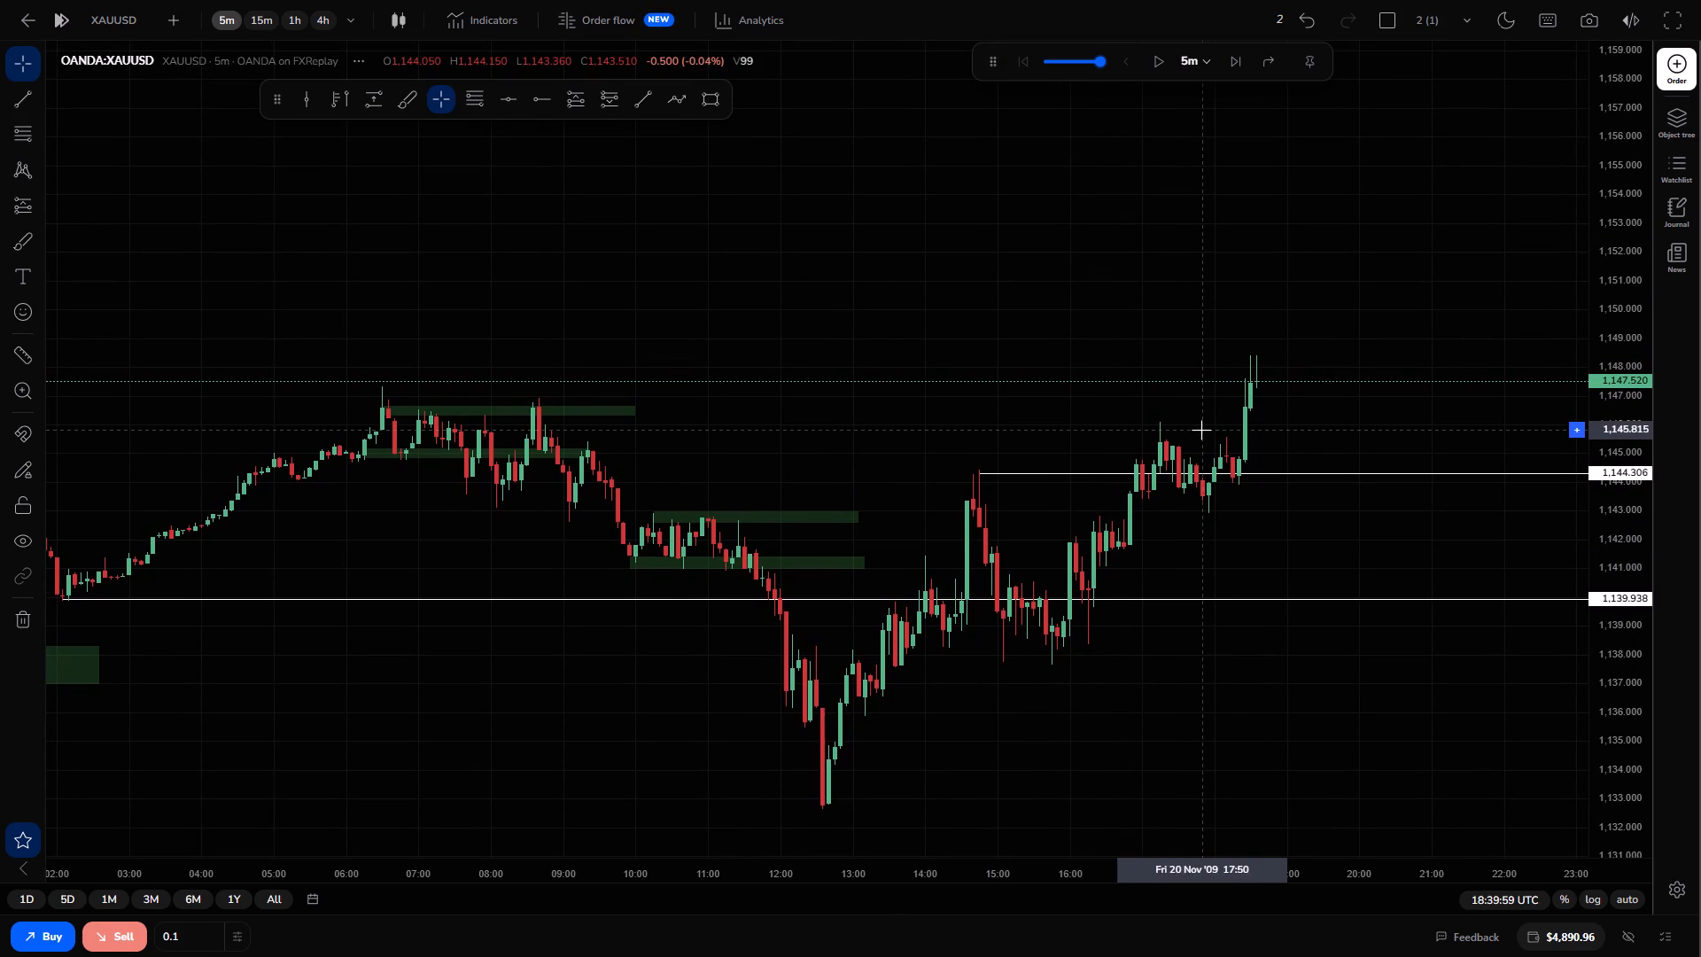
pyautogui.click(1235, 65)
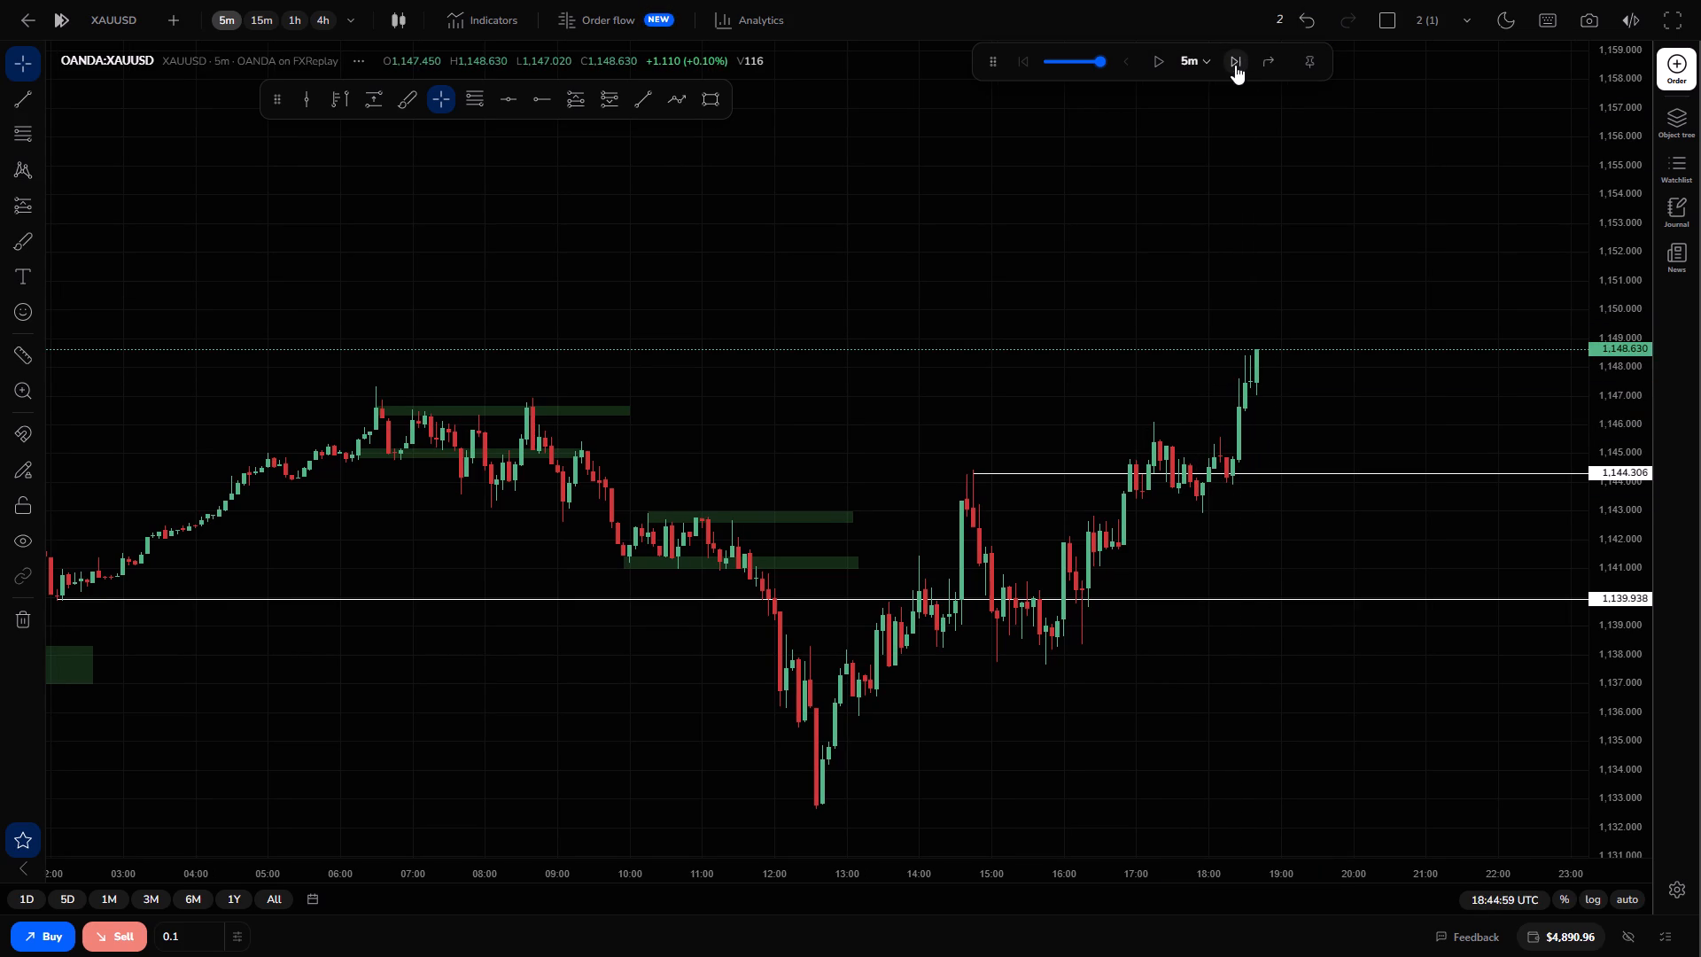
pyautogui.click(1235, 65)
pyautogui.click(1235, 65)
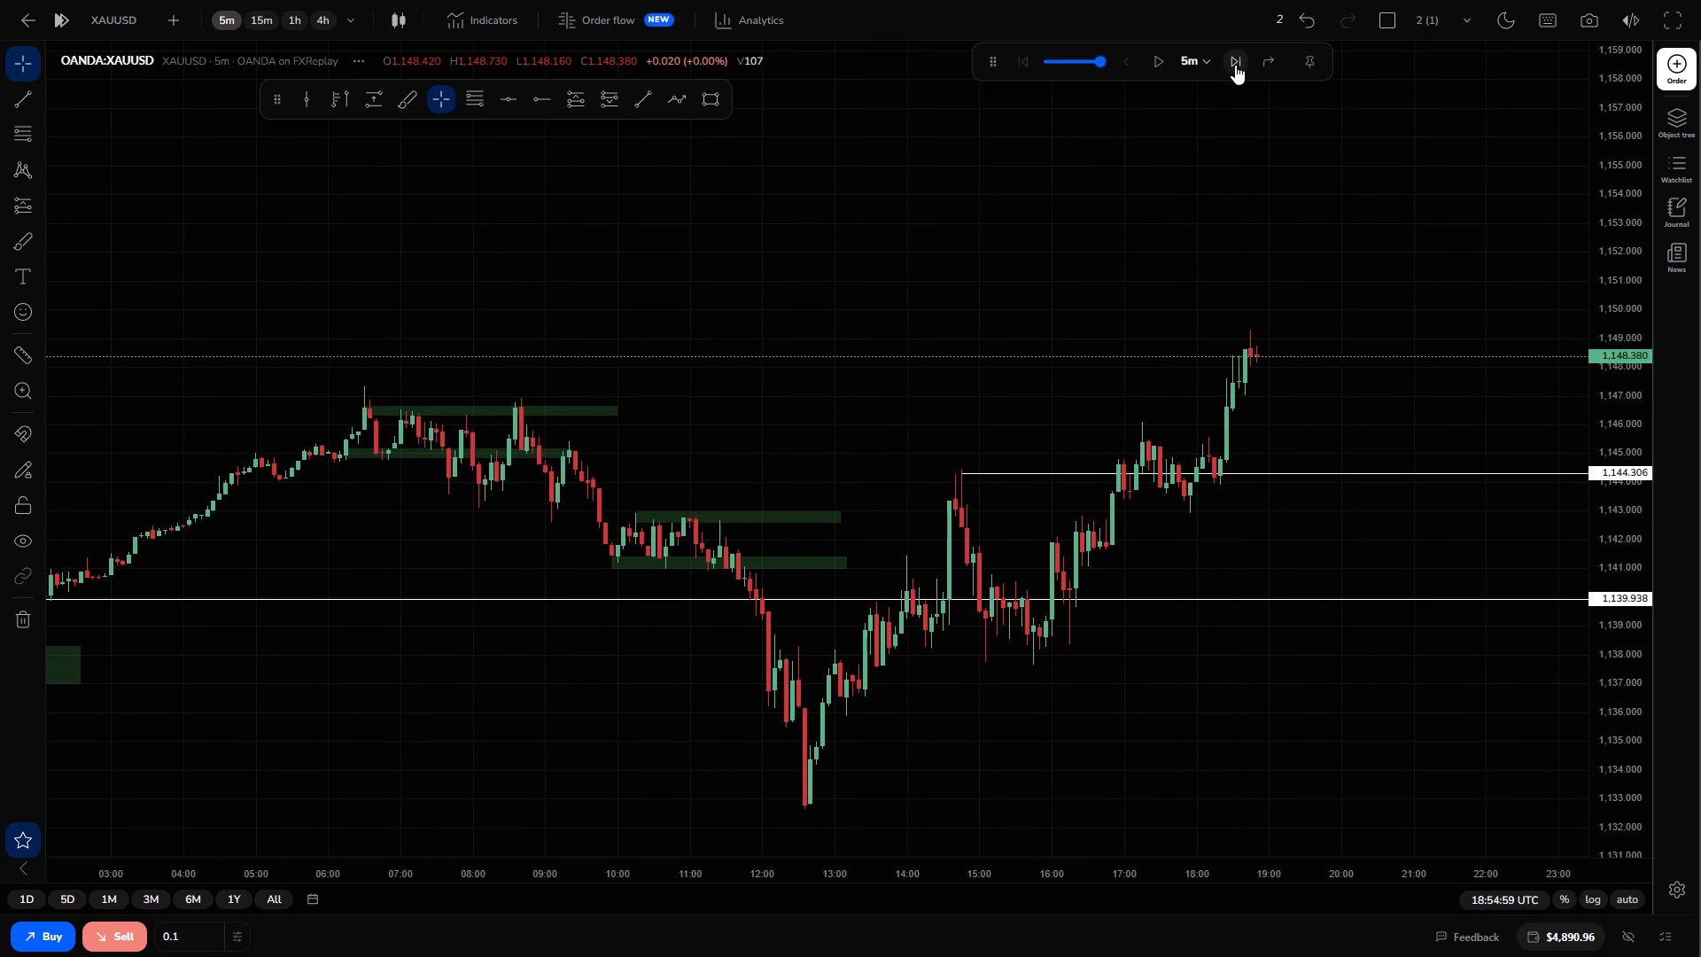
pyautogui.click(1235, 65)
pyautogui.click(1235, 65)
pyautogui.click(1235, 65)
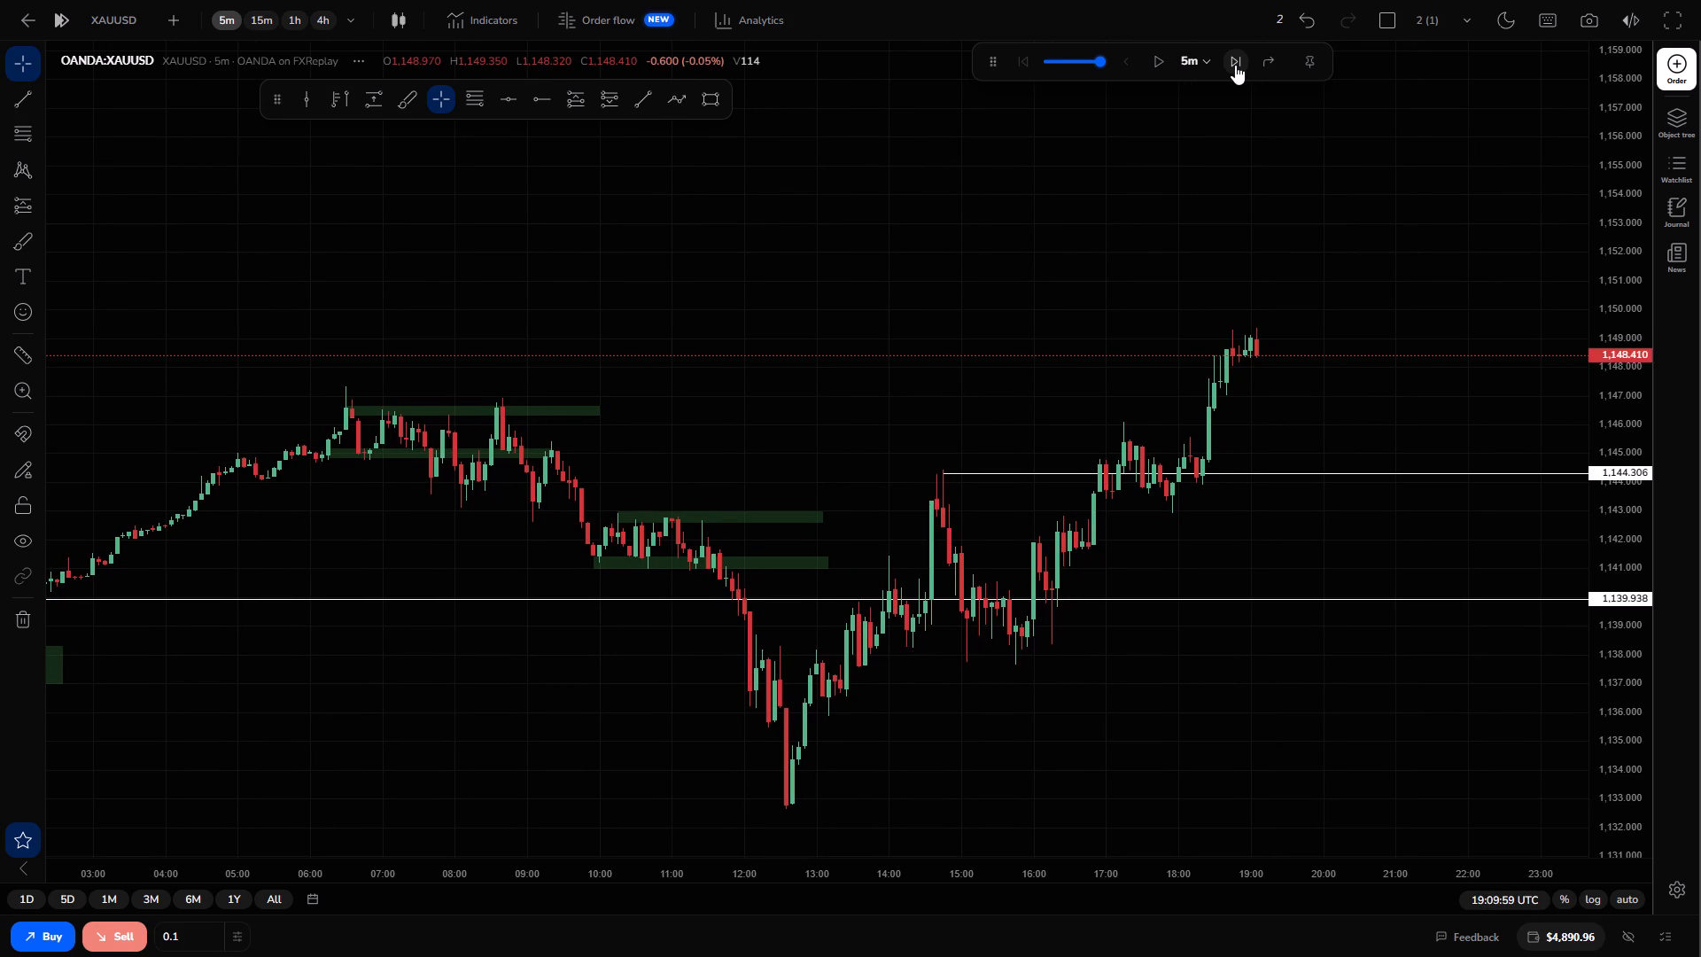
pyautogui.click(1235, 65)
pyautogui.click(1235, 65)
pyautogui.doubleClick(1235, 65)
pyautogui.tripleClick(1235, 65)
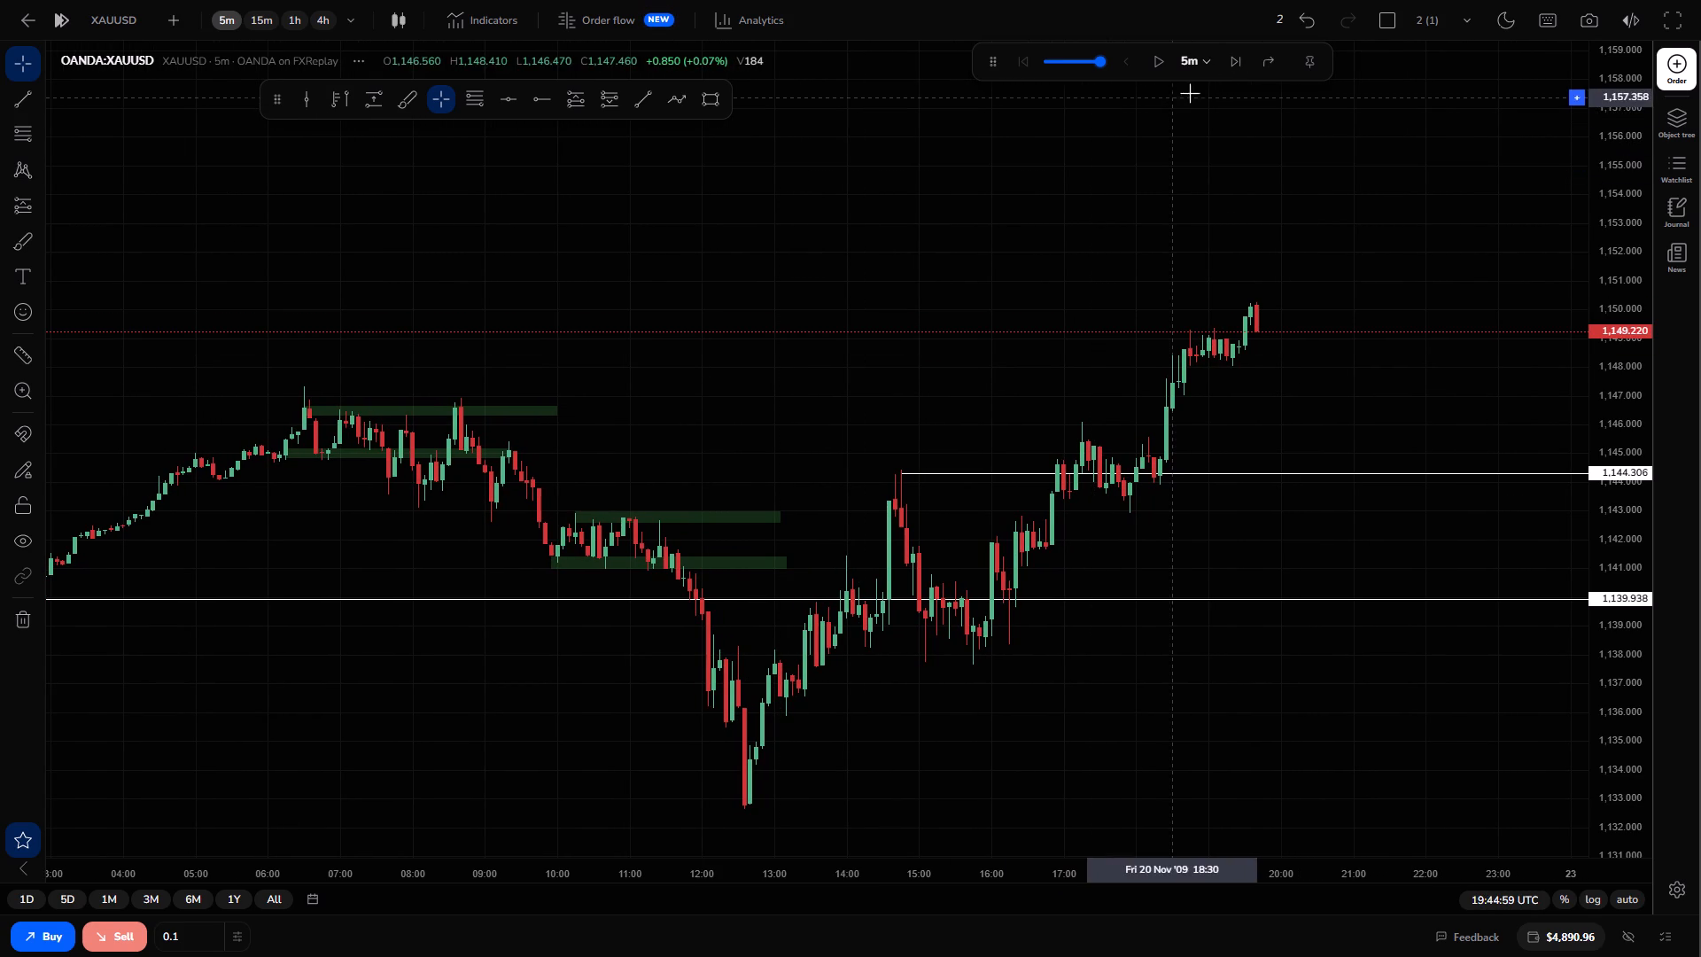
pyautogui.doubleClick(1235, 66)
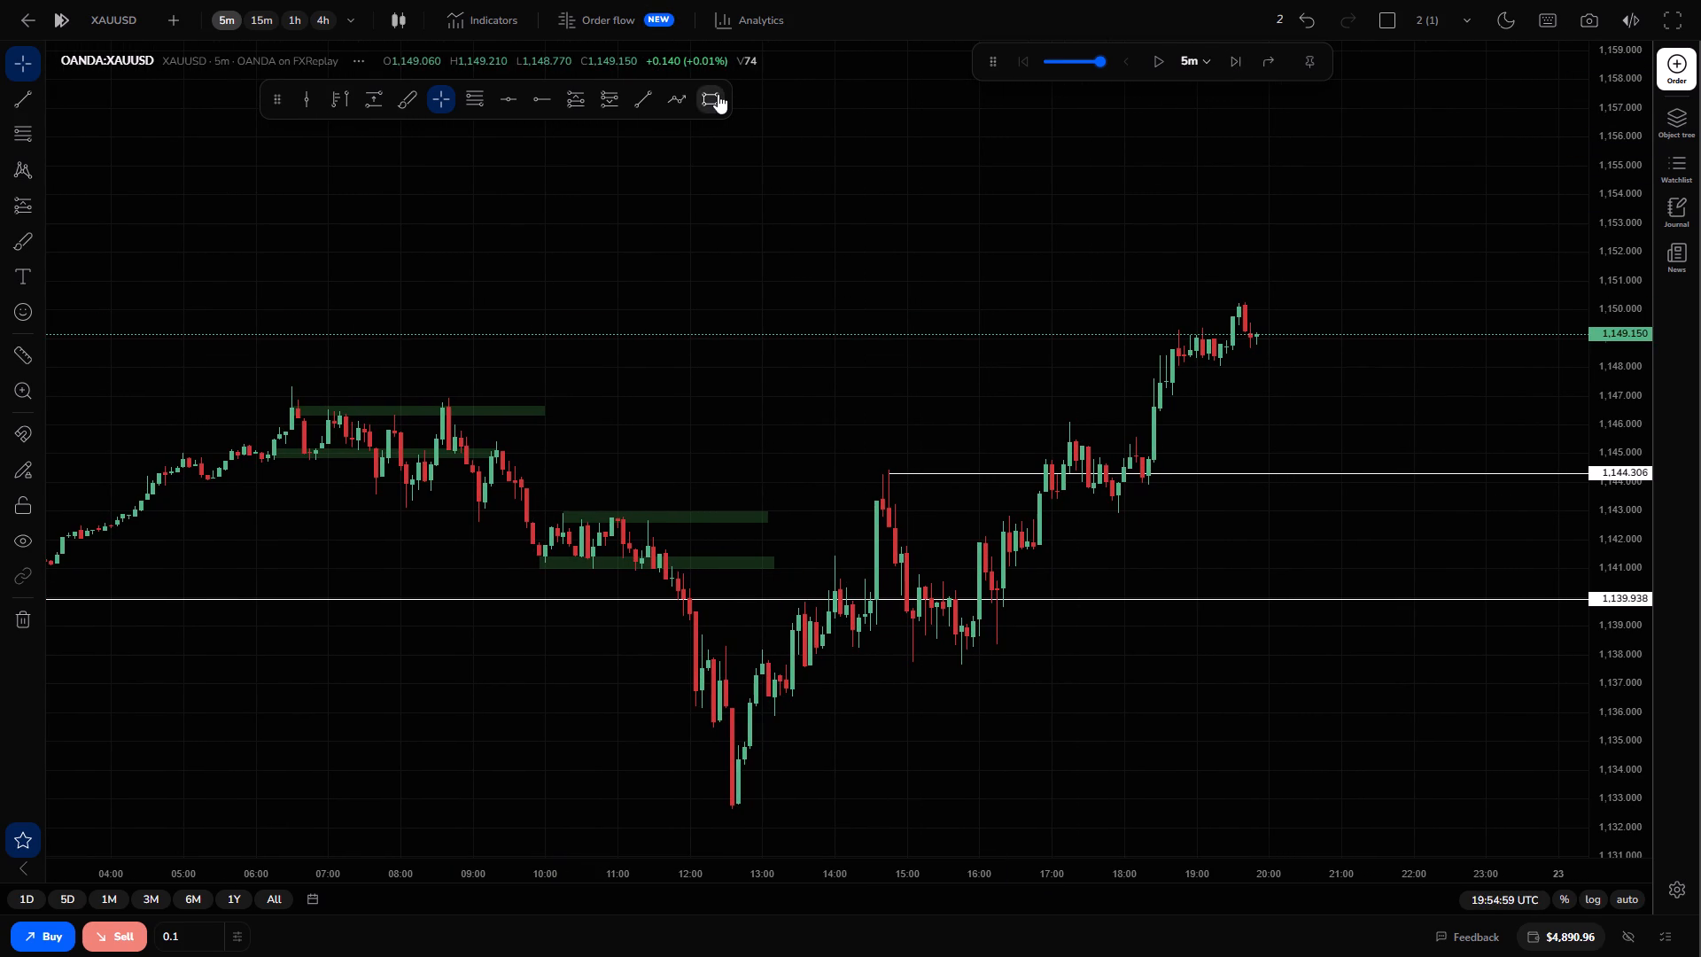
# Draw a rectangle zone at the 17:15 swing high, about 1,146.1 down to 1,145.6, extending to about 19:25.
pyautogui.click(718, 94)
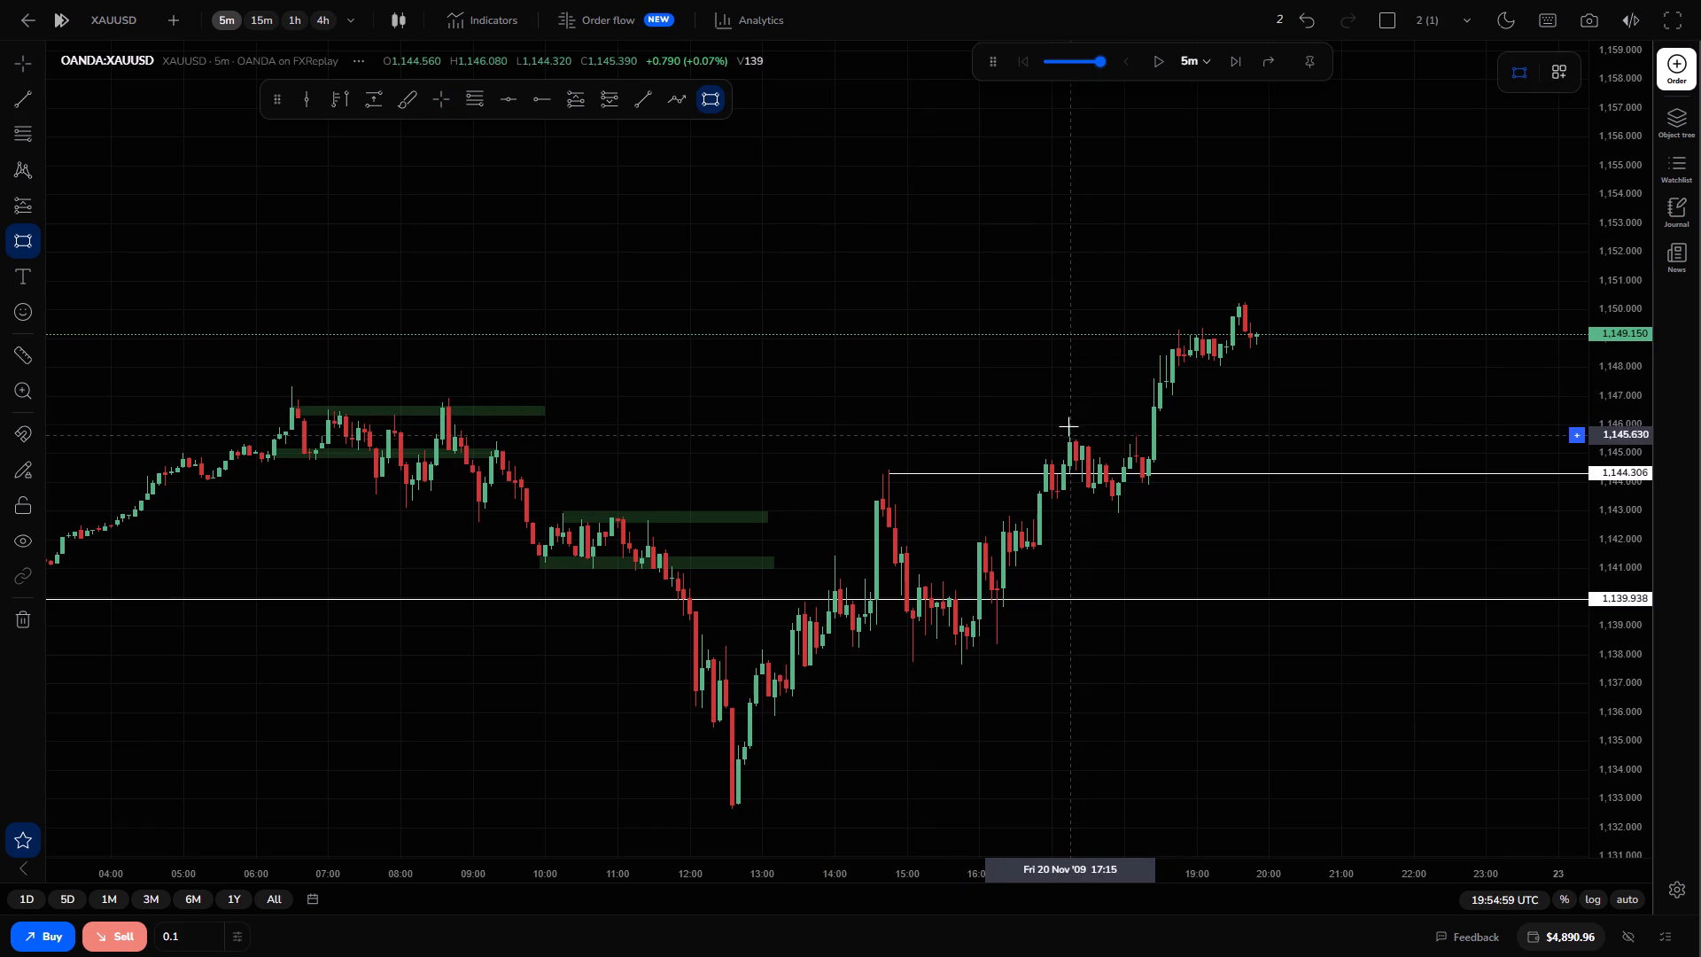
pyautogui.moveTo(1068, 423); pyautogui.dragTo(1232, 438)
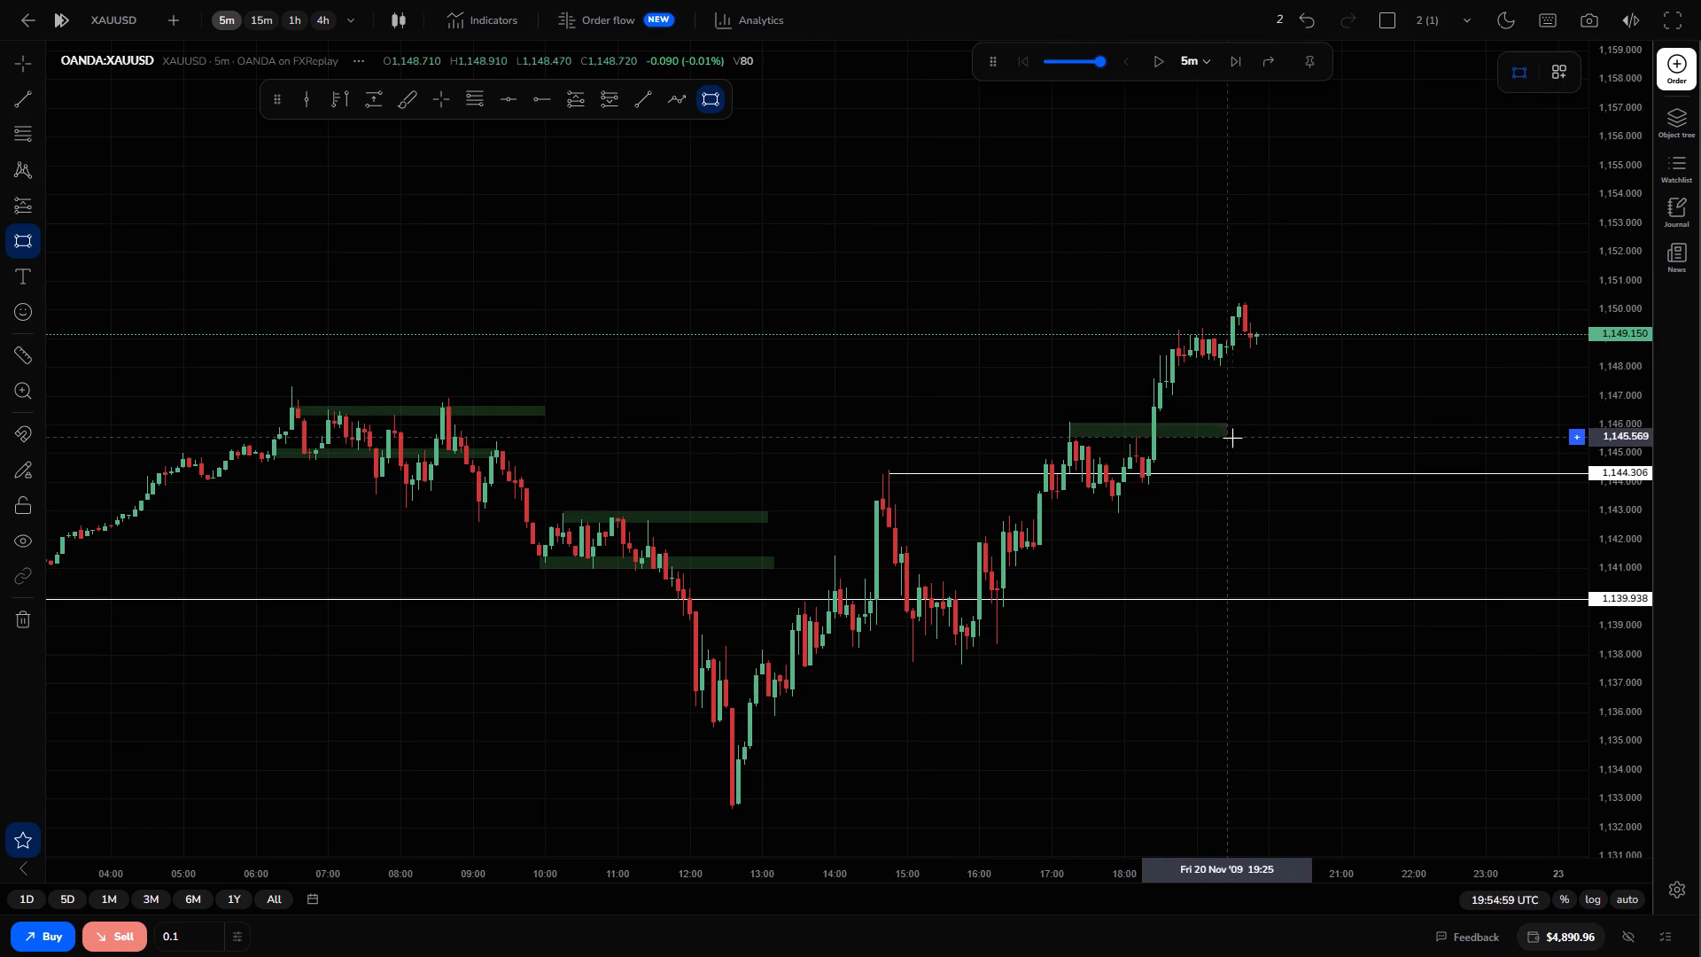
# Finish the 17:15 swing-high rectangle zone with its lower edge at about 1,145.3 and its end at about 19:45.
pyautogui.moveTo(1232, 438); pyautogui.dragTo(1250, 444)
pyautogui.click(1250, 444)
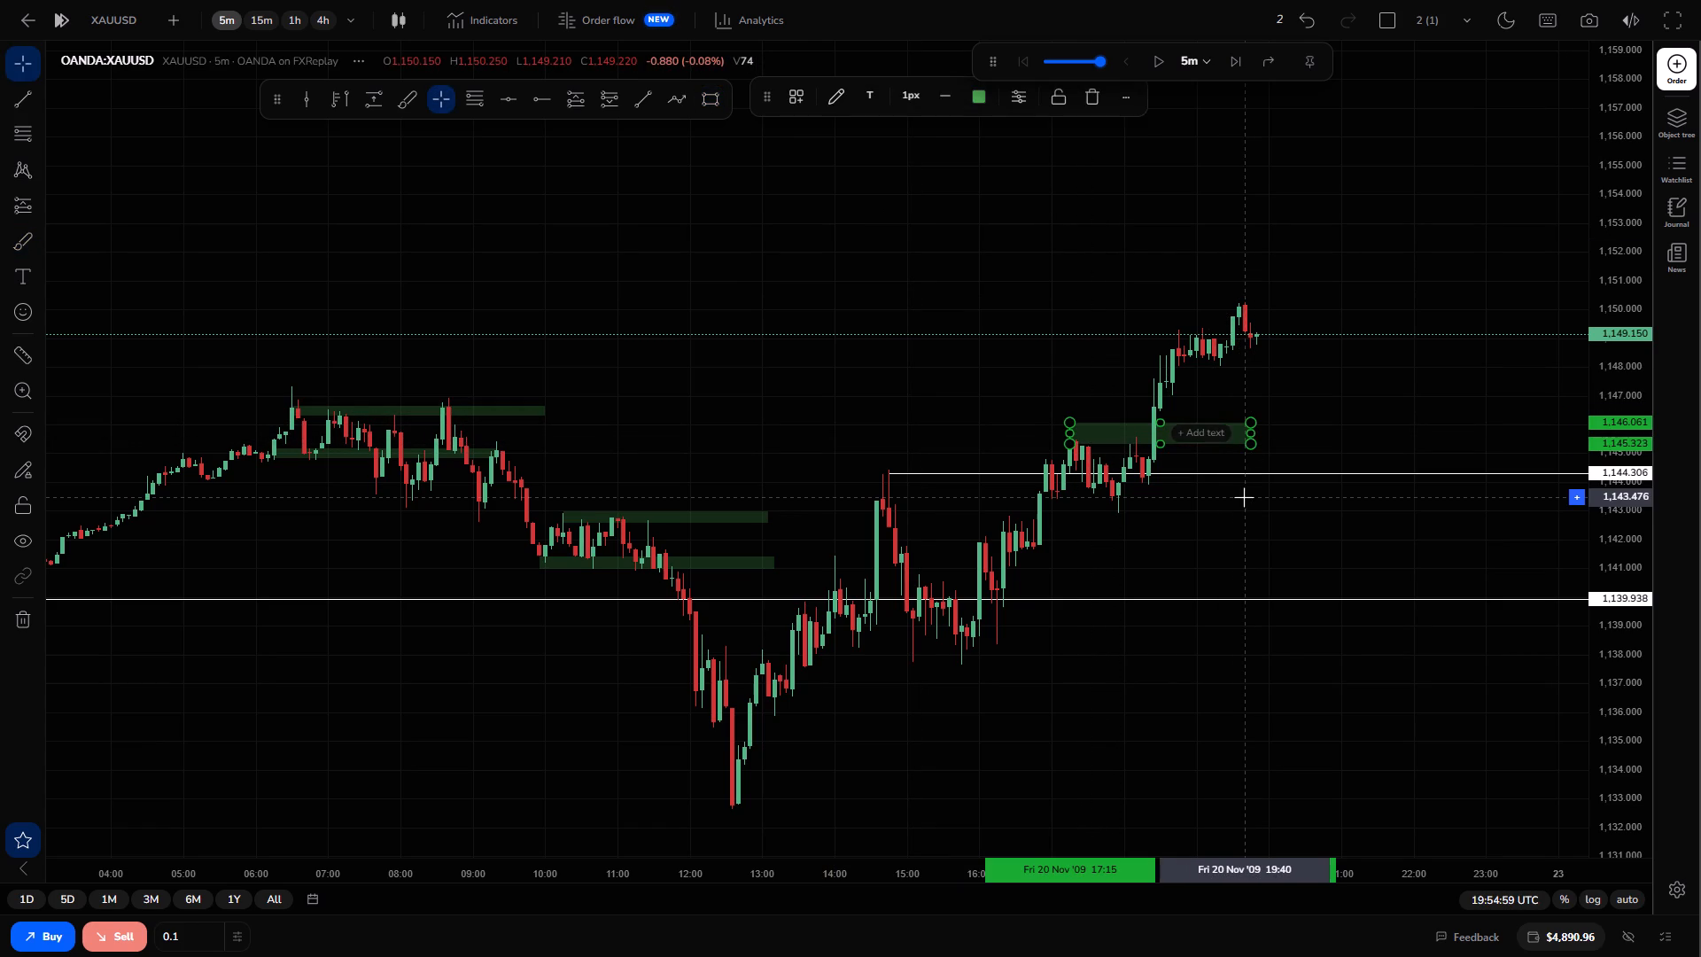
pyautogui.click(1244, 497)
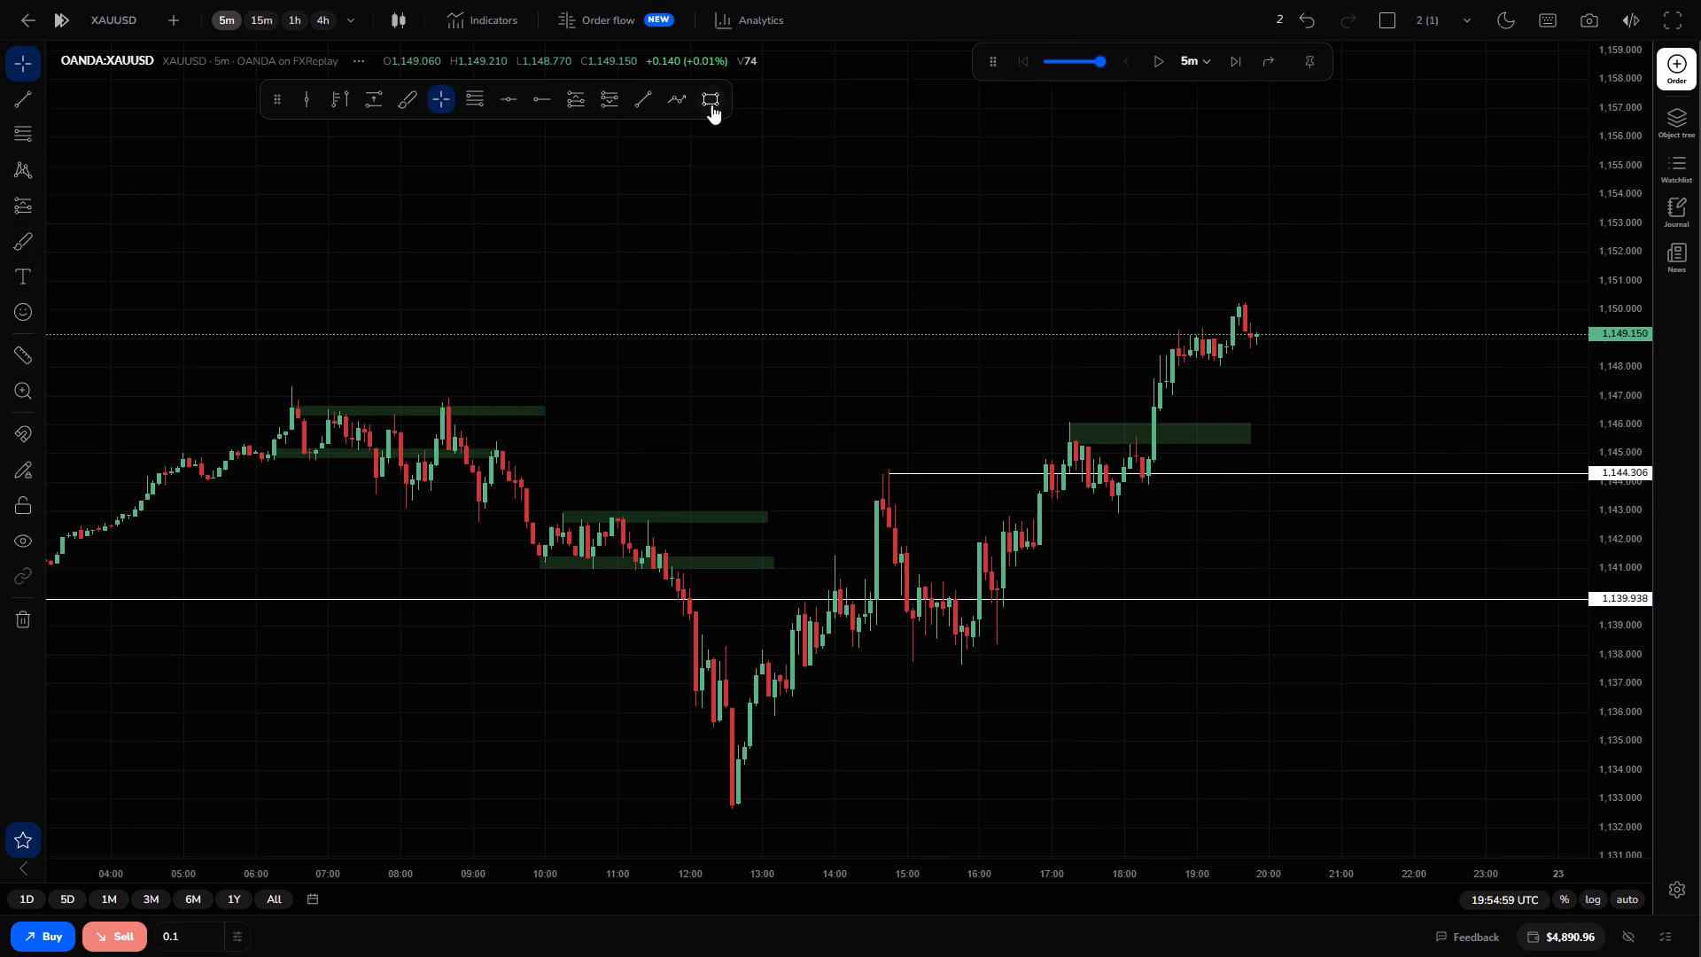
# Draw a rectangle zone along the lows from about 17:00 to 20:05, about 1,143.5 down to 1,142.9.
pyautogui.click(711, 104)
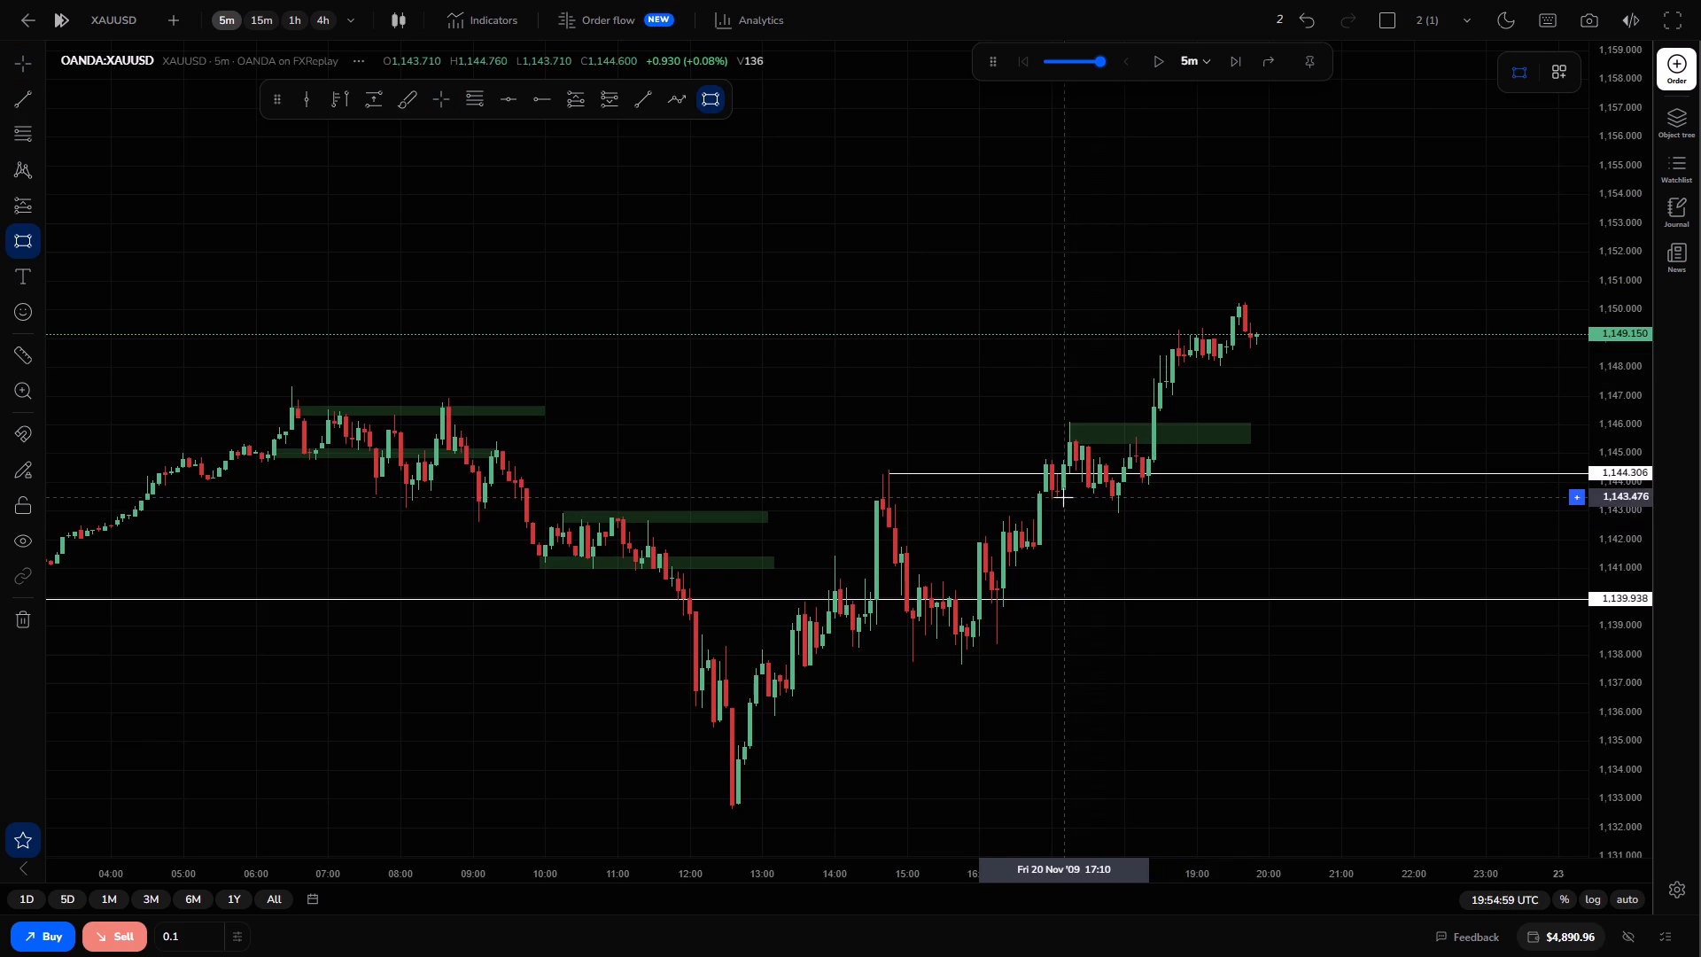
pyautogui.moveTo(1054, 494); pyautogui.dragTo(1261, 508)
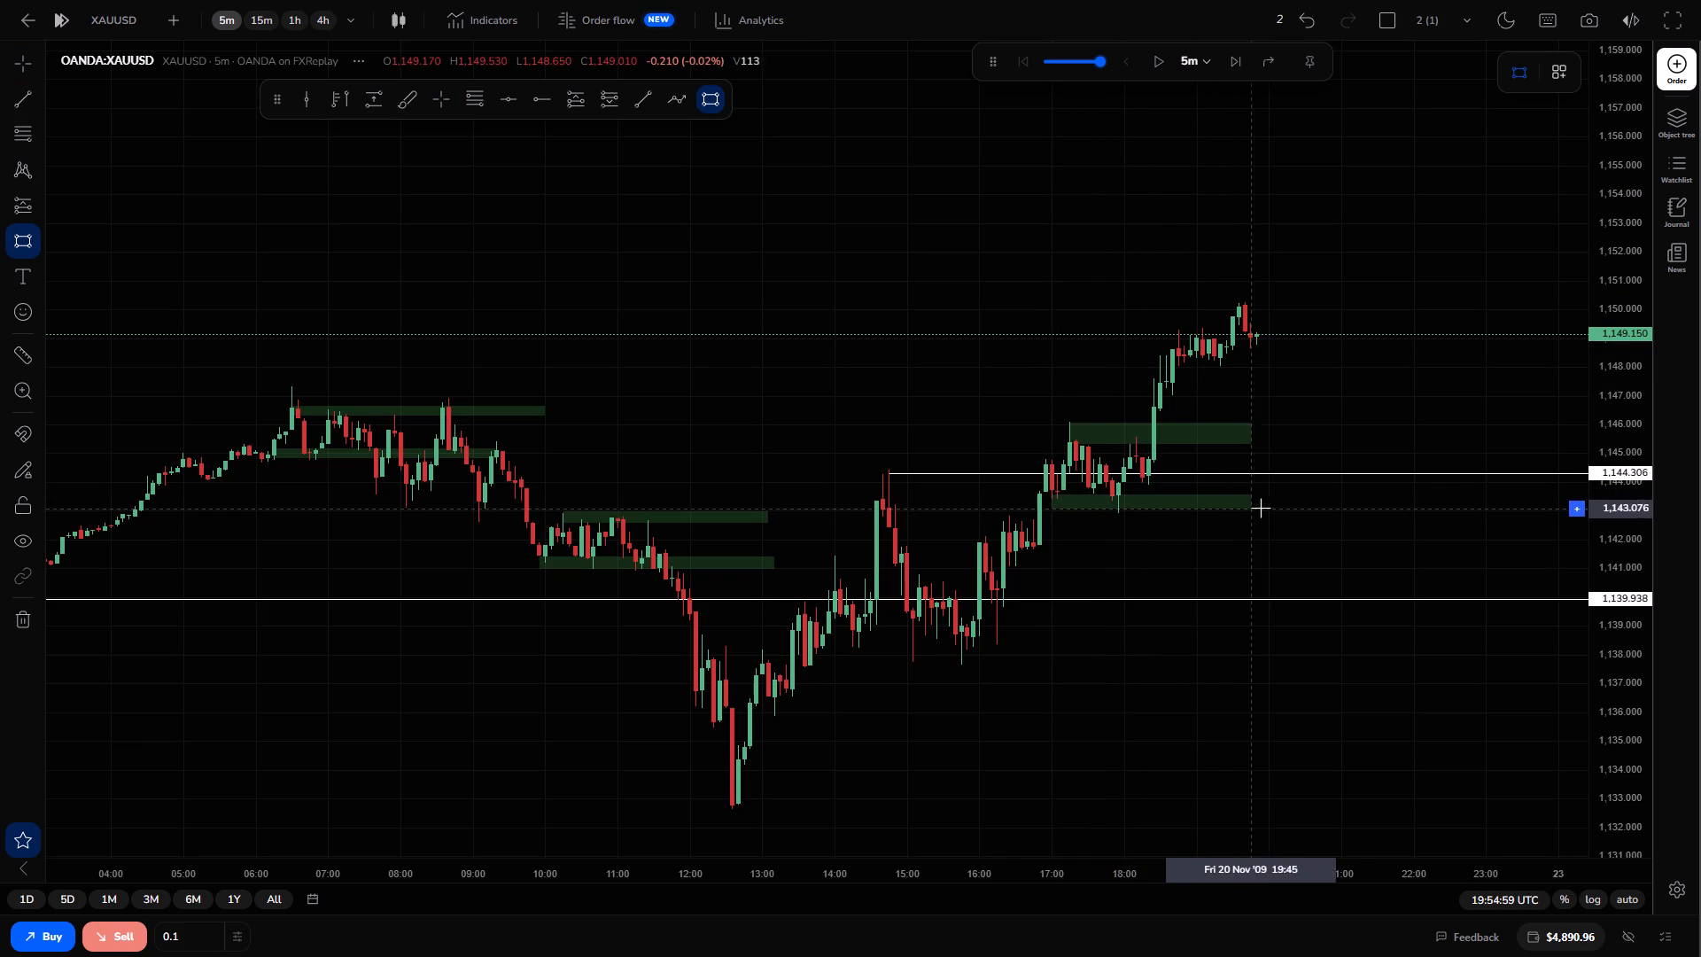
pyautogui.moveTo(1261, 508); pyautogui.dragTo(1275, 513)
pyautogui.click(1275, 513)
# Advance the XAUUSD replay nine 5-minute candles to 20:39:59.
pyautogui.moveTo(1247, 552); pyautogui.dragTo(1257, 507)
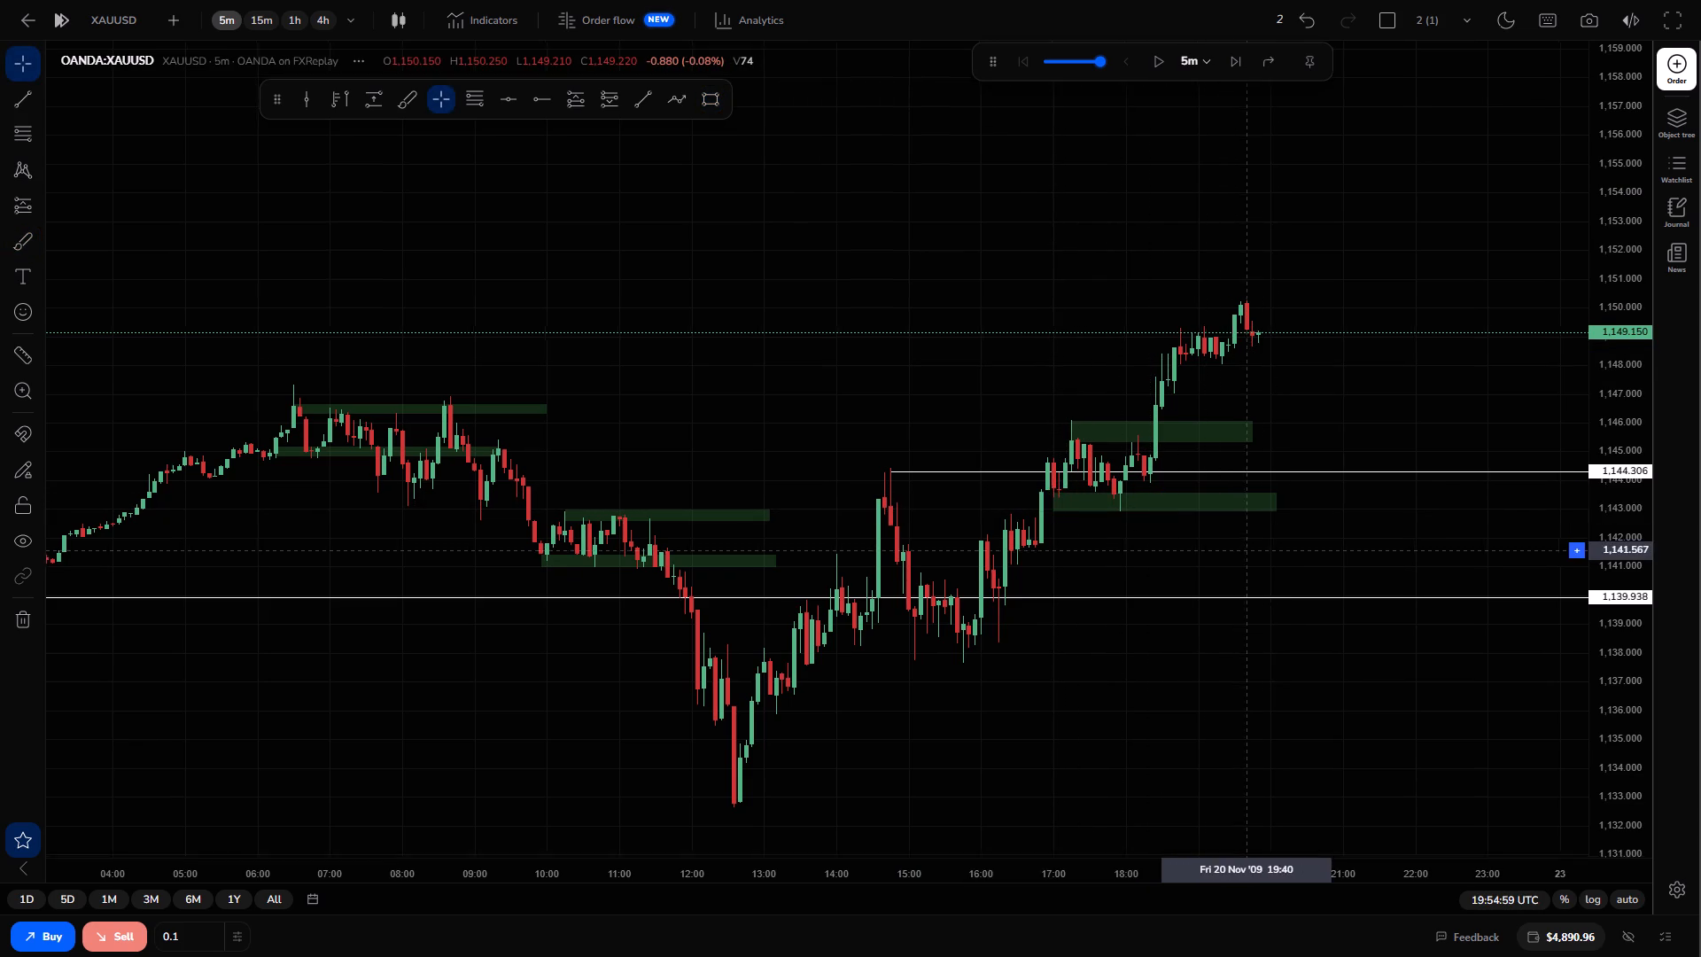
pyautogui.moveTo(1257, 507); pyautogui.dragTo(1190, 679)
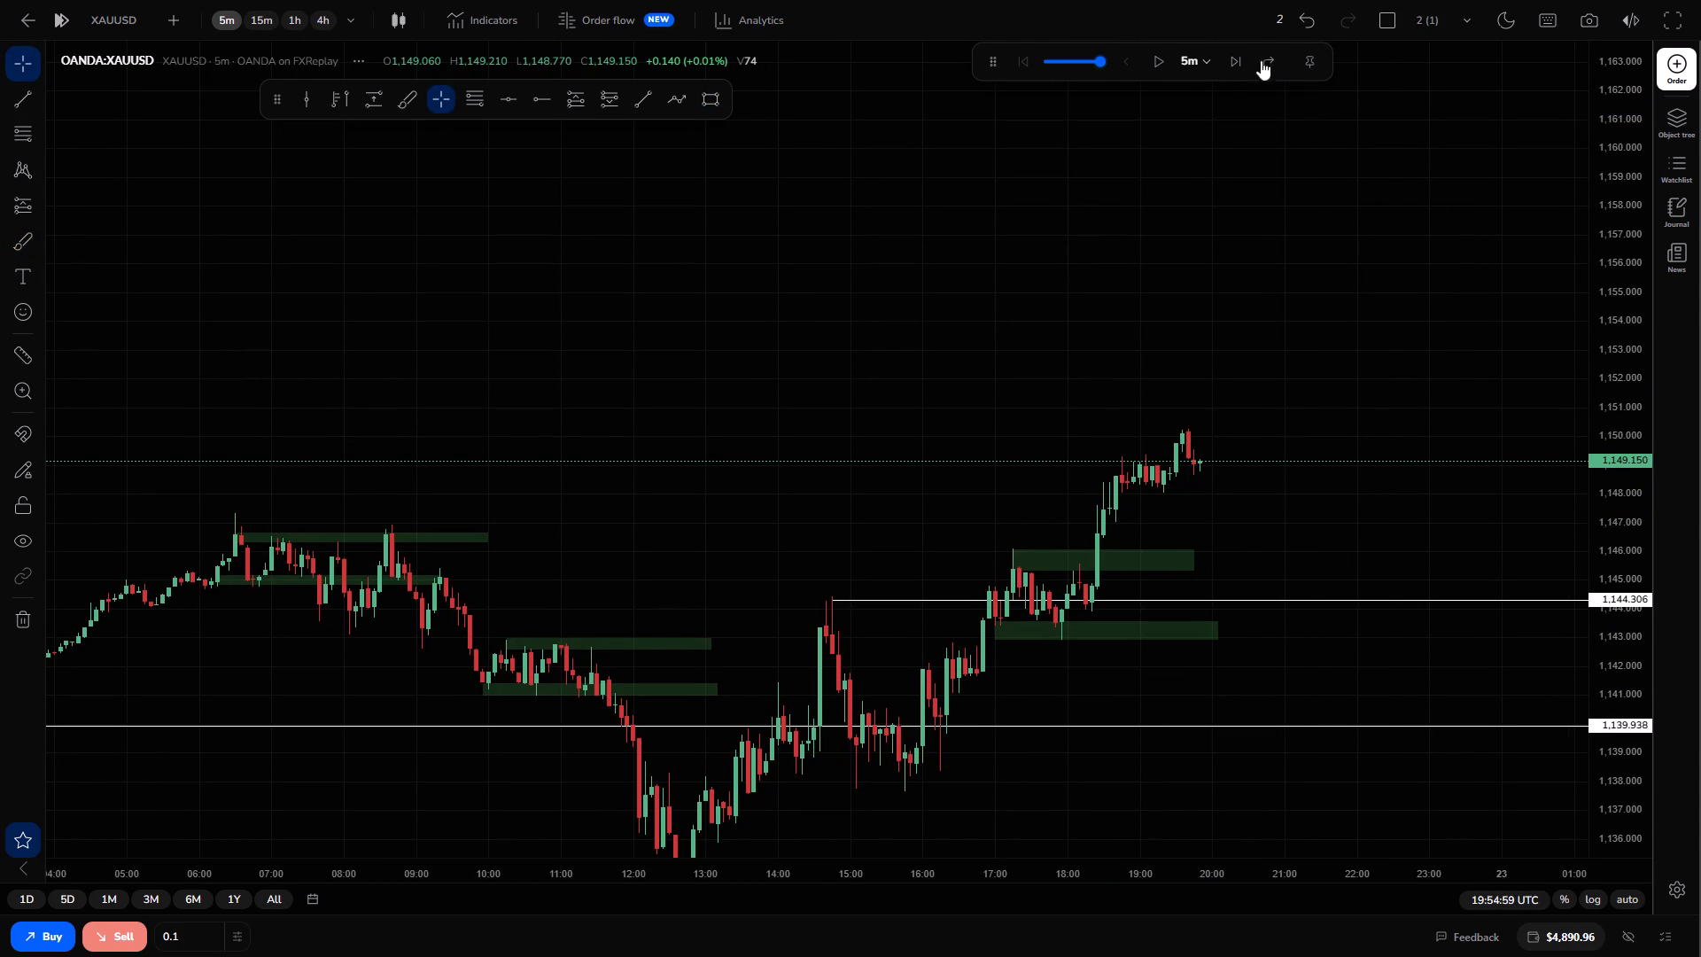
pyautogui.tripleClick(1241, 66)
pyautogui.tripleClick(1241, 66)
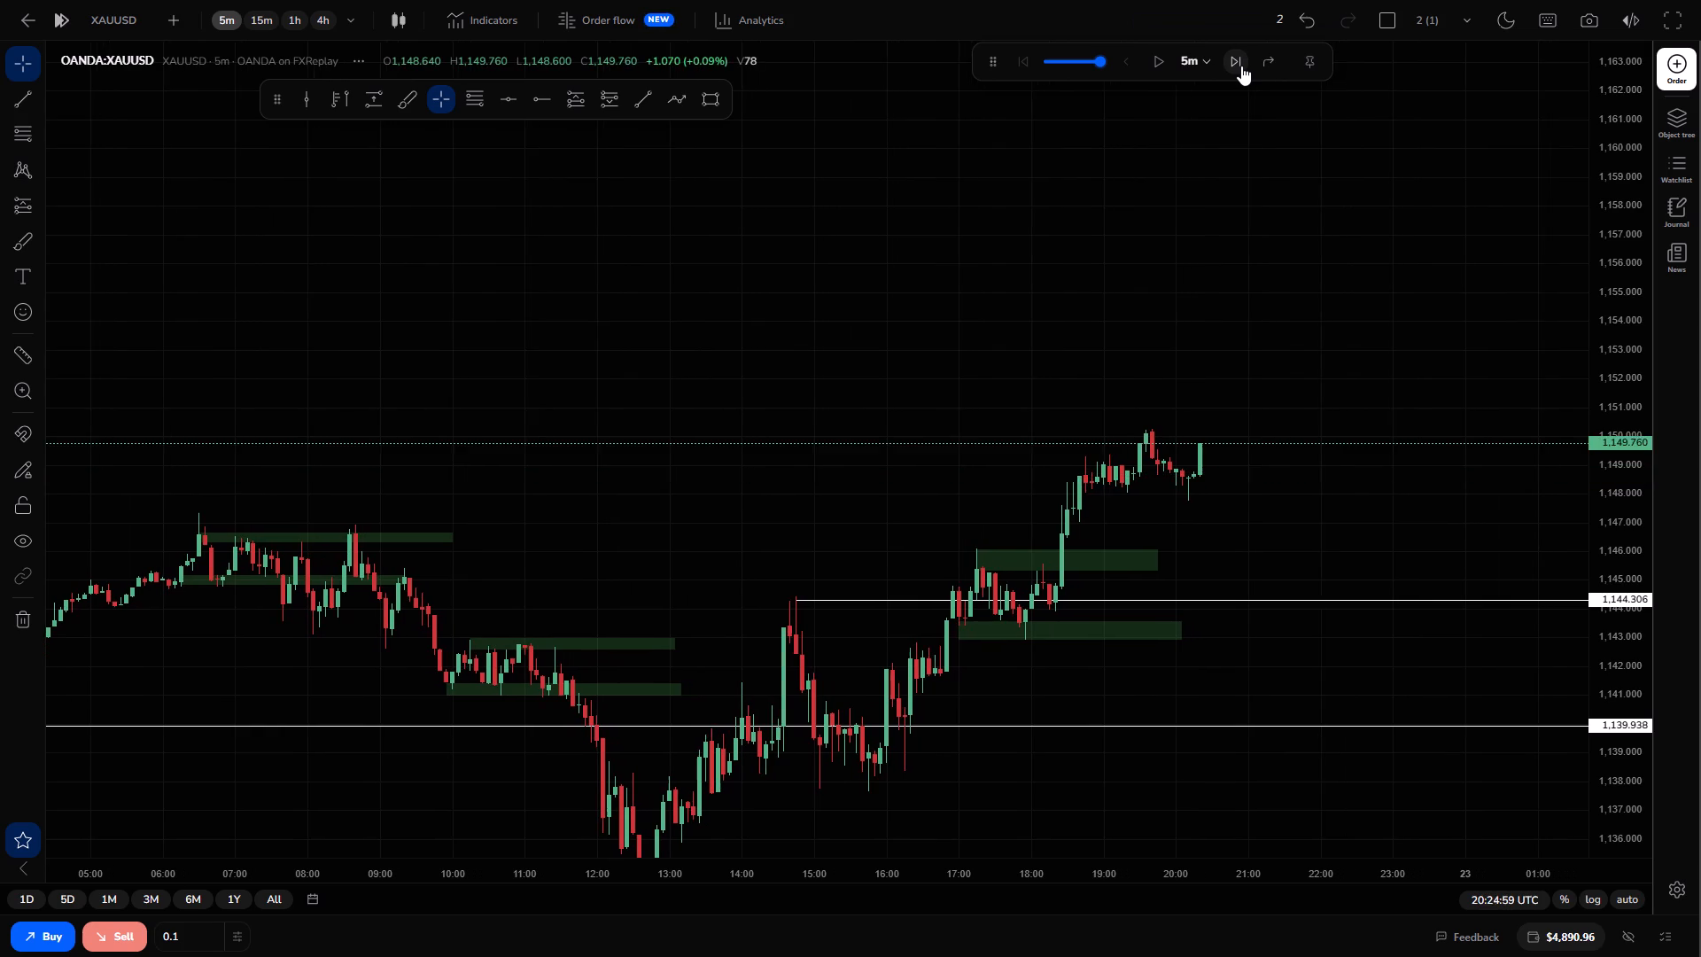
pyautogui.doubleClick(1241, 66)
pyautogui.click(1241, 66)
pyautogui.moveTo(1635, 536); pyautogui.dragTo(1564, 300)
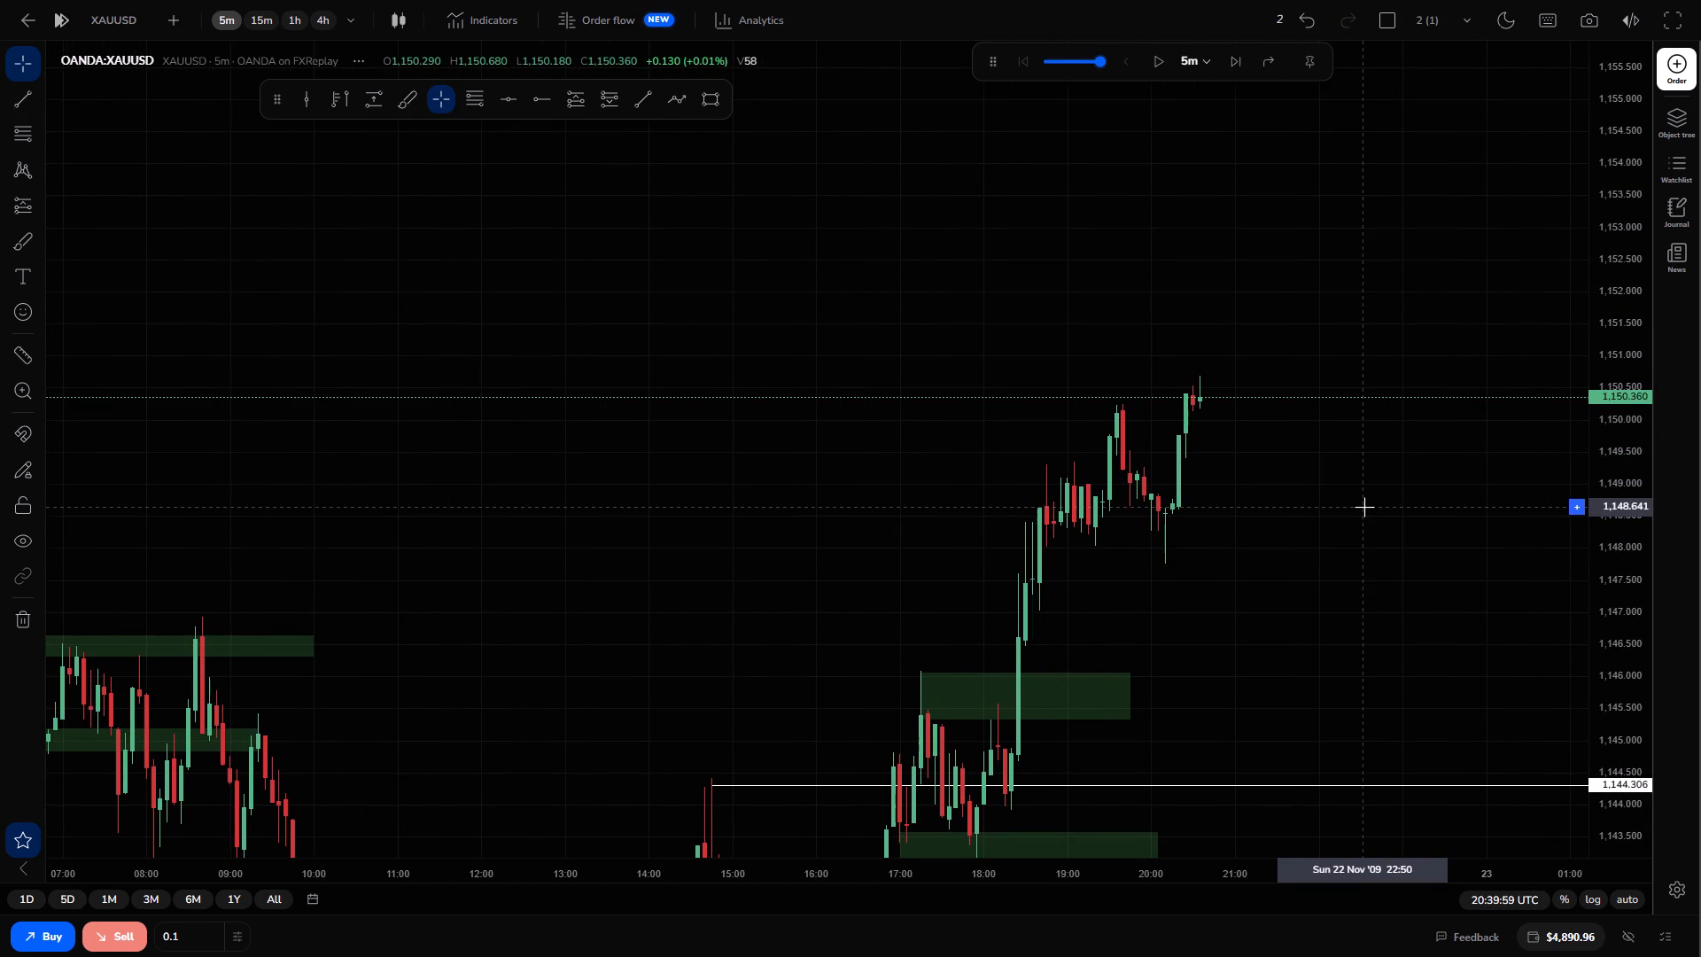
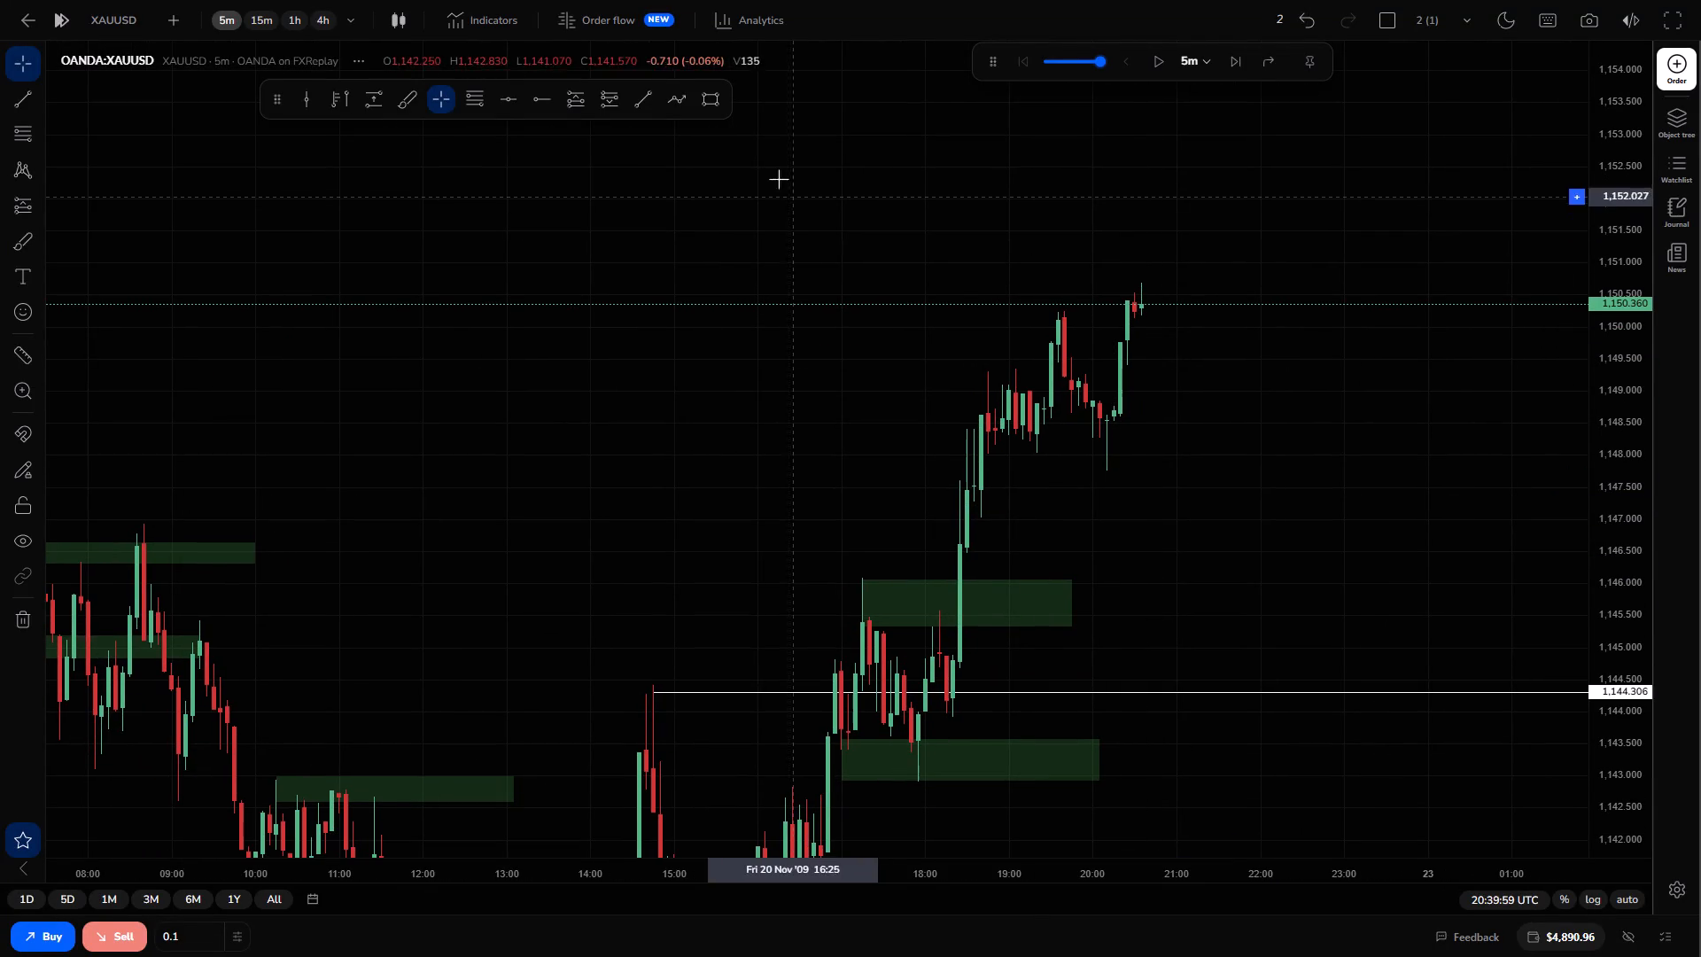
# Draw a rectangle zone from the 18:45 swing high, about 1,149.2 down to 1,148.9, extending to about 21:50.
pyautogui.click(709, 107)
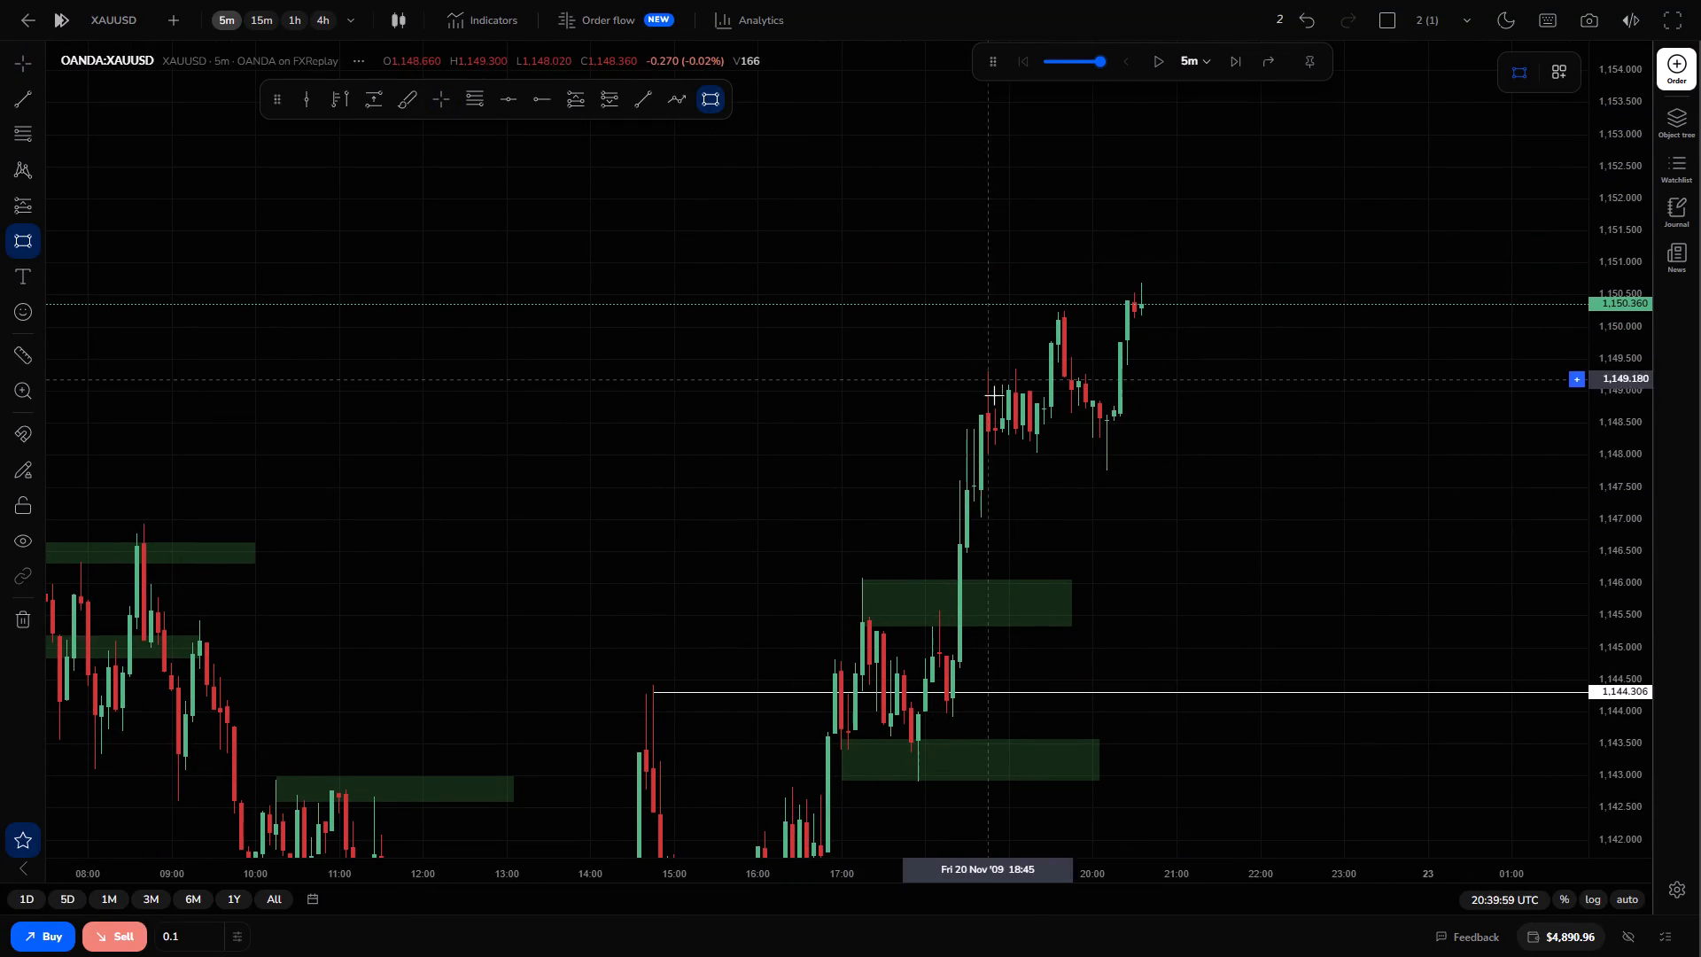
pyautogui.moveTo(990, 374); pyautogui.dragTo(1193, 391)
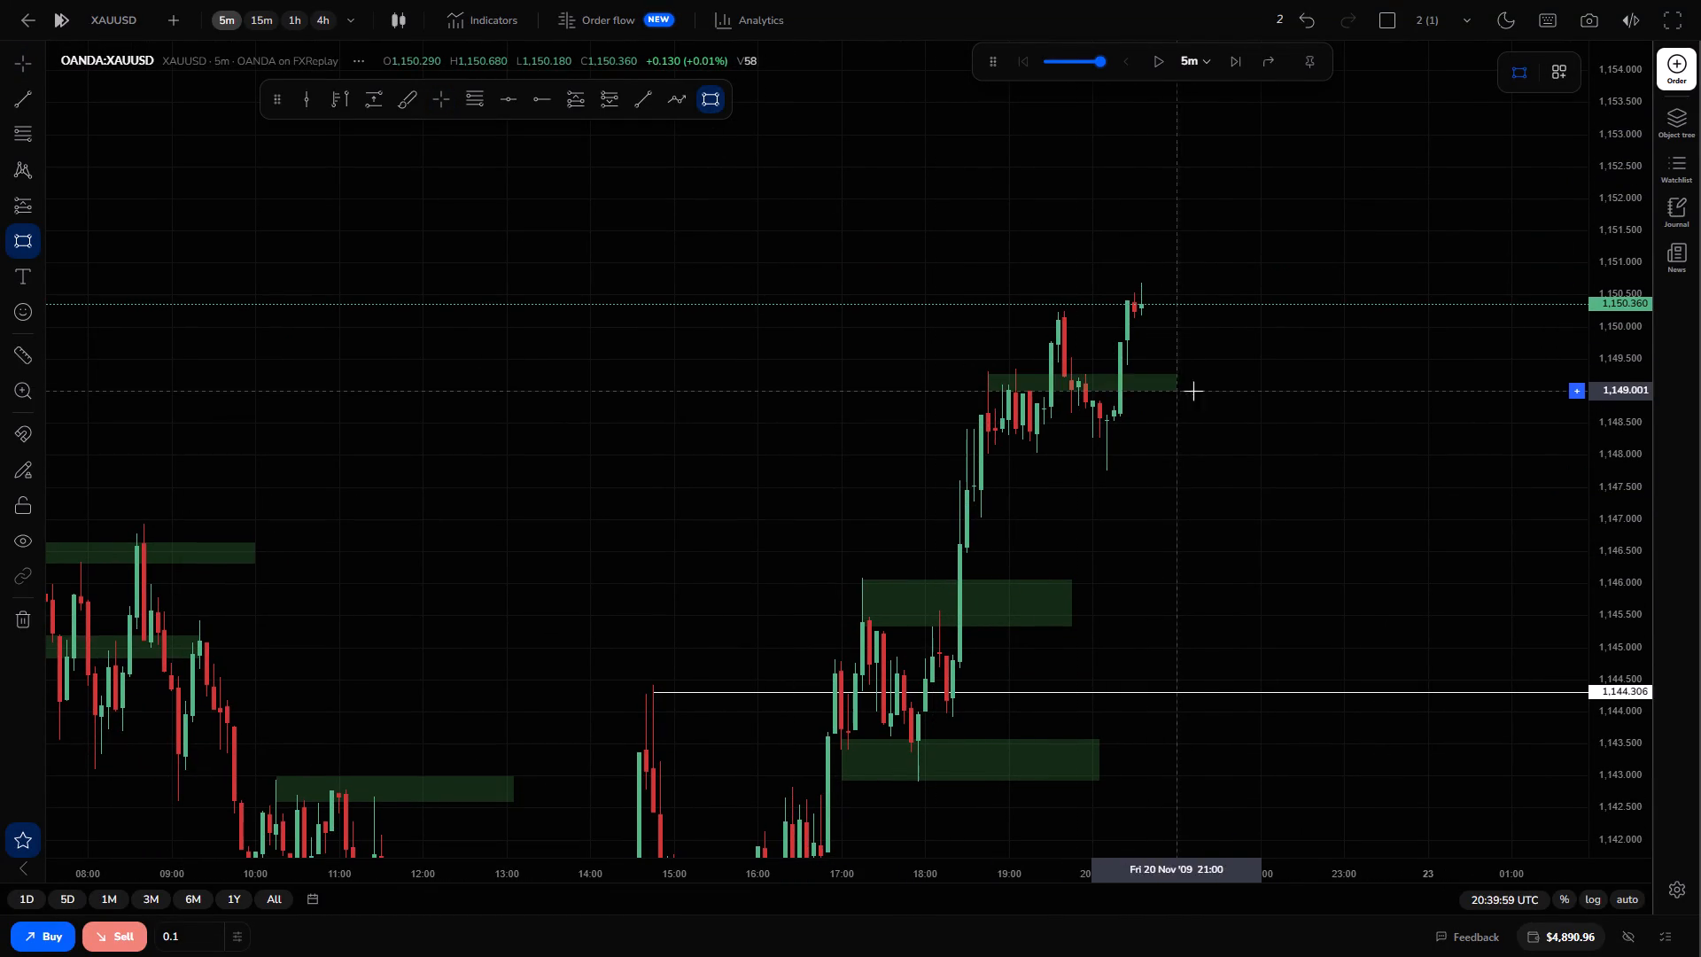
pyautogui.moveTo(1193, 391); pyautogui.dragTo(1248, 394)
pyautogui.click(1248, 394)
pyautogui.click(1191, 479)
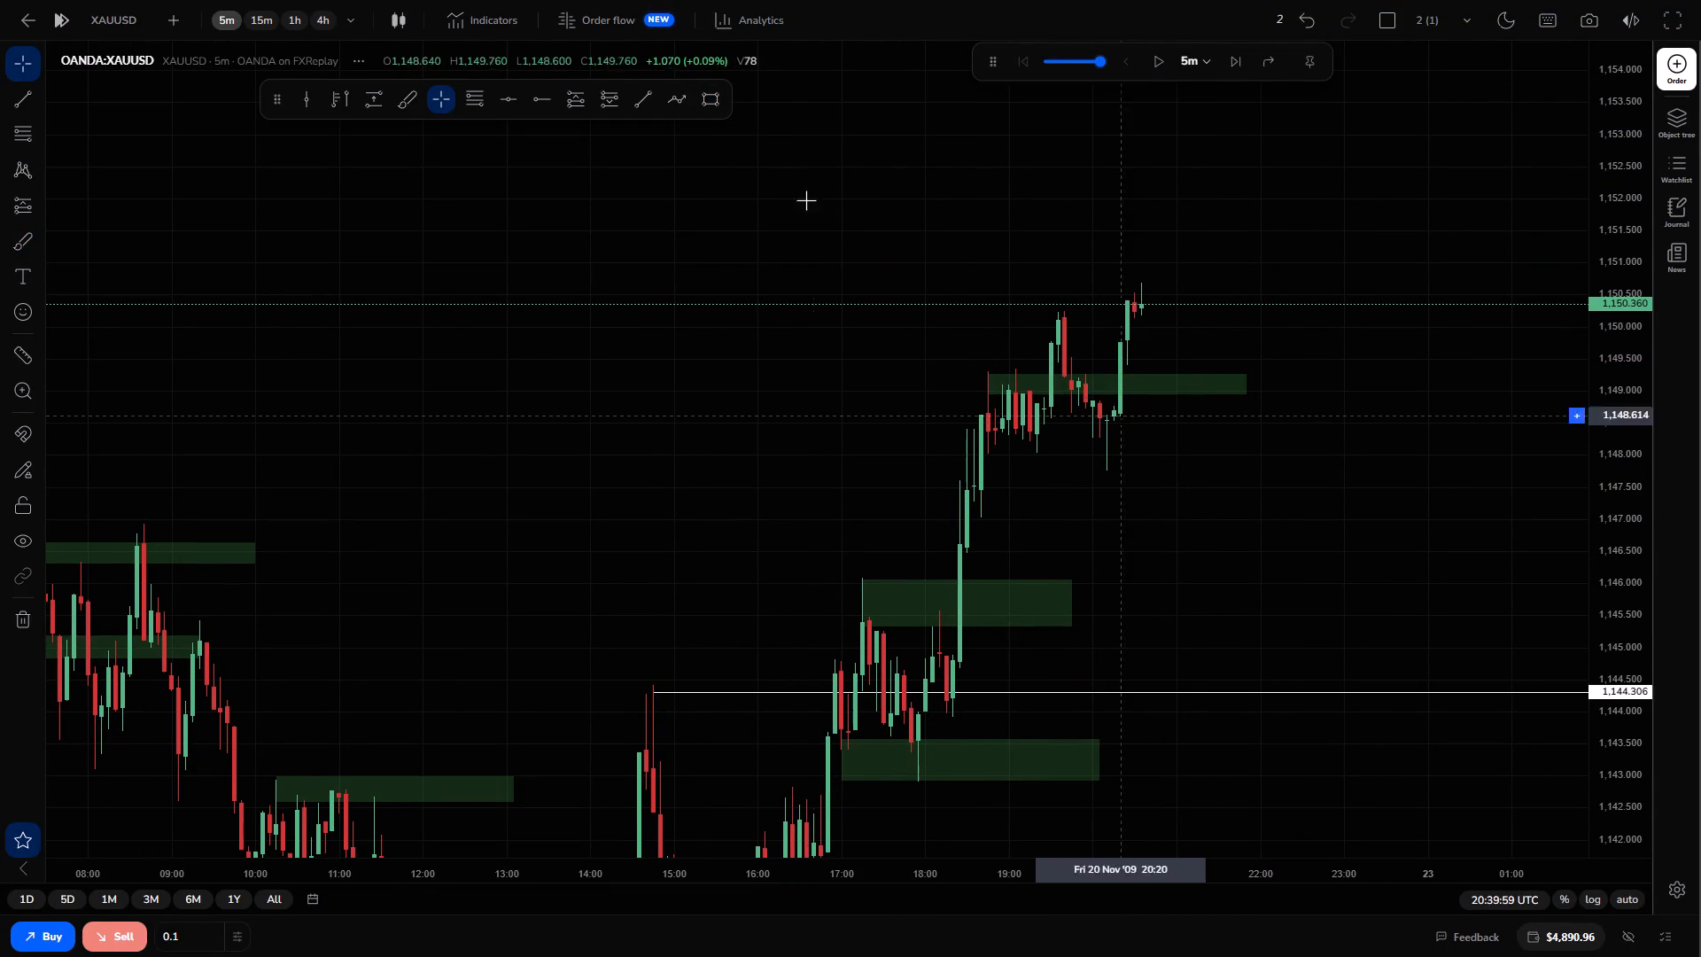
# Draw a rectangle zone along the lows from 18:45 to 22:30, about 1,148.35 down to 1,148.06.
pyautogui.click(713, 105)
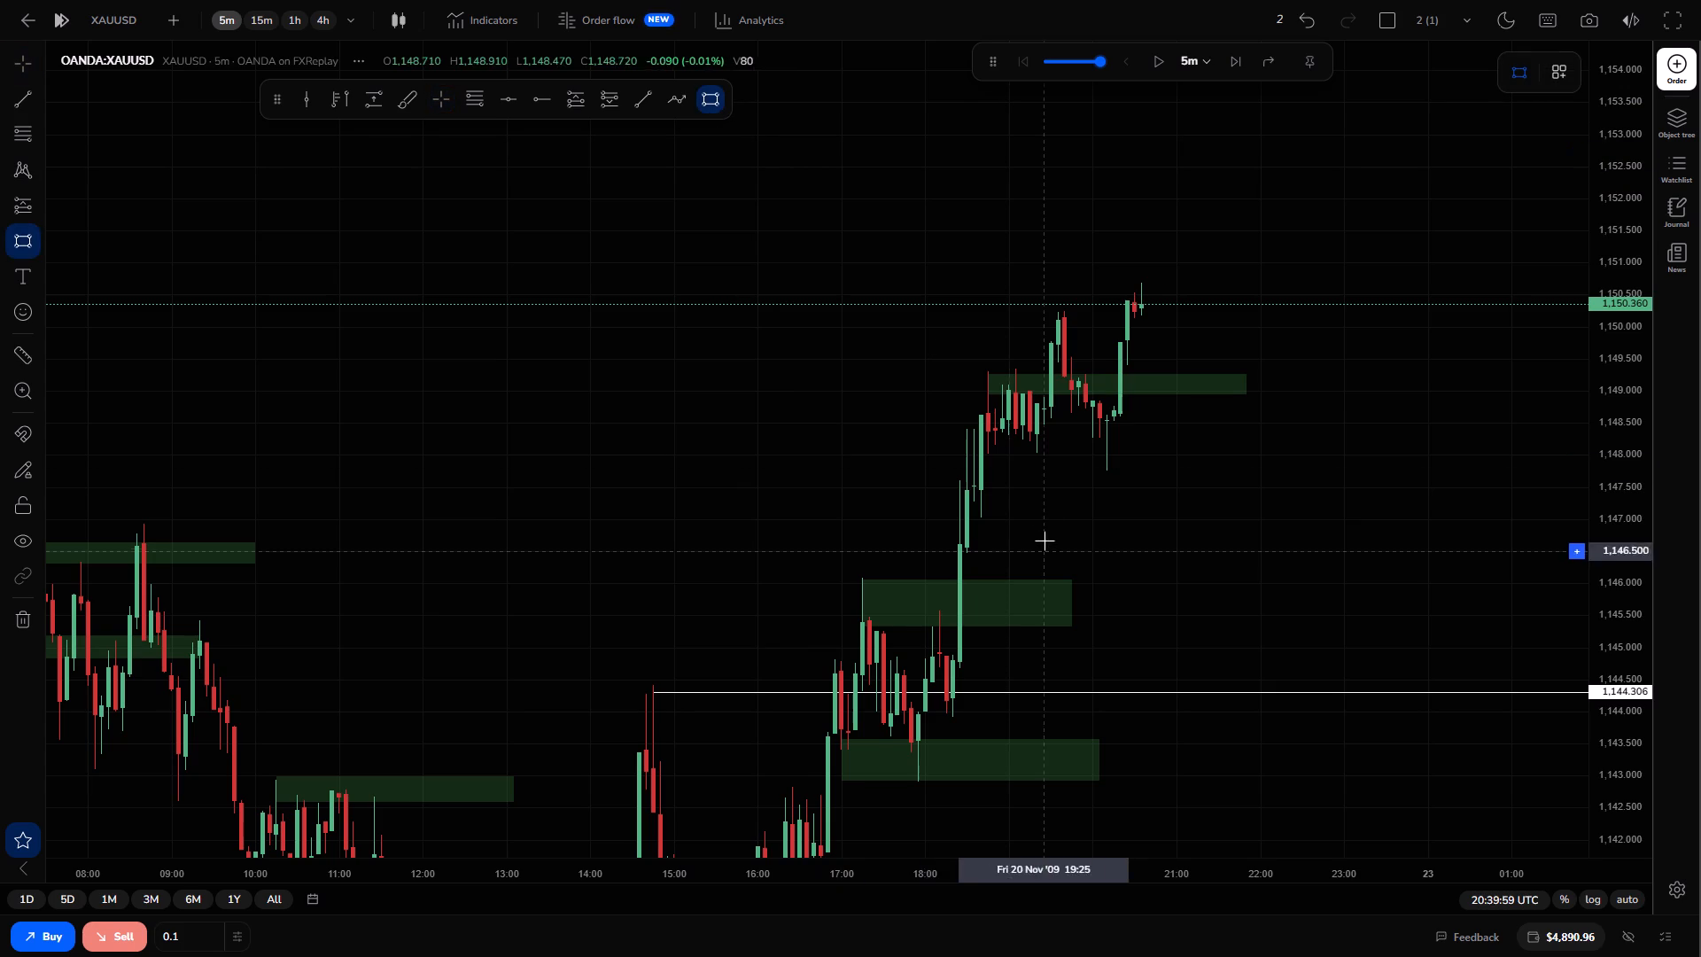
pyautogui.moveTo(989, 432); pyautogui.dragTo(1107, 447)
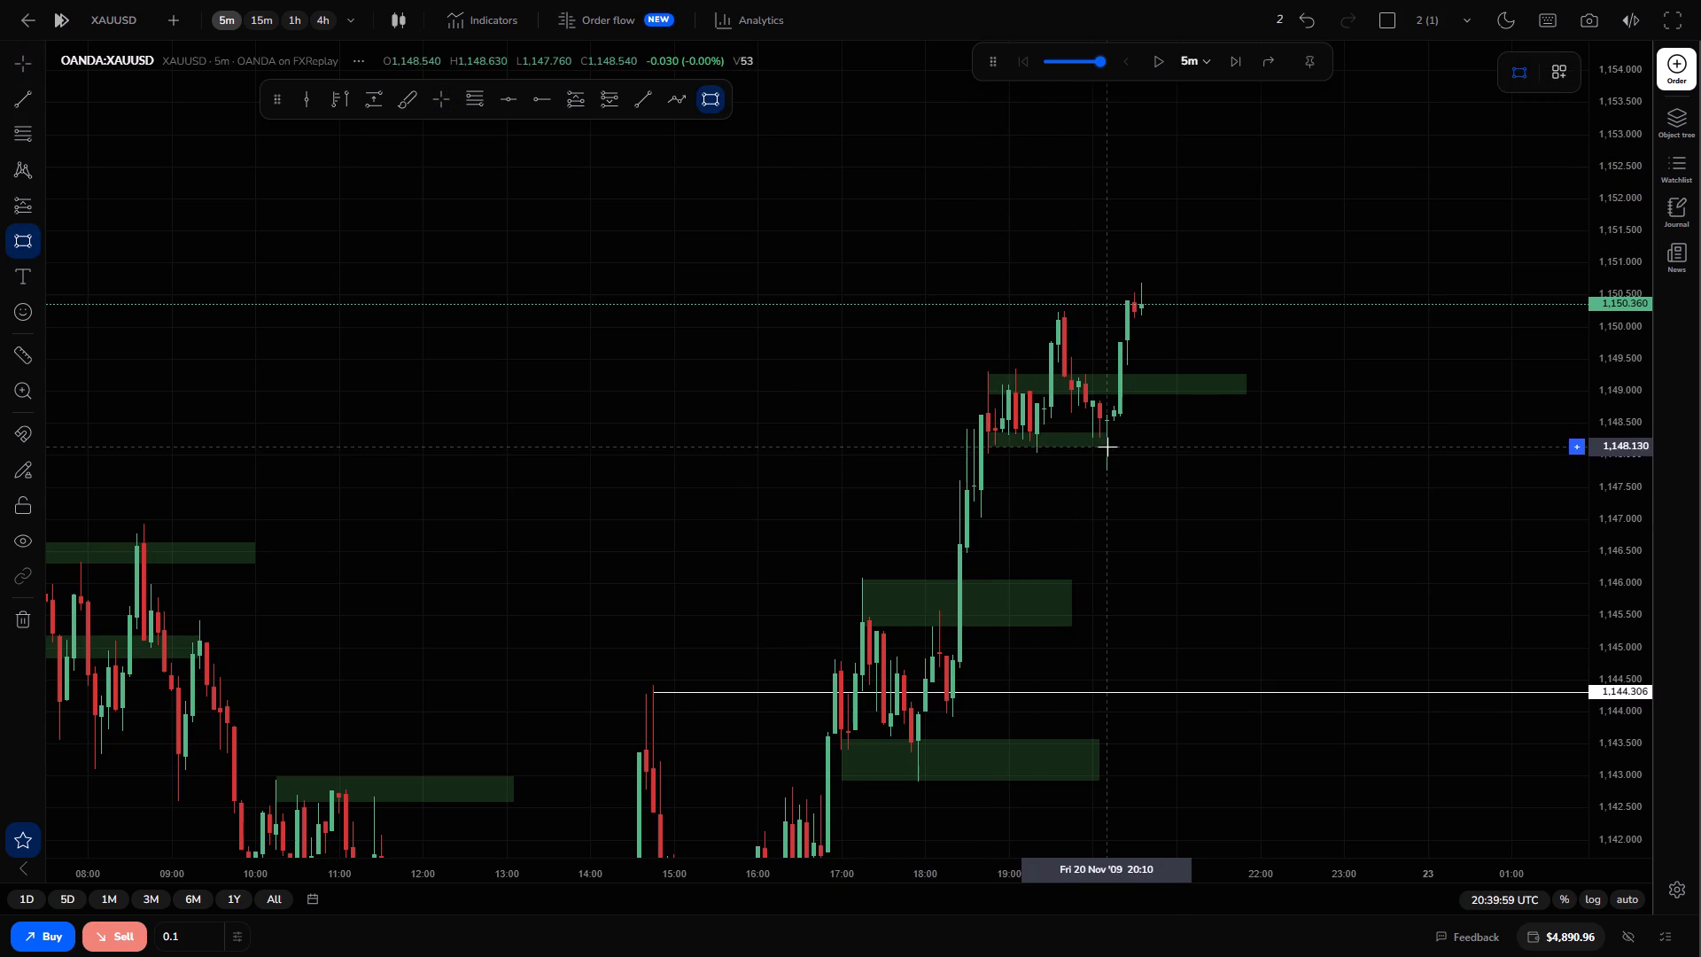
pyautogui.click(1302, 451)
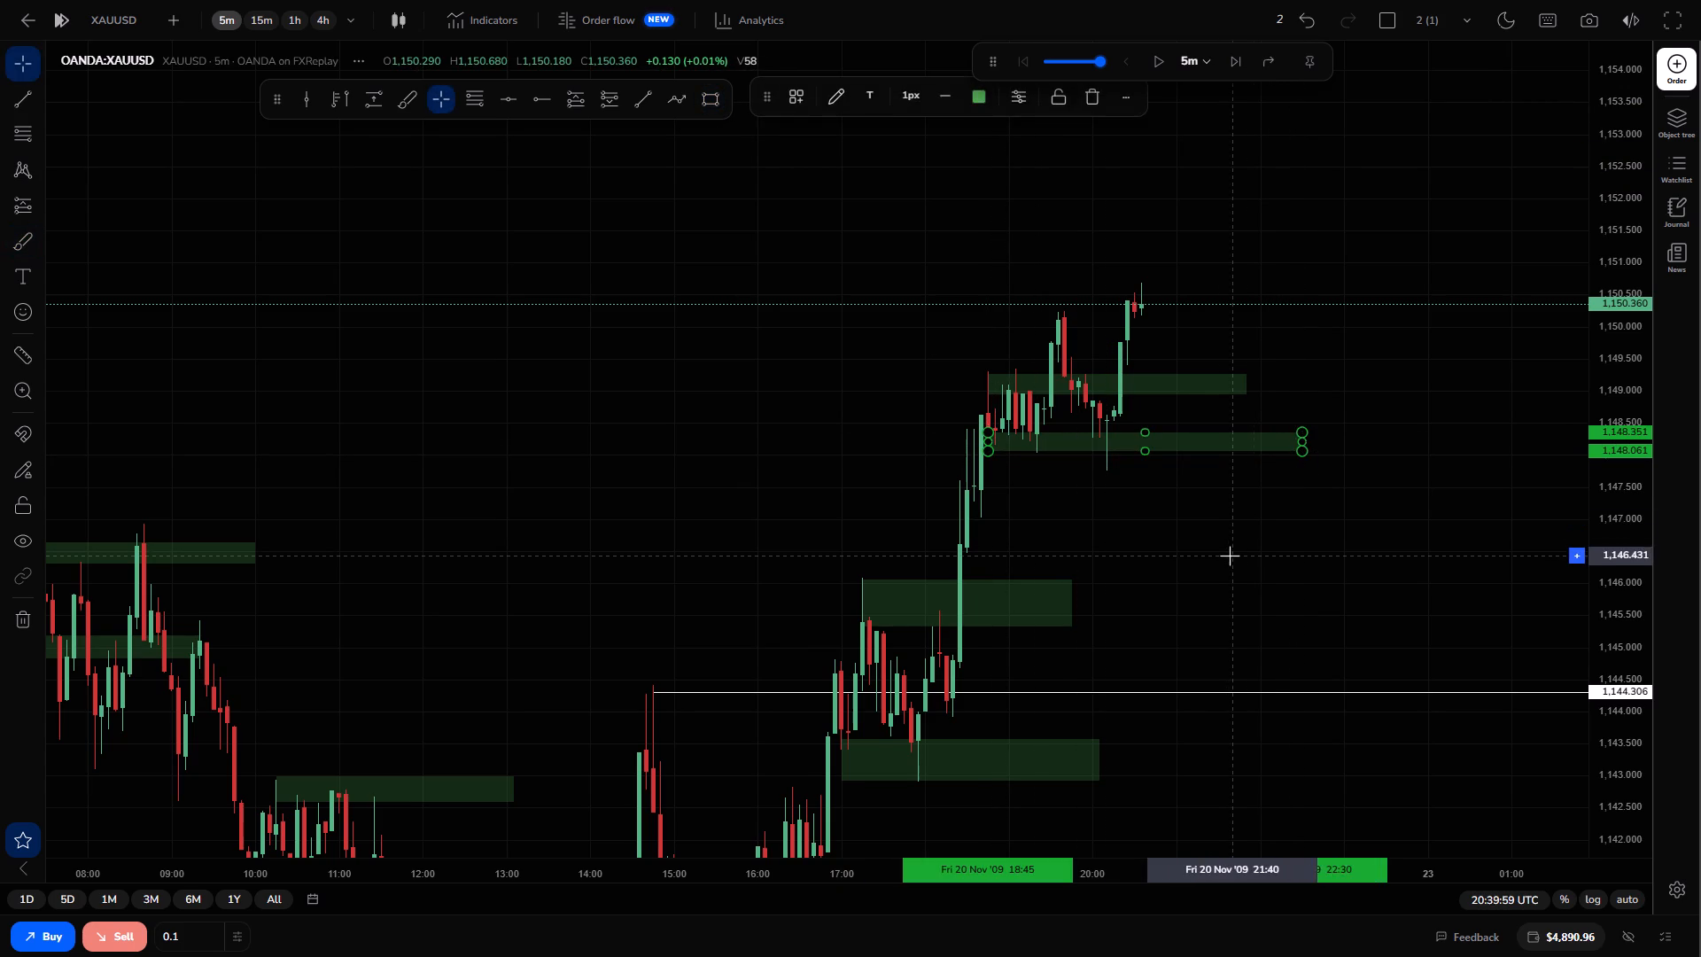
pyautogui.click(1230, 556)
# Move the lower horizontal ray at 1,139.938 up to the 17:15 swing high, at about 1,146.09 and starting near 17:00.
pyautogui.moveTo(1134, 540); pyautogui.dragTo(1215, 584)
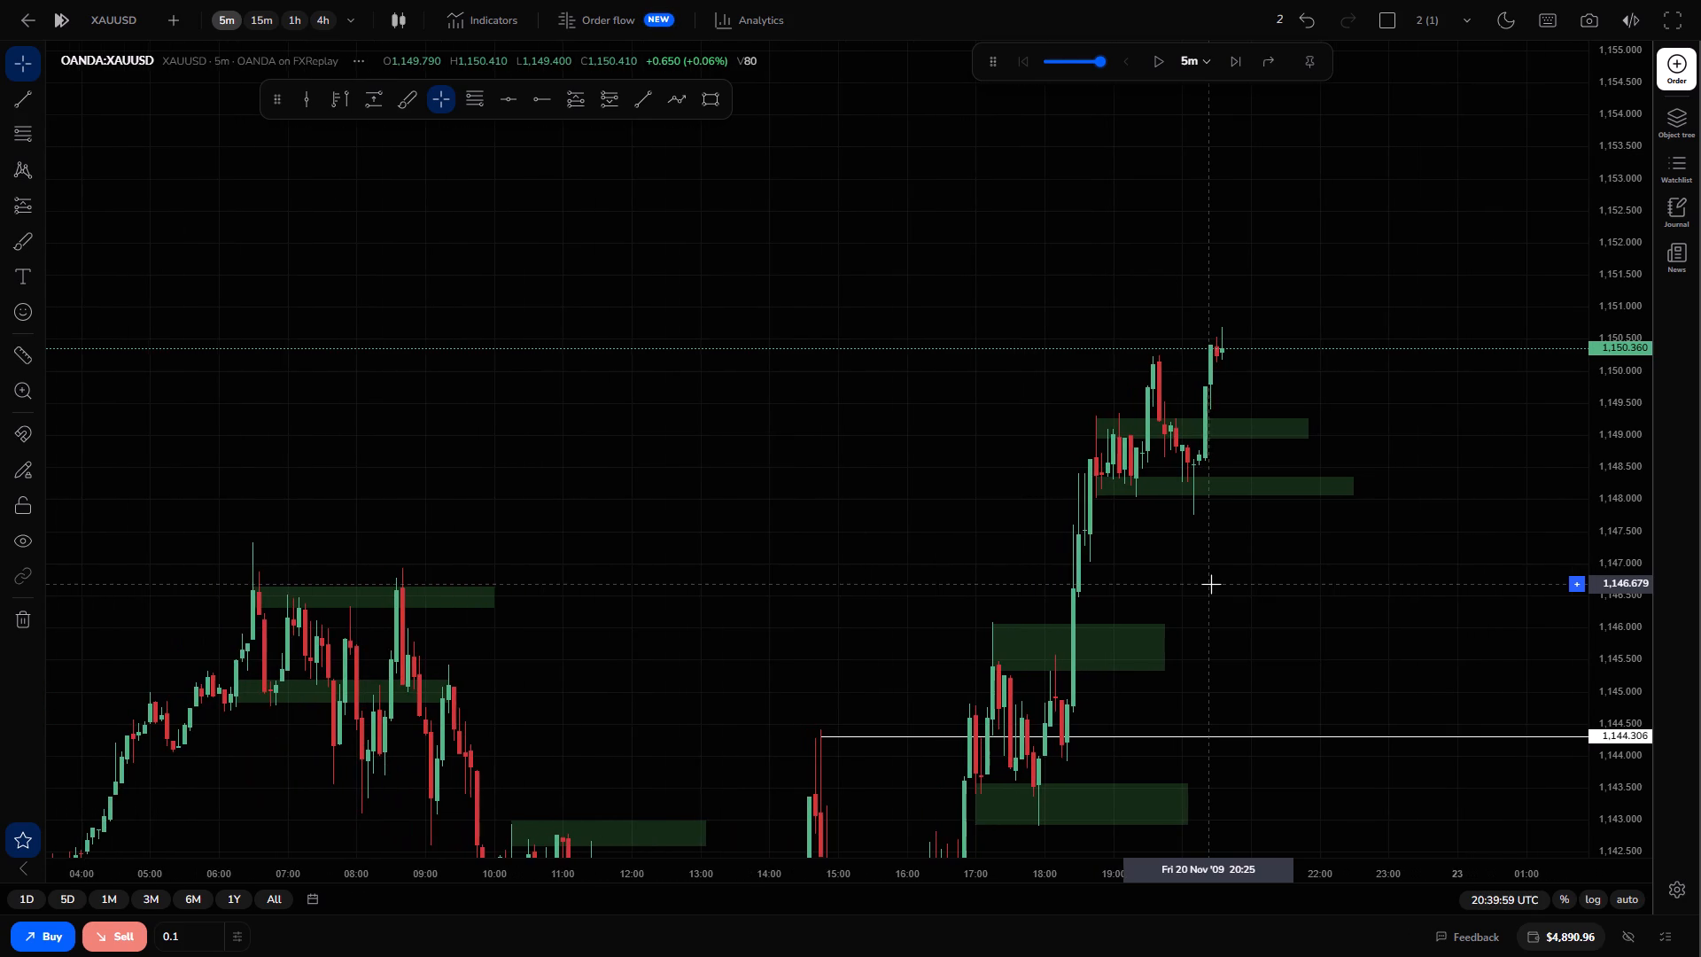
pyautogui.moveTo(1211, 642); pyautogui.dragTo(1229, 471)
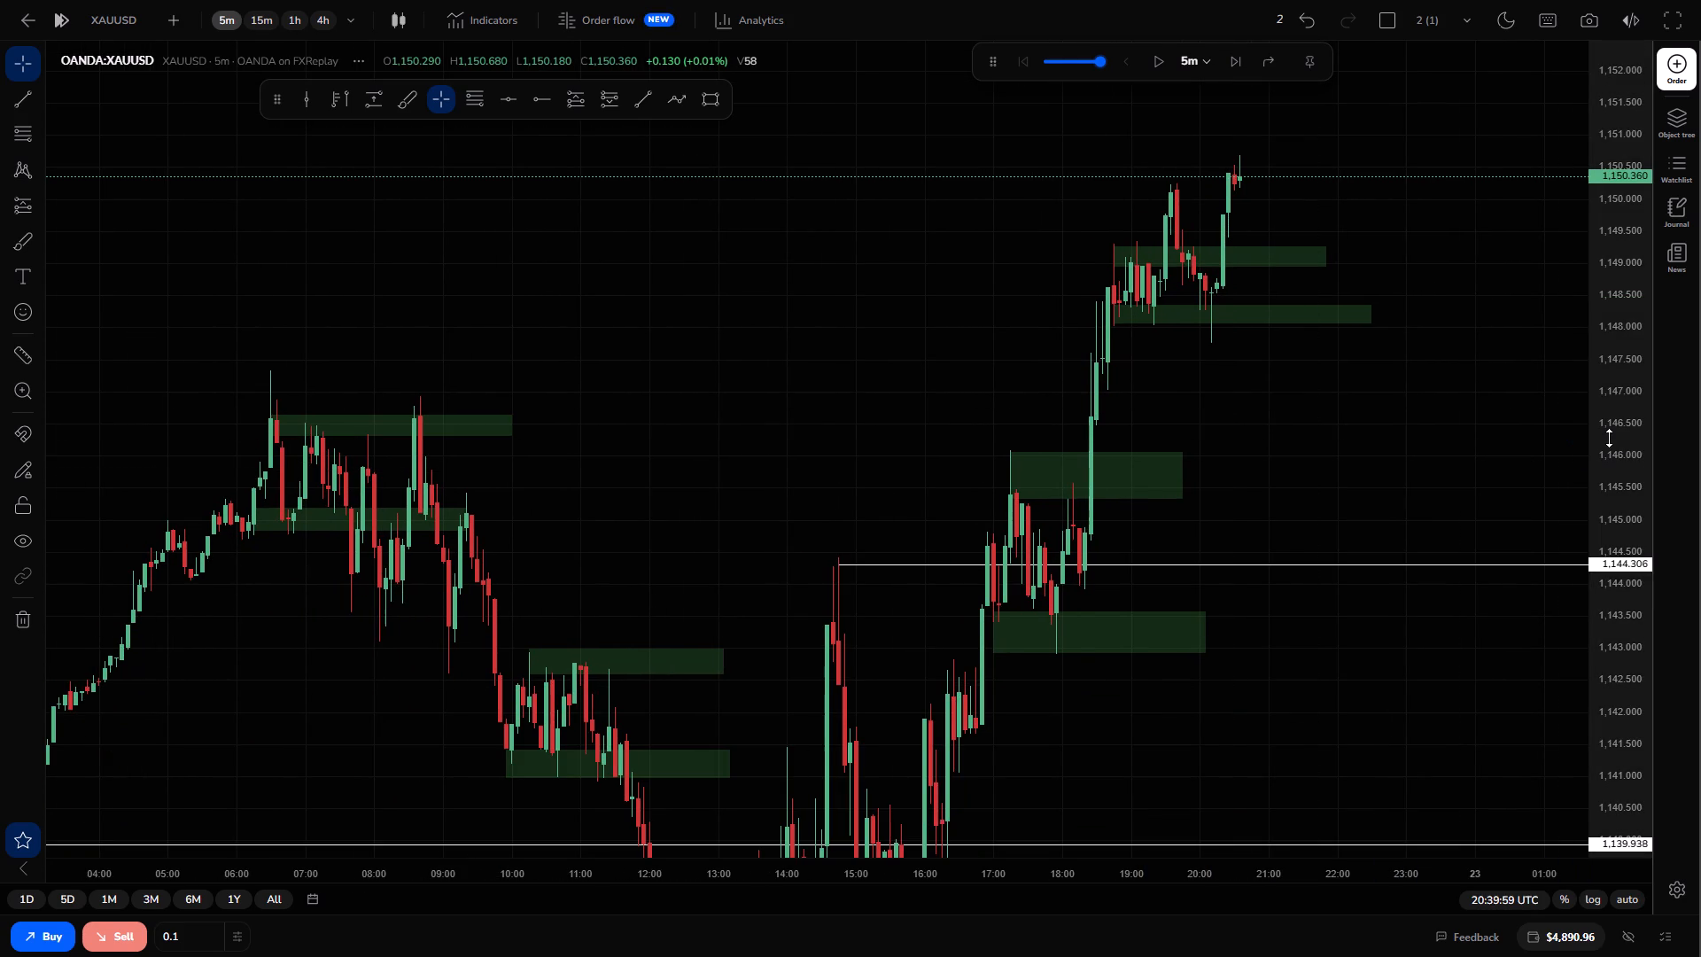
pyautogui.moveTo(1609, 438); pyautogui.dragTo(1544, 603)
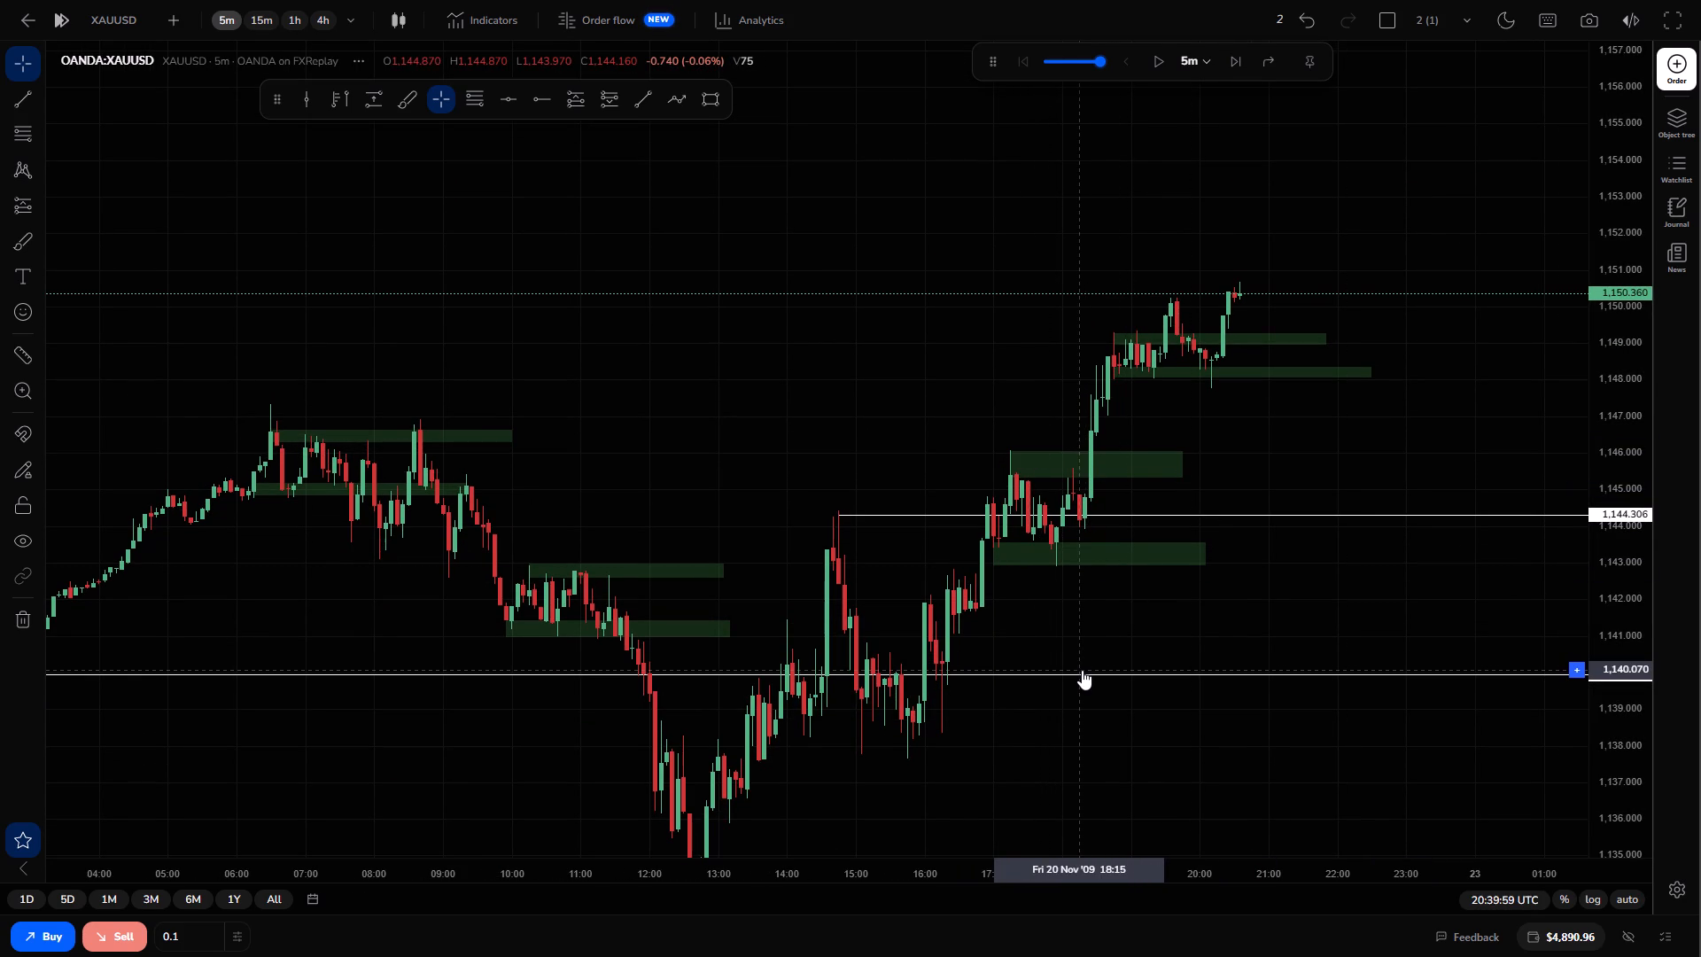
pyautogui.moveTo(1082, 670); pyautogui.dragTo(1626, 477)
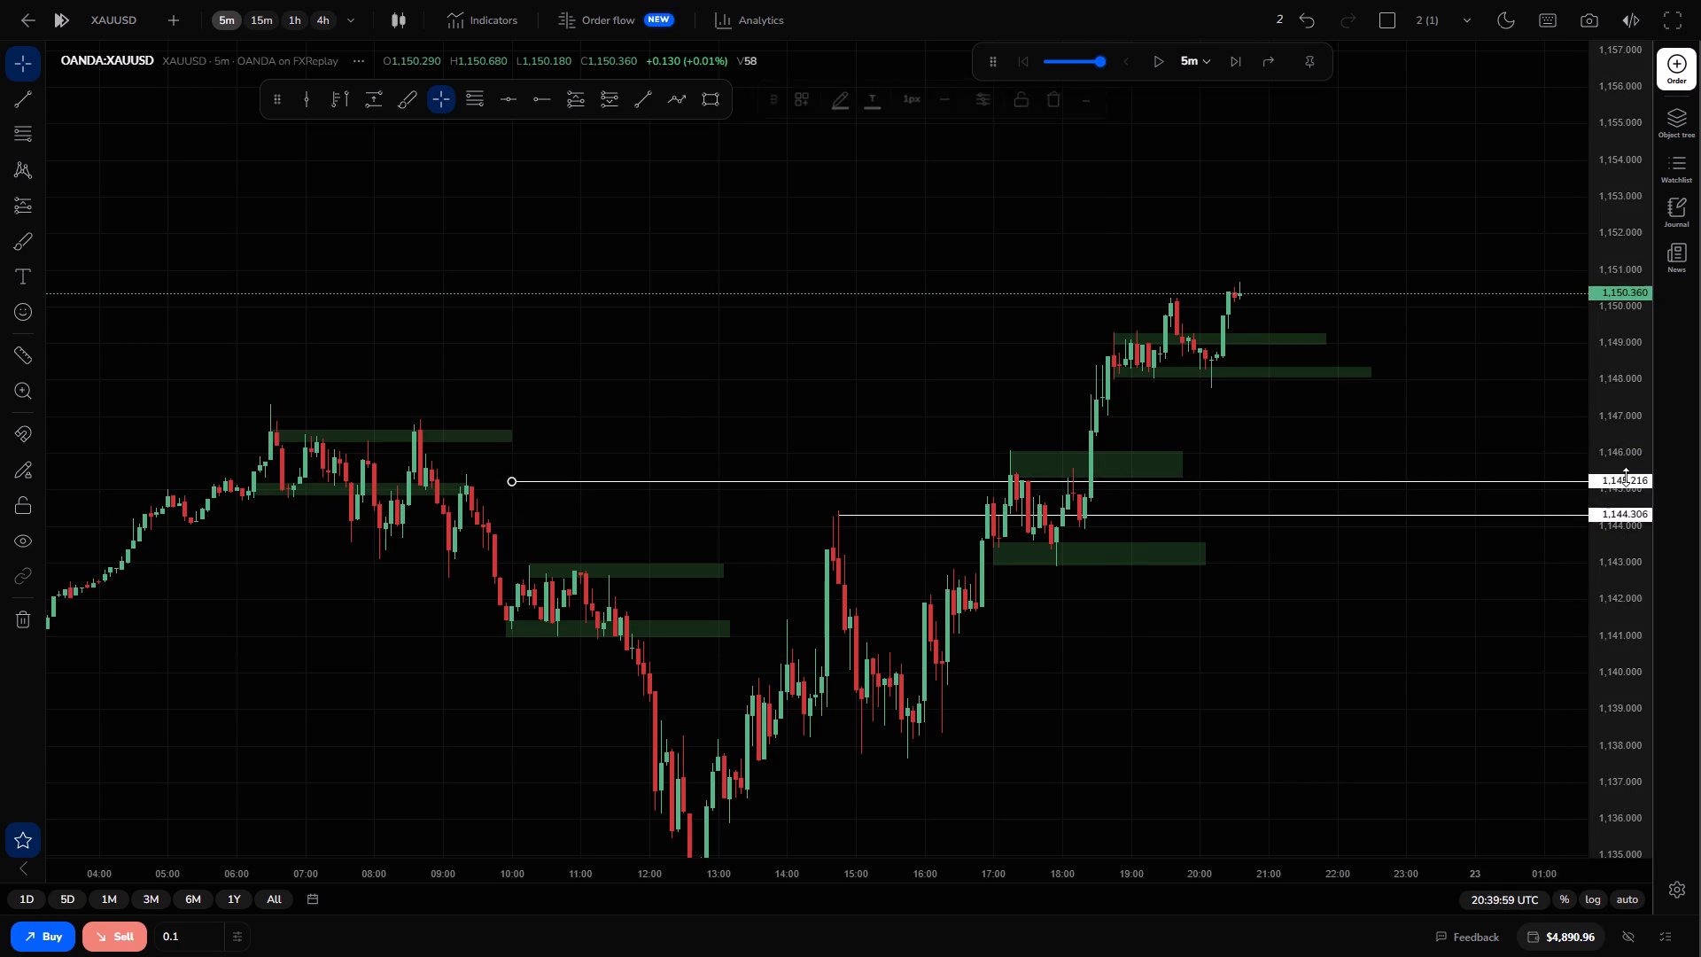
pyautogui.moveTo(765, 482); pyautogui.dragTo(1021, 440)
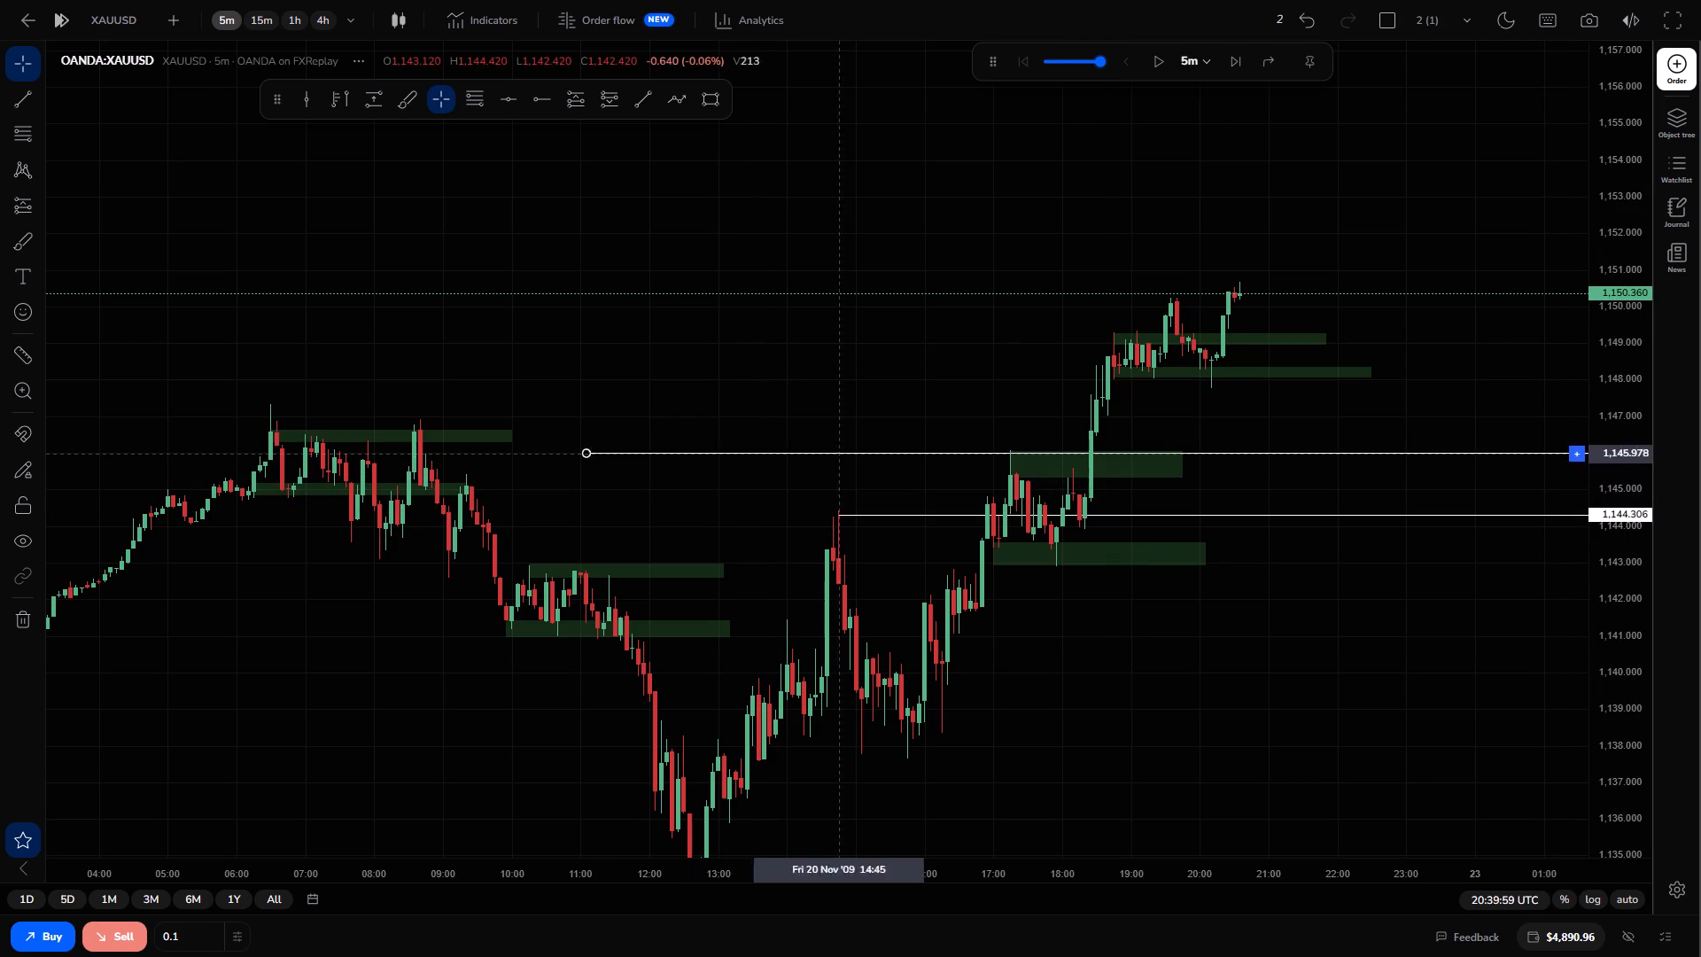
pyautogui.moveTo(1021, 440); pyautogui.dragTo(1241, 450)
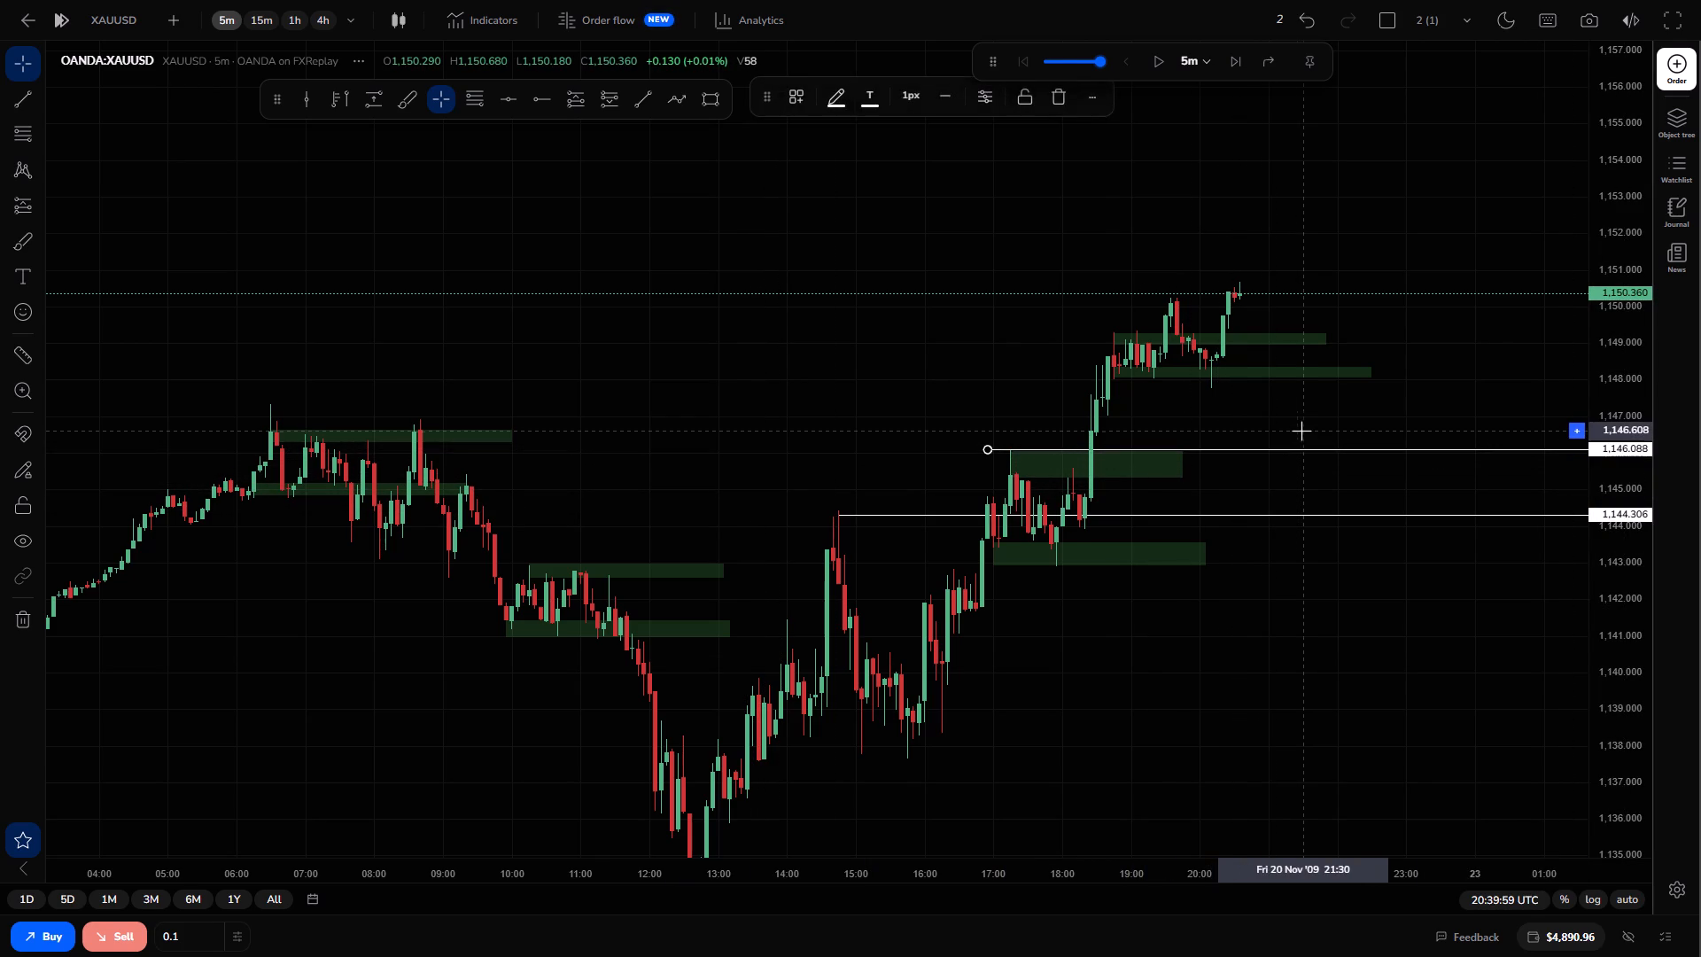
pyautogui.click(1301, 431)
# Advance the XAUUSD replay by 5-minute candles to 23:14:59.
pyautogui.moveTo(1300, 415); pyautogui.dragTo(1173, 420)
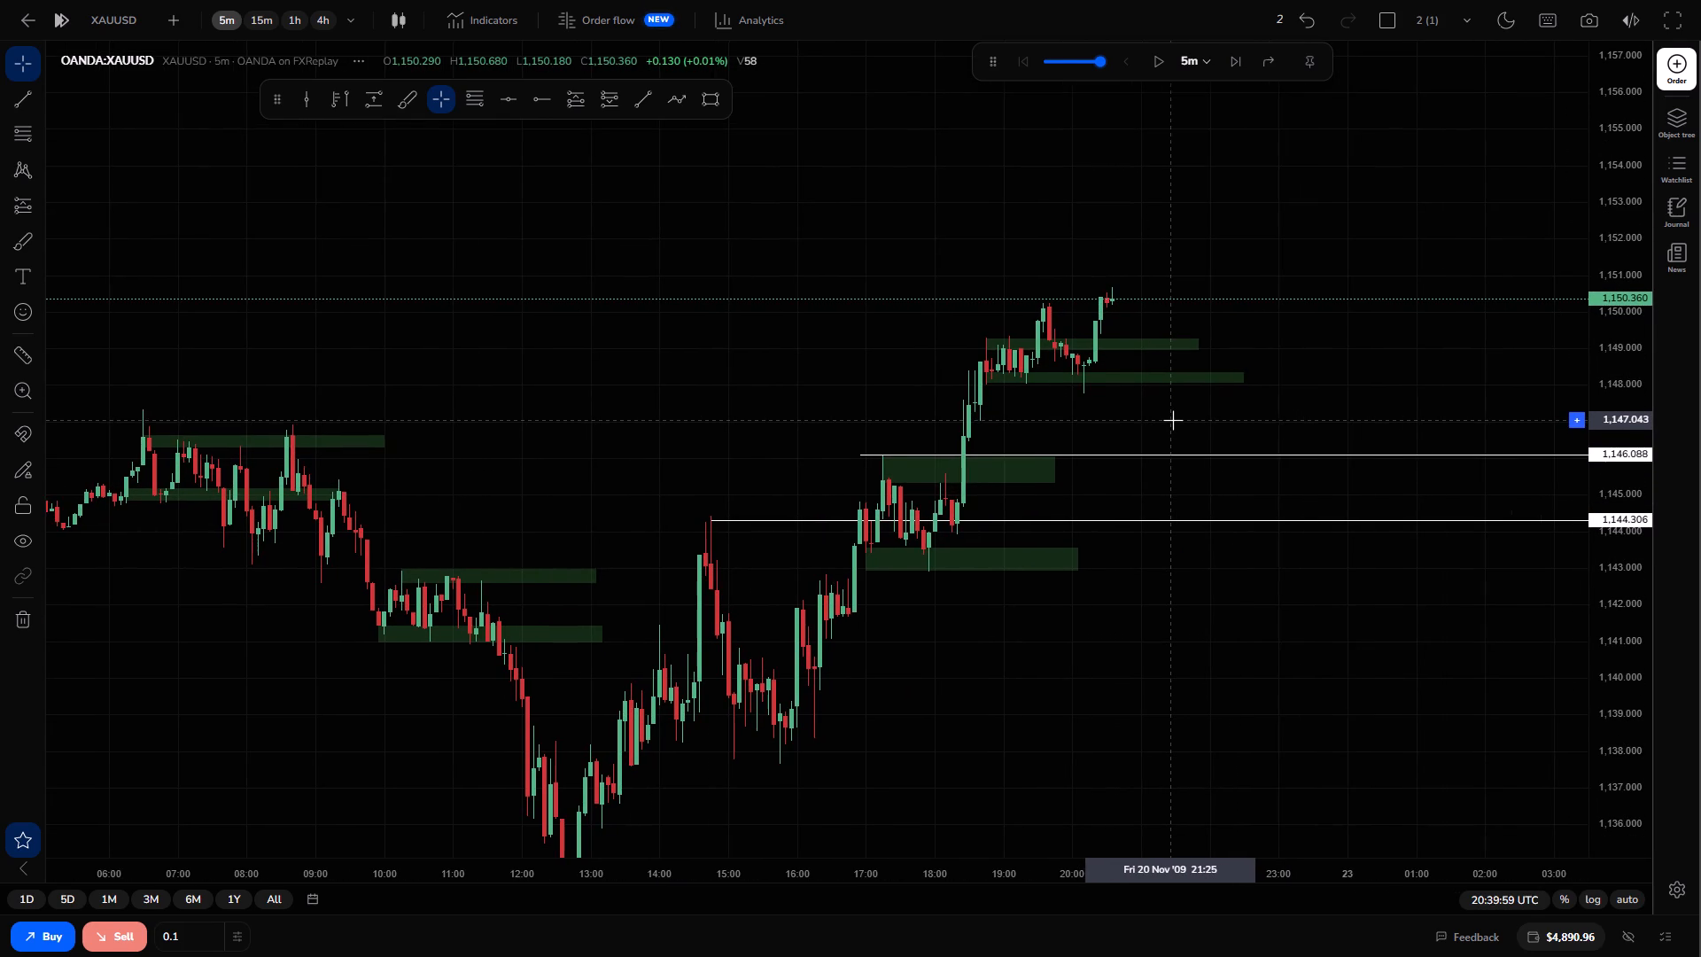
pyautogui.tripleClick(1231, 62)
pyautogui.tripleClick(1231, 62)
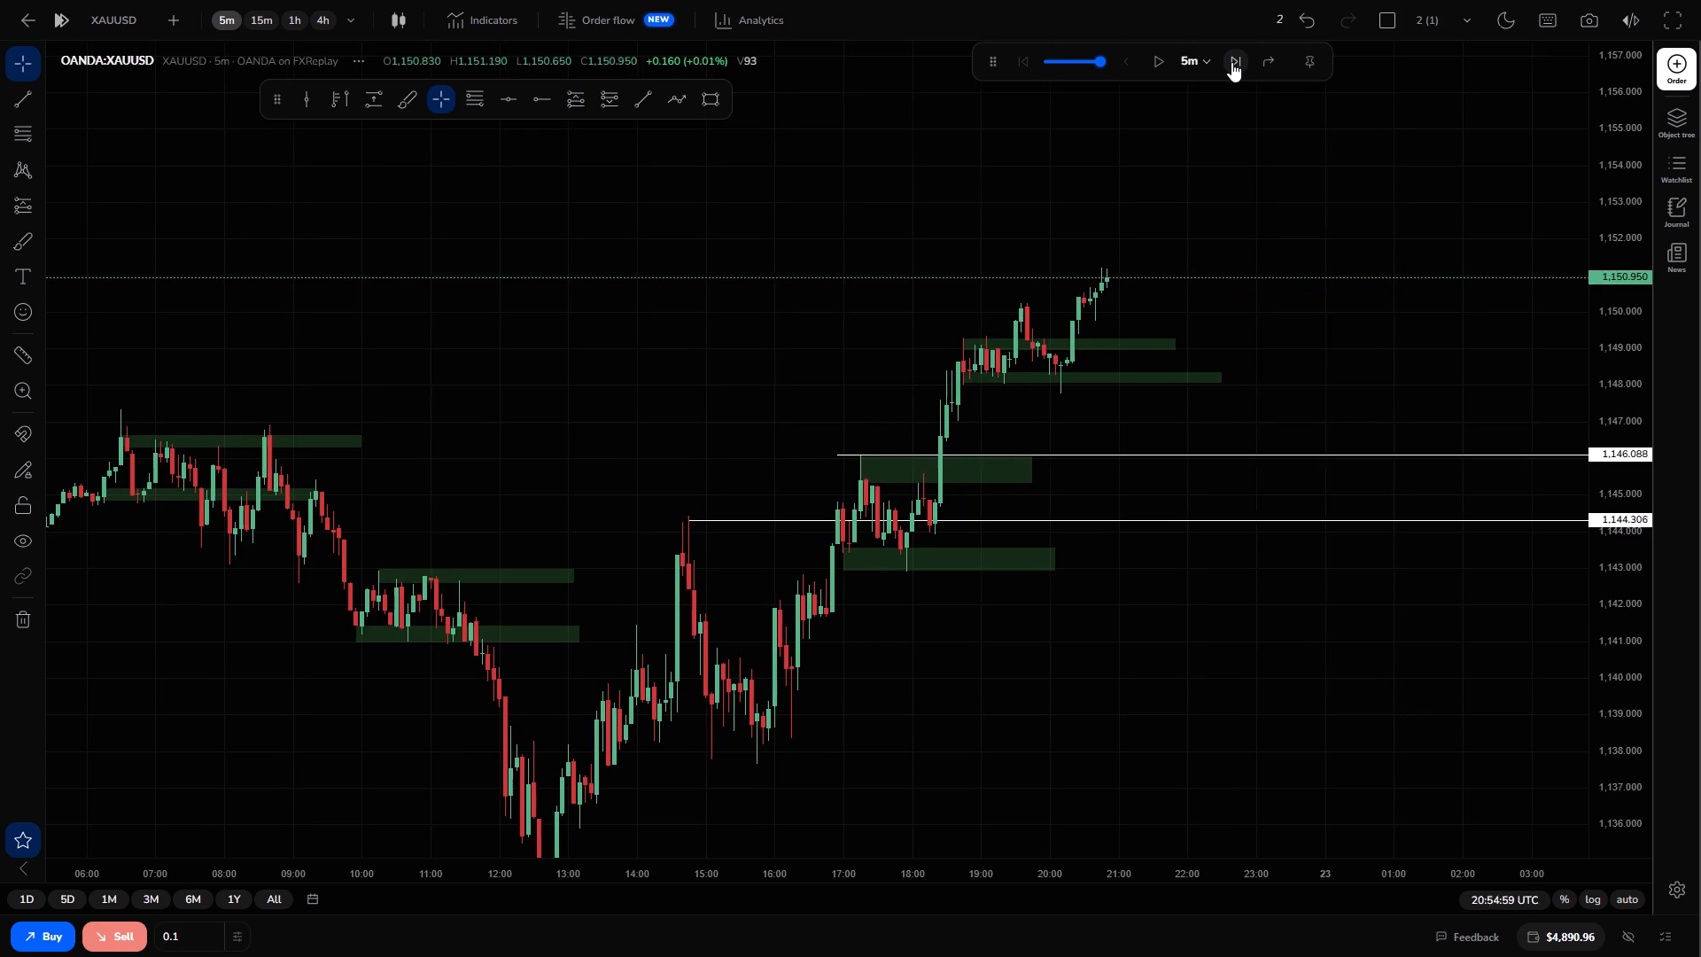
pyautogui.tripleClick(1231, 62)
pyautogui.doubleClick(1231, 62)
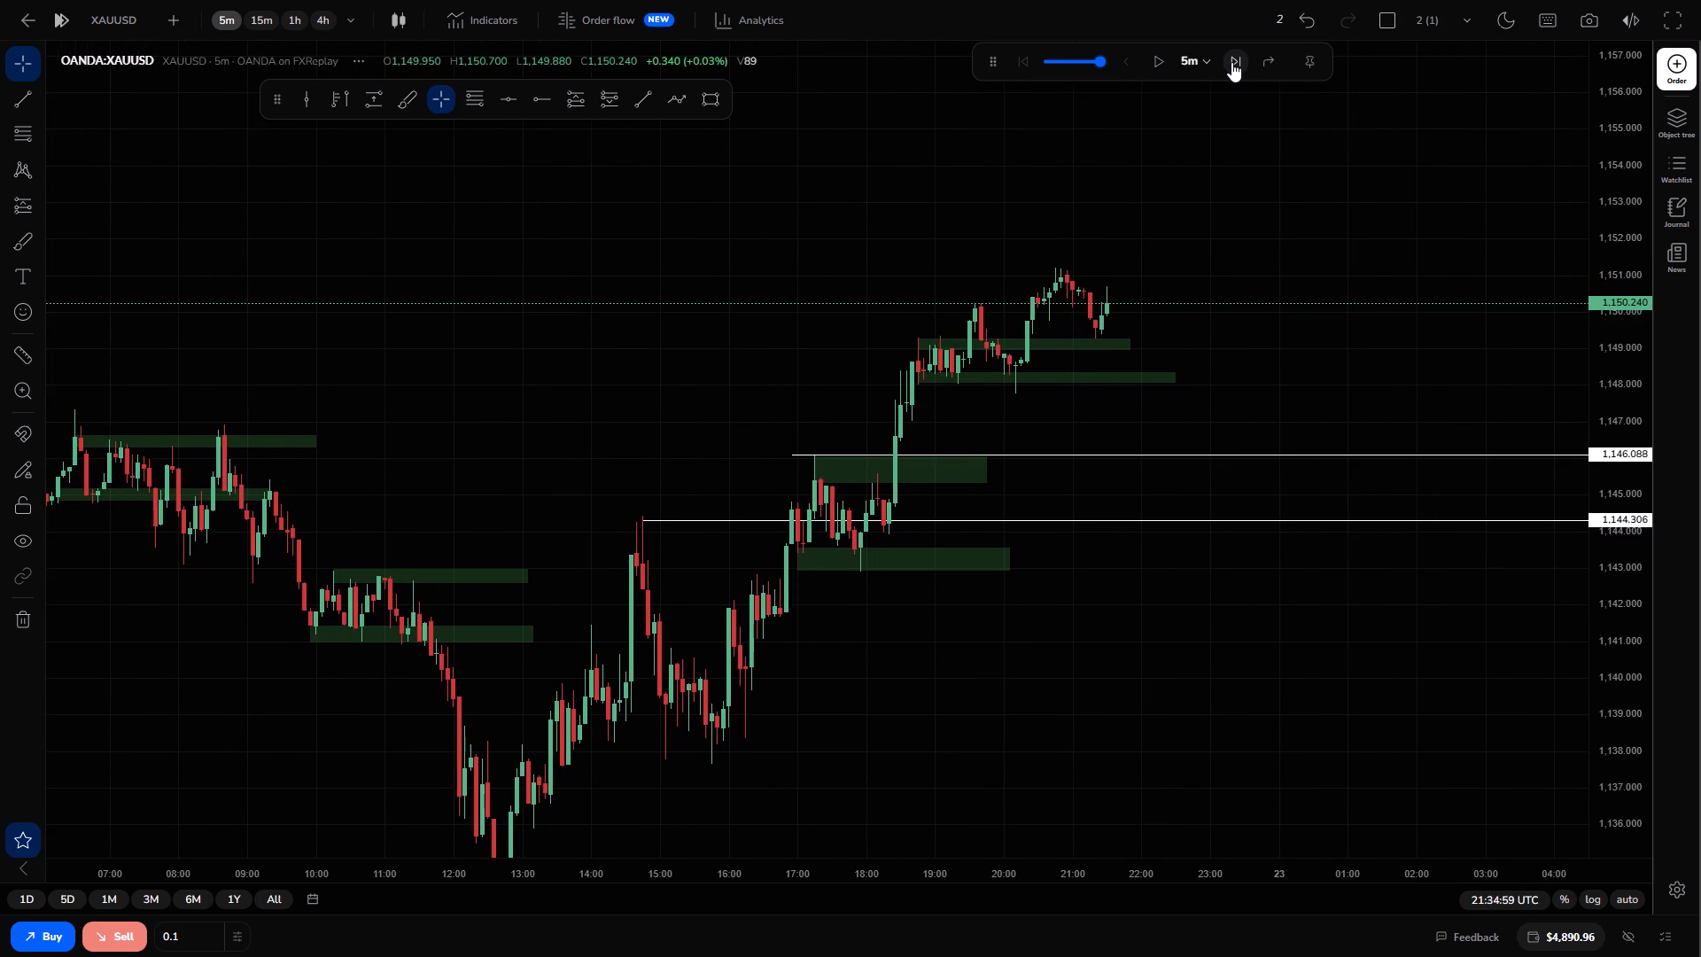
pyautogui.tripleClick(1231, 62)
pyautogui.tripleClick(1231, 62)
pyautogui.tripleClick(1231, 62)
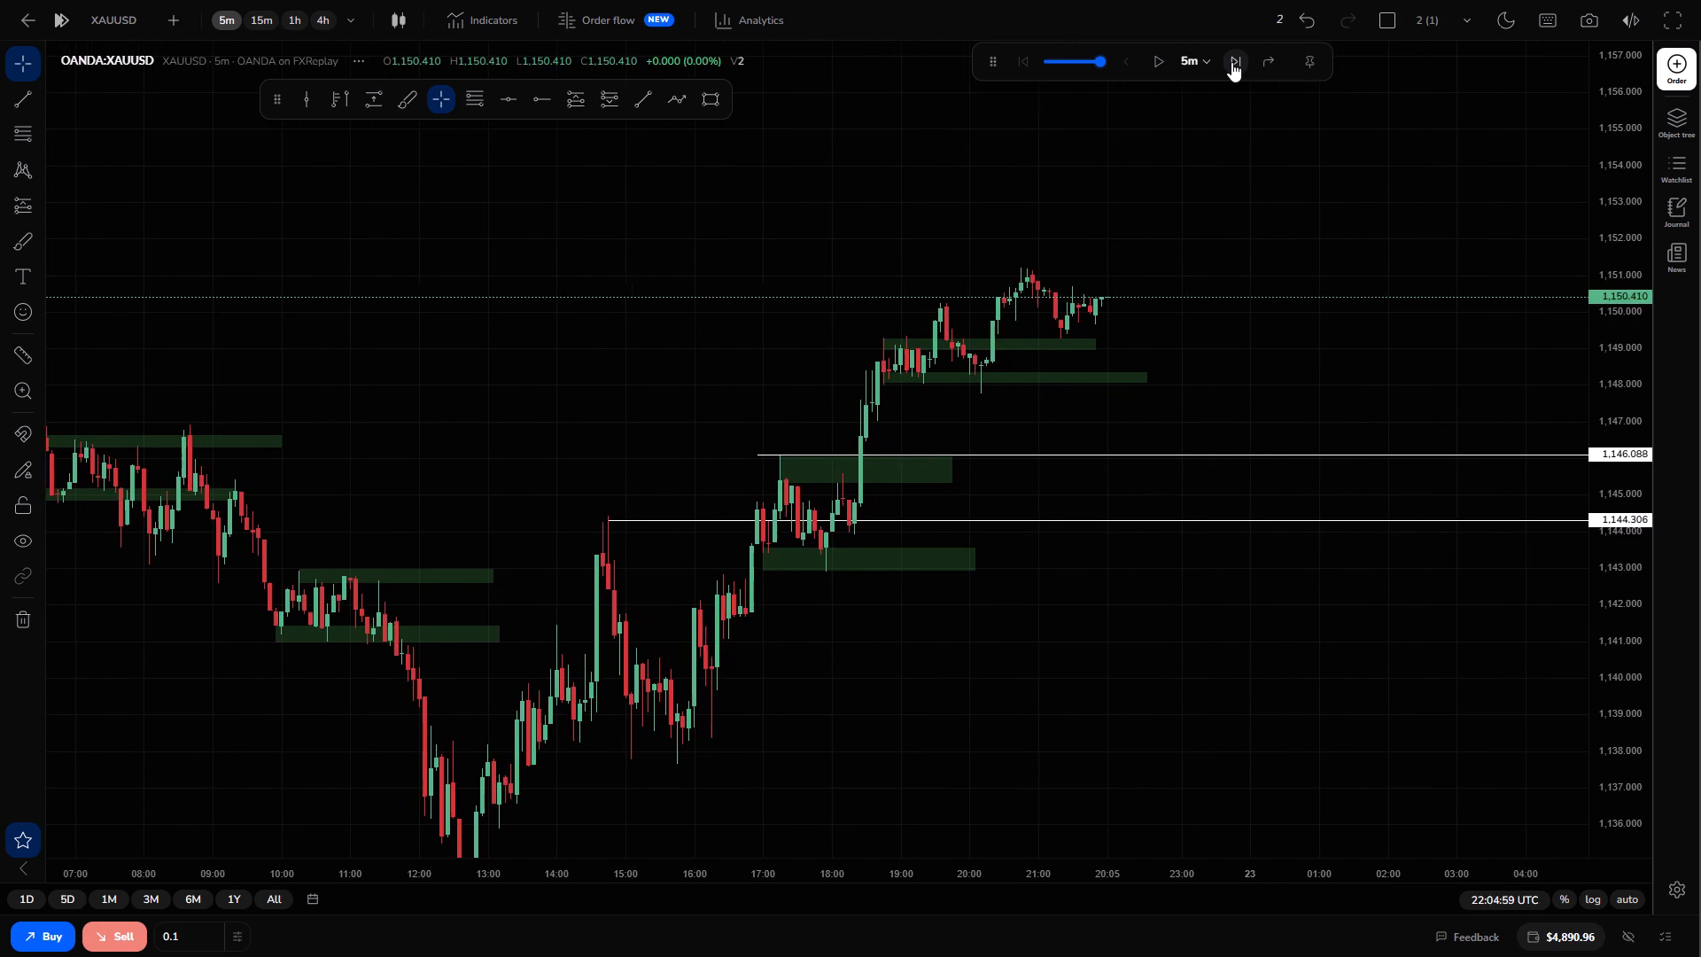
pyautogui.click(1231, 62)
# Nudge the horizontal ray at the 17:15 swing high to 1,146.025.
pyautogui.moveTo(1251, 280); pyautogui.dragTo(1515, 584)
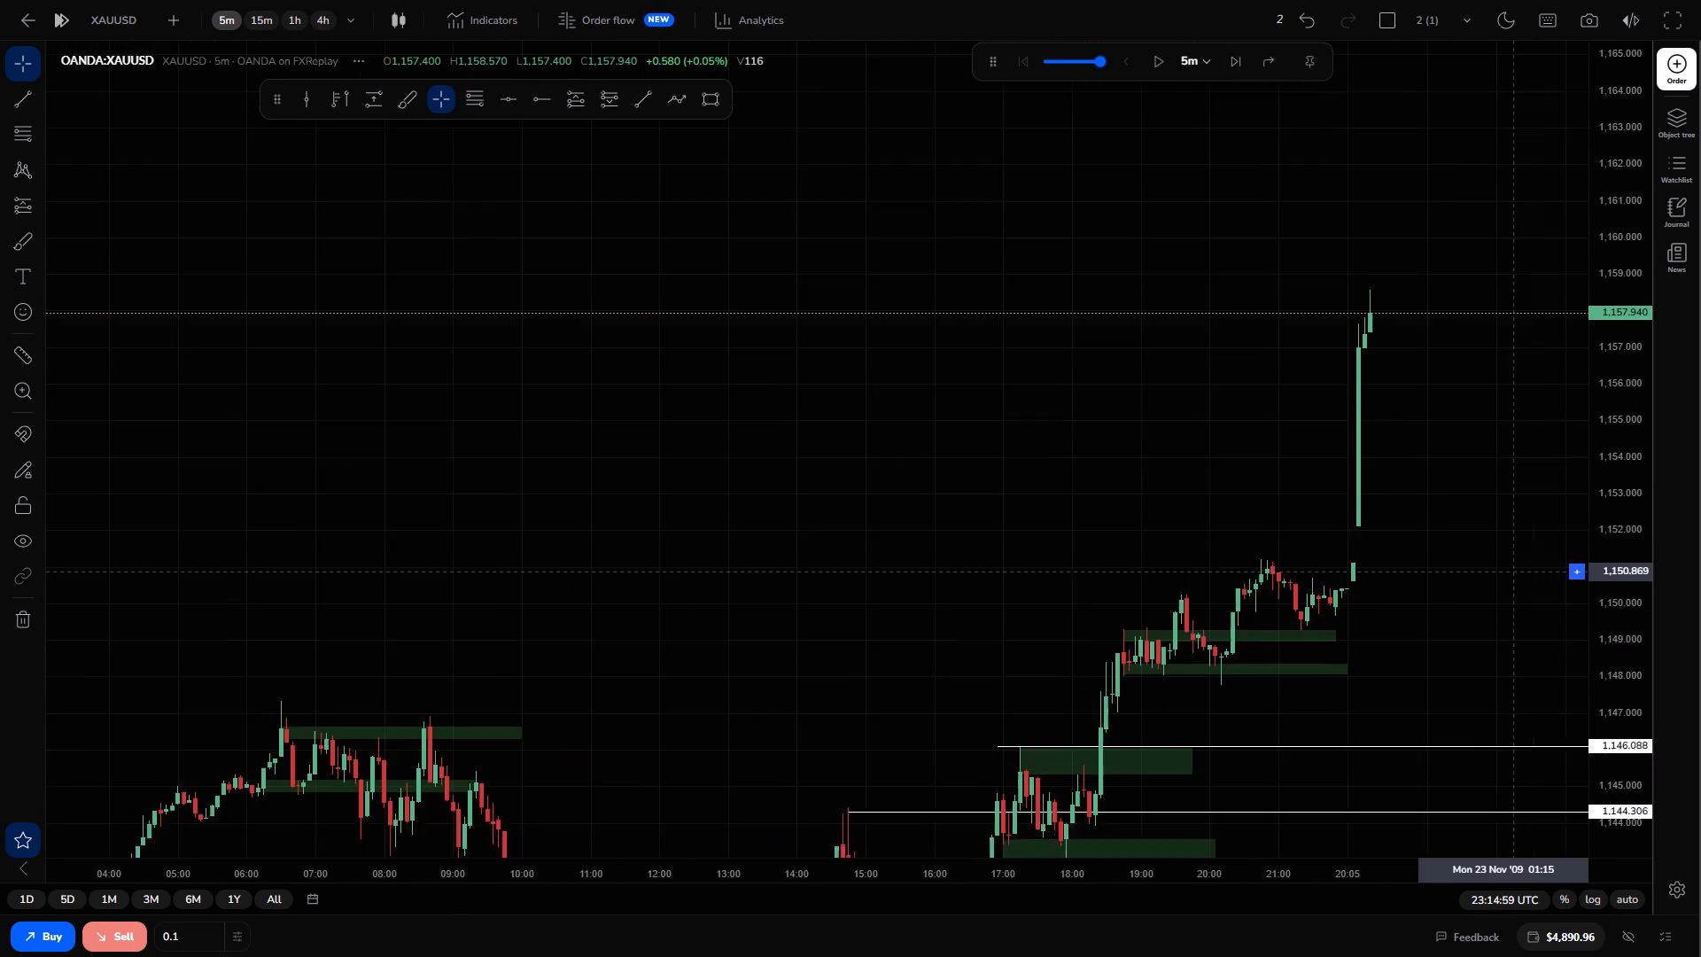
pyautogui.moveTo(1515, 584); pyautogui.dragTo(1515, 598)
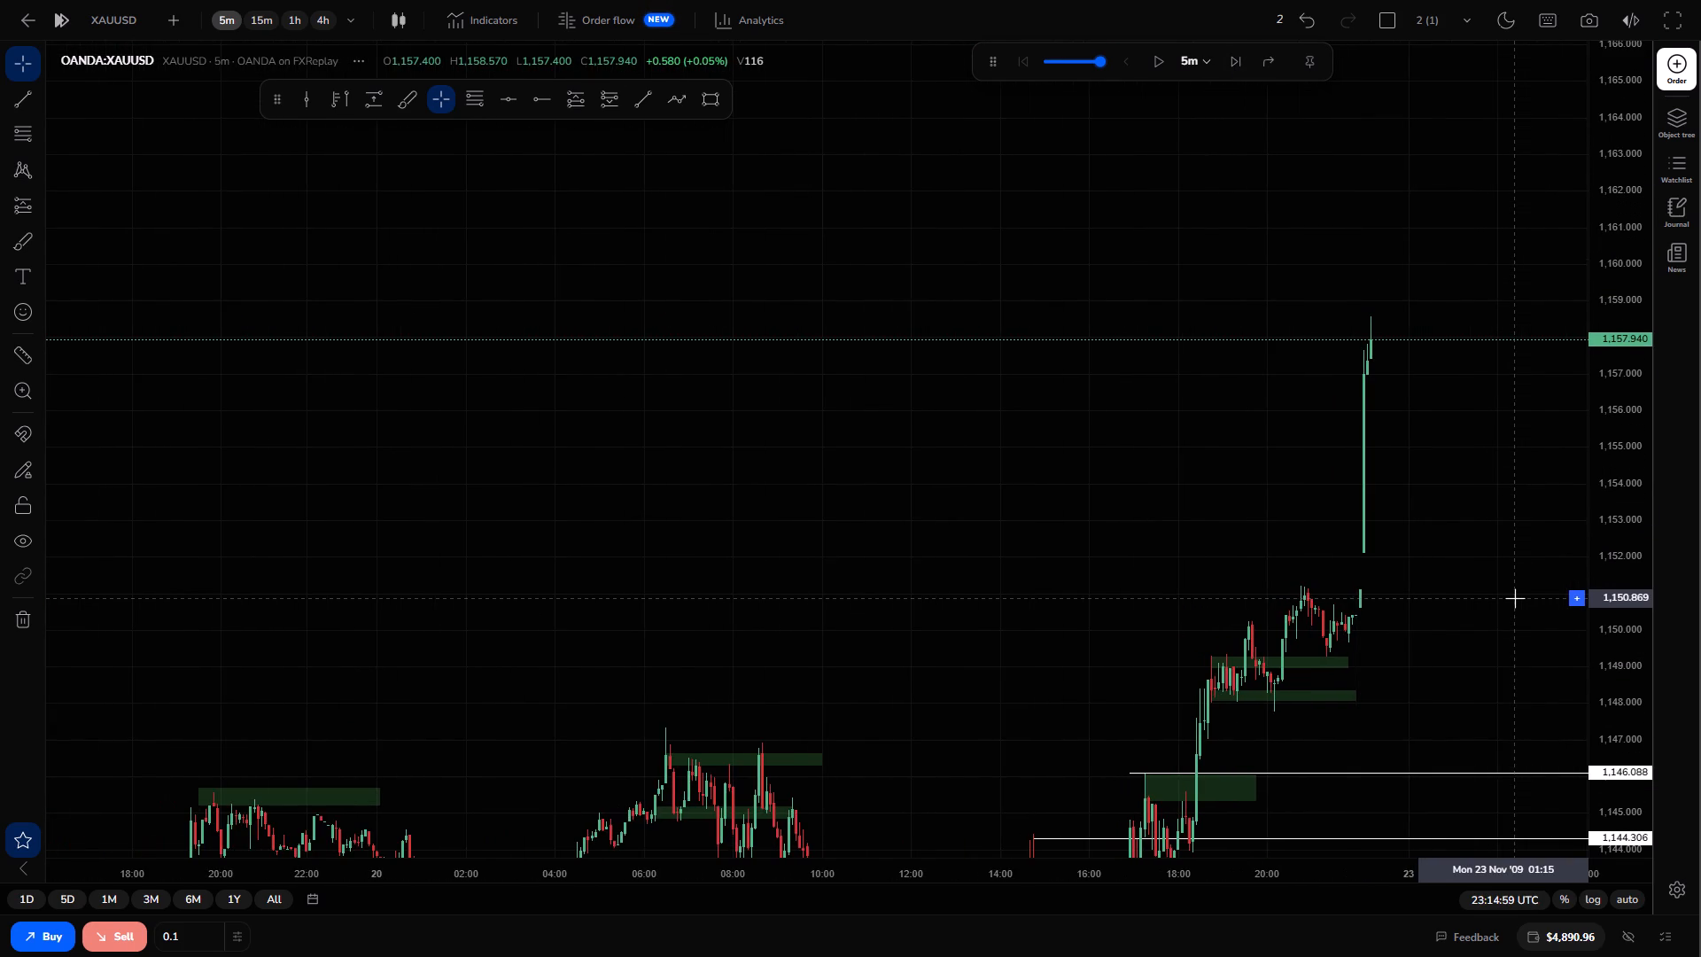
pyautogui.moveTo(1586, 626); pyautogui.dragTo(1604, 664)
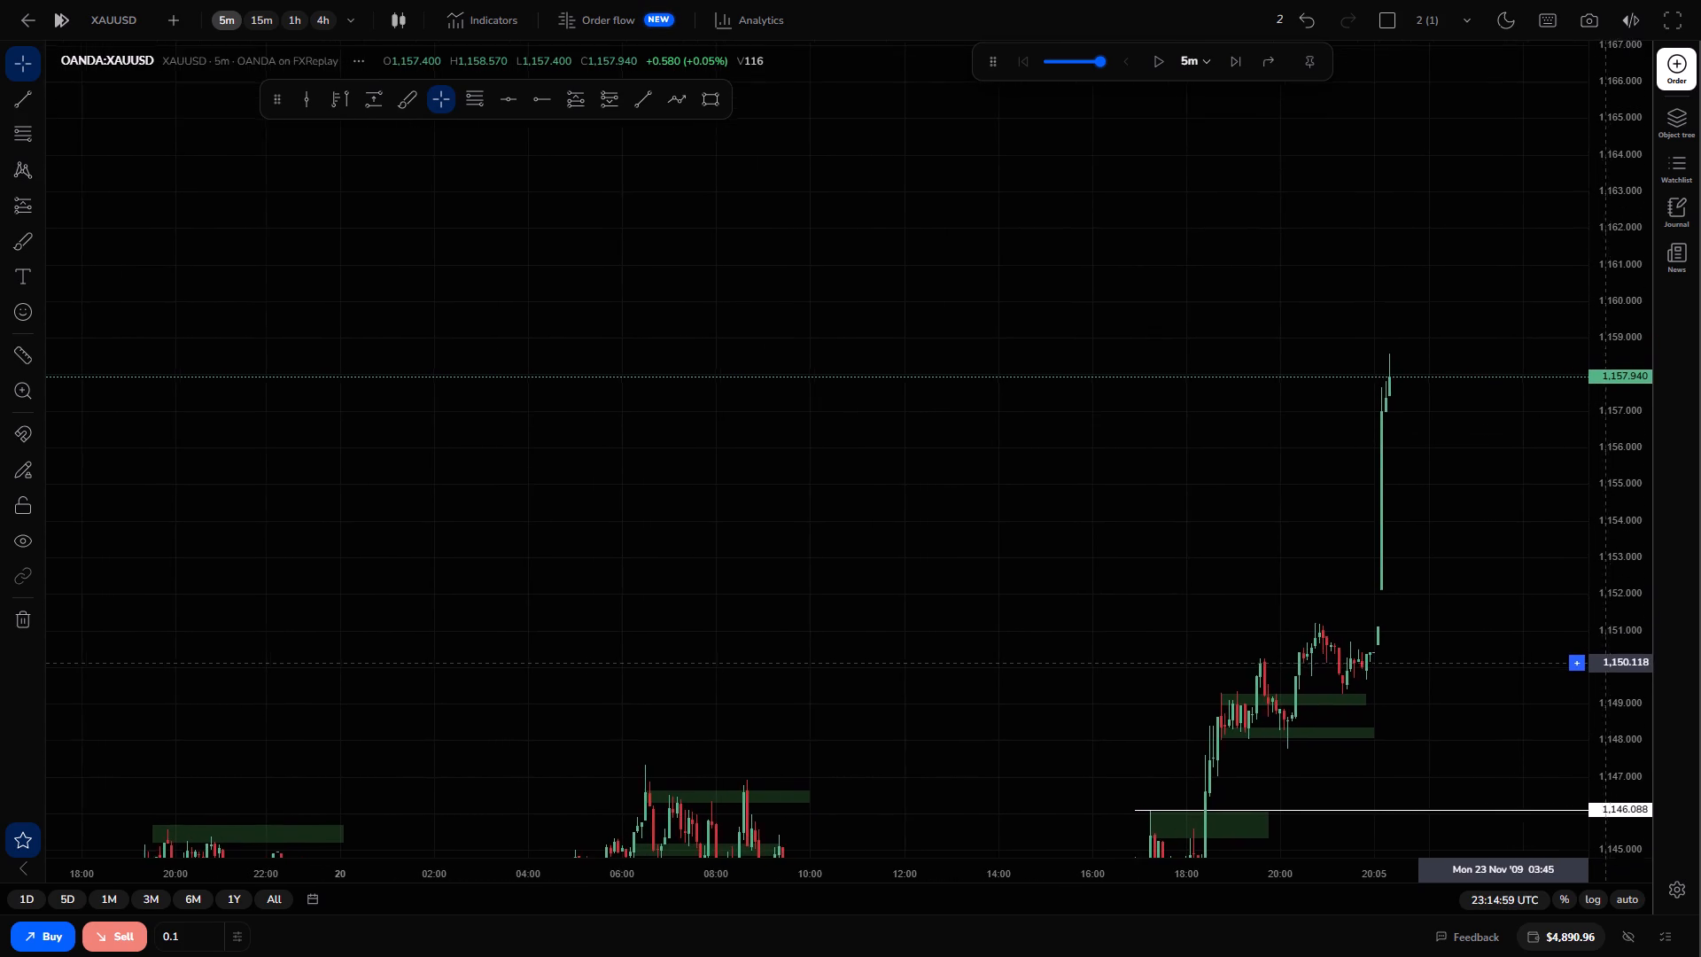
pyautogui.moveTo(1604, 664); pyautogui.dragTo(1460, 451)
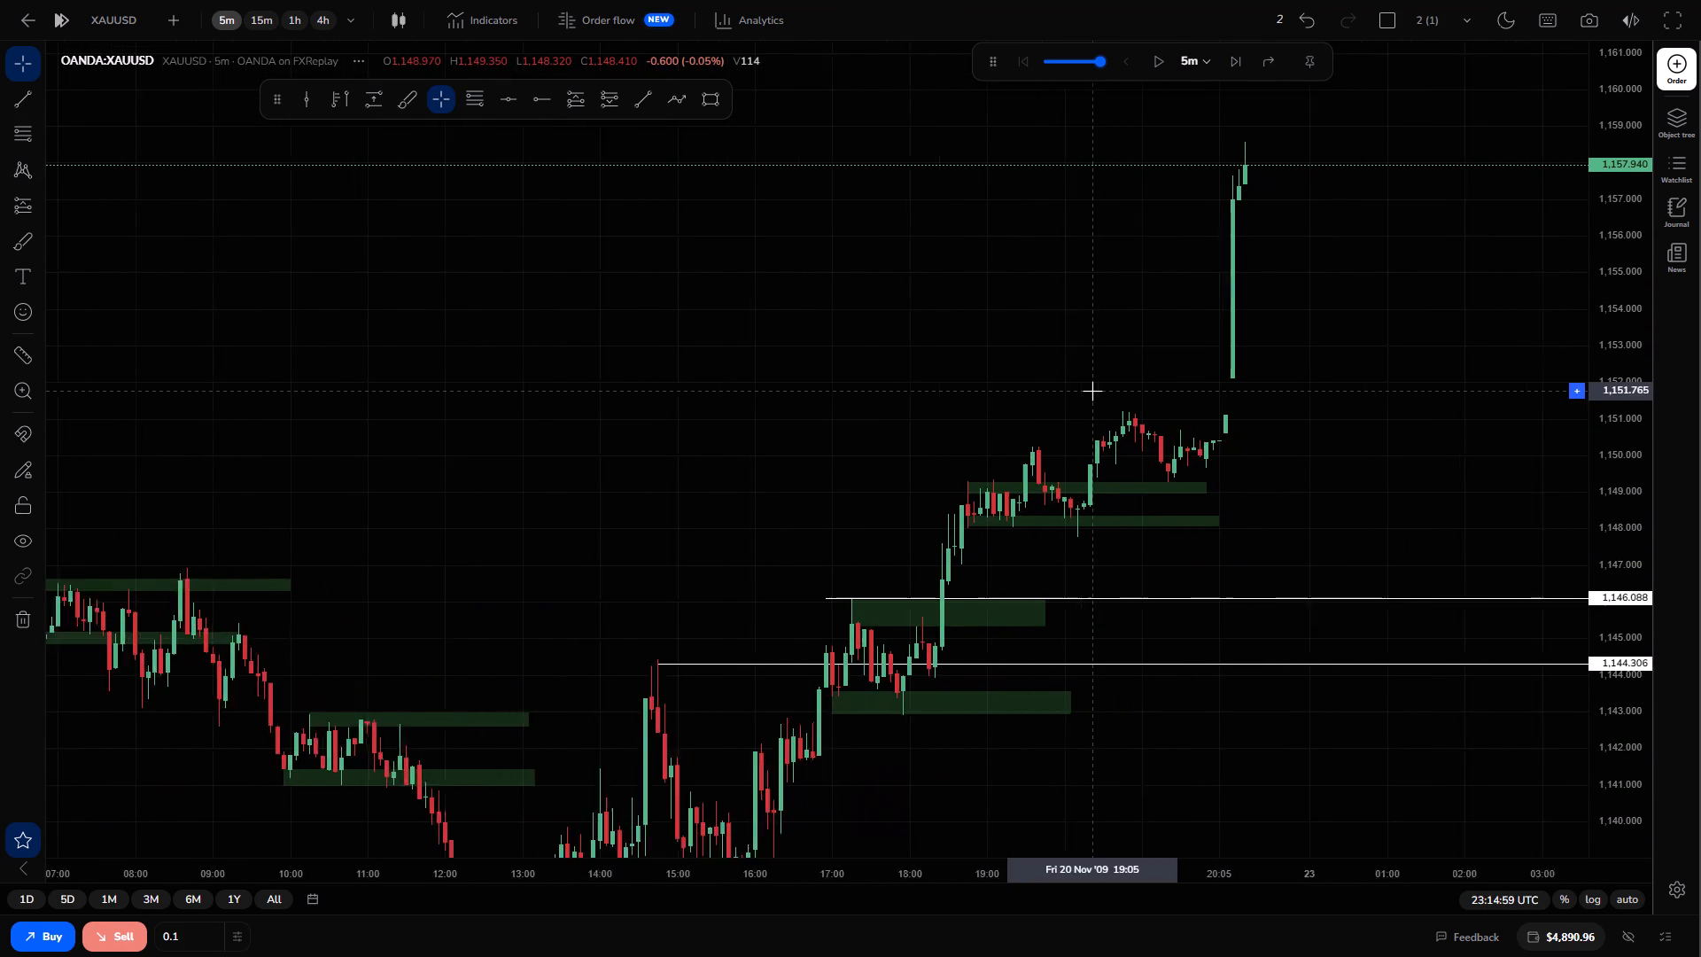
pyautogui.hscroll(1, 1092, 391)
pyautogui.moveTo(1627, 568); pyautogui.dragTo(1604, 494)
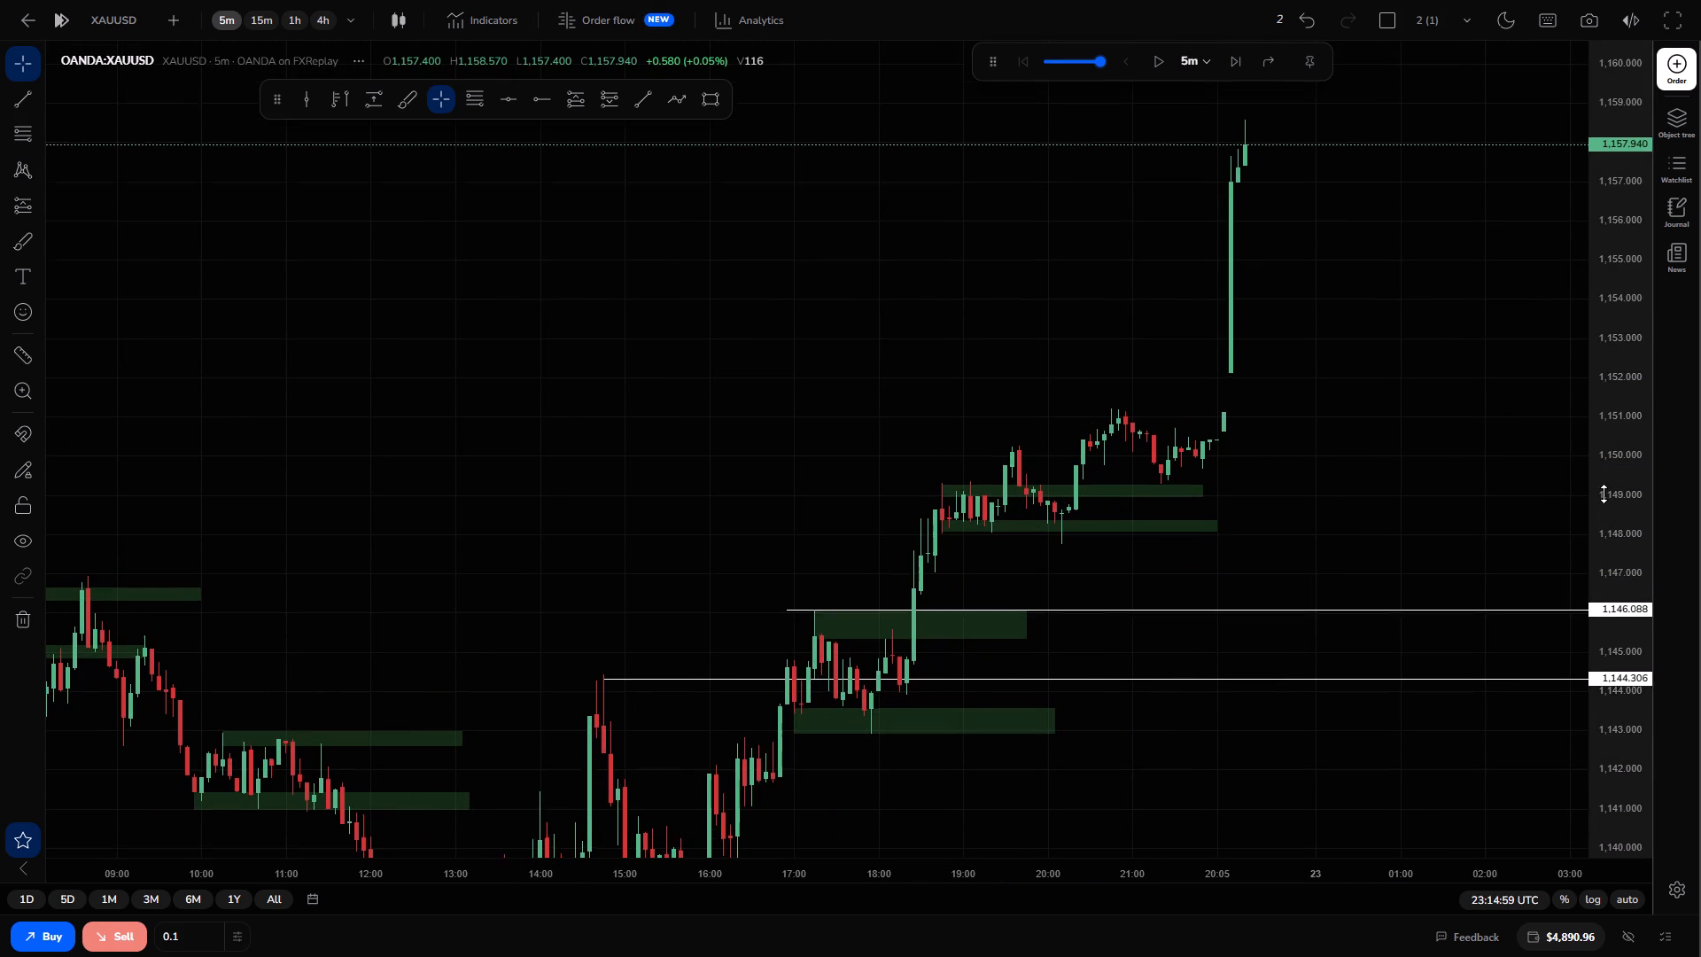
pyautogui.moveTo(1604, 494); pyautogui.dragTo(1594, 478)
pyautogui.moveTo(1340, 564); pyautogui.dragTo(1503, 492)
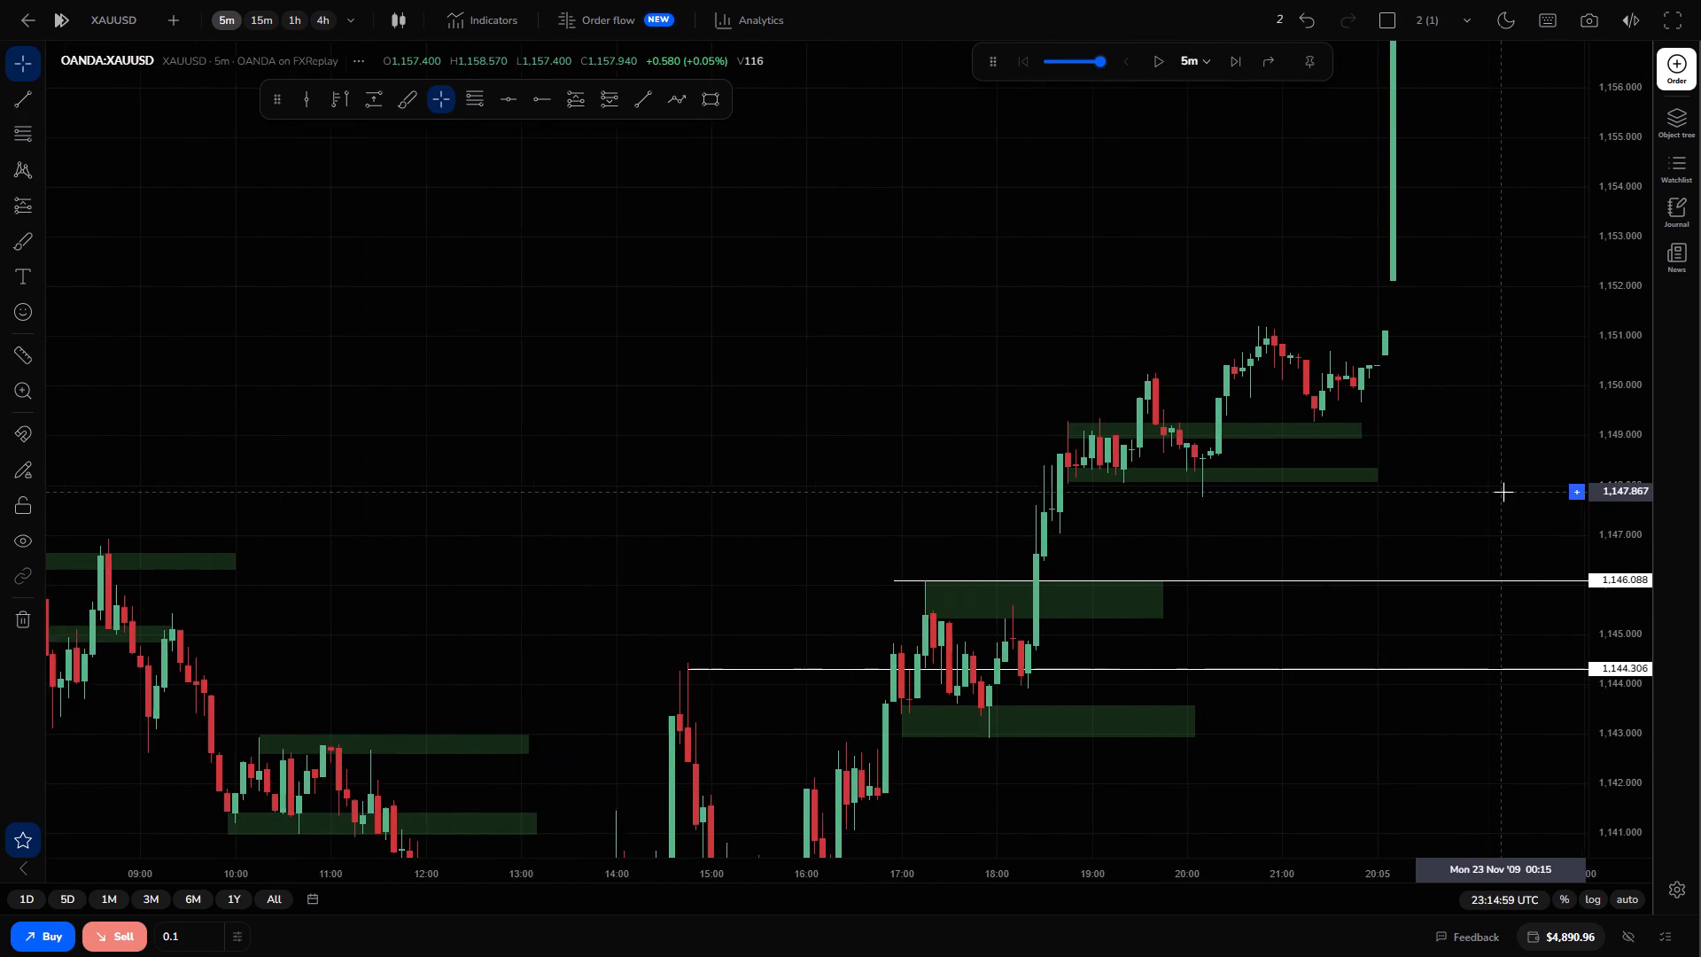
pyautogui.moveTo(1615, 550); pyautogui.dragTo(1576, 595)
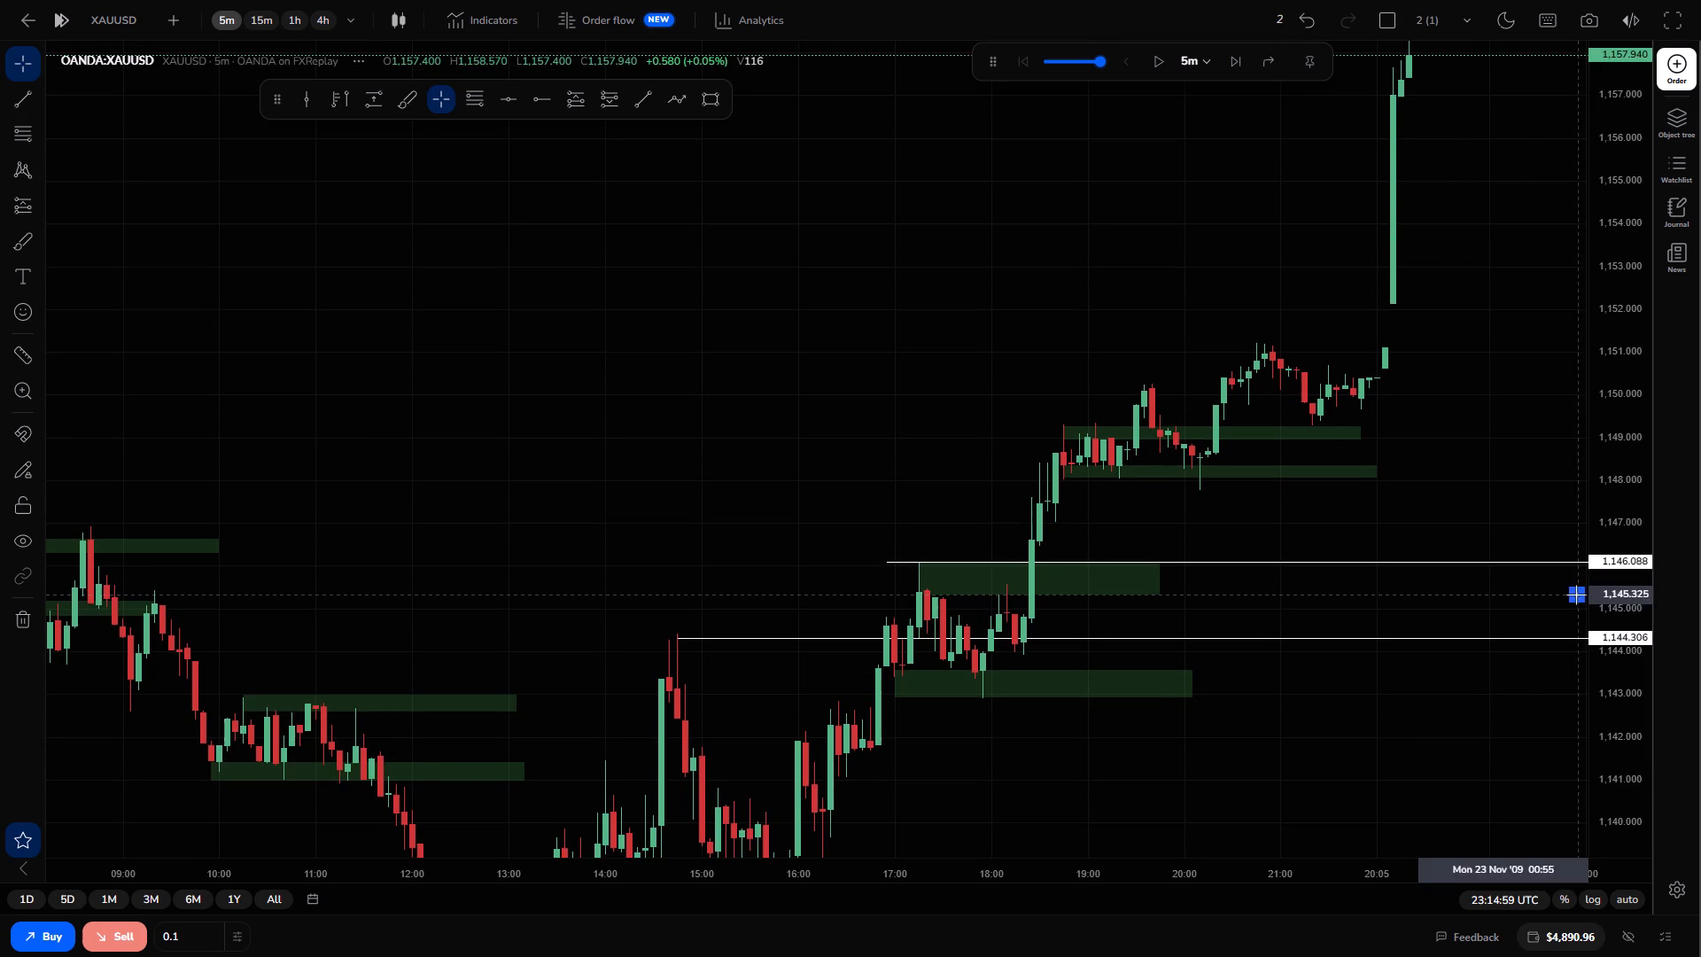
pyautogui.click(1451, 561)
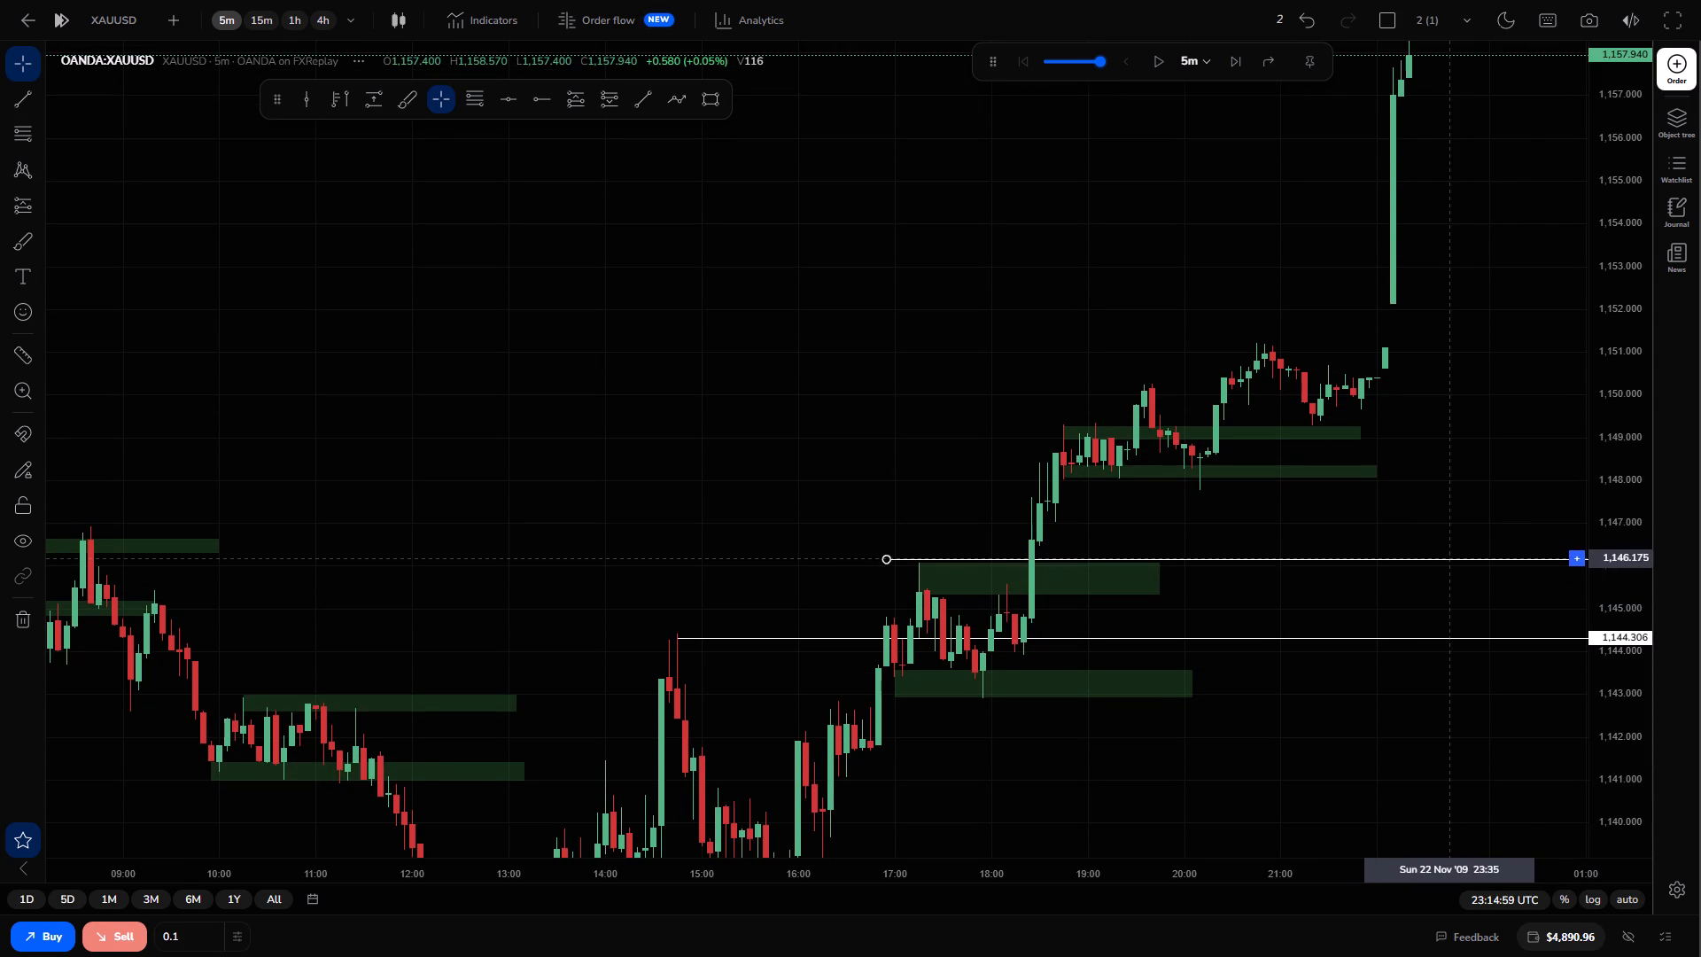
pyautogui.click(1383, 497)
# Examine the latest XAUUSD candles against the marked zones and horizontal rays at several price and time scales.
pyautogui.moveTo(1342, 514); pyautogui.dragTo(1269, 567)
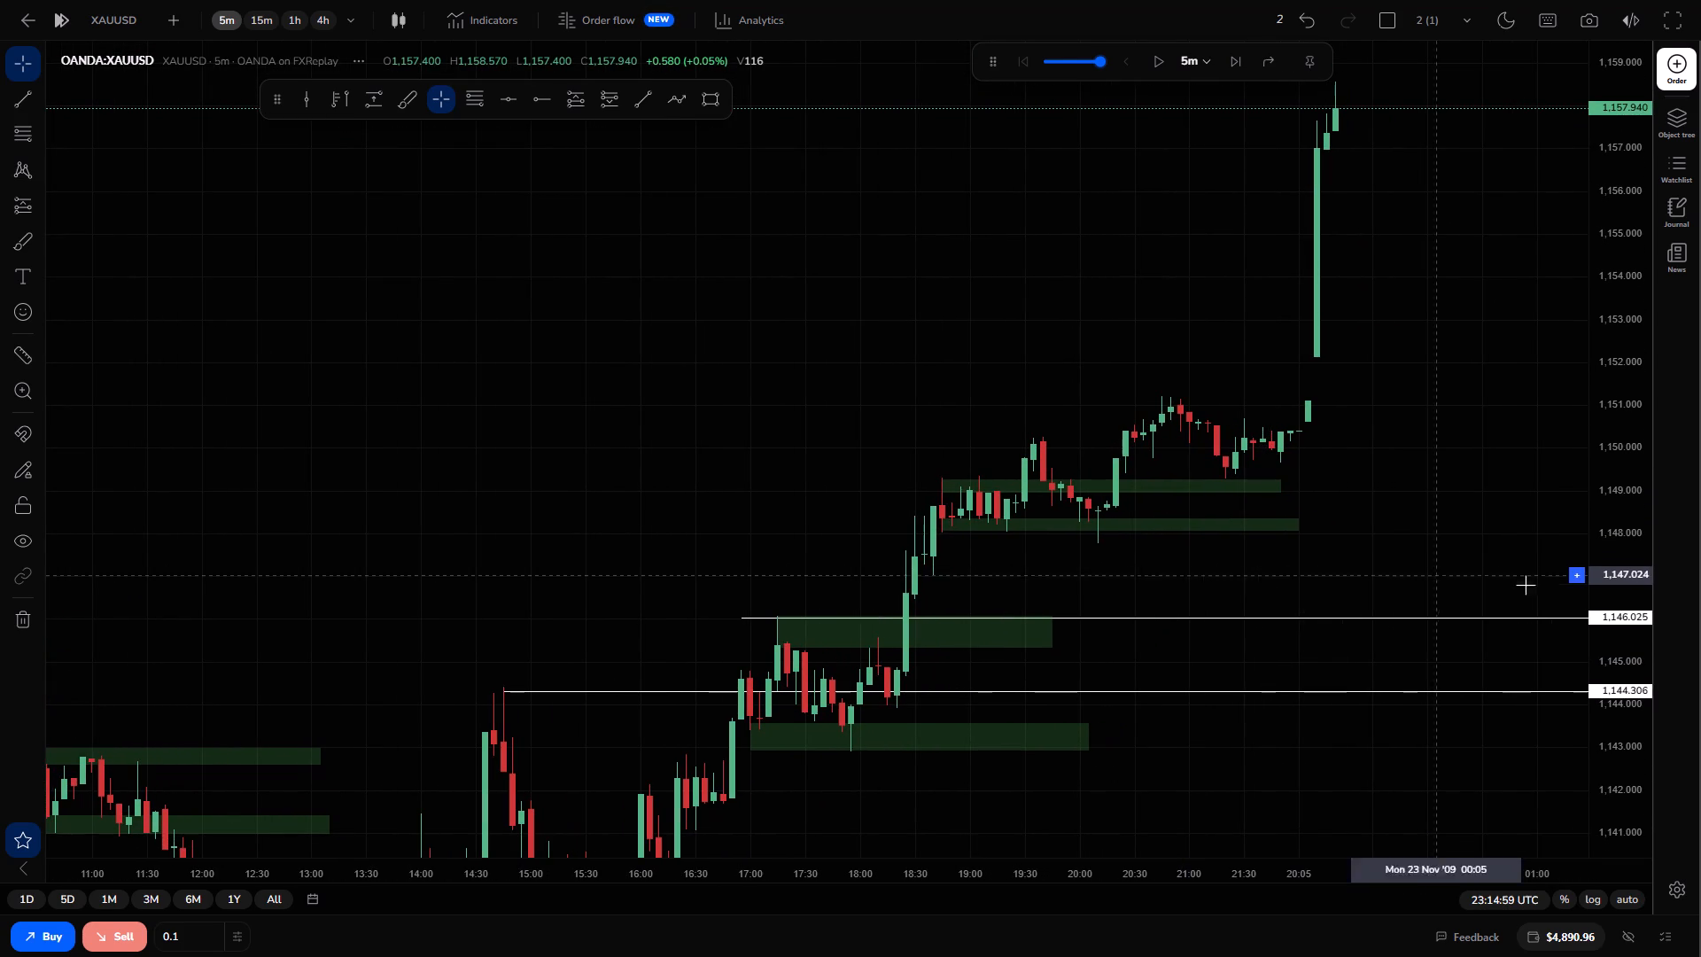
pyautogui.moveTo(1618, 549); pyautogui.dragTo(1627, 733)
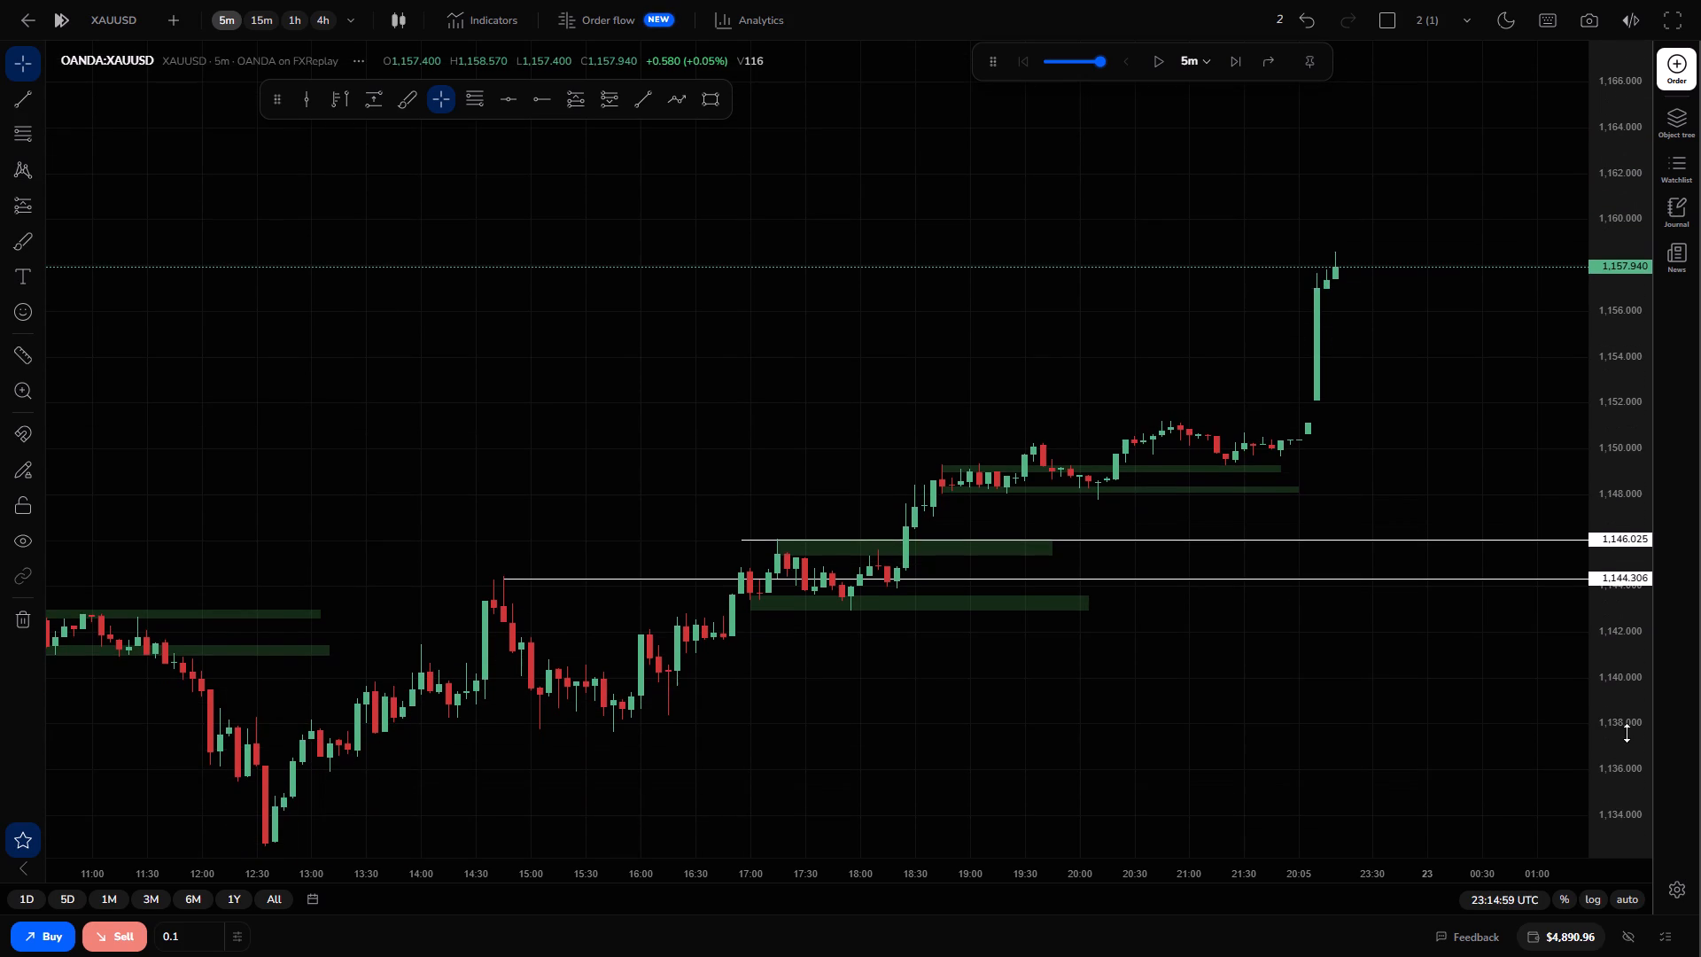
pyautogui.moveTo(1642, 484); pyautogui.dragTo(1657, 855)
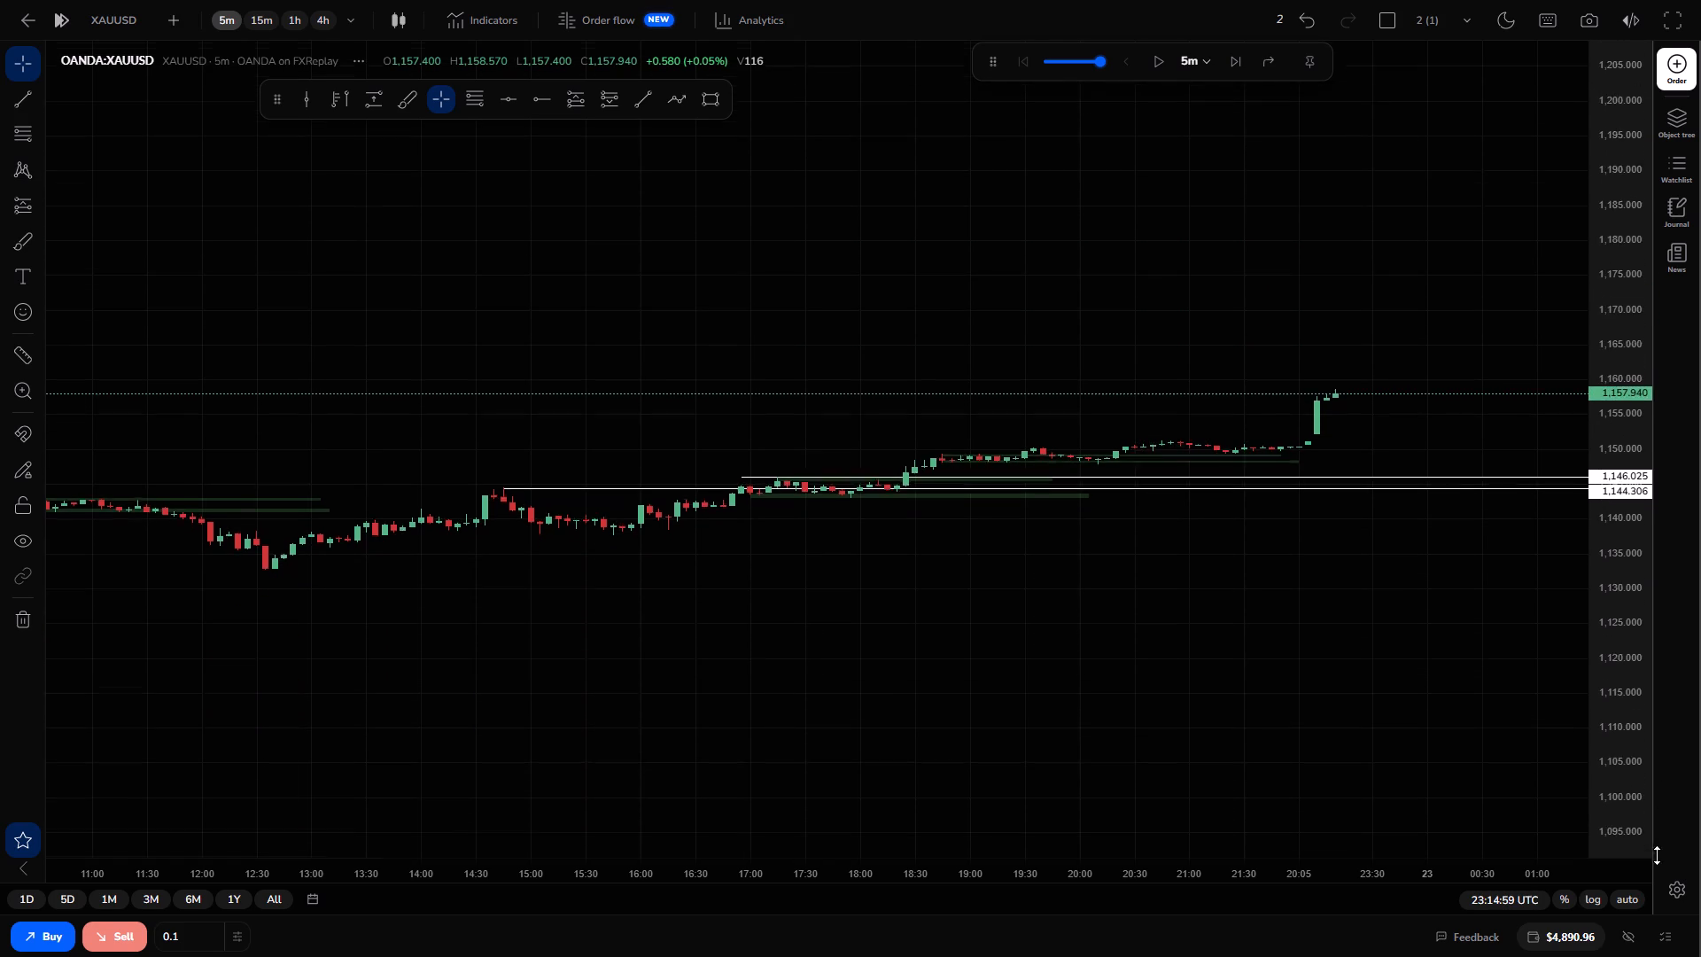
pyautogui.moveTo(1657, 855); pyautogui.dragTo(1631, 544)
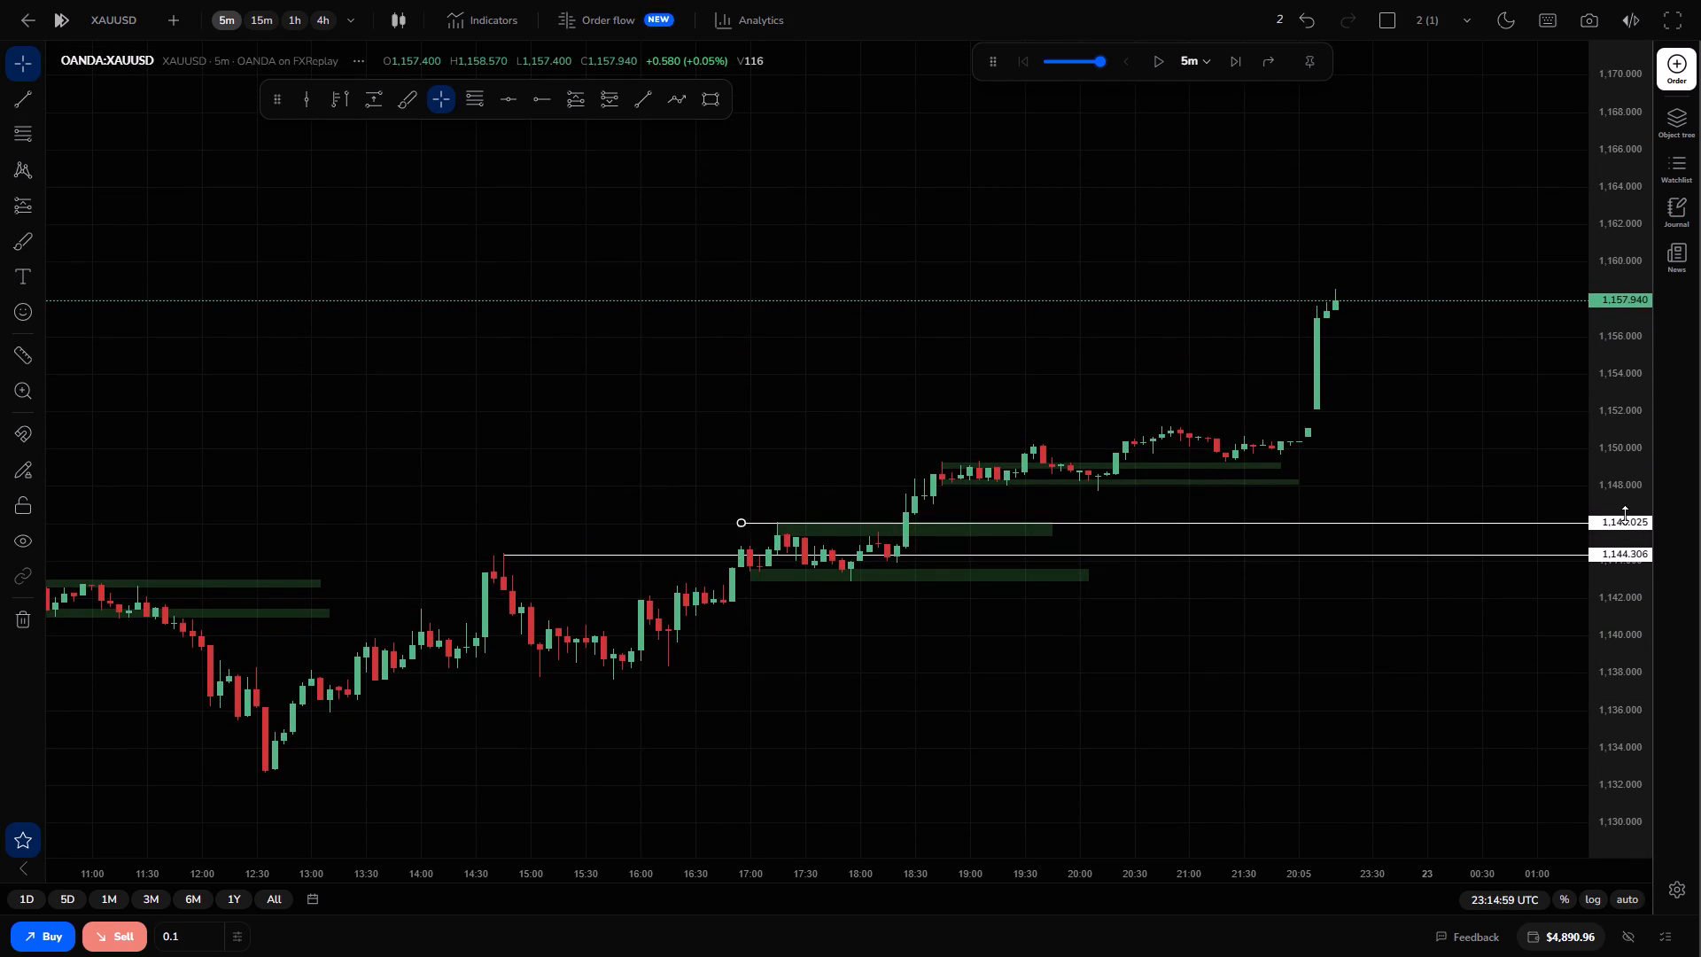
pyautogui.moveTo(1620, 528); pyautogui.dragTo(1596, 346)
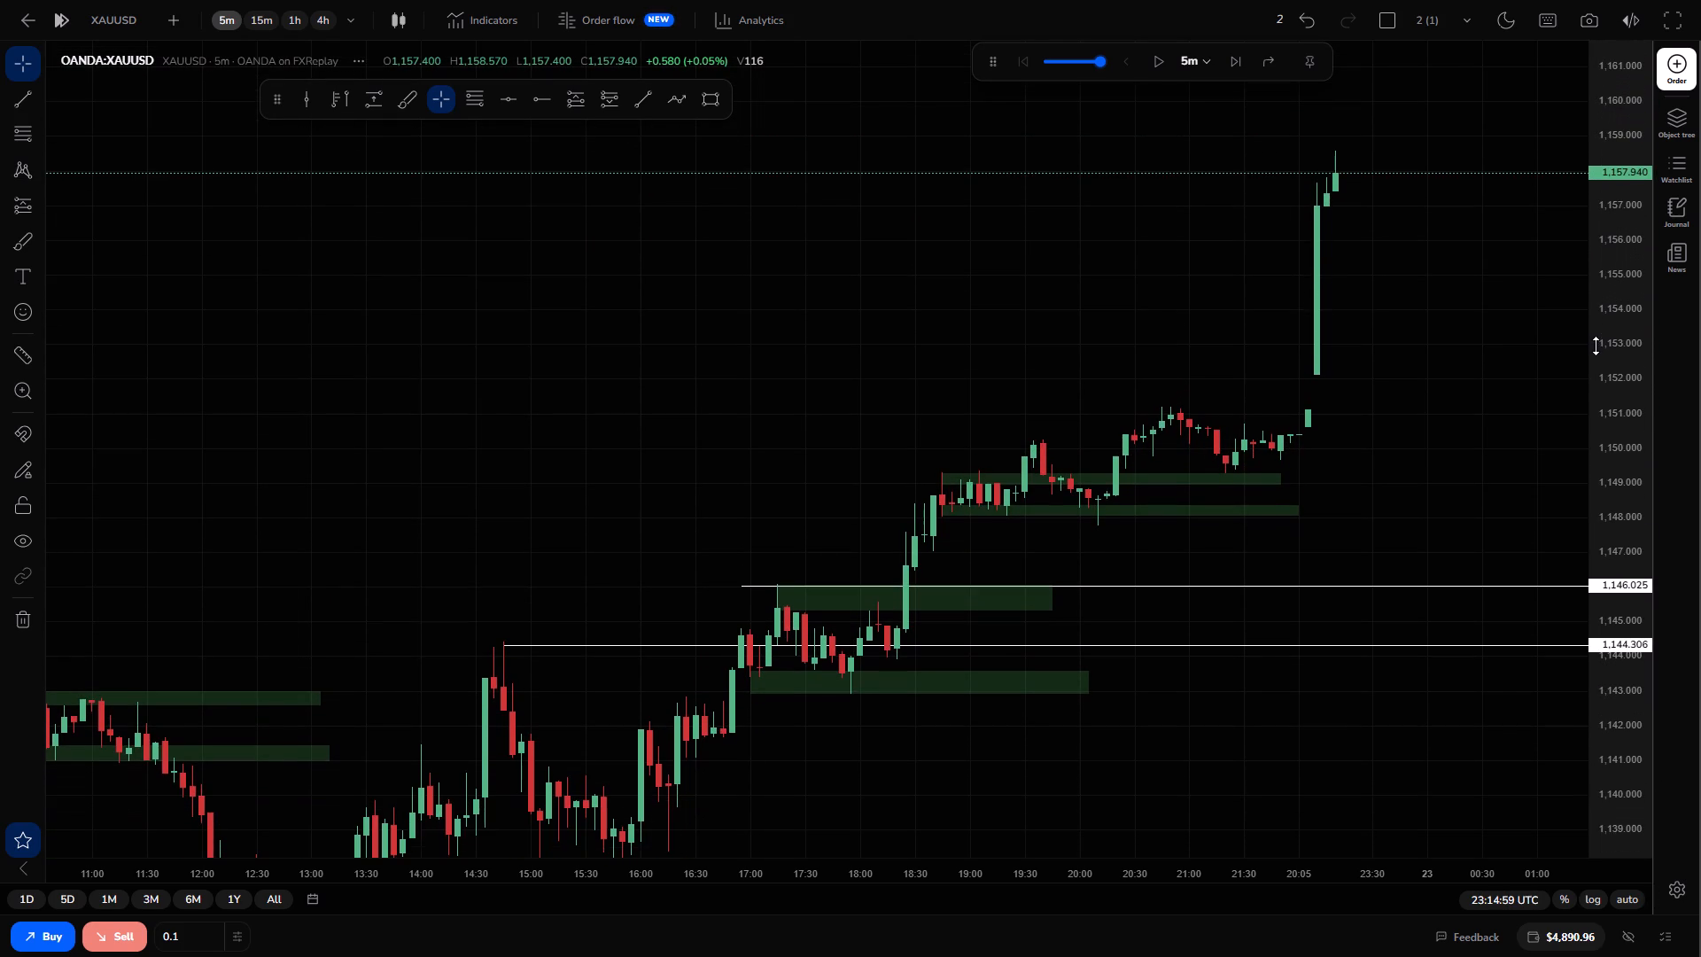
pyautogui.moveTo(1505, 379); pyautogui.dragTo(1457, 463)
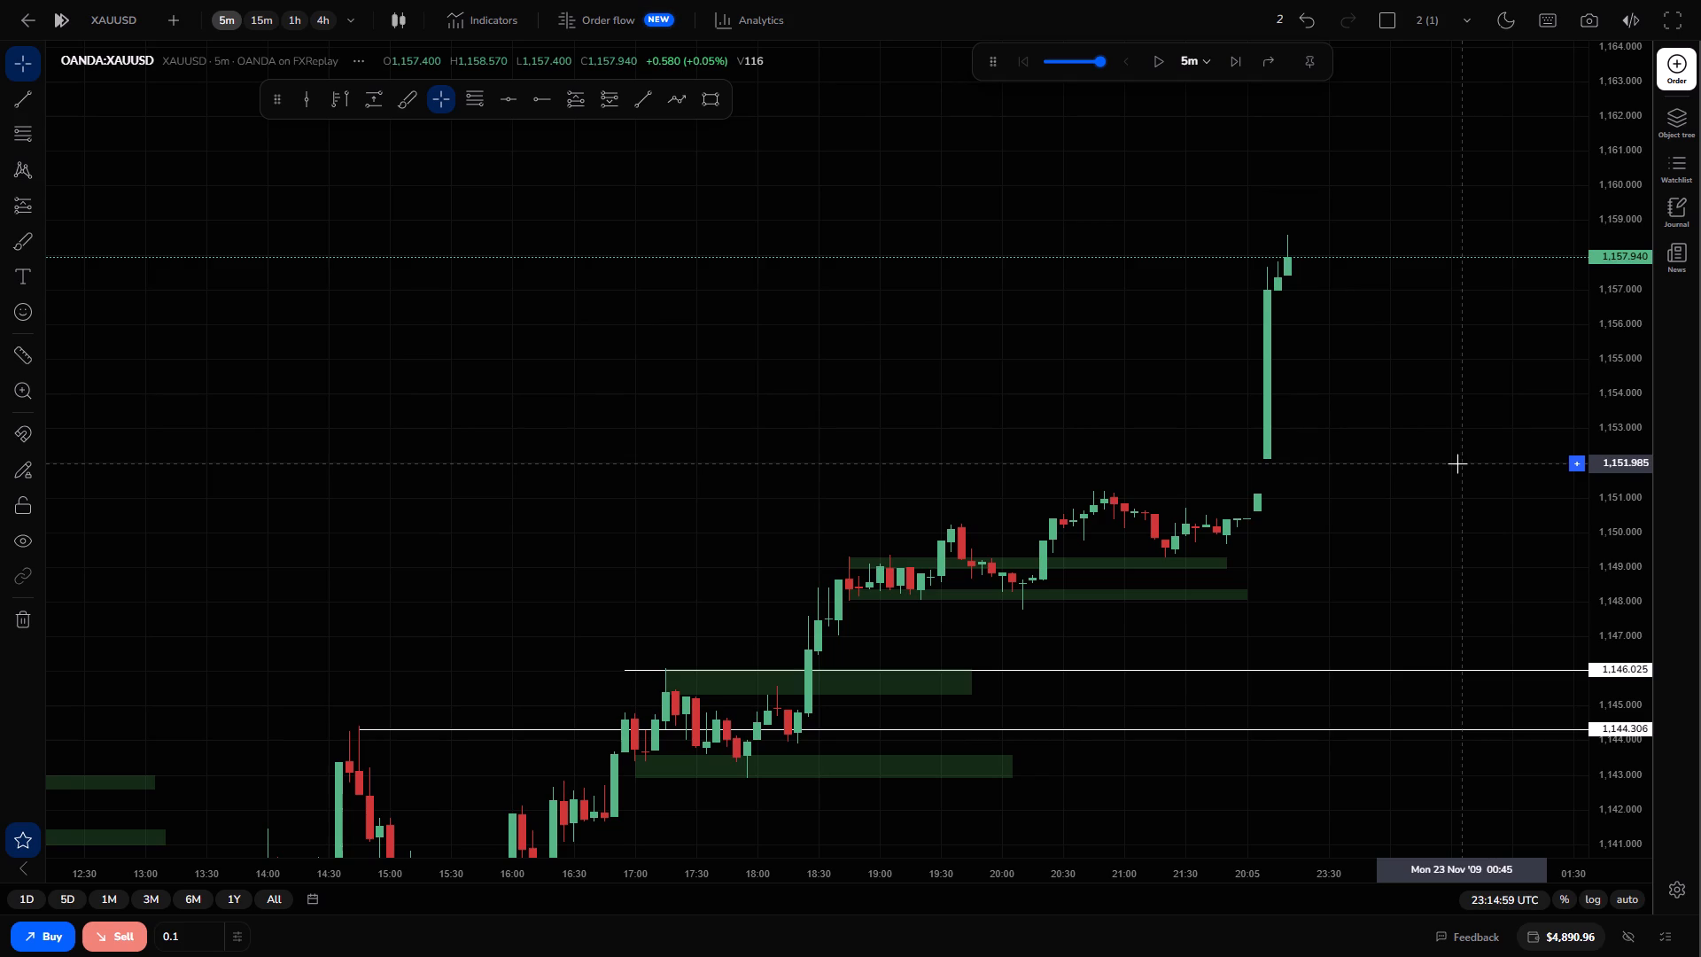
pyautogui.moveTo(1372, 489); pyautogui.dragTo(1340, 539)
pyautogui.hscroll(-1, 1340, 539)
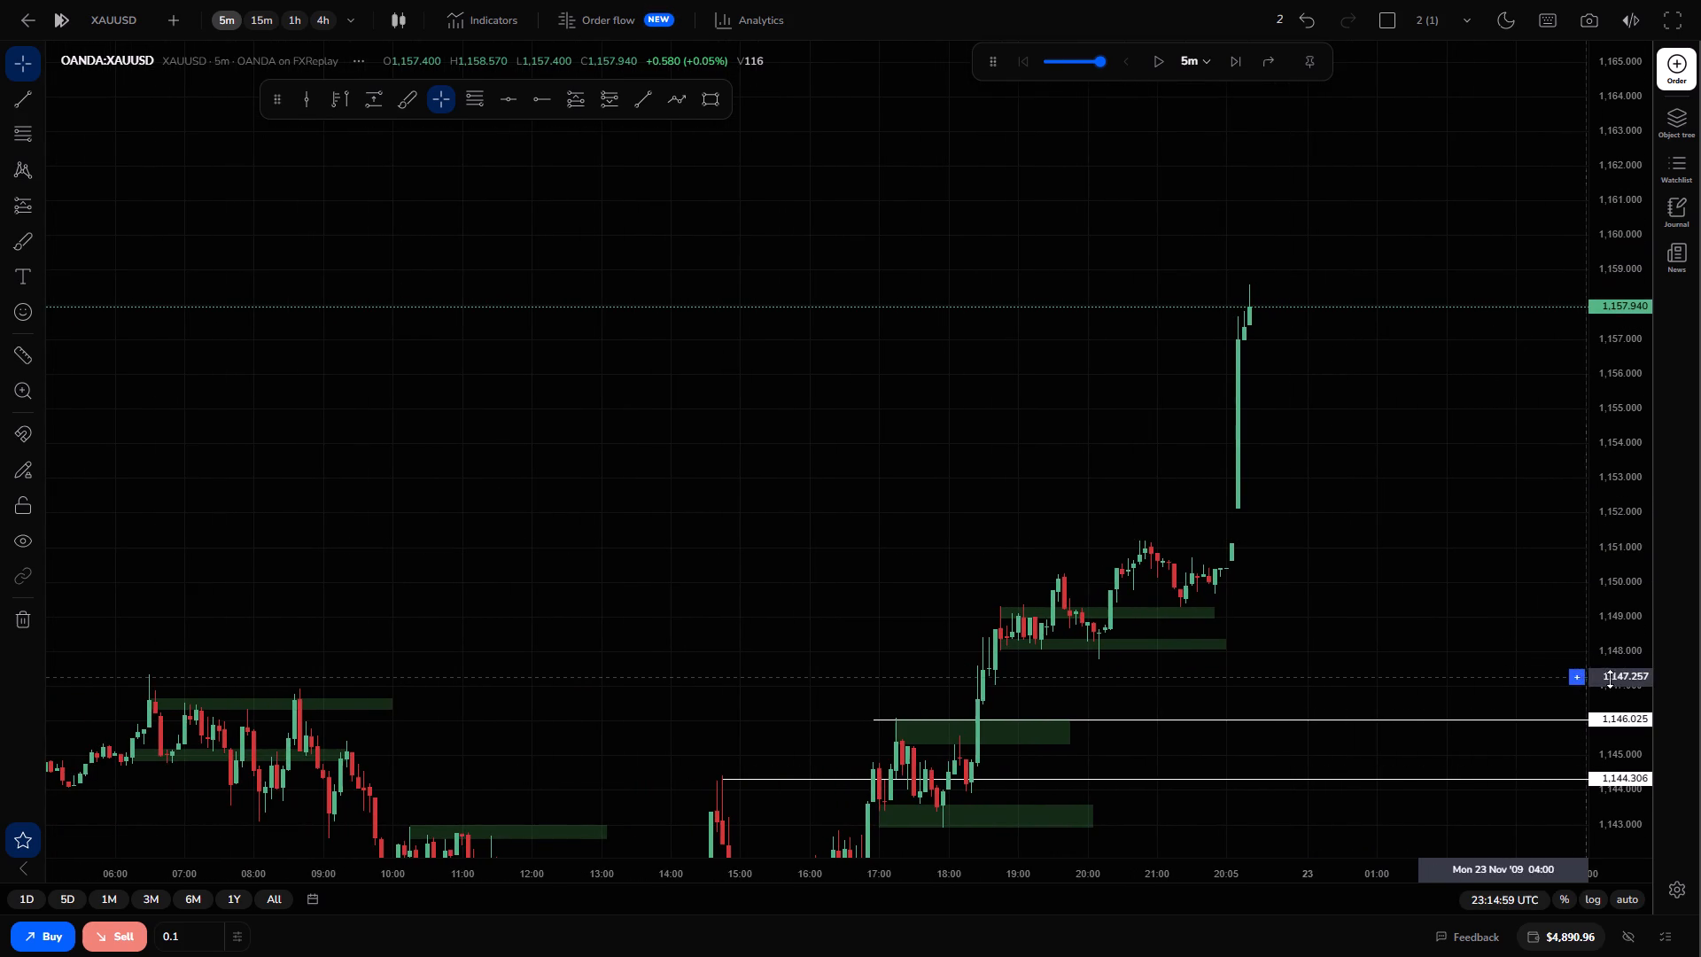
pyautogui.moveTo(1619, 682); pyautogui.dragTo(1589, 510)
pyautogui.moveTo(1440, 662); pyautogui.dragTo(1449, 451)
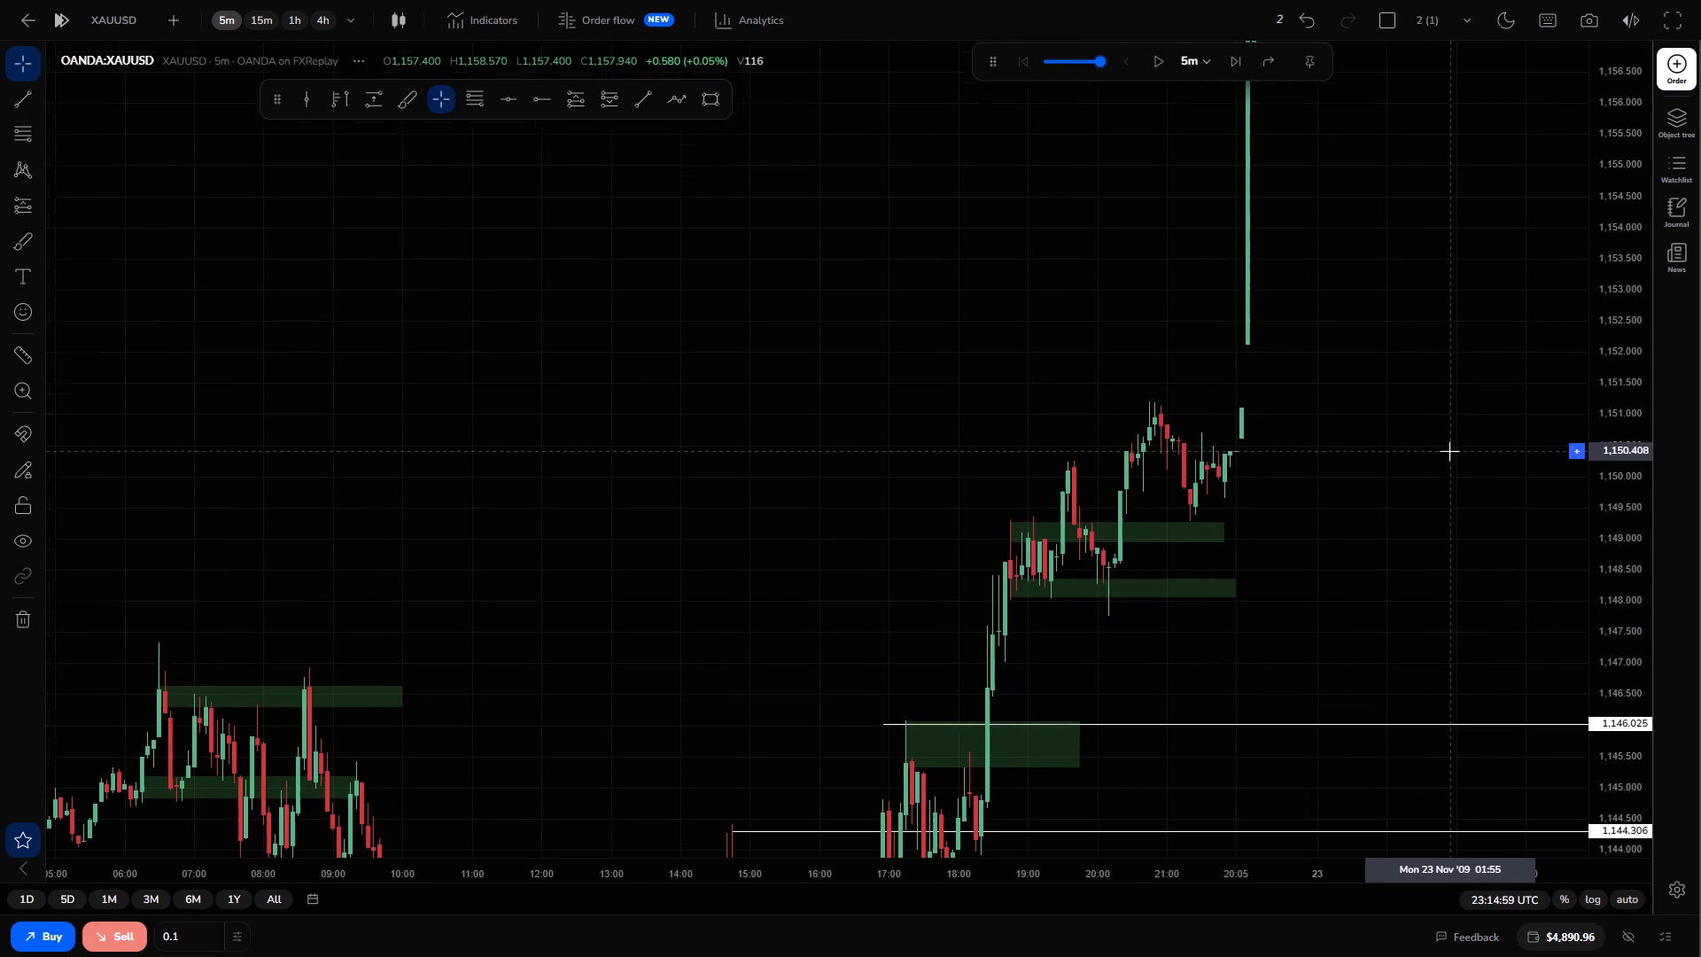
pyautogui.moveTo(1630, 417); pyautogui.dragTo(1544, 564)
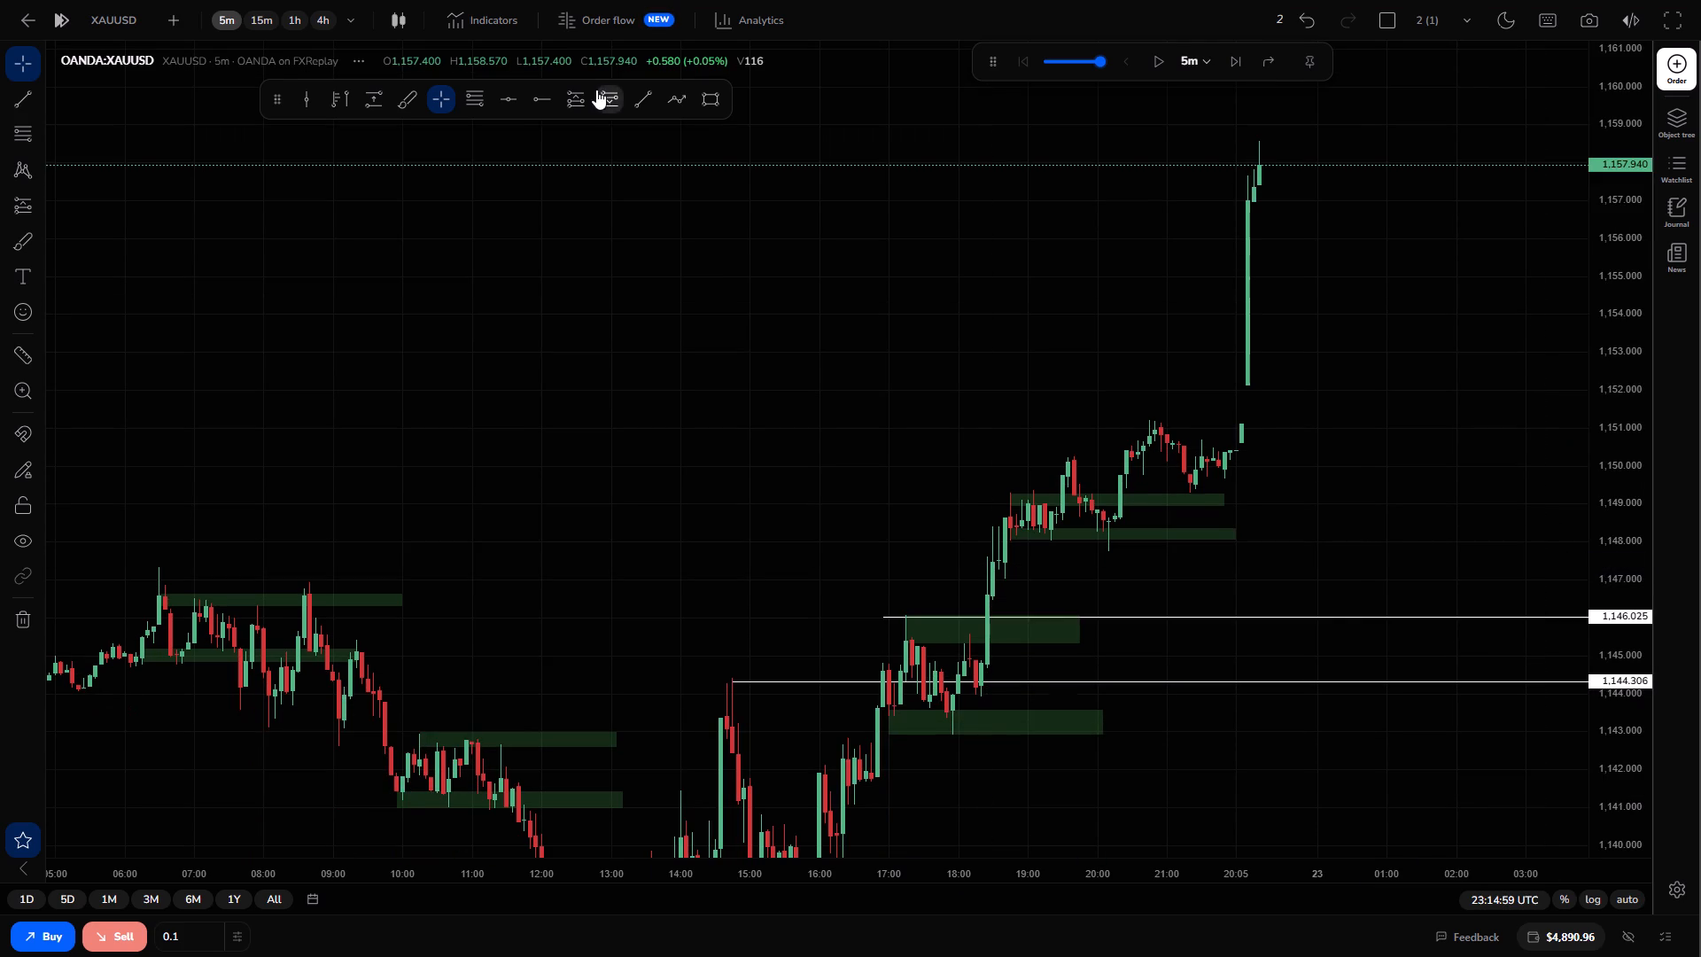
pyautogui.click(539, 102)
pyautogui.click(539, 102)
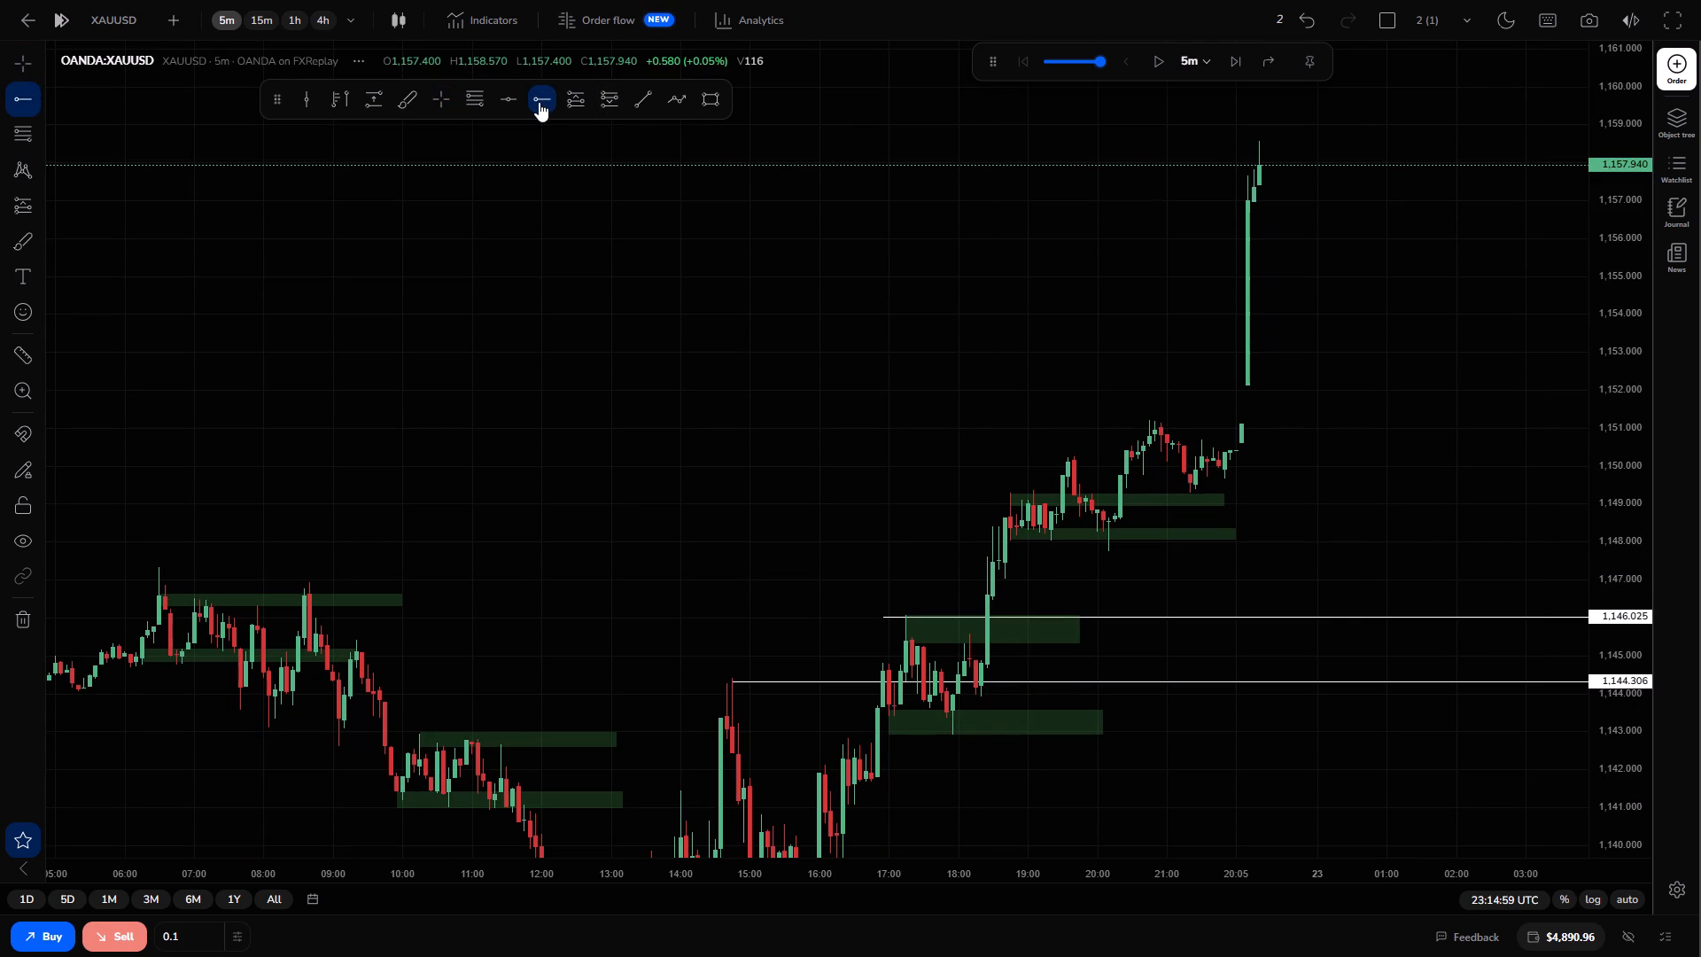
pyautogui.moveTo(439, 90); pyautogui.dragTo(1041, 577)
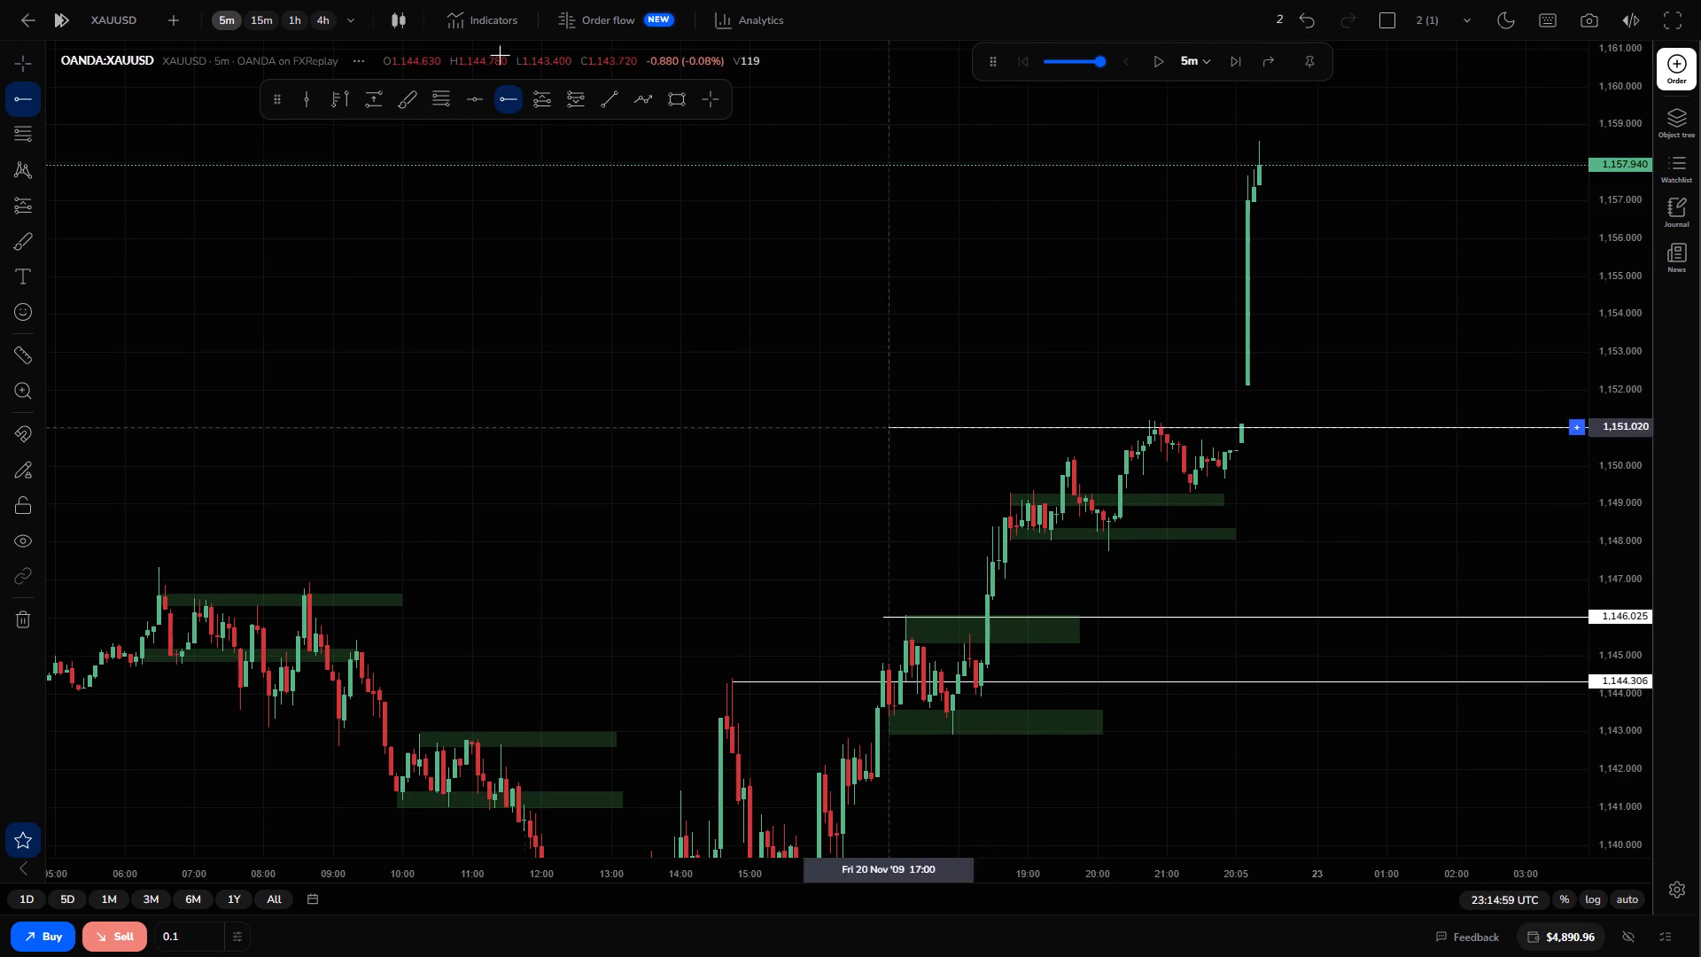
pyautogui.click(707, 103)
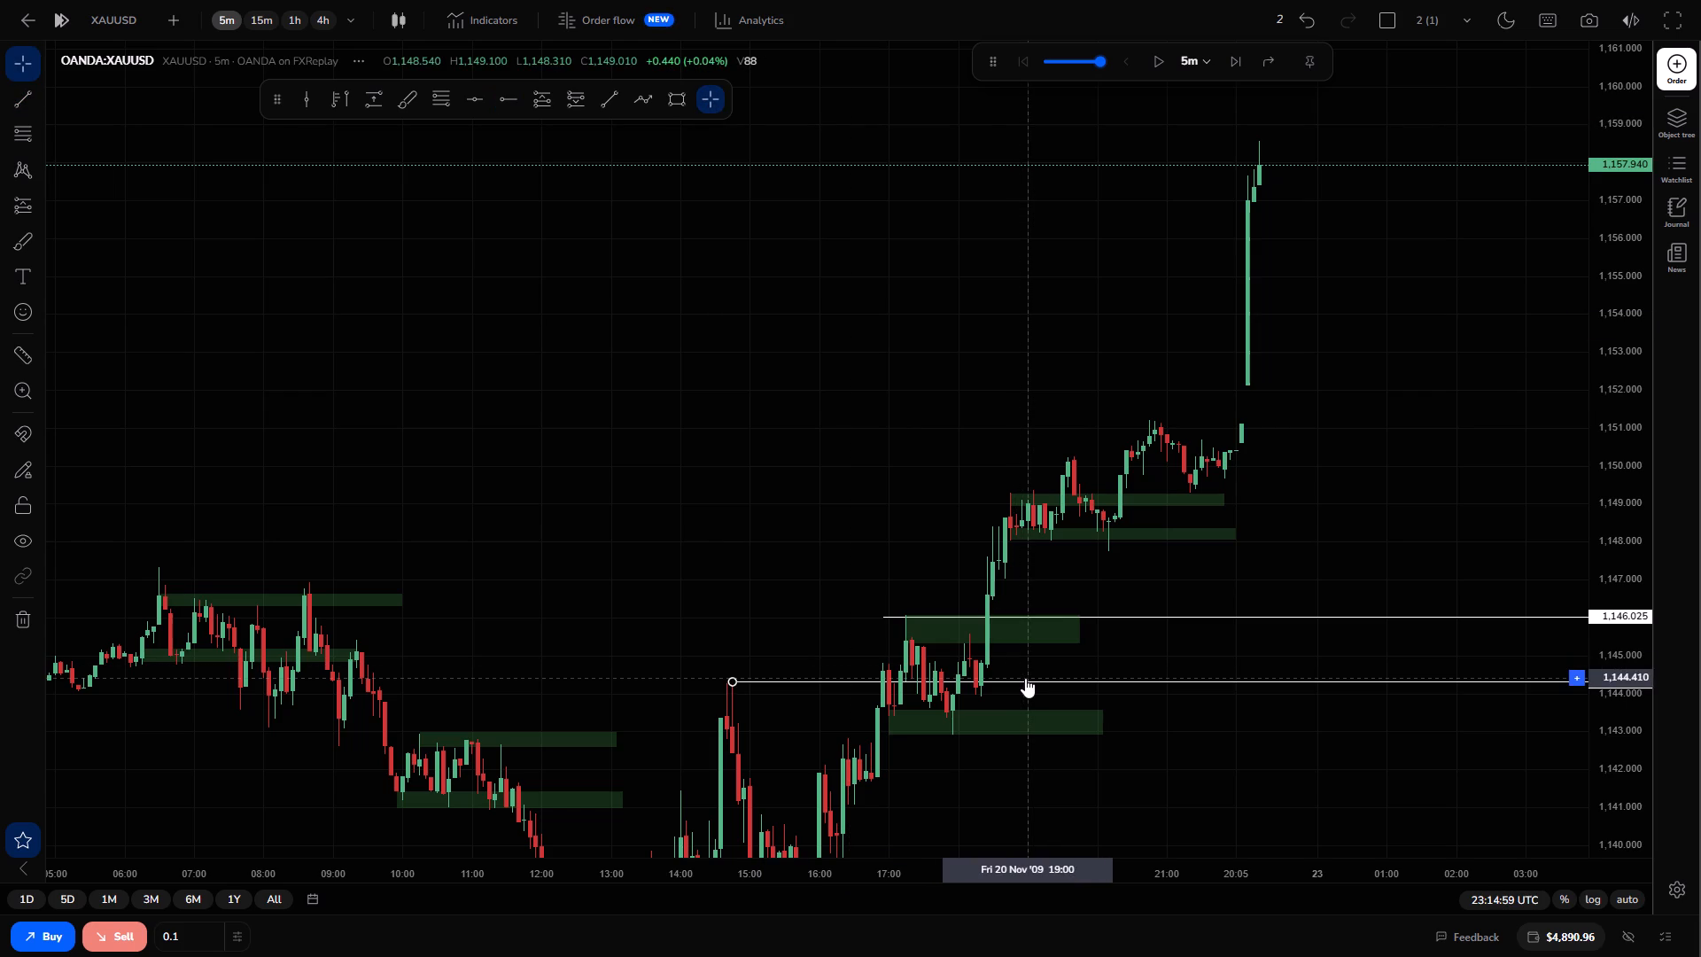
# Move the horizontal ray at 1,144.306 up to the swing high just before 21:00, at about 1,151.243 and starting near 20:15.
pyautogui.moveTo(1025, 678); pyautogui.dragTo(1224, 477)
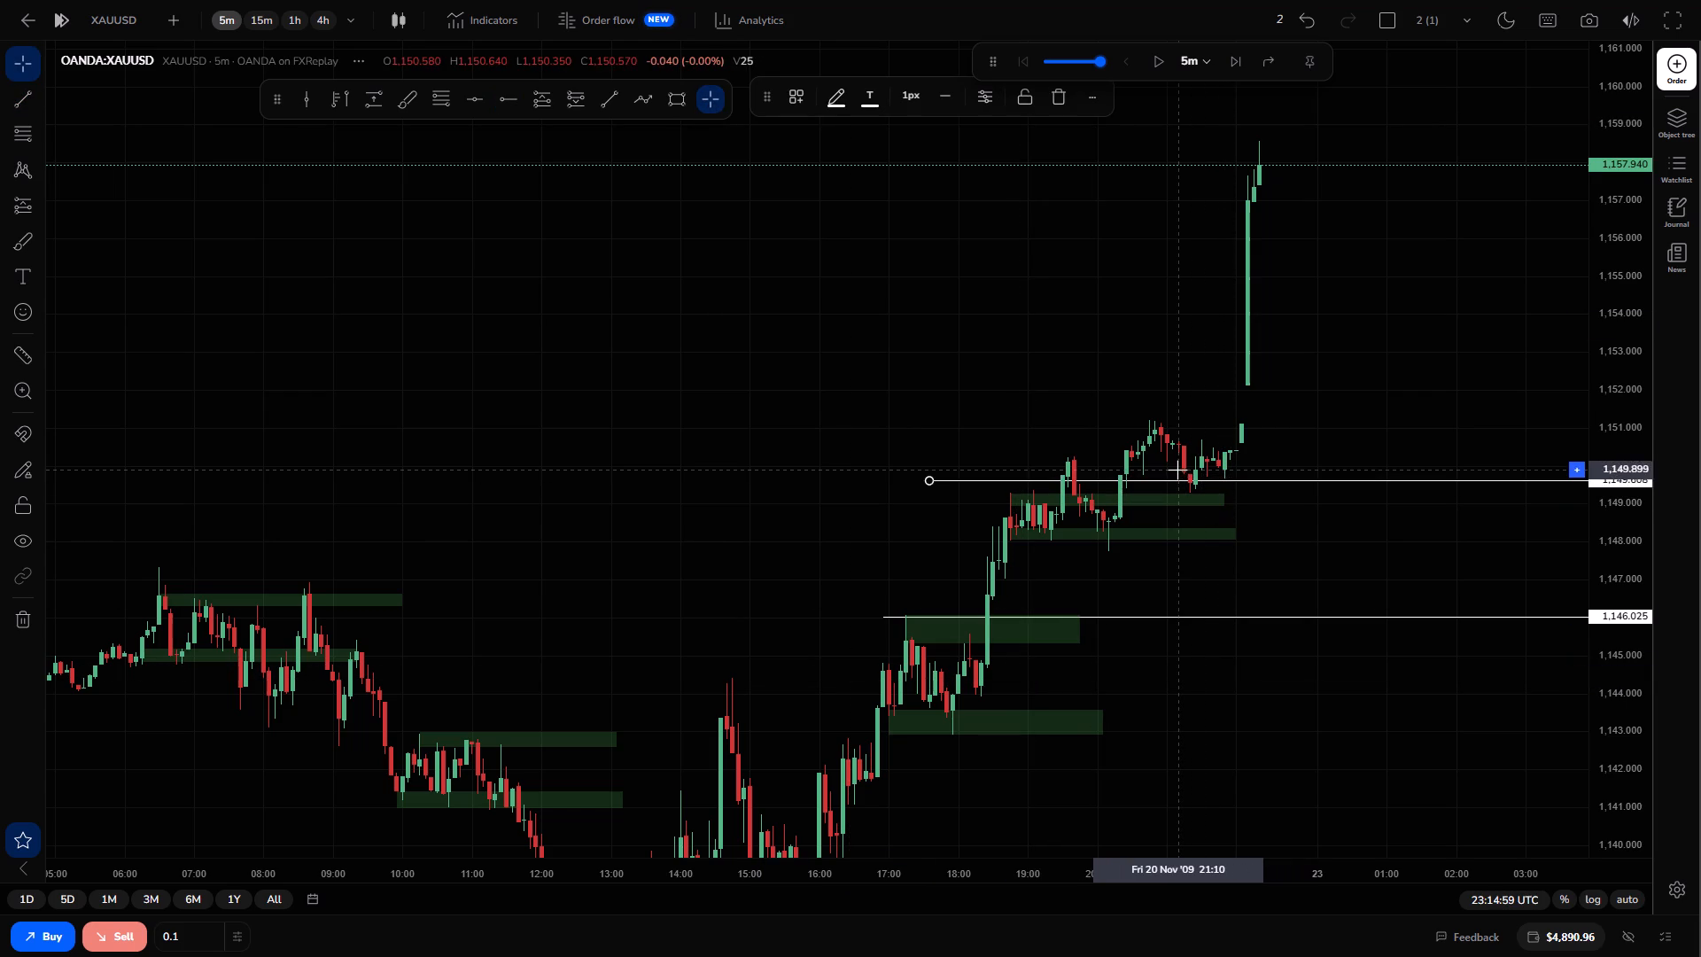
pyautogui.moveTo(1177, 477); pyautogui.dragTo(1364, 417)
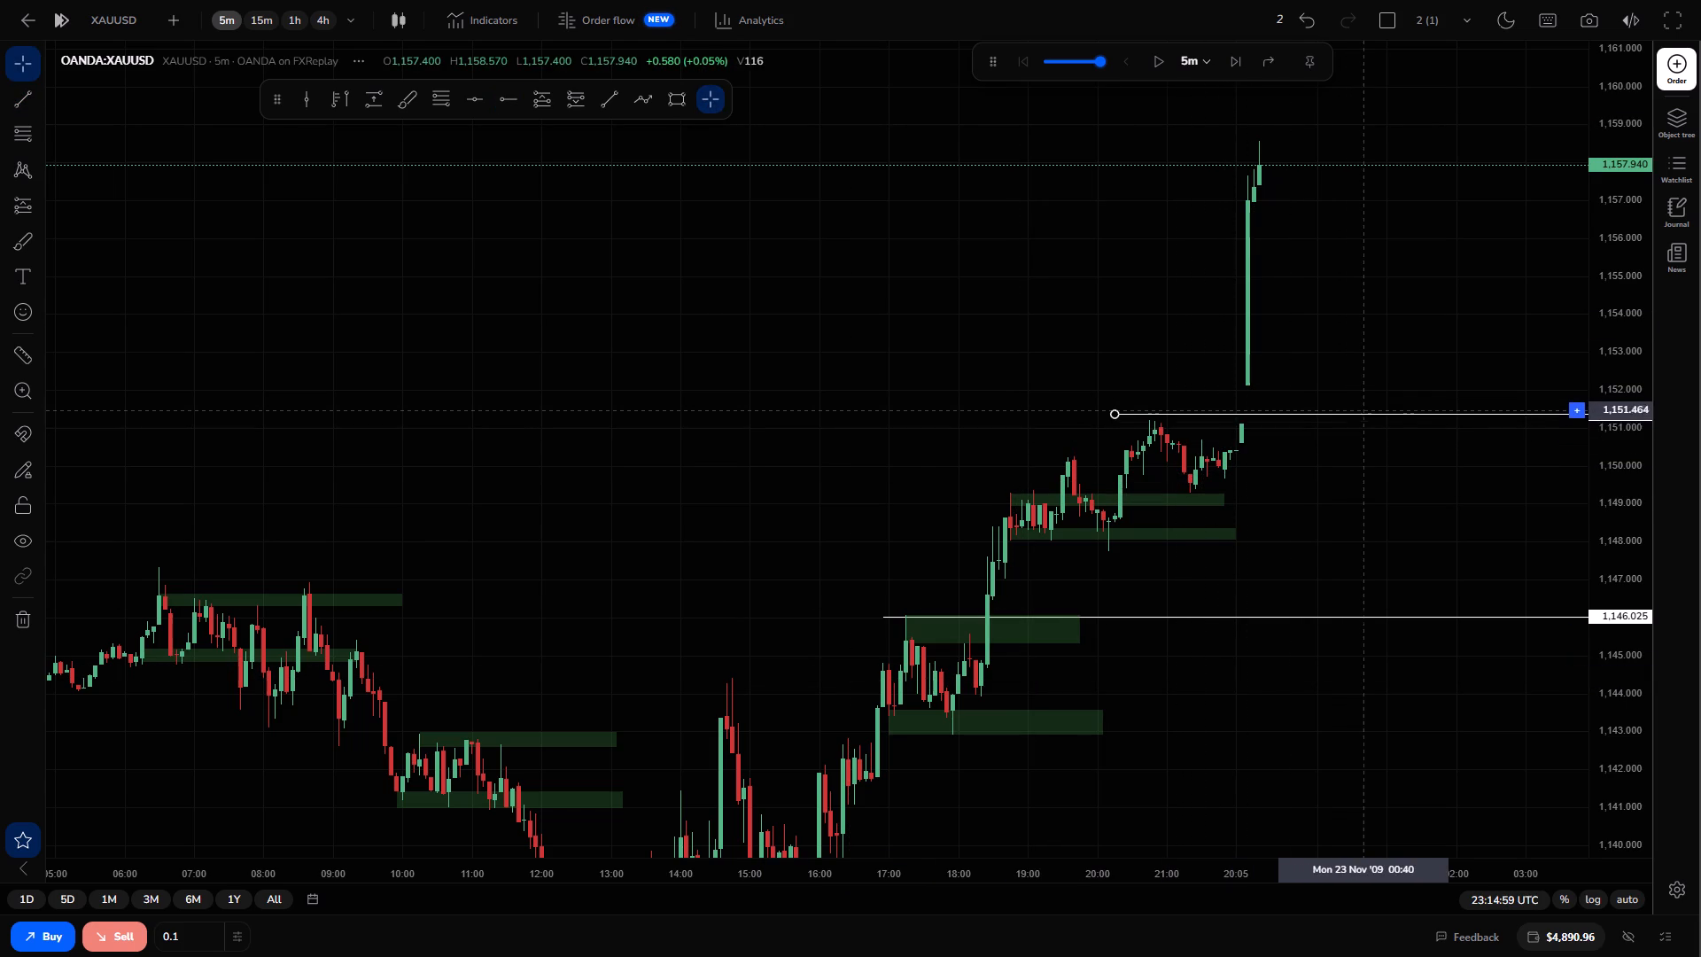
pyautogui.moveTo(1364, 417); pyautogui.dragTo(1365, 415)
pyautogui.click(1376, 569)
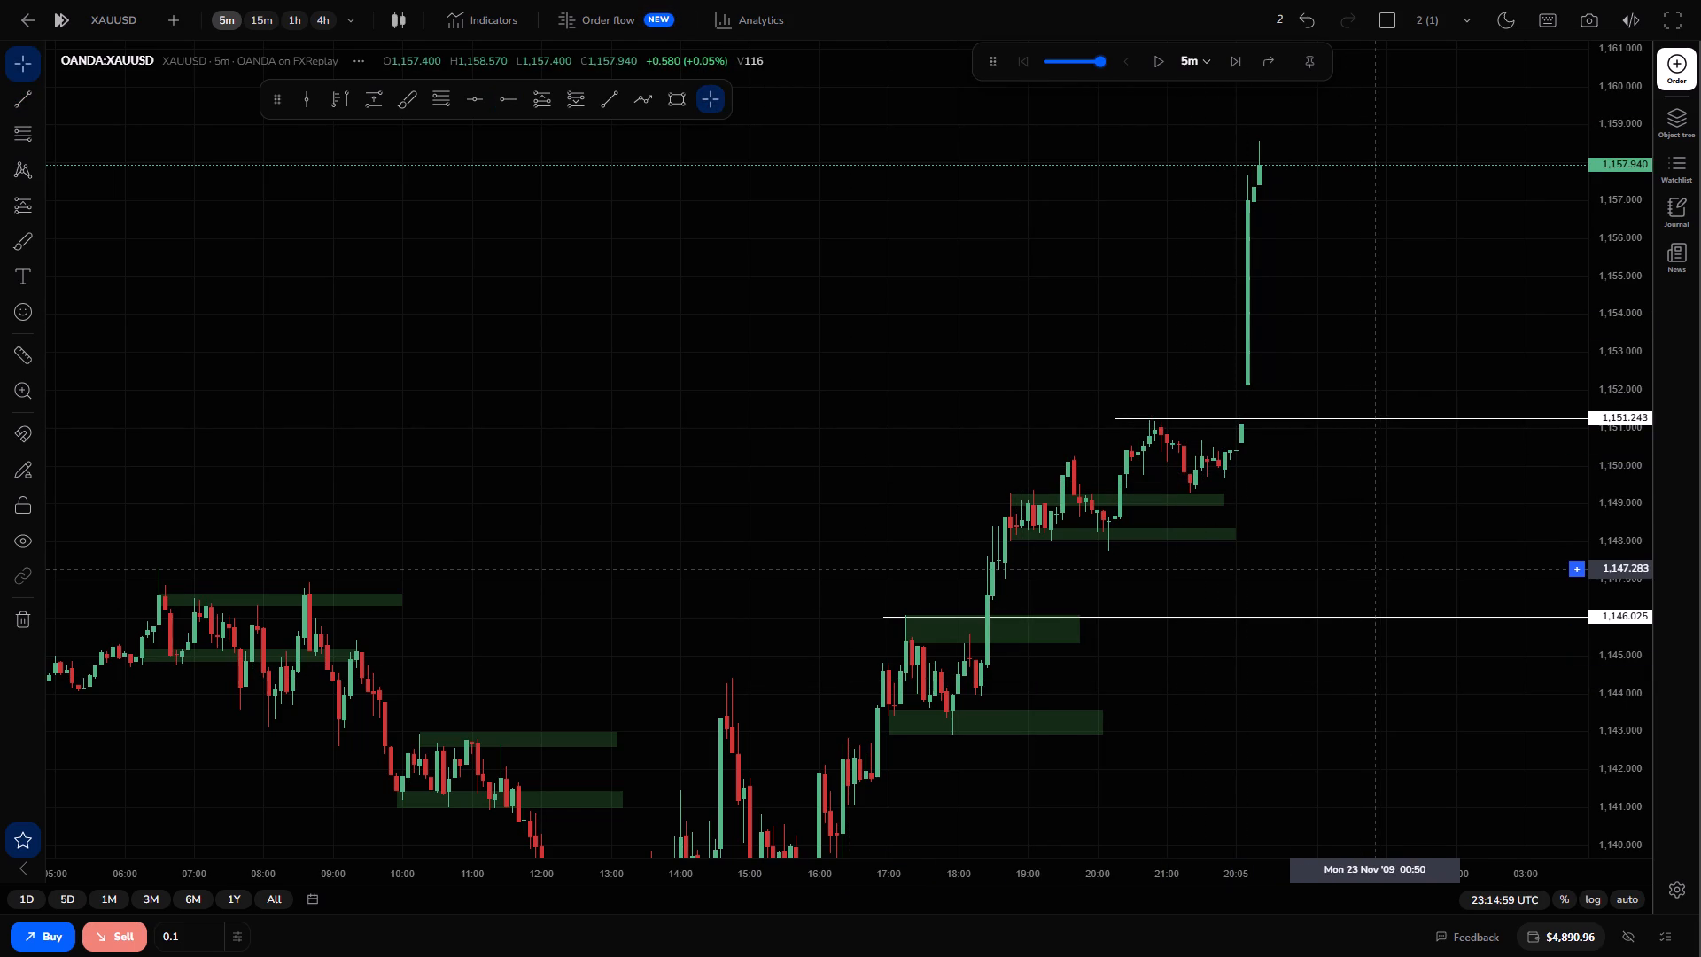
# Move the horizontal ray at 1,146.025 up to the swing high near 19:35, at about 1,150.230.
pyautogui.moveTo(1255, 621); pyautogui.dragTo(1439, 462)
pyautogui.click(1427, 582)
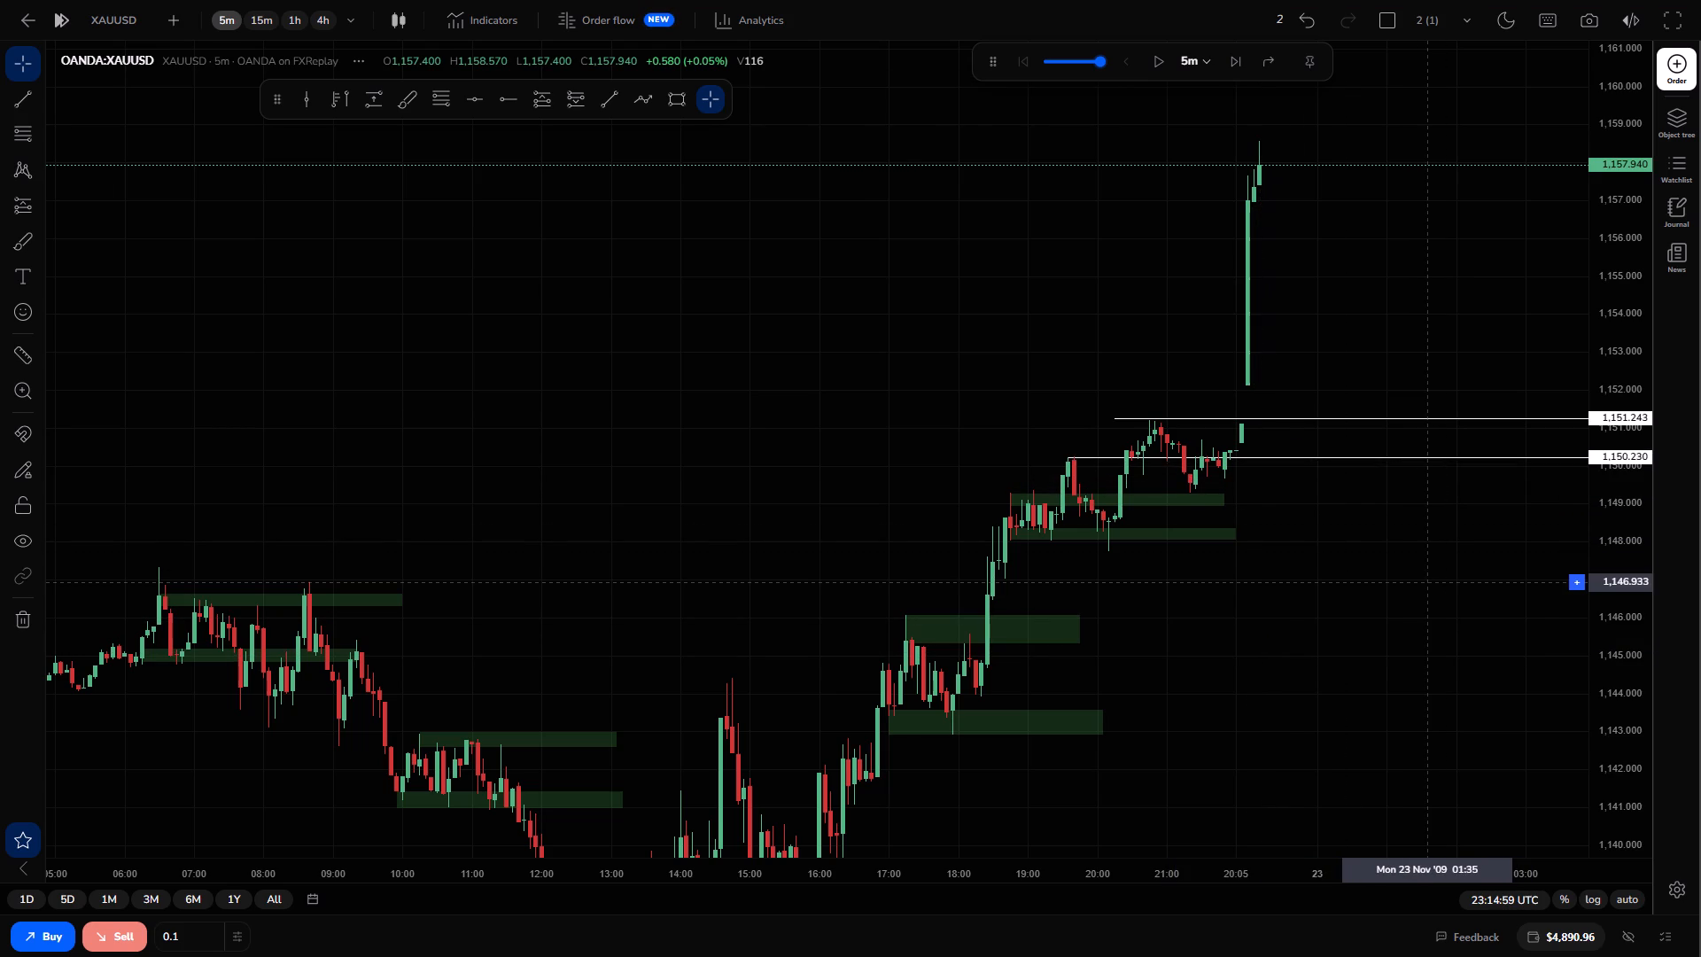
# Advance the XAUUSD replay by 5-minute candles to 00:24:59.
pyautogui.moveTo(1427, 582); pyautogui.dragTo(1255, 570)
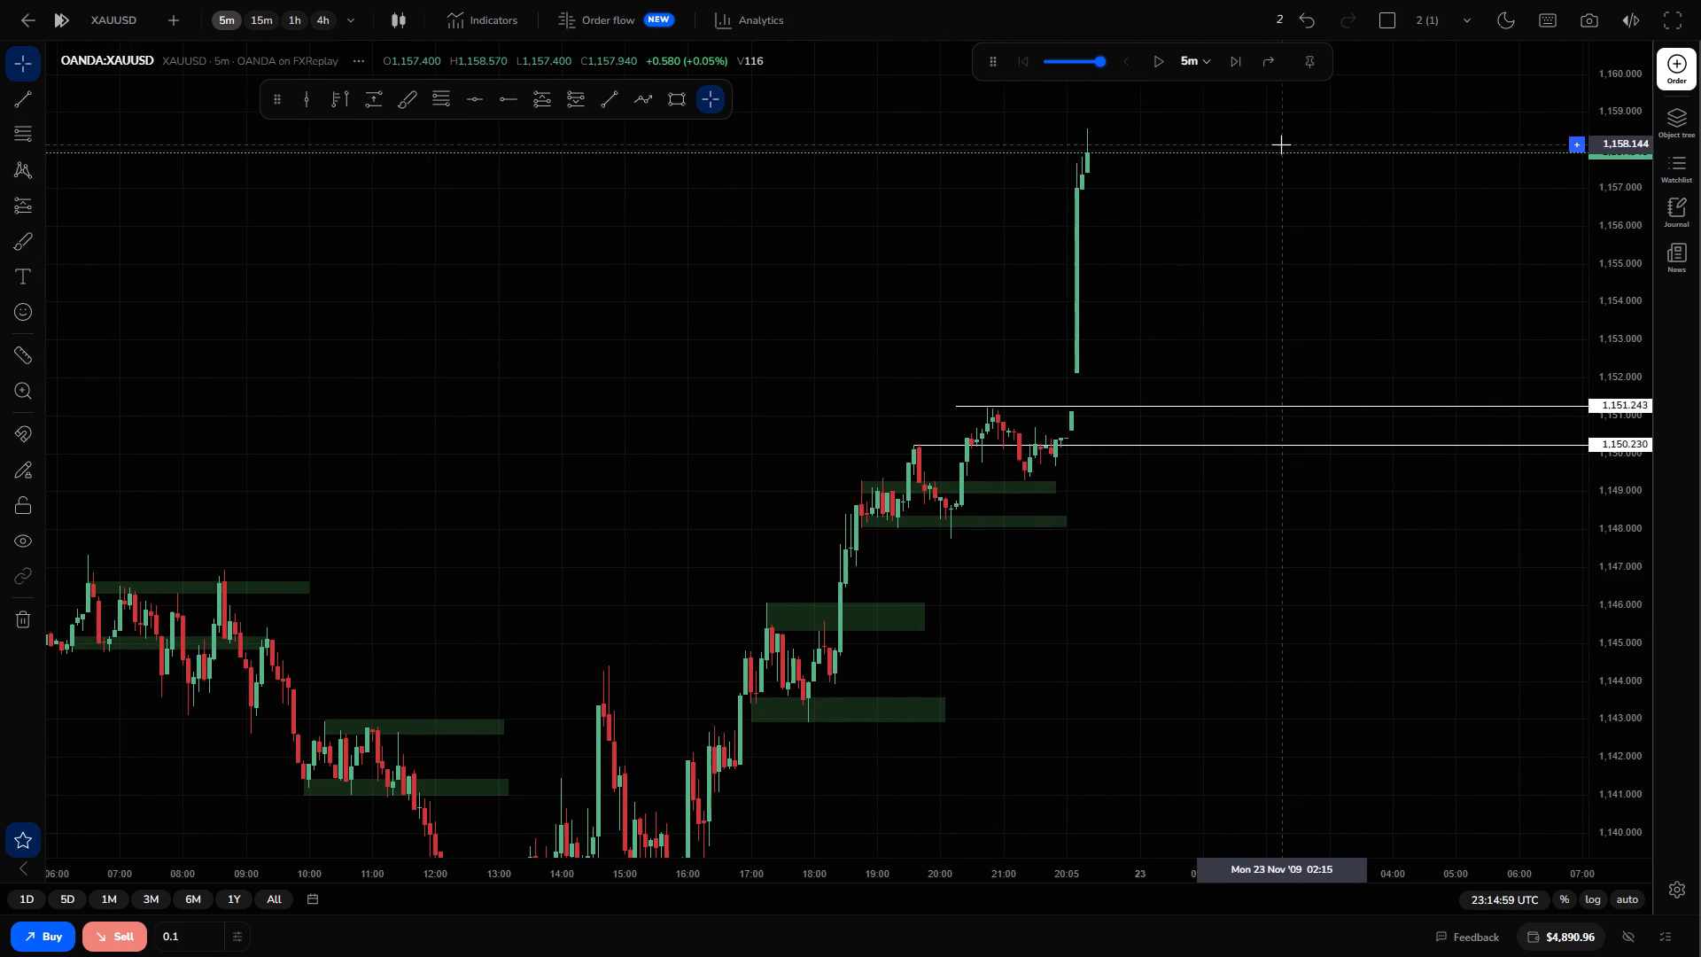
pyautogui.tripleClick(1241, 58)
pyautogui.tripleClick(1241, 58)
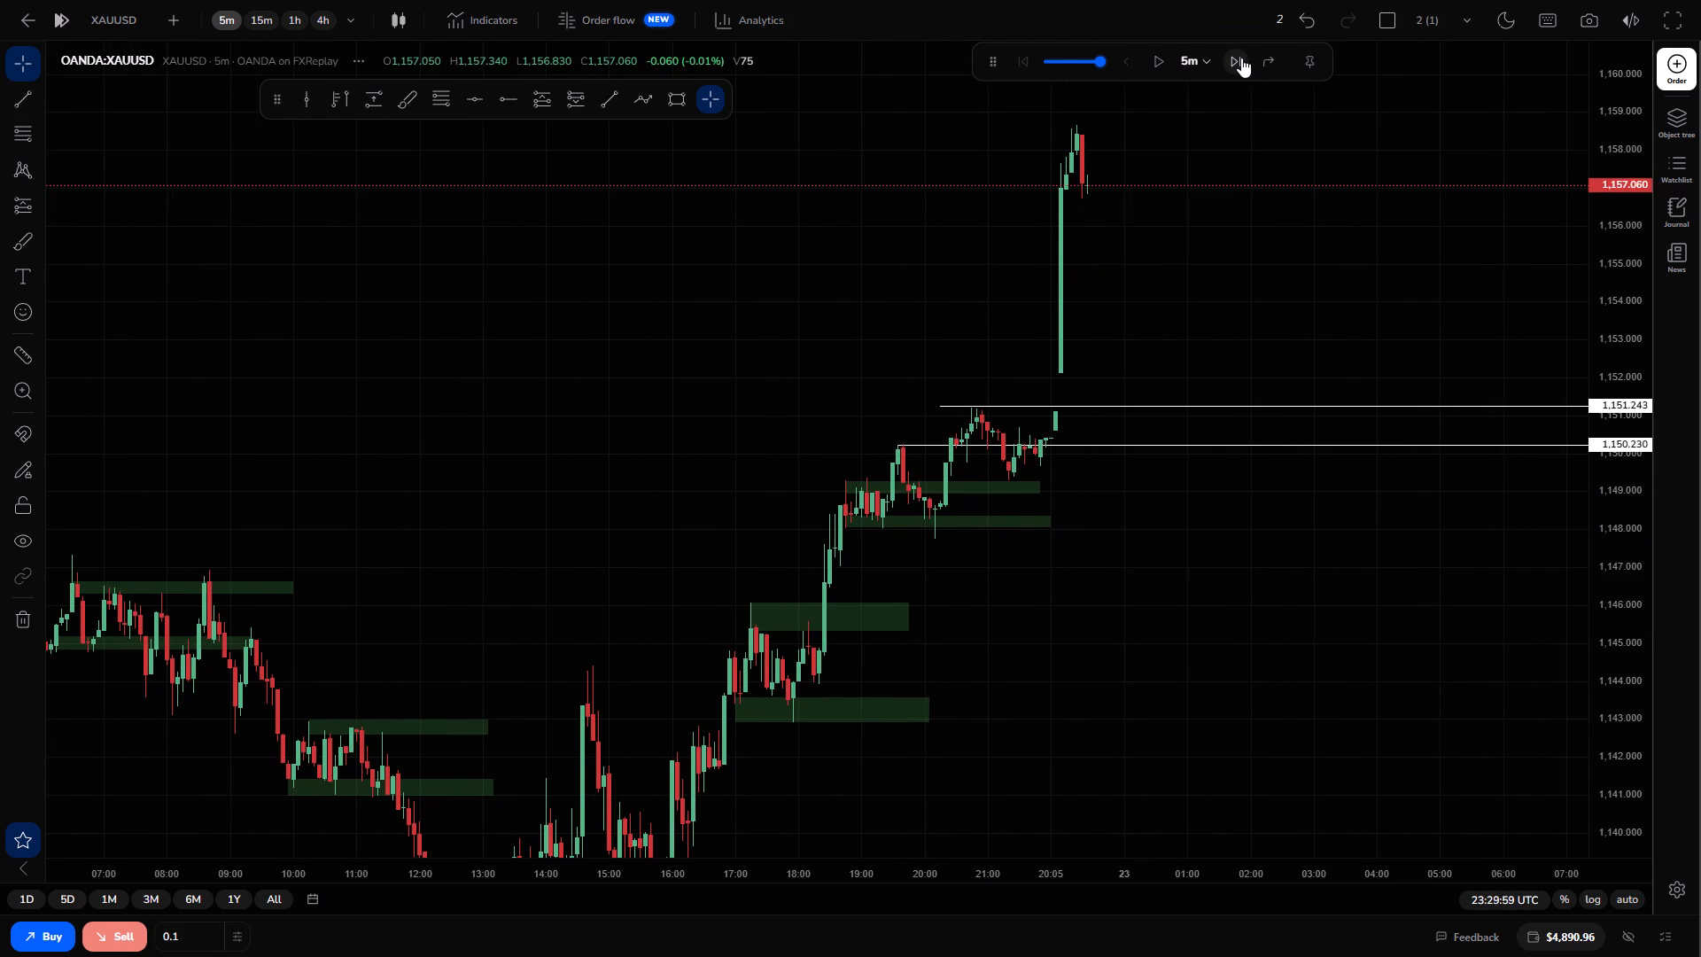
pyautogui.tripleClick(1241, 58)
pyautogui.tripleClick(1241, 58)
pyautogui.doubleClick(1241, 58)
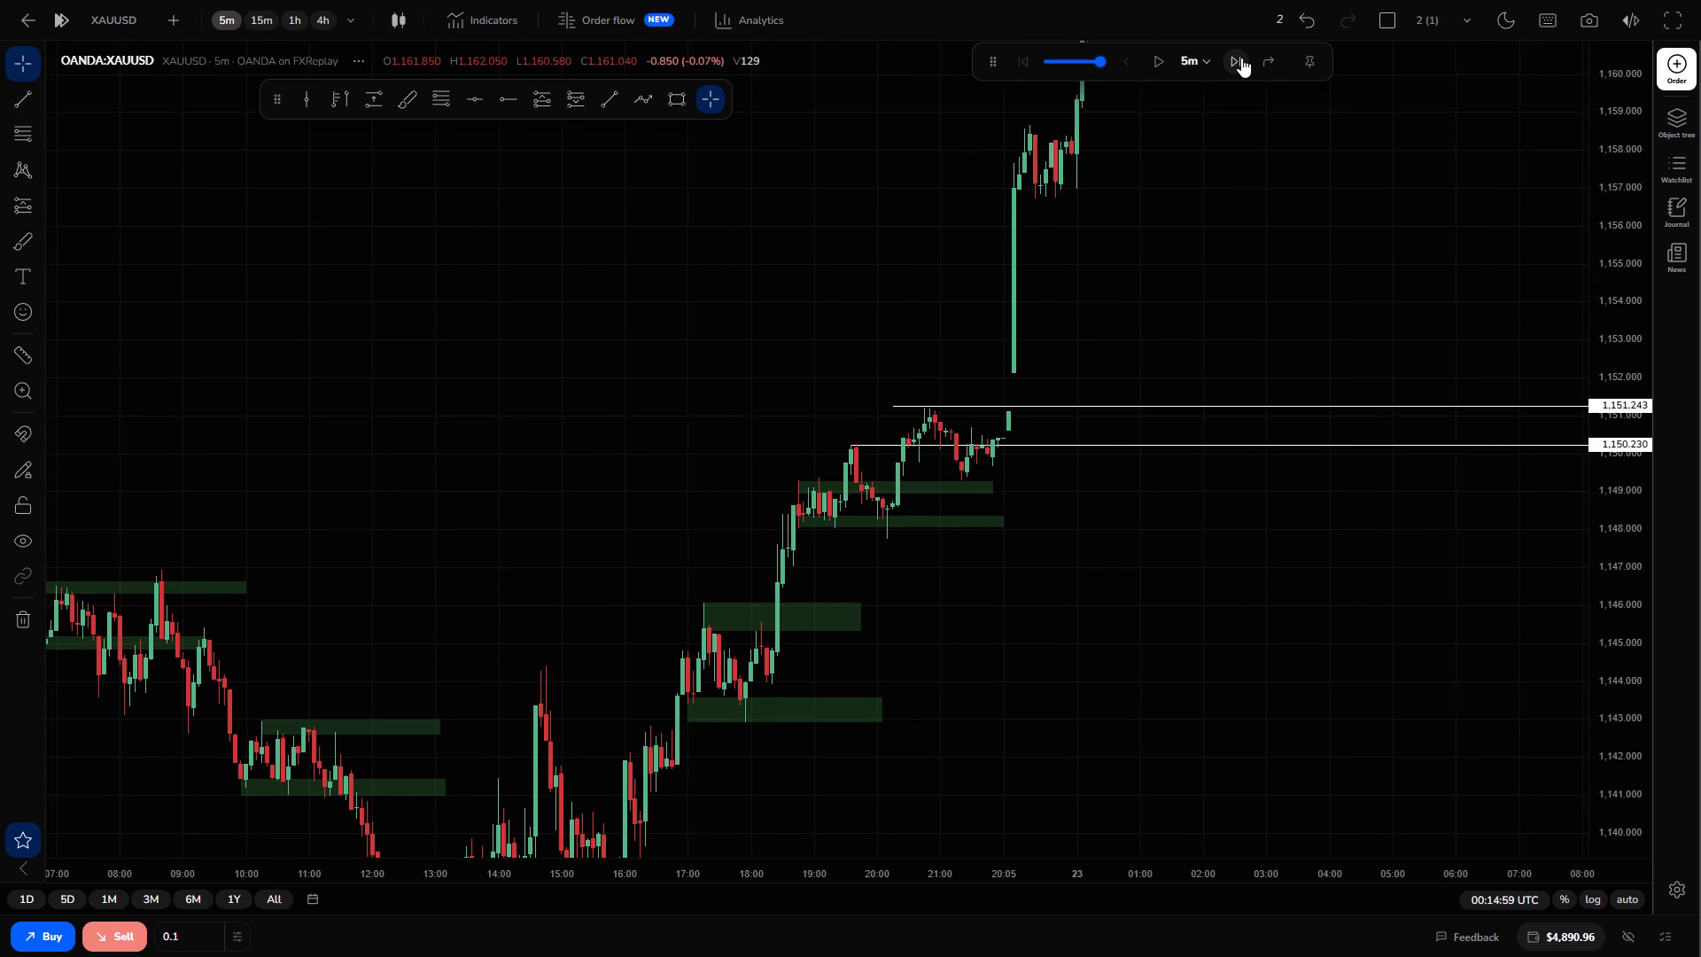
# Draw a rectangle zone at the 23:20 highs, from about 1,158.5 to 1,158.2 and extending to about 01:05.
pyautogui.moveTo(1178, 157); pyautogui.dragTo(1310, 457)
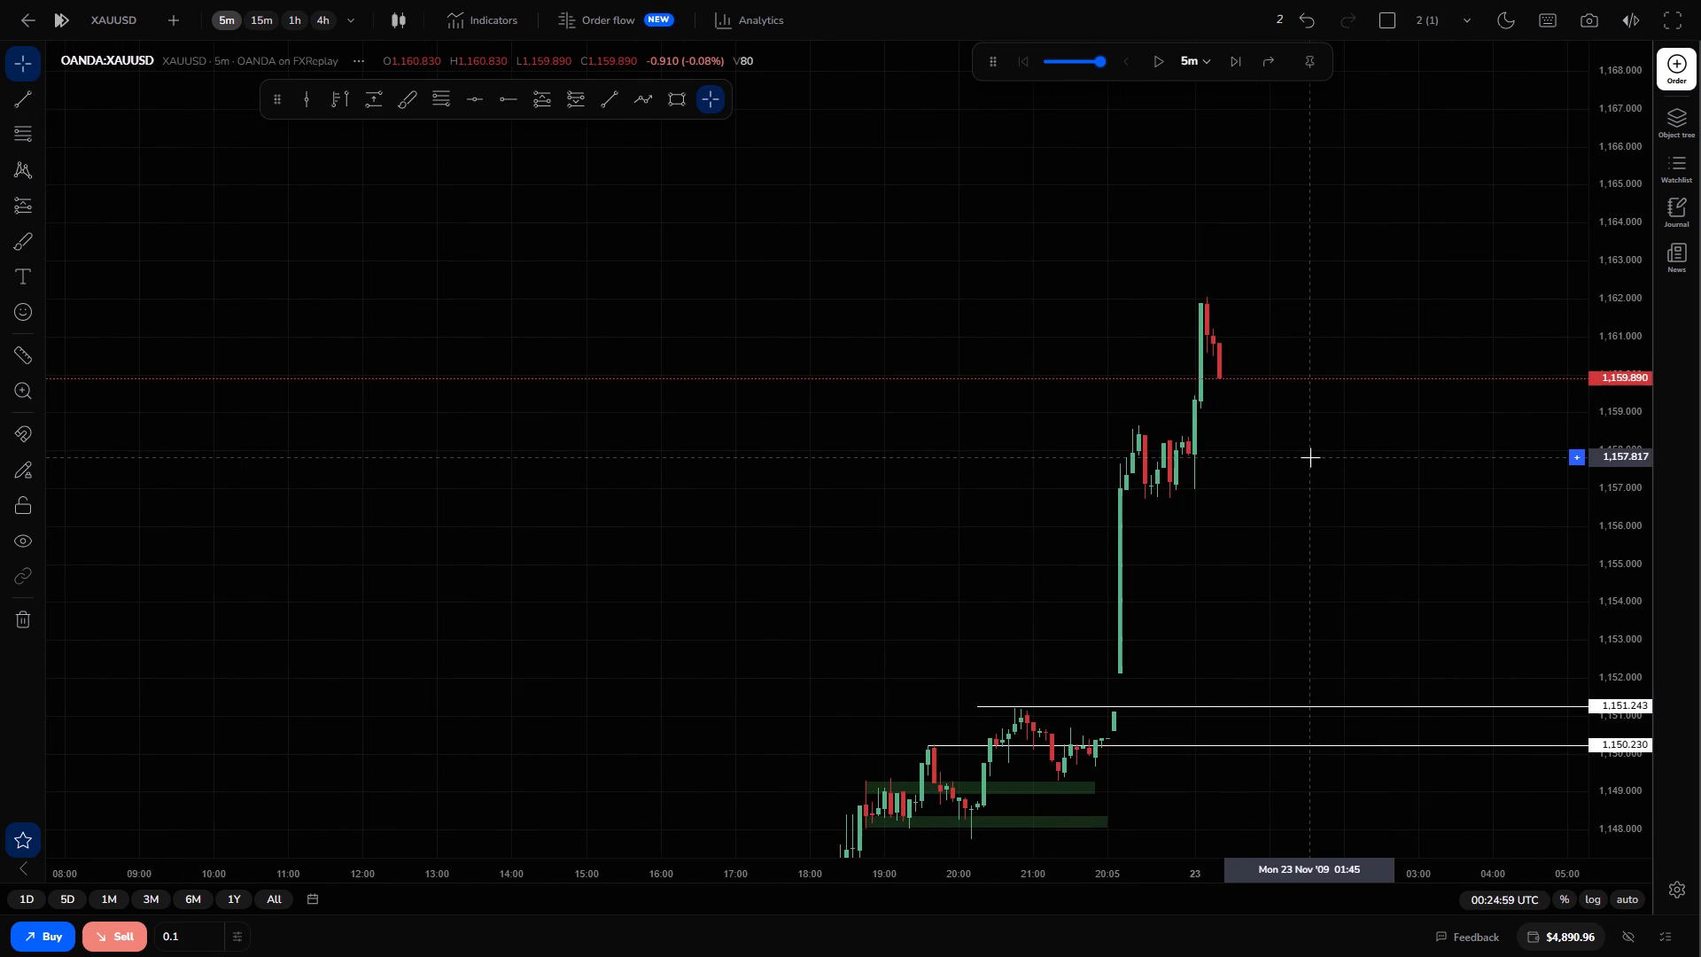
pyautogui.click(659, 95)
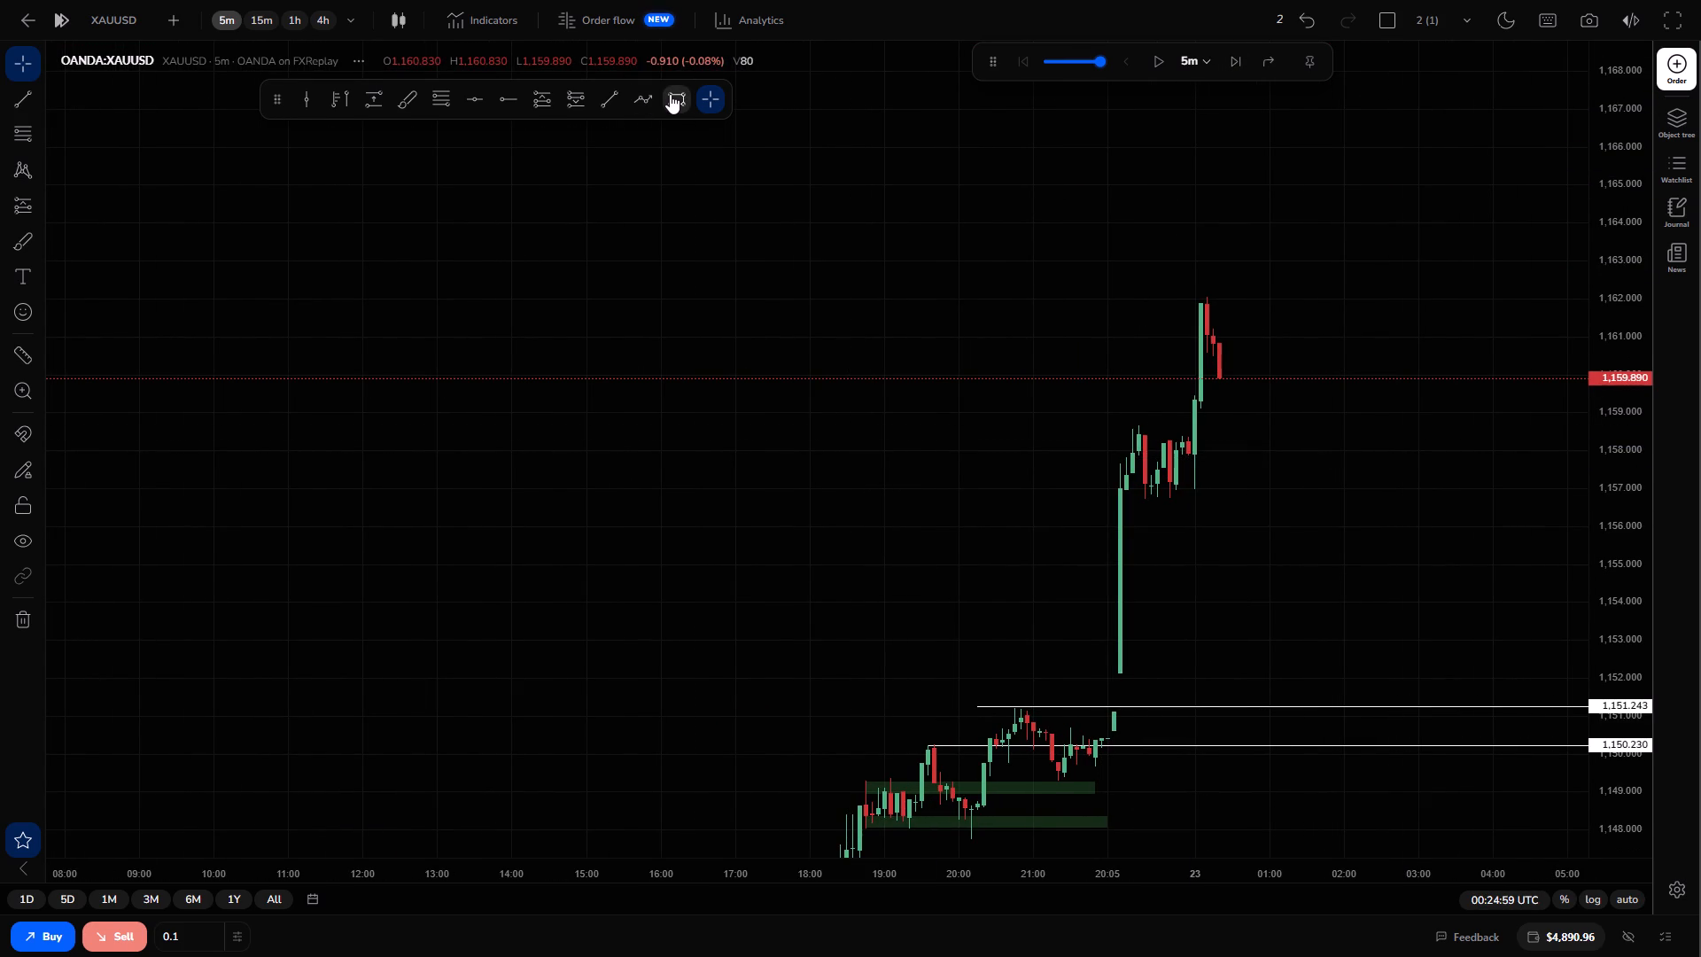
pyautogui.click(670, 94)
pyautogui.moveTo(1138, 431); pyautogui.dragTo(1166, 439)
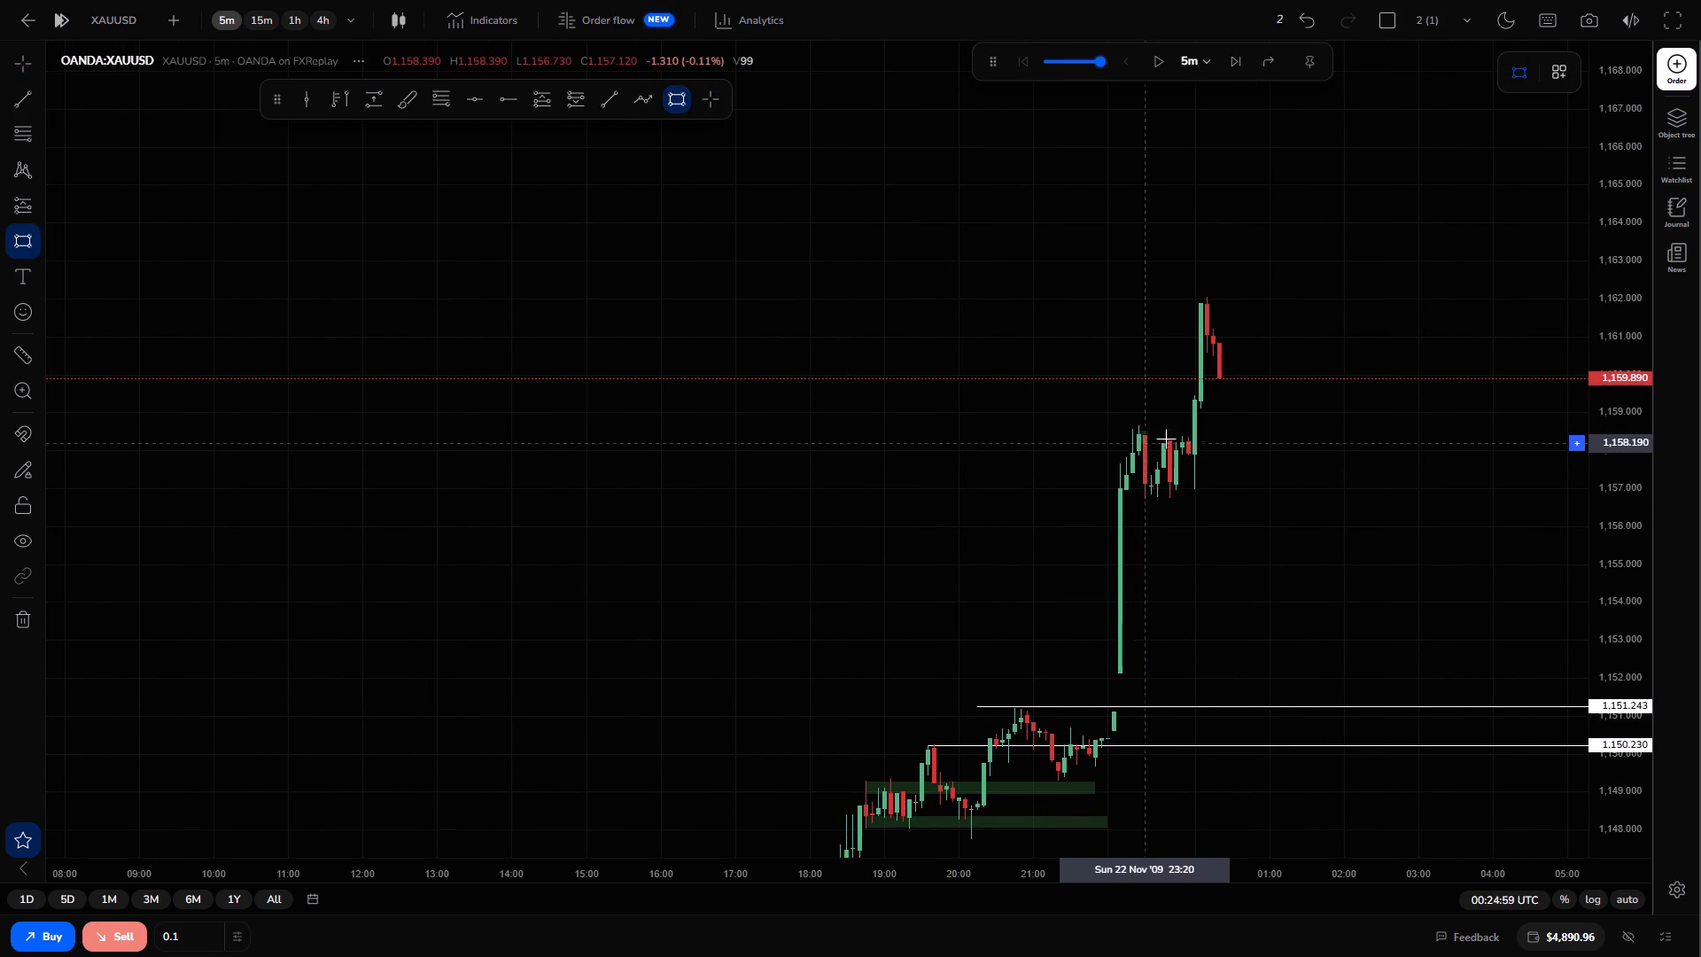
pyautogui.moveTo(1166, 439); pyautogui.dragTo(1278, 442)
pyautogui.moveTo(1278, 442); pyautogui.dragTo(1230, 612)
# Draw a thin rectangle zone along the lows below it, from about 1,157.023 to 1,156.836 and starting at 23:10.
pyautogui.moveTo(1230, 612); pyautogui.dragTo(1134, 484)
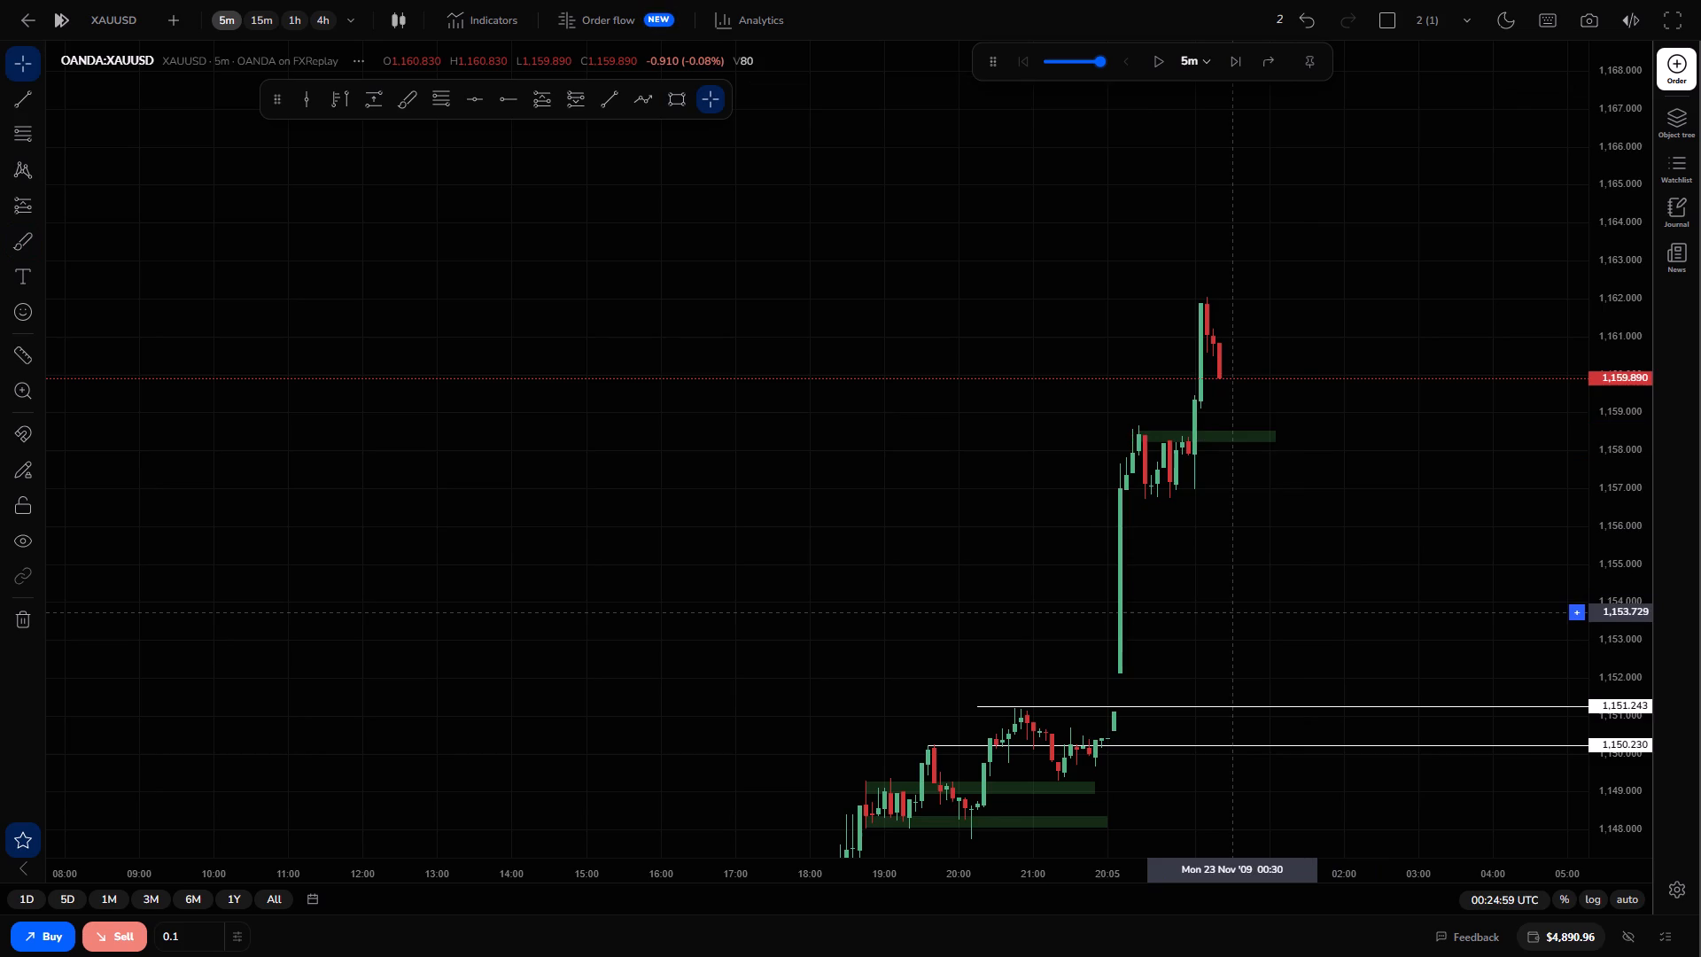
pyautogui.moveTo(1134, 484); pyautogui.dragTo(934, 391)
pyautogui.click(680, 95)
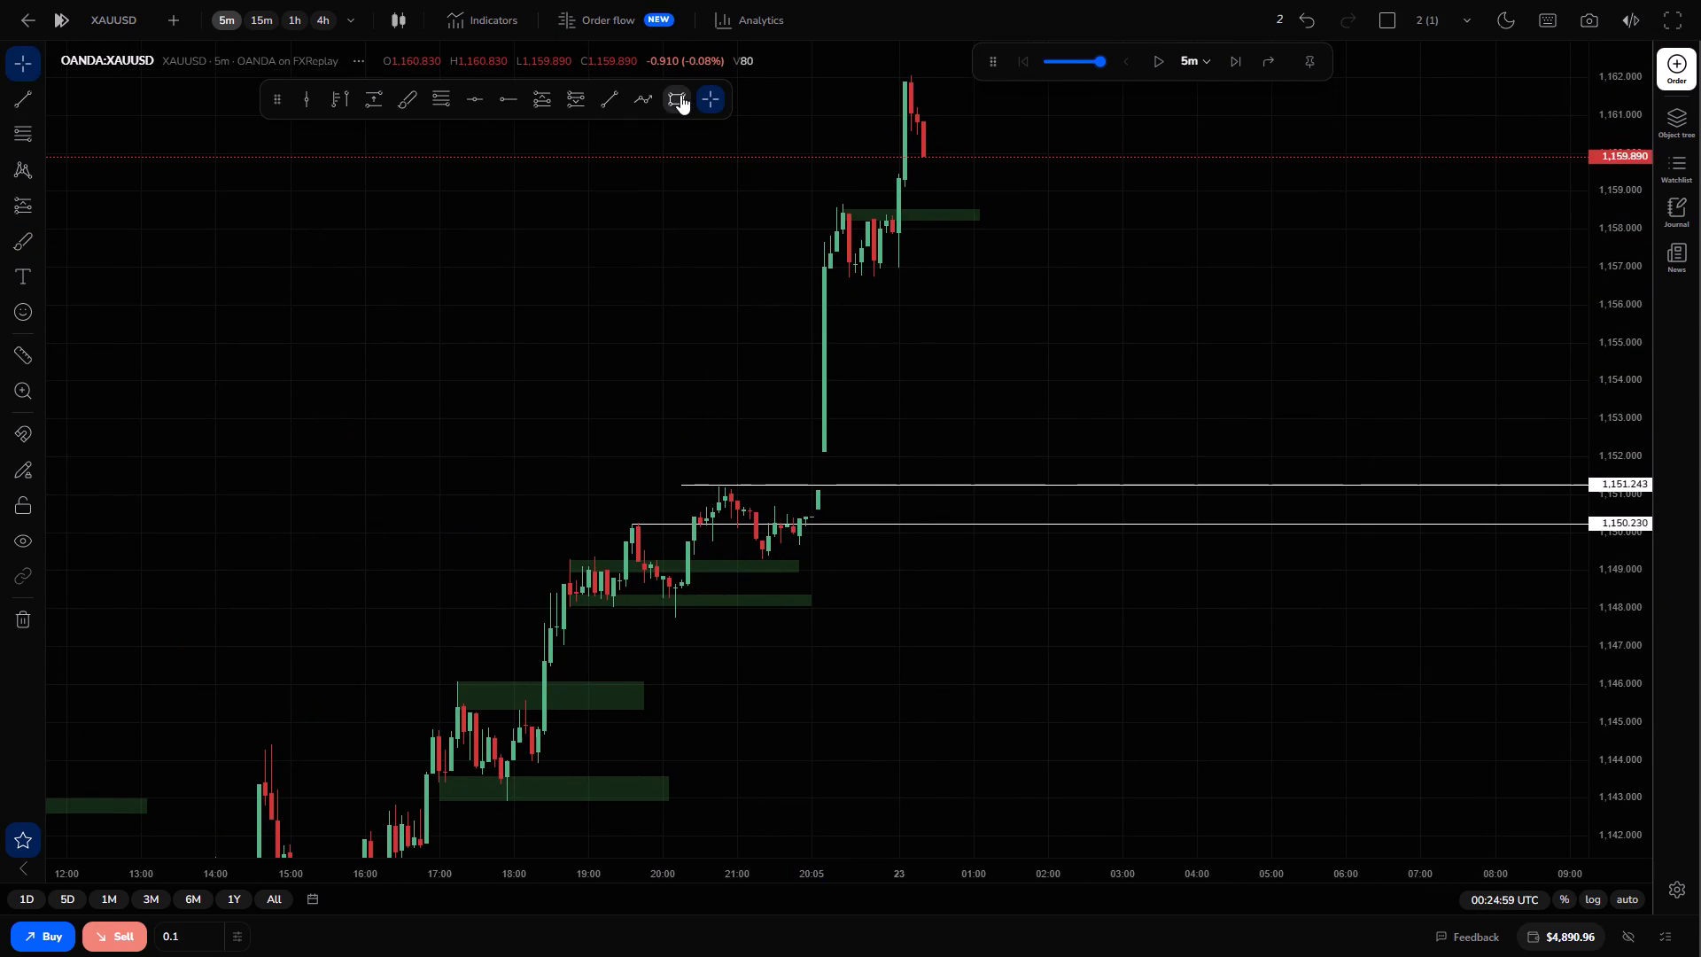
pyautogui.moveTo(835, 266); pyautogui.dragTo(1052, 273)
pyautogui.moveTo(1052, 273); pyautogui.dragTo(1023, 351)
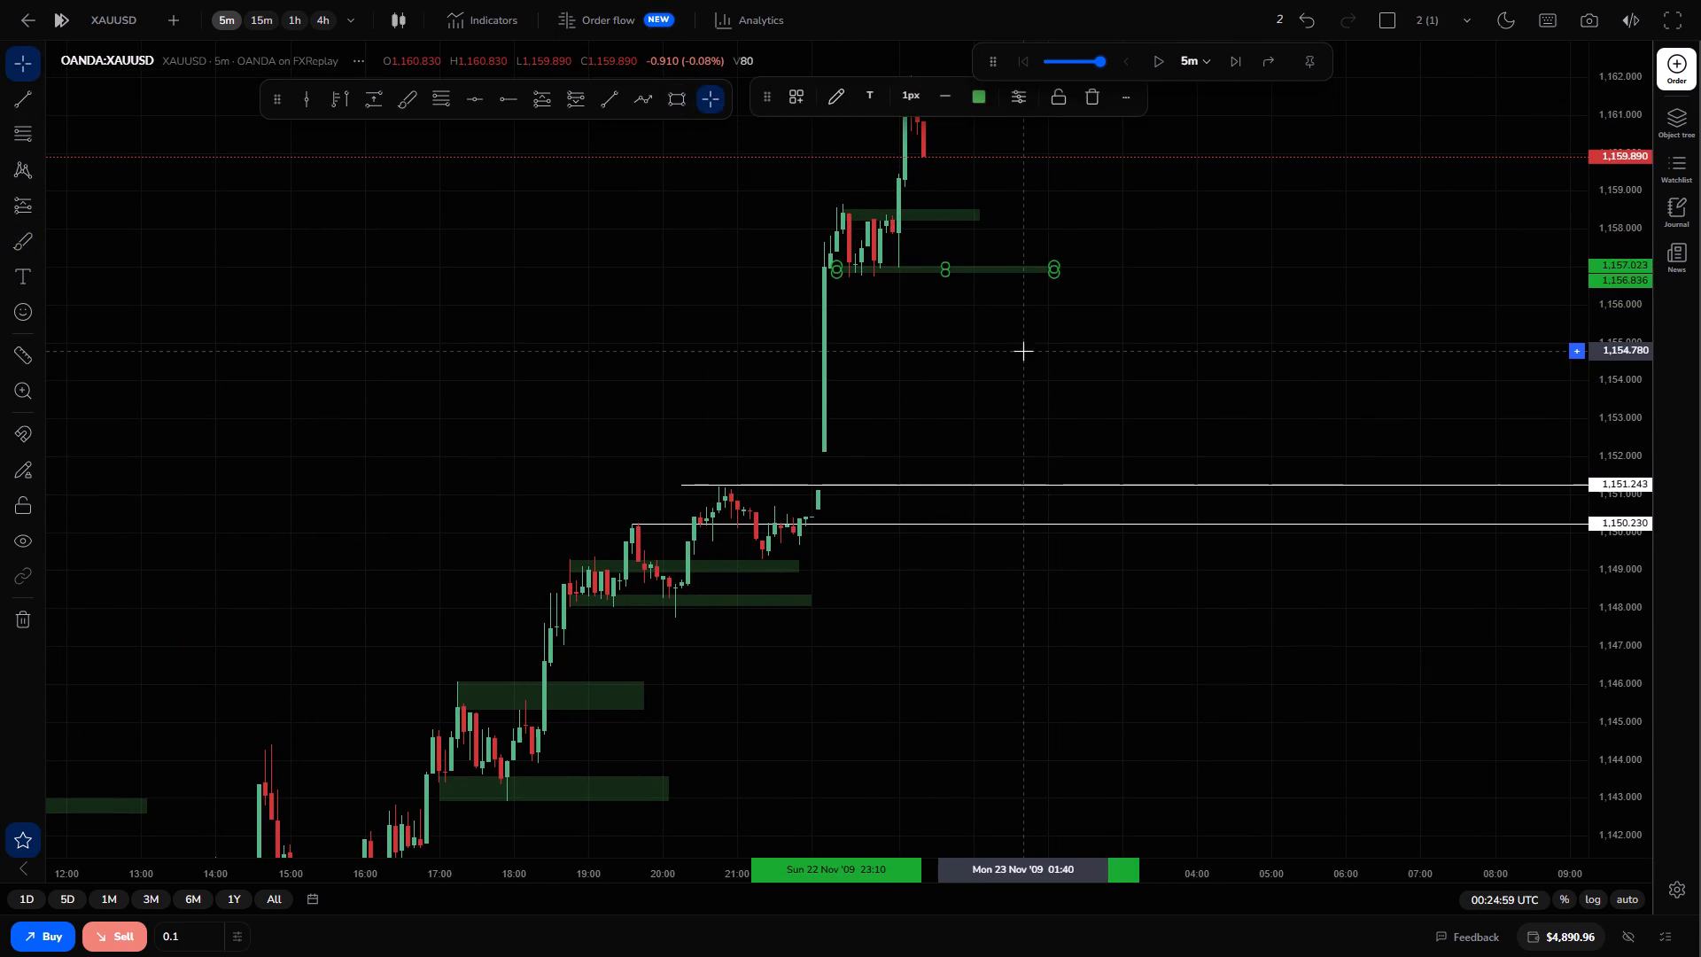
pyautogui.click(1023, 351)
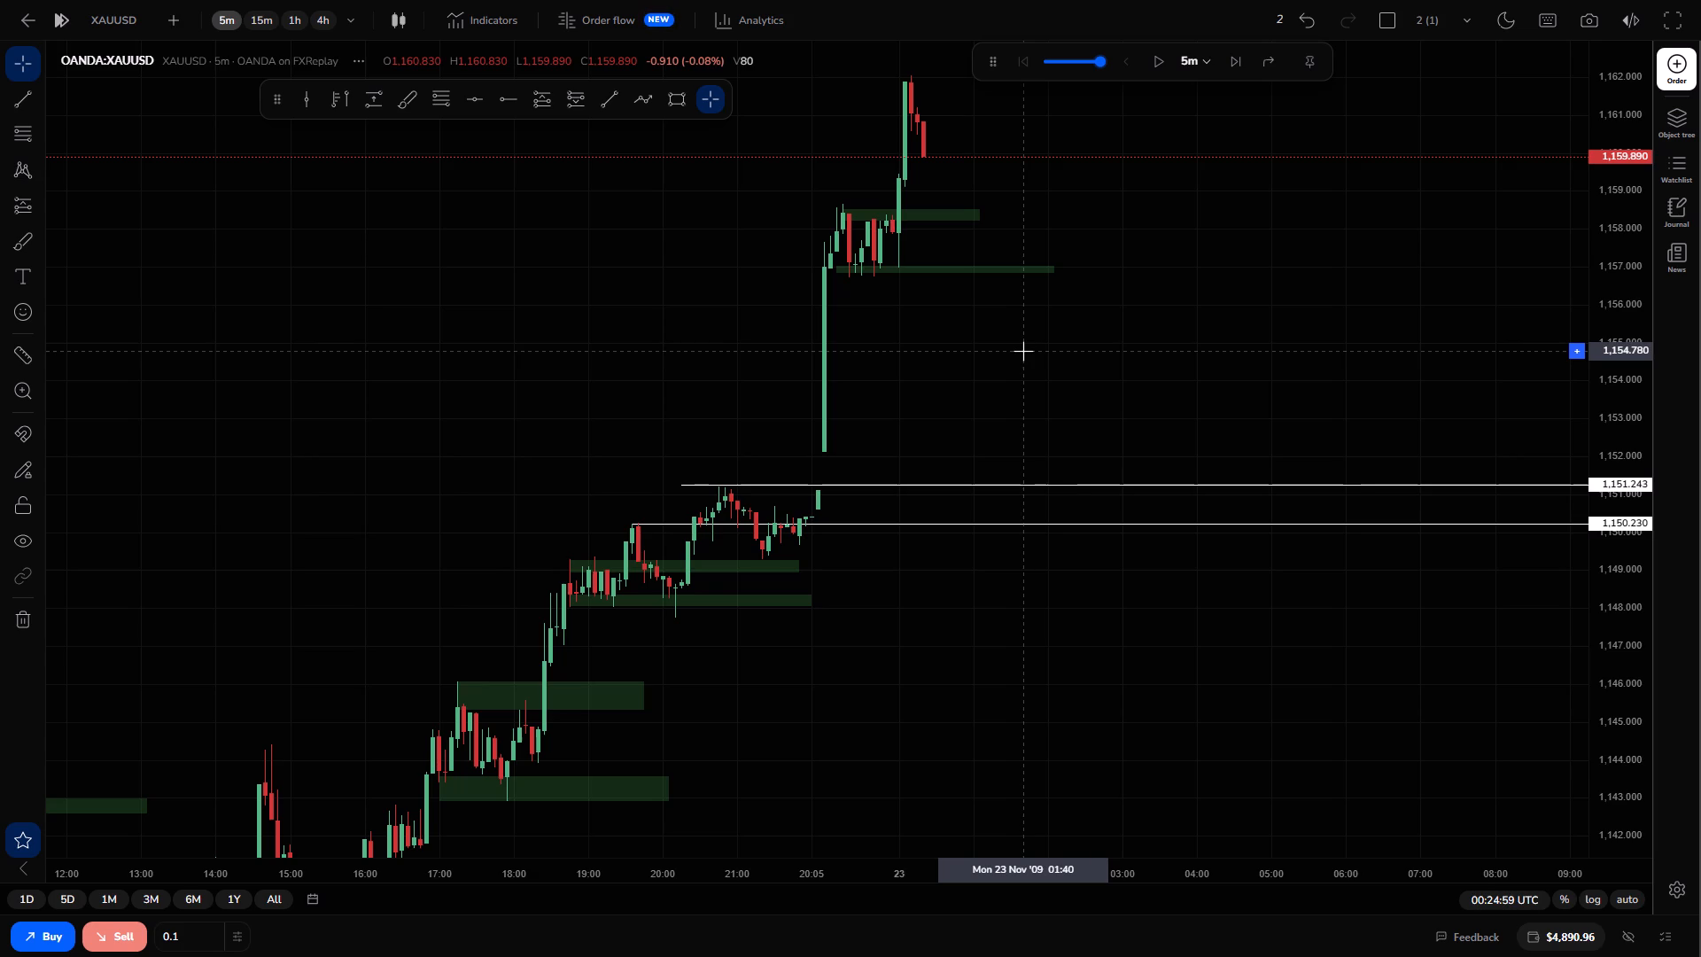
# Place a horizontal ray at about 1,158.541 starting from the swing high near 23:15.
pyautogui.moveTo(1008, 402); pyautogui.dragTo(1035, 546)
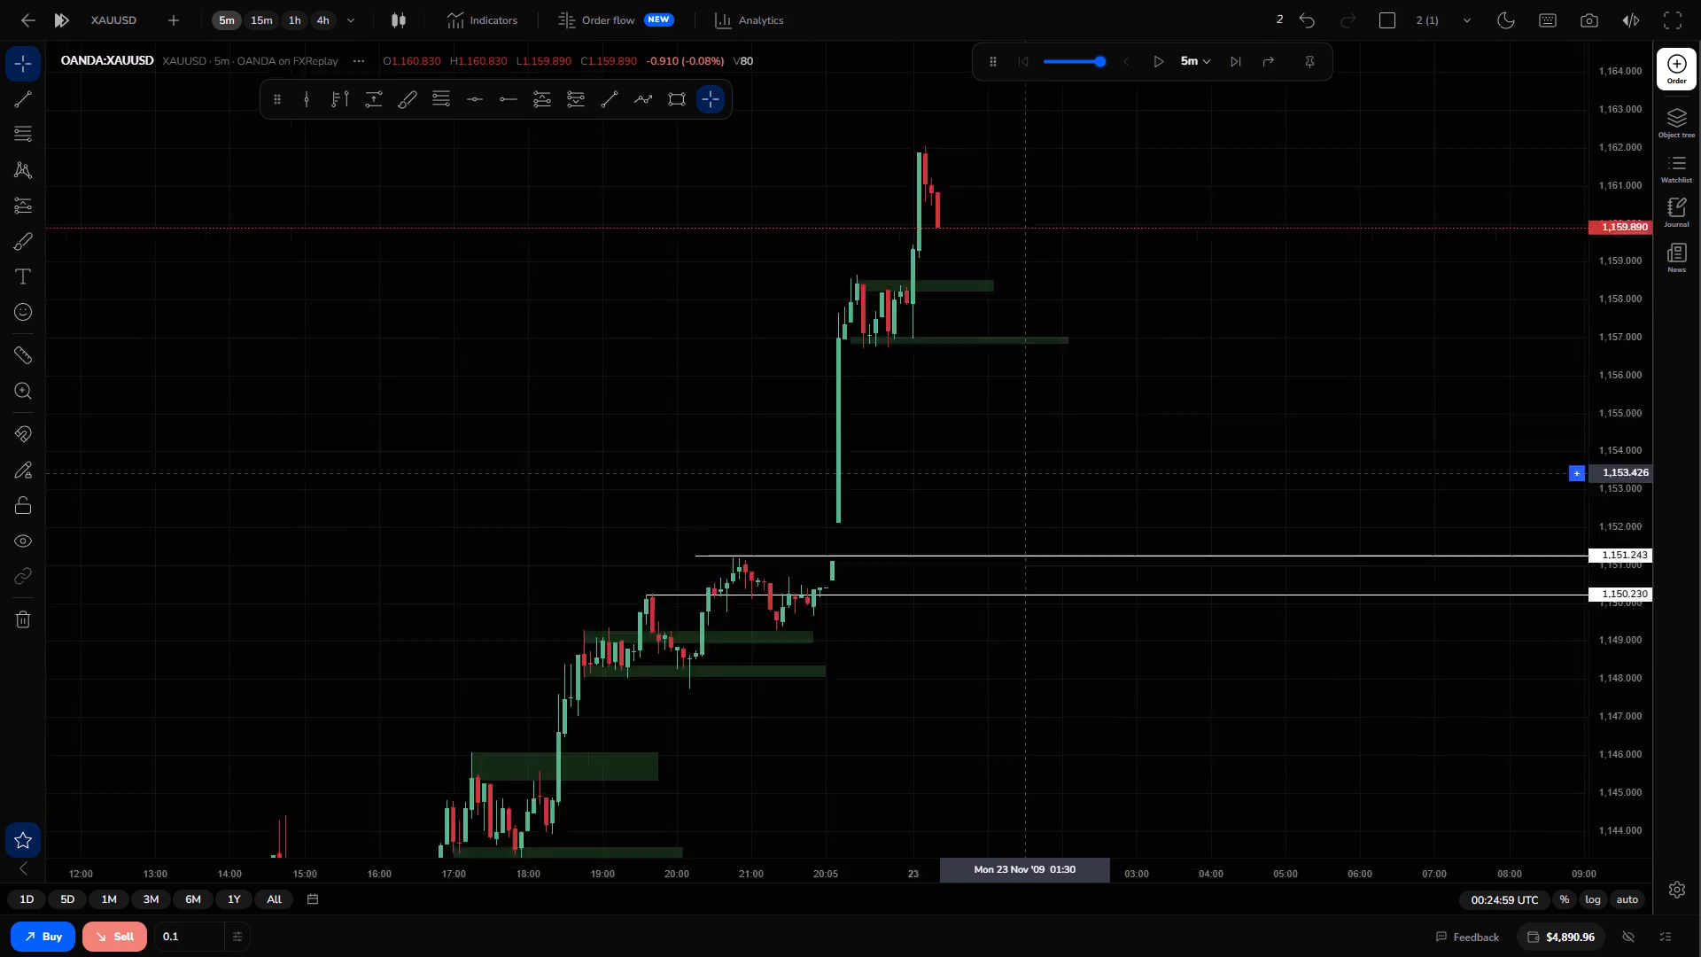
pyautogui.moveTo(1035, 546); pyautogui.dragTo(1036, 560)
pyautogui.moveTo(942, 558); pyautogui.dragTo(1004, 583)
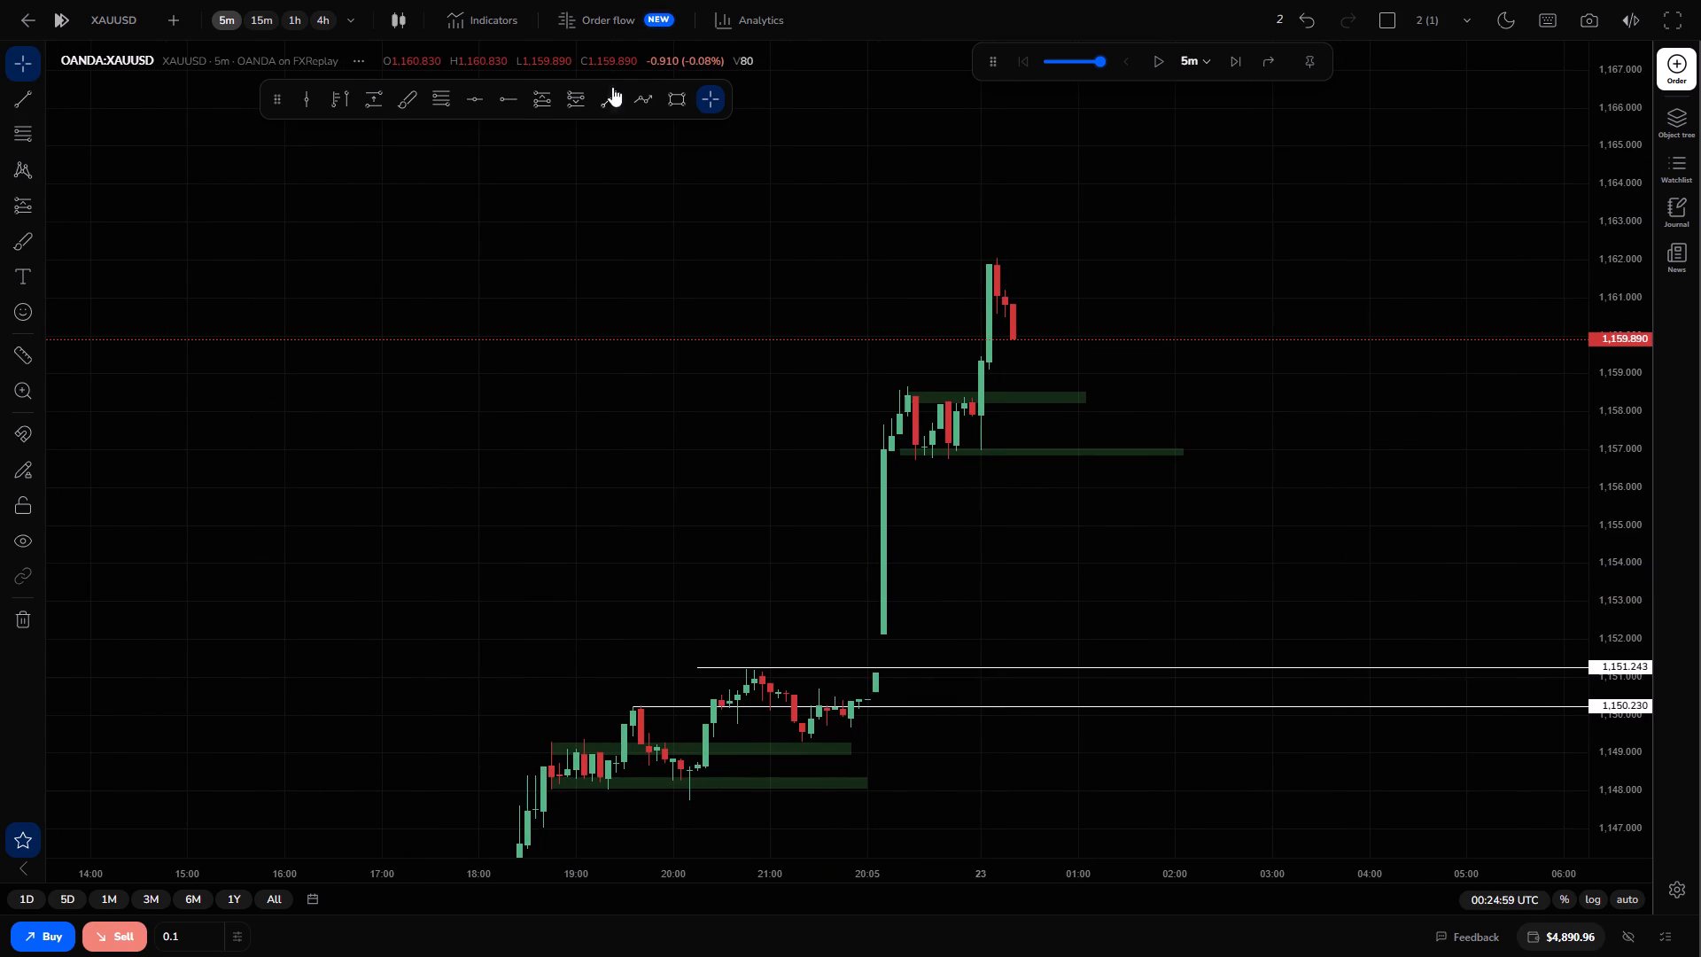
pyautogui.click(500, 93)
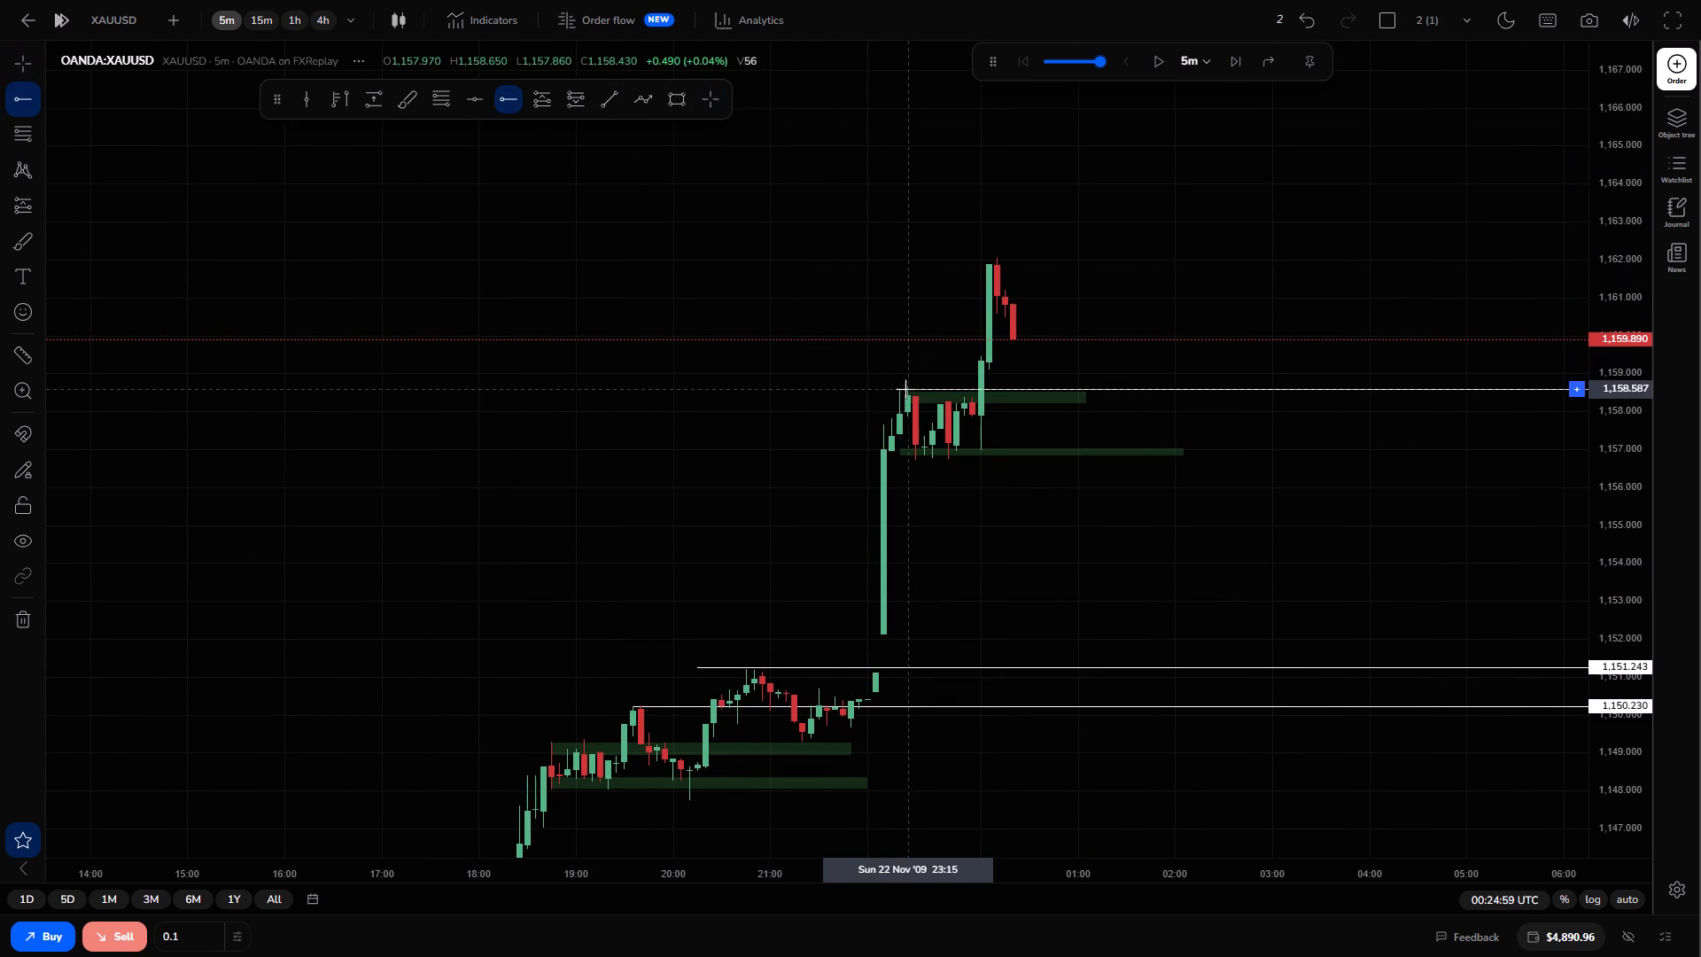
pyautogui.moveTo(905, 391); pyautogui.dragTo(821, 313)
pyautogui.click(821, 313)
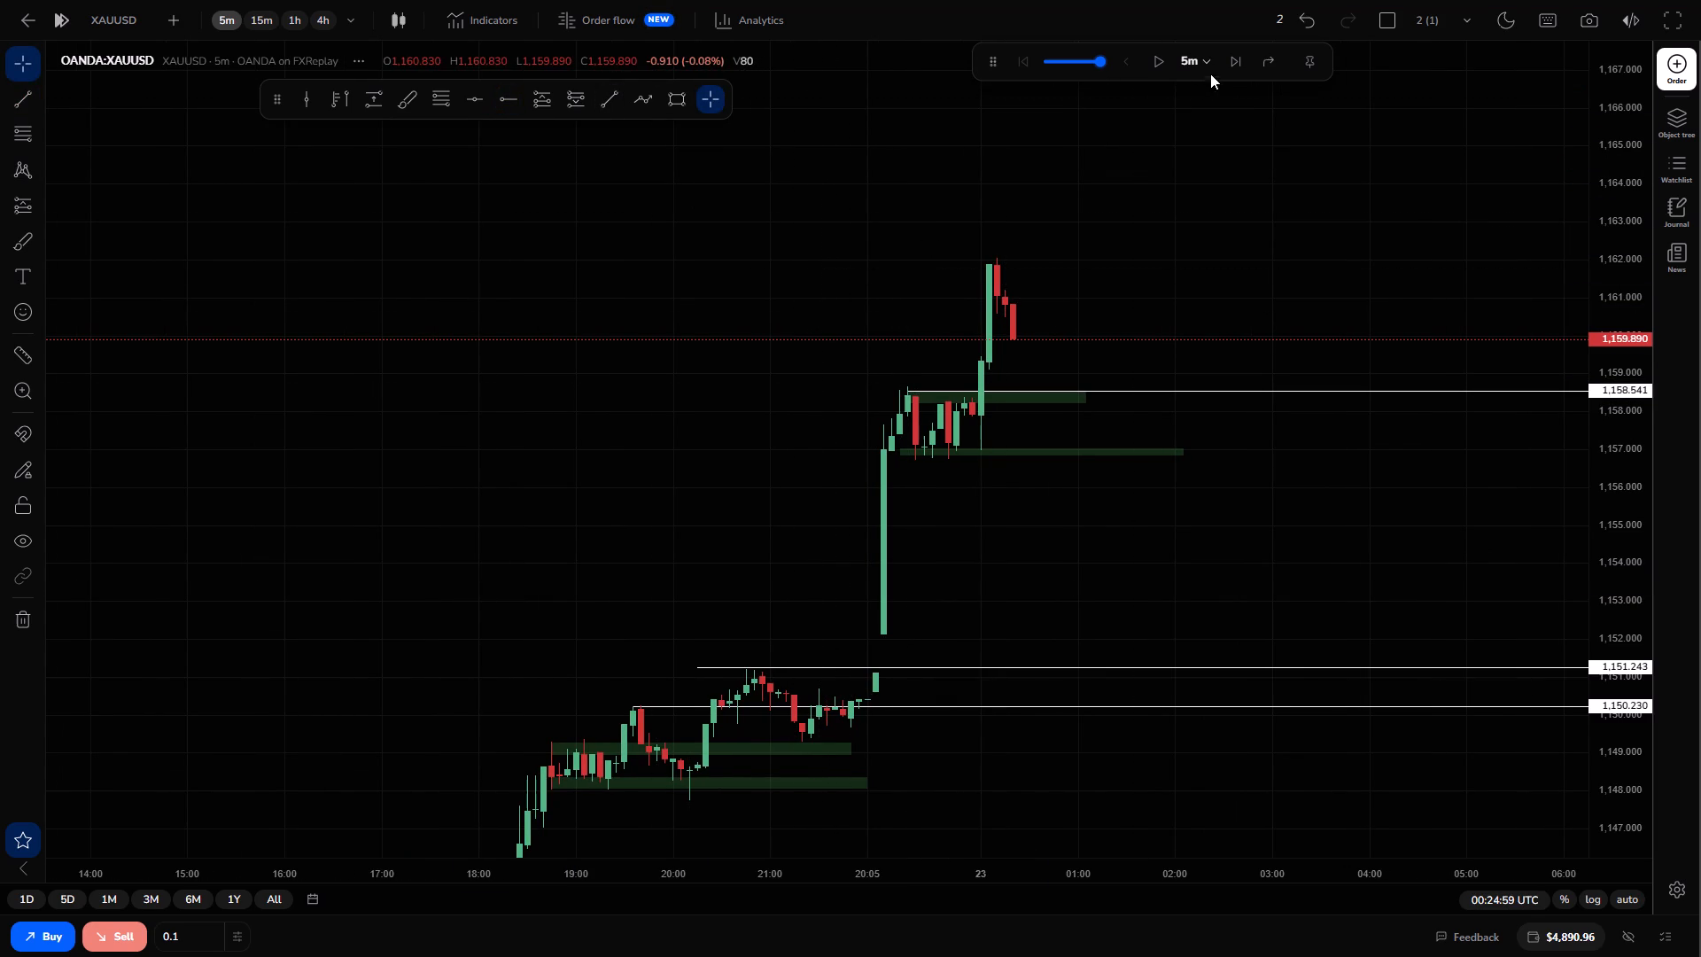
# Advance the XAUUSD replay by 5-minute candles to 03:09:59.
pyautogui.tripleClick(1225, 62)
pyautogui.tripleClick(1225, 62)
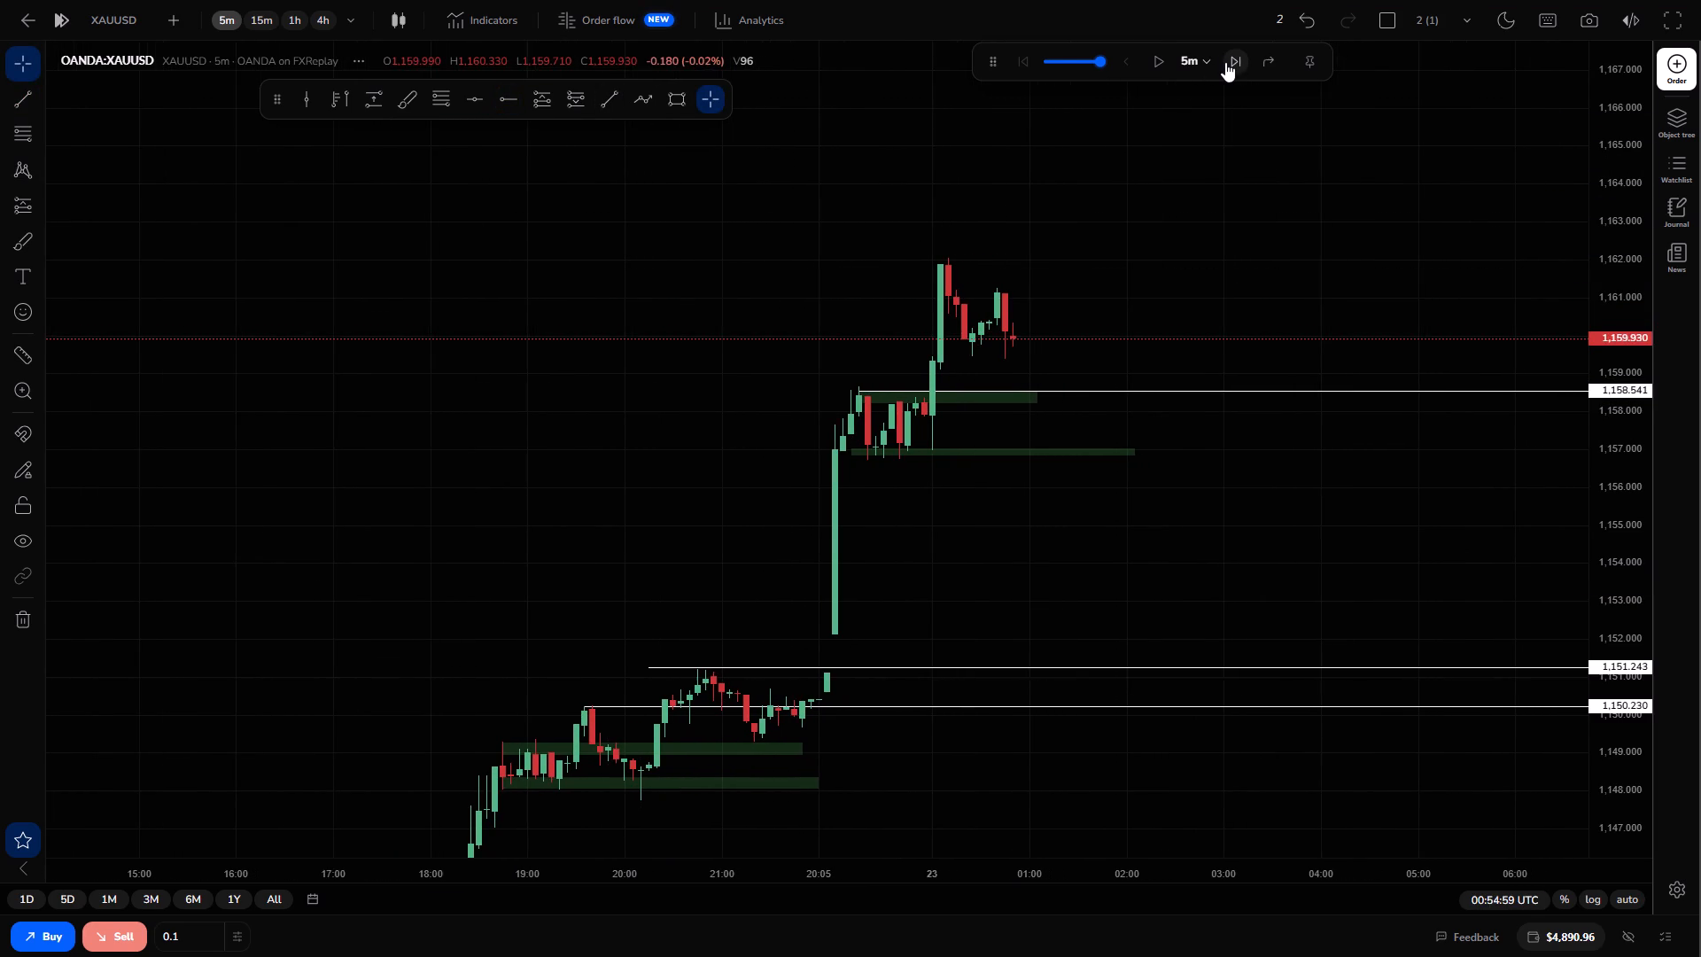
pyautogui.tripleClick(1225, 62)
pyautogui.tripleClick(1225, 62)
pyautogui.tripleClick(1225, 62)
pyautogui.tripleClick(1225, 62)
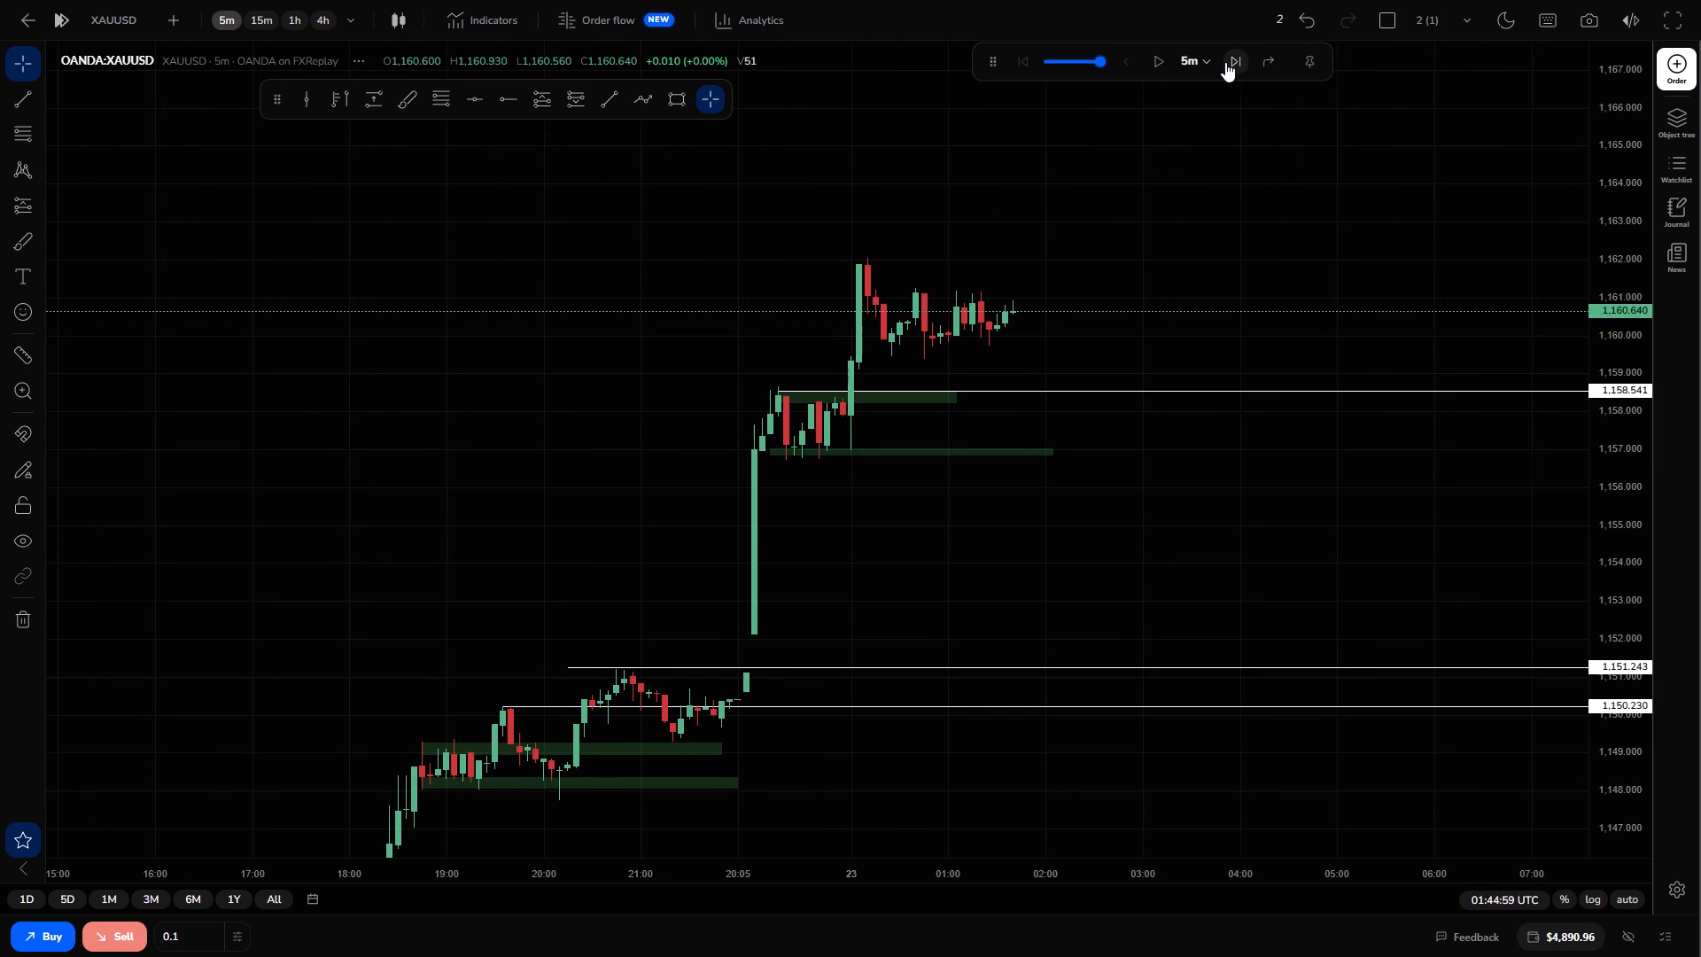
pyautogui.tripleClick(1225, 62)
pyautogui.tripleClick(1225, 62)
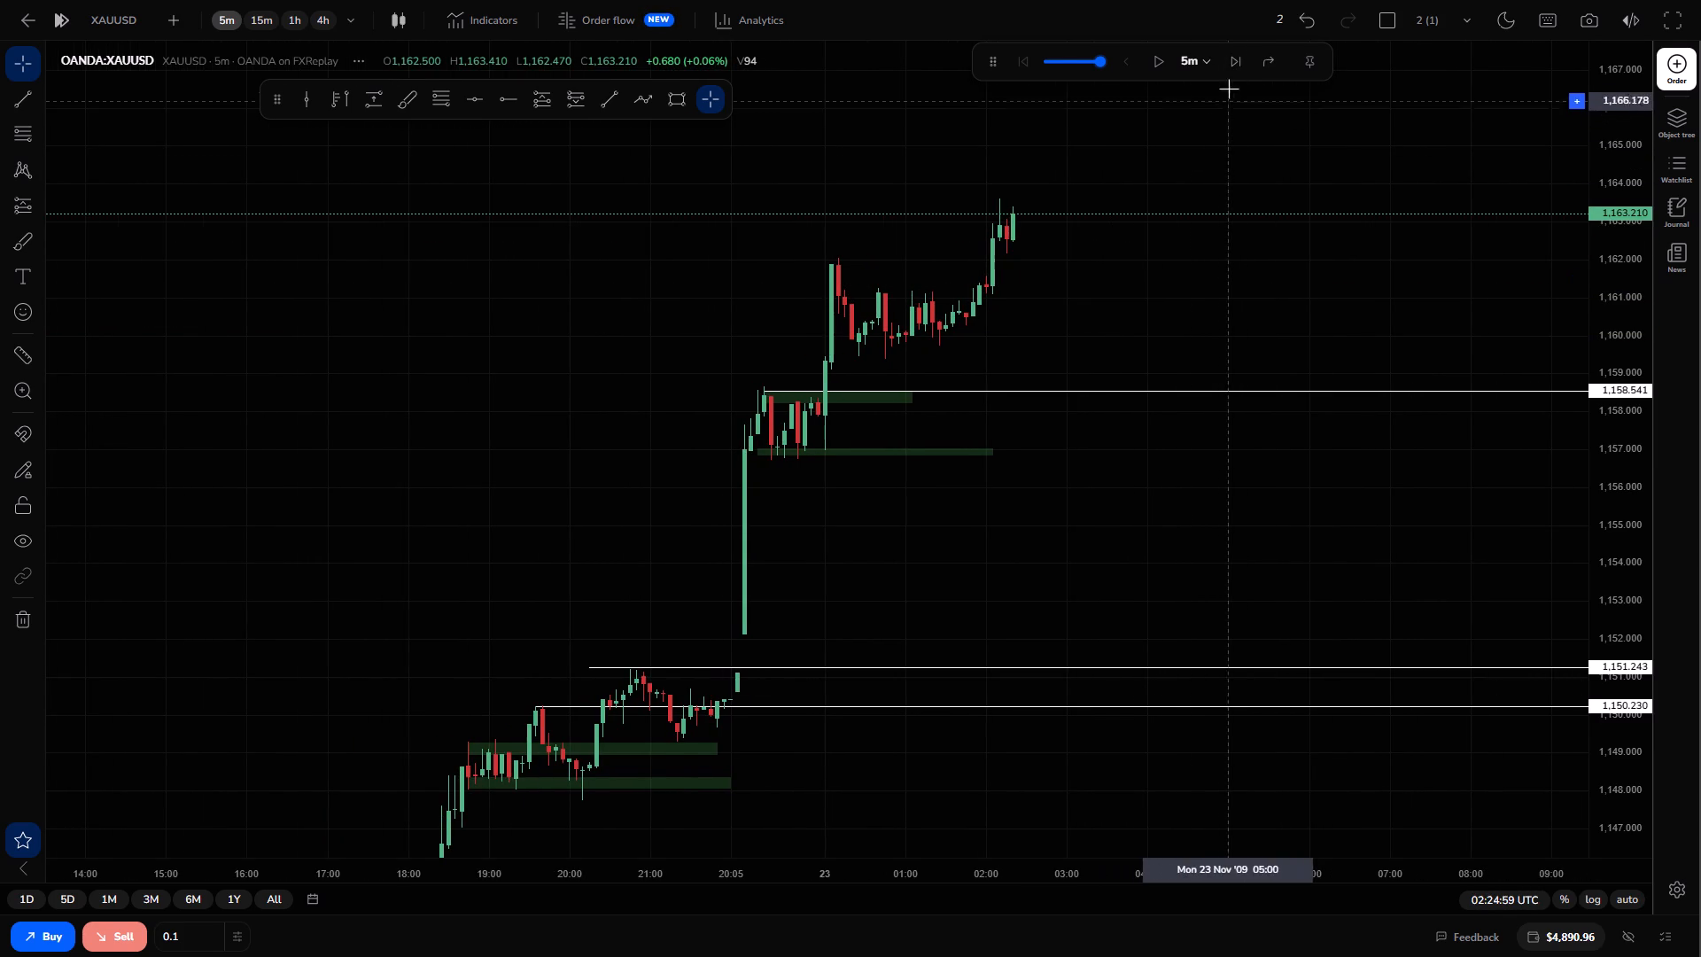
pyautogui.click(1233, 70)
pyautogui.click(1233, 70)
pyautogui.click(1233, 70)
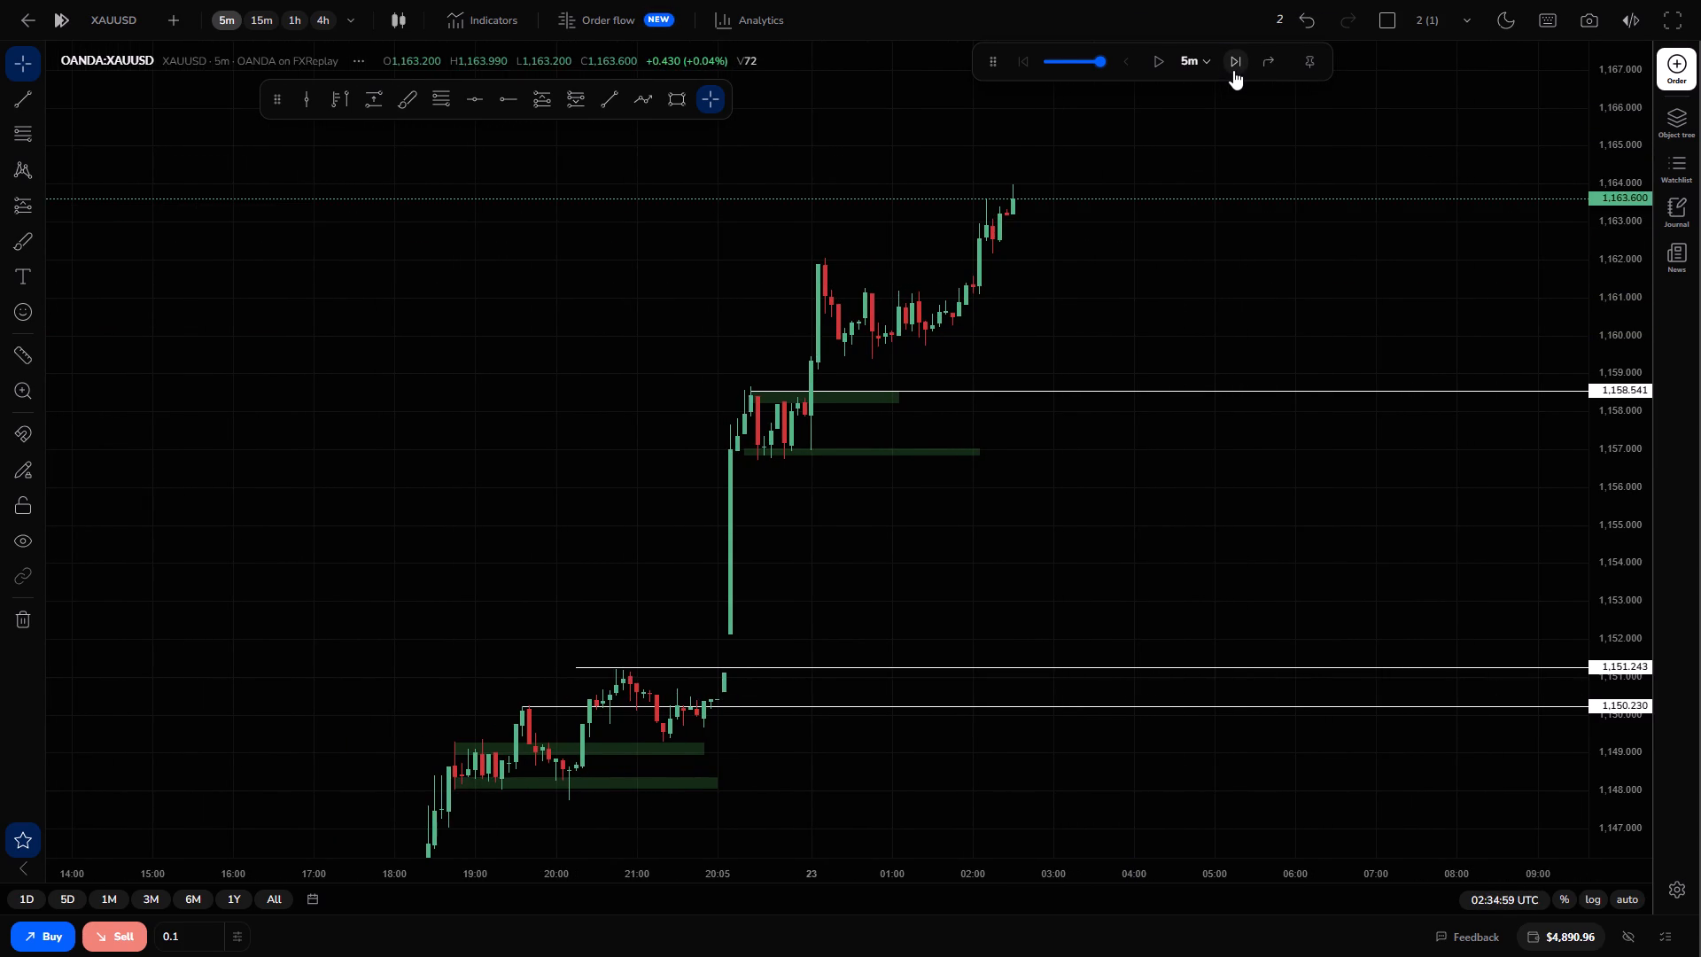
pyautogui.click(1233, 70)
pyautogui.click(1233, 70)
pyautogui.click(1233, 70)
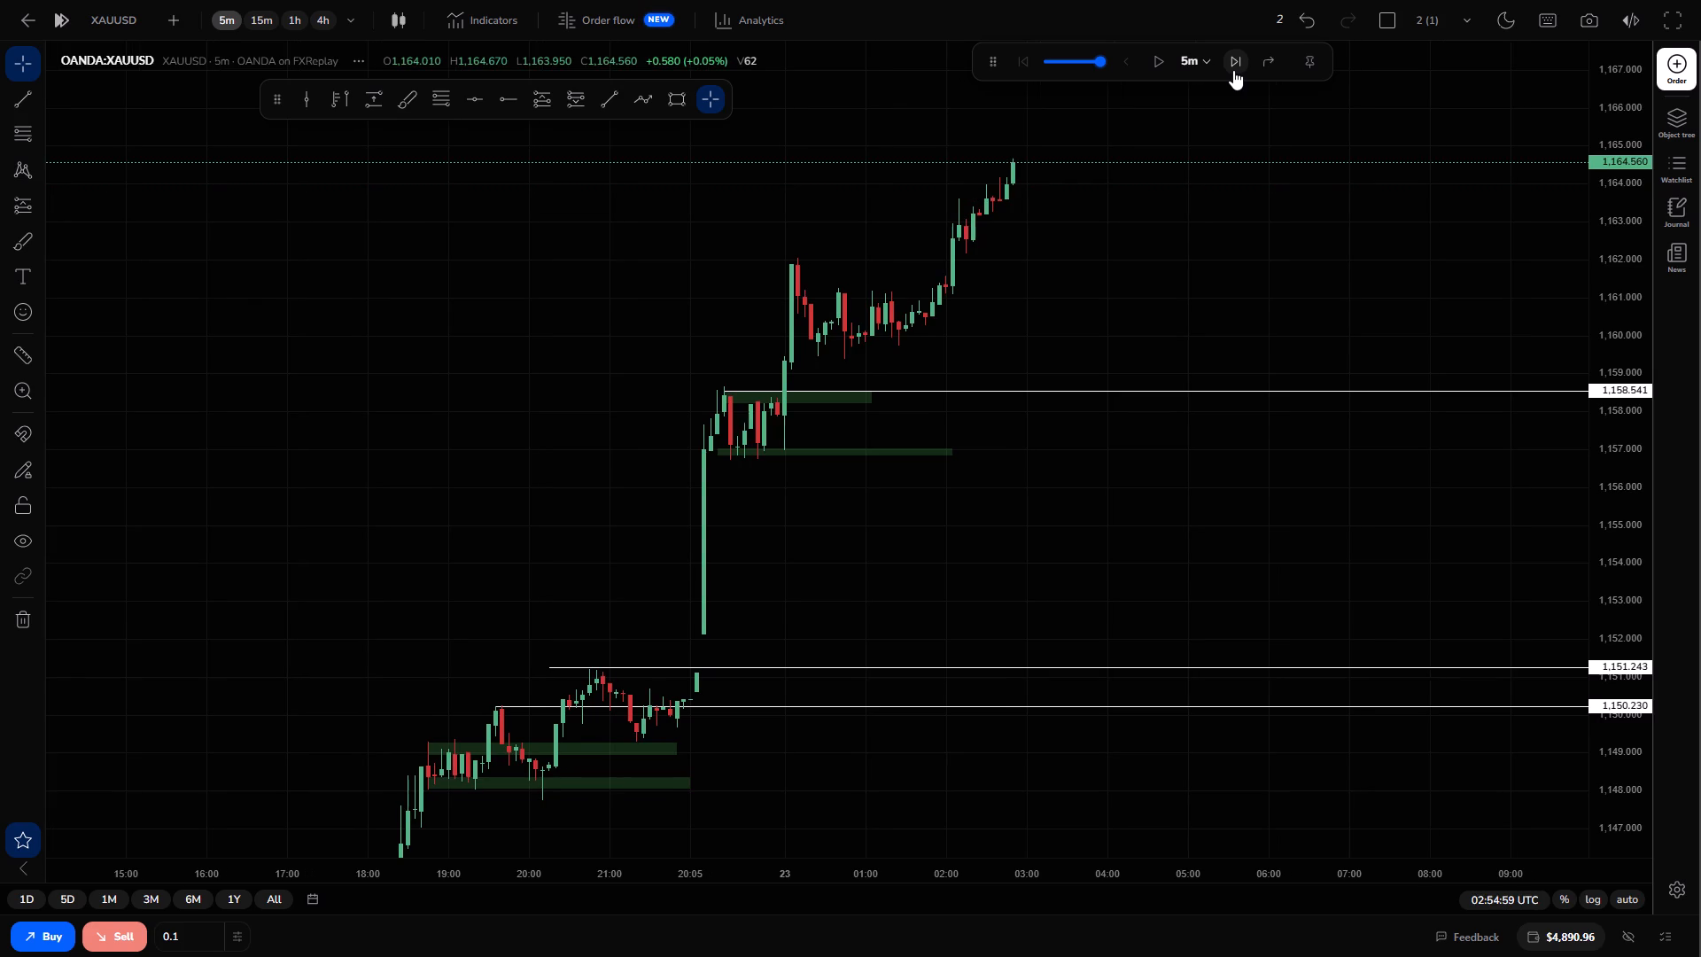
pyautogui.click(1233, 70)
pyautogui.click(1233, 70)
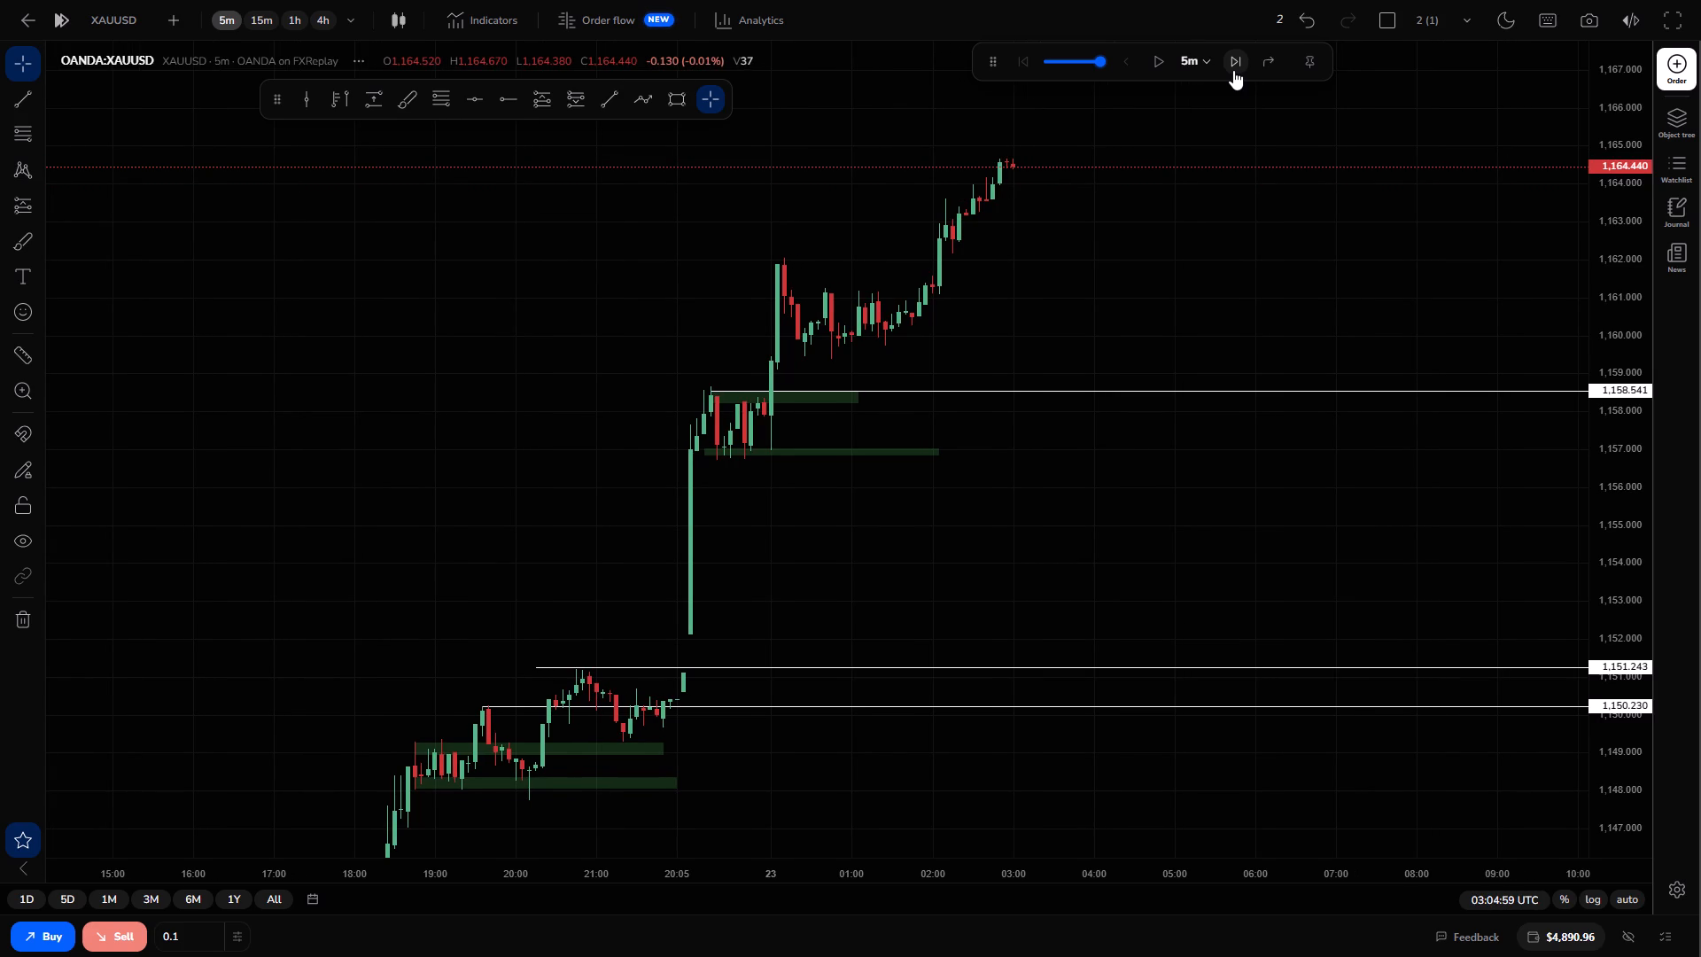
pyautogui.click(1233, 70)
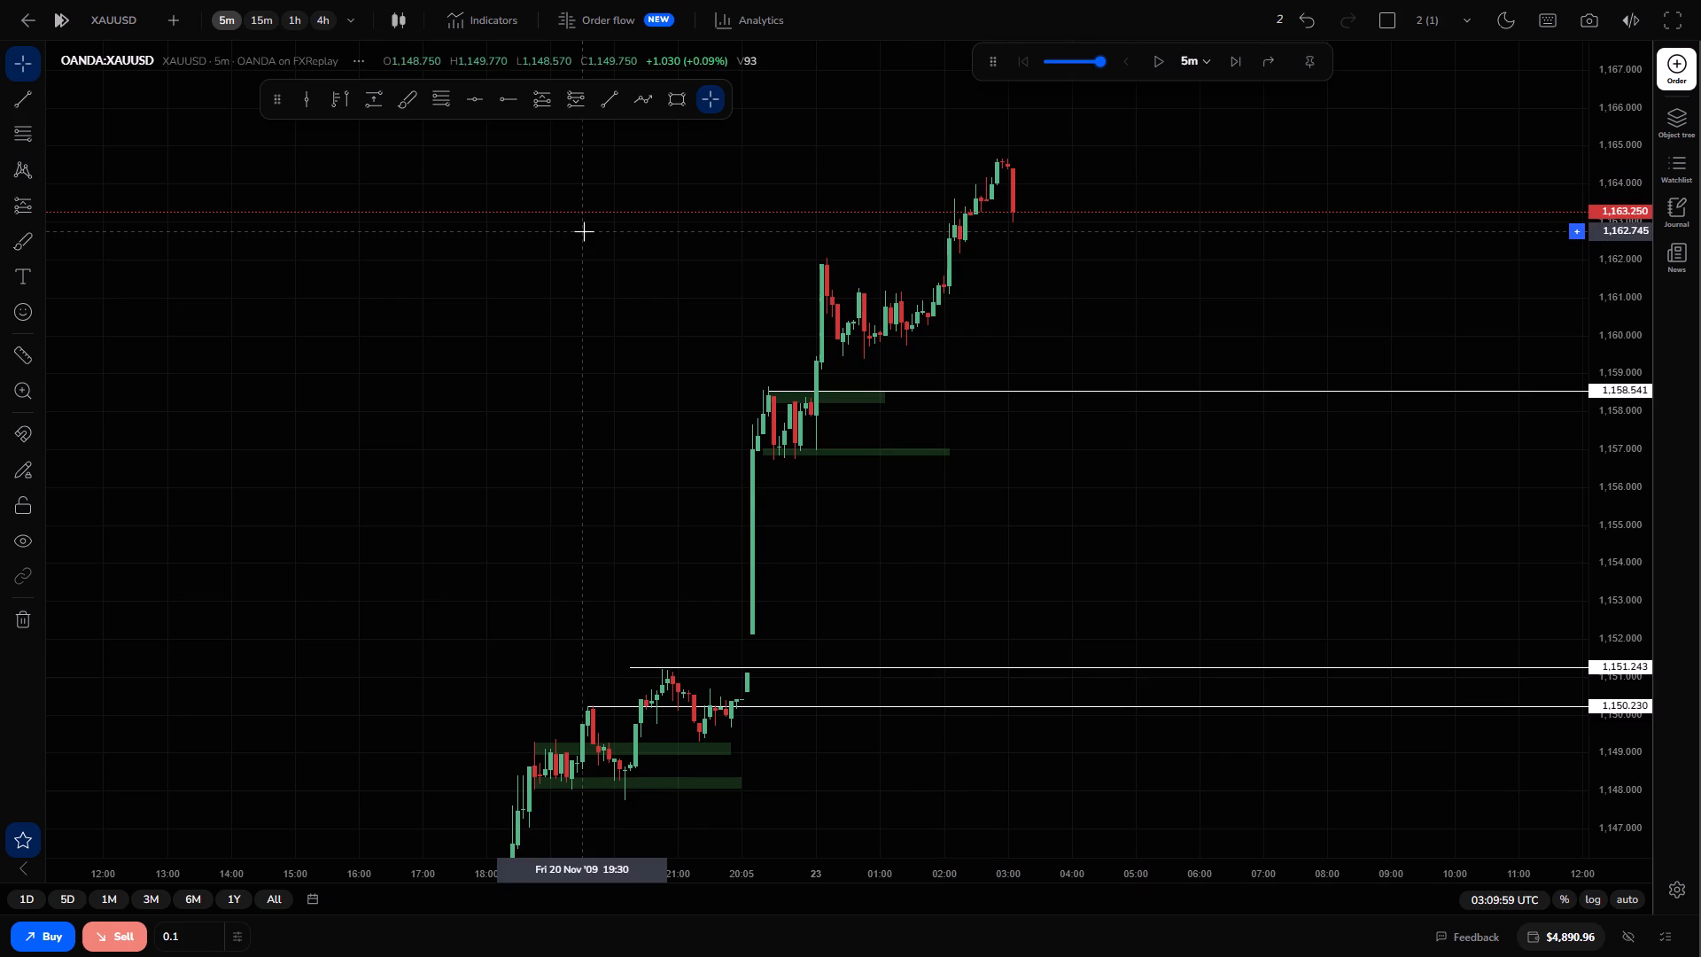
# Sell 0.1 lot of XAUUSD at market.
pyautogui.click(103, 934)
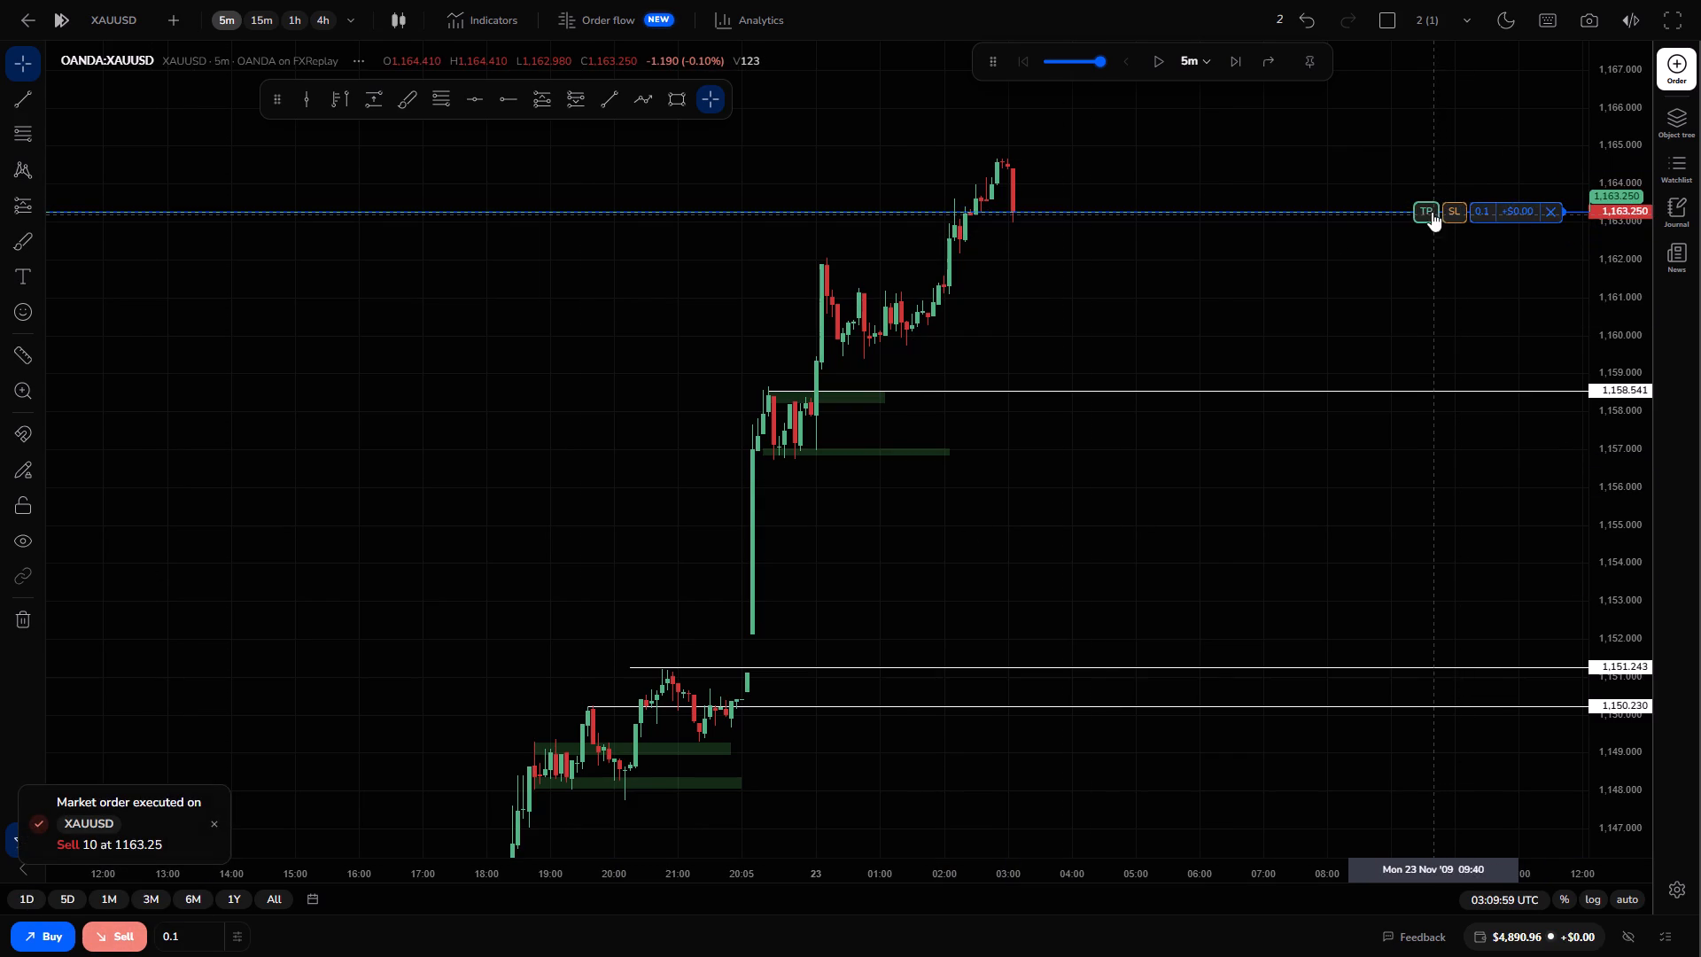
# Set the short position's take profit at about 1,159.405 and its stop loss at about 1,165.291.
pyautogui.moveTo(1429, 211); pyautogui.dragTo(1405, 358)
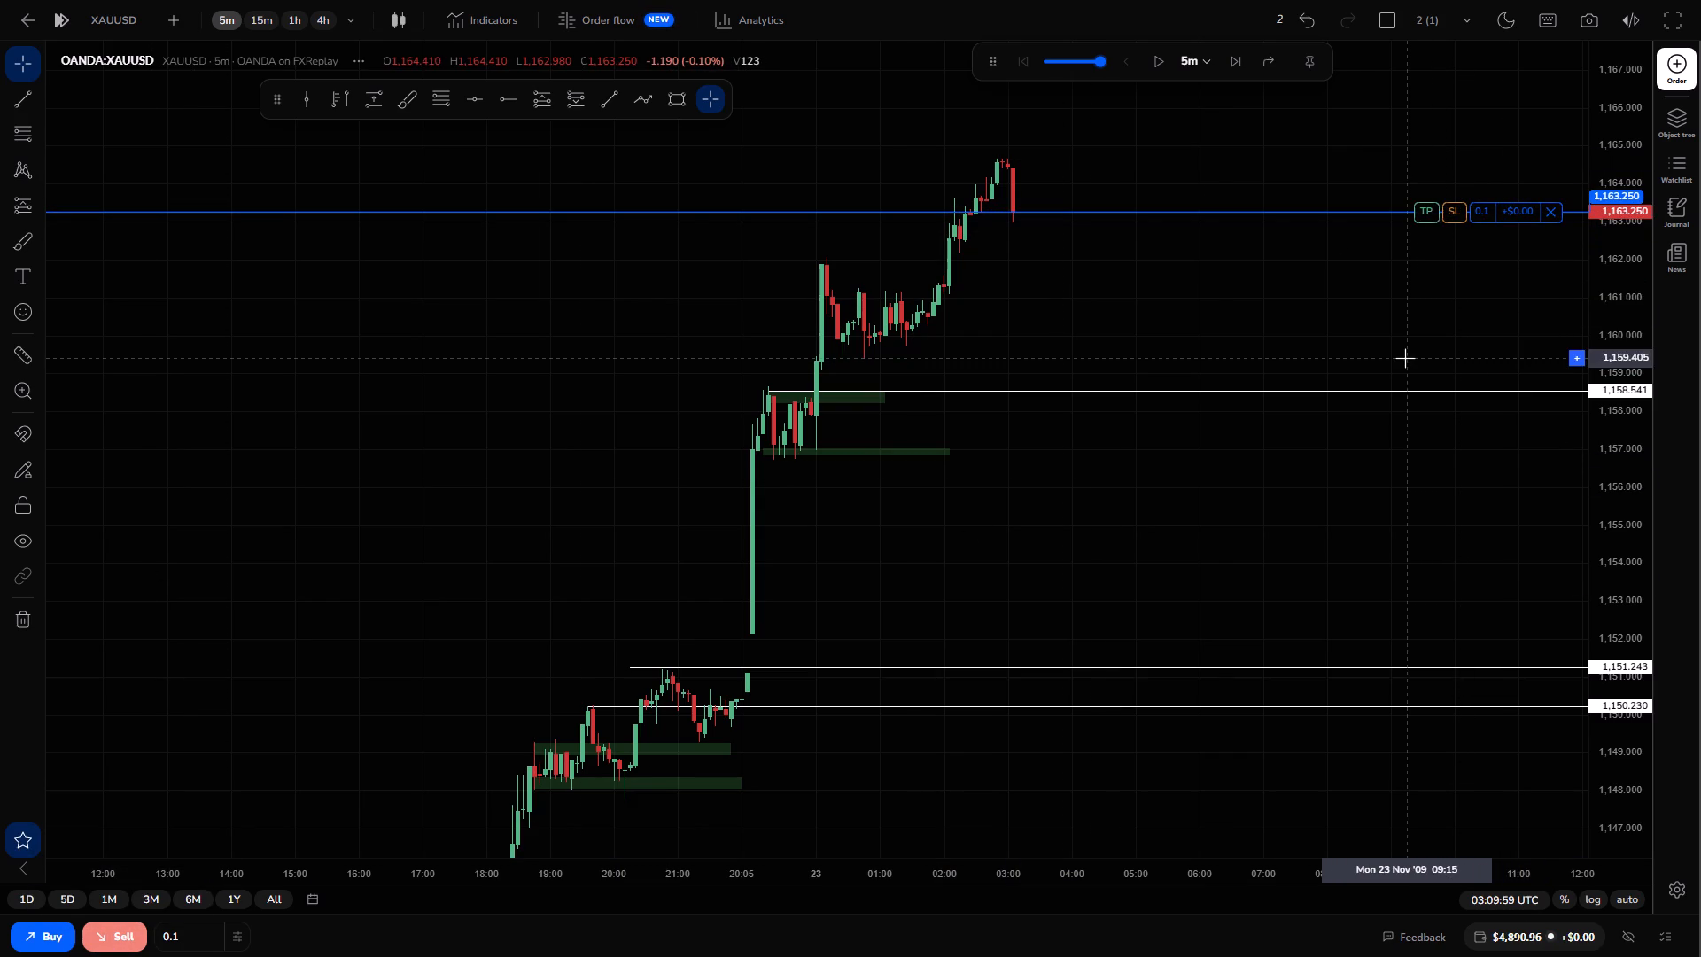
pyautogui.moveTo(1450, 285); pyautogui.dragTo(1449, 334)
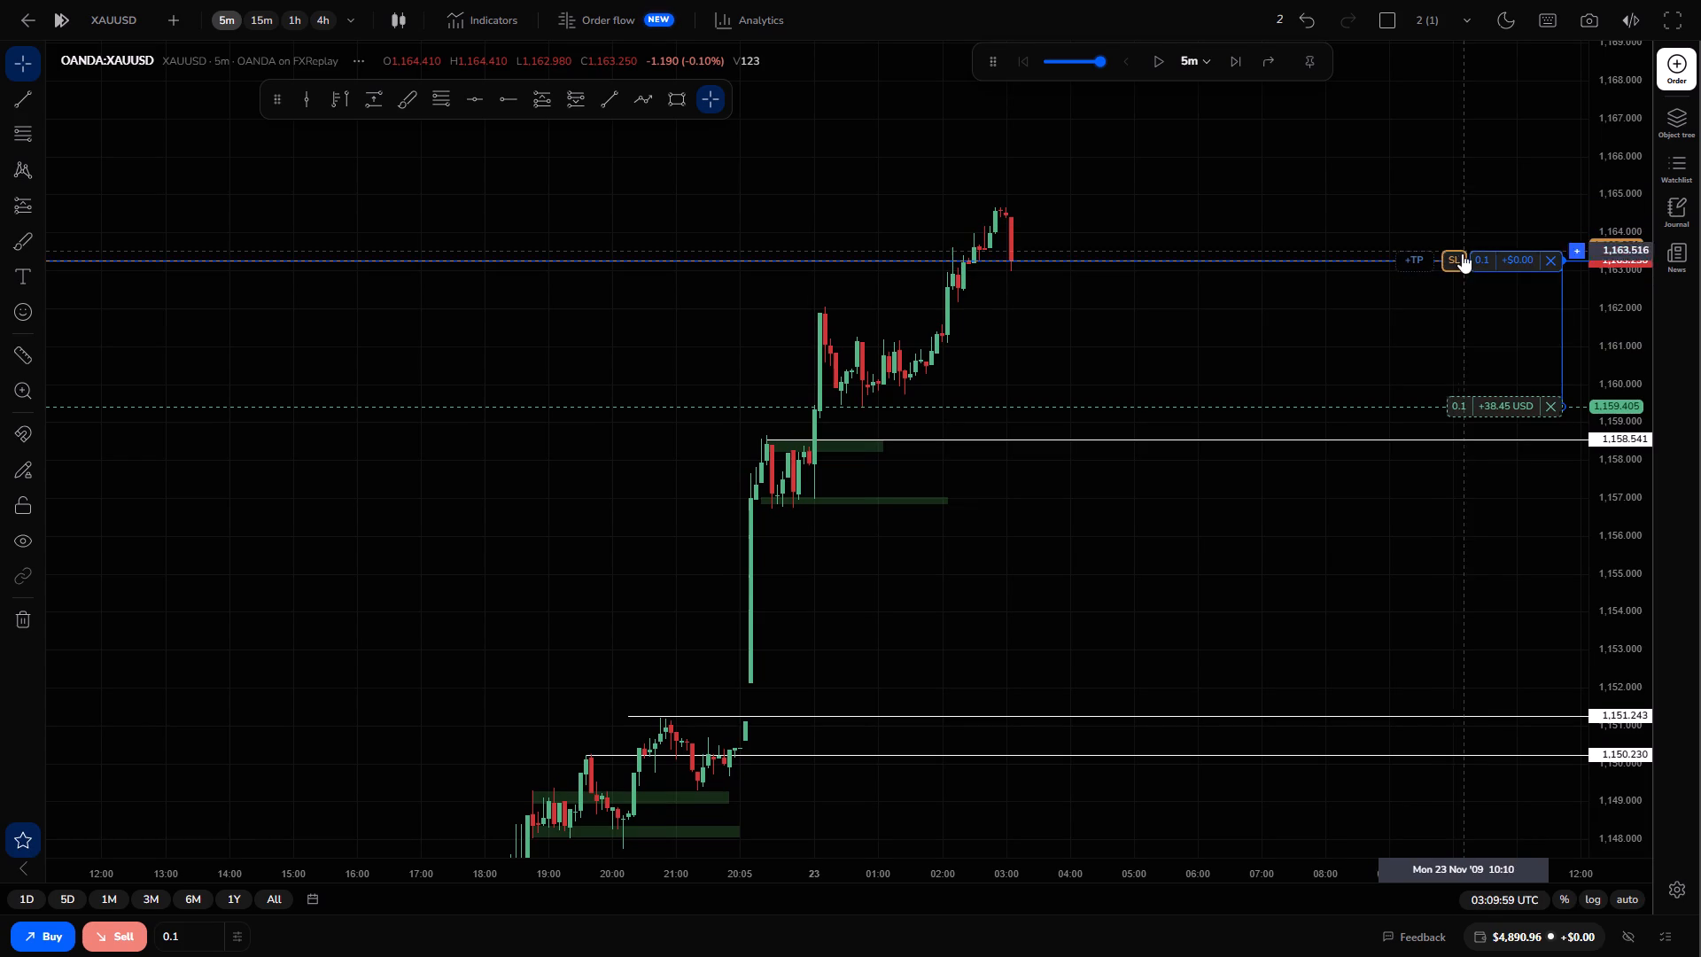
pyautogui.moveTo(1456, 258); pyautogui.dragTo(1446, 182)
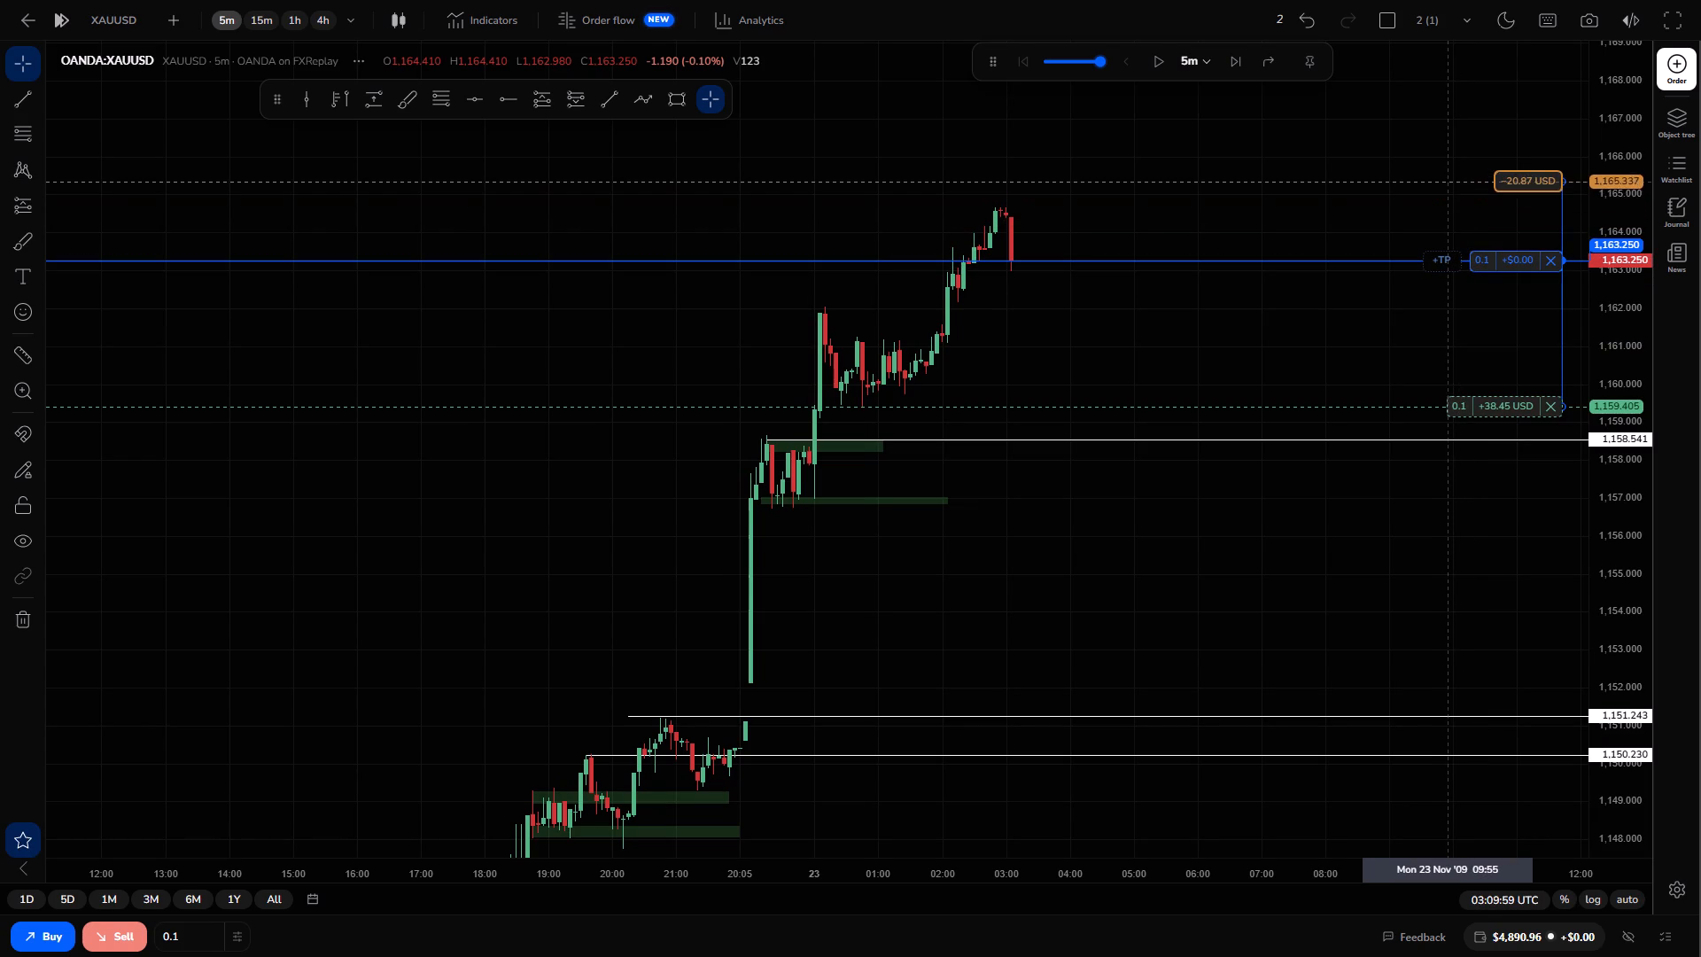
pyautogui.moveTo(1446, 182); pyautogui.dragTo(1447, 183)
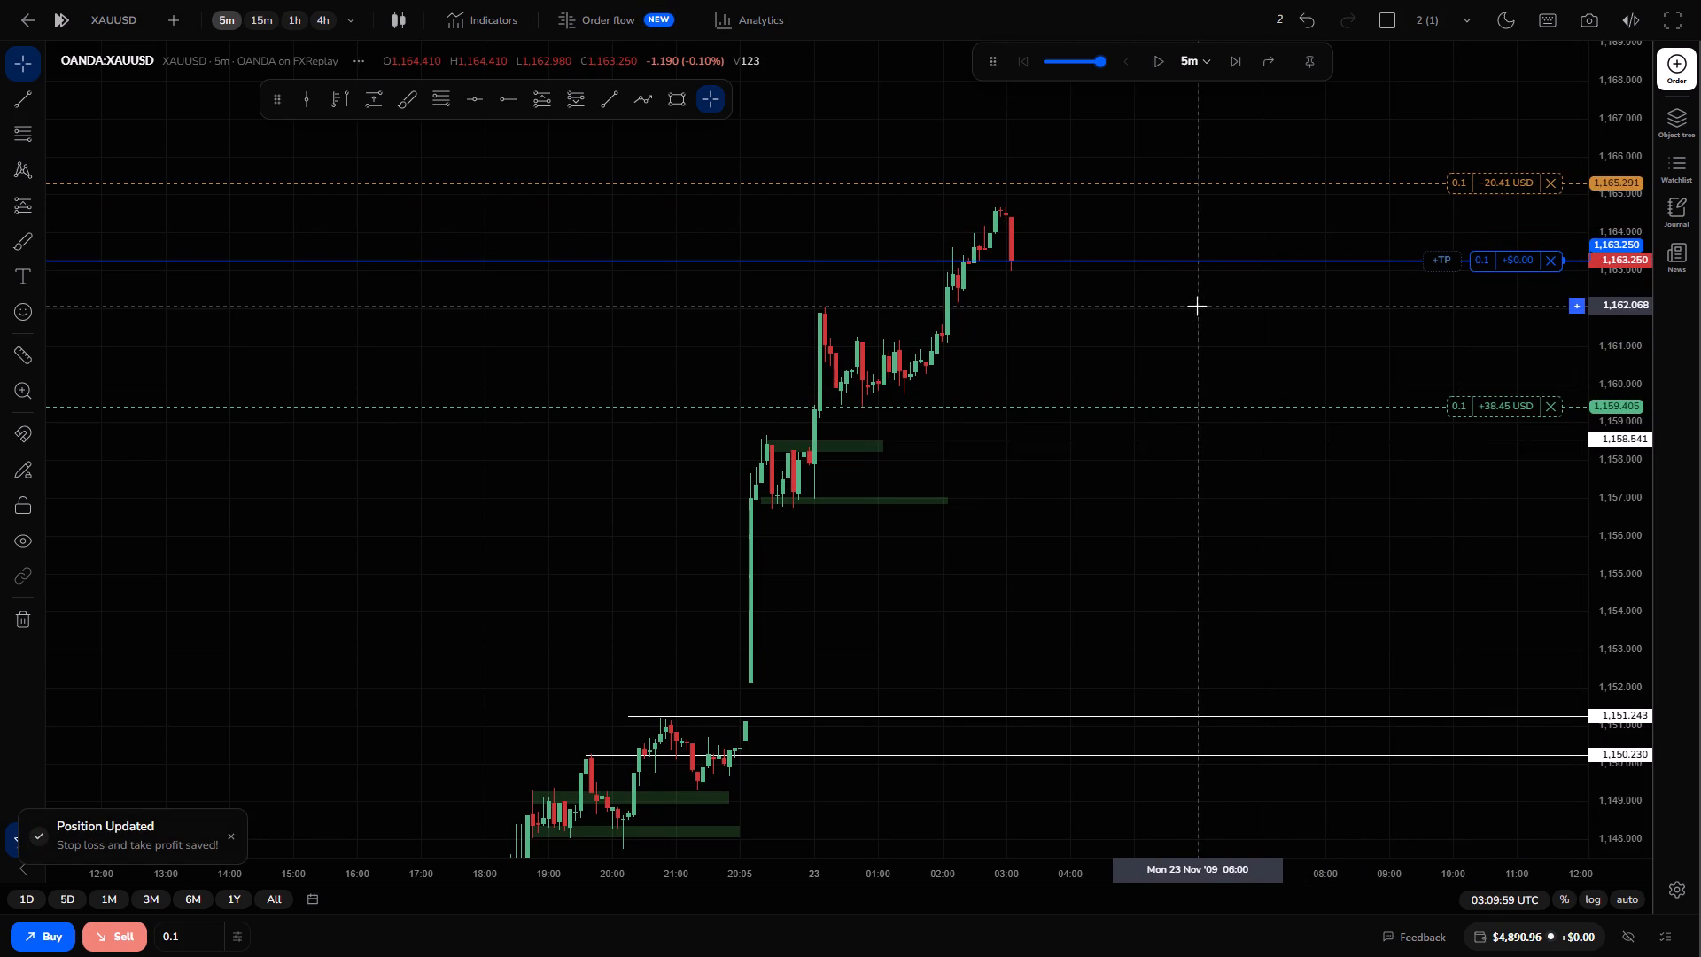
# Advance the XAUUSD replay by 5-minute candles to 05:19:59.
pyautogui.click(1231, 53)
pyautogui.doubleClick(1231, 53)
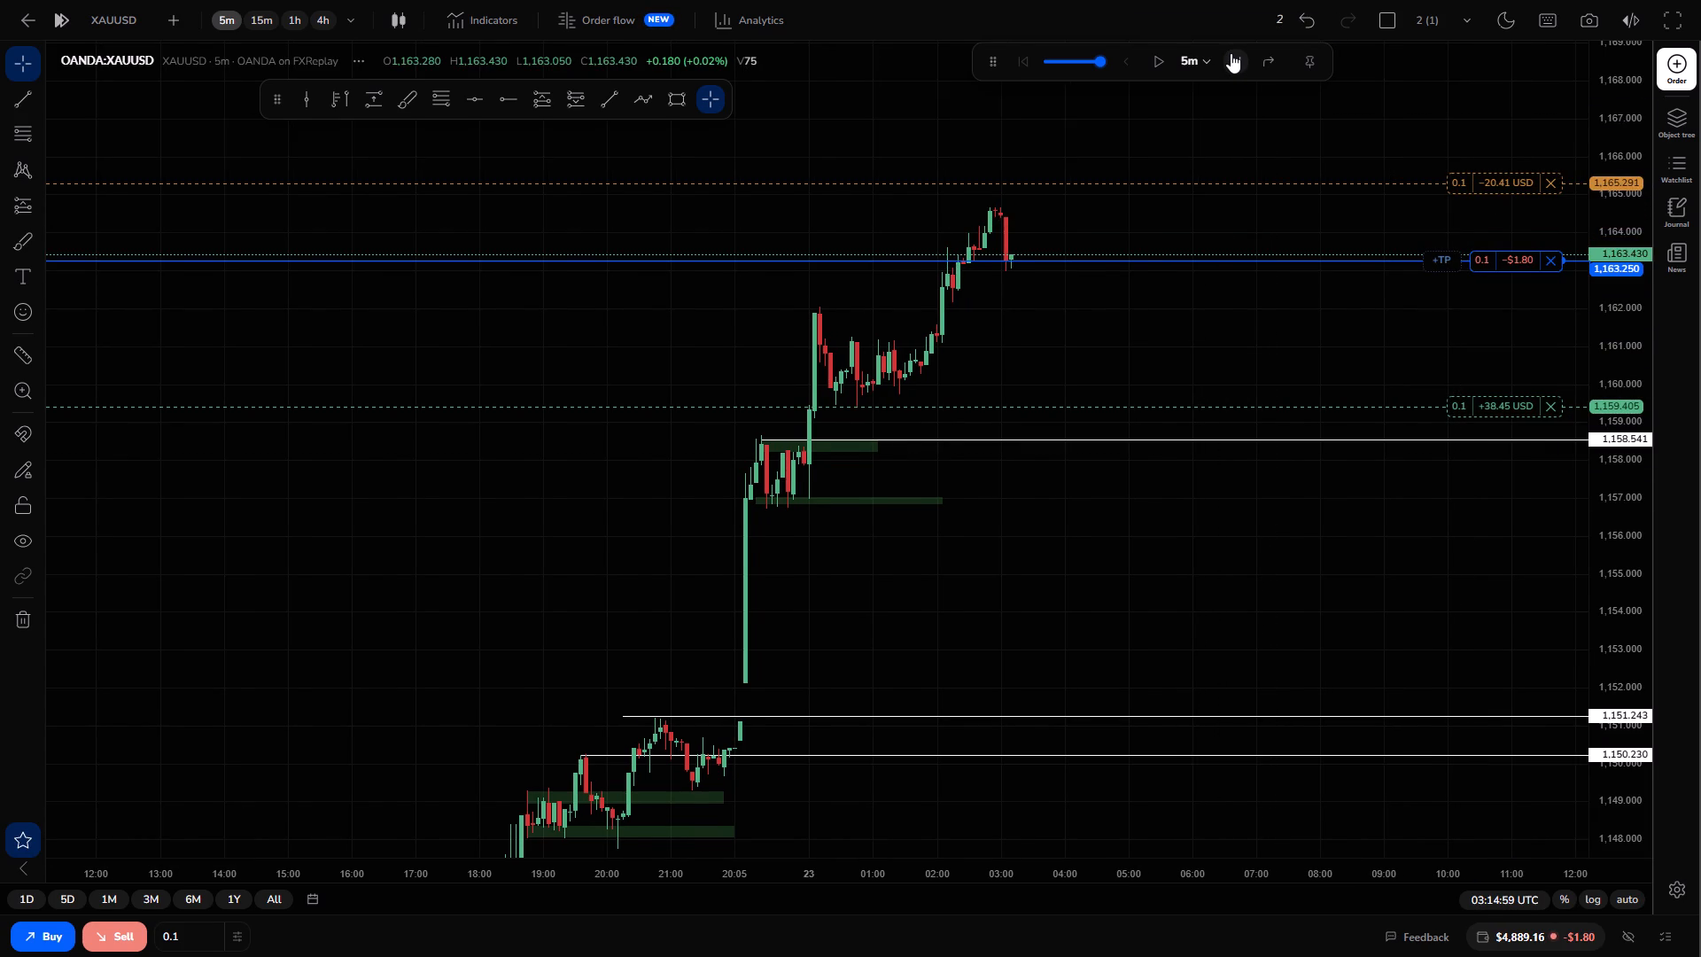
pyautogui.doubleClick(1231, 53)
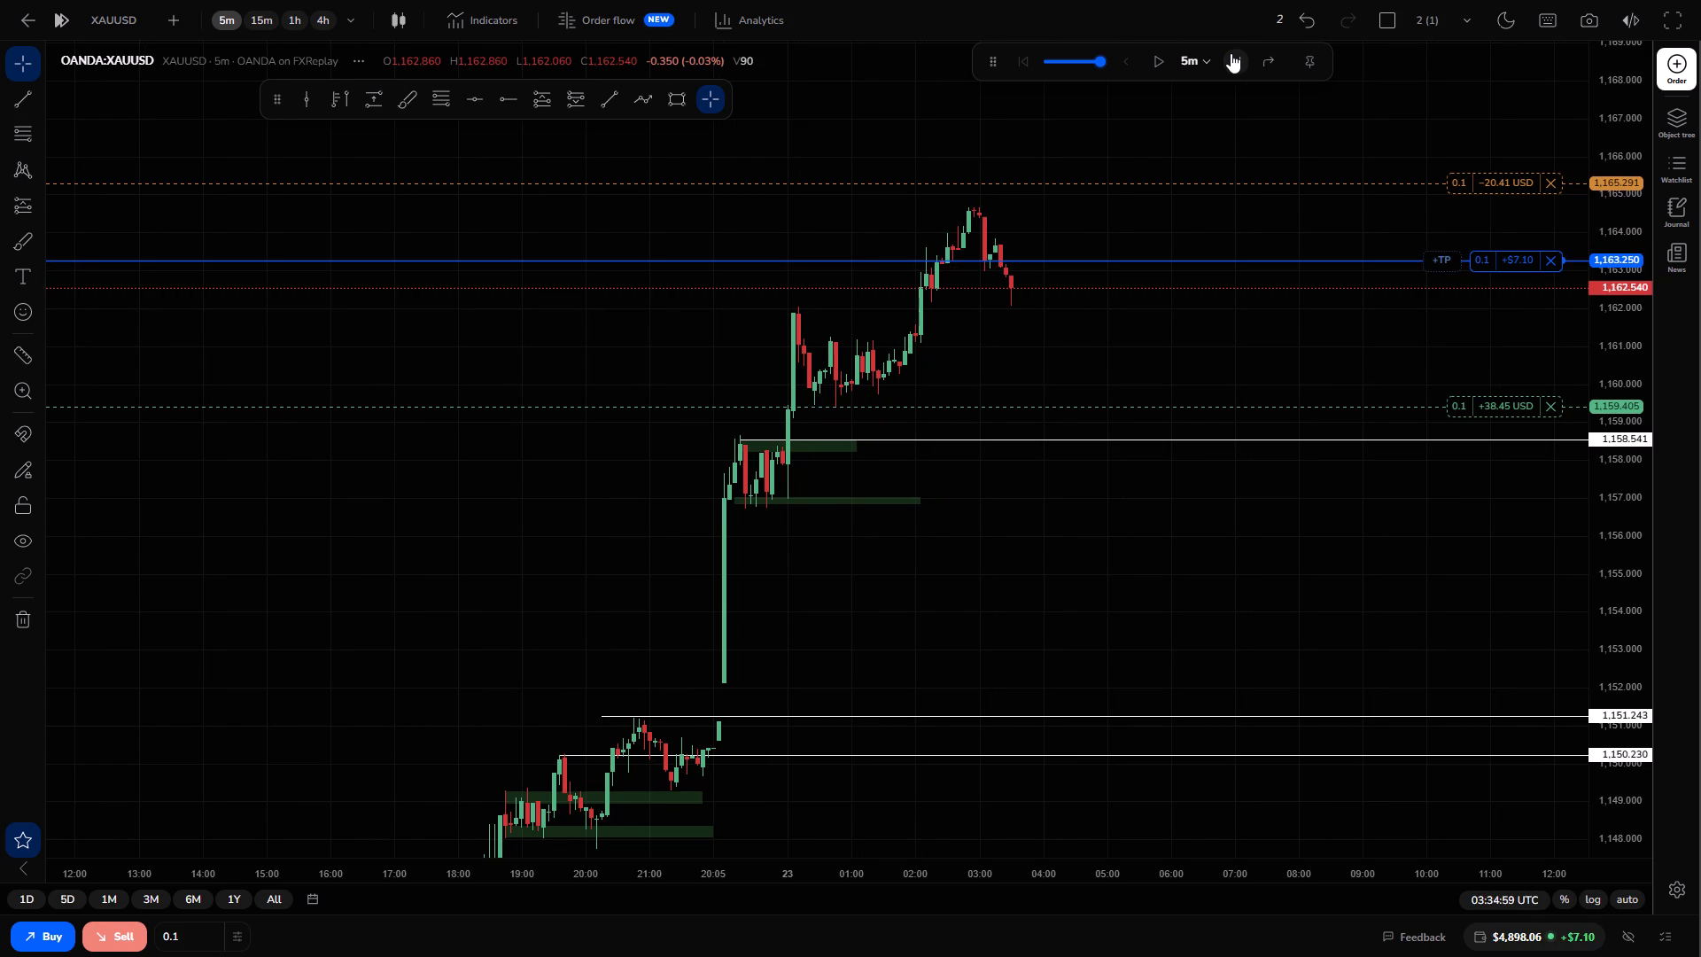
pyautogui.doubleClick(1231, 53)
pyautogui.tripleClick(1231, 53)
pyautogui.doubleClick(1231, 53)
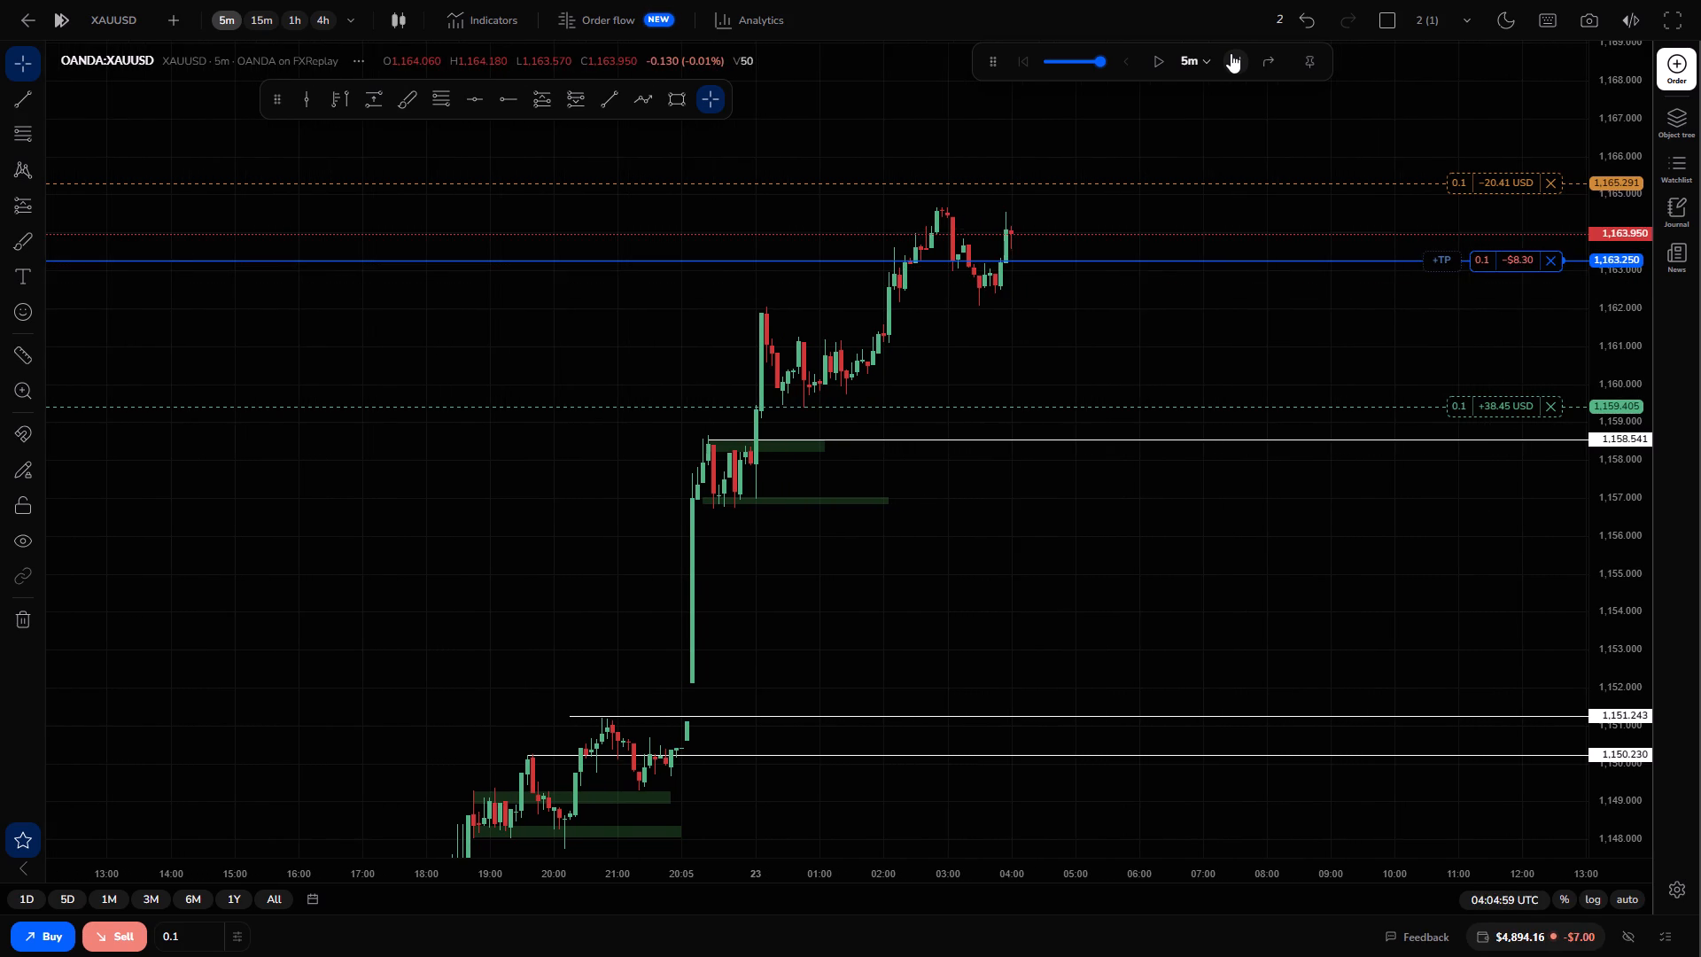
pyautogui.doubleClick(1231, 53)
pyautogui.click(1231, 53)
pyautogui.click(1231, 53)
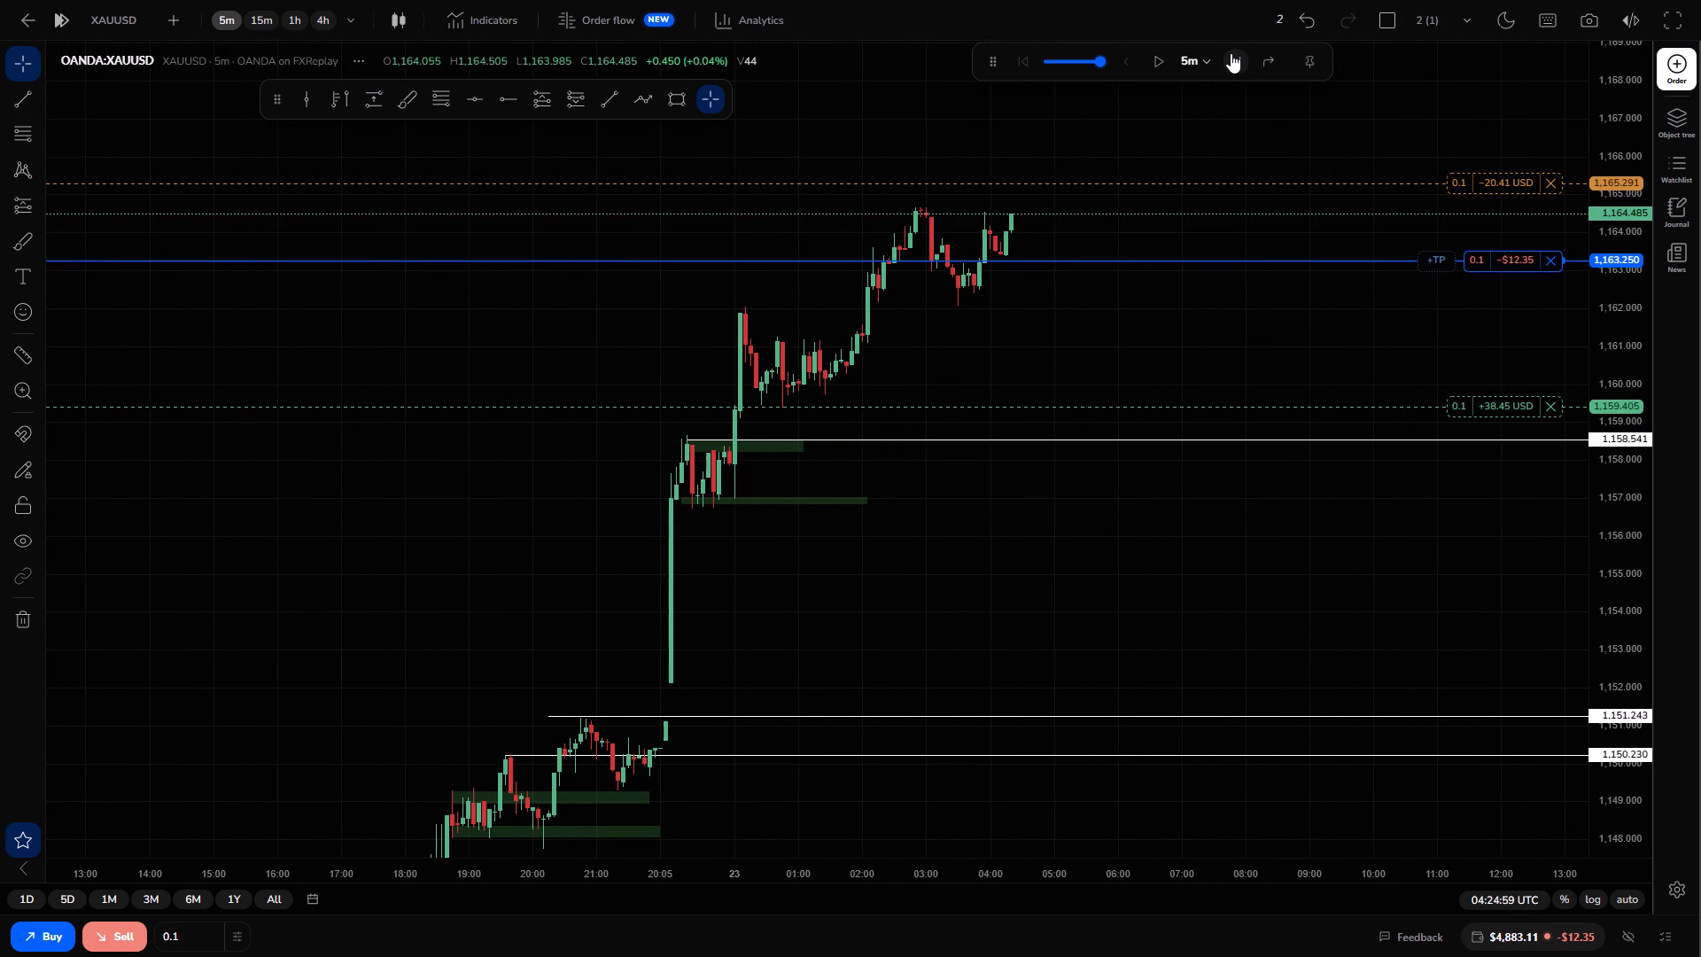
pyautogui.click(1231, 53)
pyautogui.click(1231, 53)
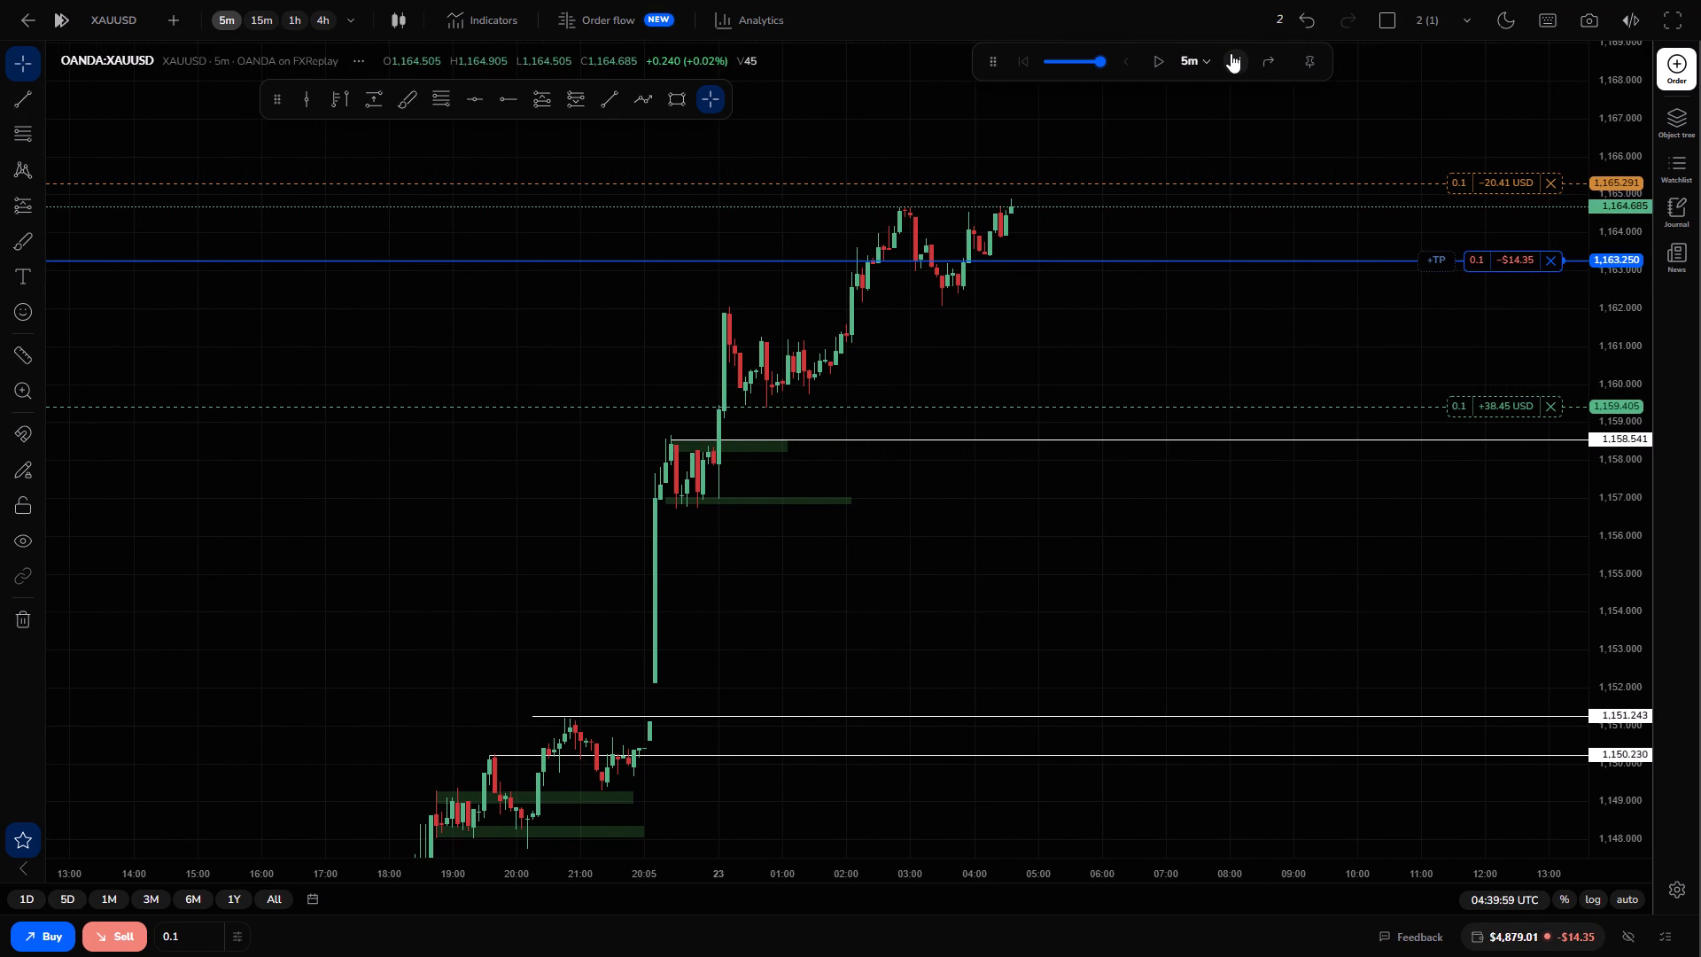
pyautogui.click(1231, 53)
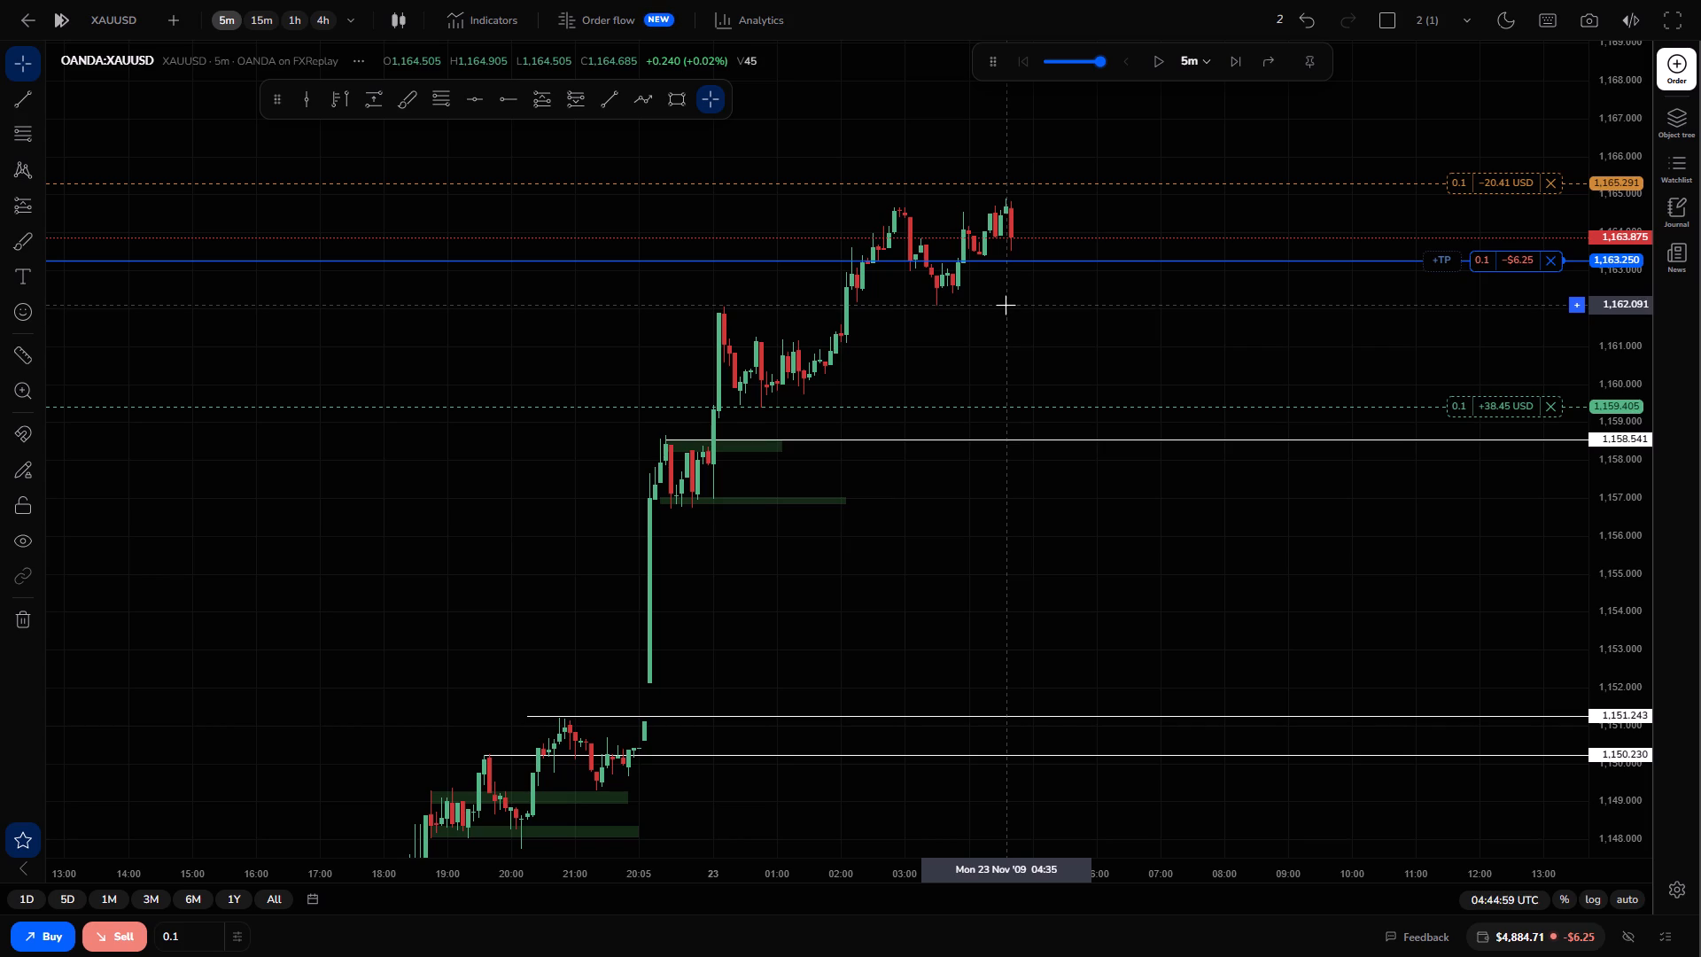
pyautogui.click(1153, 62)
pyautogui.click(1153, 62)
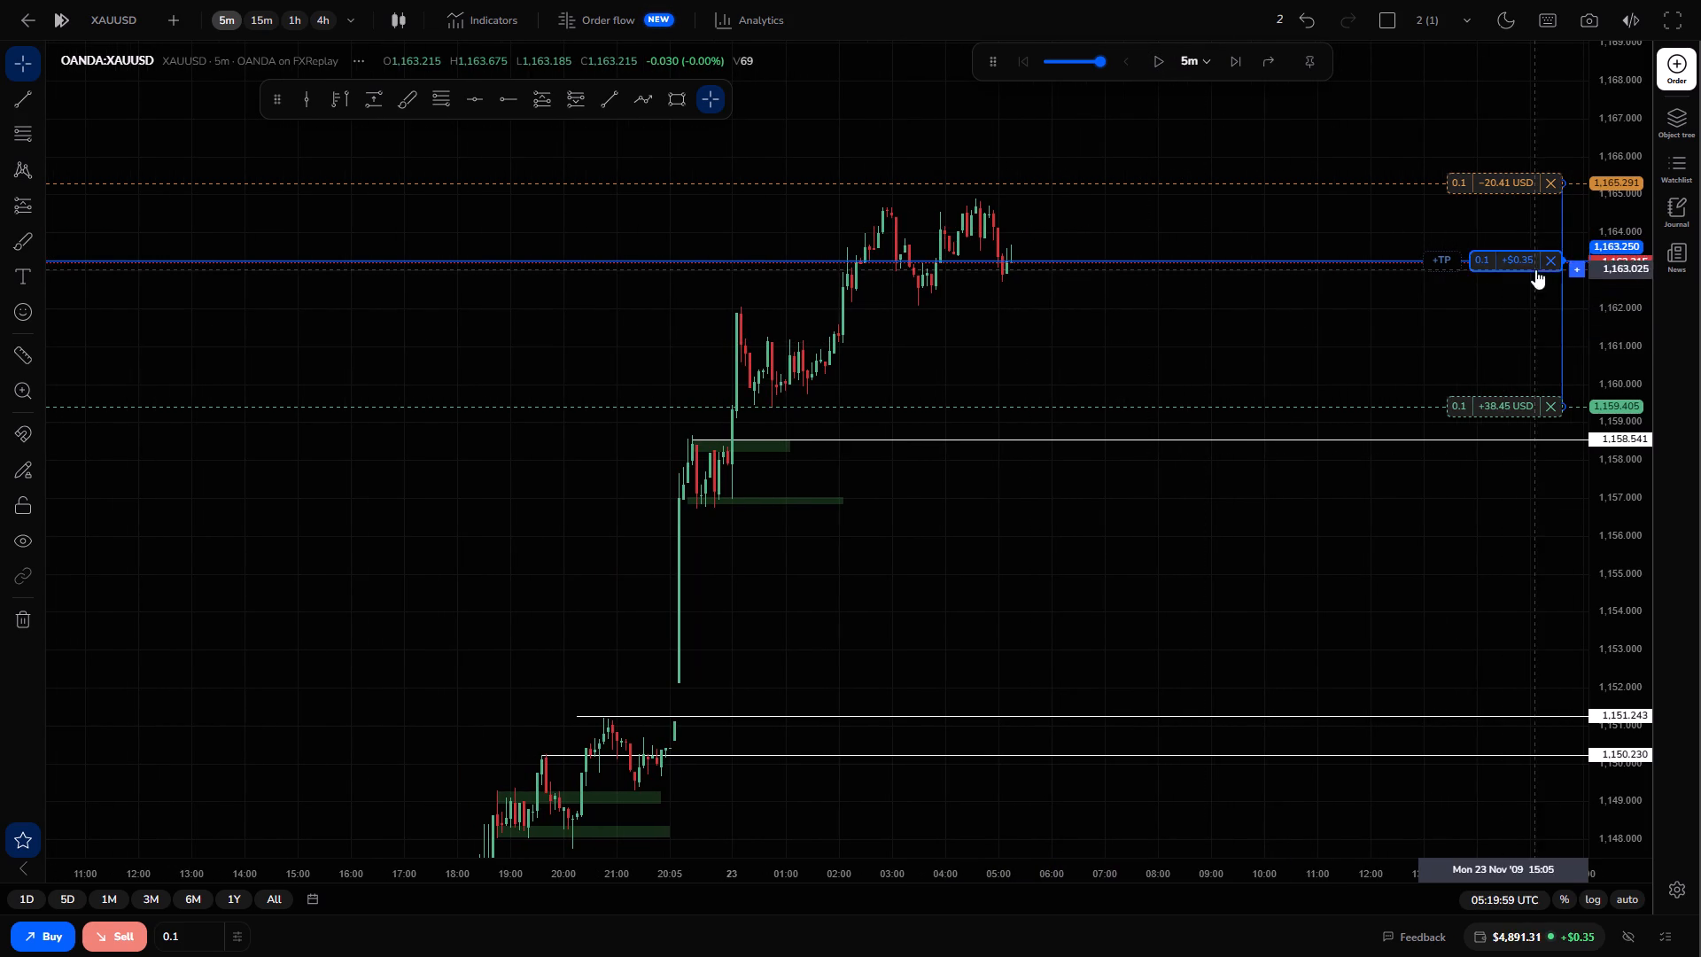
# Buy 0.1 lot of XAUUSD at market while keeping the short position open.
pyautogui.moveTo(1611, 430); pyautogui.dragTo(1614, 300)
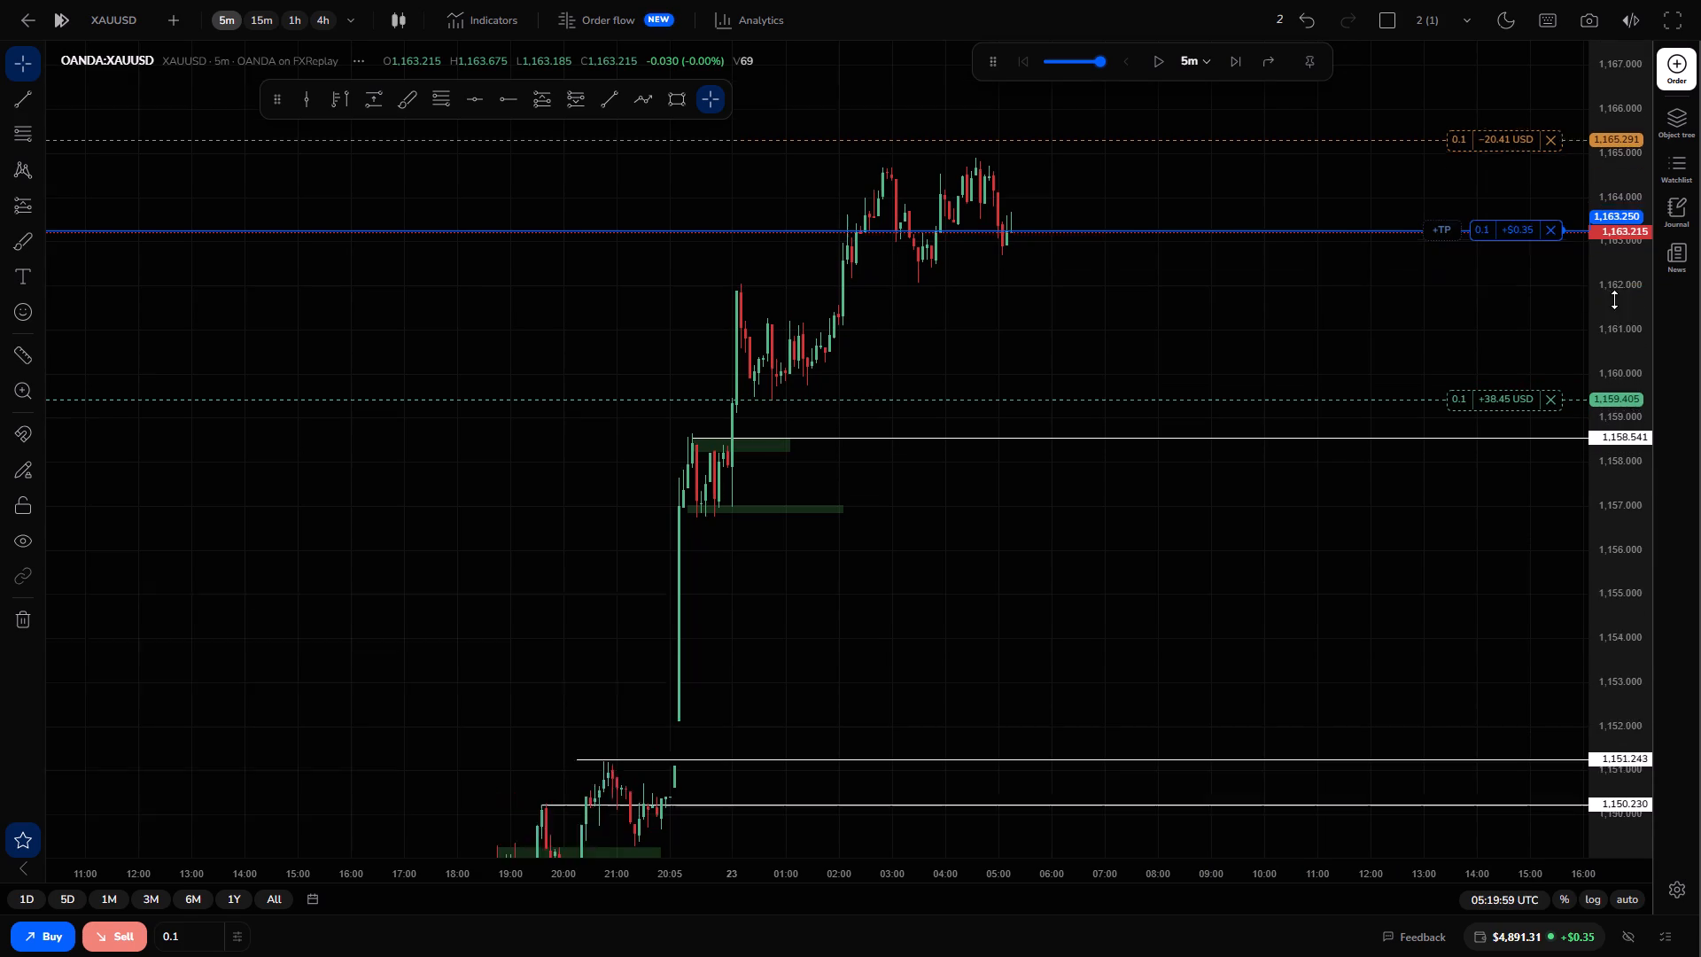
pyautogui.moveTo(1614, 300); pyautogui.dragTo(1614, 296)
pyautogui.moveTo(1266, 282); pyautogui.dragTo(1337, 444)
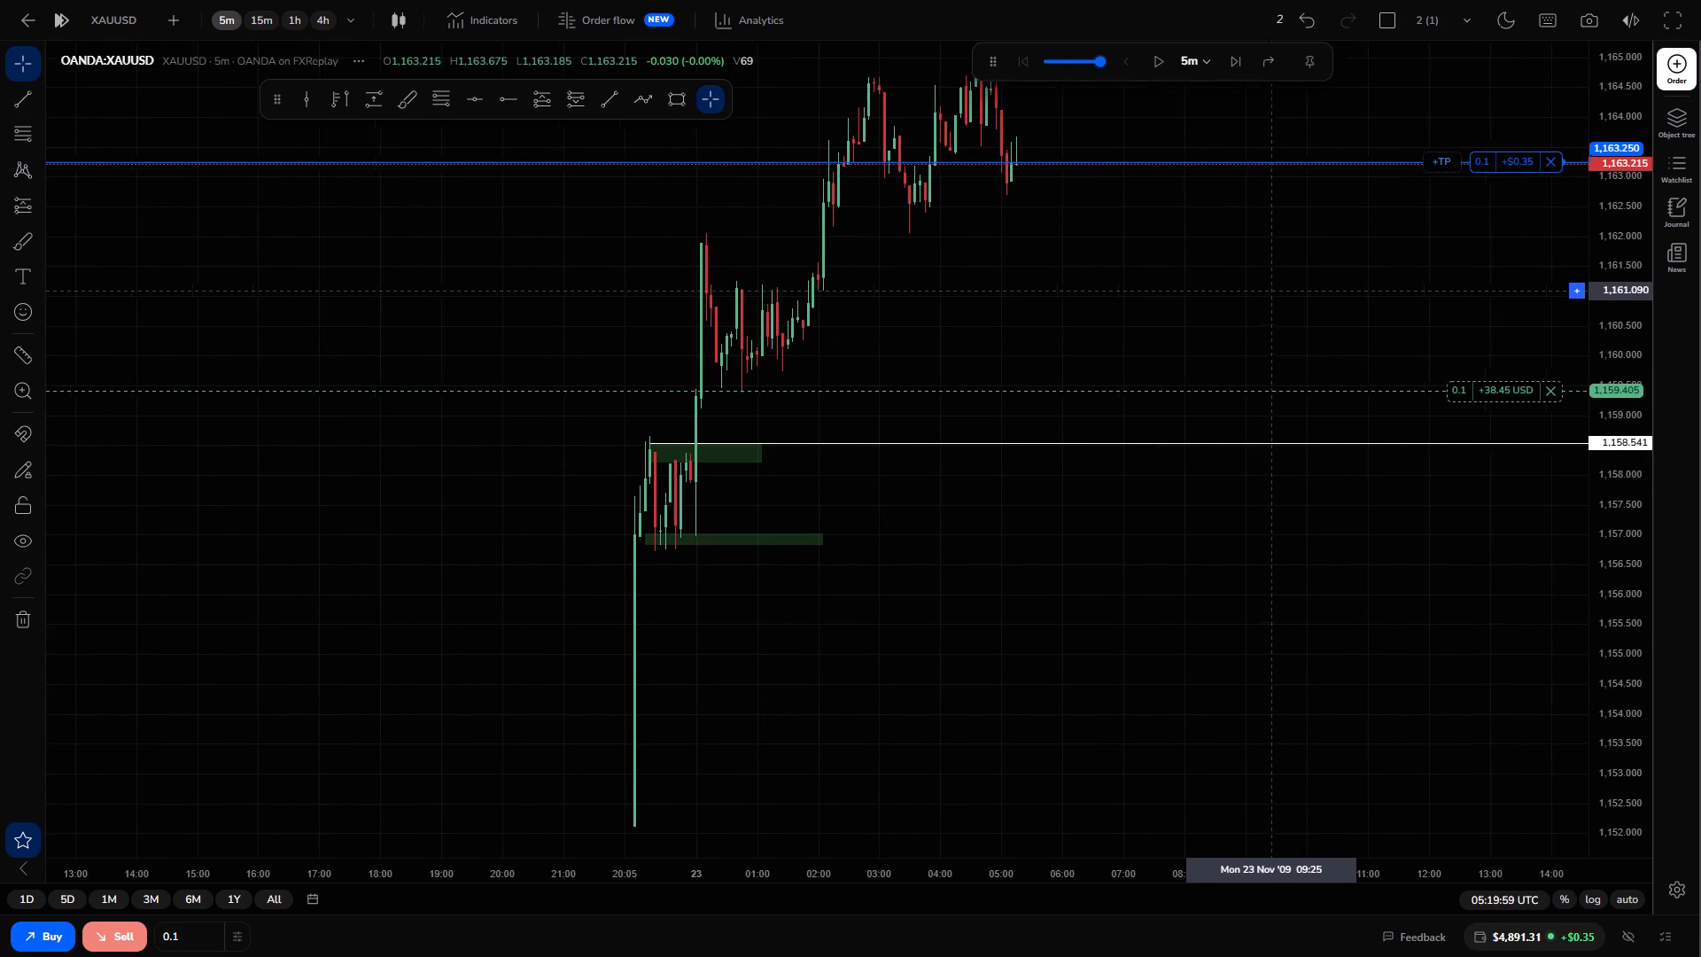
pyautogui.moveTo(1337, 444); pyautogui.dragTo(1351, 515)
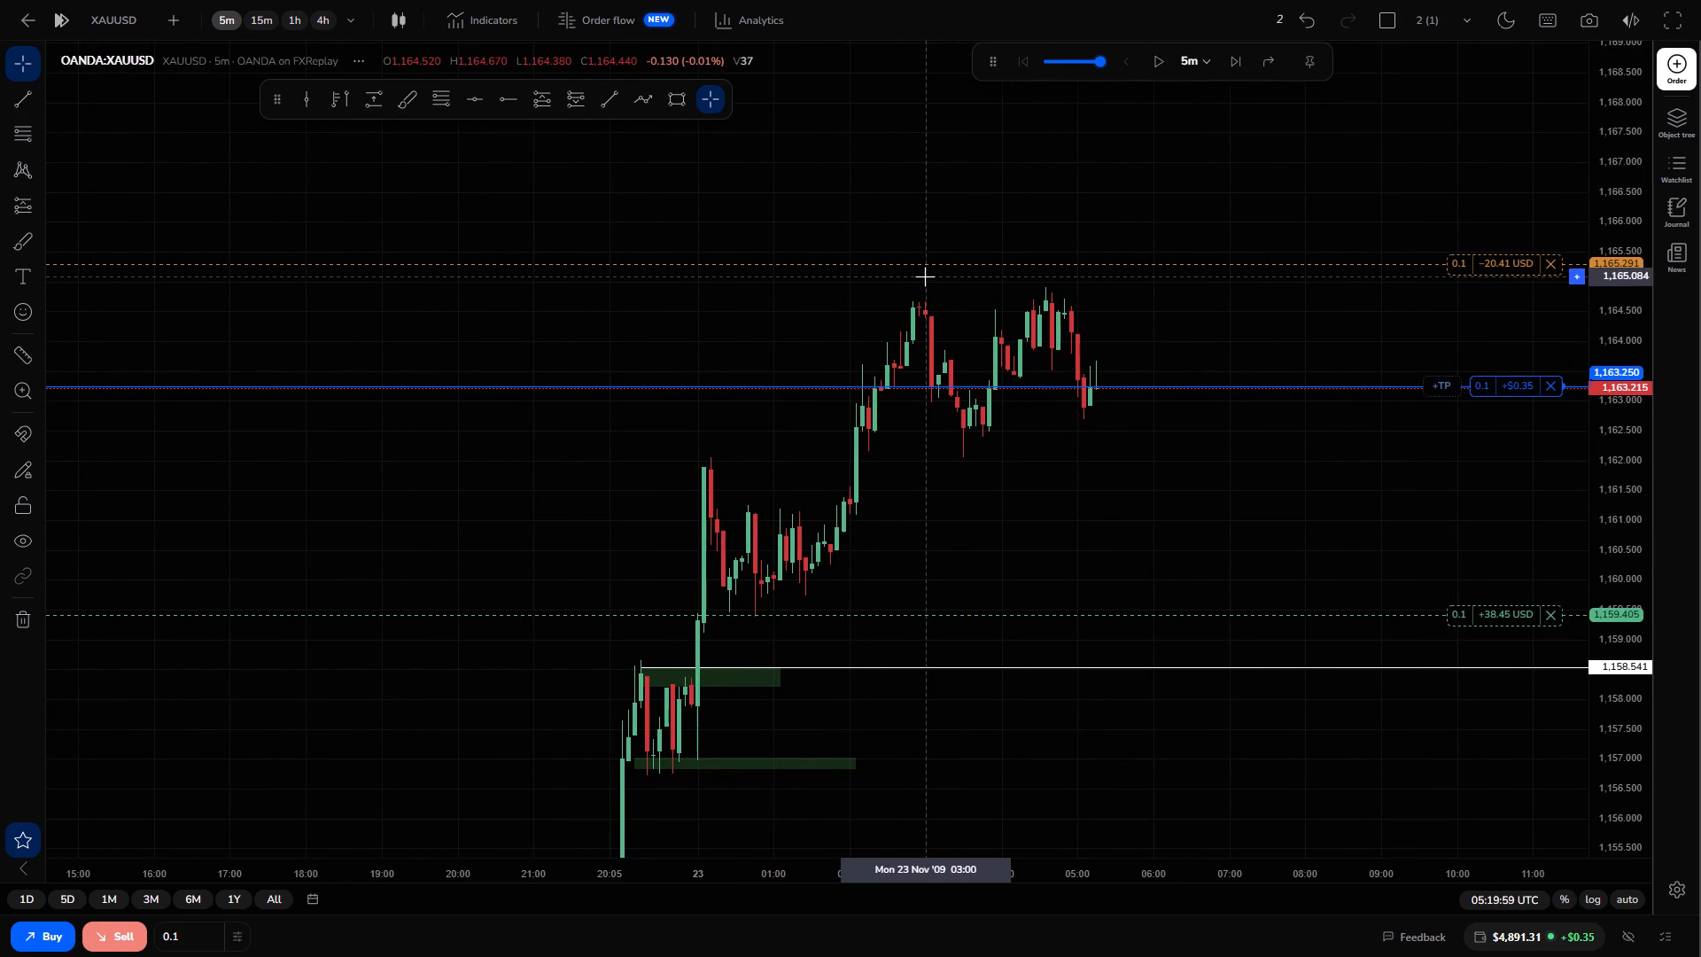
pyautogui.click(43, 938)
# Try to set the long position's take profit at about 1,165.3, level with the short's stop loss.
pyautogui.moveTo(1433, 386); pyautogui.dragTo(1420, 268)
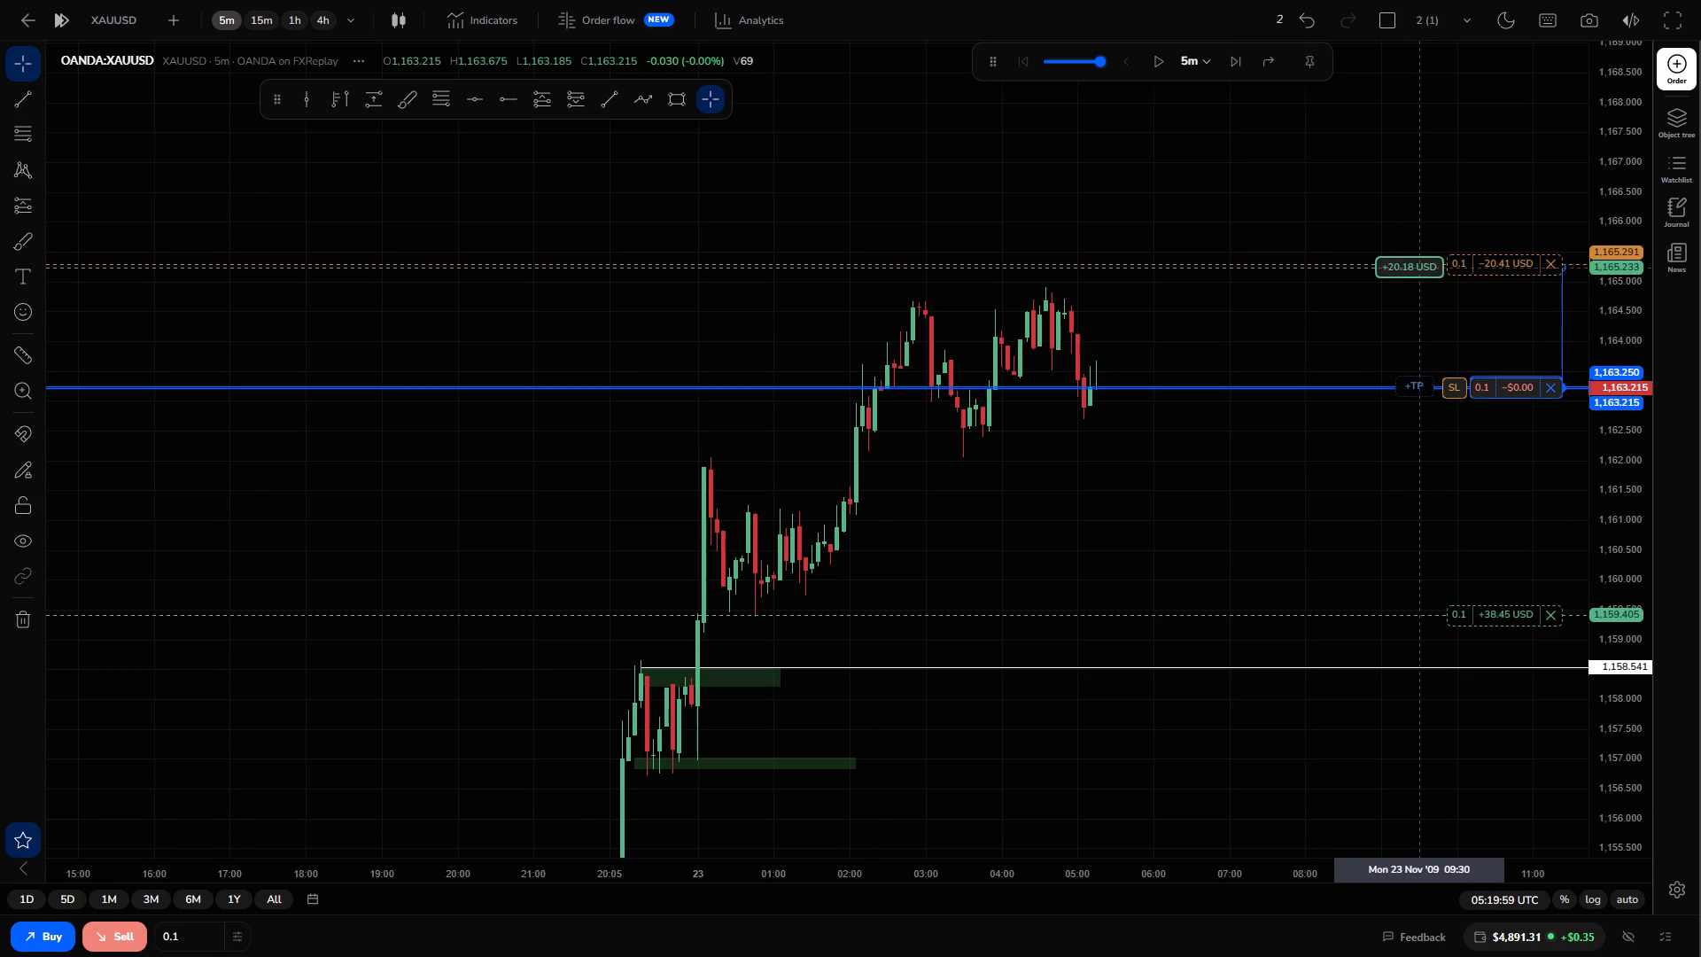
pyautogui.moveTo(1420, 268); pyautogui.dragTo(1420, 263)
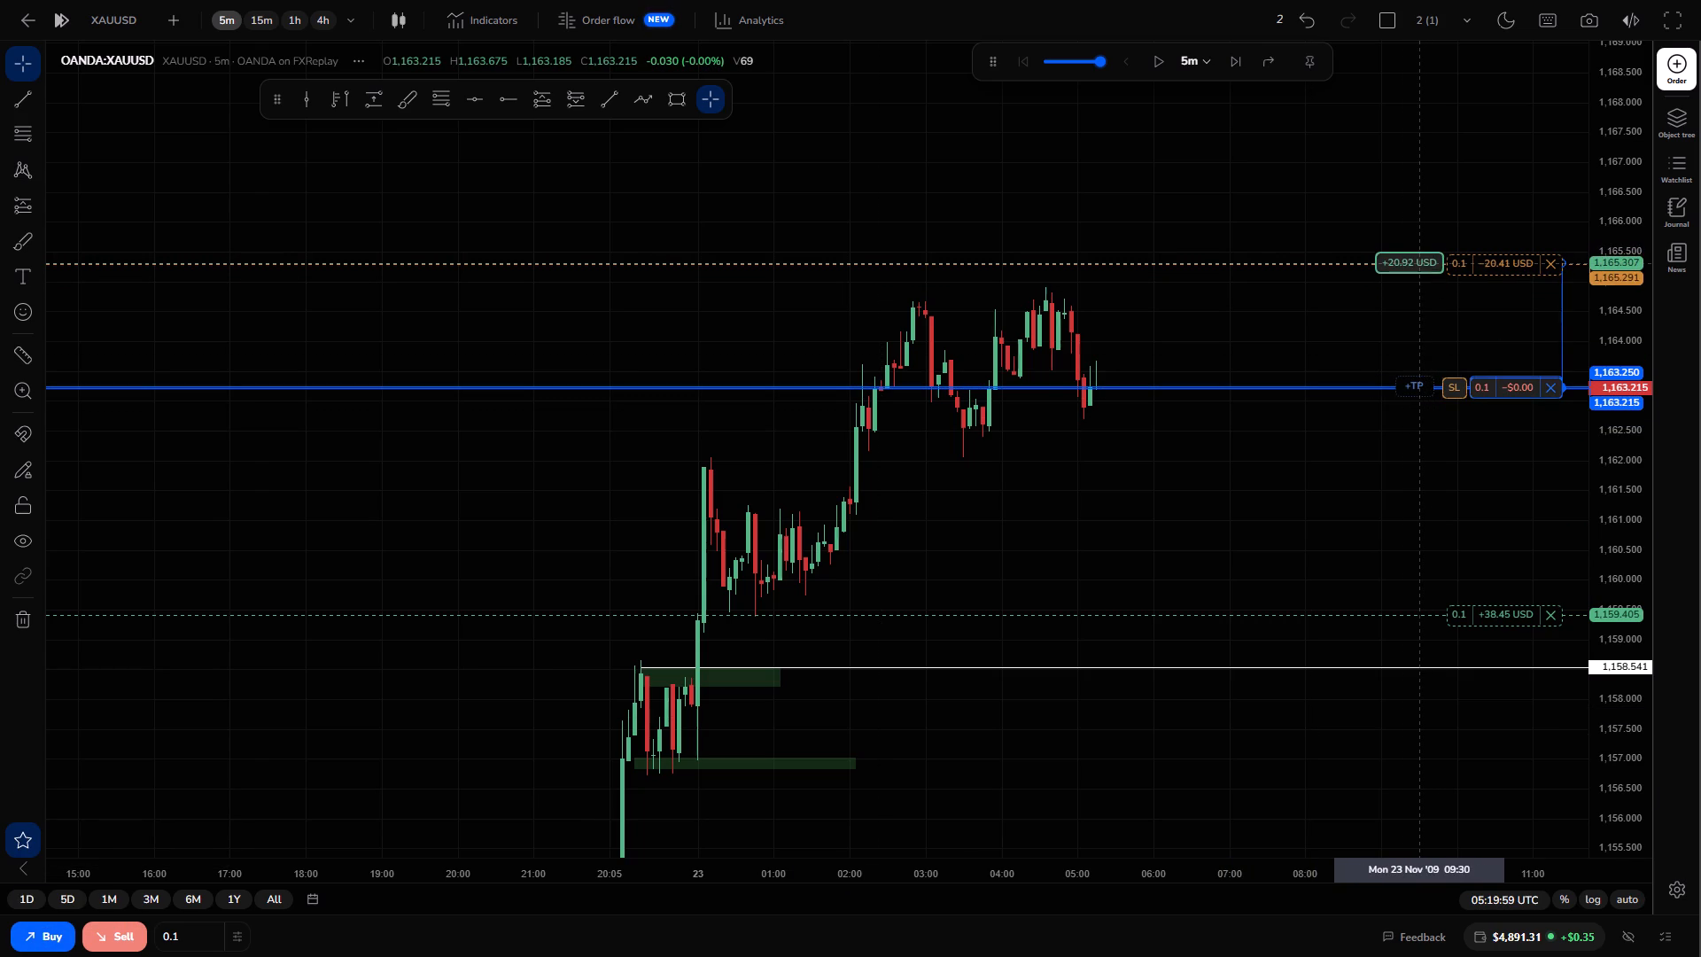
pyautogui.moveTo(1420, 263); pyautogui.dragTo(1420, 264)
# Set the long position's stop loss at about 1,162.026, just below the swing low near 03:30.
pyautogui.click(1452, 392)
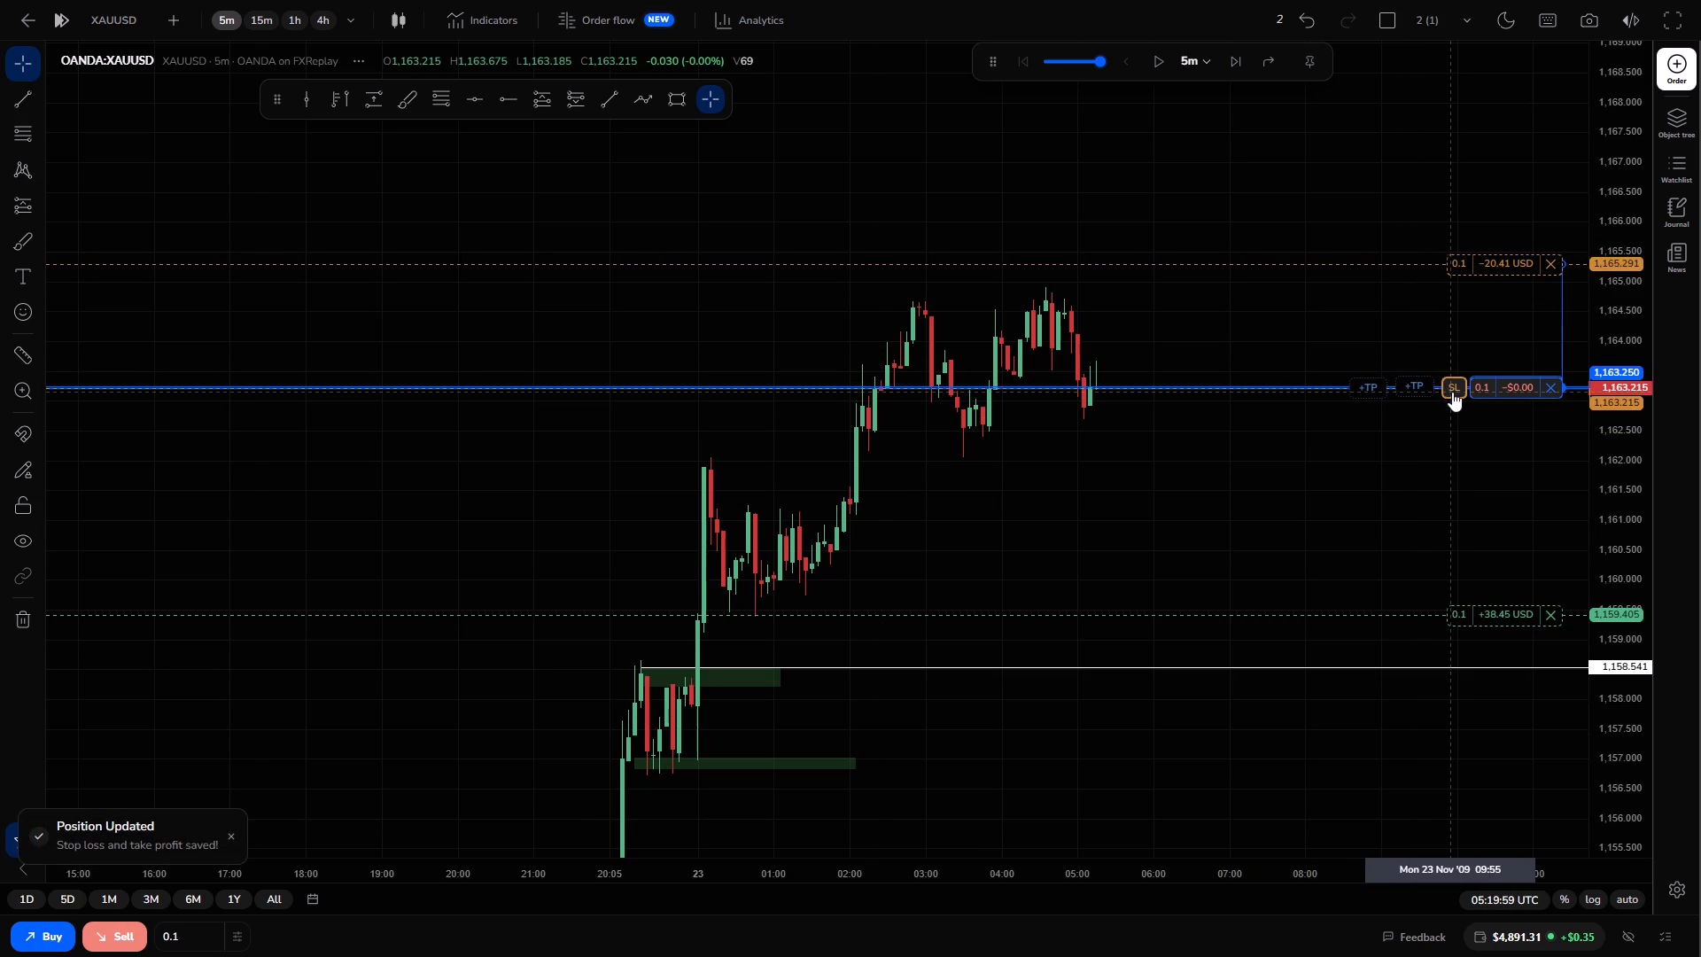
pyautogui.moveTo(1433, 461); pyautogui.dragTo(1396, 453)
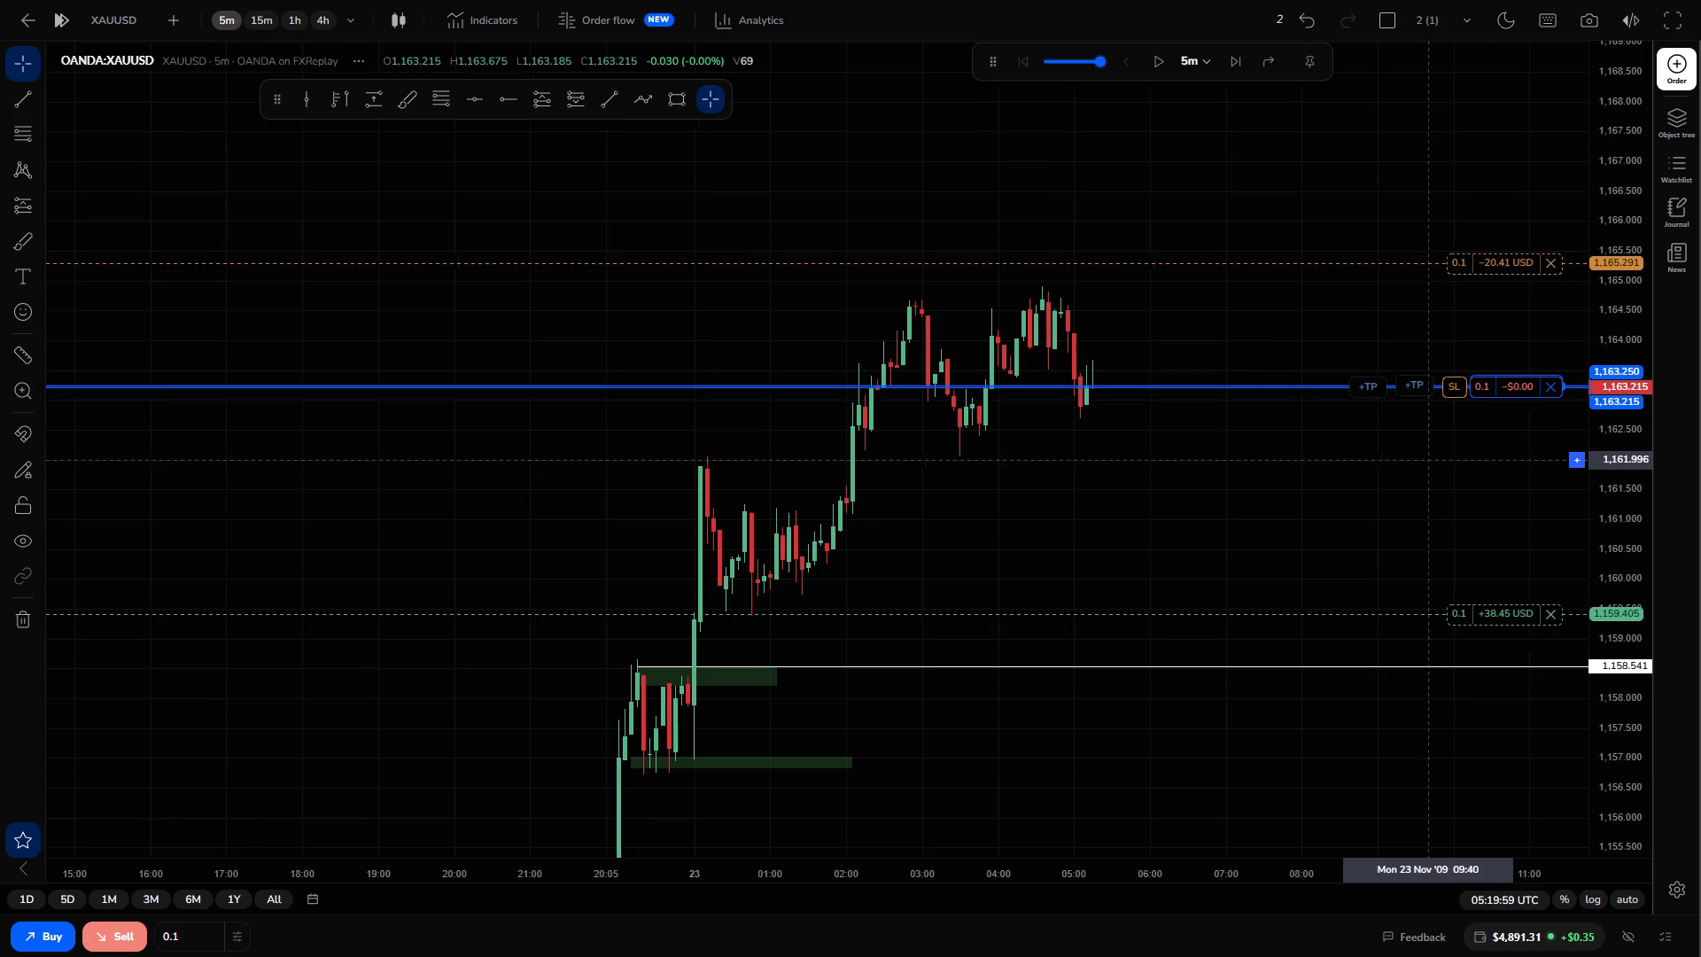
pyautogui.moveTo(1396, 453); pyautogui.dragTo(1354, 451)
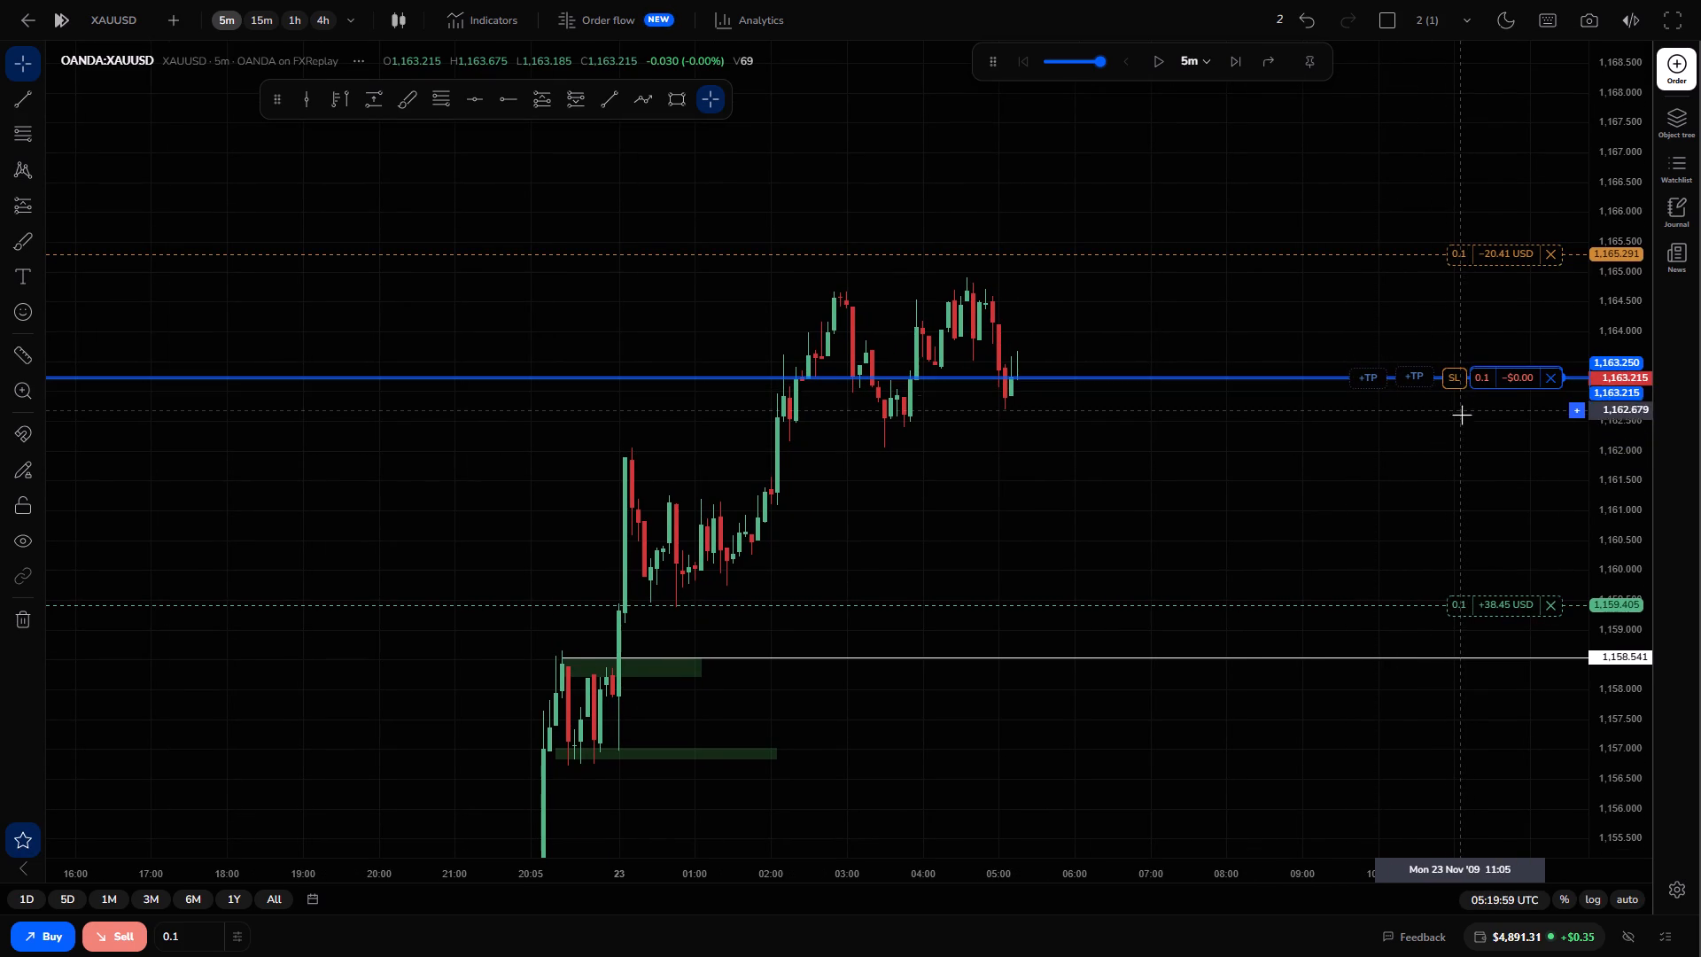
pyautogui.moveTo(1461, 383); pyautogui.dragTo(1456, 447)
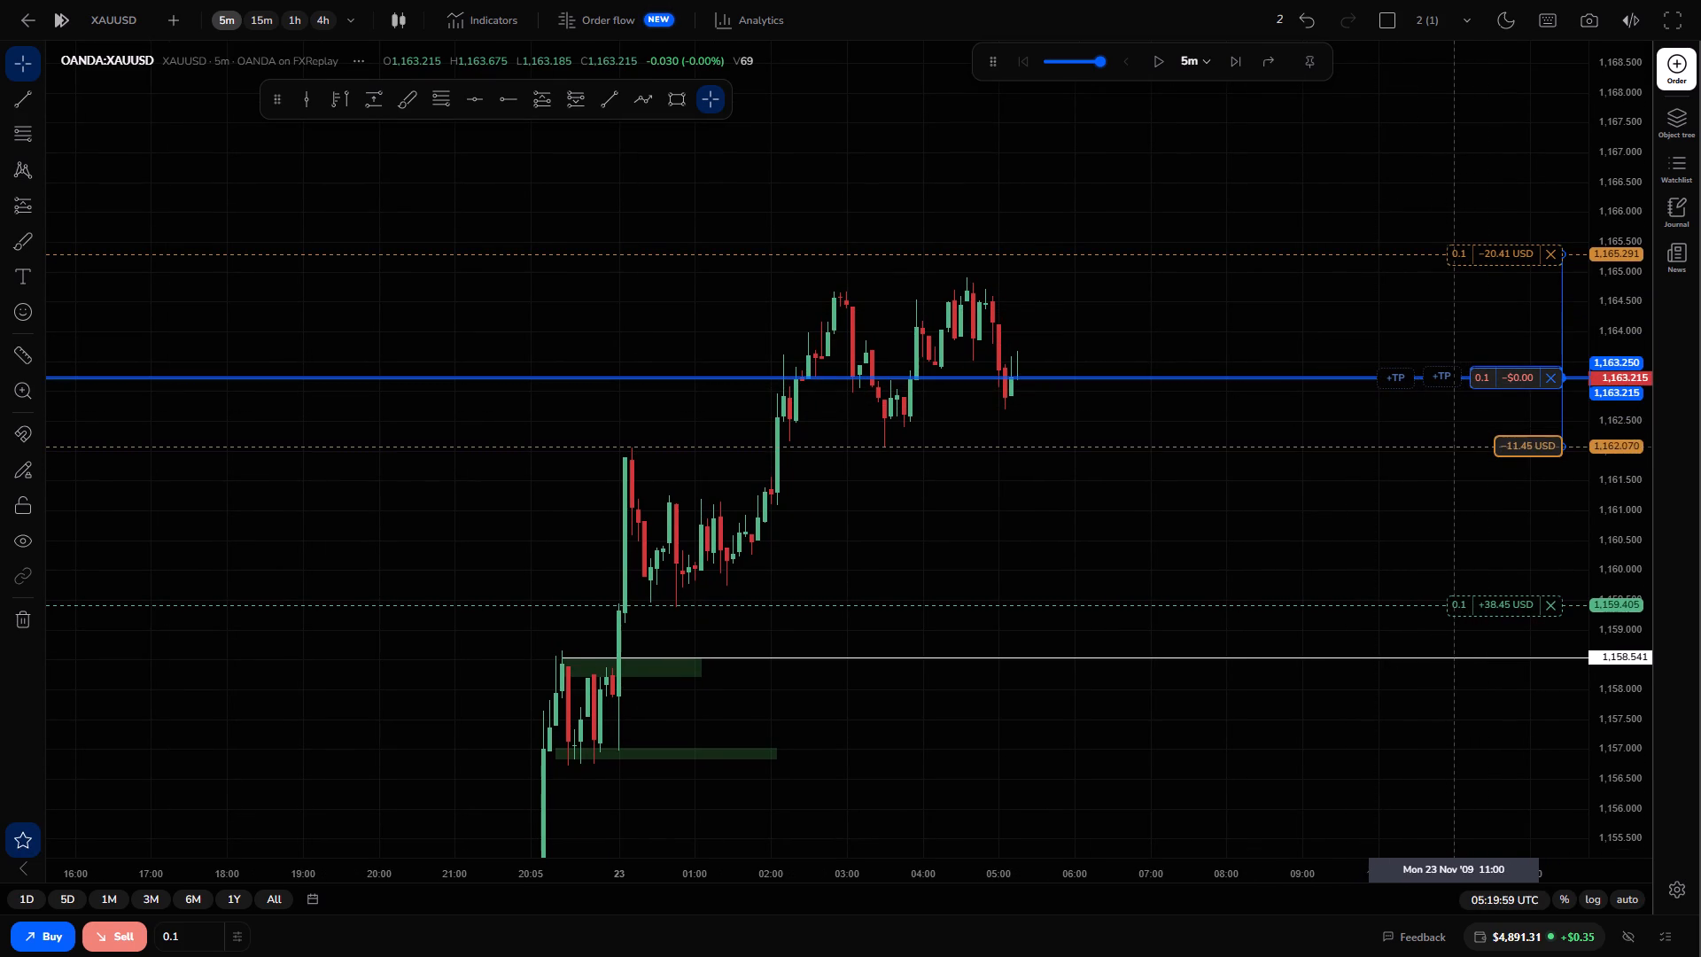
pyautogui.moveTo(1456, 447); pyautogui.dragTo(1456, 424)
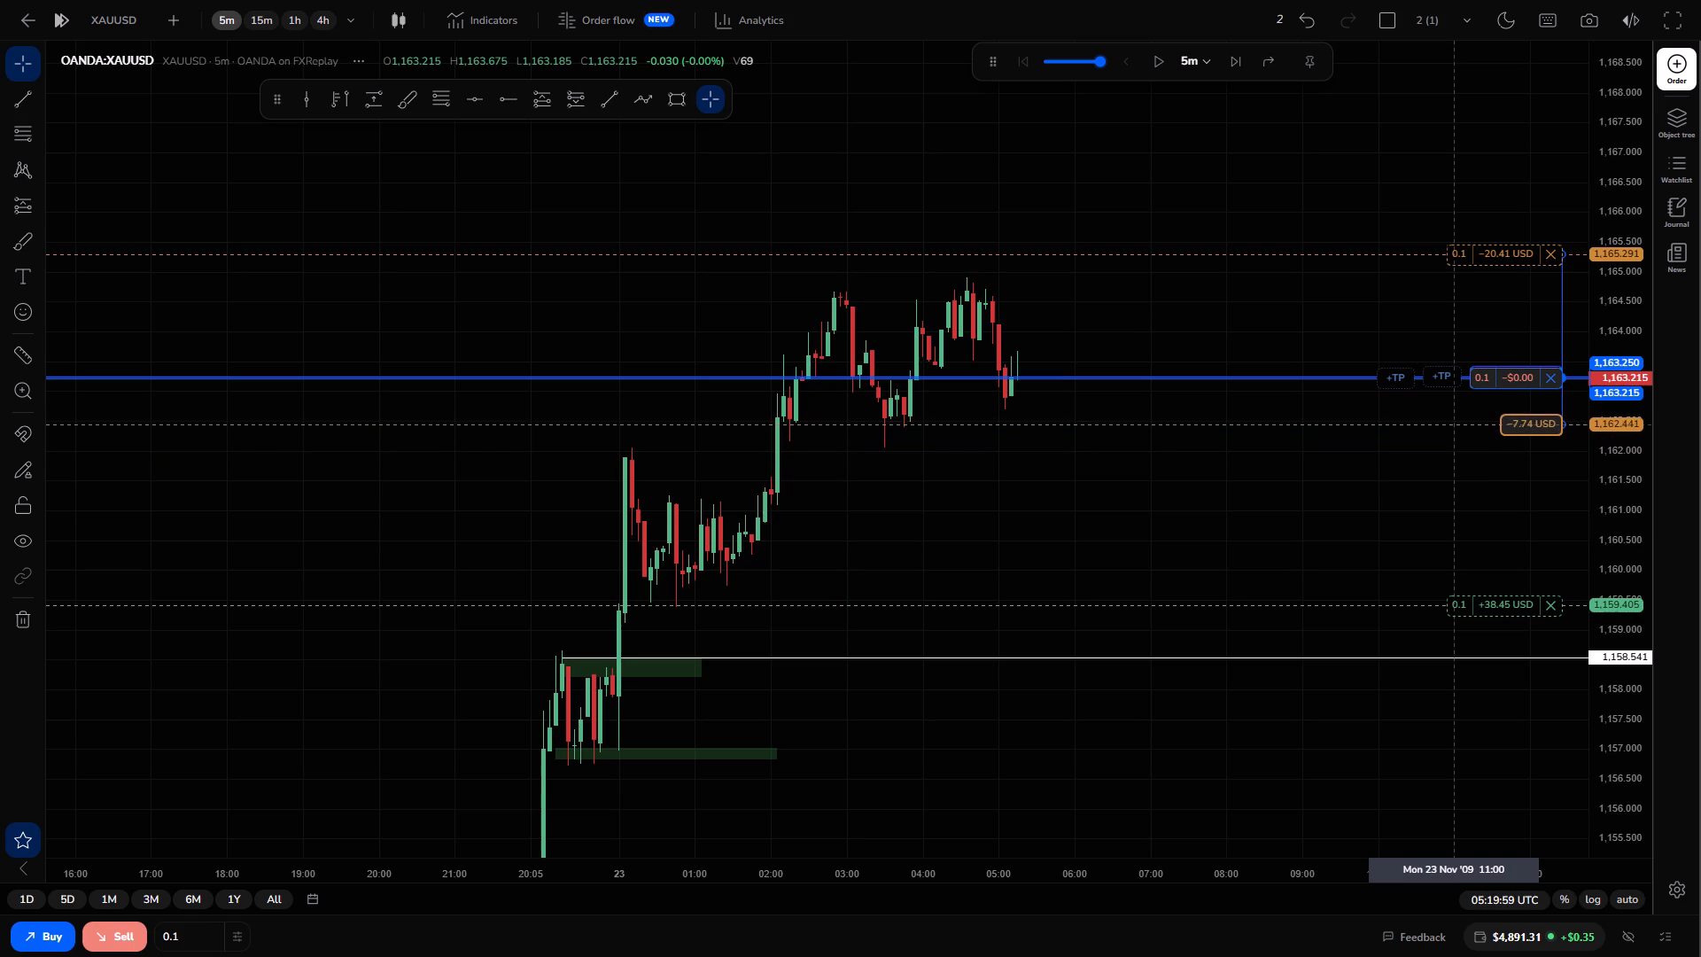
pyautogui.moveTo(1456, 424); pyautogui.dragTo(1450, 446)
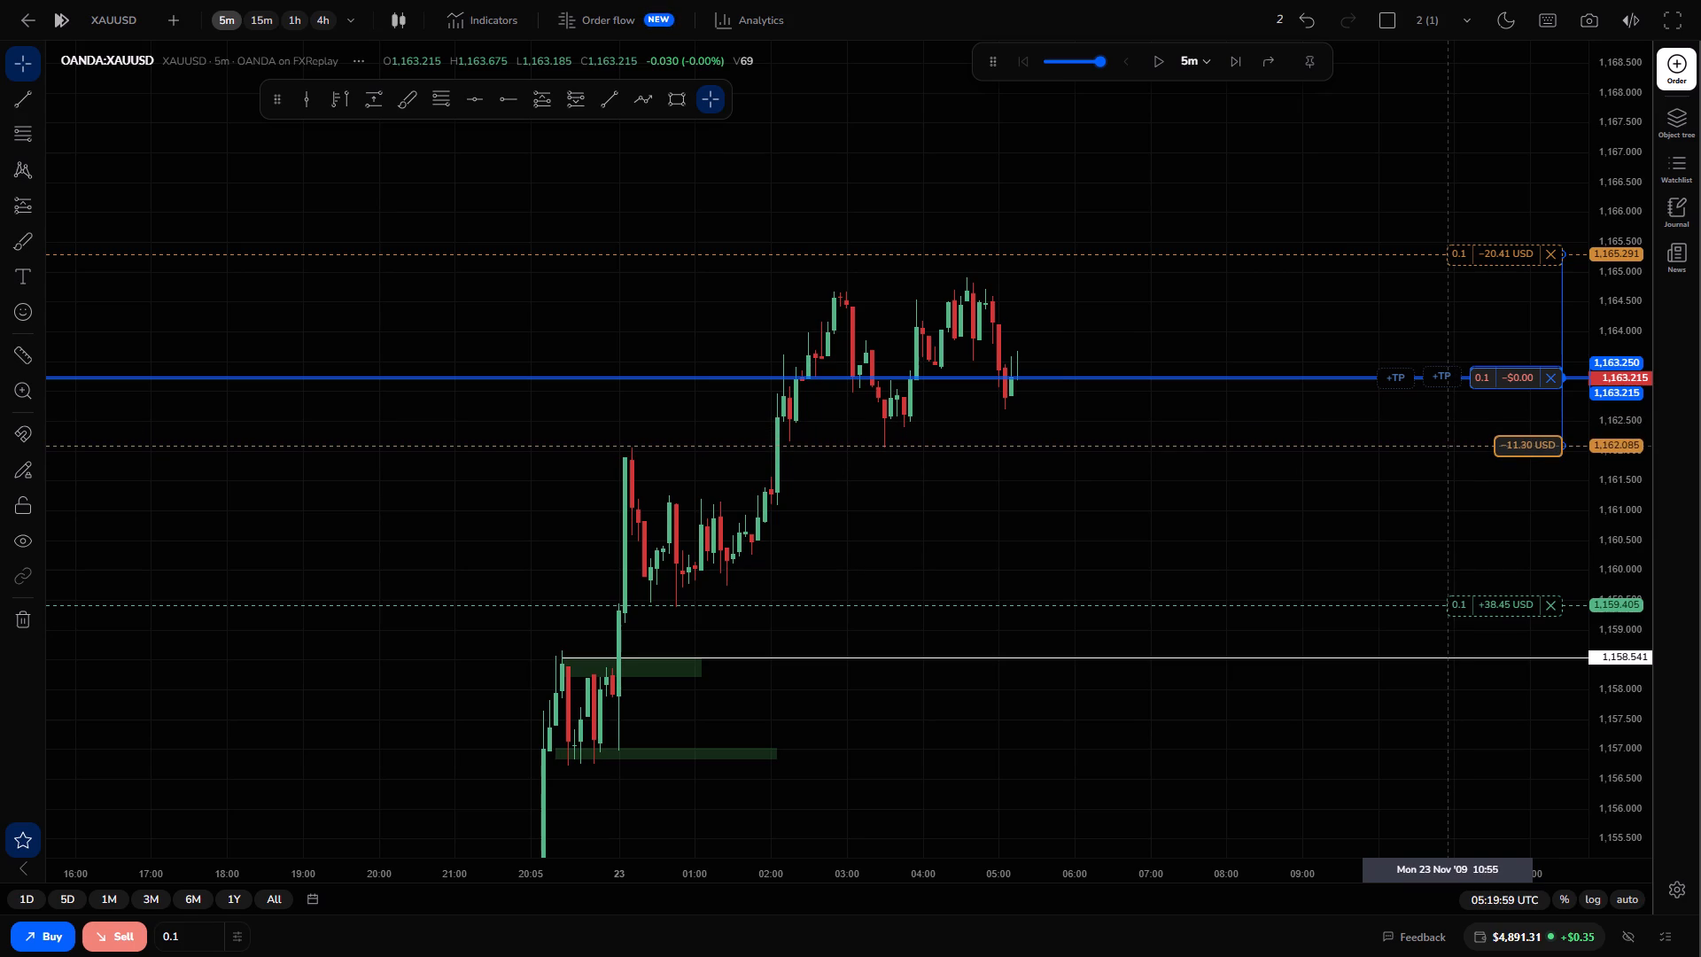
pyautogui.moveTo(1450, 446); pyautogui.dragTo(1450, 449)
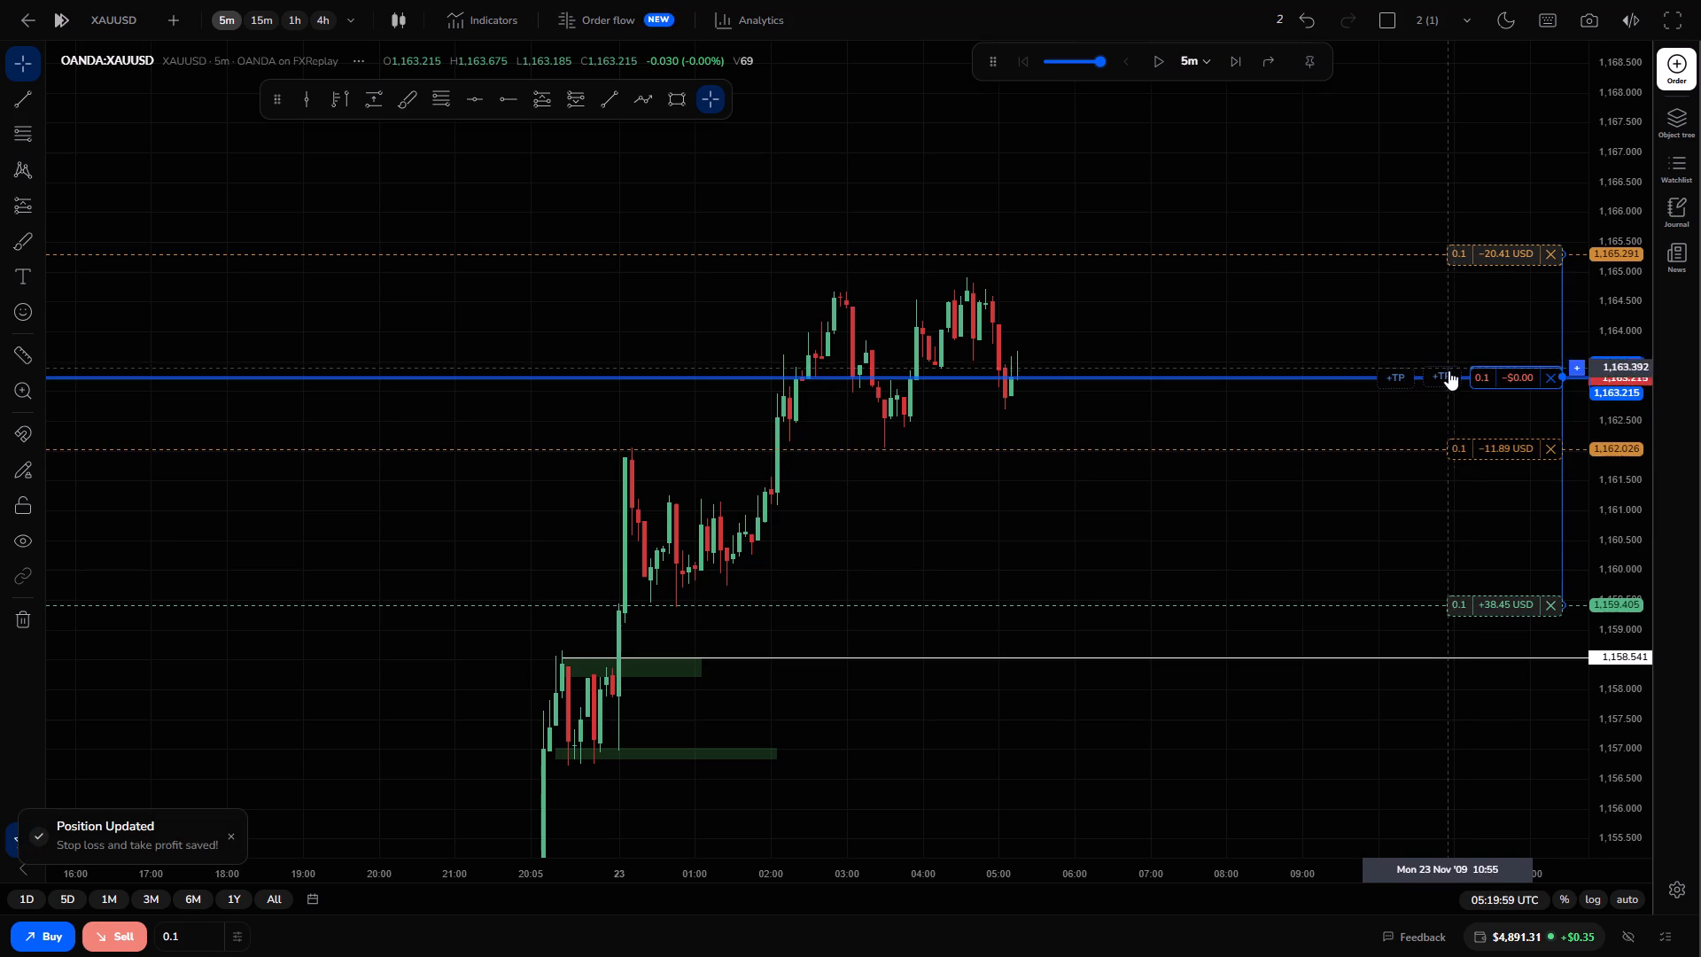
# Set the long position's take profit at about 1,165.277, level with the short's stop loss, discarding any stray order draft.
pyautogui.moveTo(1448, 373); pyautogui.dragTo(1444, 334)
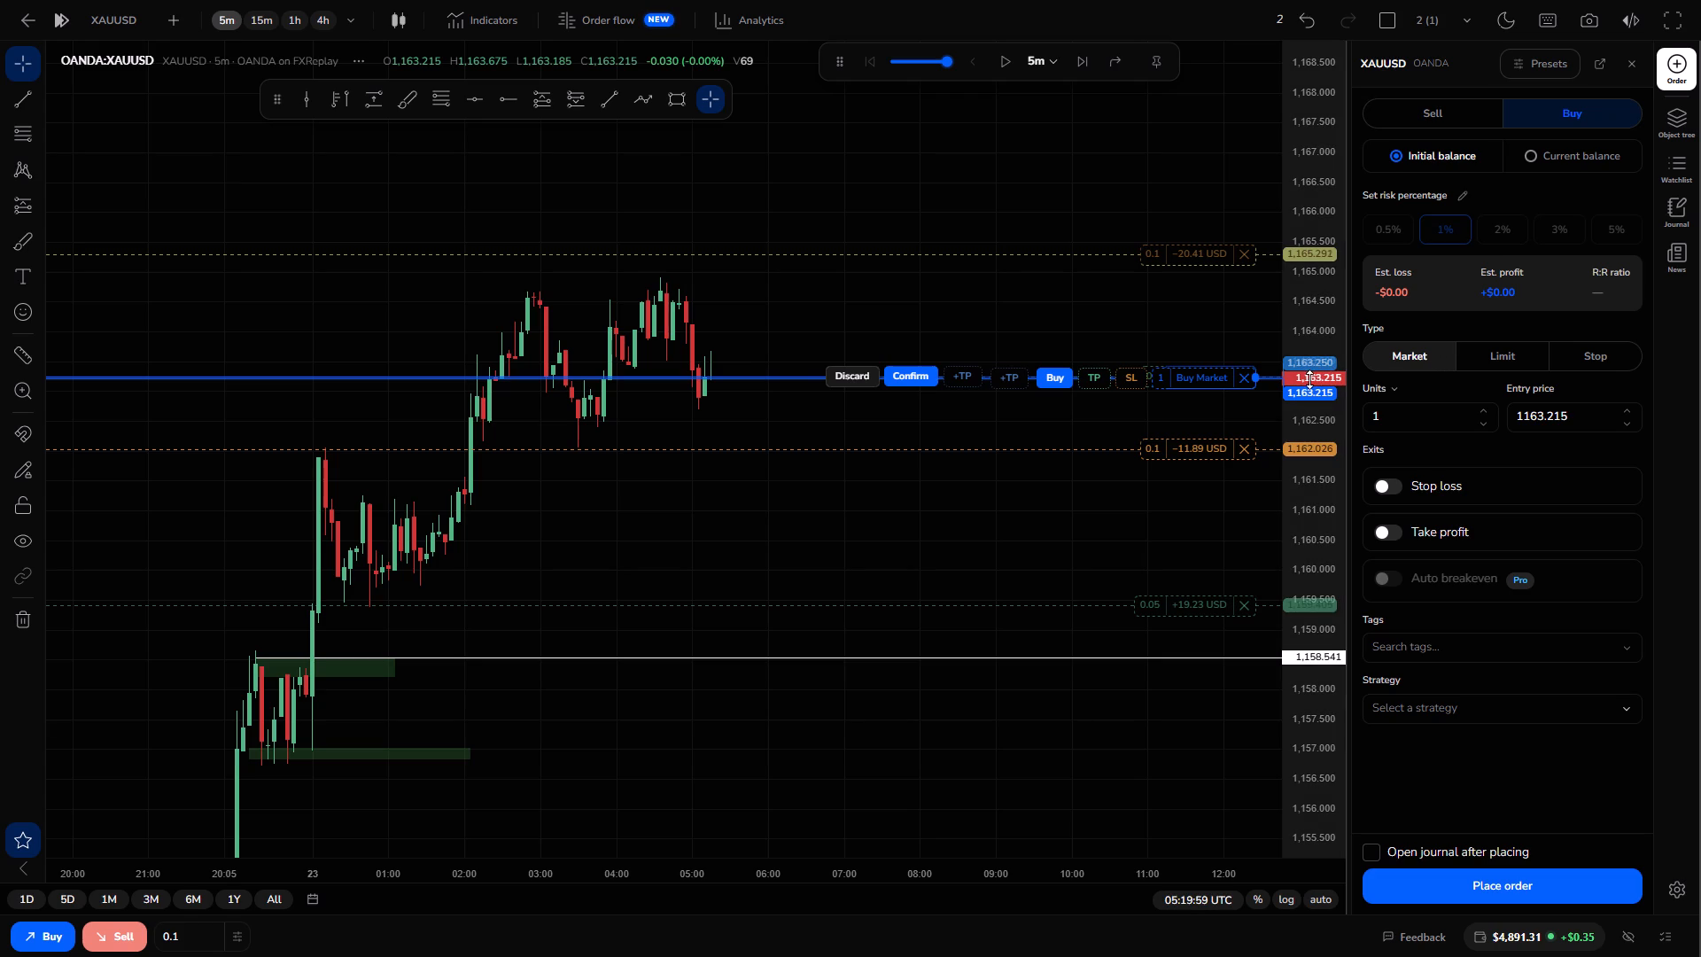
pyautogui.click(872, 377)
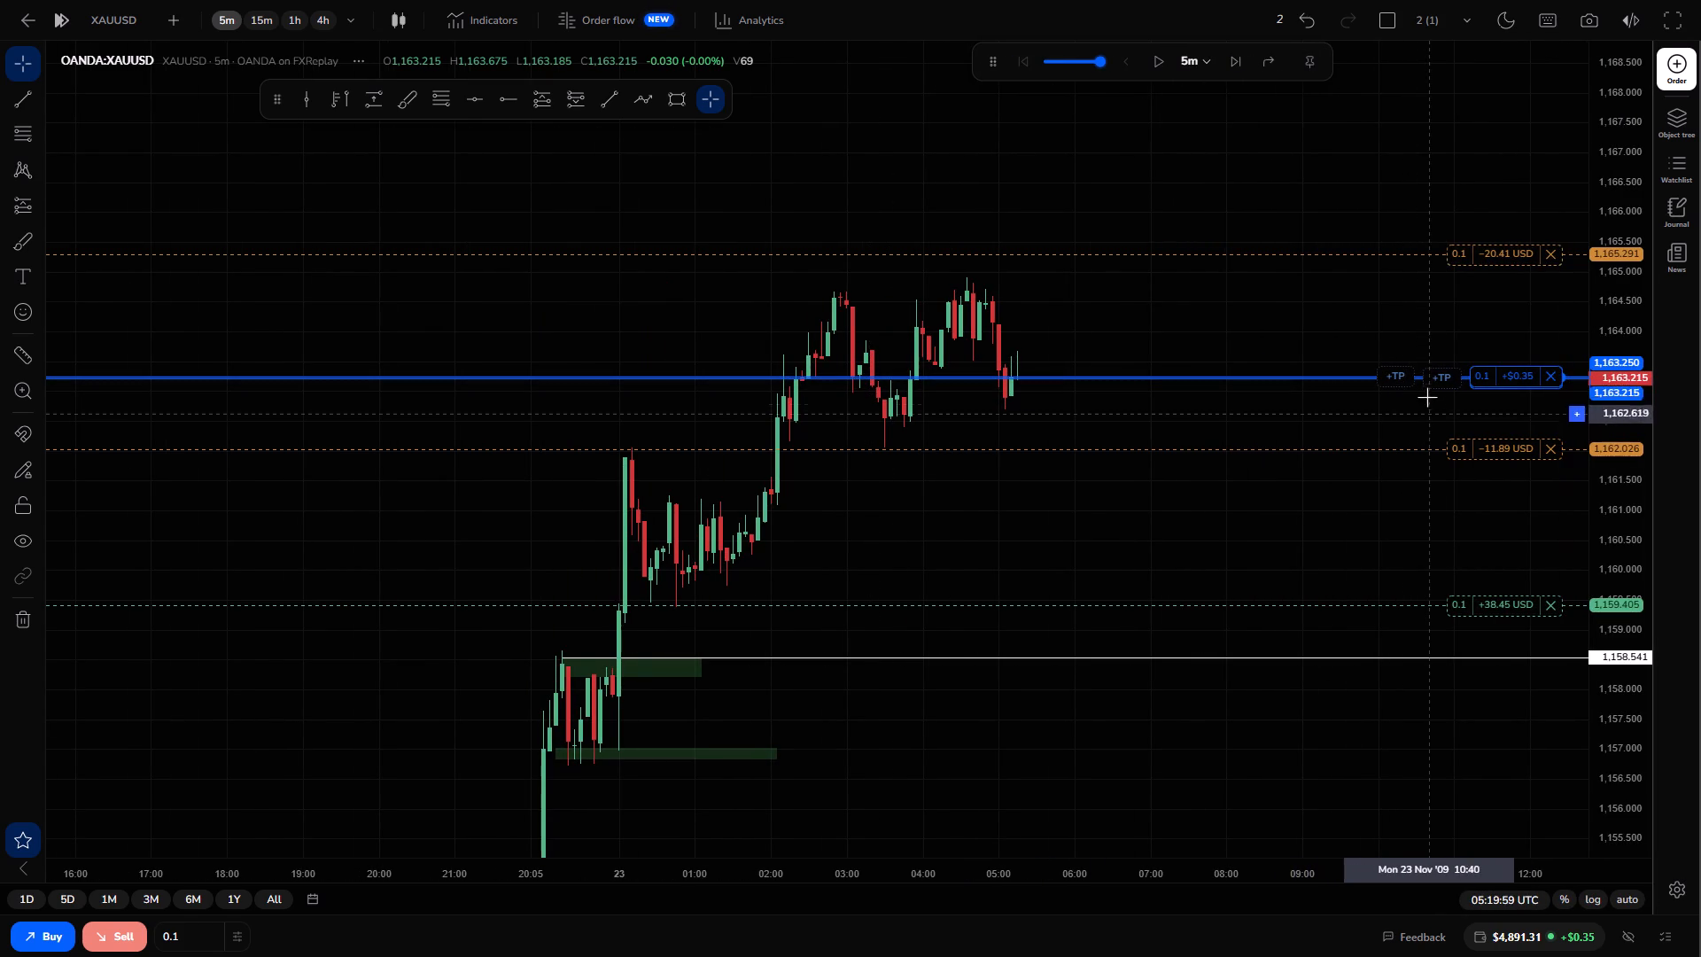
pyautogui.moveTo(1442, 382); pyautogui.dragTo(1433, 322)
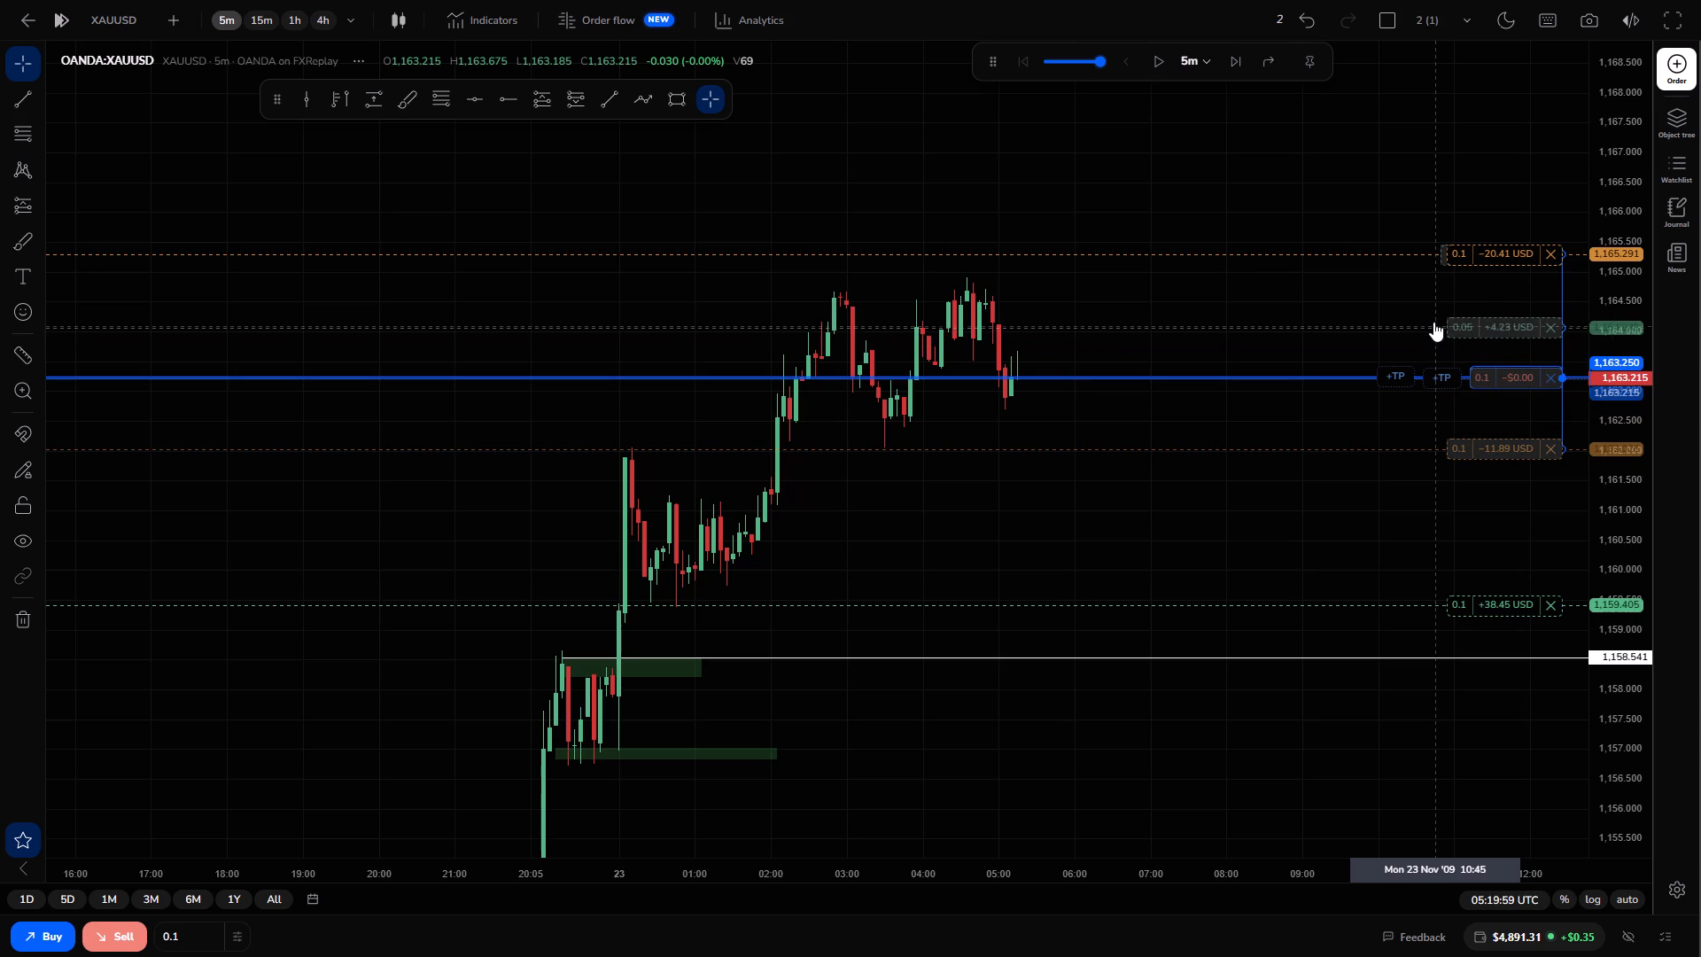
pyautogui.moveTo(1433, 322); pyautogui.dragTo(1431, 264)
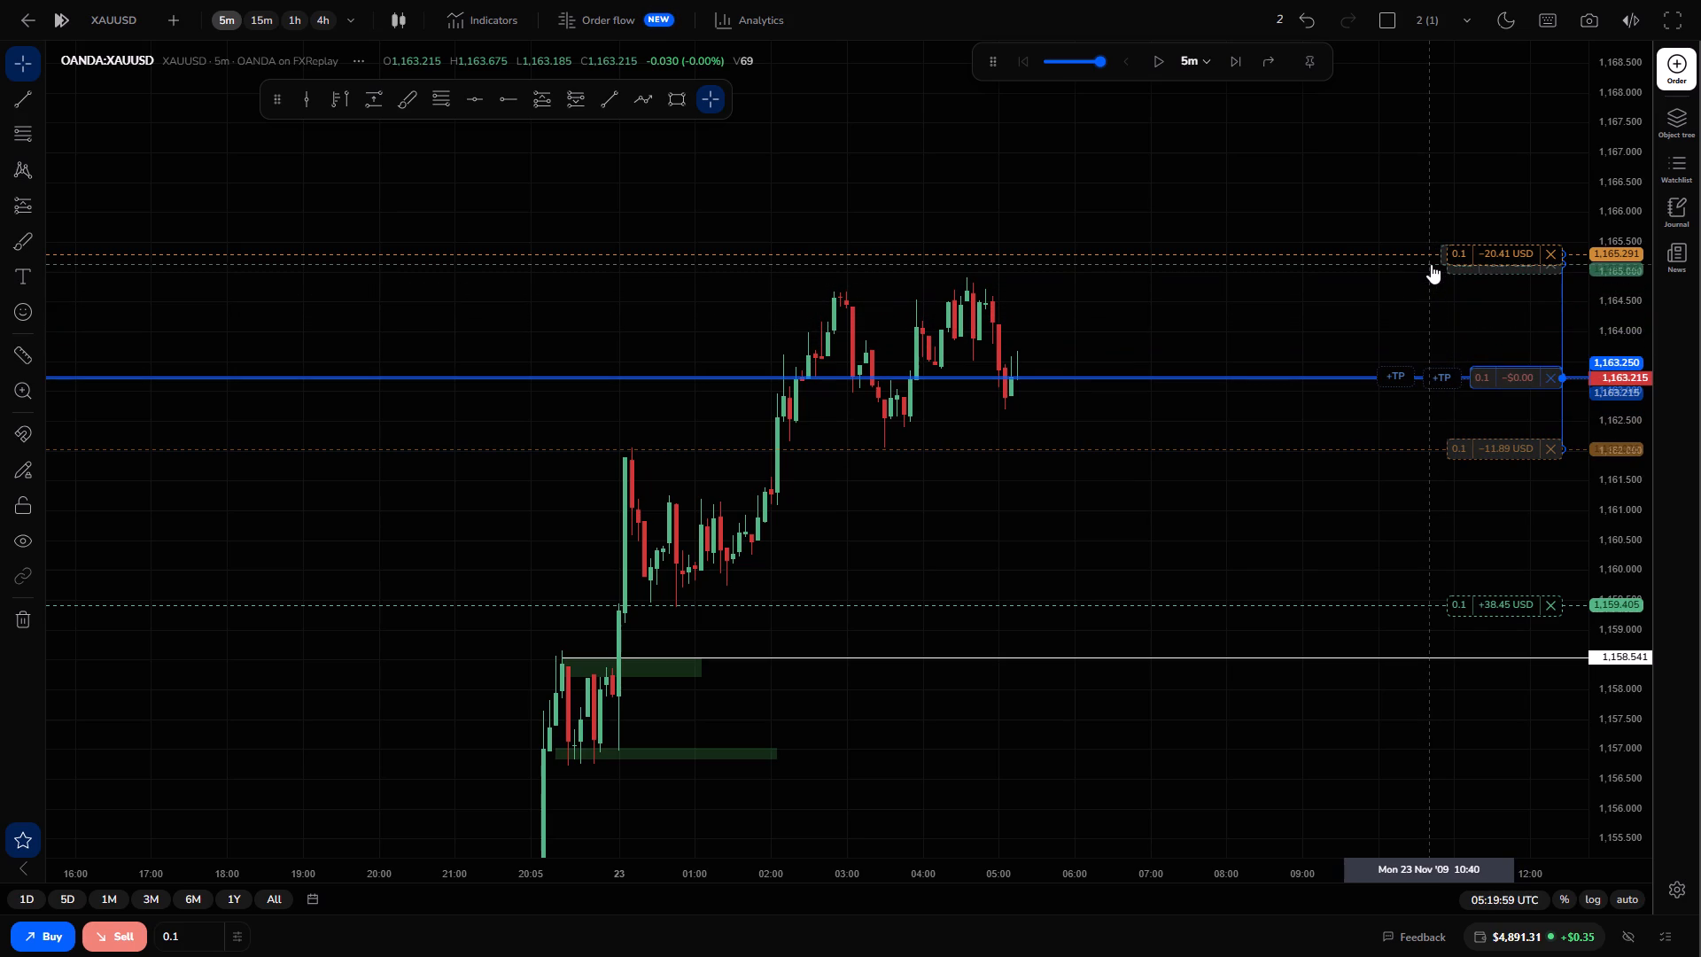
pyautogui.moveTo(1431, 264); pyautogui.dragTo(1432, 253)
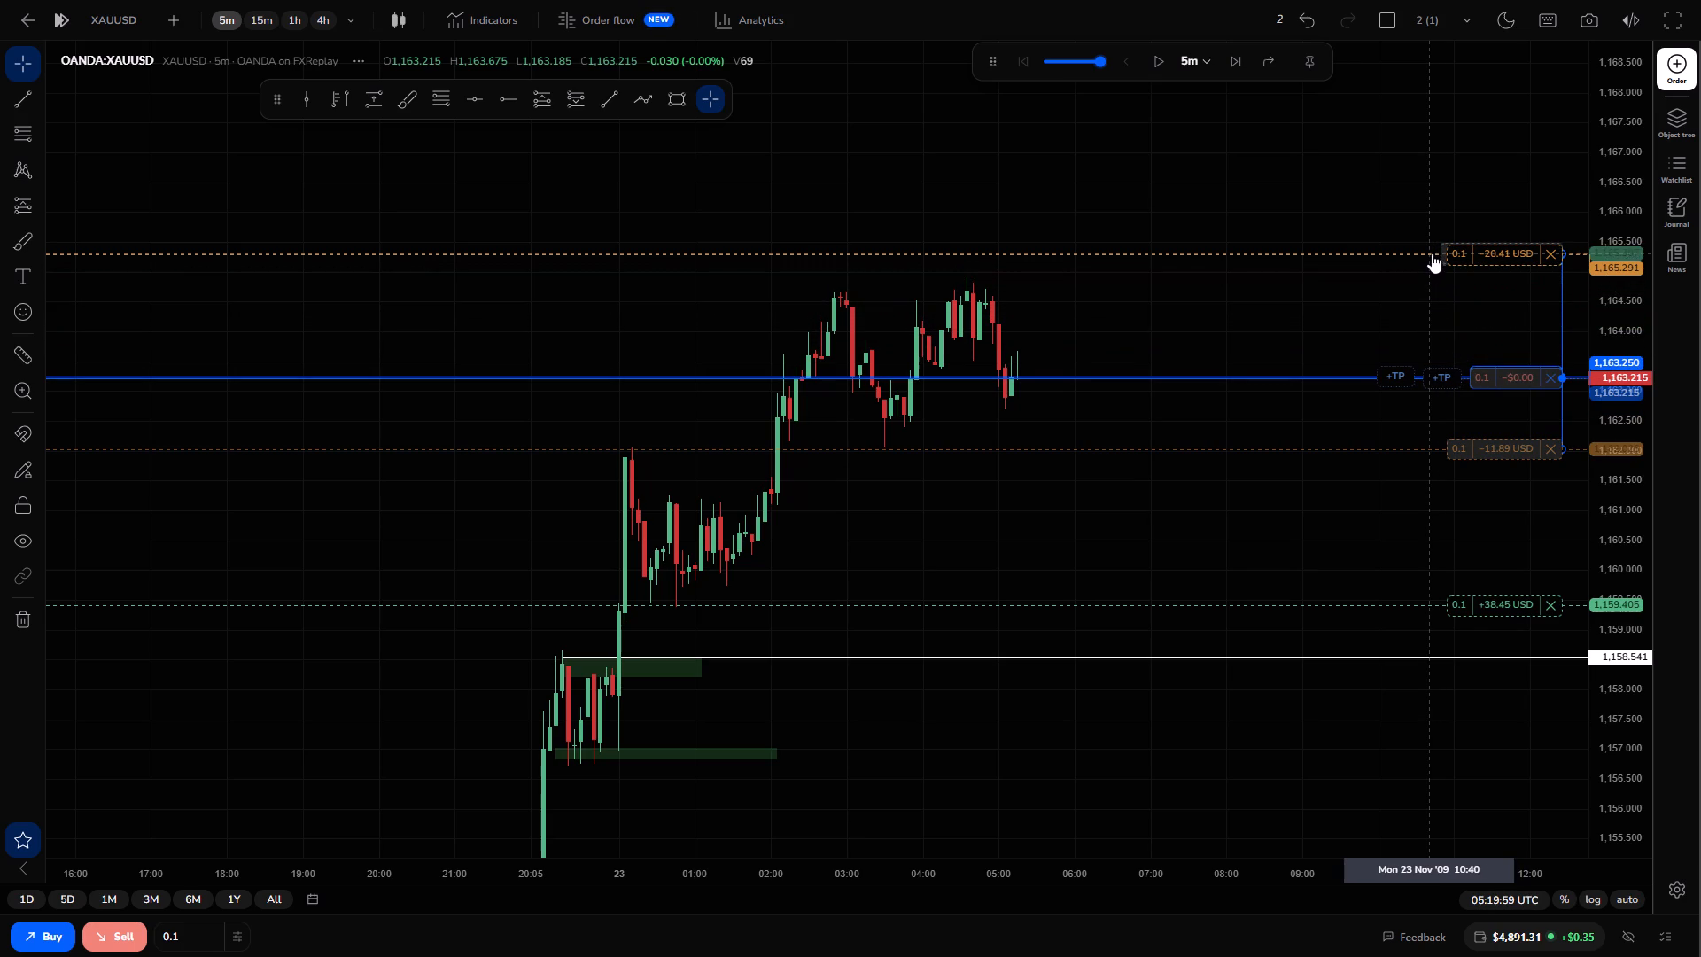
pyautogui.moveTo(1432, 253); pyautogui.dragTo(1429, 255)
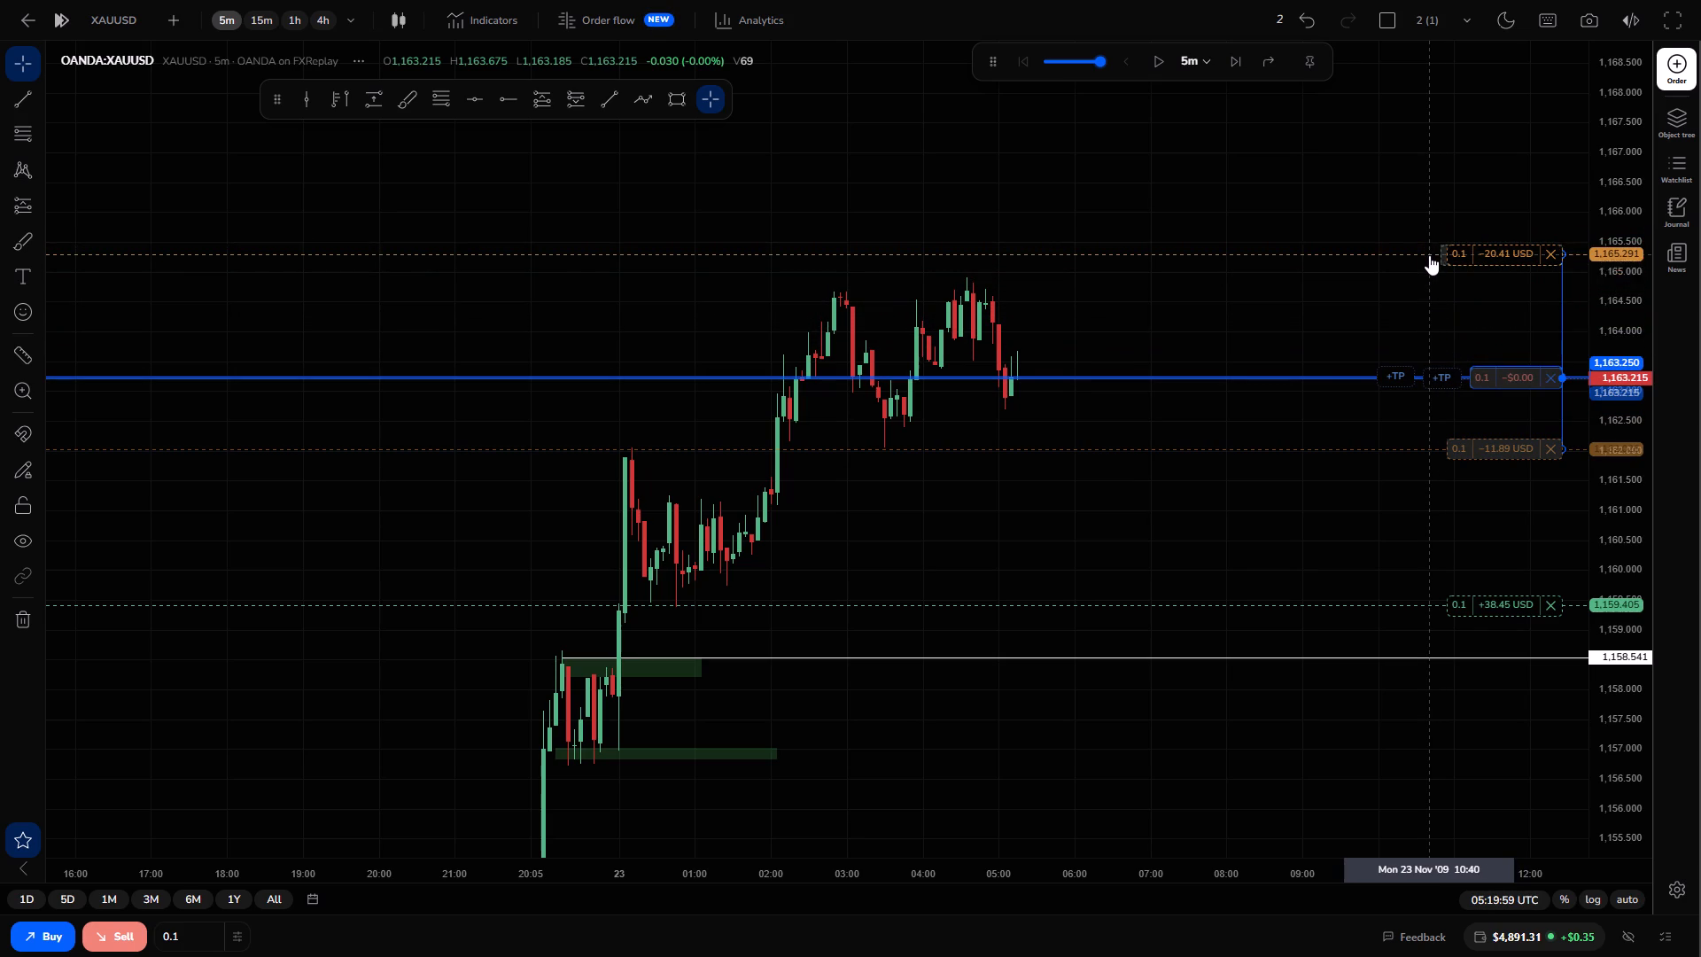
pyautogui.moveTo(1429, 255); pyautogui.dragTo(1428, 255)
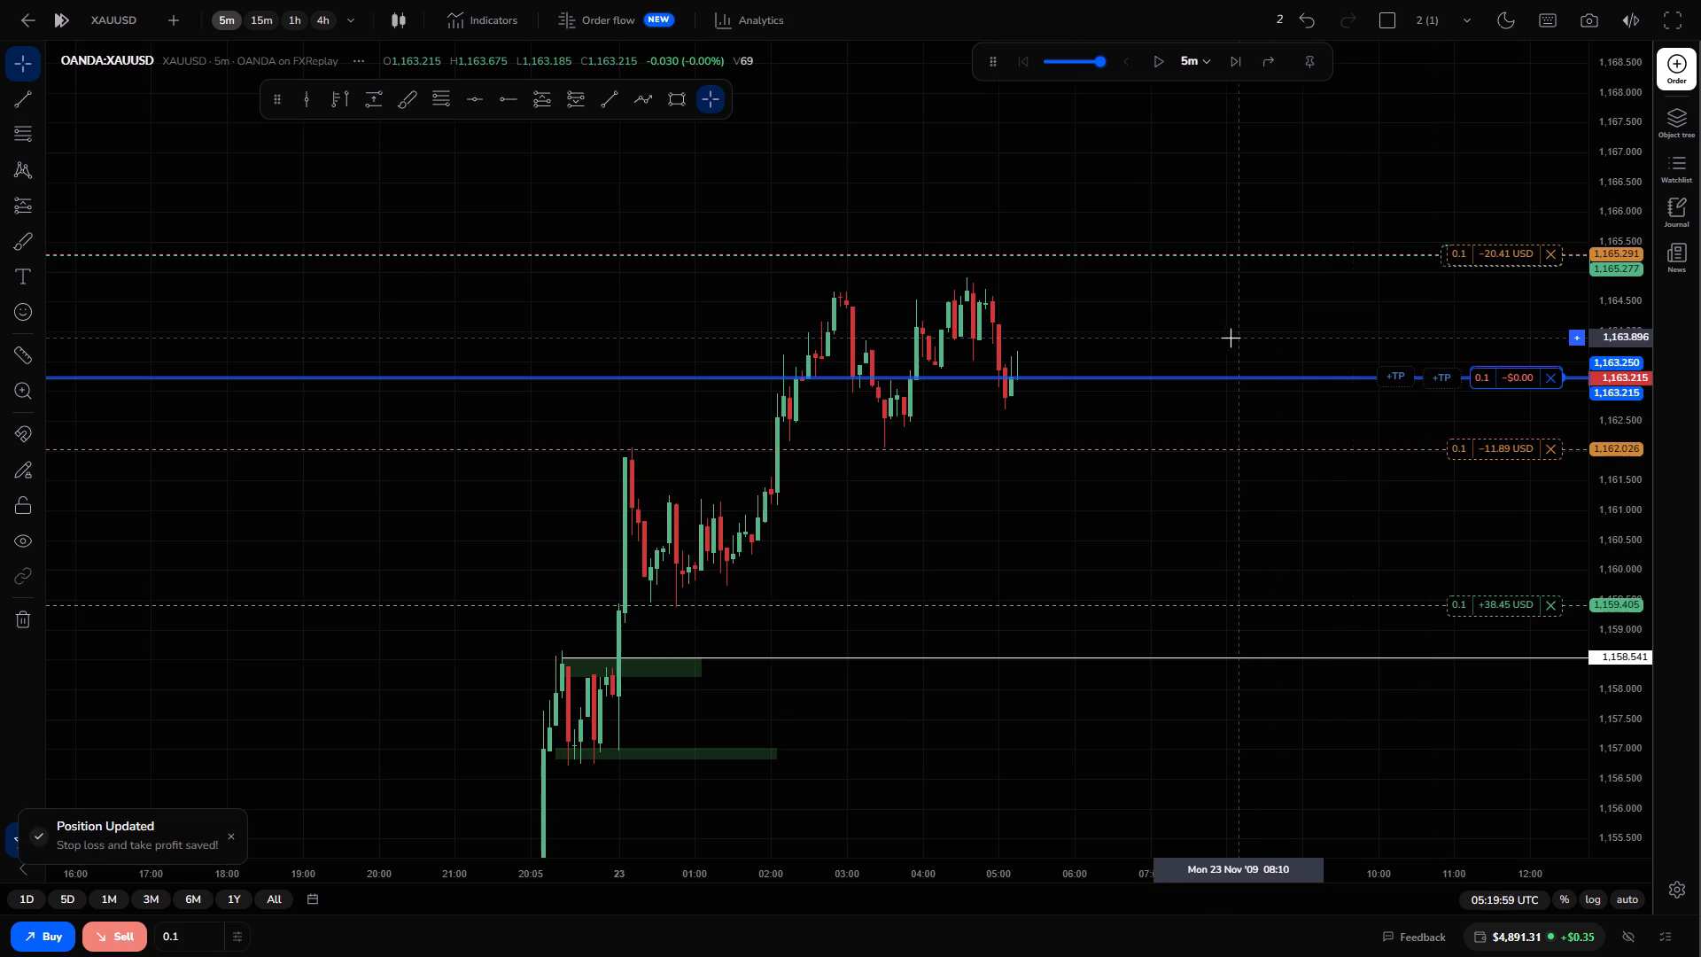
# Advance the XAUUSD replay to 06:49:59.
pyautogui.click(1236, 59)
pyautogui.doubleClick(1236, 59)
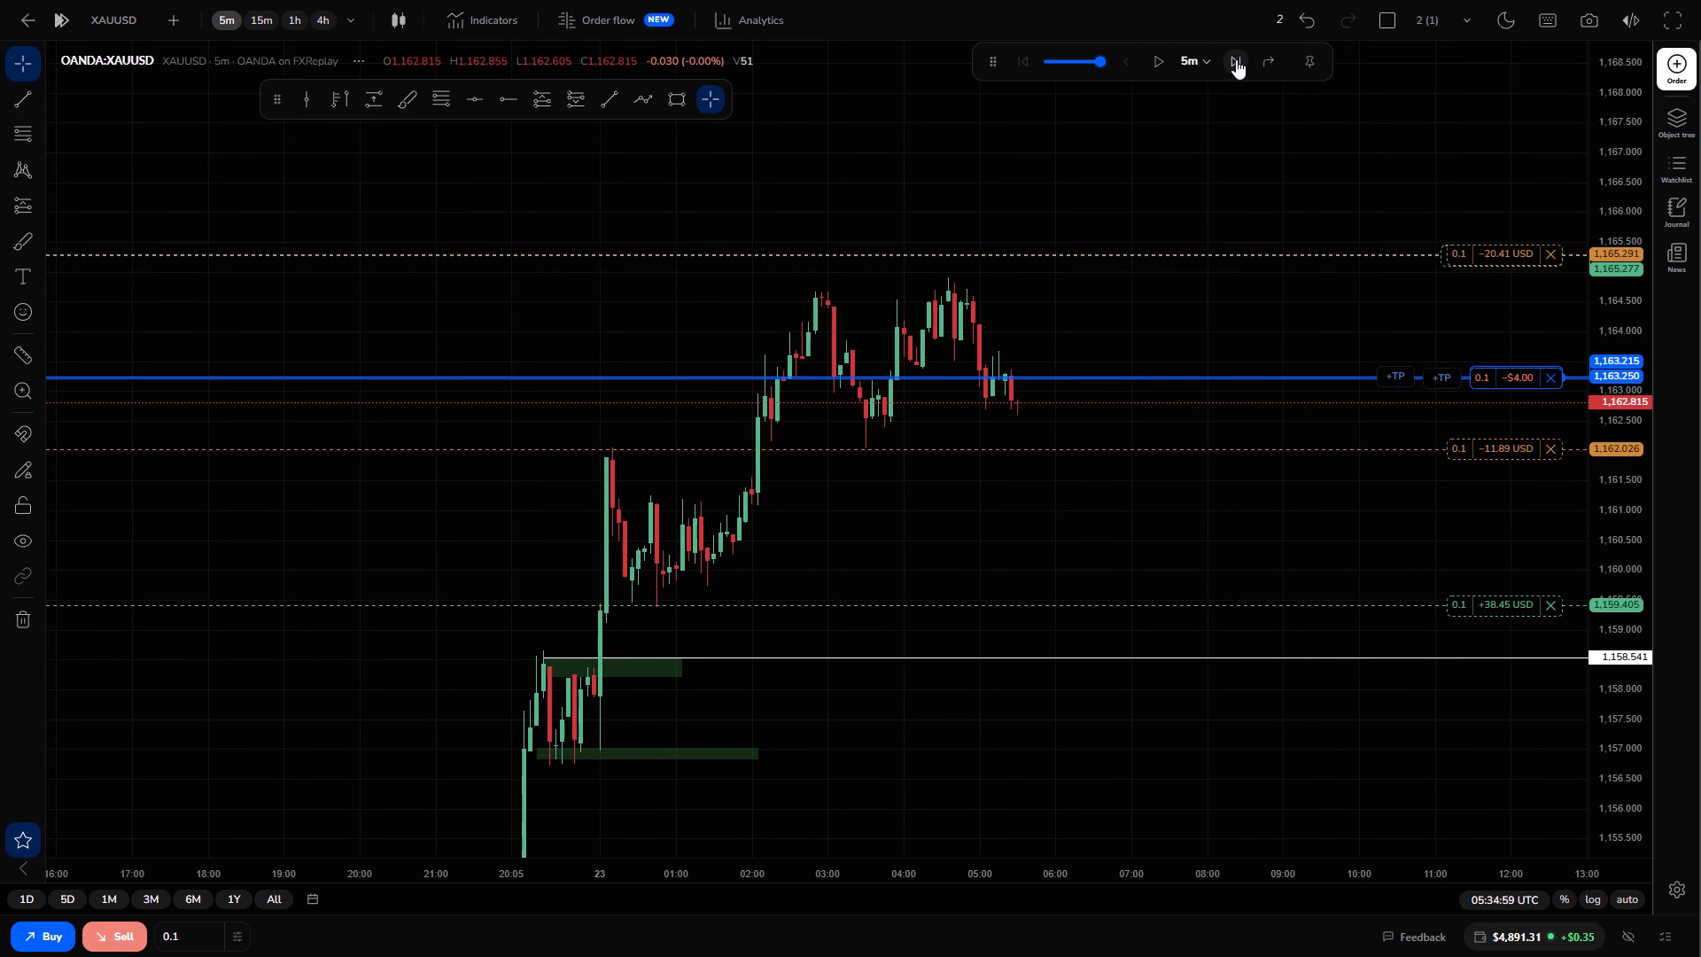
pyautogui.click(1236, 59)
pyautogui.doubleClick(1236, 59)
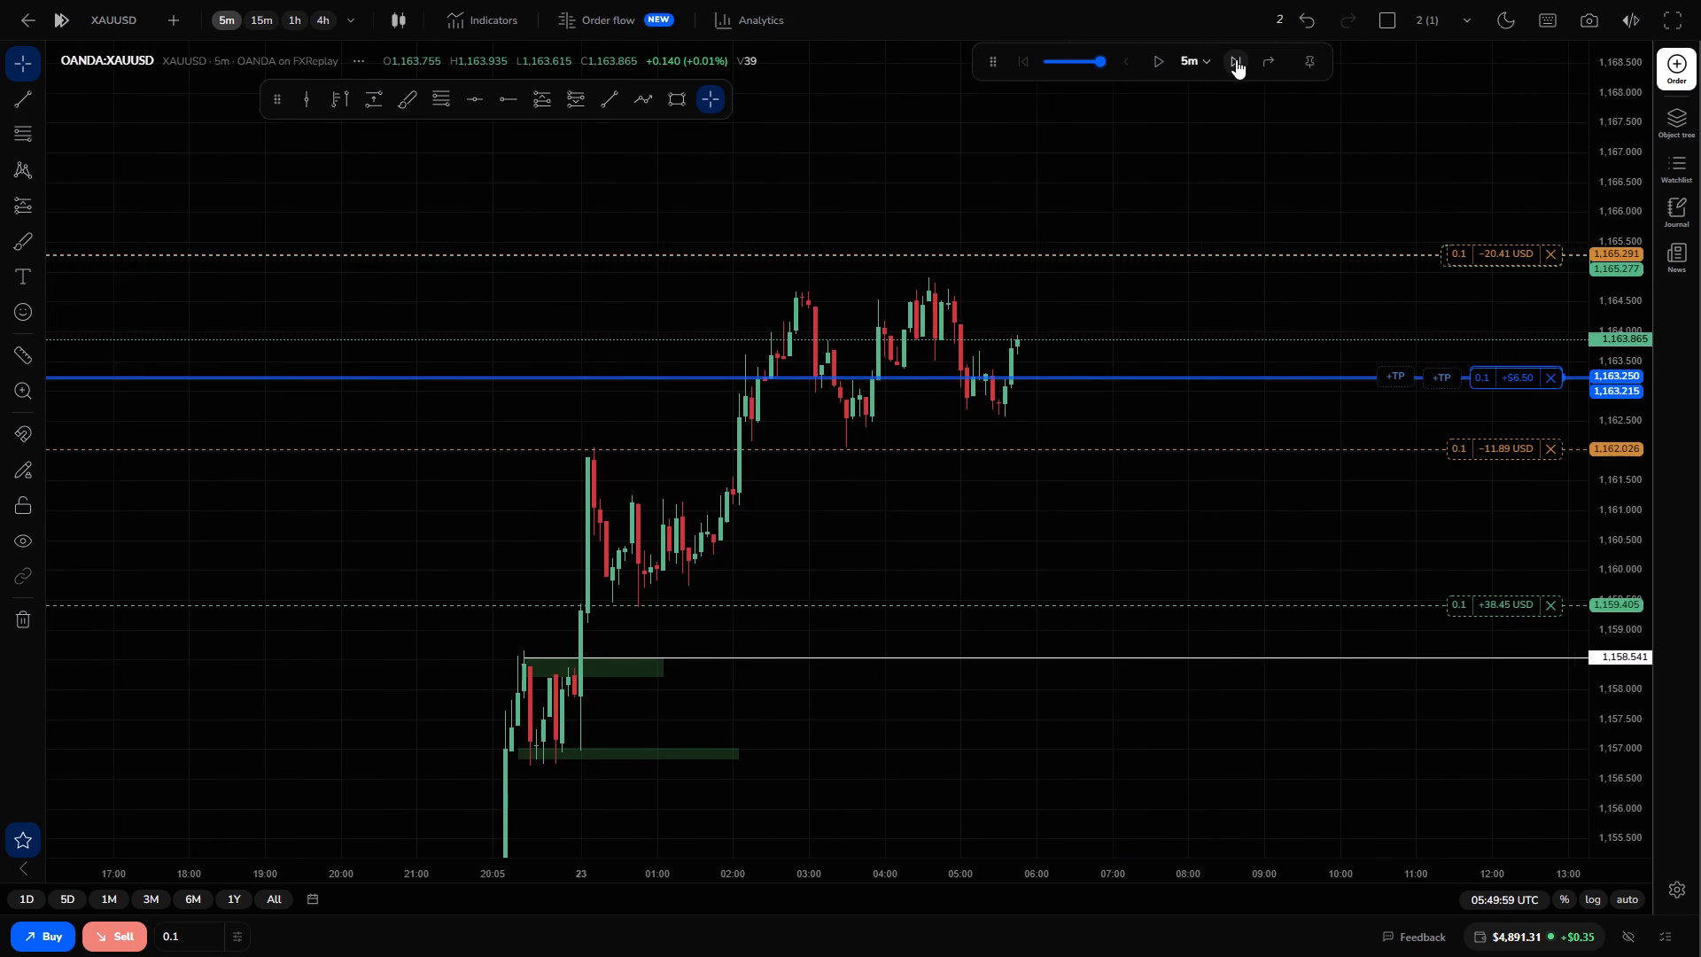
pyautogui.doubleClick(1236, 59)
pyautogui.click(1158, 58)
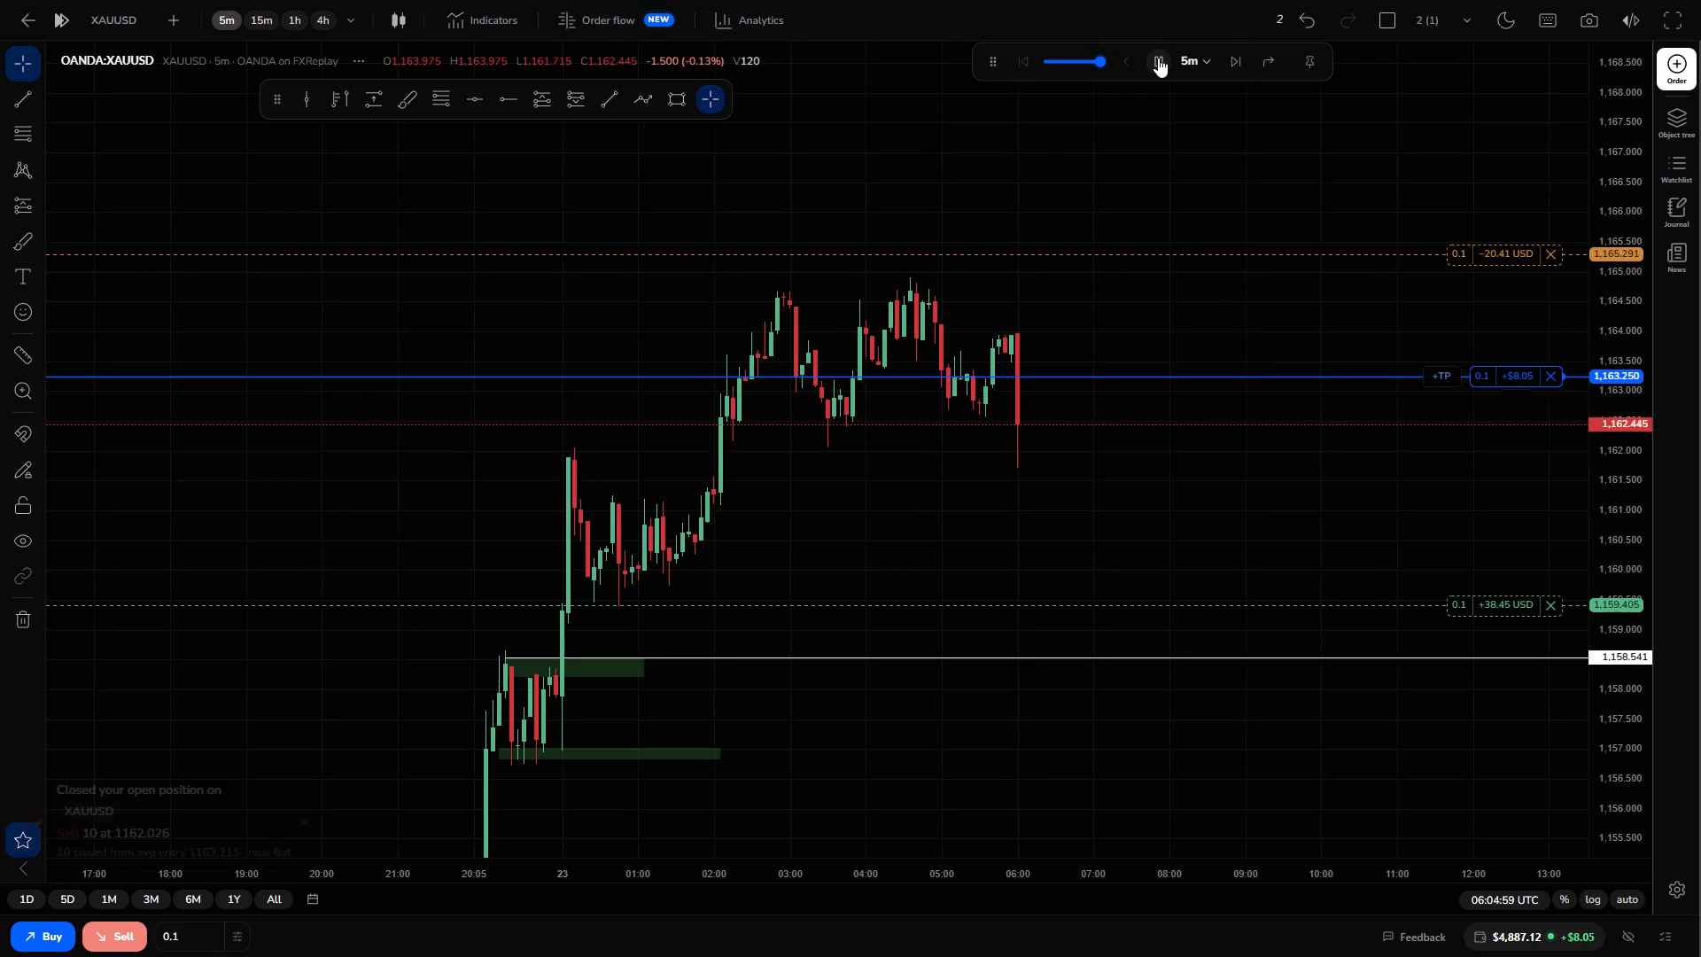
pyautogui.click(1158, 58)
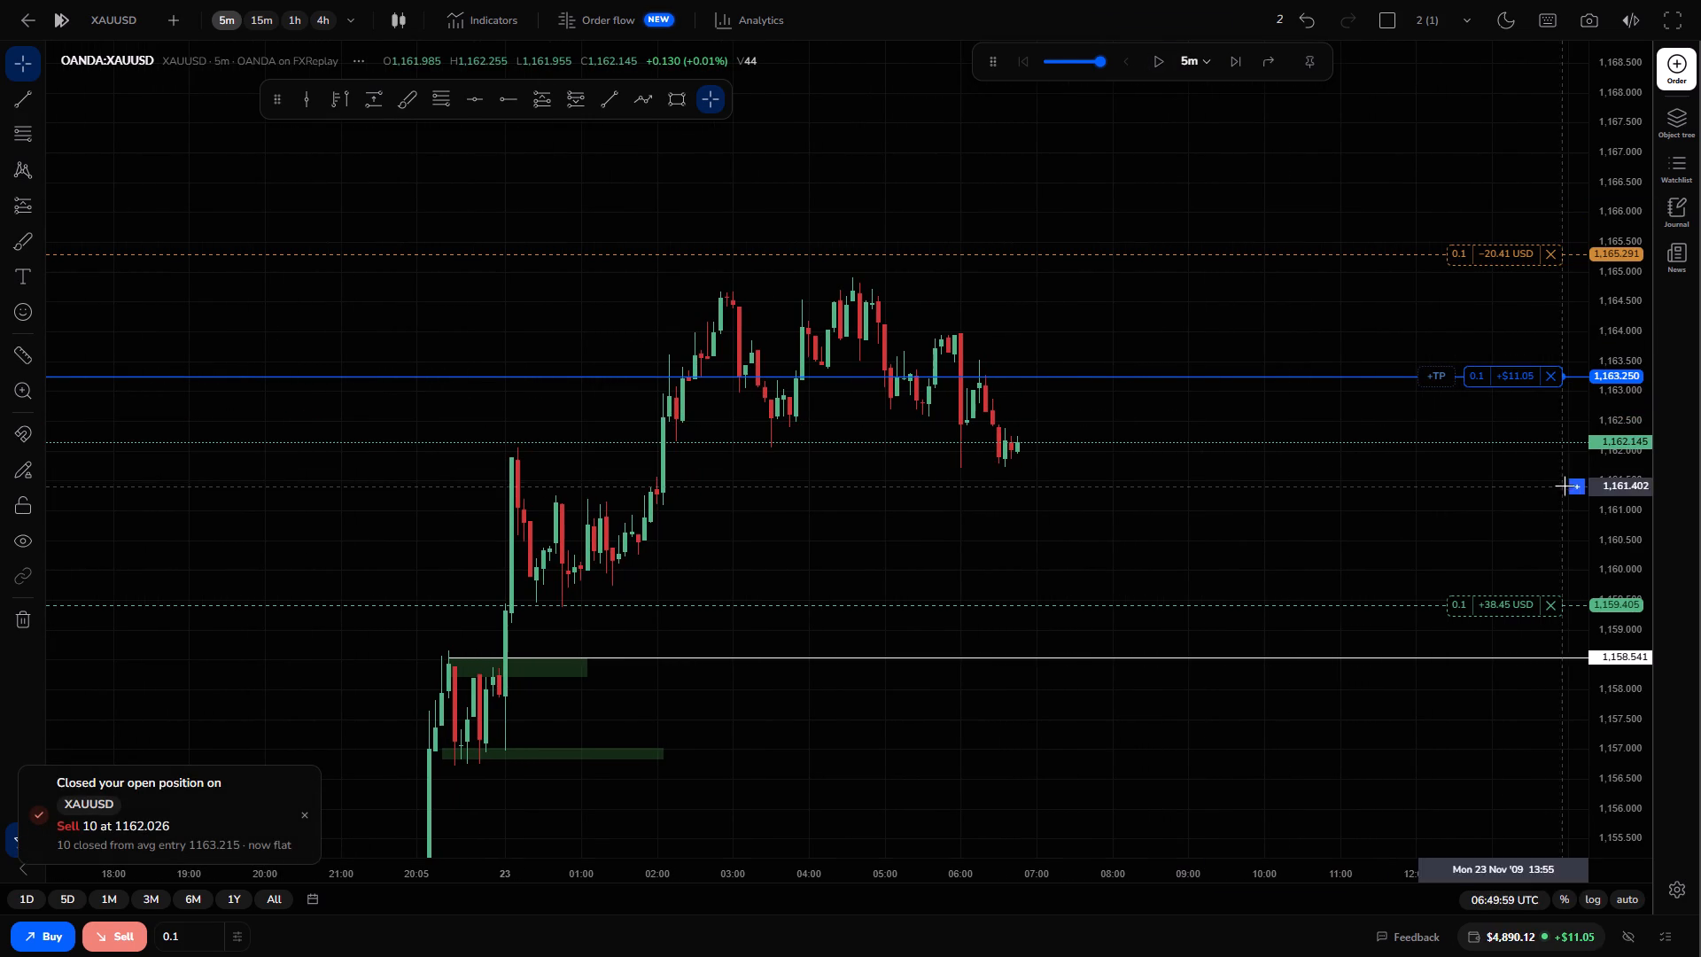
# Move the short position's stop loss to about 1,163.123, just below its entry price.
pyautogui.moveTo(1602, 493); pyautogui.dragTo(1574, 357)
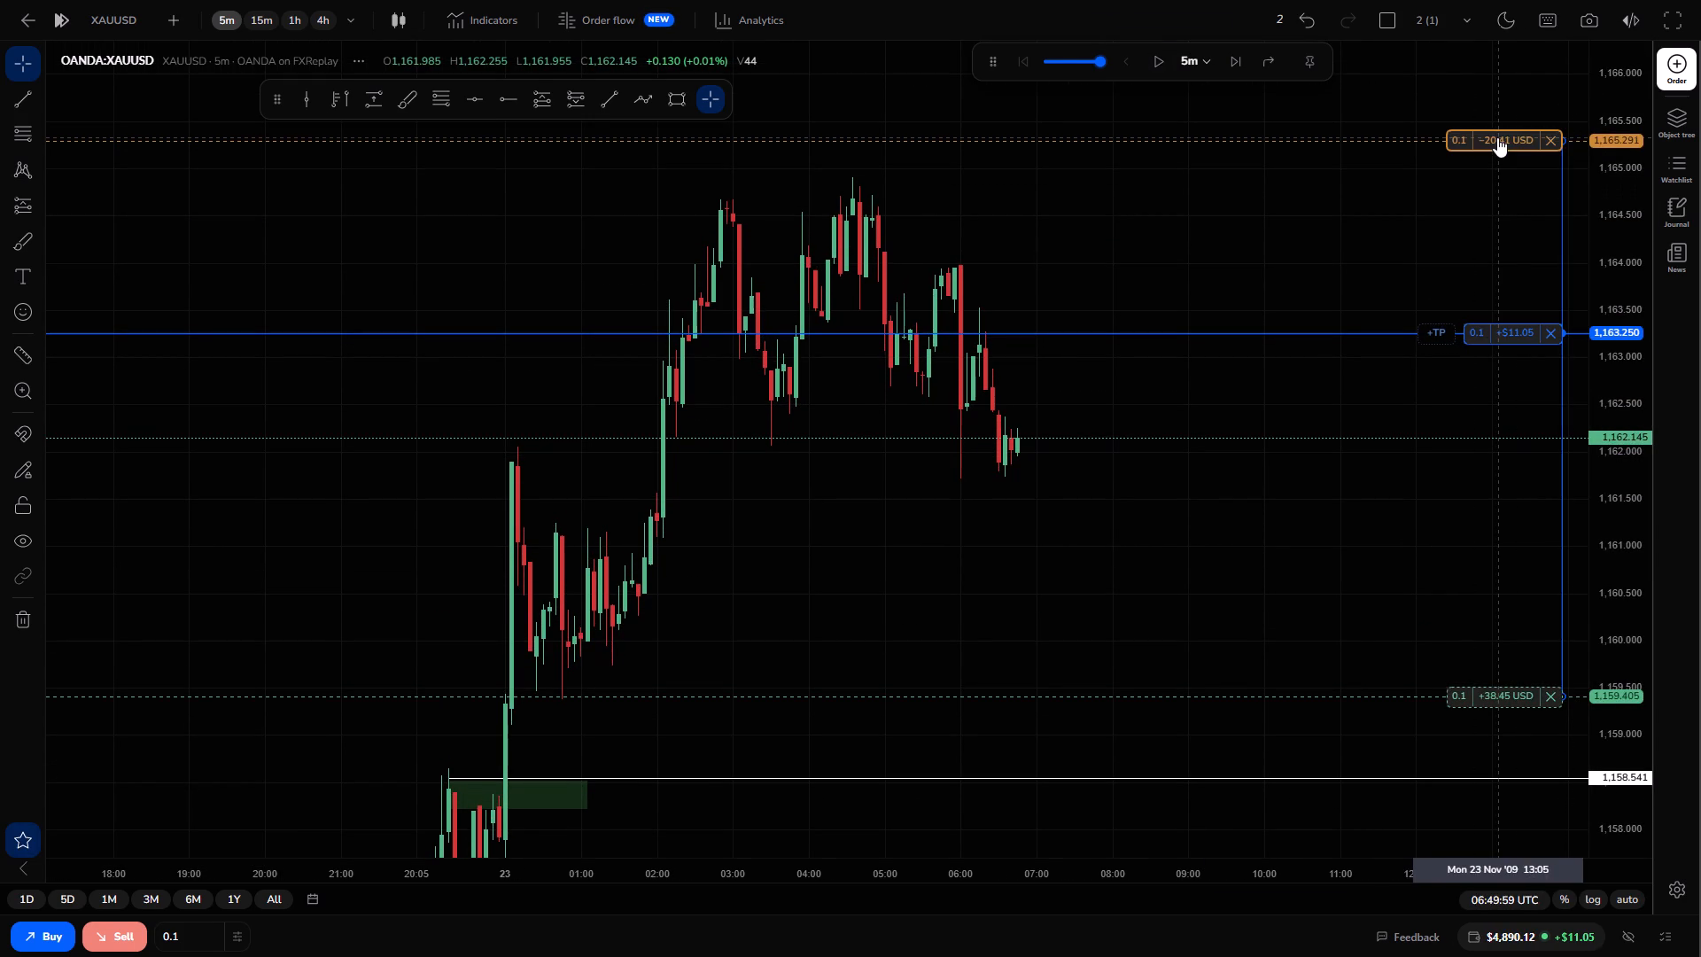
pyautogui.moveTo(1497, 137); pyautogui.dragTo(1497, 346)
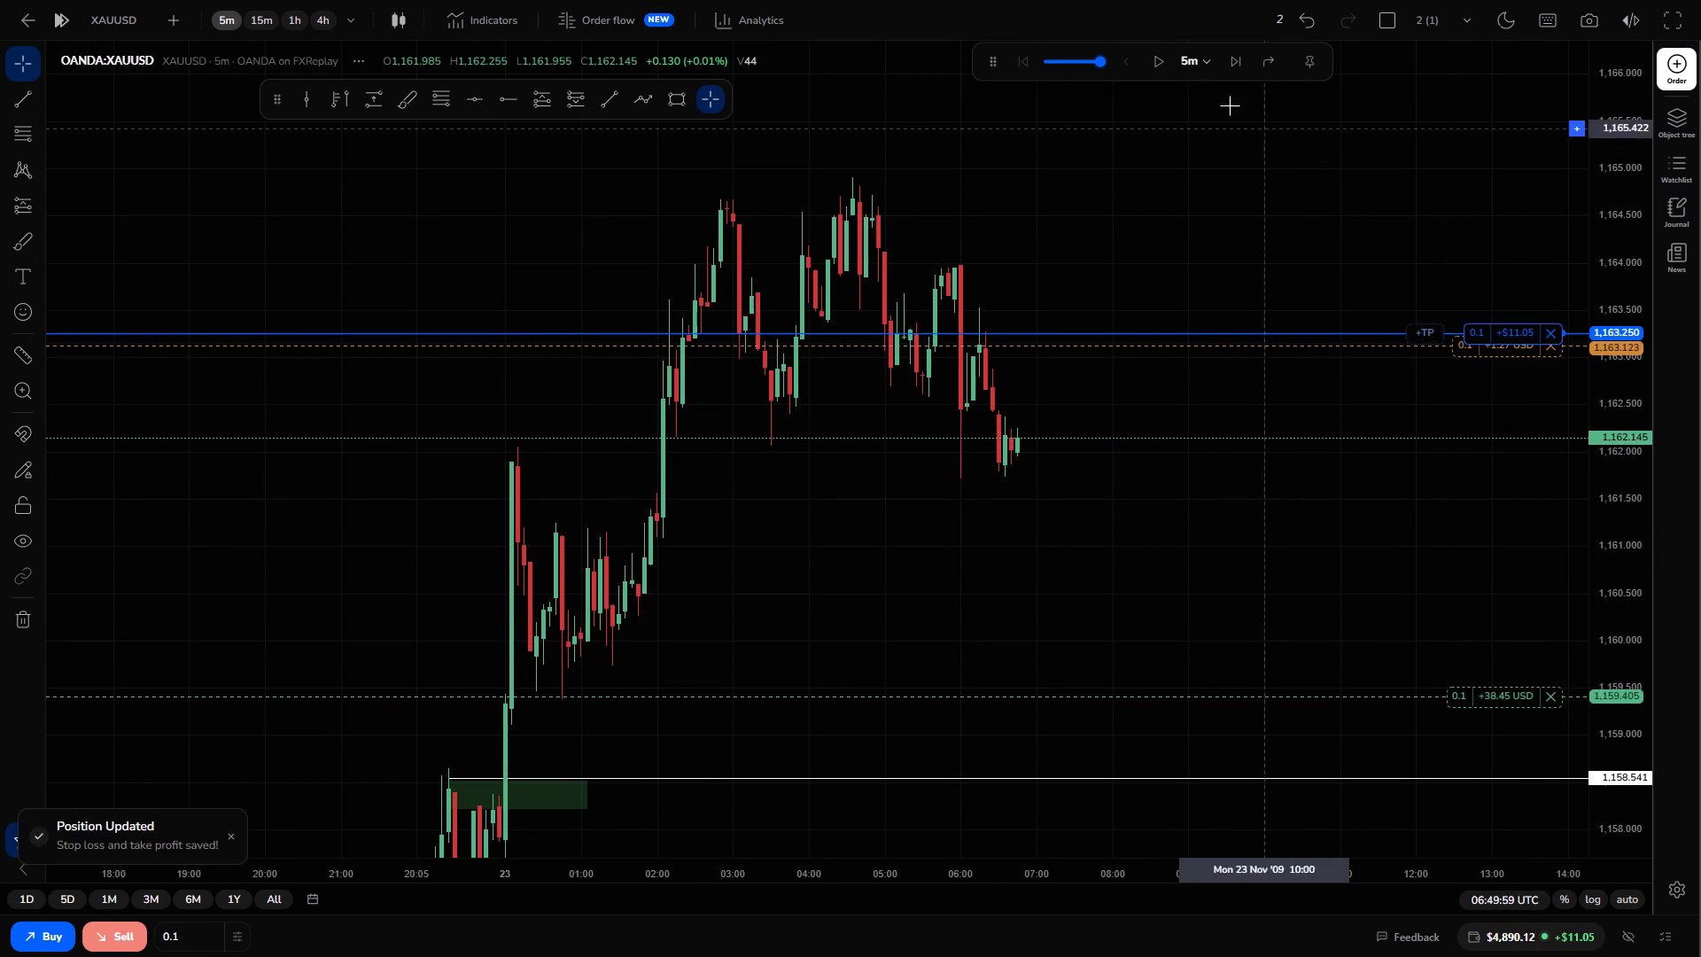
# Play the XAUUSD replay forward to 07:39:59 and pause it.
pyautogui.click(1163, 53)
pyautogui.click(1163, 53)
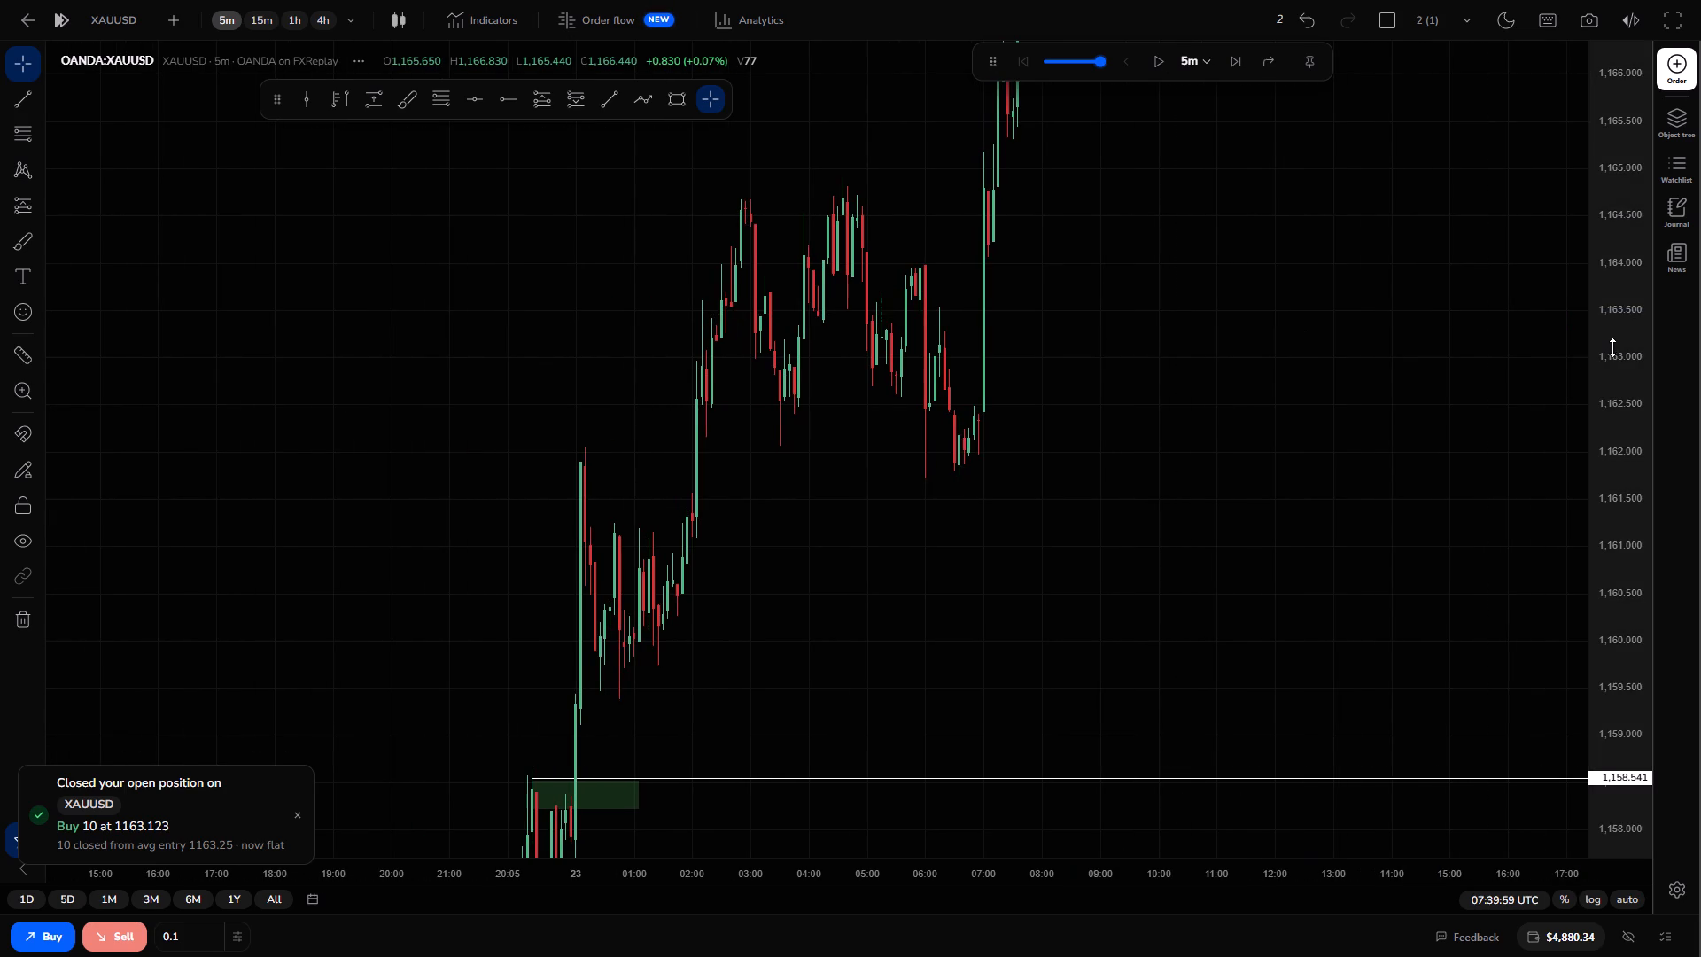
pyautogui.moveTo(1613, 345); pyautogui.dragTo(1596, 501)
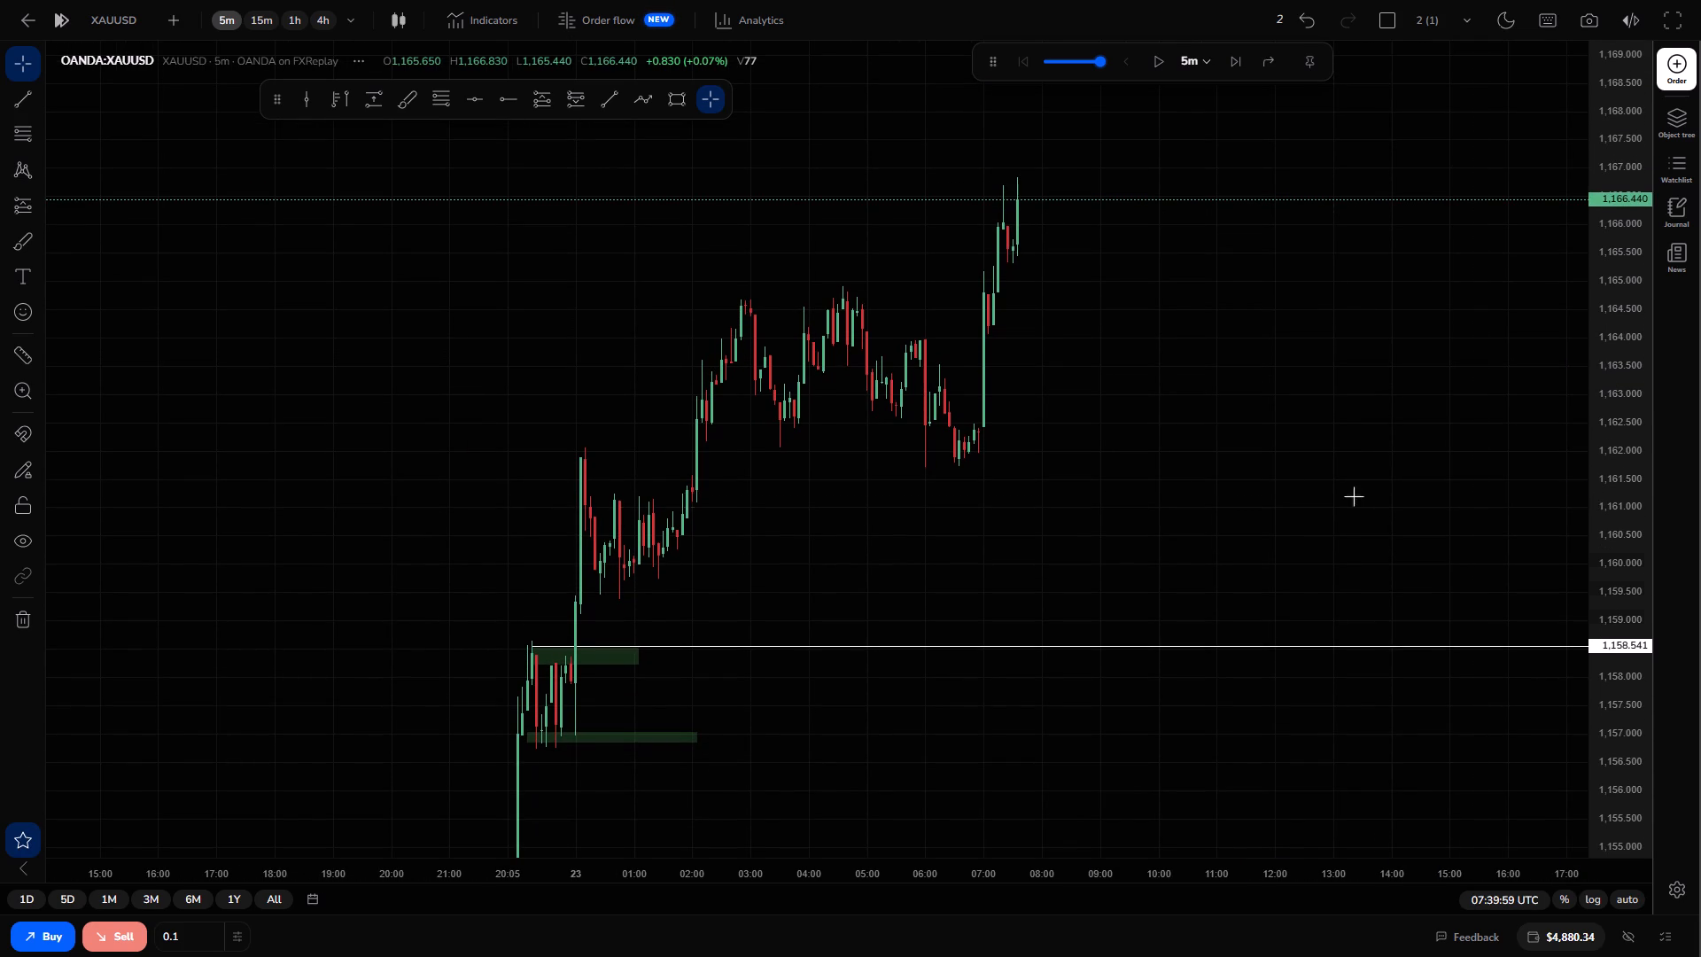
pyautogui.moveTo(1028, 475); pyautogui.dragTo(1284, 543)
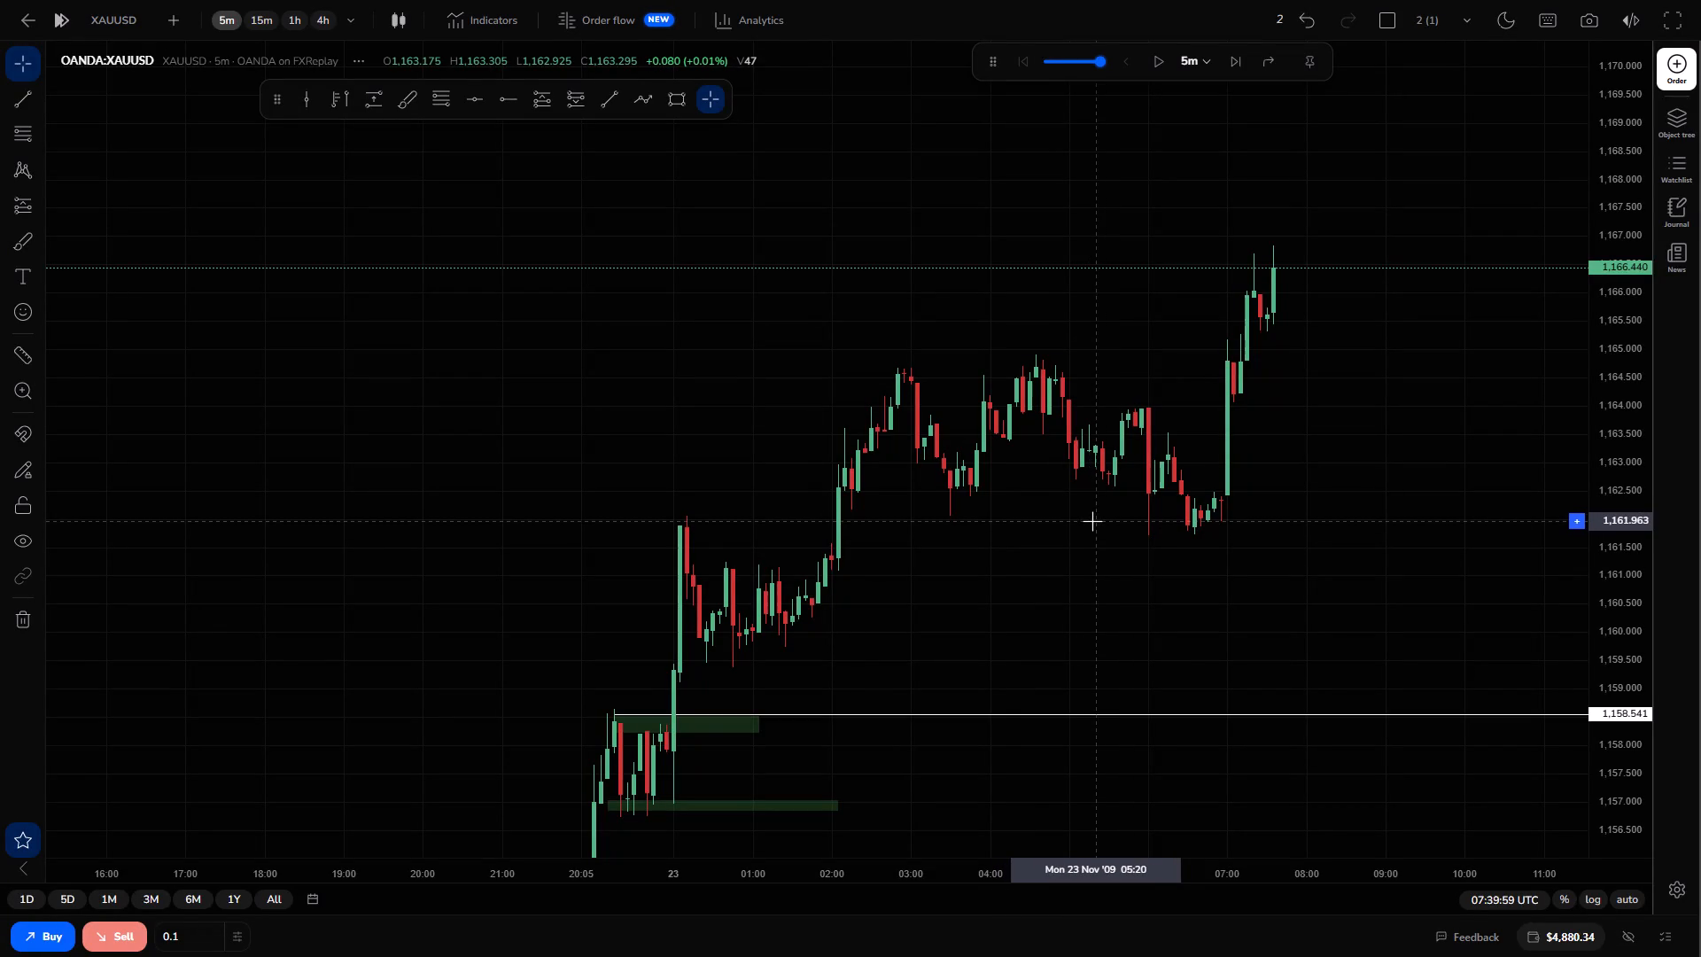
# Draw a thin rectangle zone along the 03:00–04:40 swing highs on 23 Nov, with its lower edge at about 1,164.6.
pyautogui.click(680, 95)
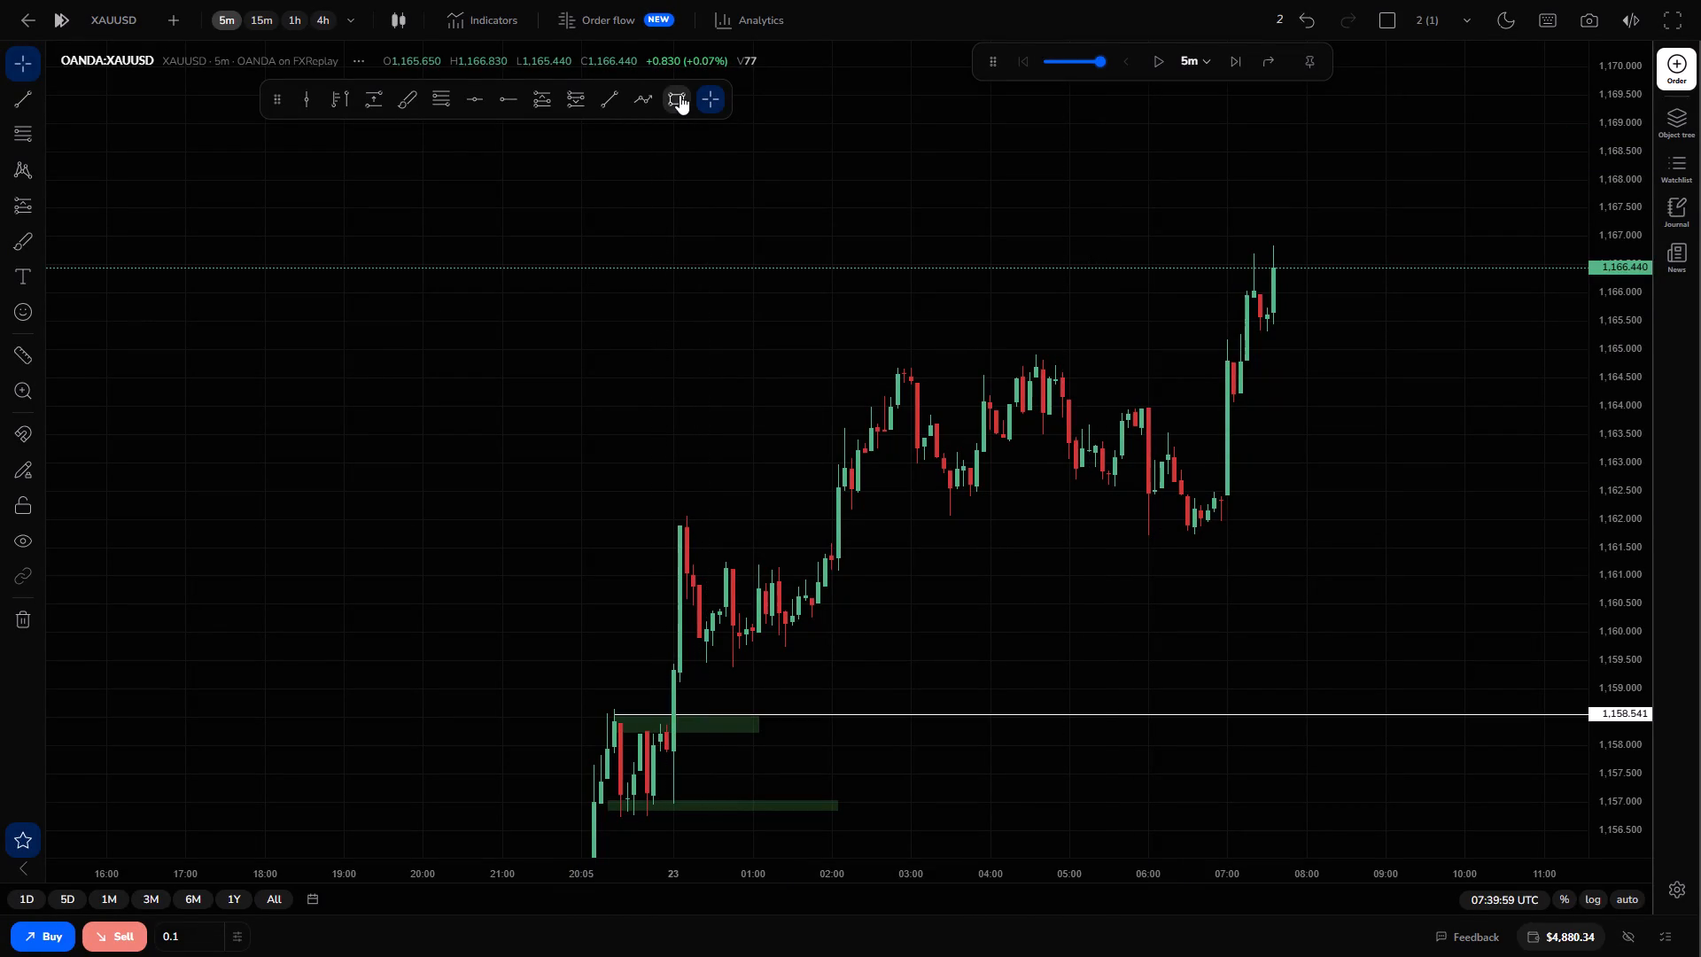
pyautogui.moveTo(893, 353); pyautogui.dragTo(1301, 375)
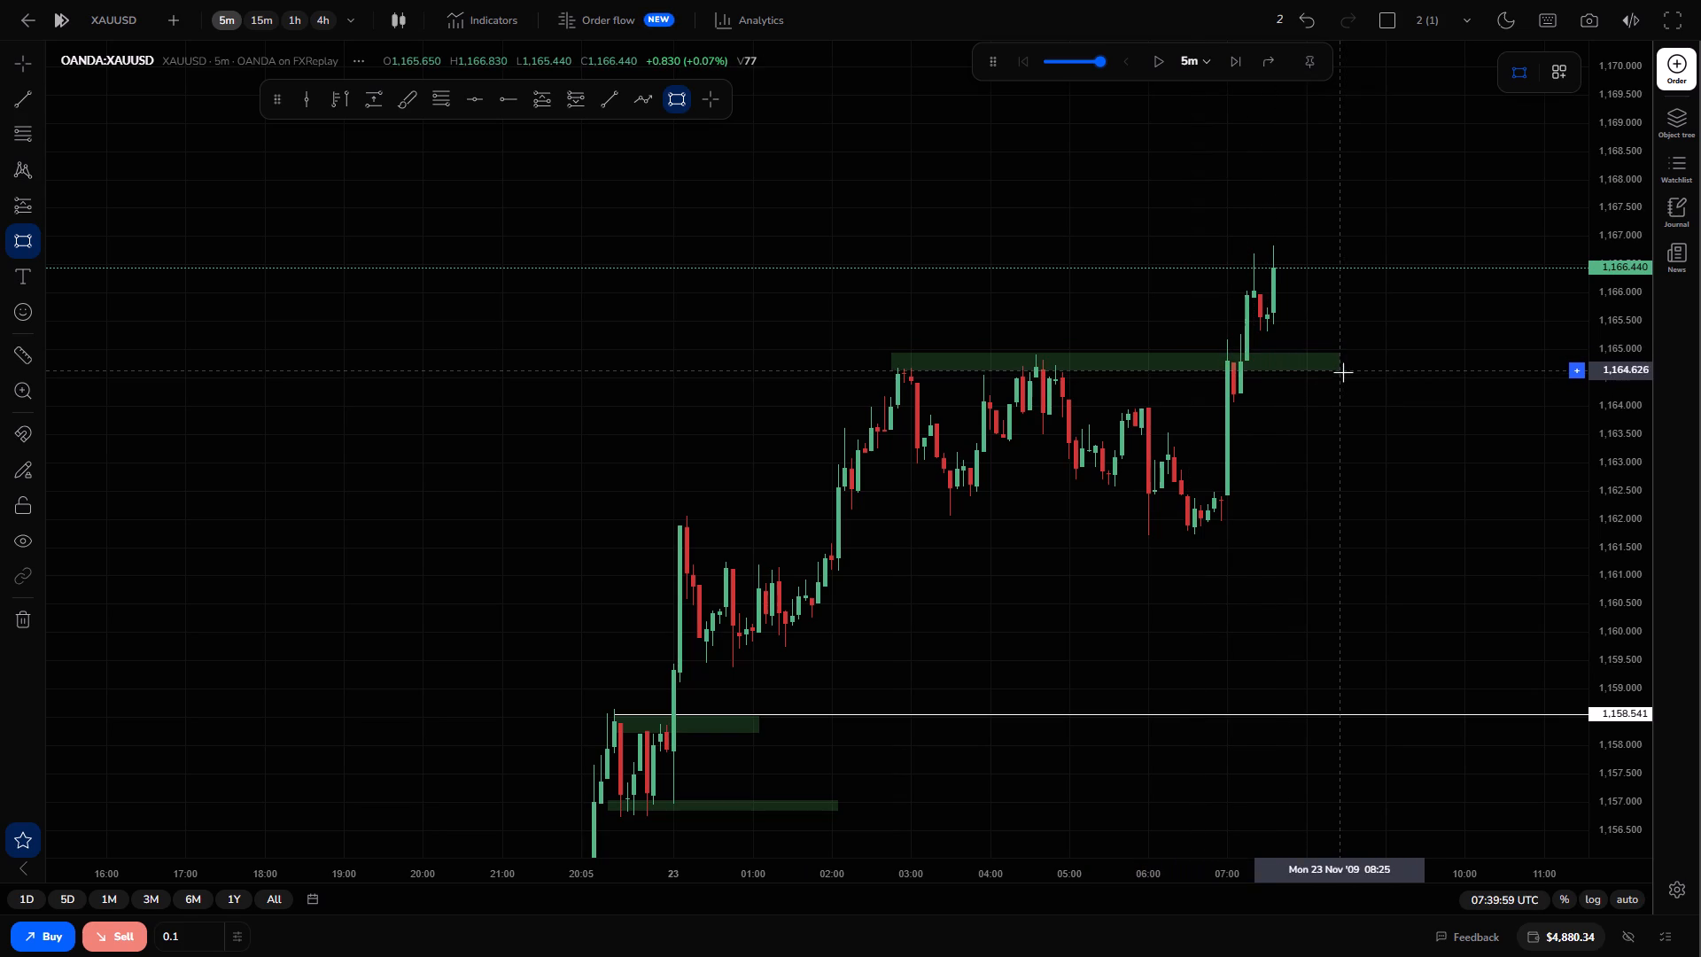
pyautogui.click(1345, 373)
pyautogui.click(1324, 483)
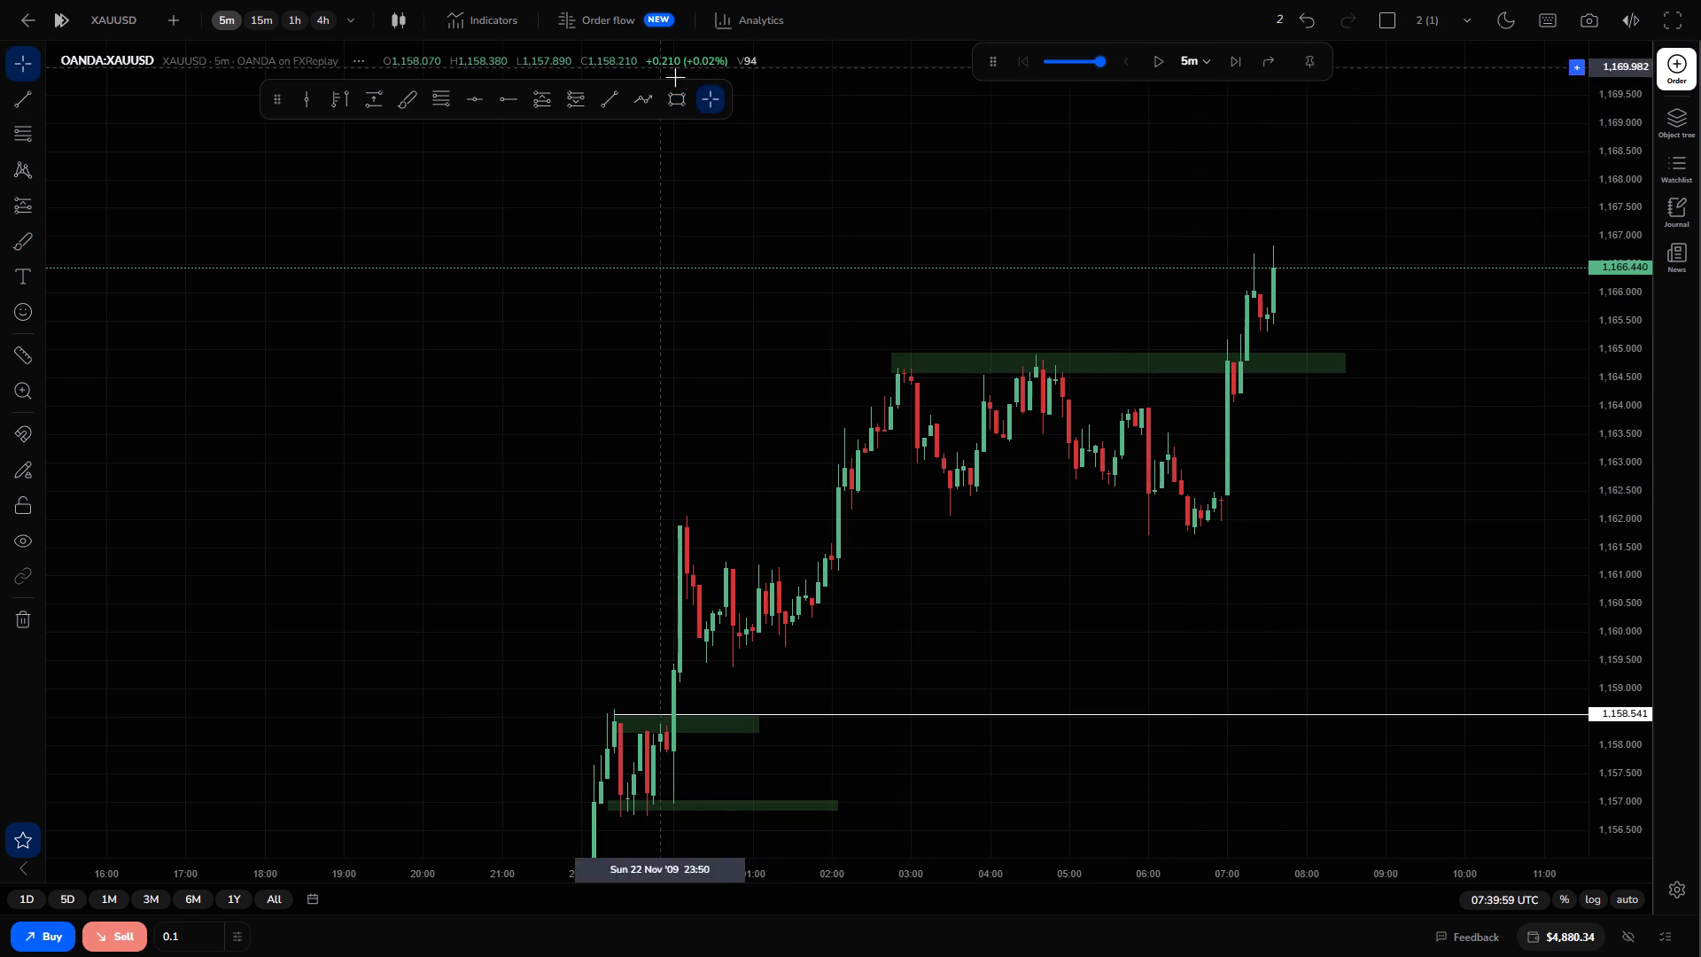
# Draw a rectangle zone over the range lows from 02:10 to about 08:45, lower edge at about 1,162.041, and trim its upper edge slightly lower.
pyautogui.click(672, 97)
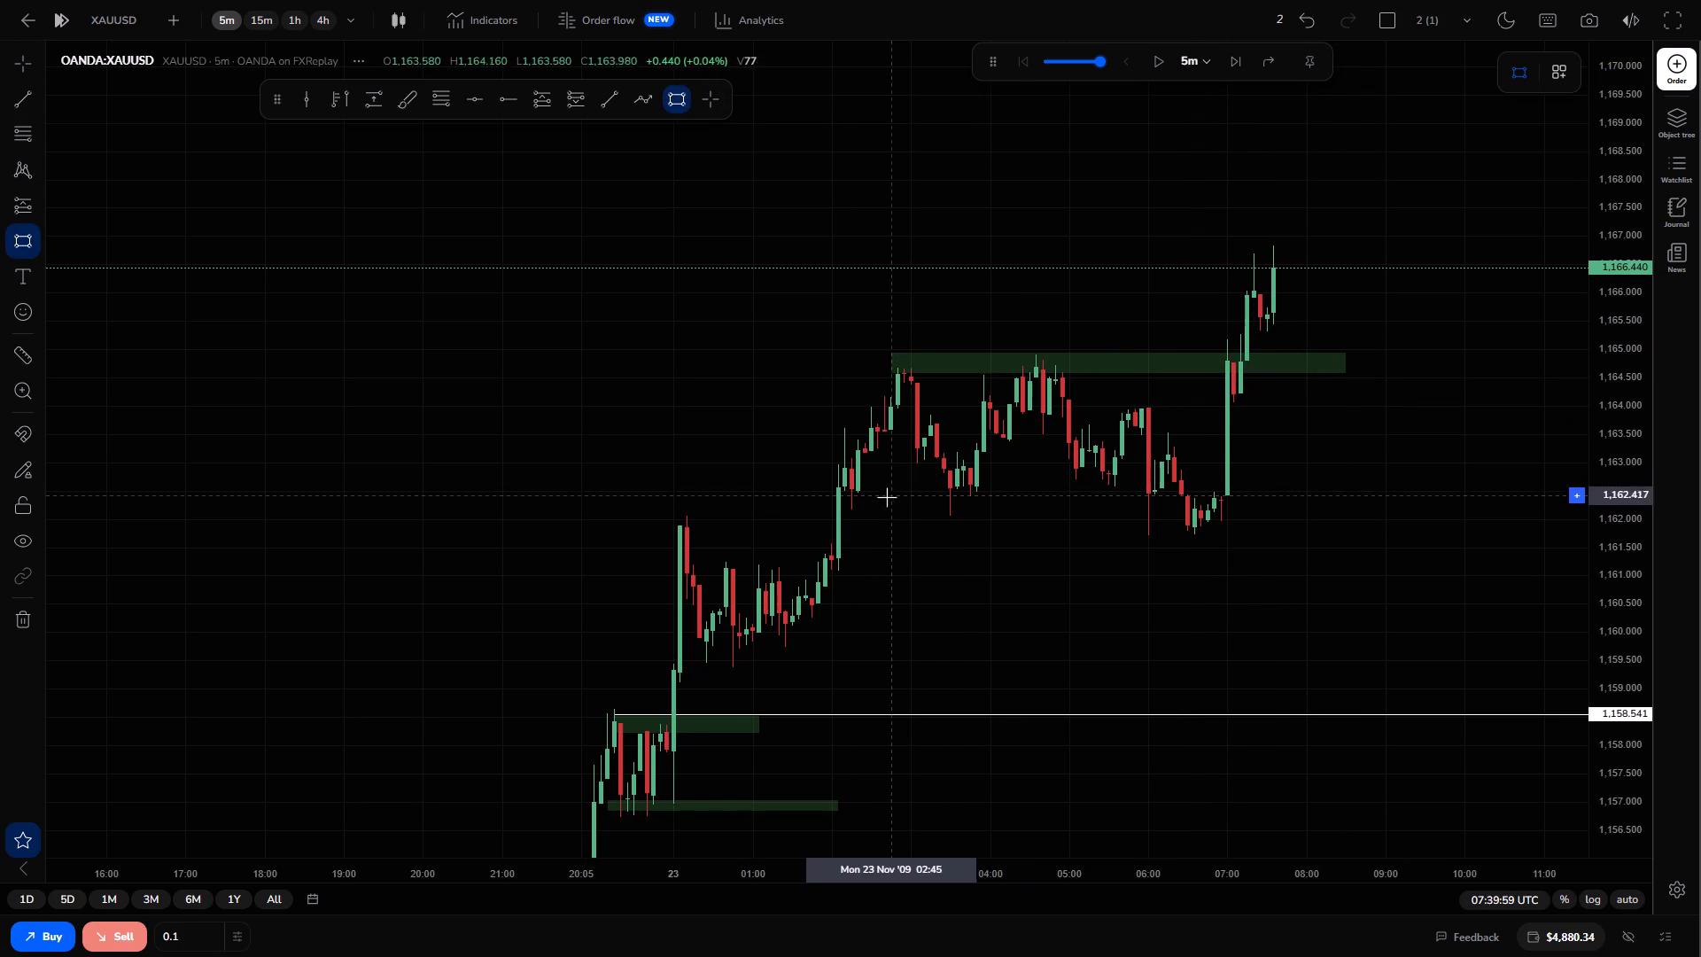
pyautogui.moveTo(848, 471); pyautogui.dragTo(882, 509)
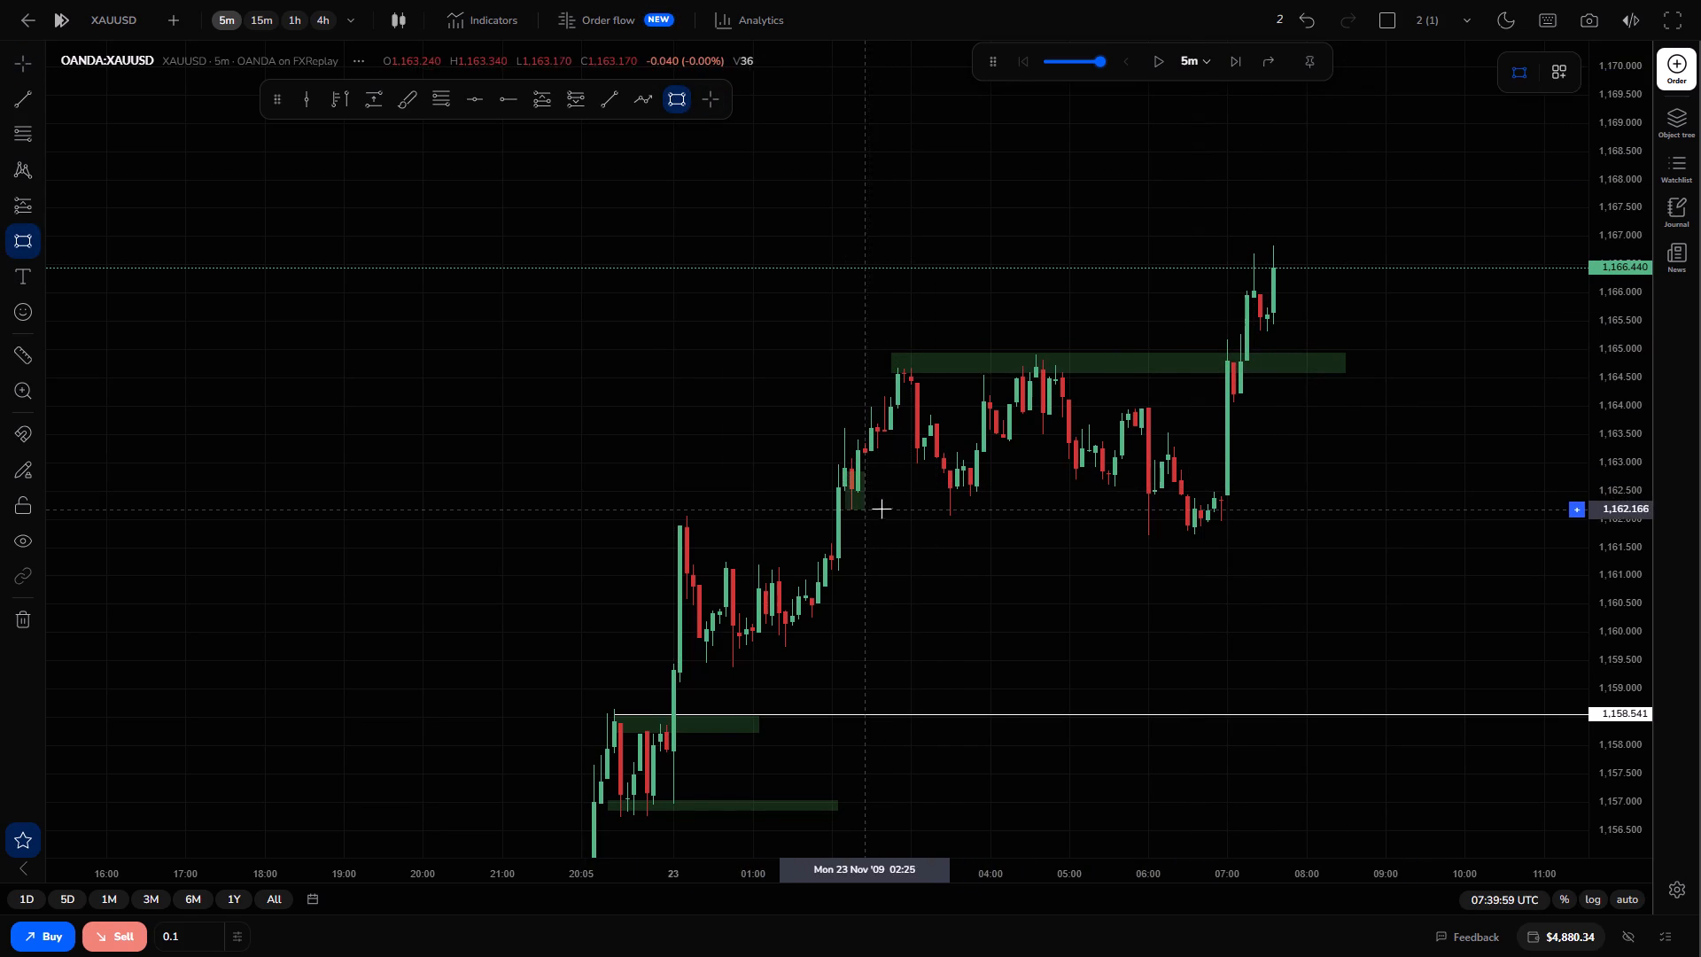
pyautogui.moveTo(882, 509); pyautogui.dragTo(1369, 517)
pyautogui.click(1369, 517)
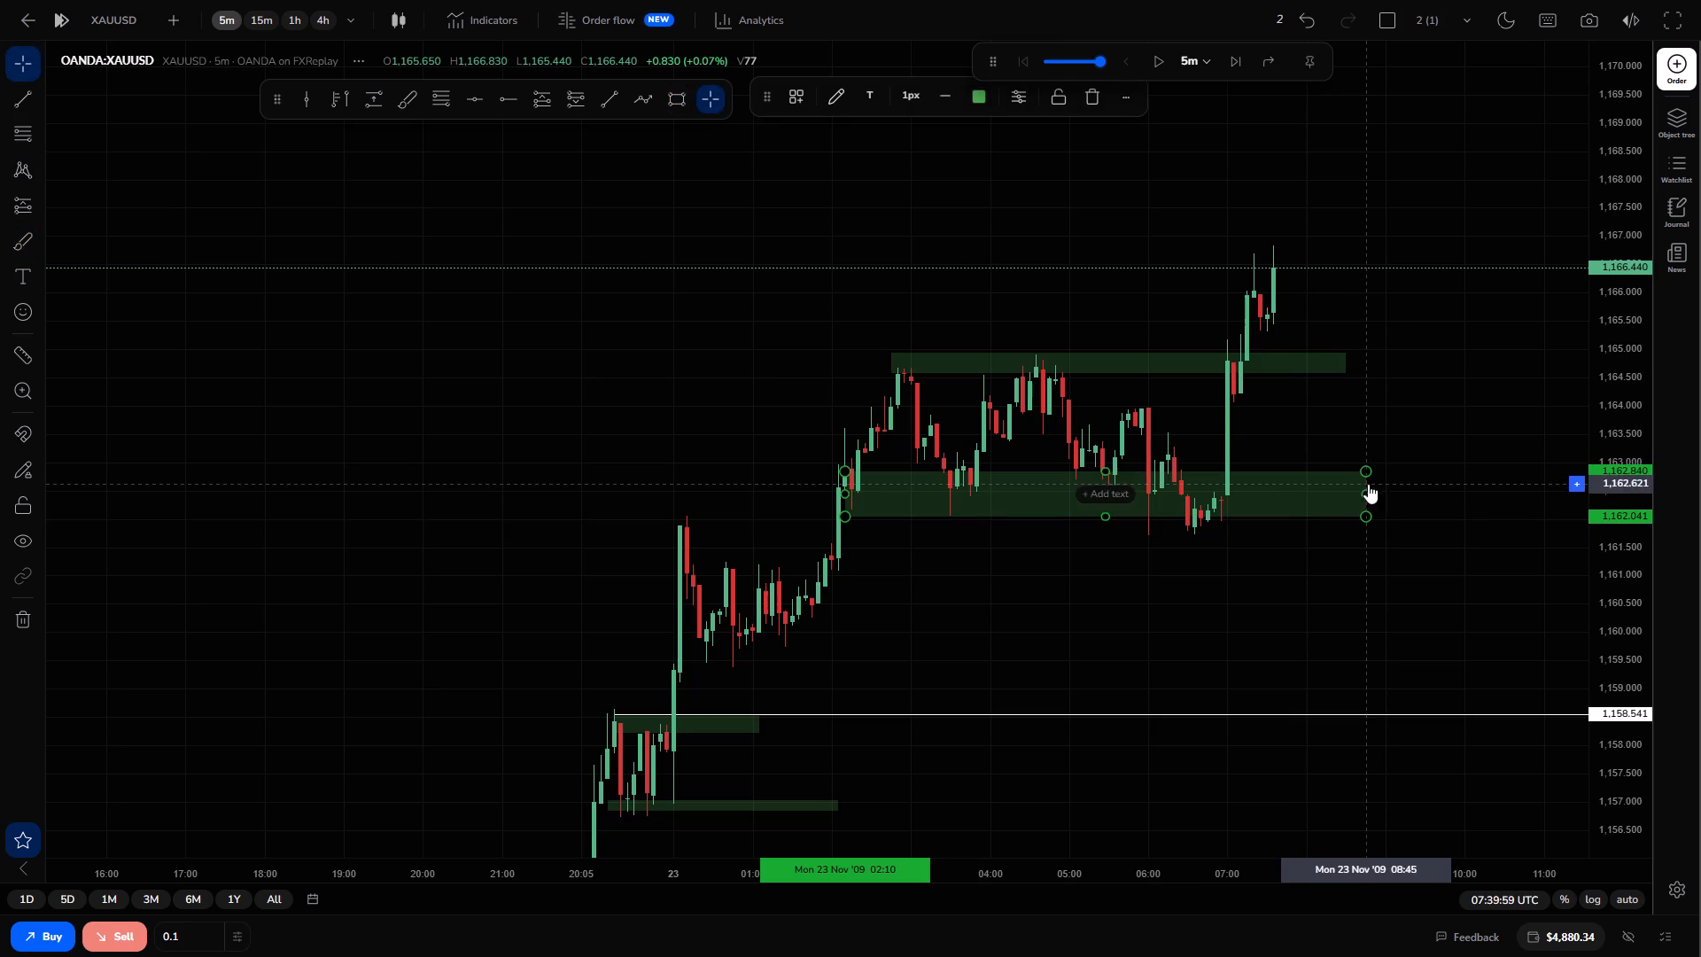
pyautogui.moveTo(1367, 466); pyautogui.dragTo(1367, 476)
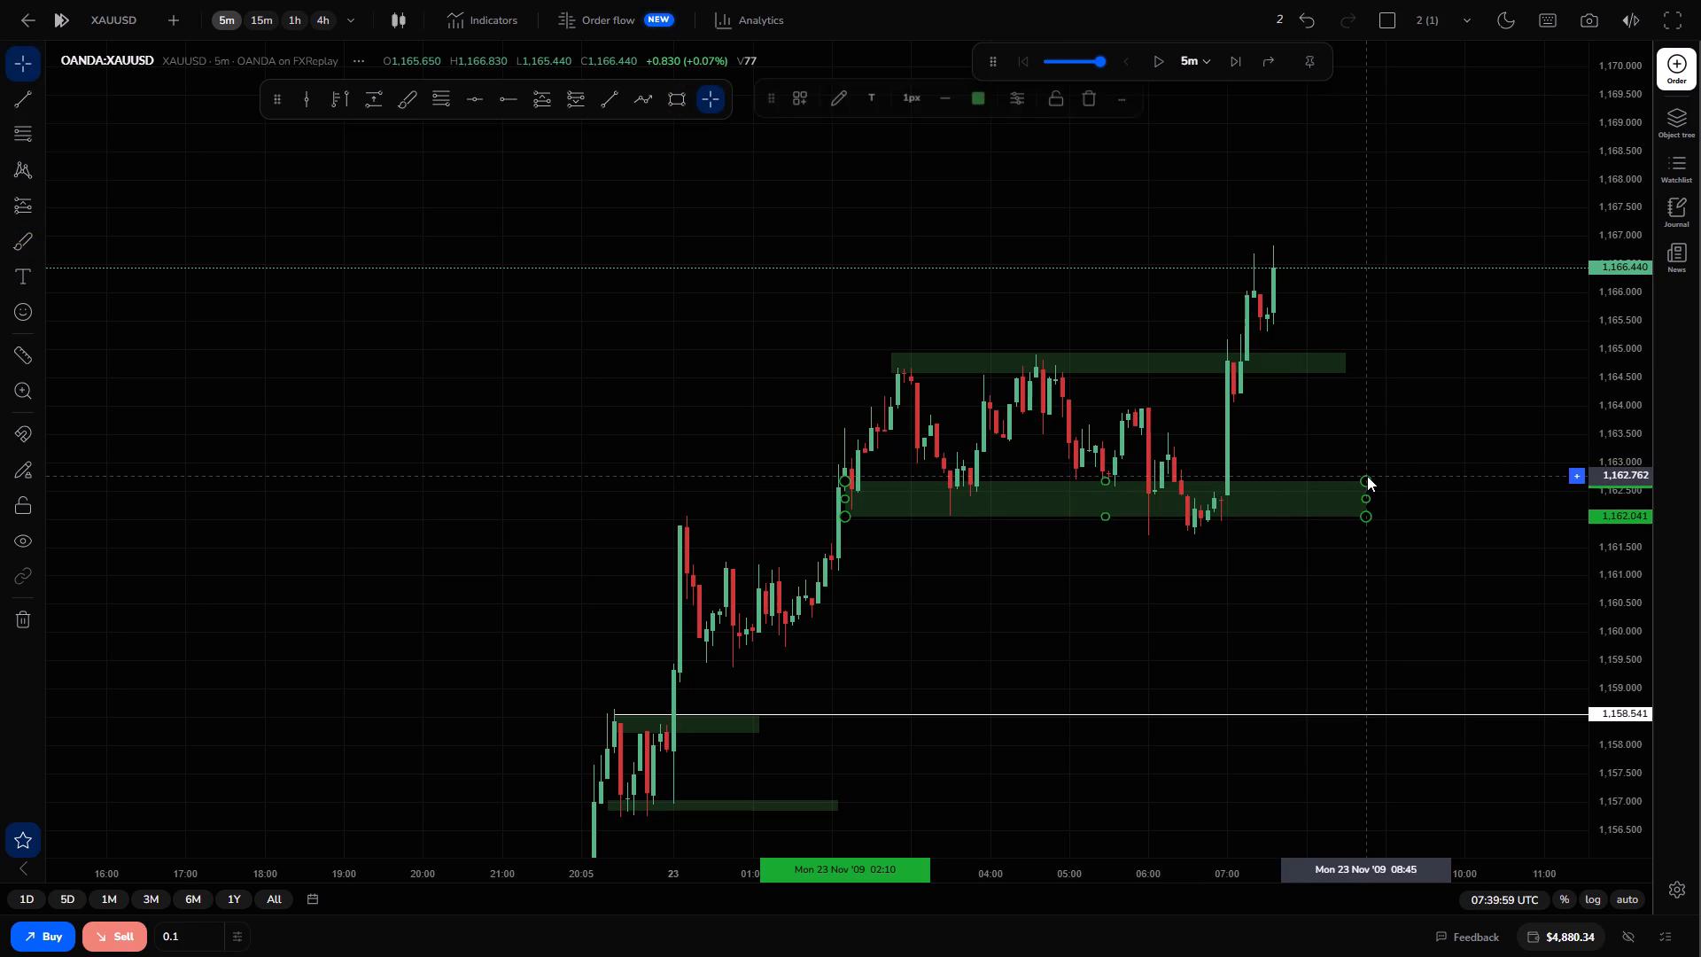
pyautogui.click(1348, 558)
# Move the 1,151.243 horizontal level up to the 23 Nov midnight swing high at about 1,161.986.
pyautogui.moveTo(1239, 584); pyautogui.dragTo(1348, 522)
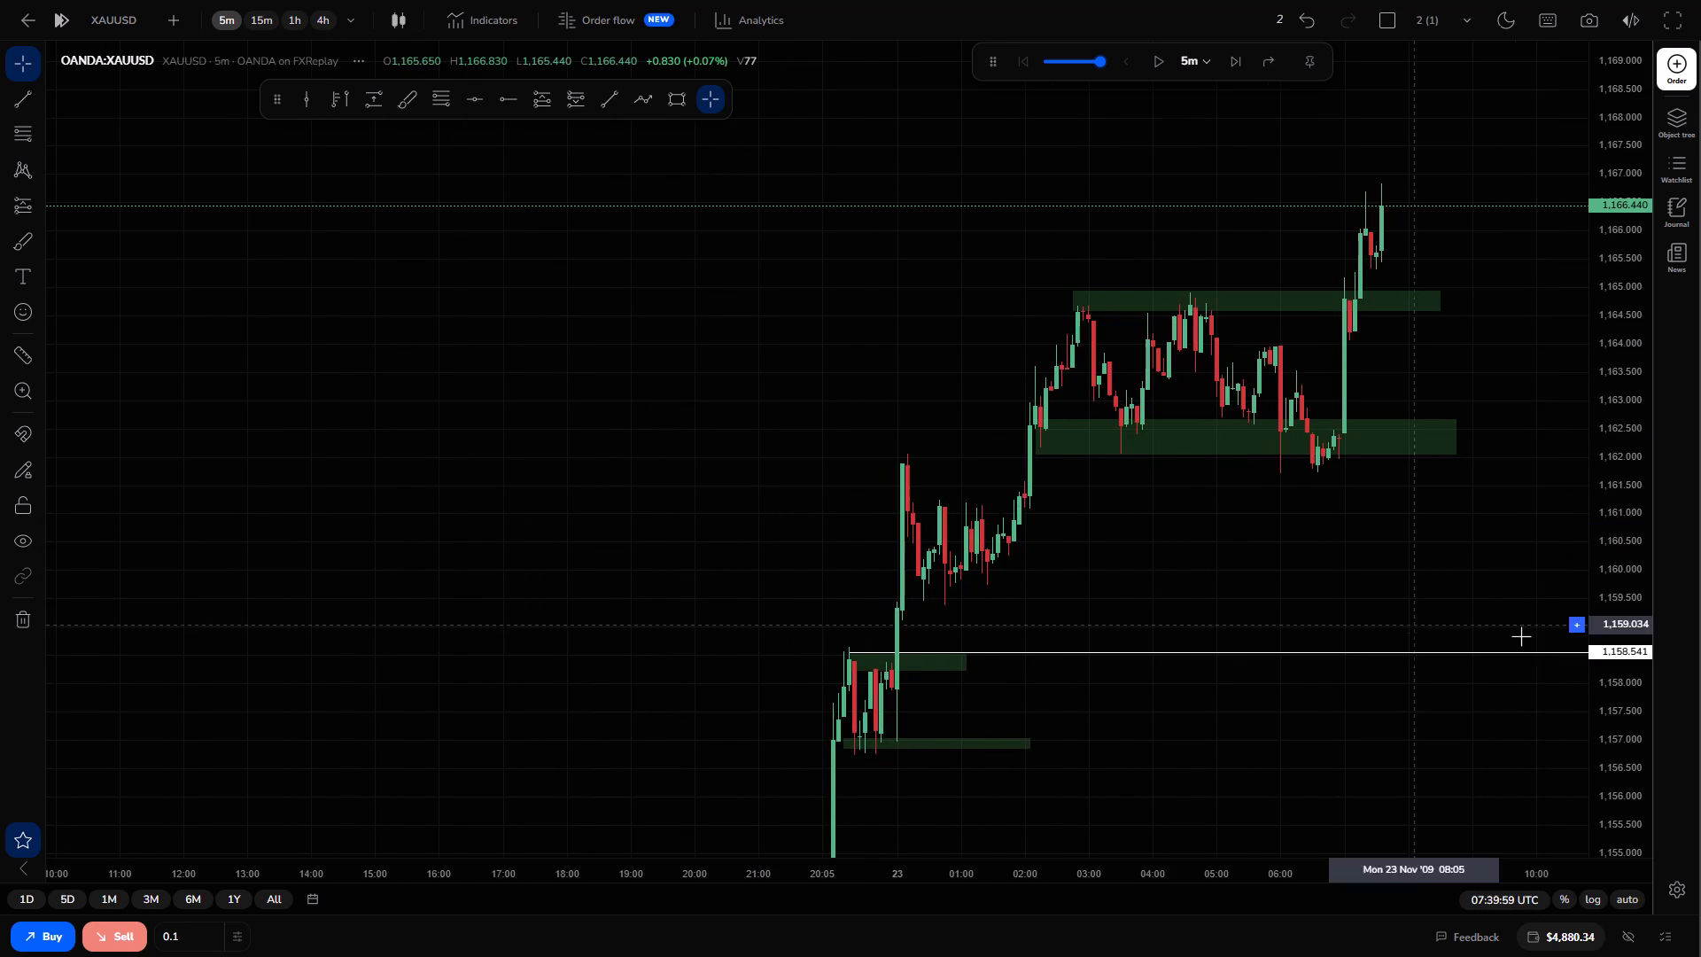
pyautogui.moveTo(1624, 600); pyautogui.dragTo(1604, 847)
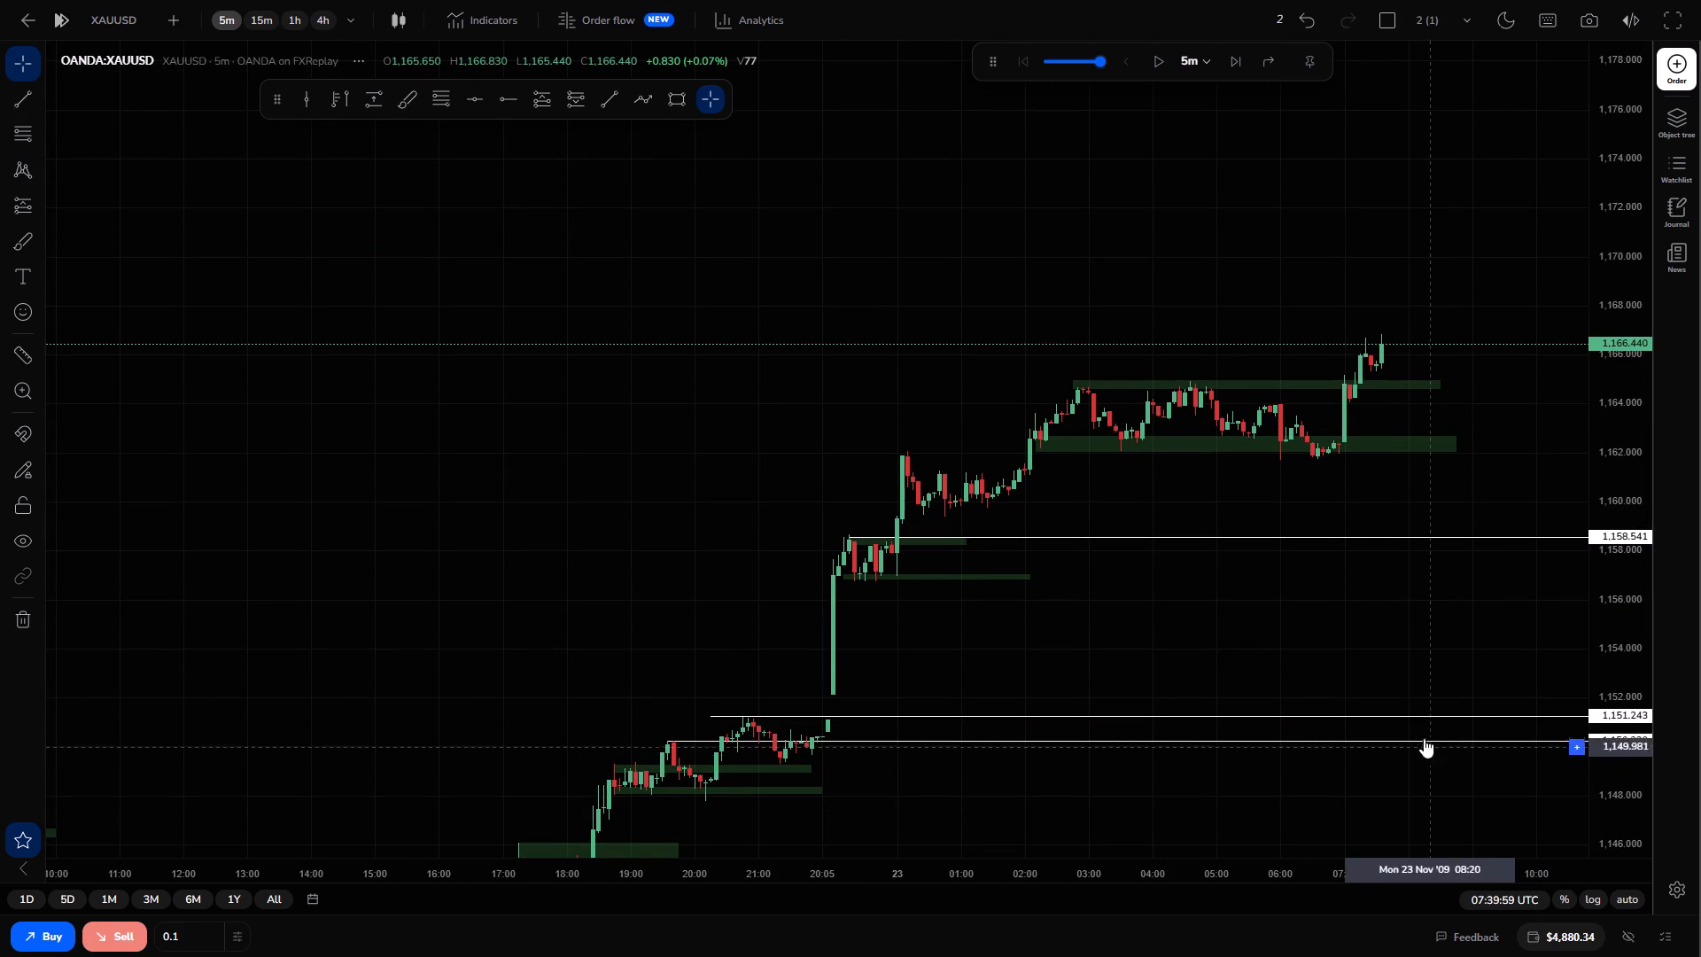
pyautogui.moveTo(1415, 714); pyautogui.dragTo(1420, 691)
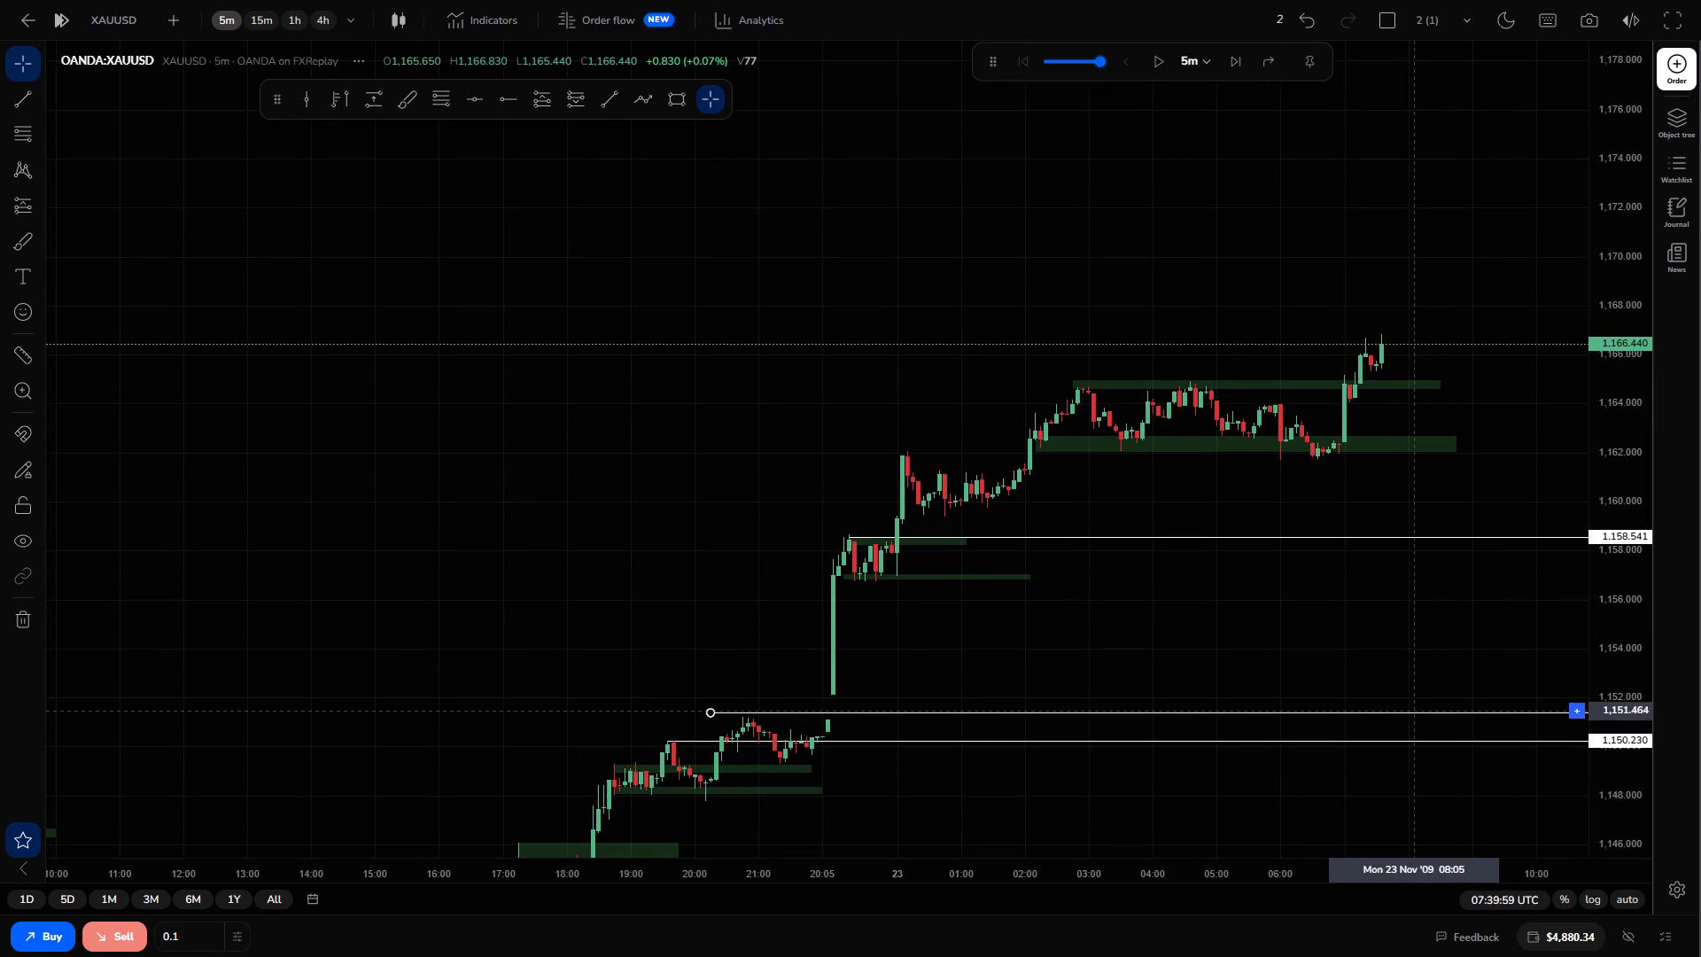
pyautogui.moveTo(1420, 691); pyautogui.dragTo(1553, 516)
pyautogui.moveTo(1523, 517); pyautogui.dragTo(1569, 452)
pyautogui.click(1399, 610)
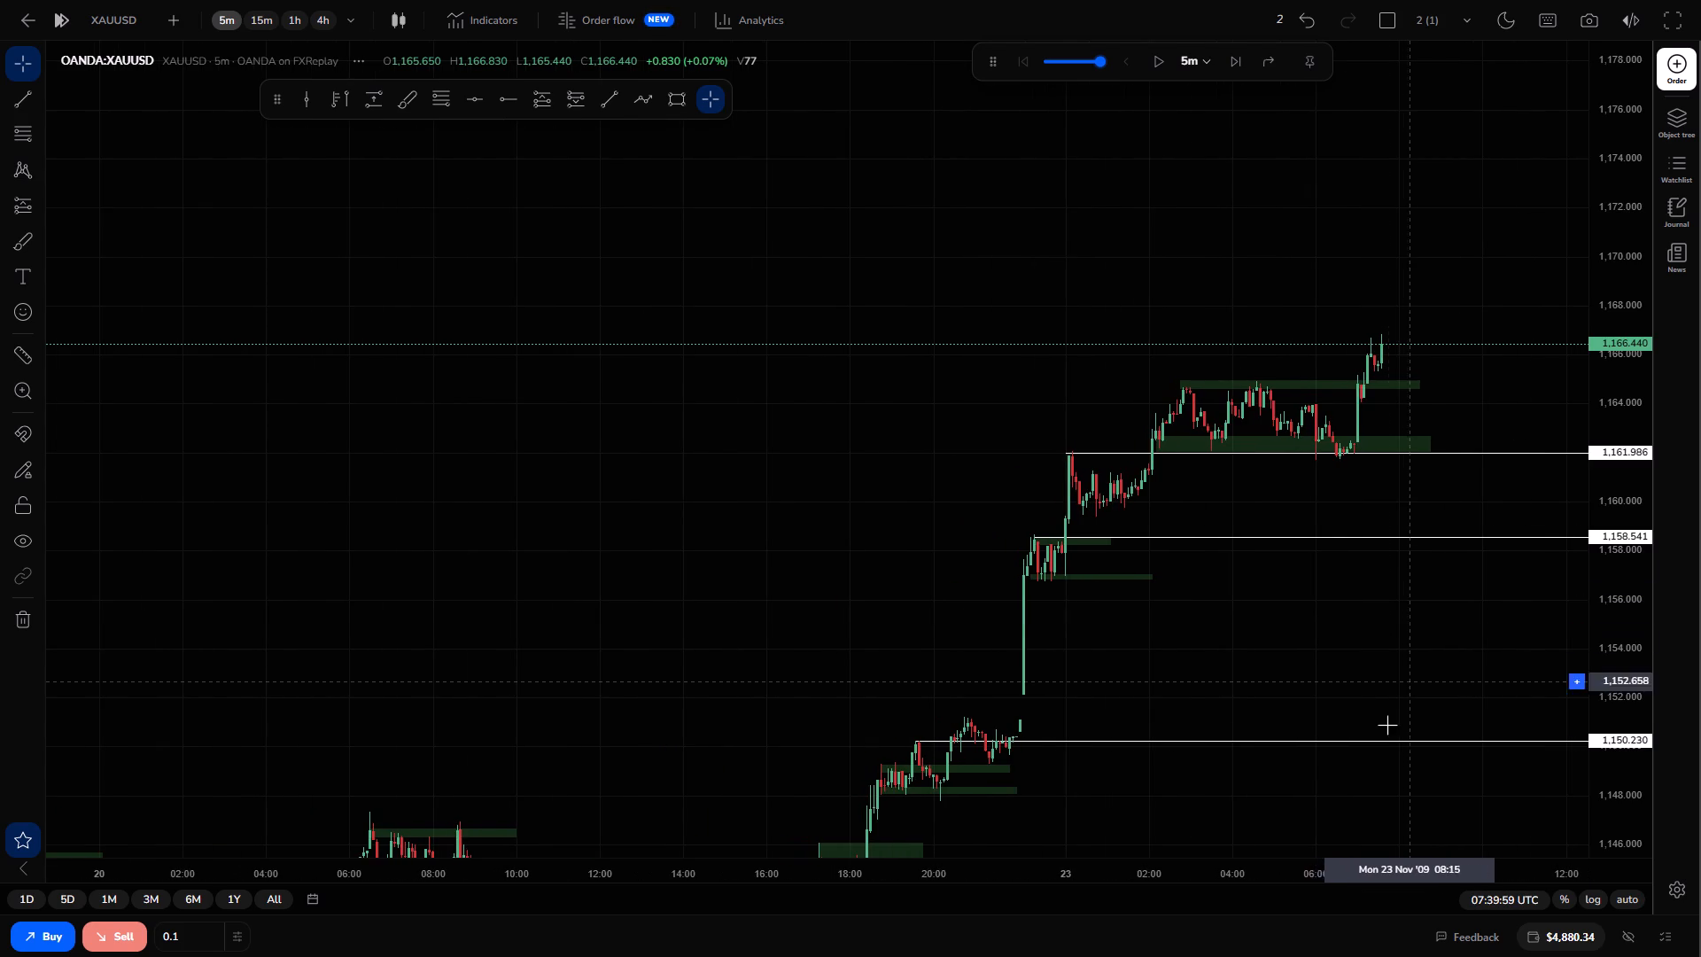
# Delete the horizontal level at 1,150.230.
pyautogui.click(1319, 742)
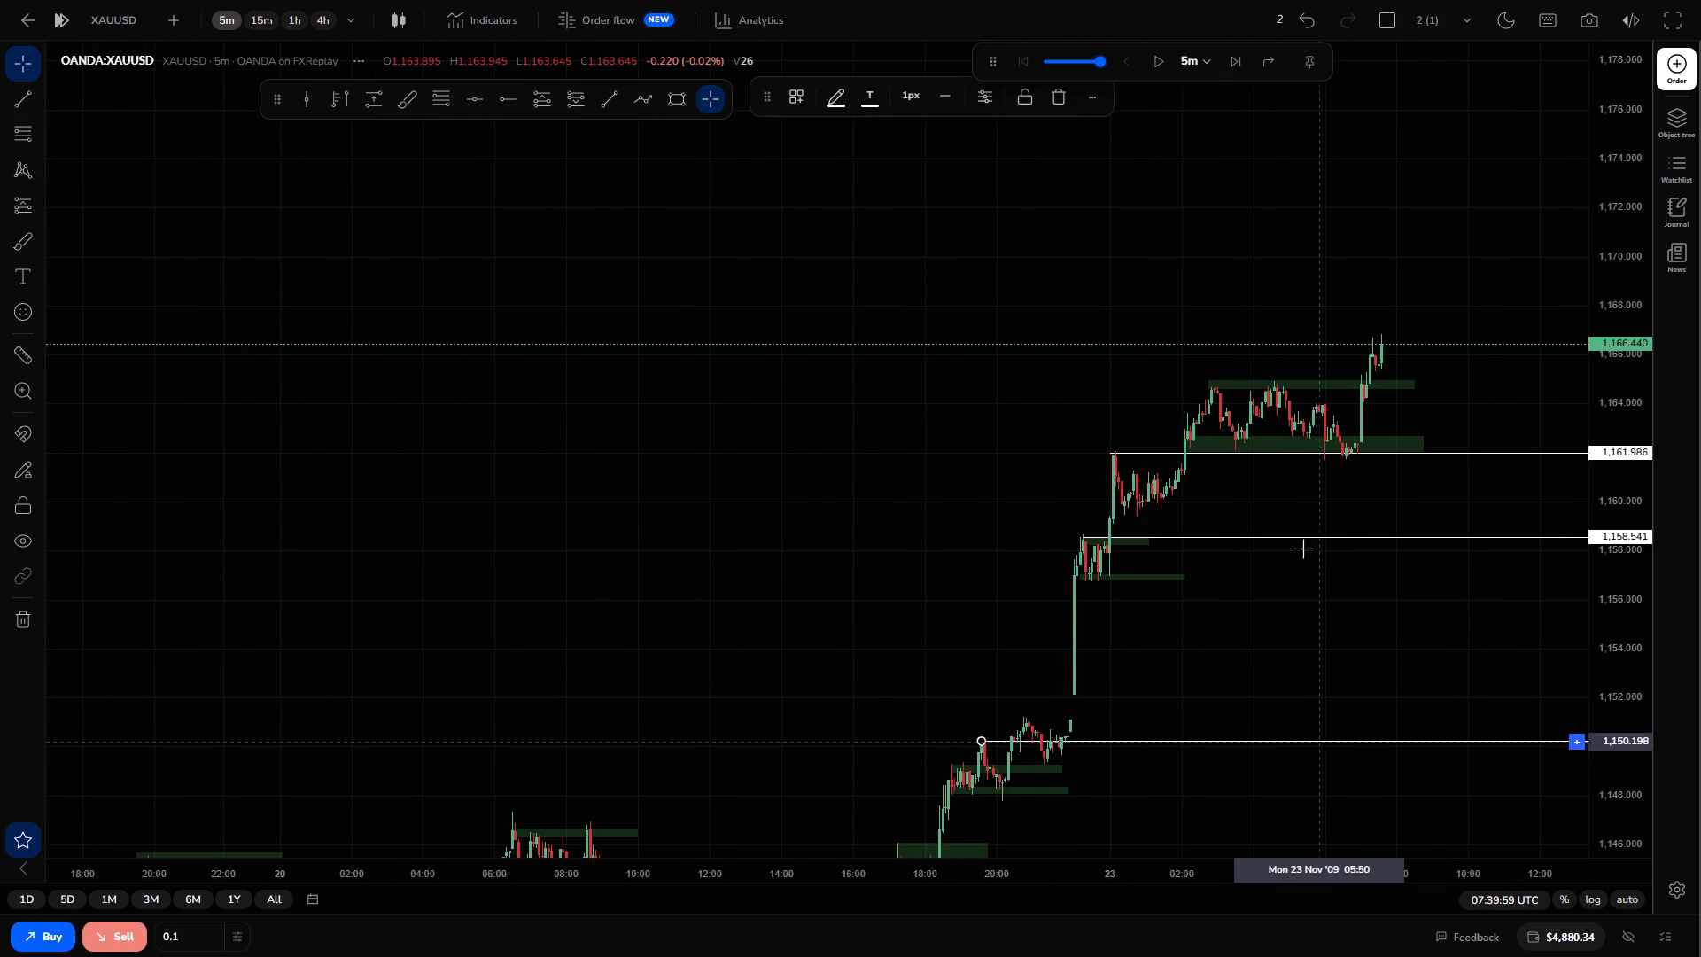
pyautogui.click(1052, 105)
pyautogui.click(1072, 549)
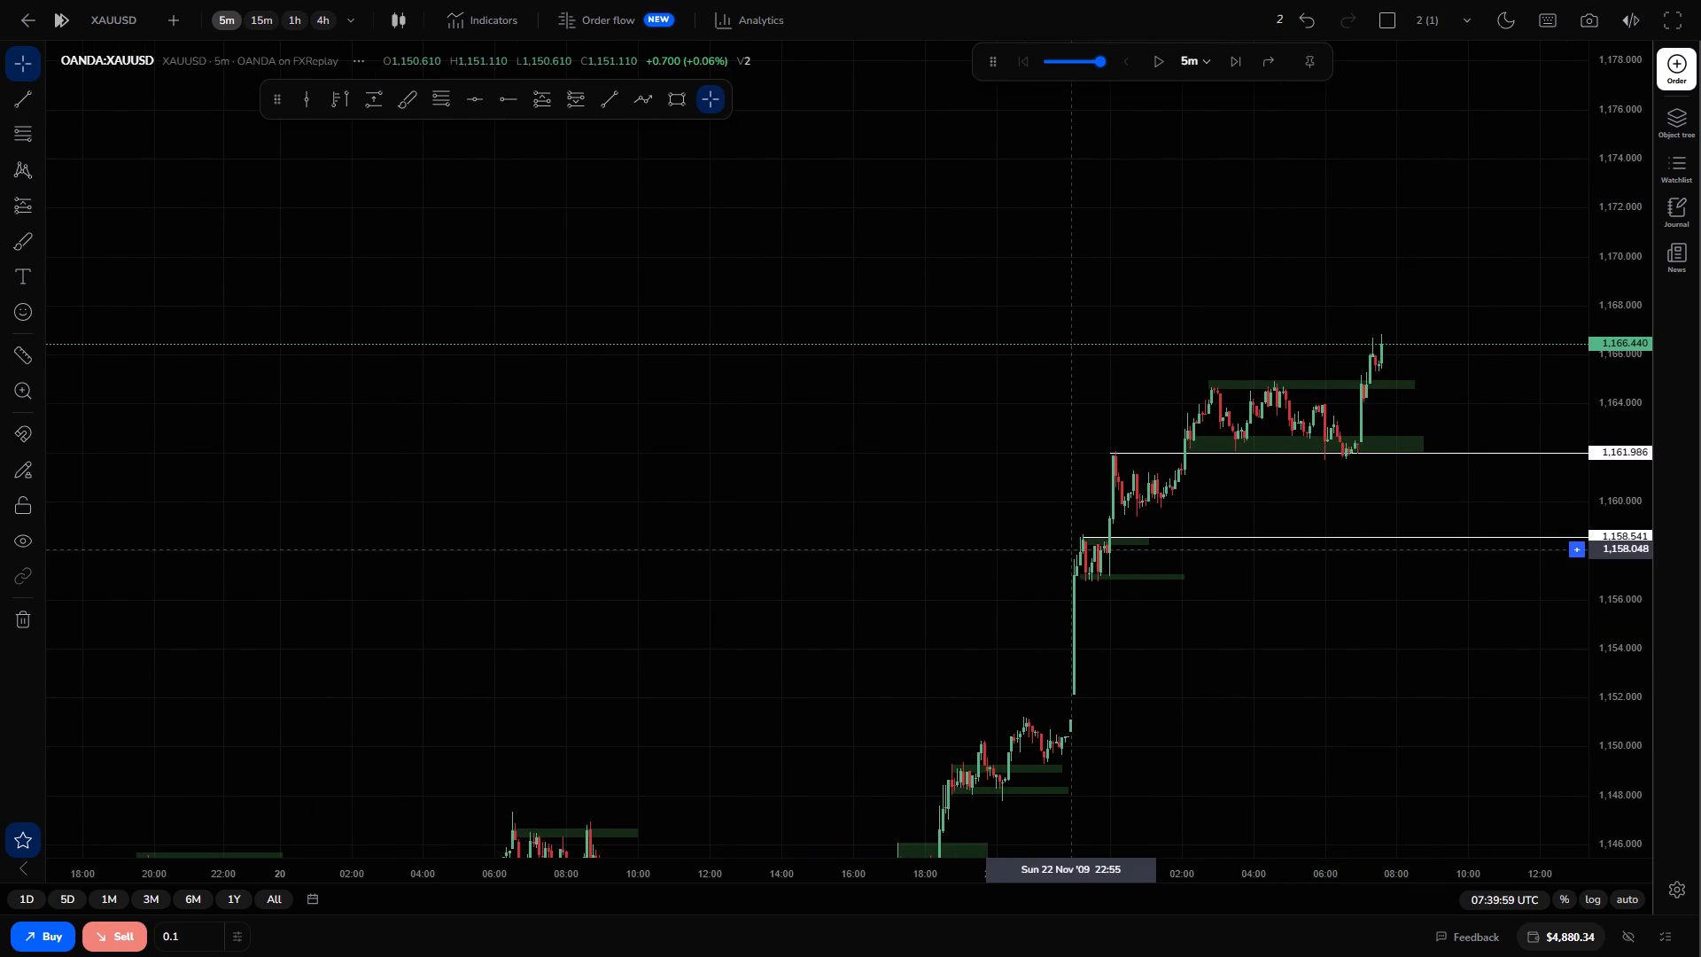
# Examine the earlier XAUUSD price action and marked zones from 17 to 20 Nov, and return to the latest candles.
pyautogui.moveTo(1039, 570); pyautogui.dragTo(1390, 131)
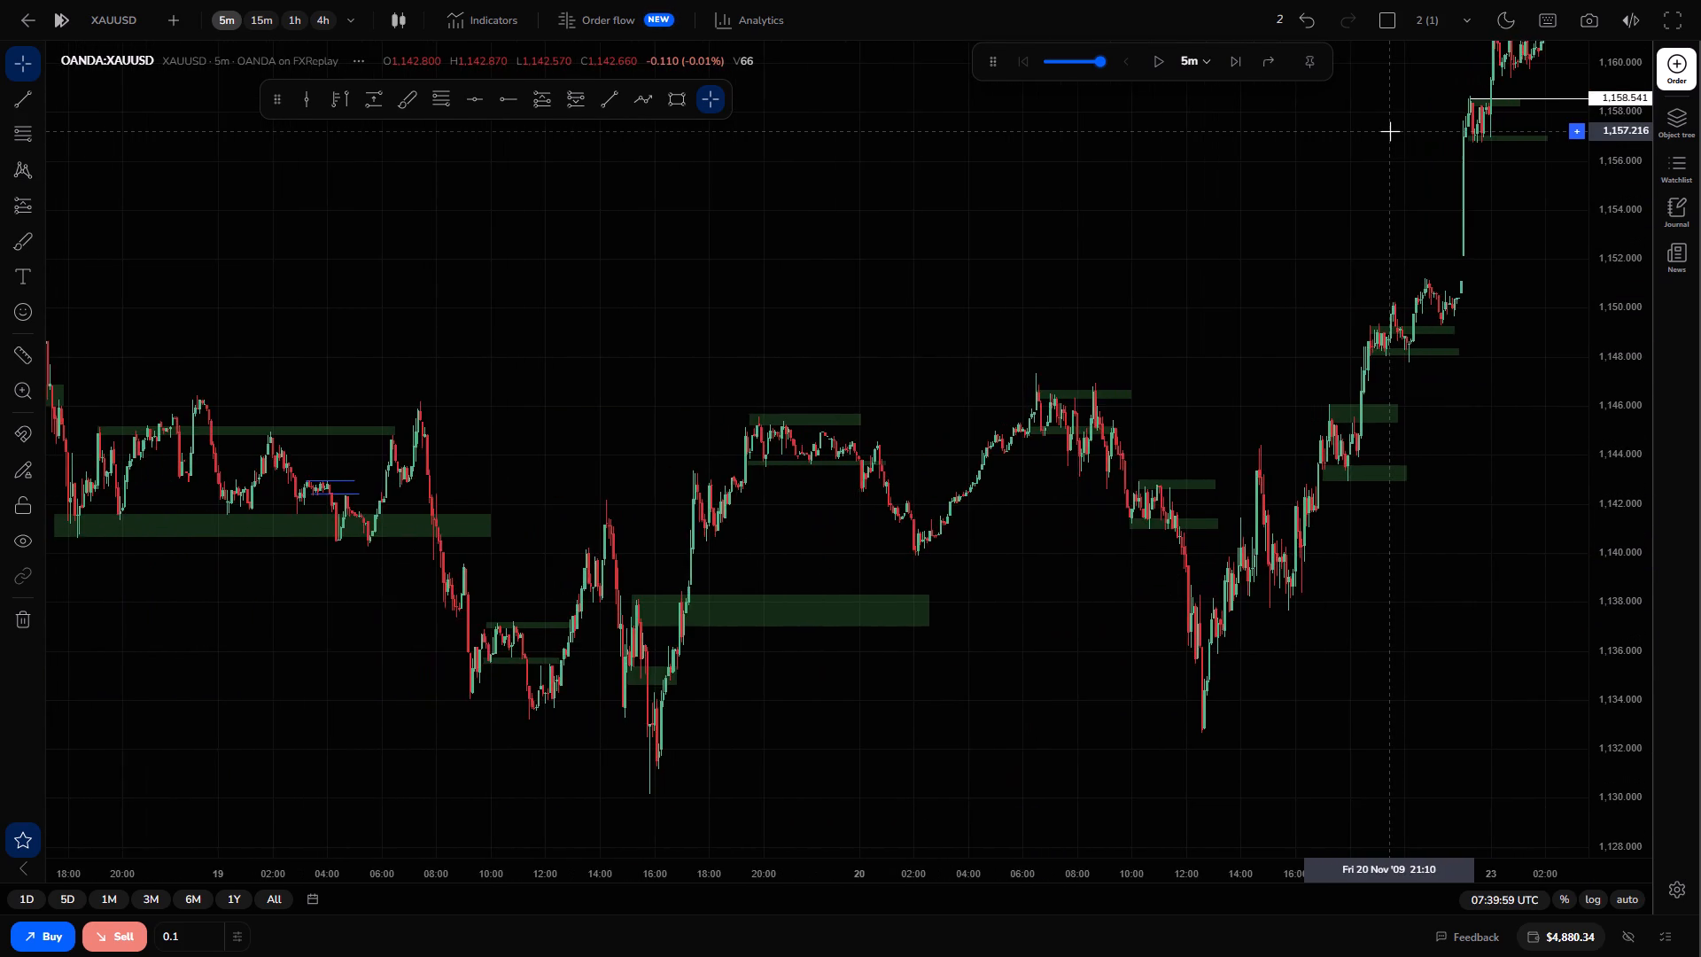
pyautogui.moveTo(1304, 301); pyautogui.dragTo(1193, 373)
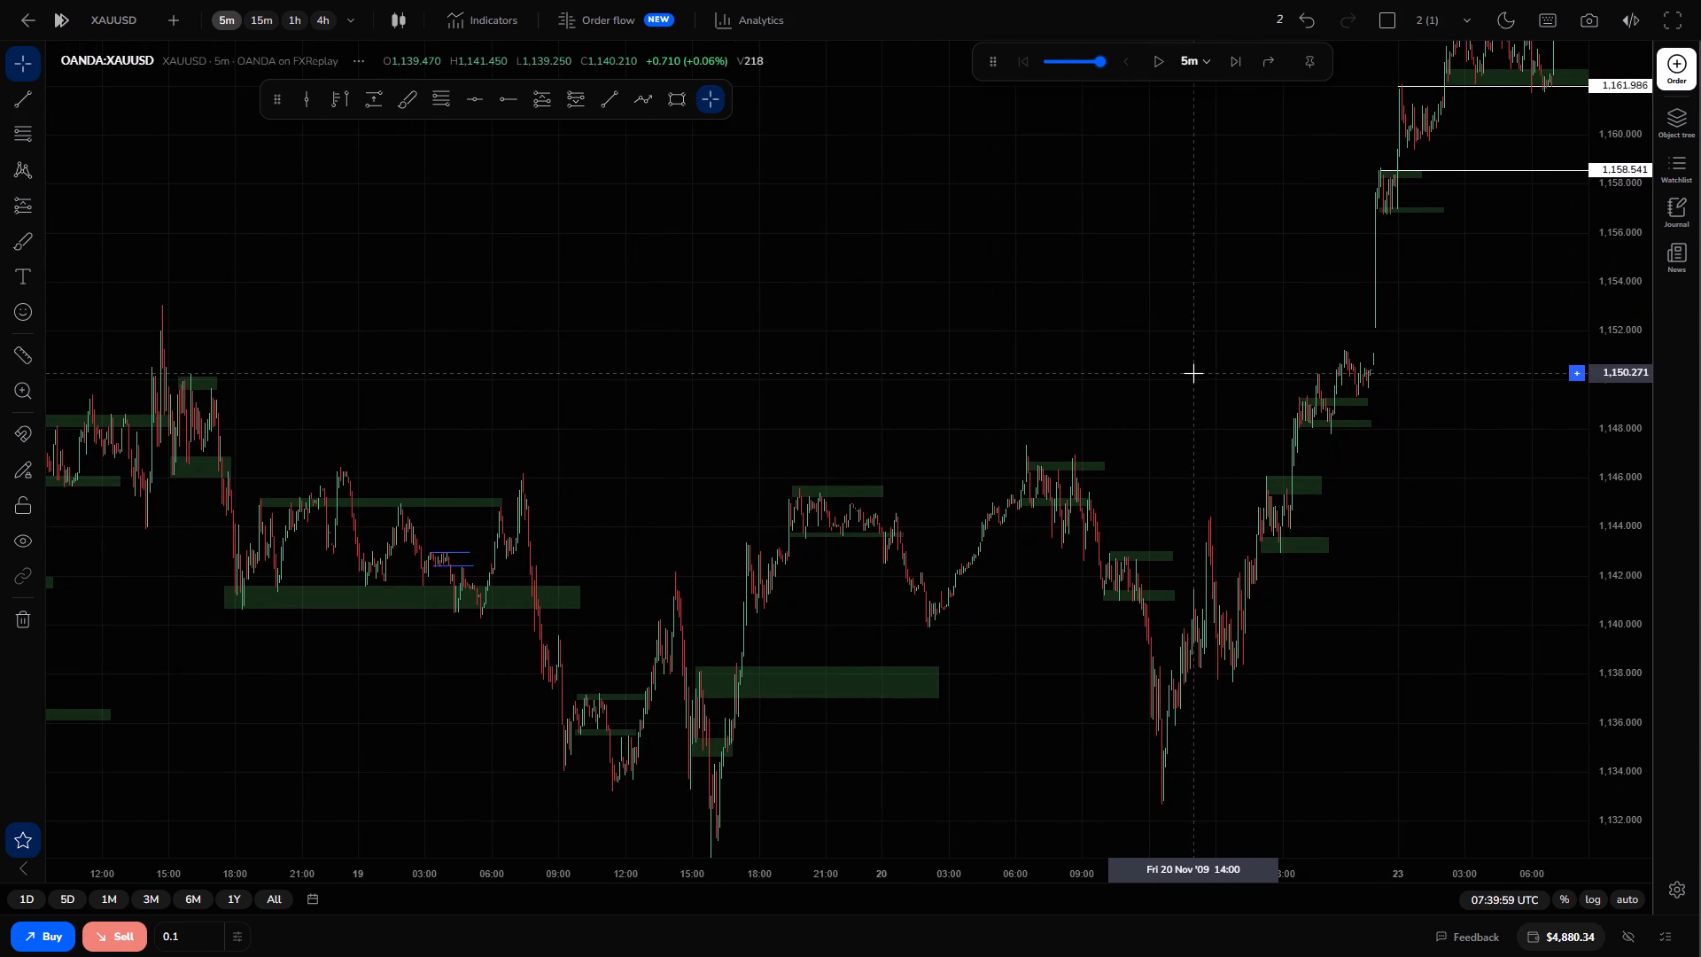
pyautogui.moveTo(1624, 441); pyautogui.dragTo(1609, 627)
pyautogui.moveTo(1062, 744); pyautogui.dragTo(1404, 679)
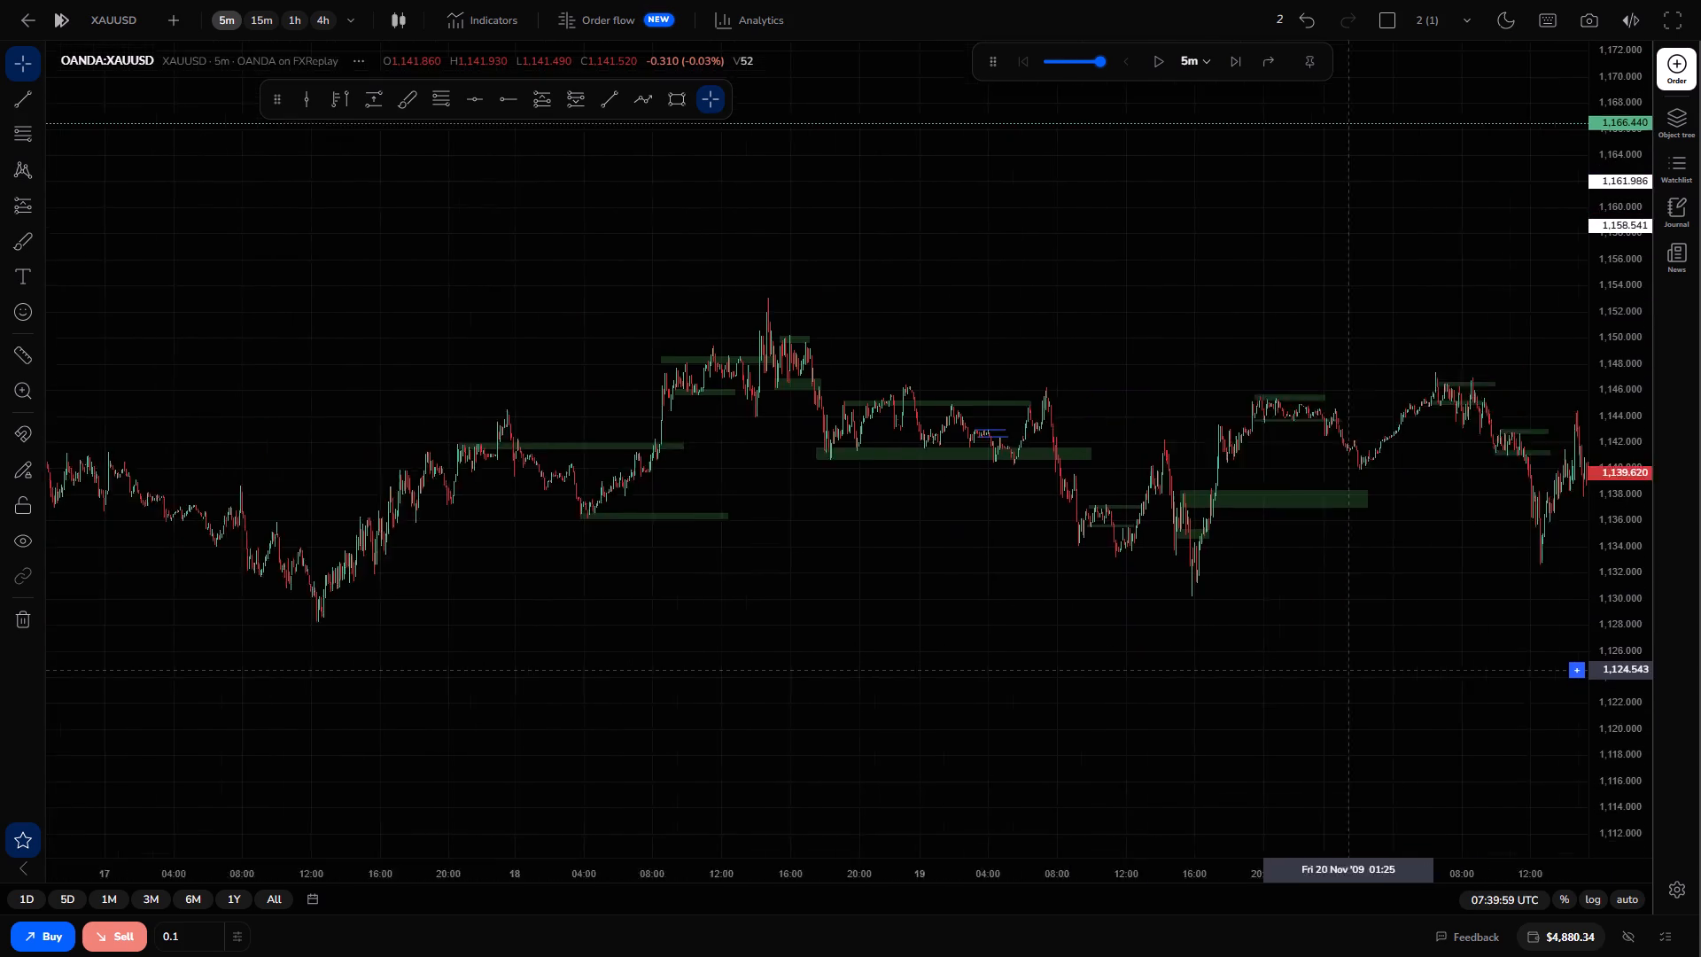
pyautogui.moveTo(1404, 679); pyautogui.dragTo(866, 587)
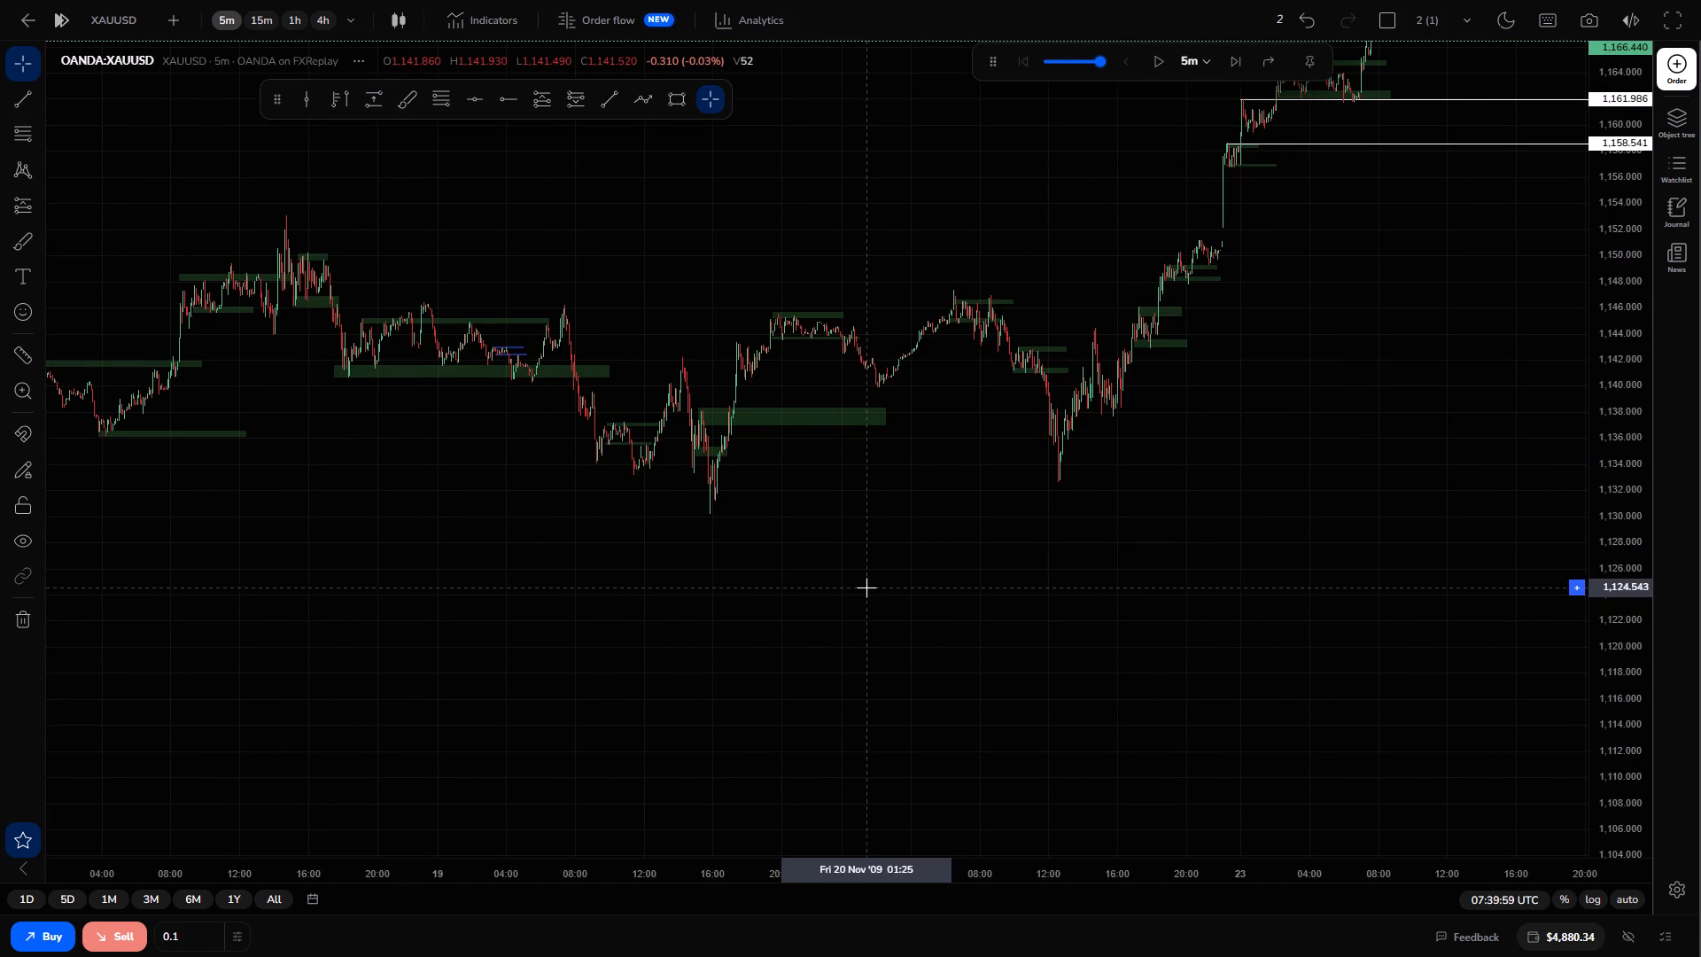
pyautogui.moveTo(1270, 453); pyautogui.dragTo(994, 627)
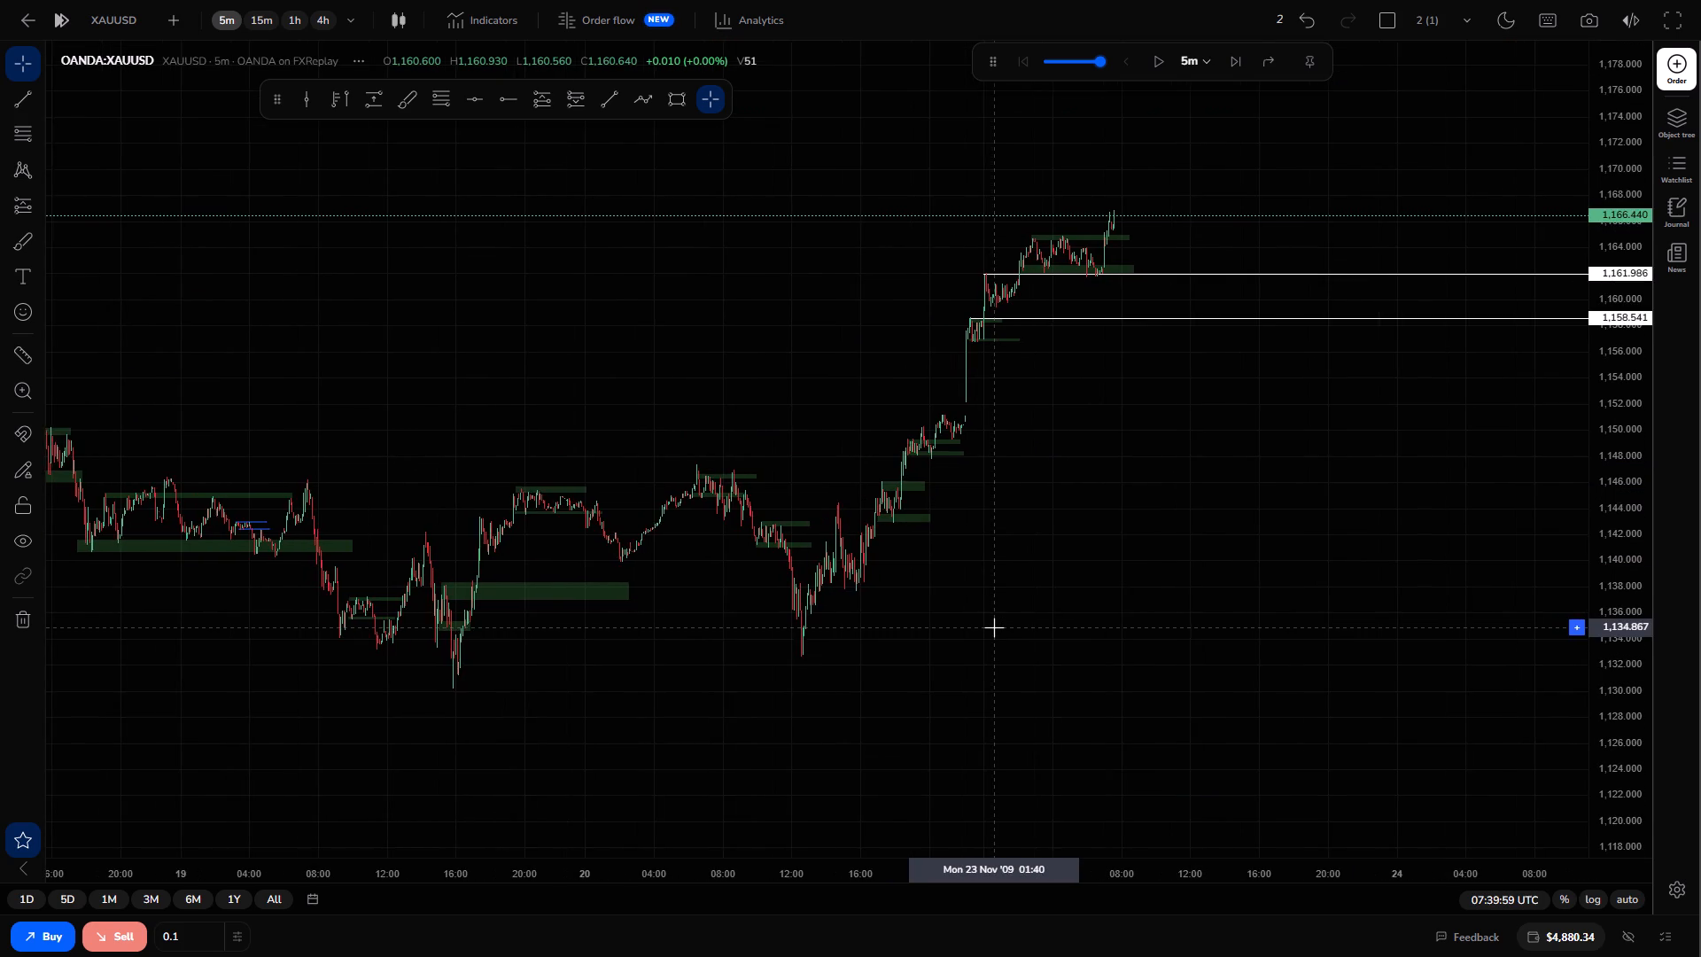
pyautogui.moveTo(1635, 657); pyautogui.dragTo(1588, 463)
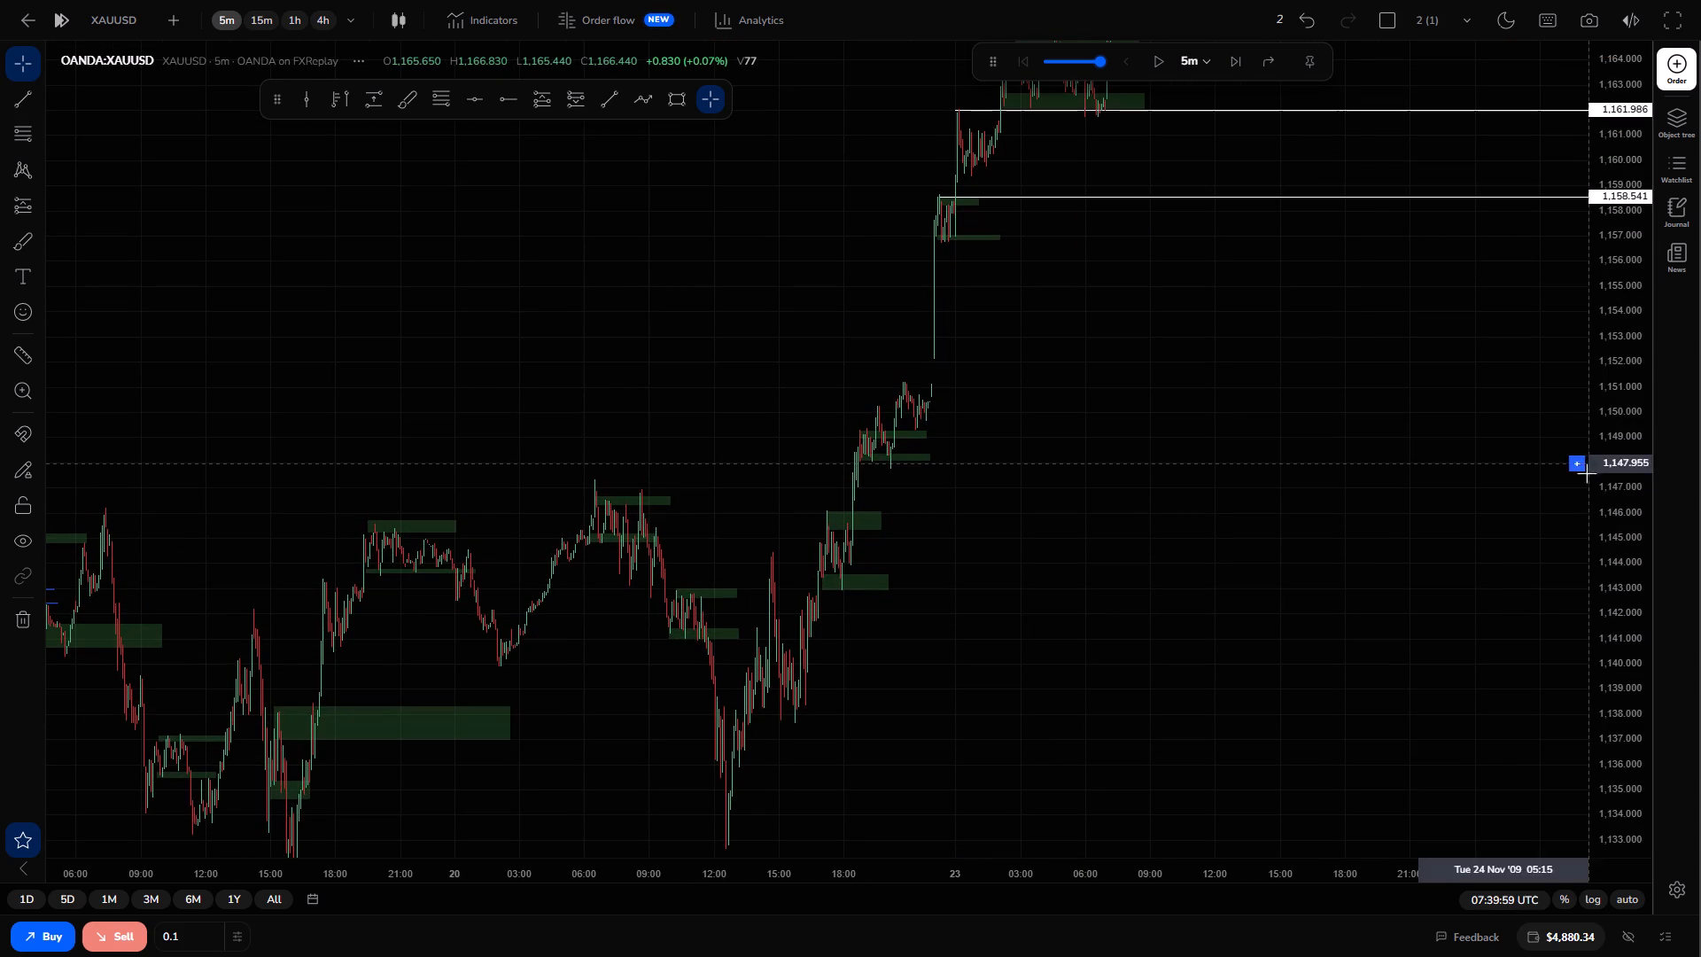
pyautogui.moveTo(1306, 409); pyautogui.dragTo(1335, 811)
pyautogui.moveTo(1315, 400); pyautogui.dragTo(1336, 432)
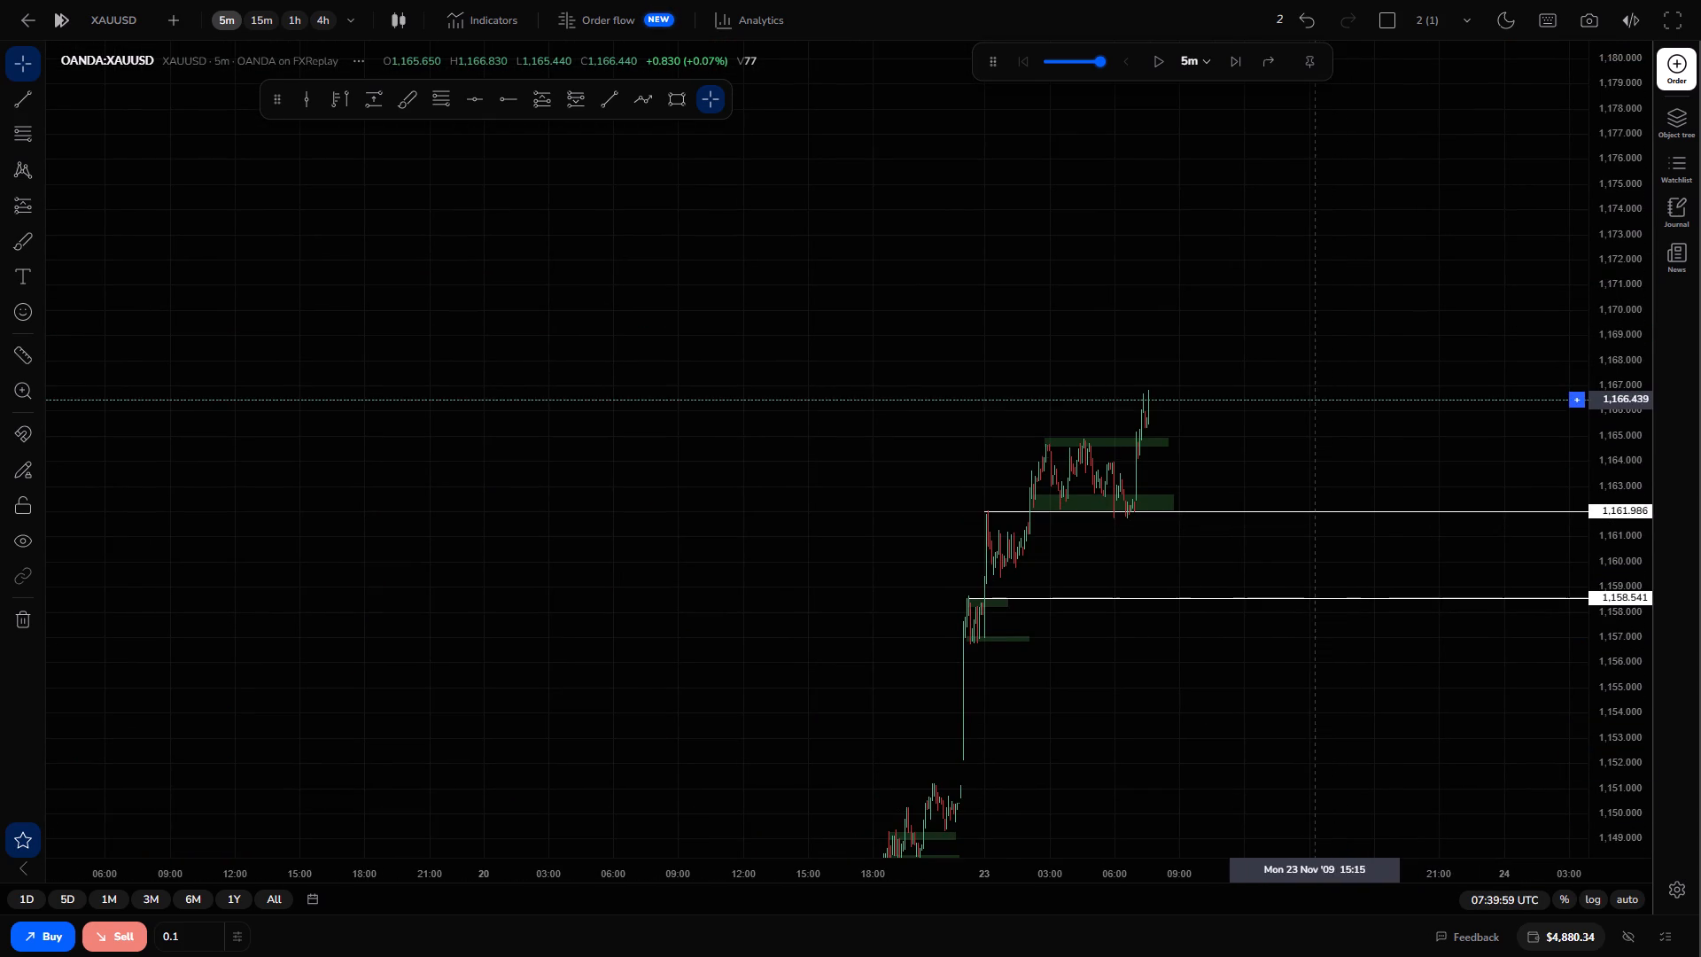
pyautogui.moveTo(1336, 432); pyautogui.dragTo(1371, 483)
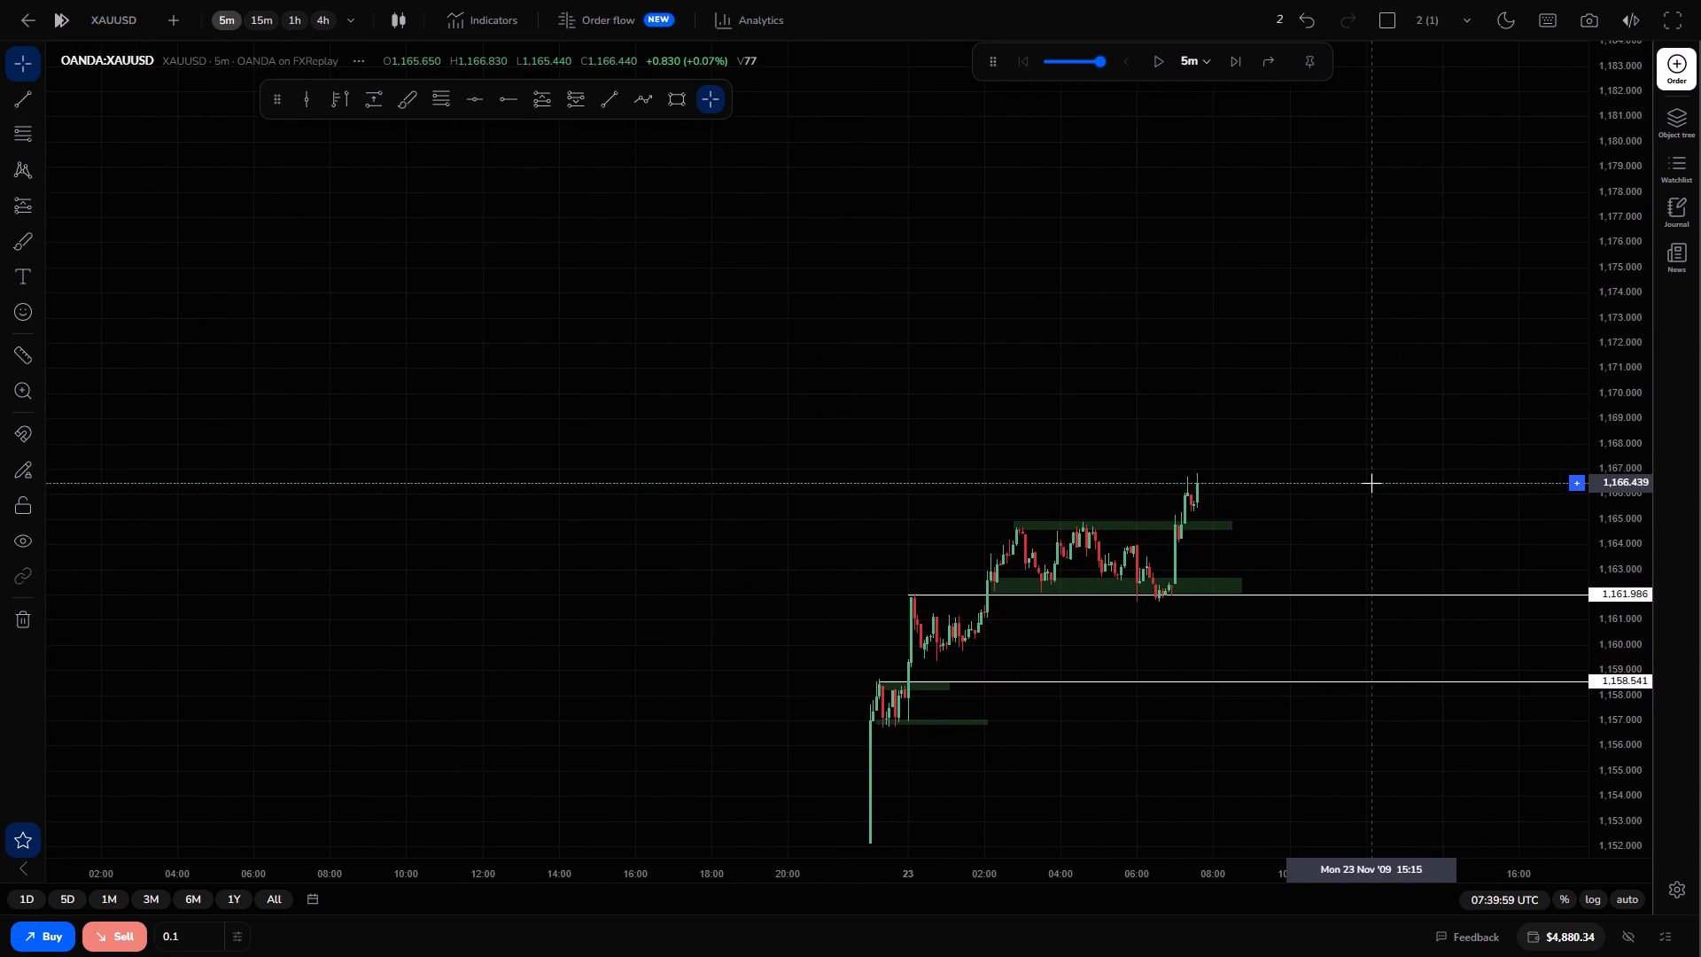
pyautogui.moveTo(1625, 606); pyautogui.dragTo(1607, 347)
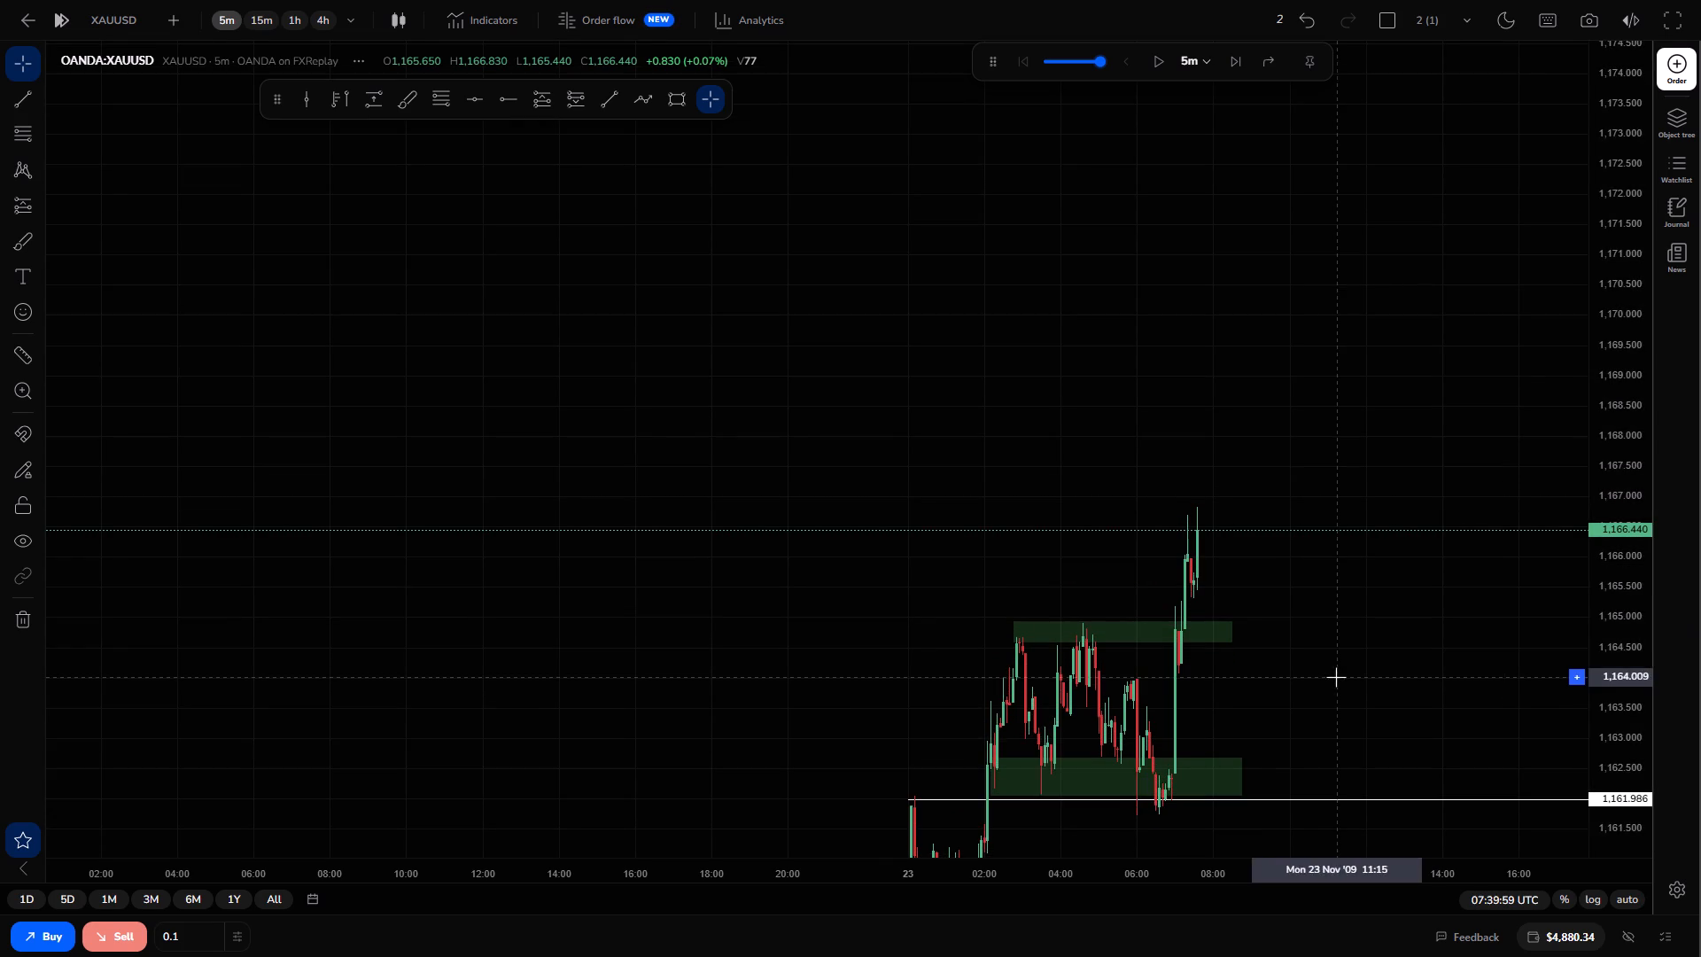
pyautogui.moveTo(1336, 677); pyautogui.dragTo(1469, 254)
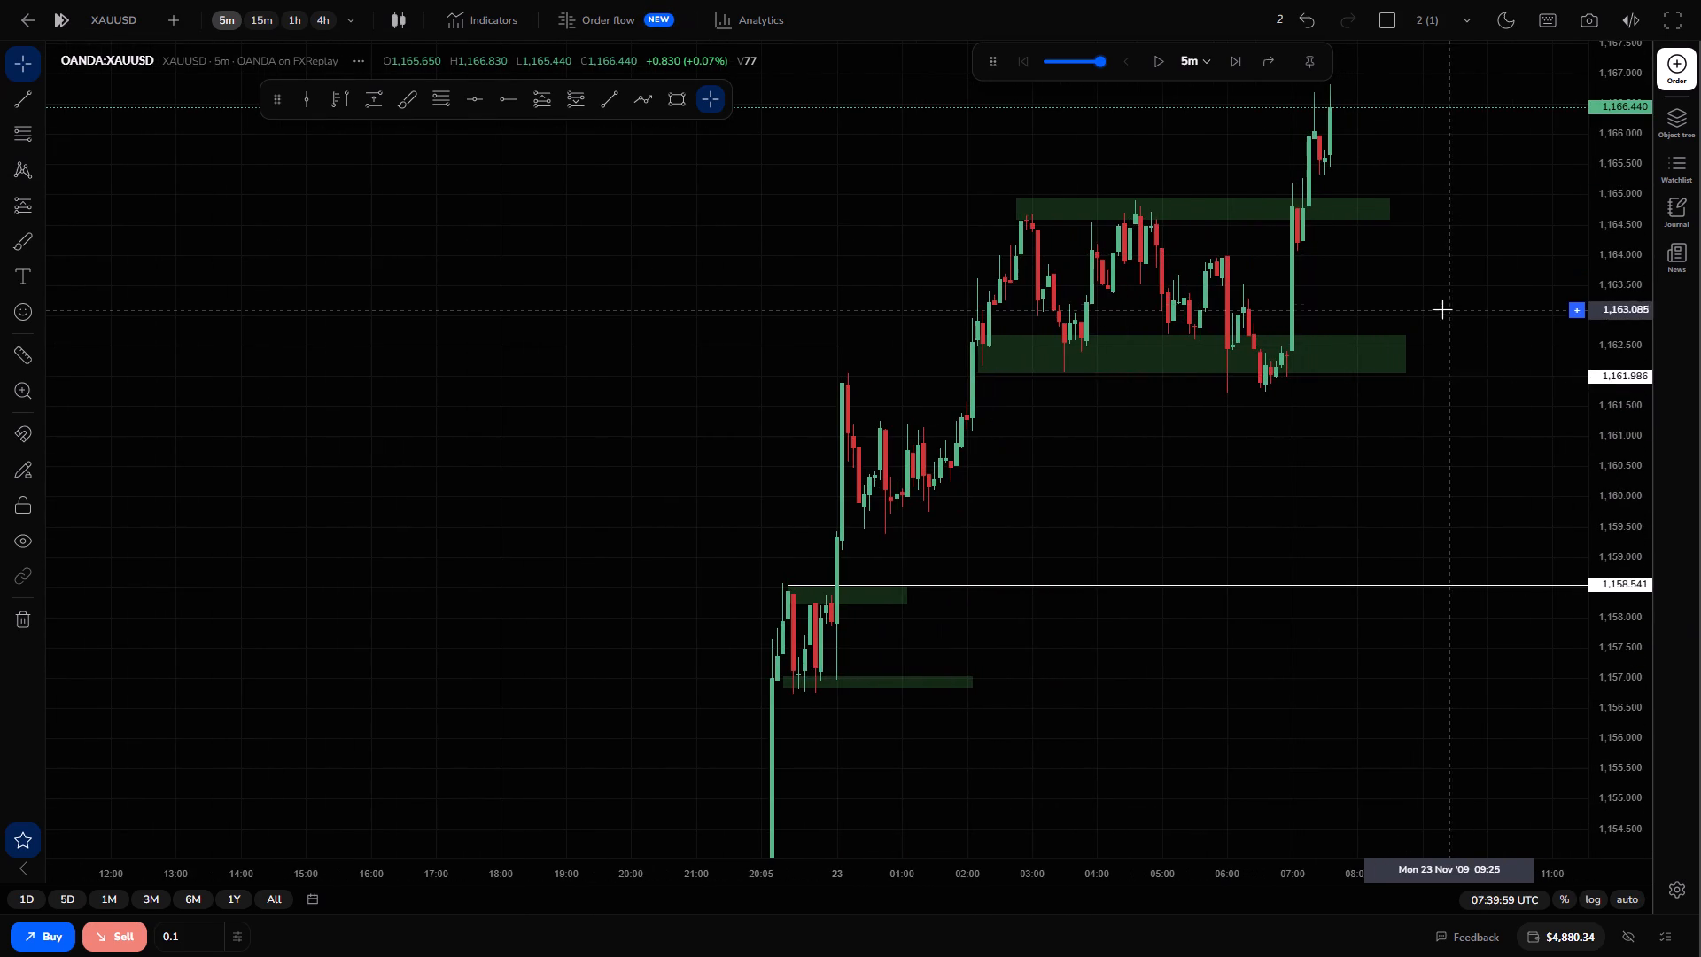
pyautogui.moveTo(1441, 305); pyautogui.dragTo(1283, 430)
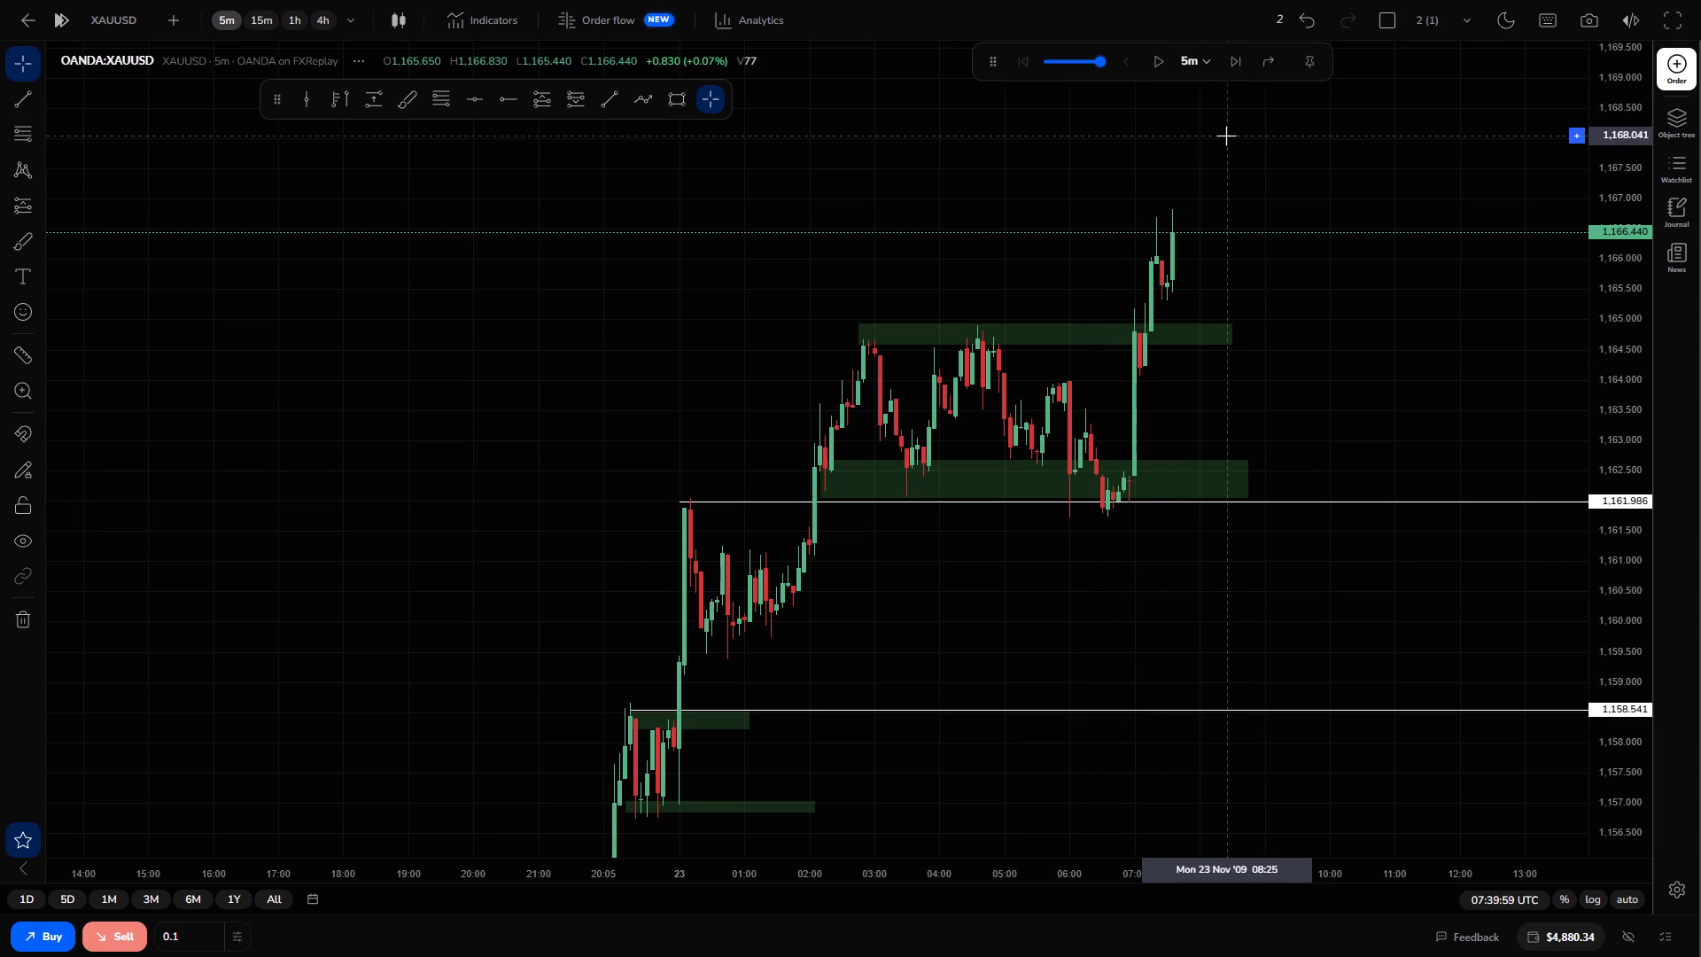
# Advance the XAUUSD replay candle by candle to 09:29:59.
pyautogui.click(1235, 67)
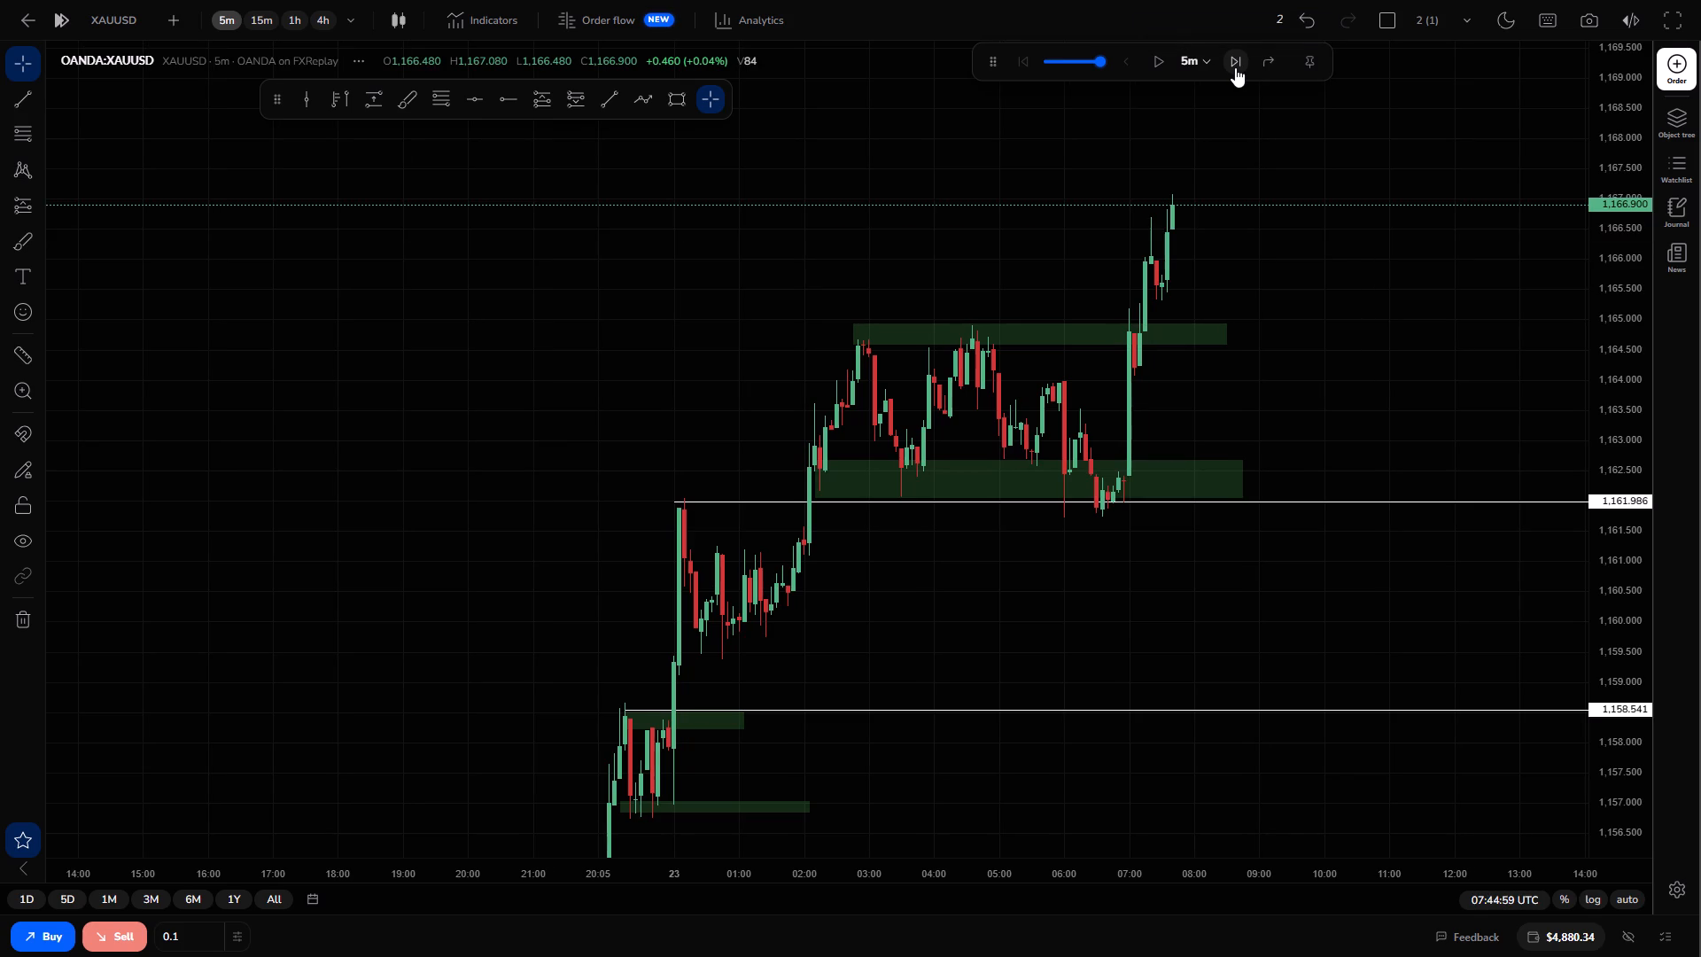
pyautogui.click(1235, 67)
pyautogui.doubleClick(1235, 67)
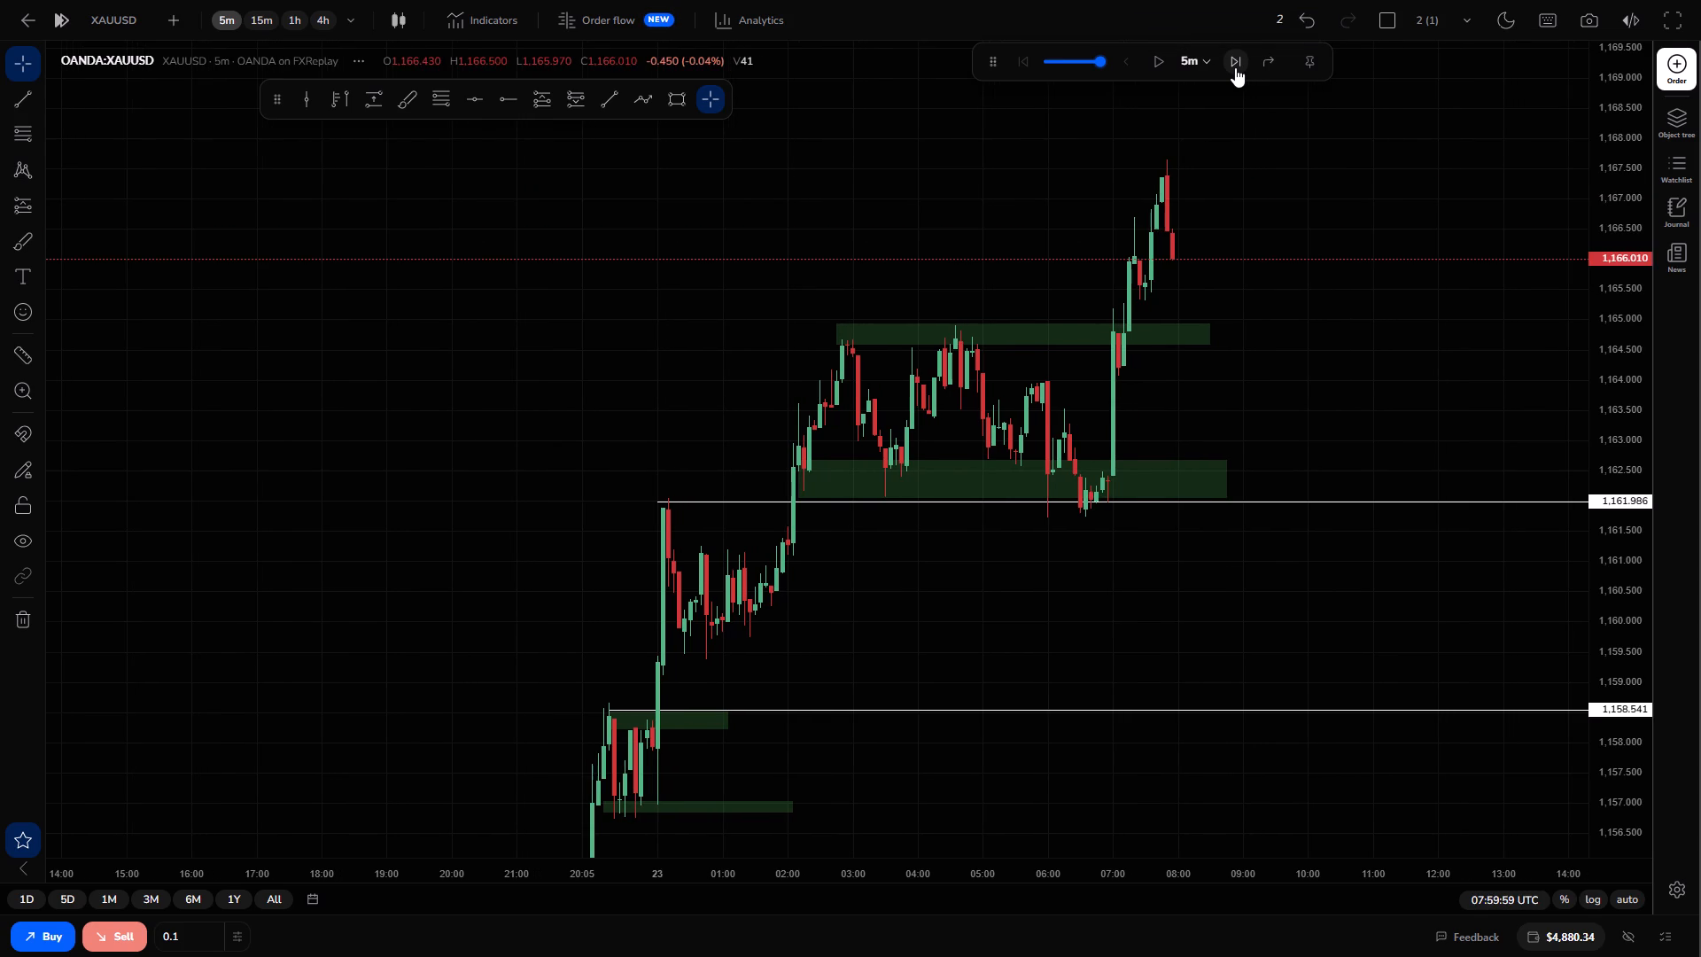
pyautogui.doubleClick(1235, 67)
pyautogui.tripleClick(1235, 67)
pyautogui.tripleClick(1235, 67)
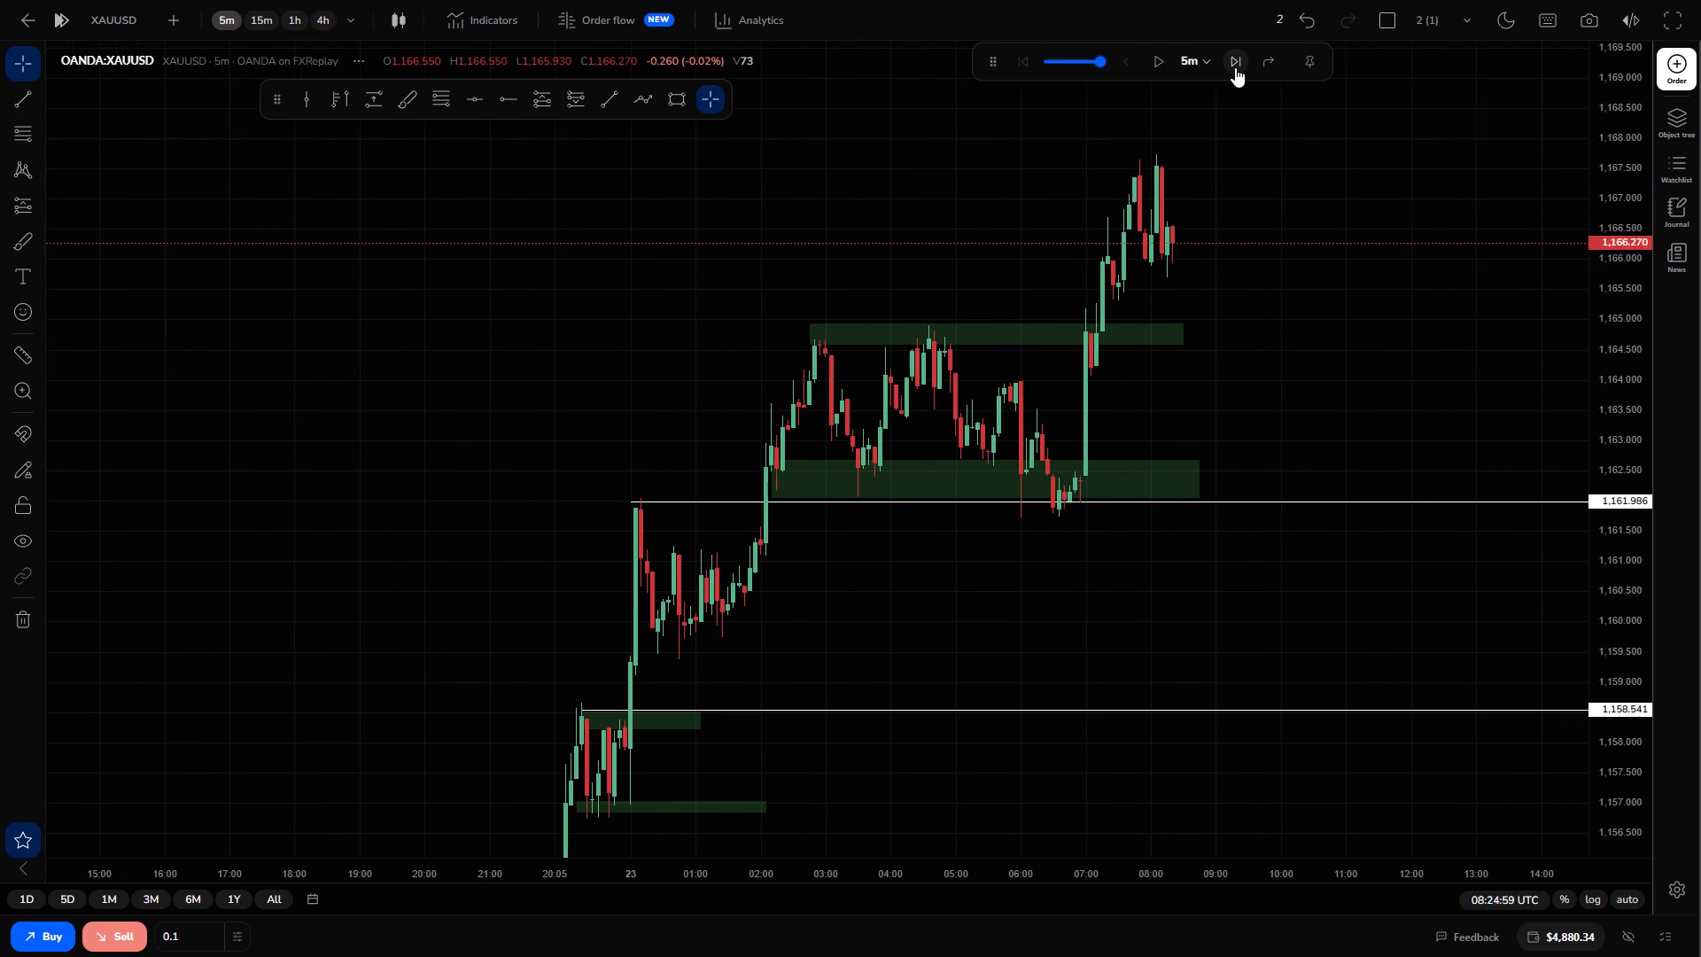
pyautogui.tripleClick(1235, 67)
pyautogui.tripleClick(1235, 67)
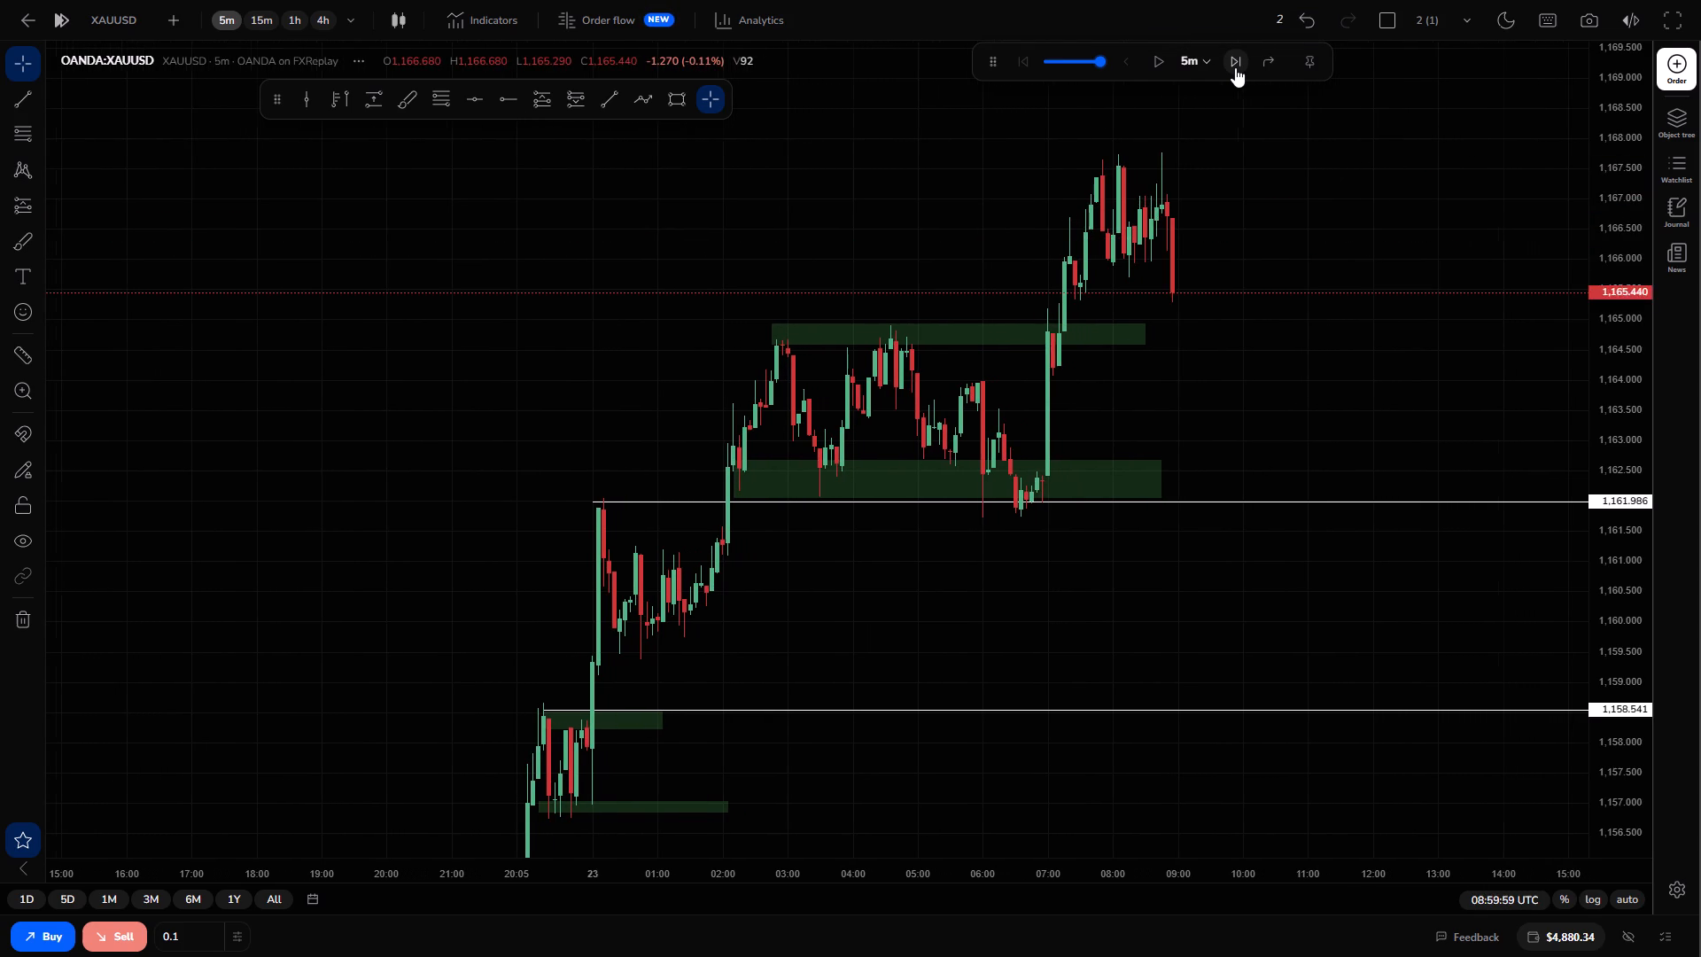
pyautogui.tripleClick(1235, 67)
pyautogui.click(1235, 67)
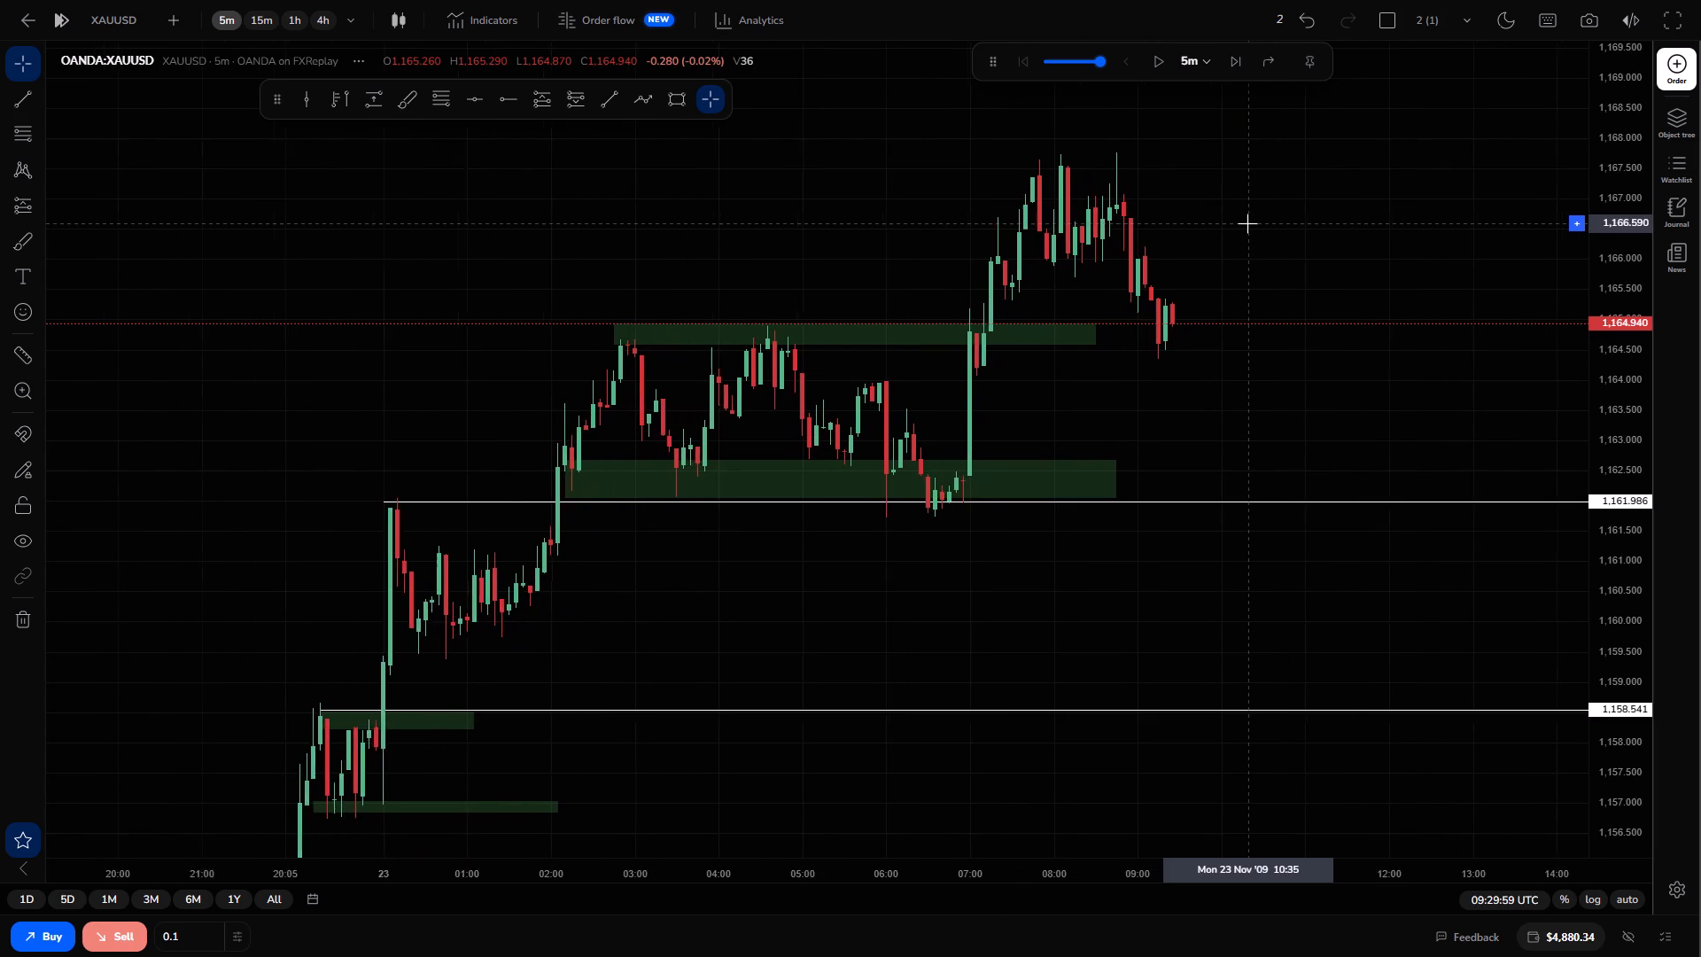
# Draw a thin rectangle zone along the latest swing highs, starting at 07:45 with its upper edge at about 1,167.858.
pyautogui.moveTo(1600, 268); pyautogui.dragTo(1595, 354)
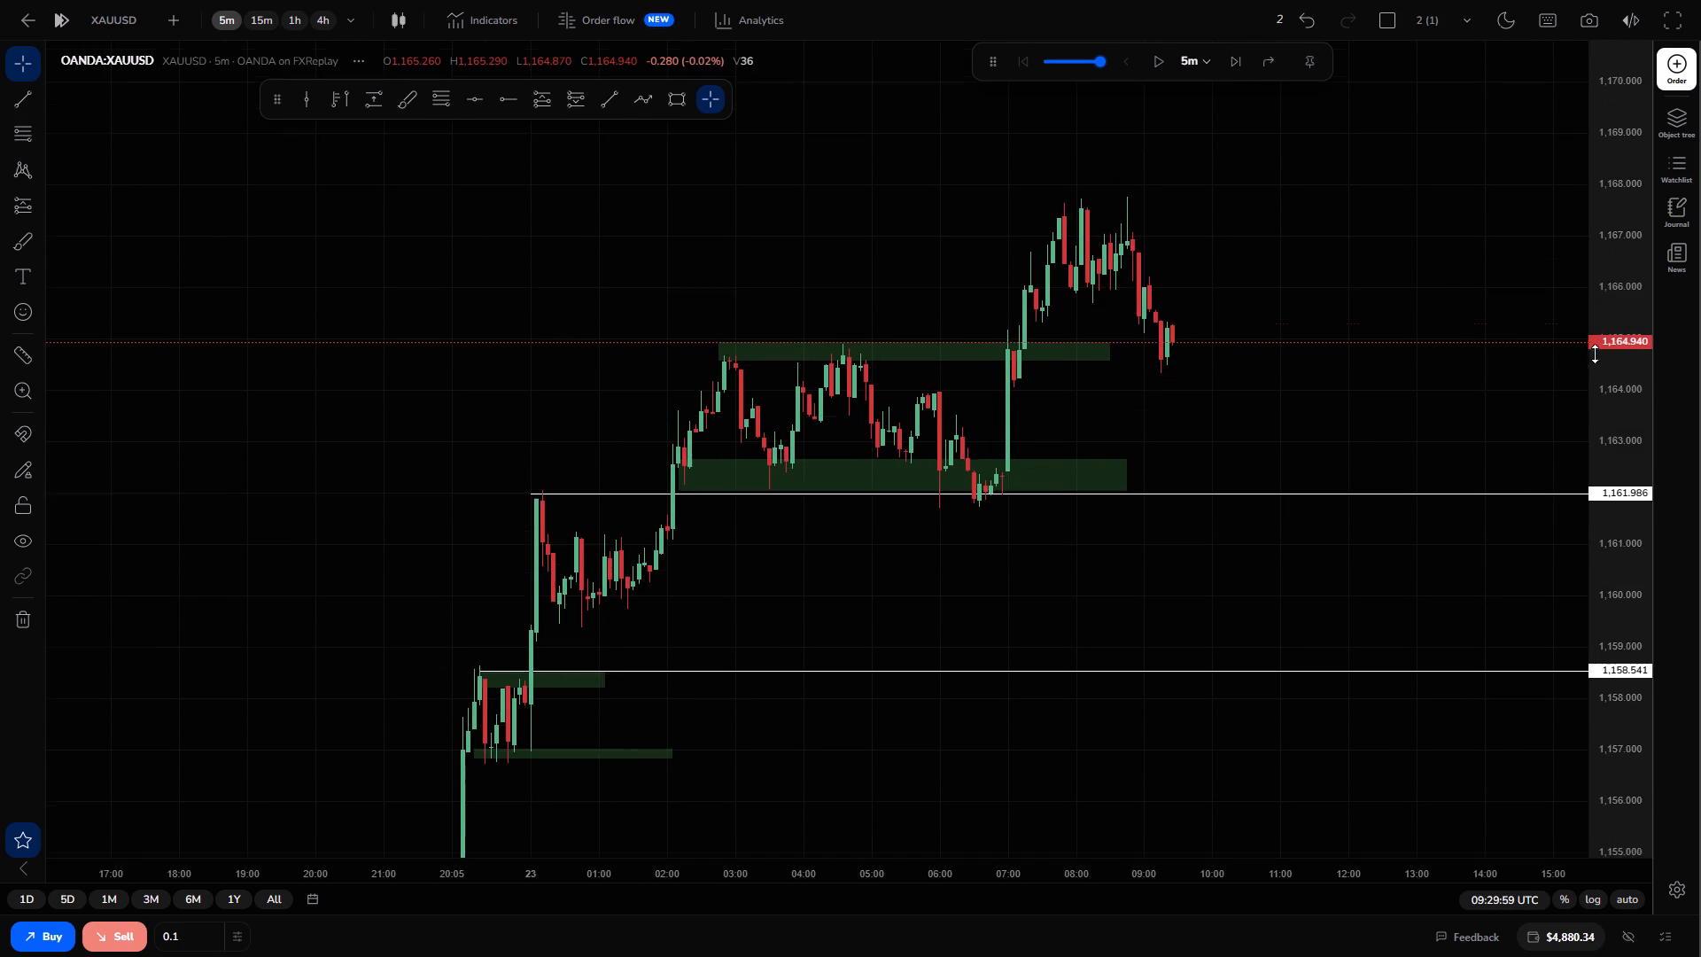
pyautogui.moveTo(1595, 354); pyautogui.dragTo(1589, 380)
pyautogui.click(690, 104)
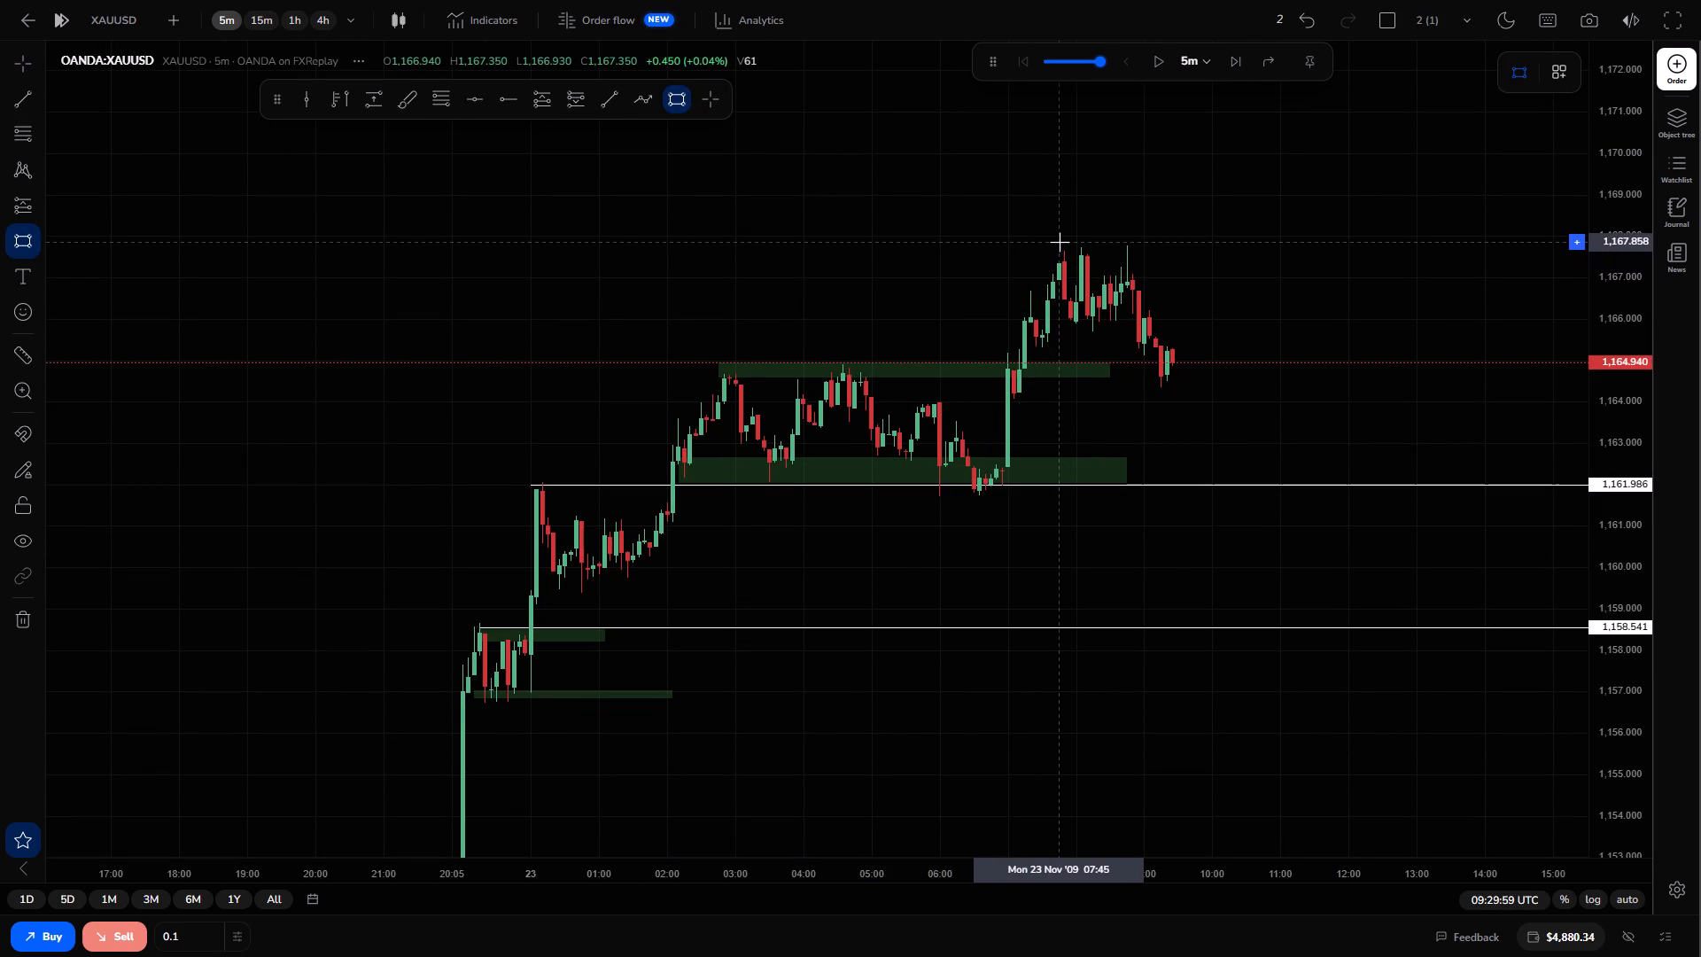
pyautogui.moveTo(1060, 242); pyautogui.dragTo(1286, 254)
pyautogui.moveTo(1286, 254); pyautogui.dragTo(1256, 330)
pyautogui.click(1256, 330)
# Draw a rectangle zone along the lows beneath the latest highs, from 07:50 to about 10:45, between about 1,165.932 and 1,165.632.
pyautogui.click(685, 106)
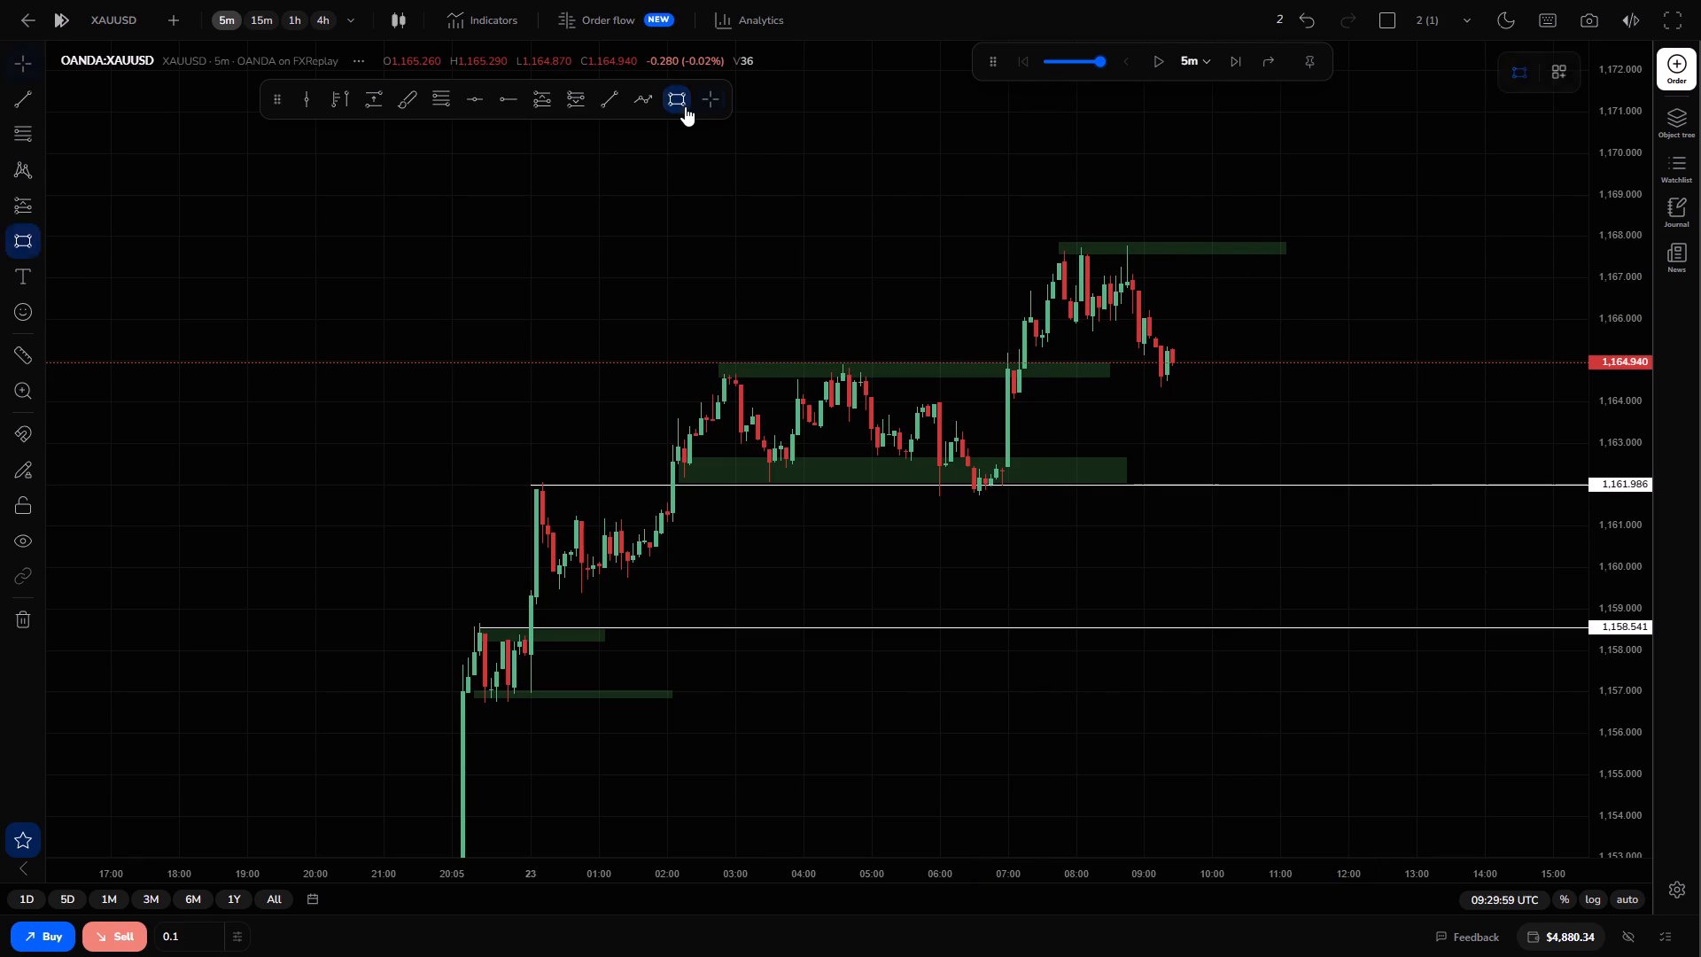
pyautogui.click(1067, 322)
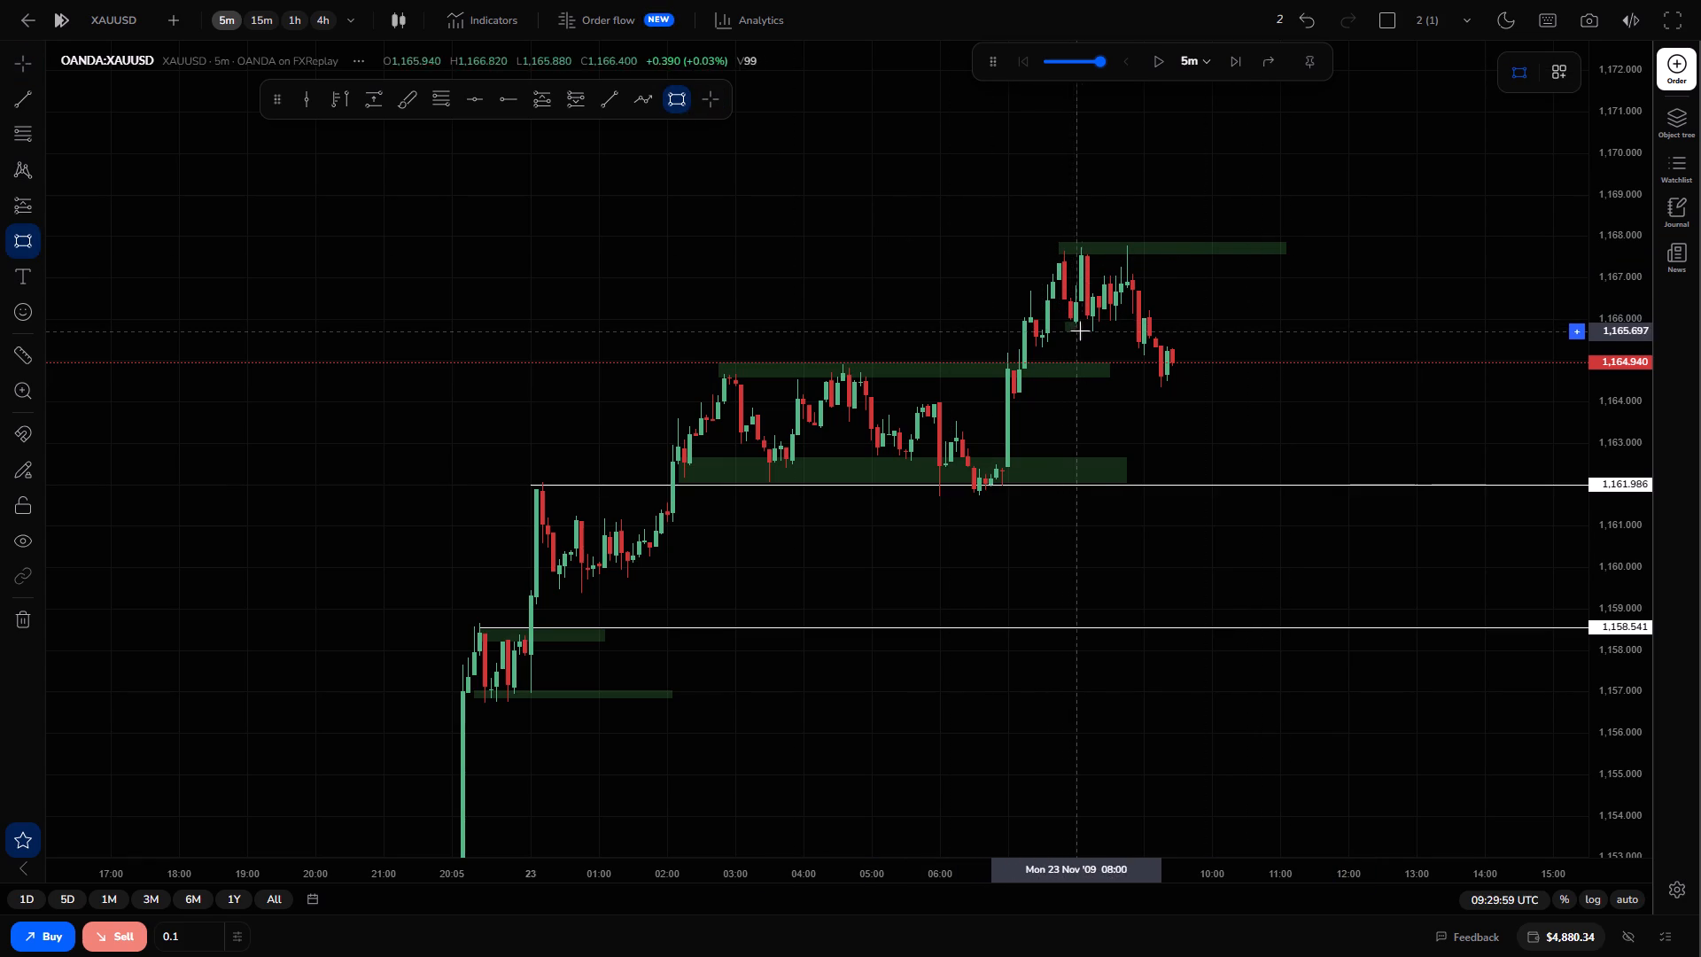
pyautogui.click(1266, 334)
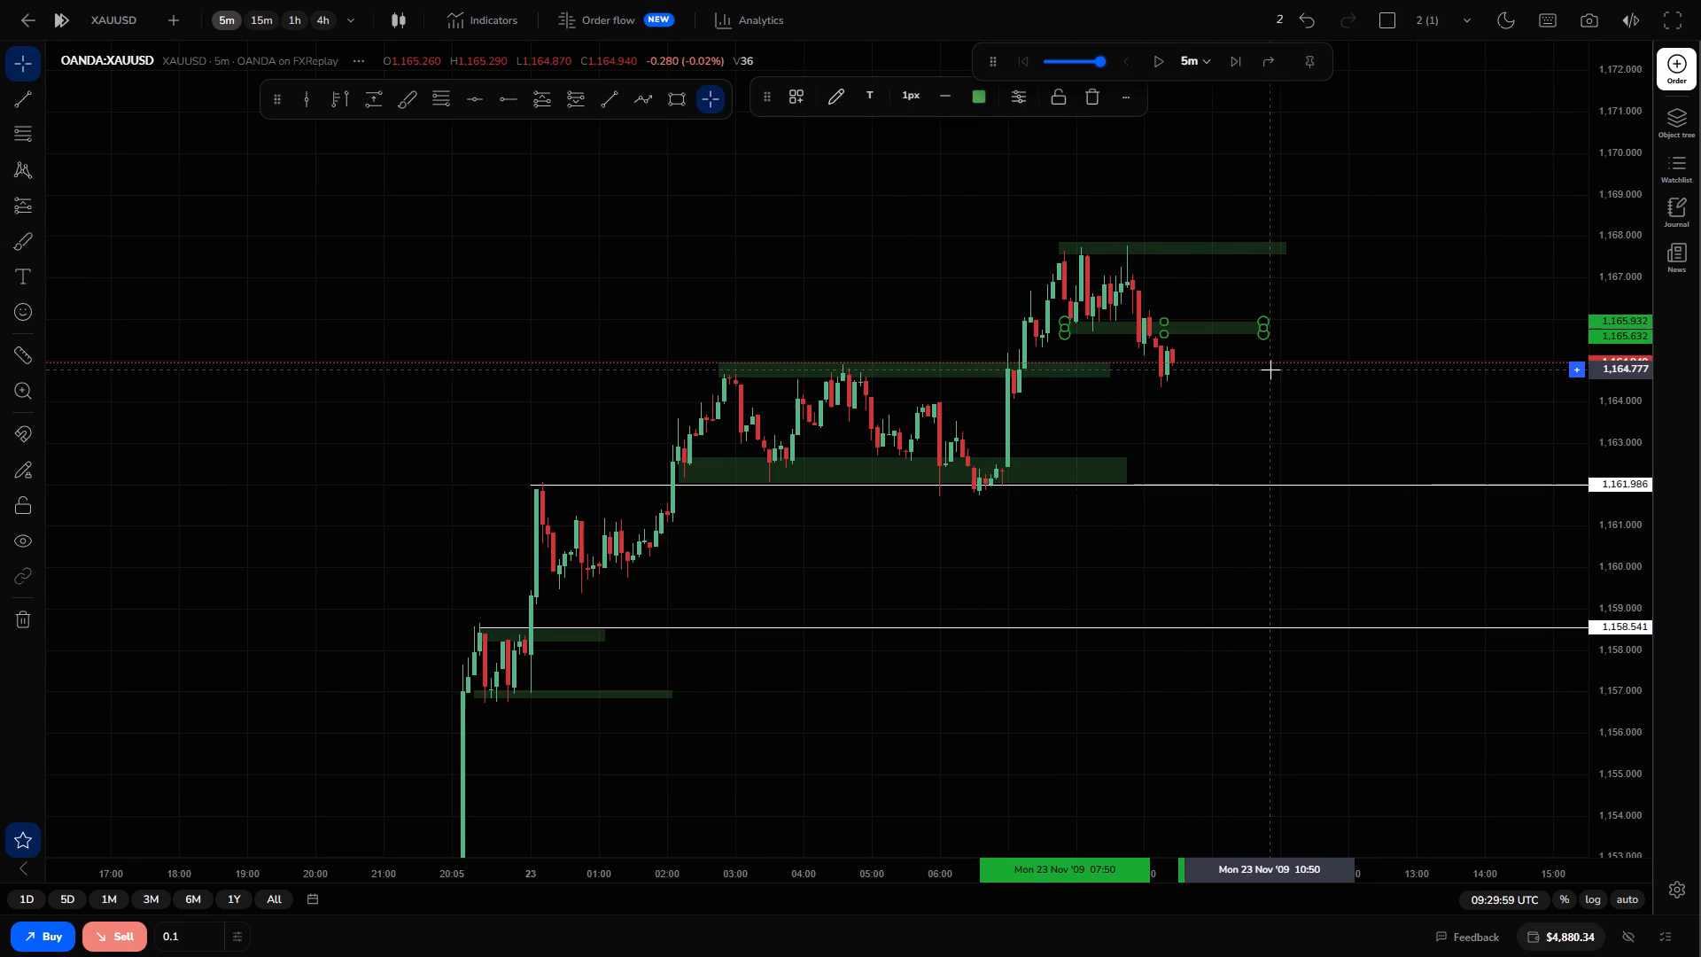
pyautogui.click(1270, 370)
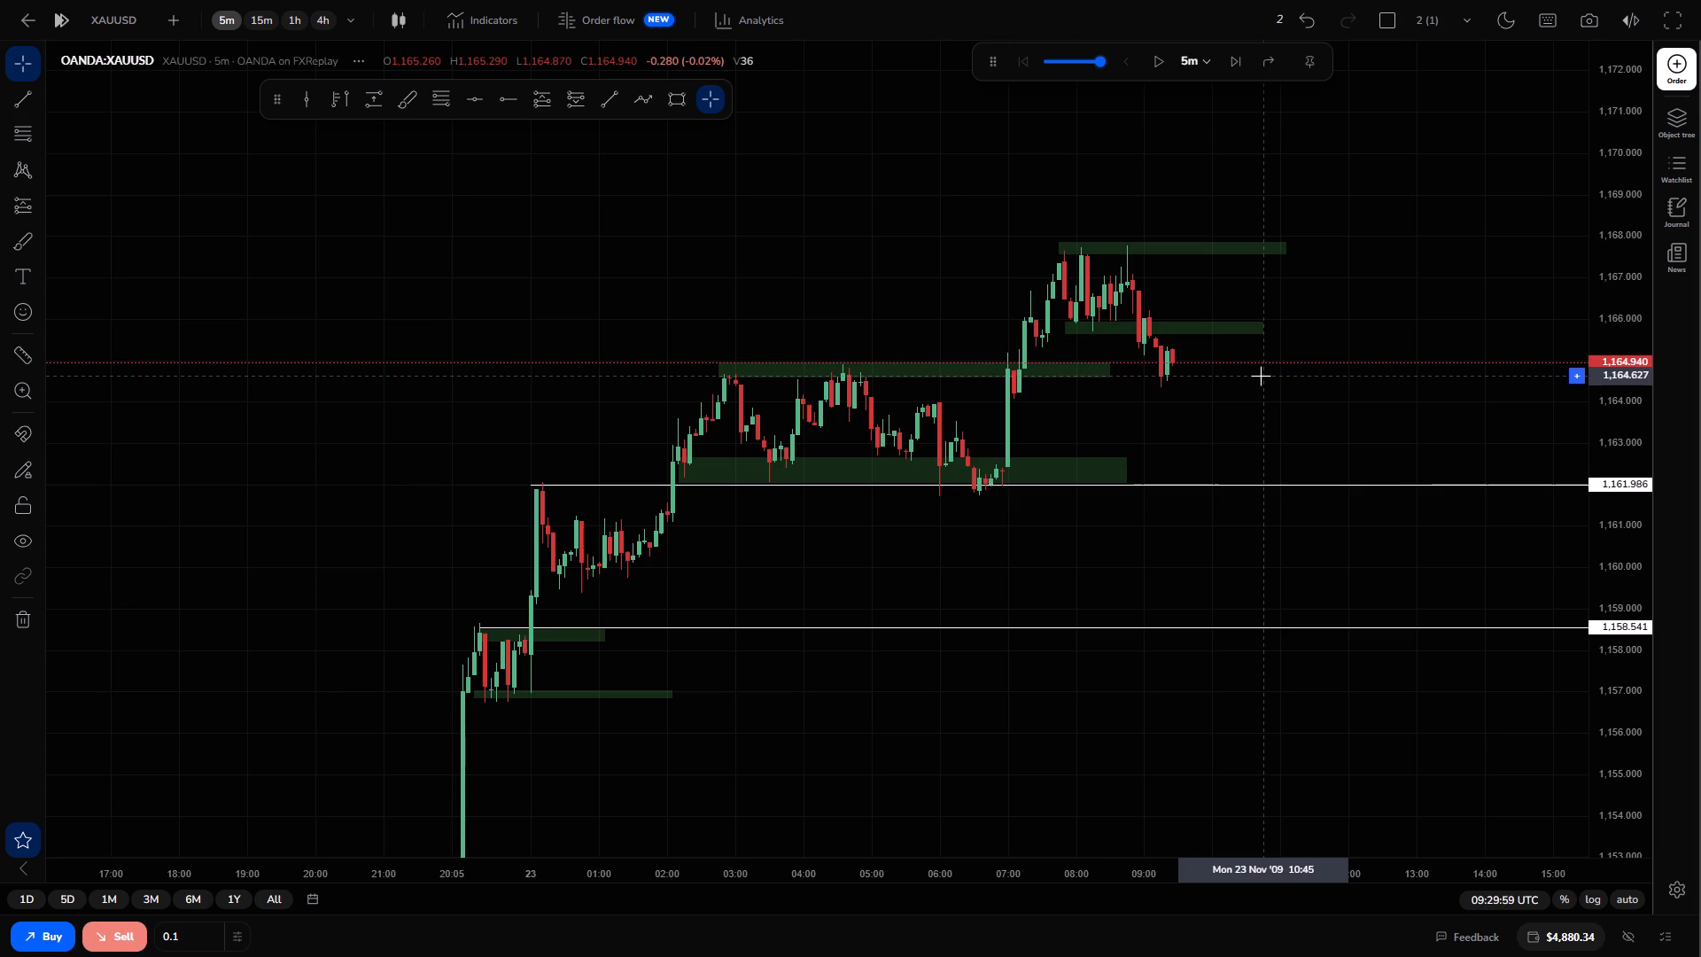
# Move the lower horizontal ray from the early swing high up to about 1,164.703, inside the 02:45 to 05:00 highs zone.
pyautogui.click(1284, 631)
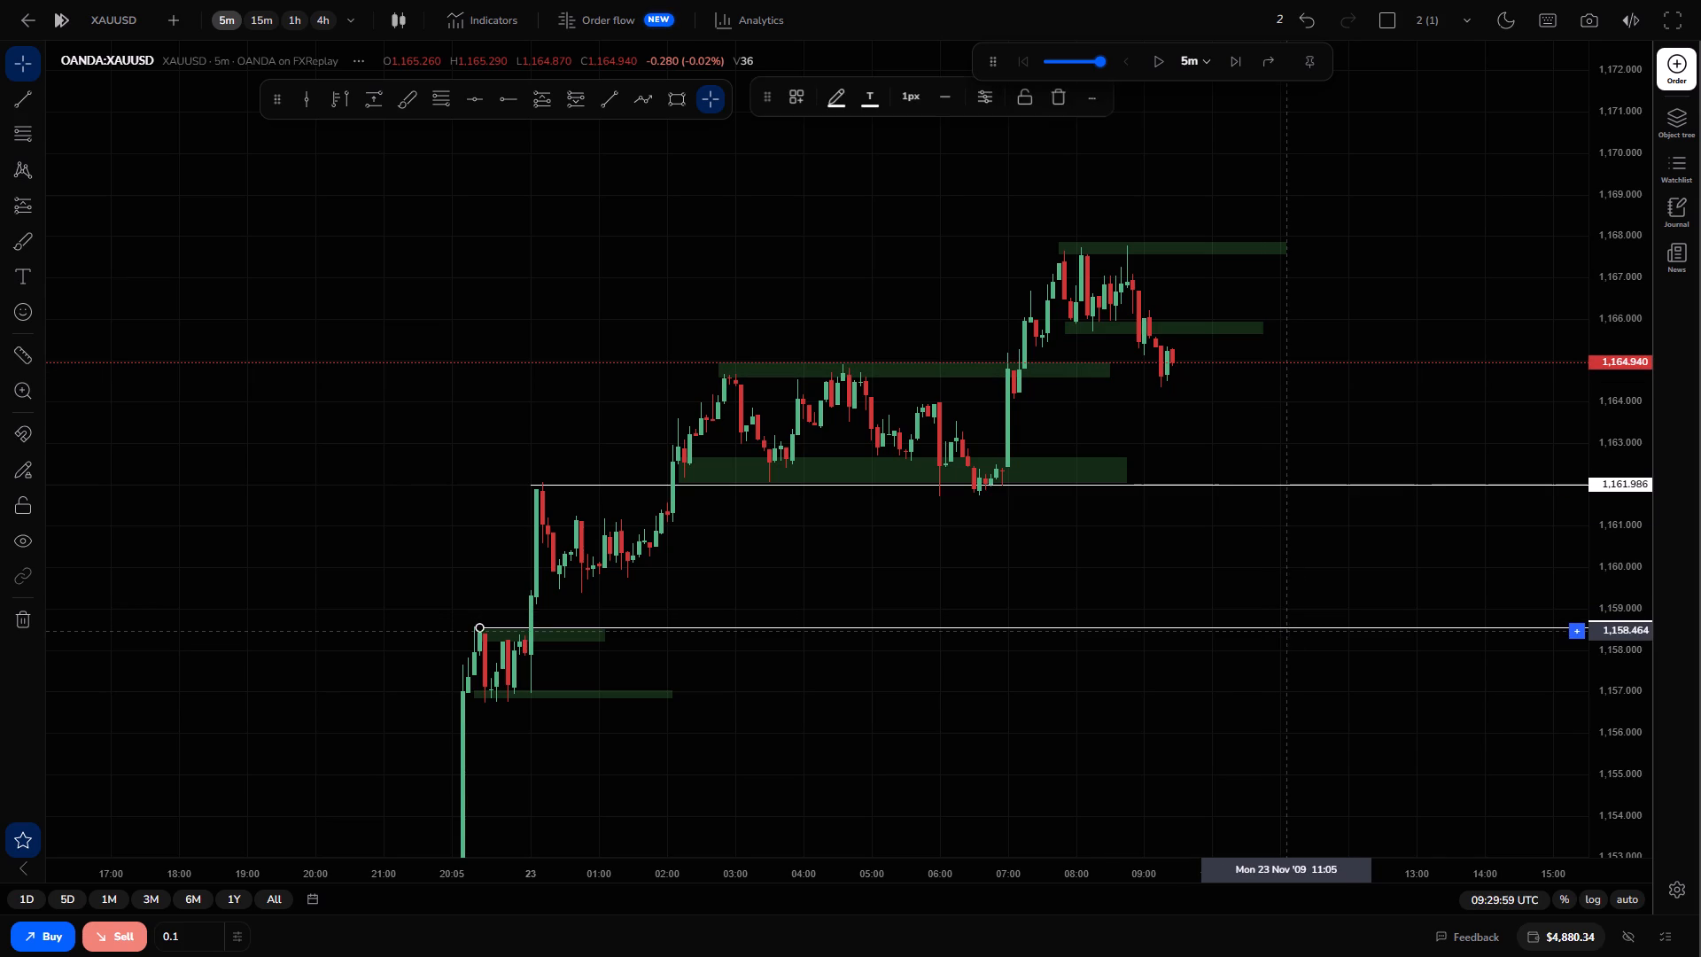
pyautogui.moveTo(1357, 626); pyautogui.dragTo(1518, 371)
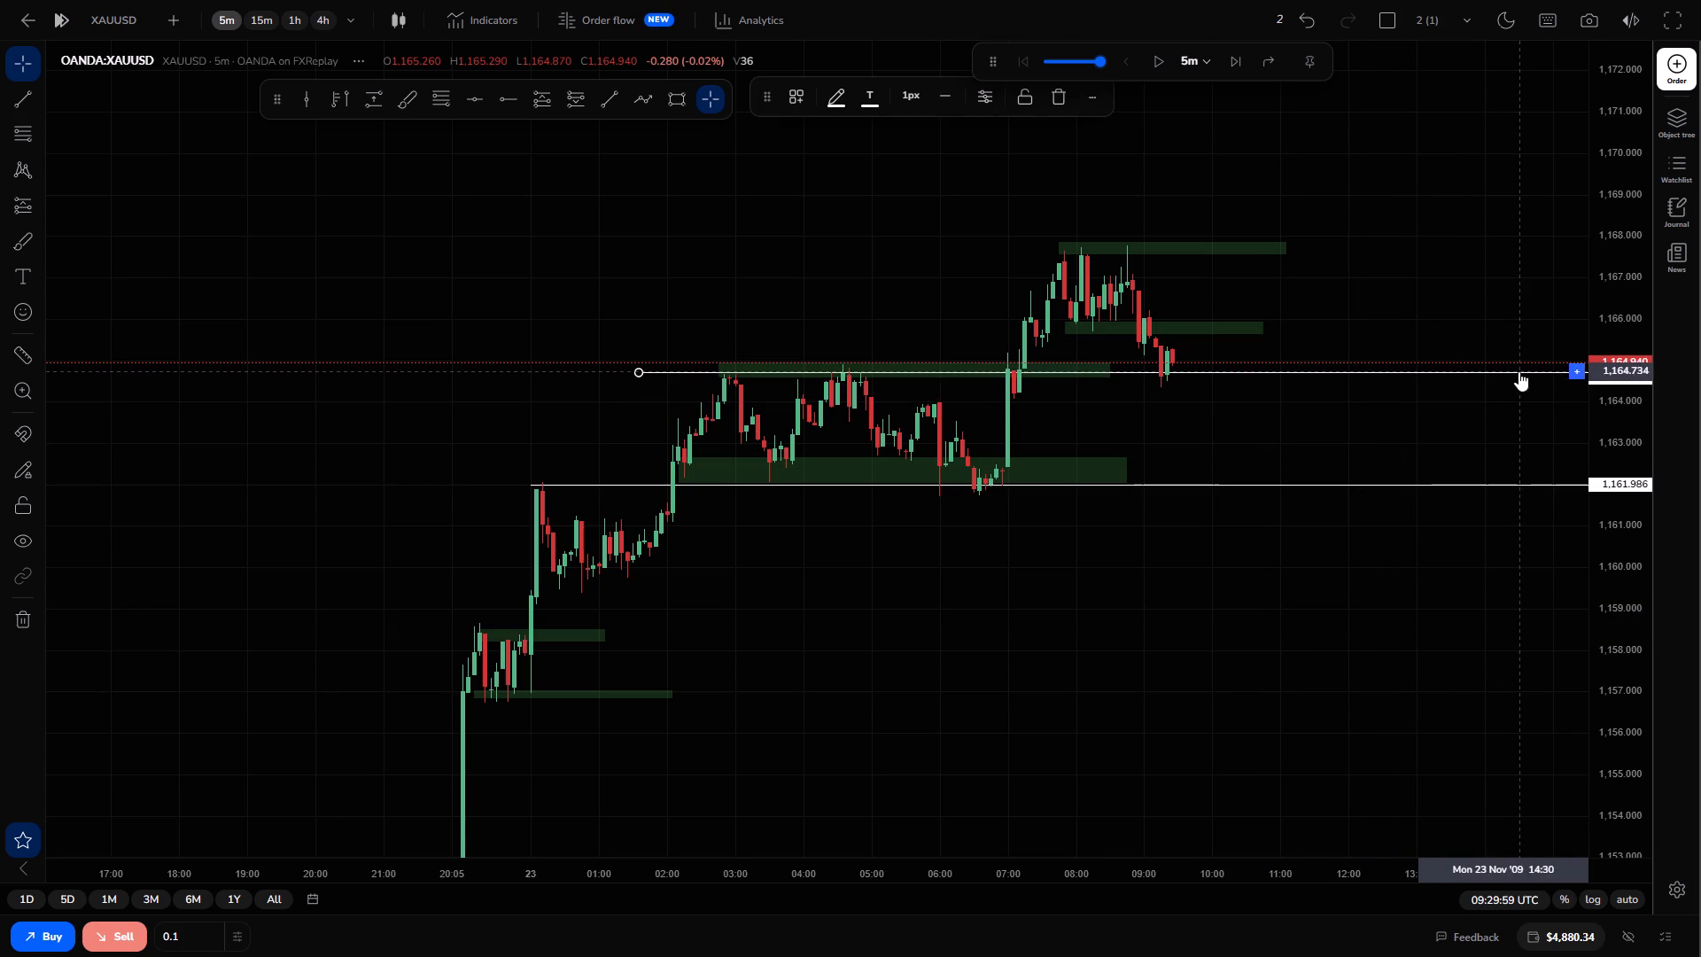
pyautogui.click(1363, 413)
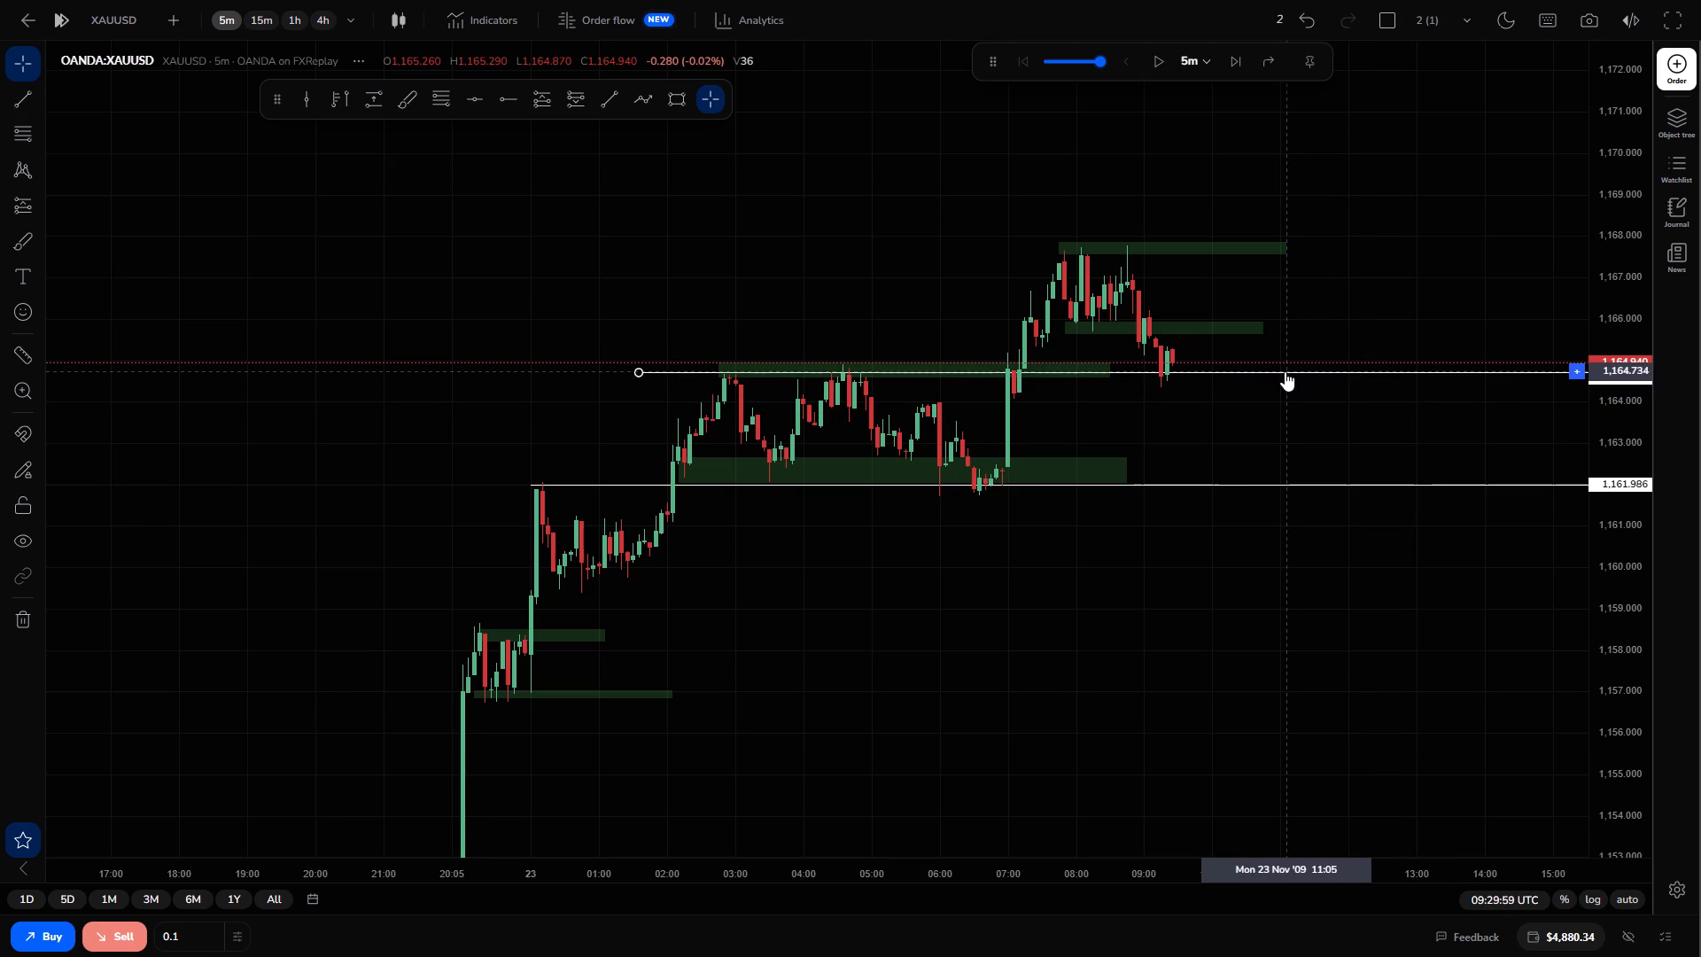
# Advance the XAUUSD replay to 13:49:59, first candle by candle and from 10:59:59 with automatic playback.
pyautogui.click(1230, 54)
pyautogui.click(1230, 54)
pyautogui.doubleClick(1230, 54)
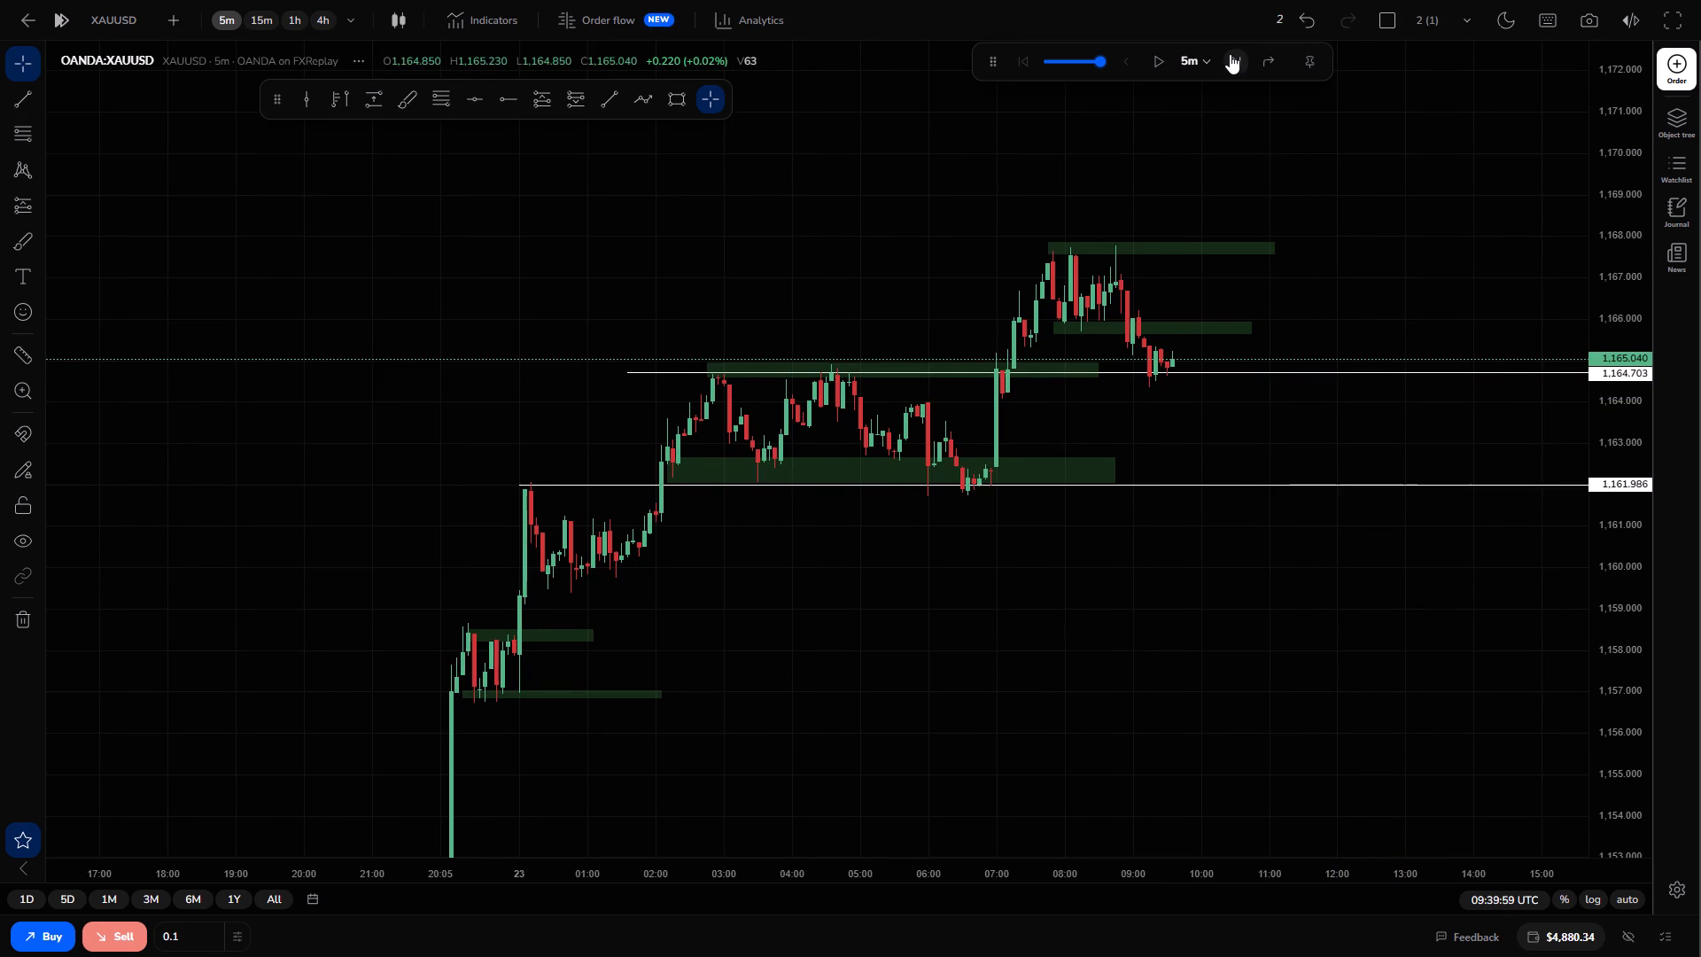
pyautogui.doubleClick(1230, 54)
pyautogui.click(1230, 54)
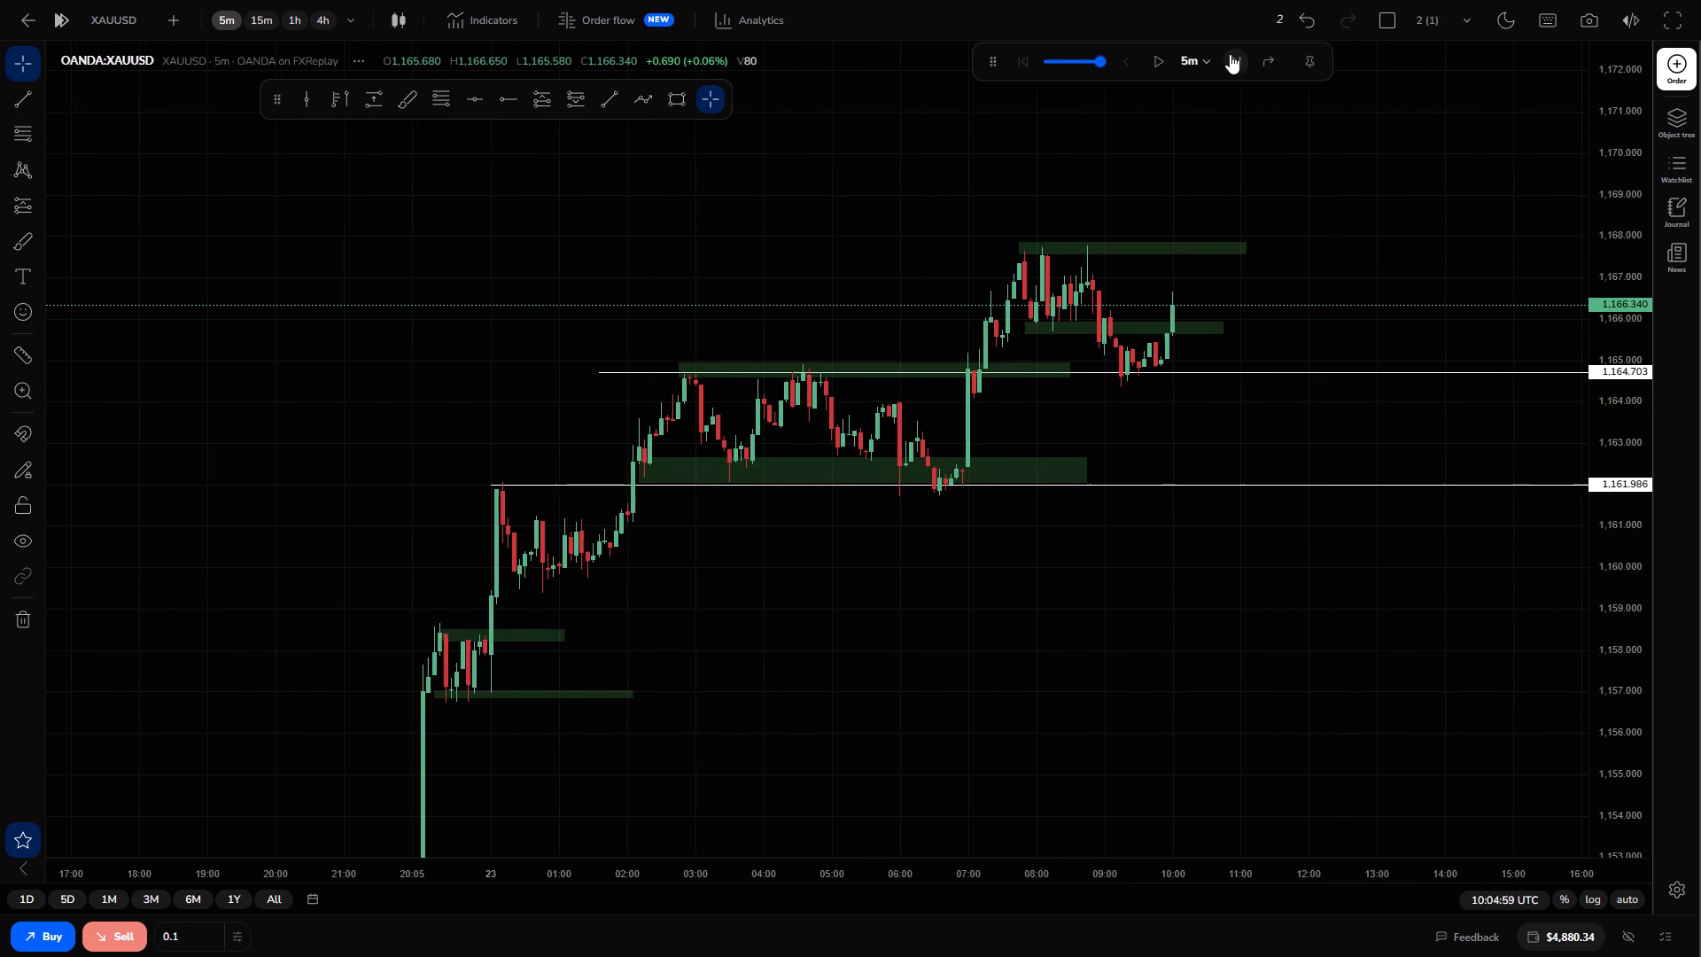
pyautogui.tripleClick(1230, 54)
pyautogui.tripleClick(1230, 54)
pyautogui.tripleClick(1230, 54)
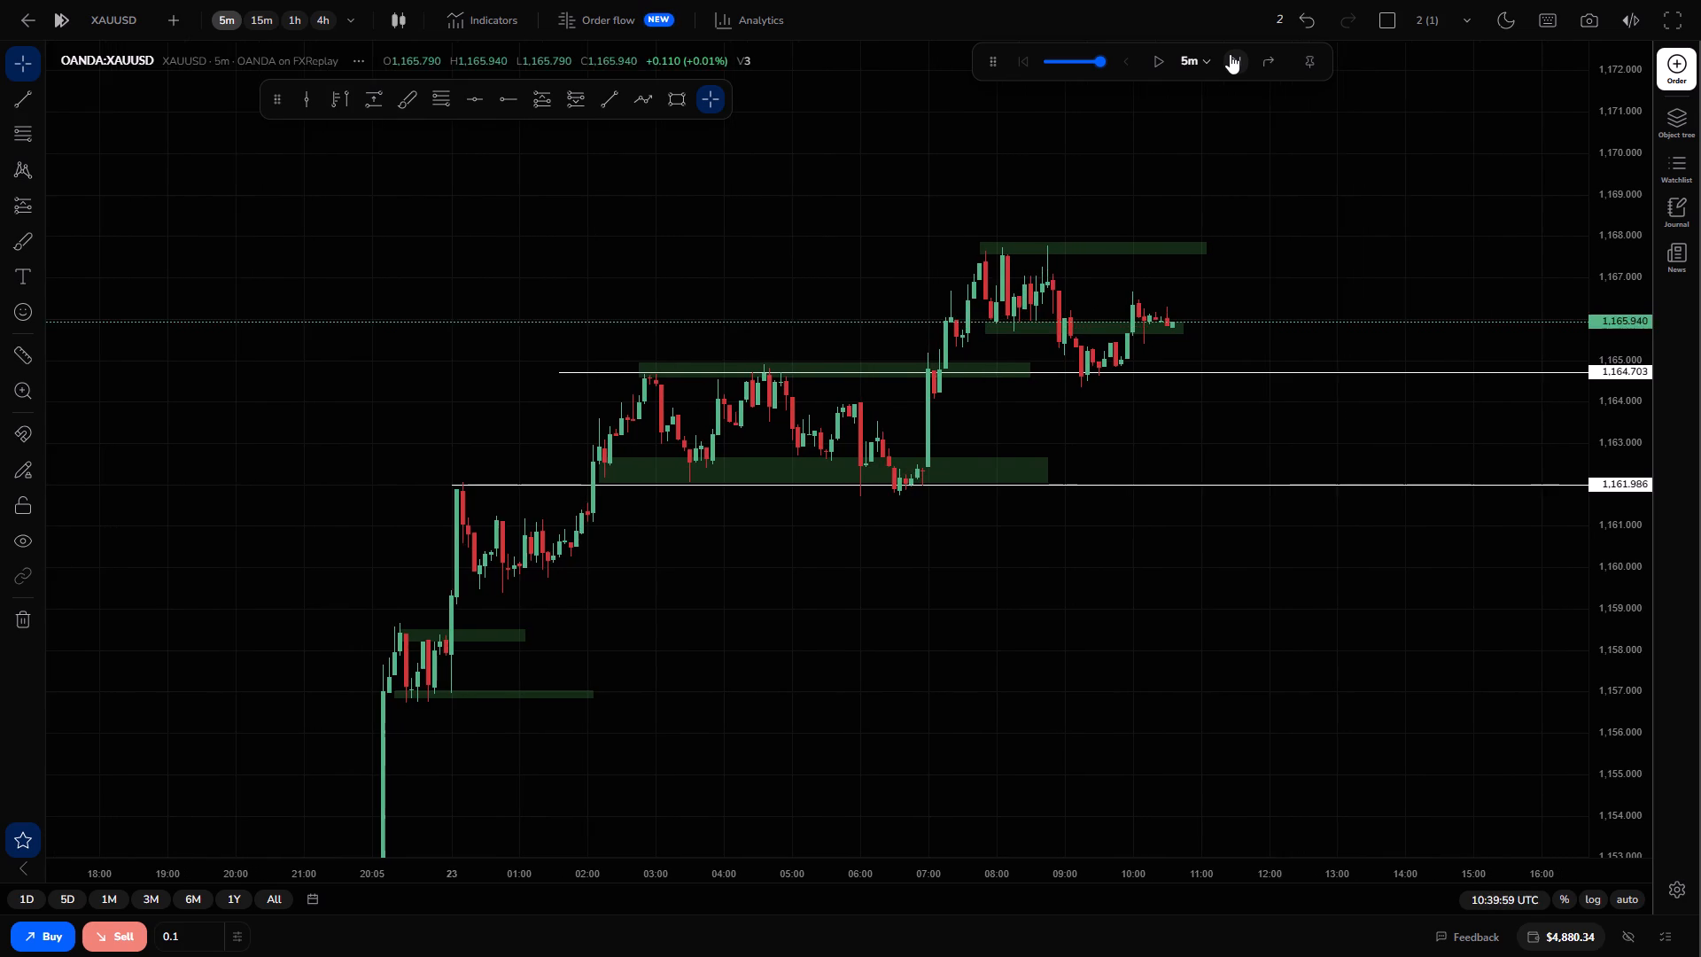
pyautogui.doubleClick(1230, 54)
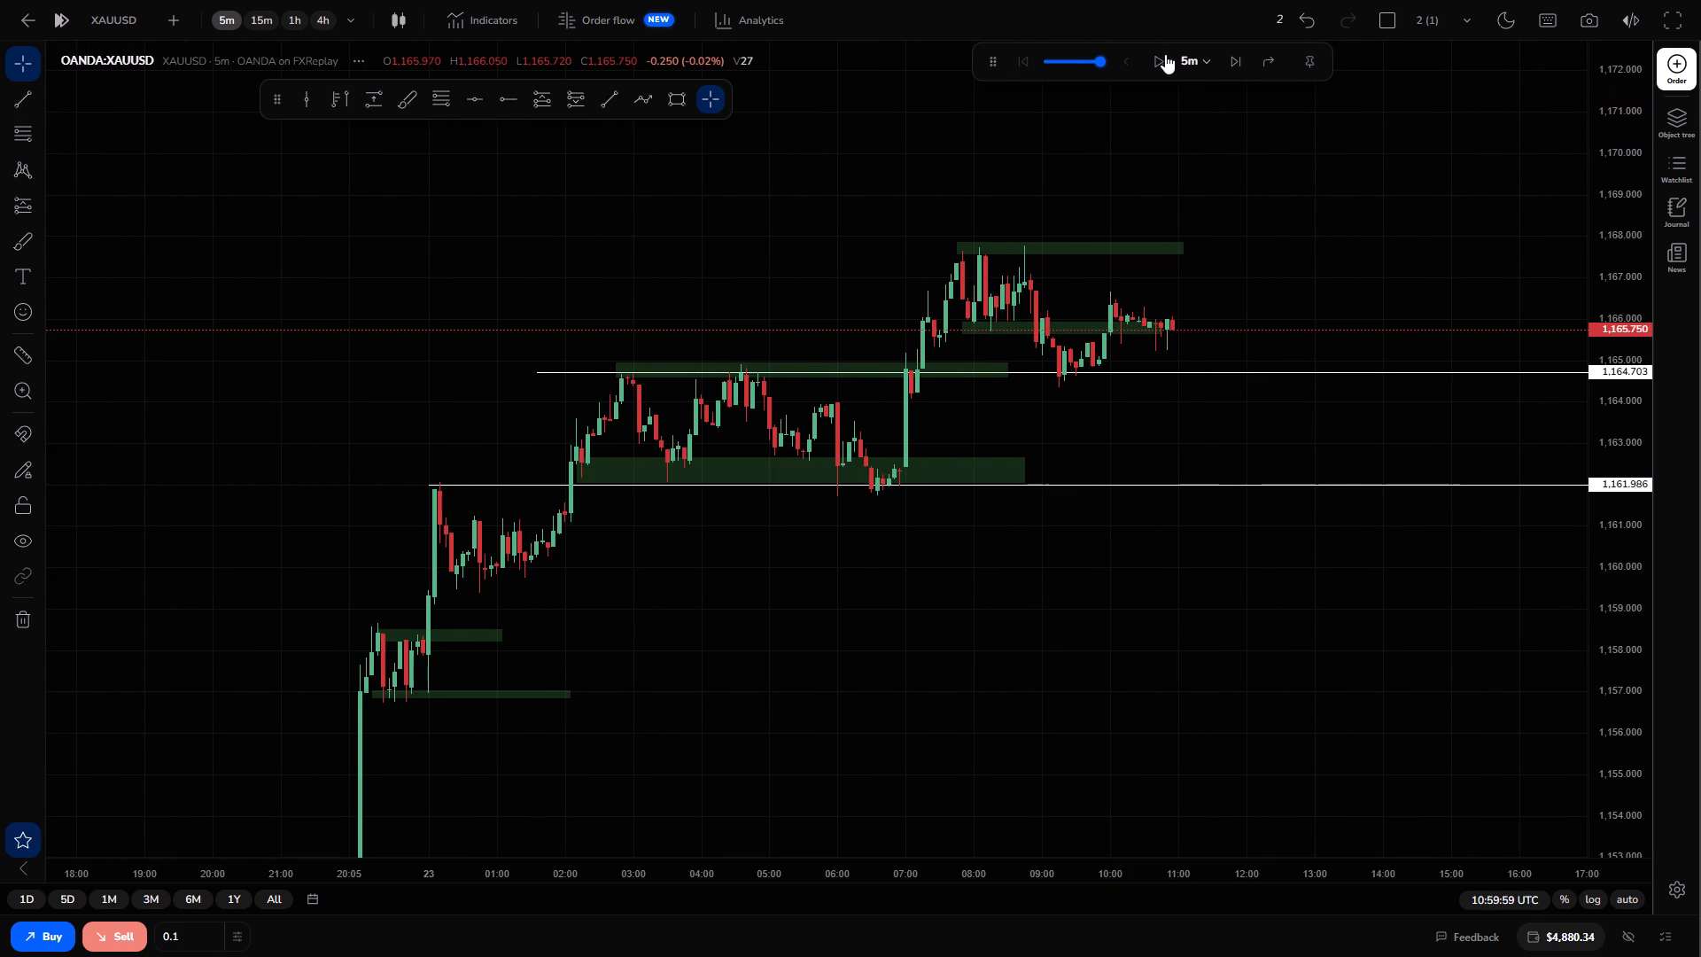
pyautogui.click(1161, 54)
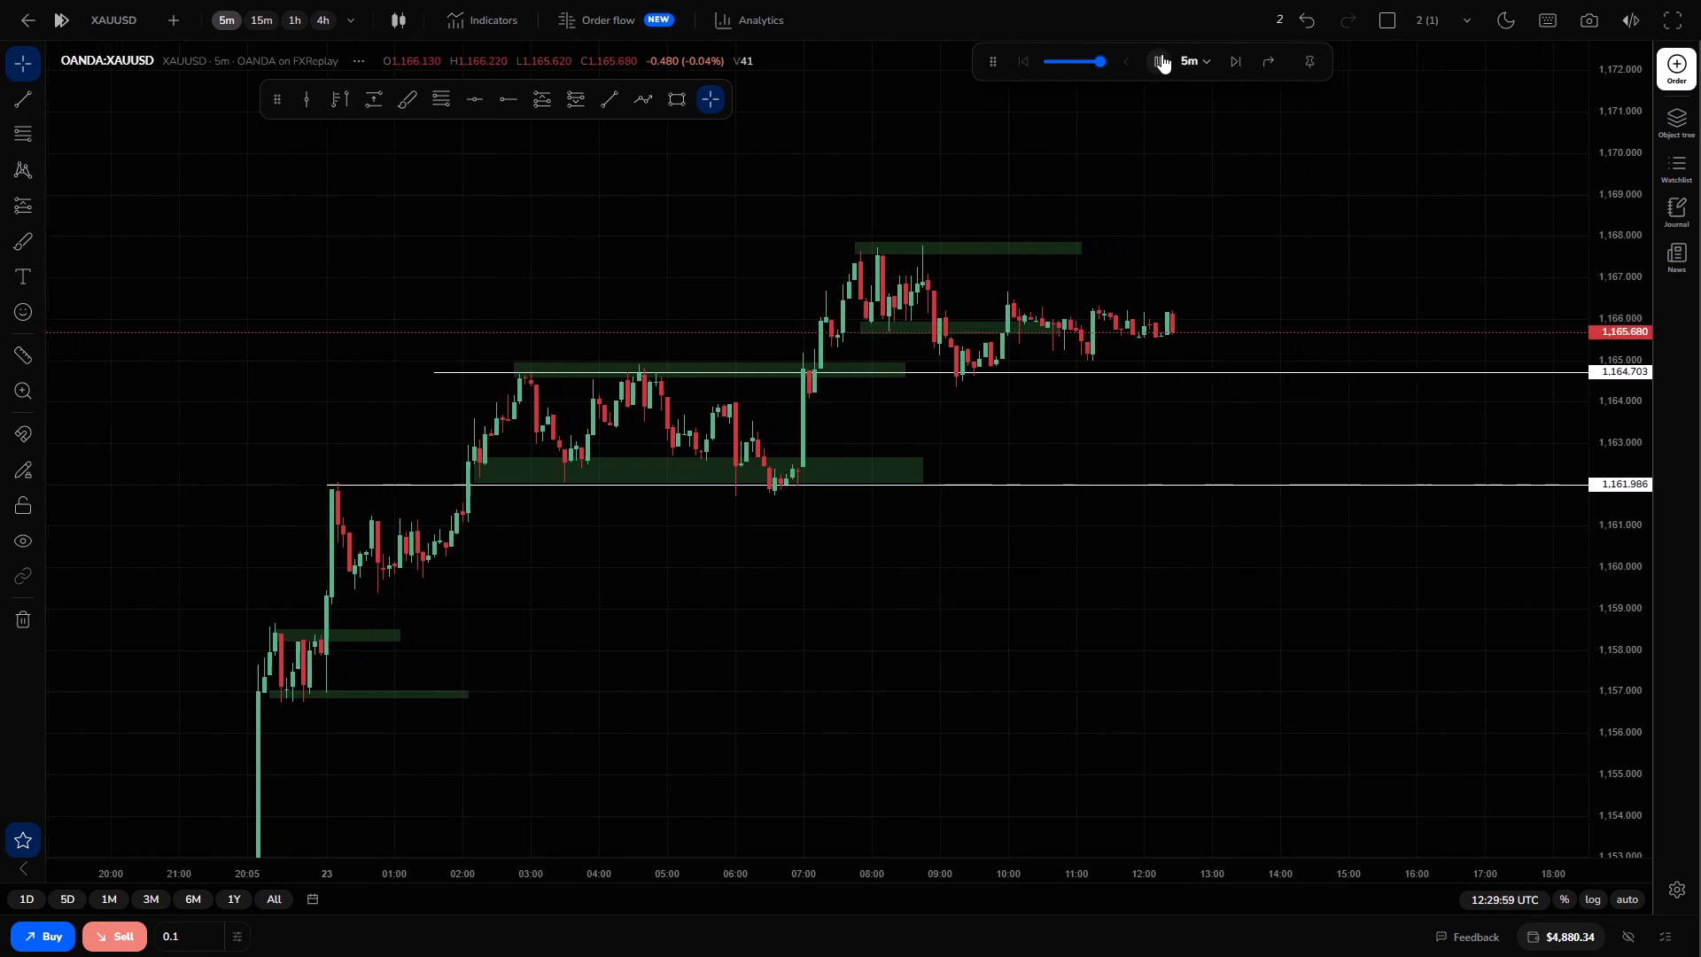
pyautogui.click(1161, 54)
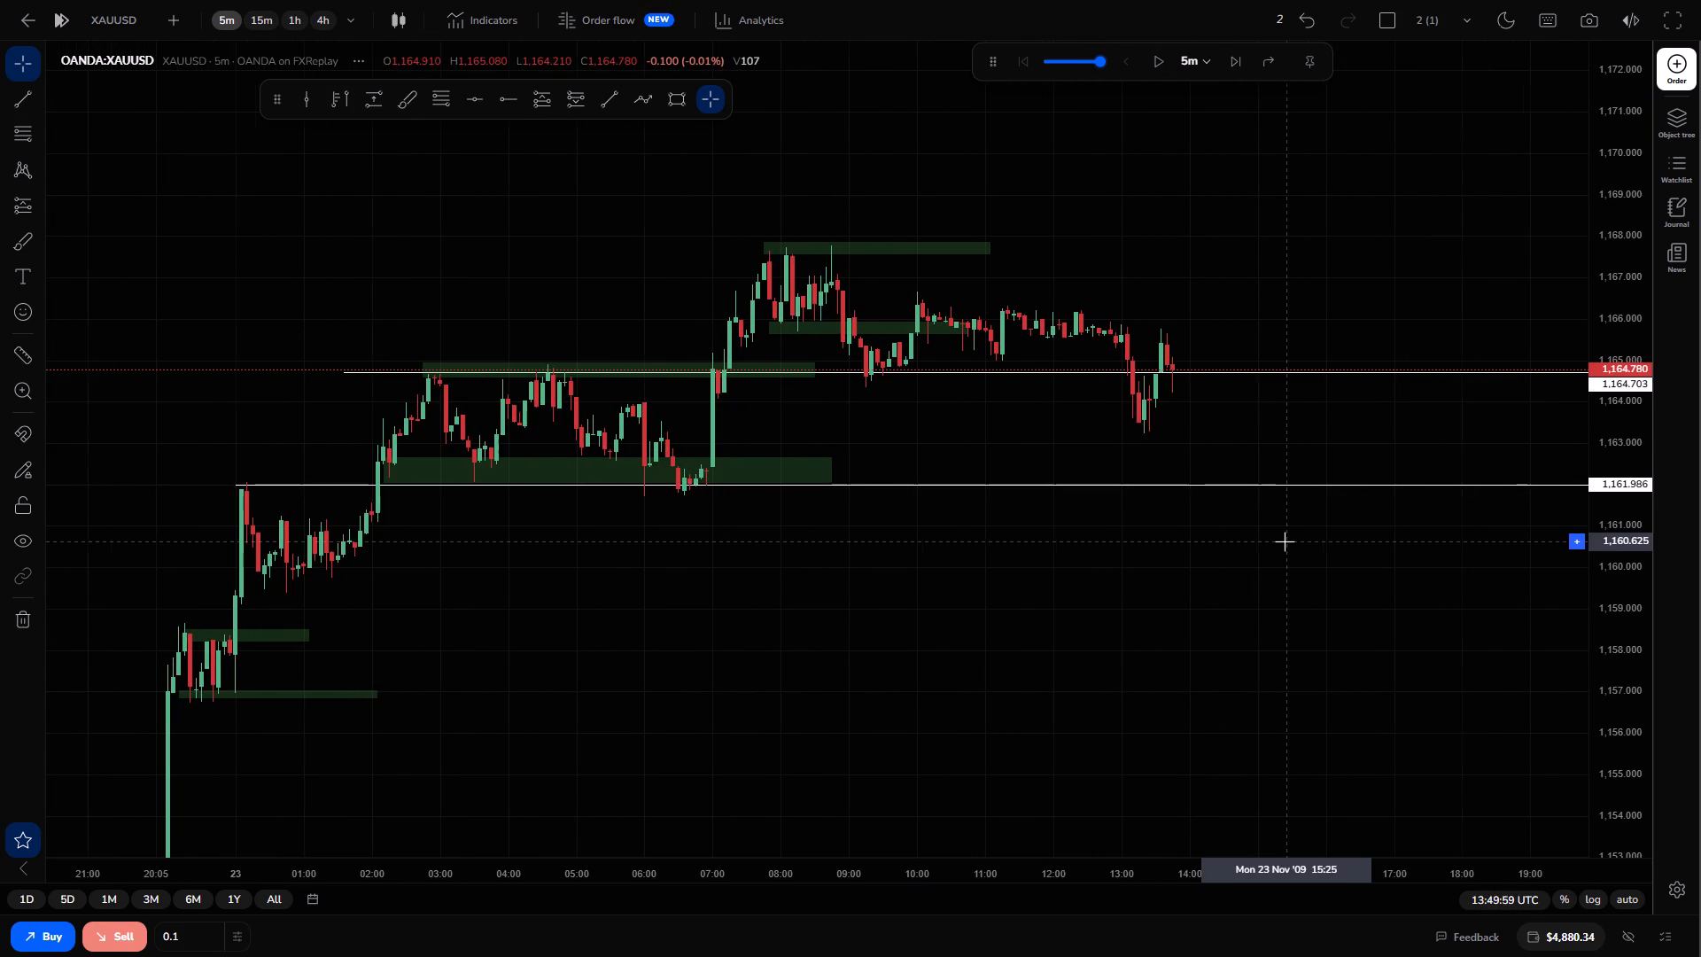
# Advance the XAUUSD replay candle by candle to 14:04:59.
pyautogui.moveTo(1602, 581); pyautogui.dragTo(1531, 330)
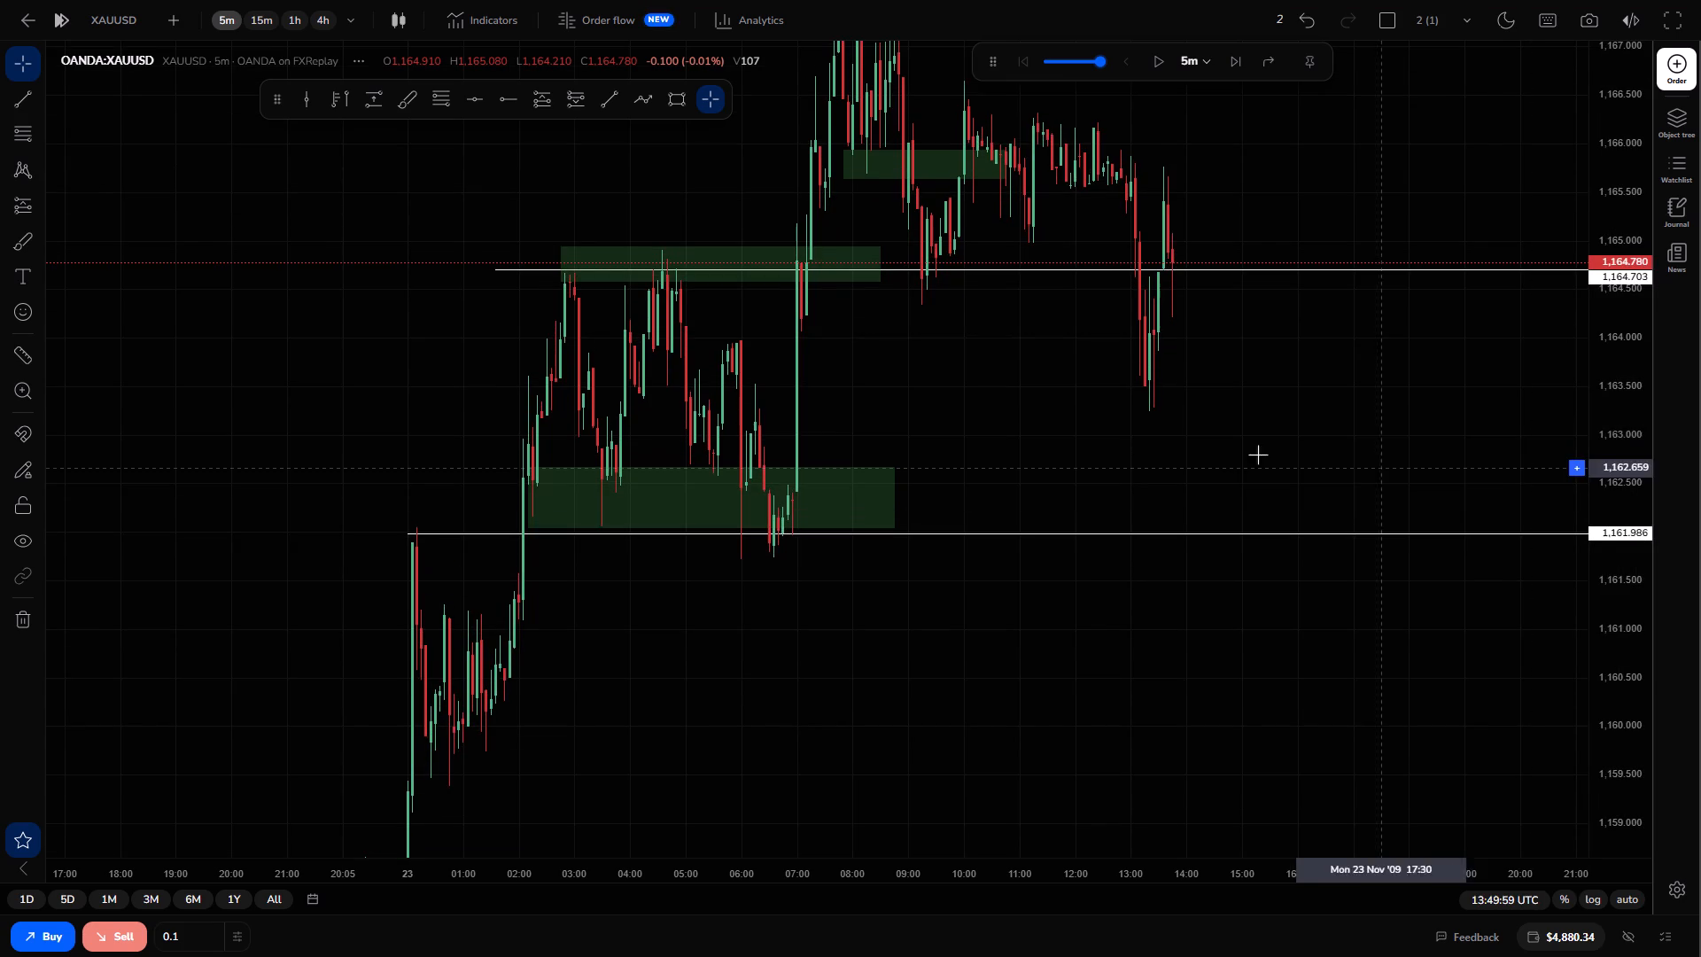
pyautogui.moveTo(1235, 440); pyautogui.dragTo(1444, 643)
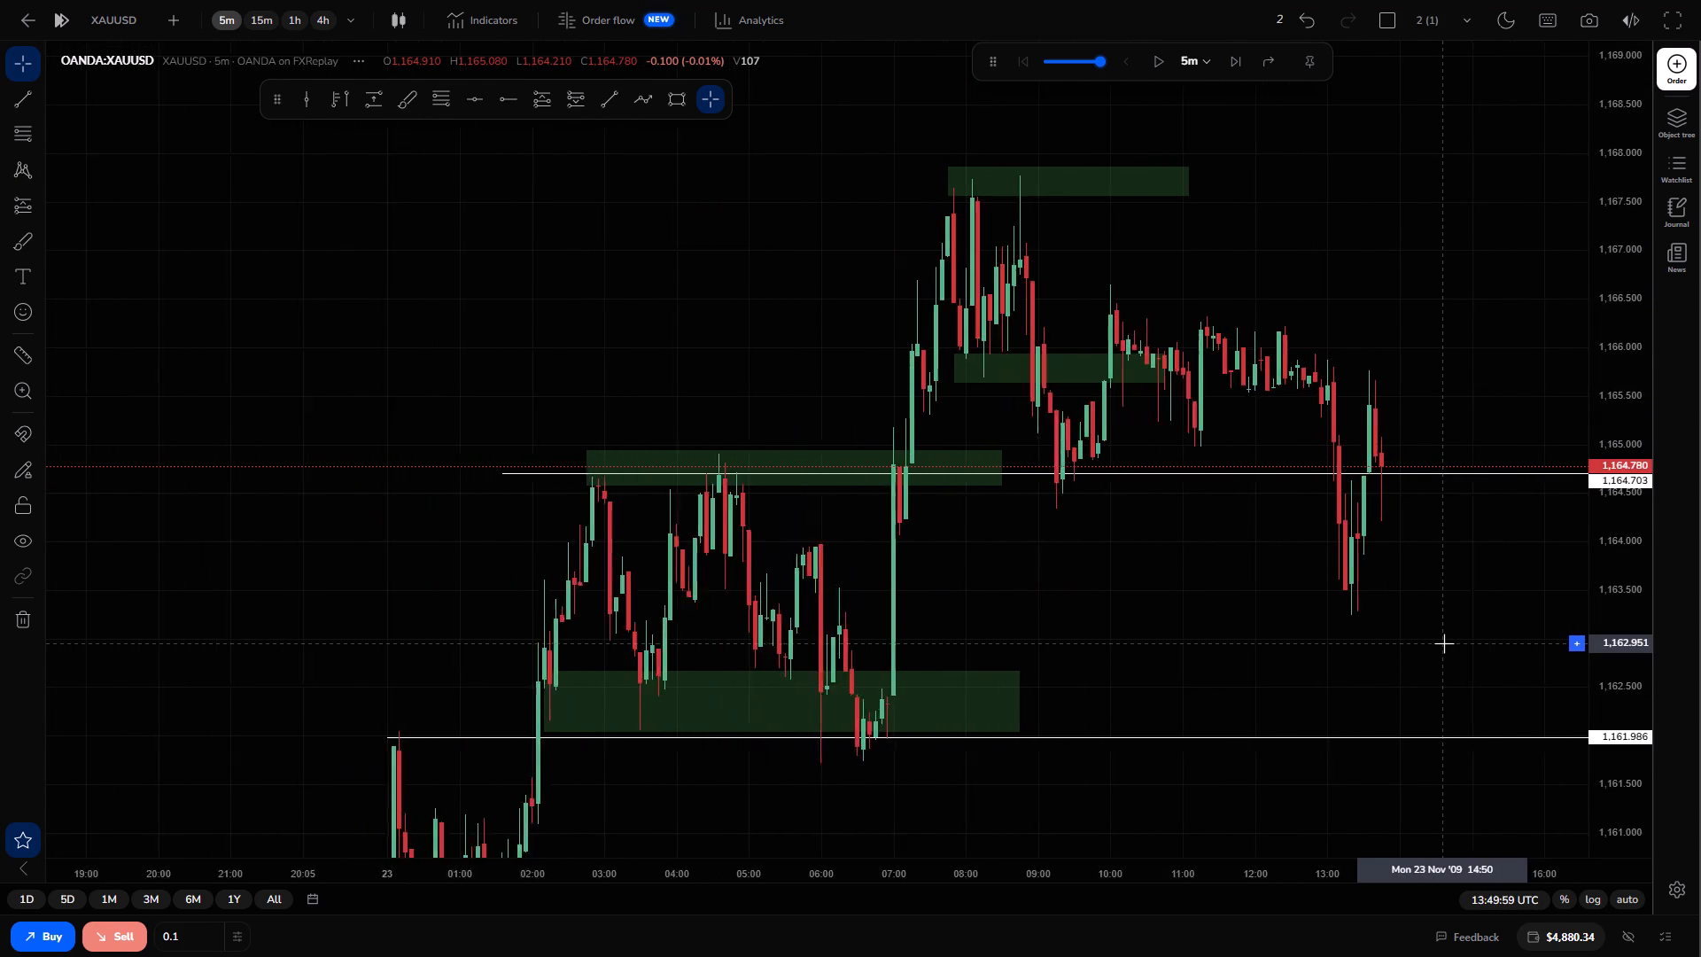
pyautogui.moveTo(1444, 643); pyautogui.dragTo(1355, 559)
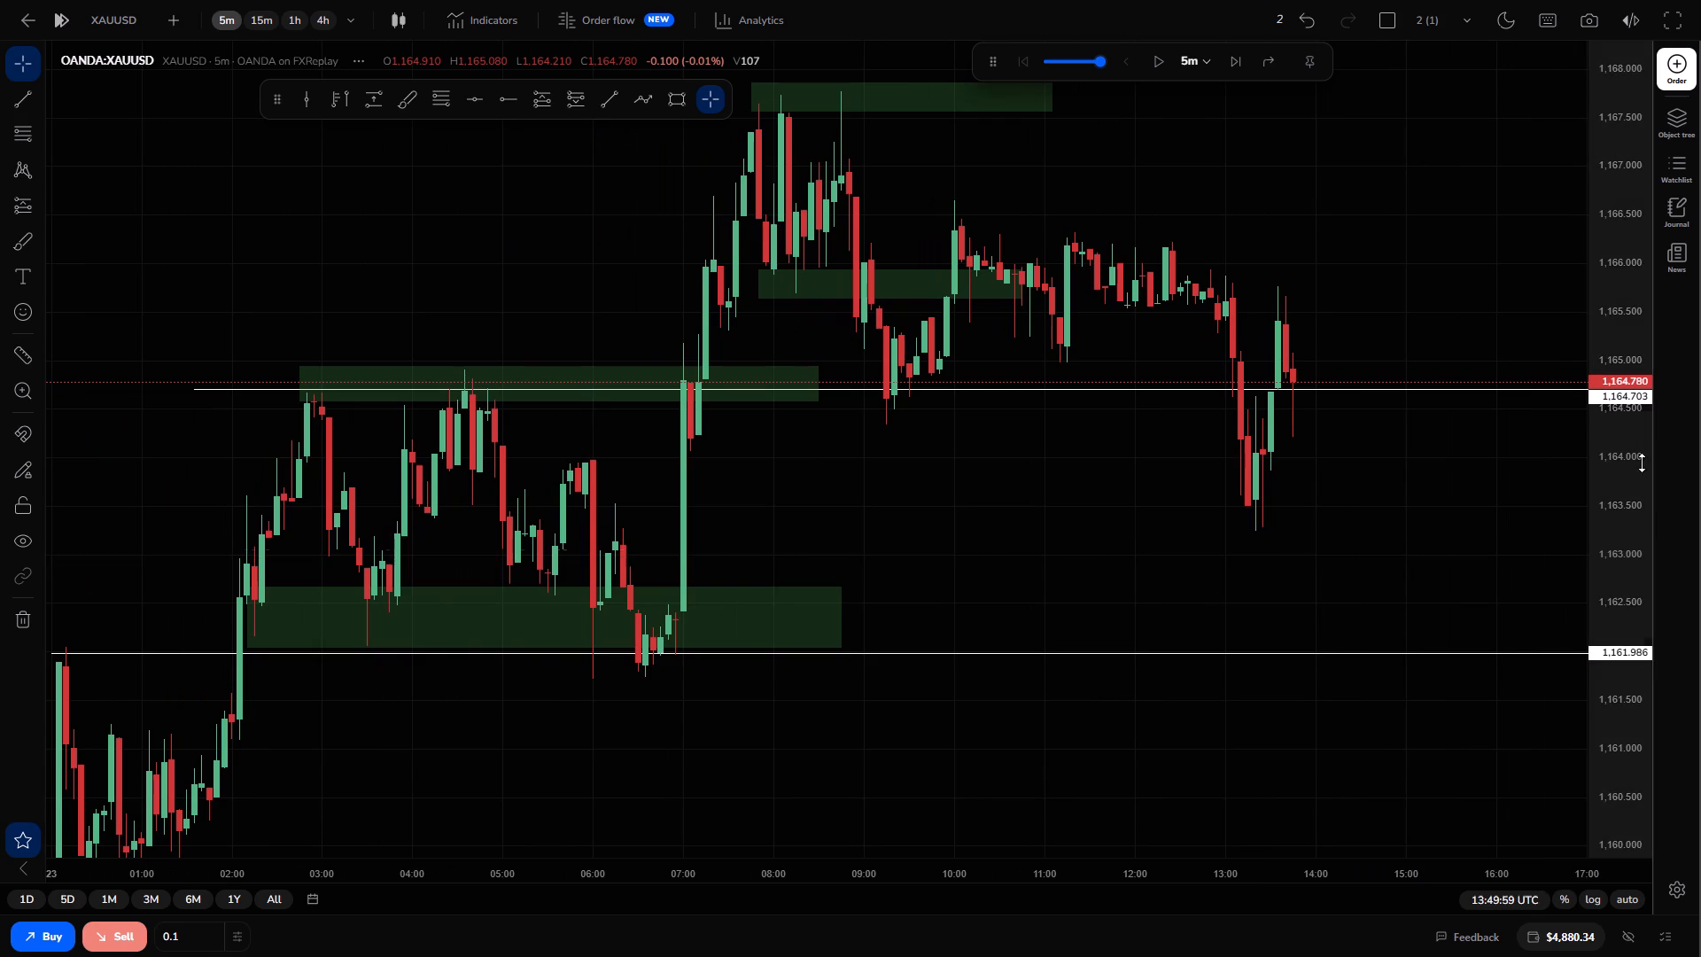
pyautogui.moveTo(1642, 435); pyautogui.dragTo(1628, 563)
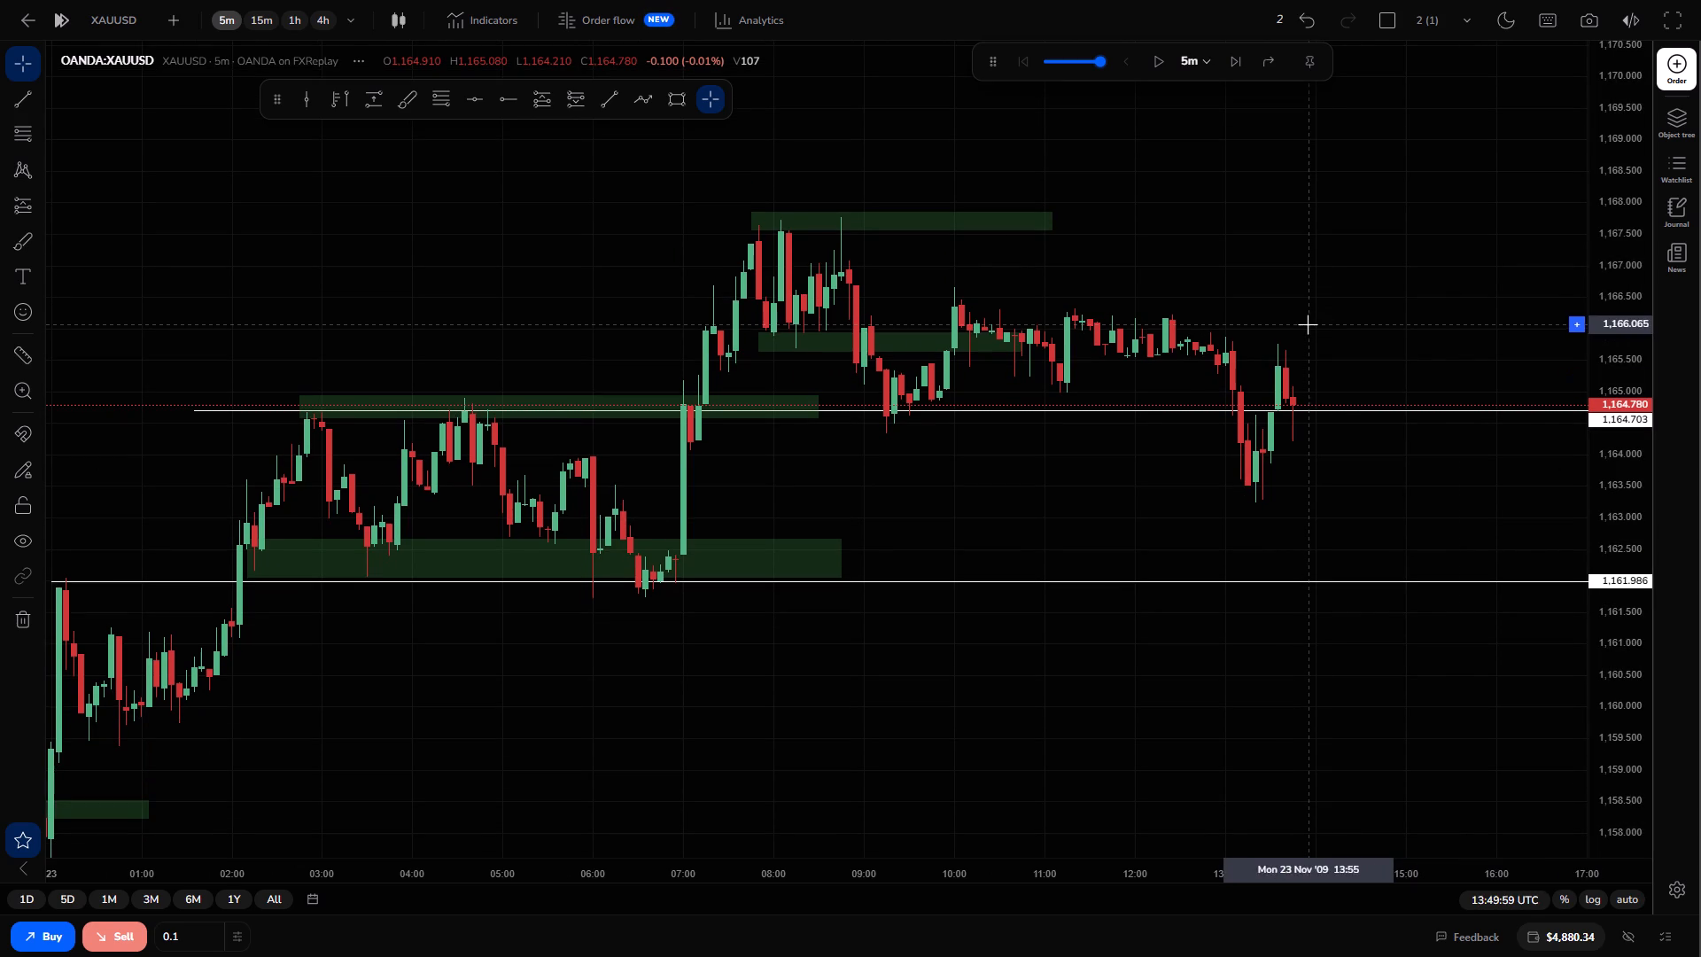
pyautogui.click(1231, 62)
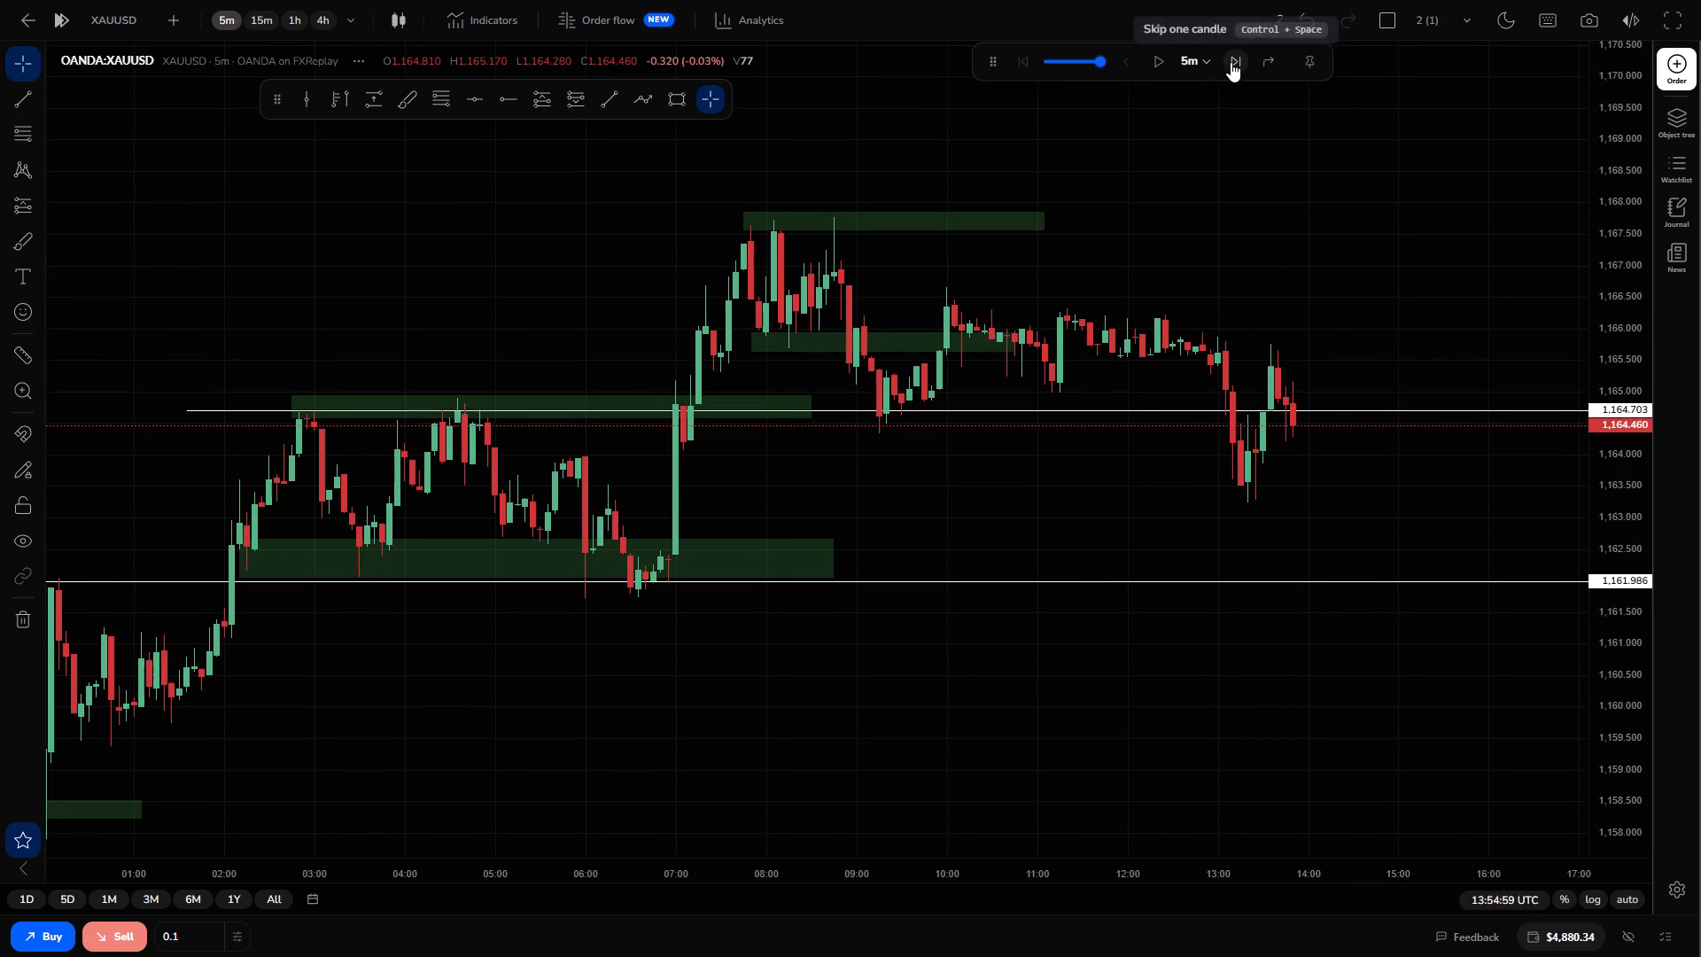
pyautogui.click(1231, 62)
pyautogui.click(1231, 62)
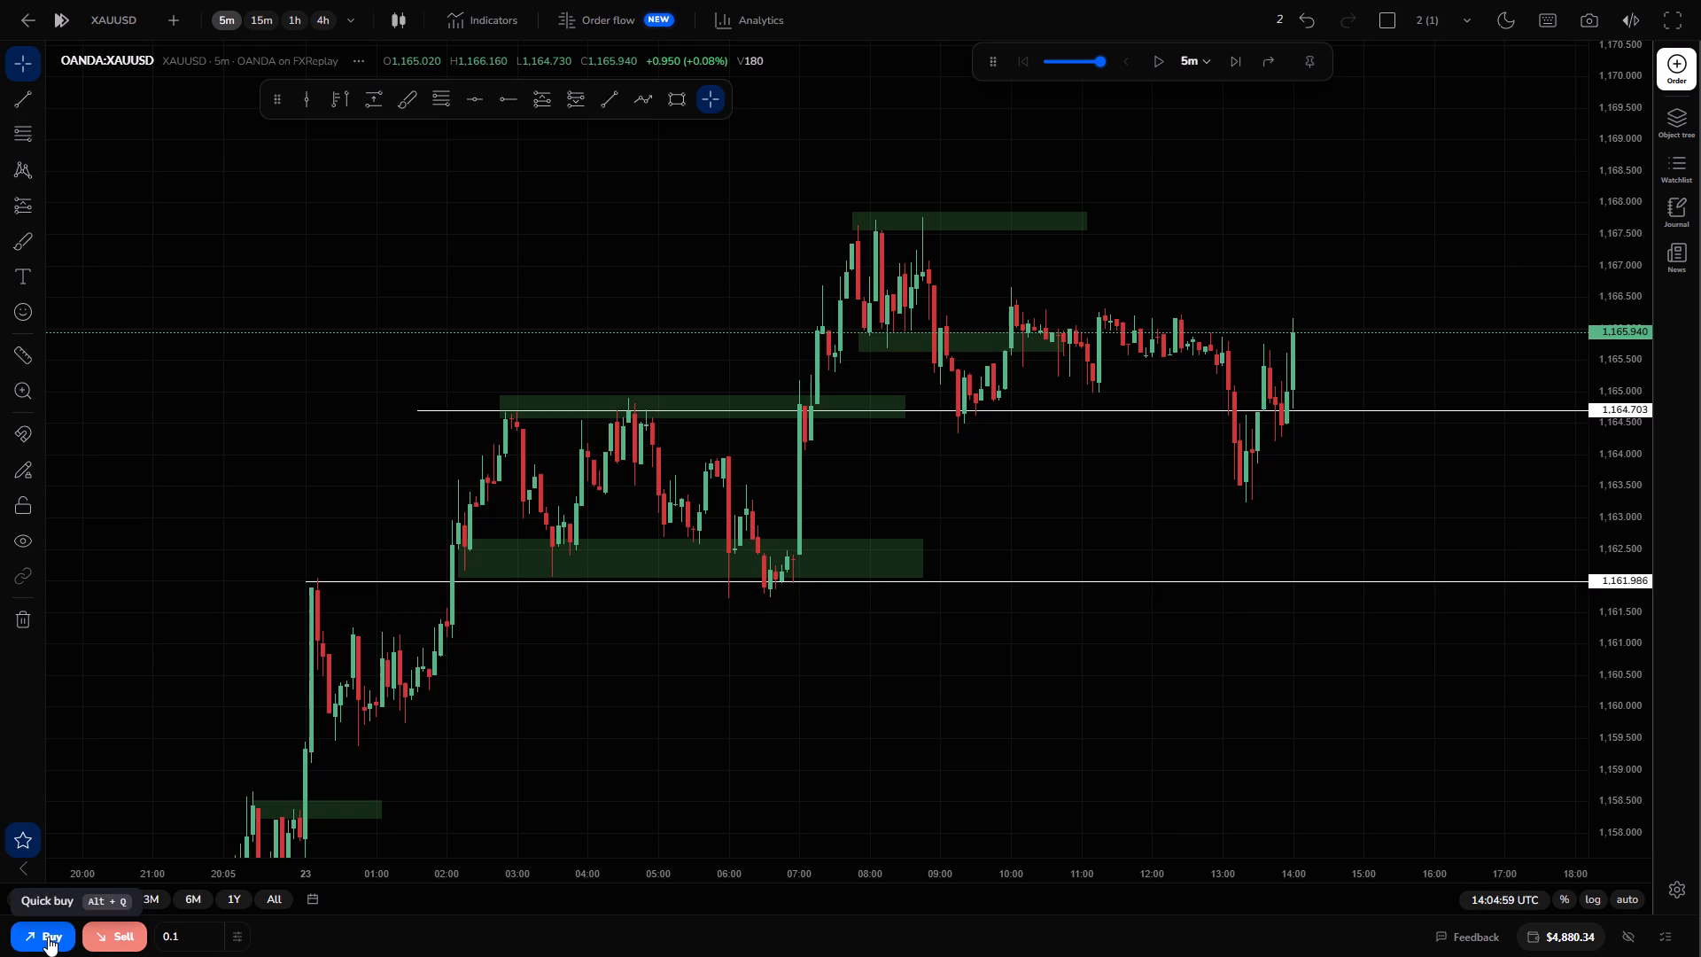
# Buy 0.1 XAUUSD at market with take profit at about 1,167.809 and stop loss at about 1,164.955.
pyautogui.hotkey('alt', 'q')
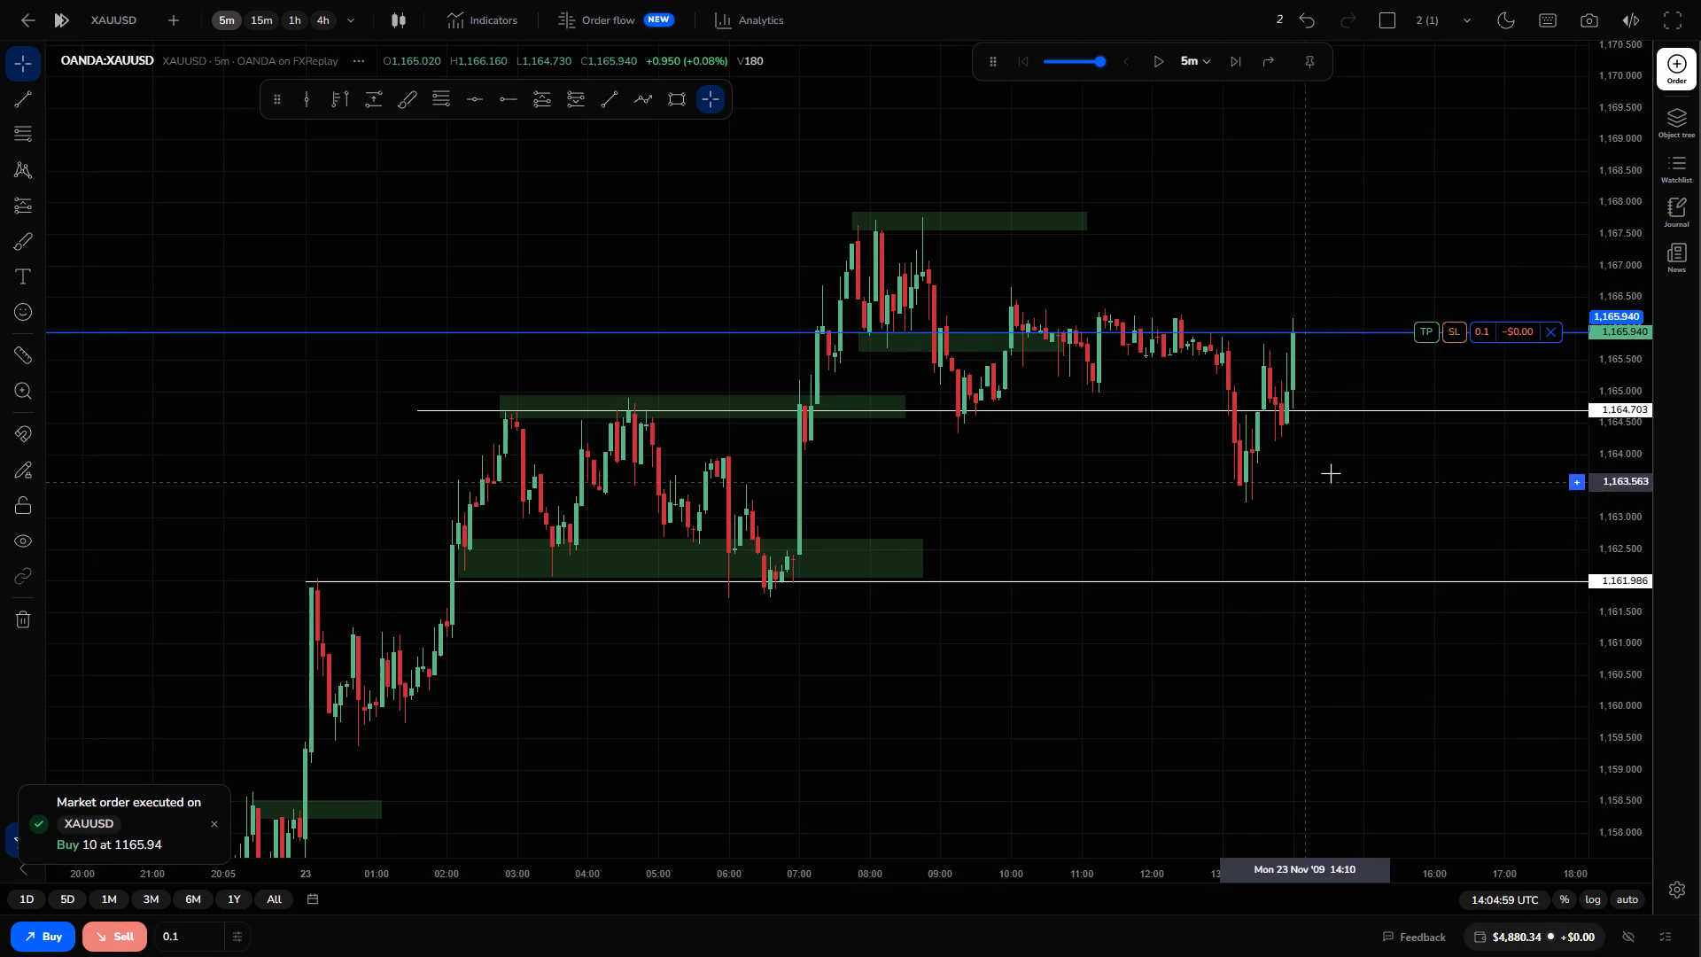
pyautogui.moveTo(1425, 331); pyautogui.dragTo(1398, 200)
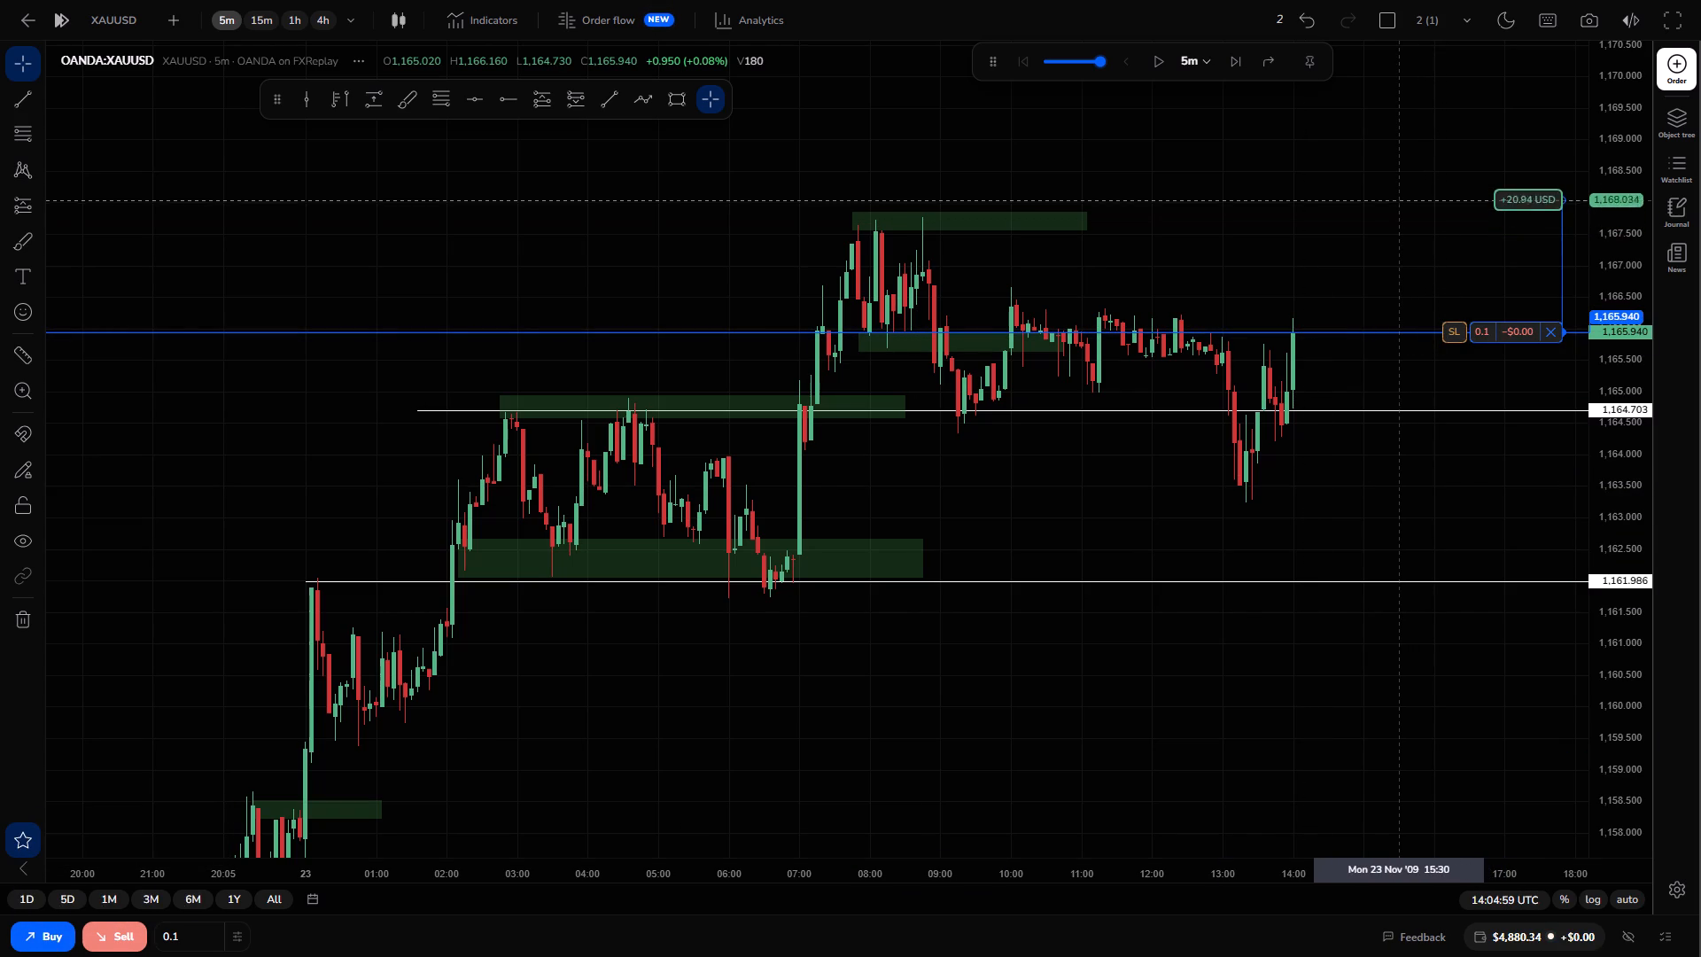
pyautogui.moveTo(1398, 200); pyautogui.dragTo(1397, 214)
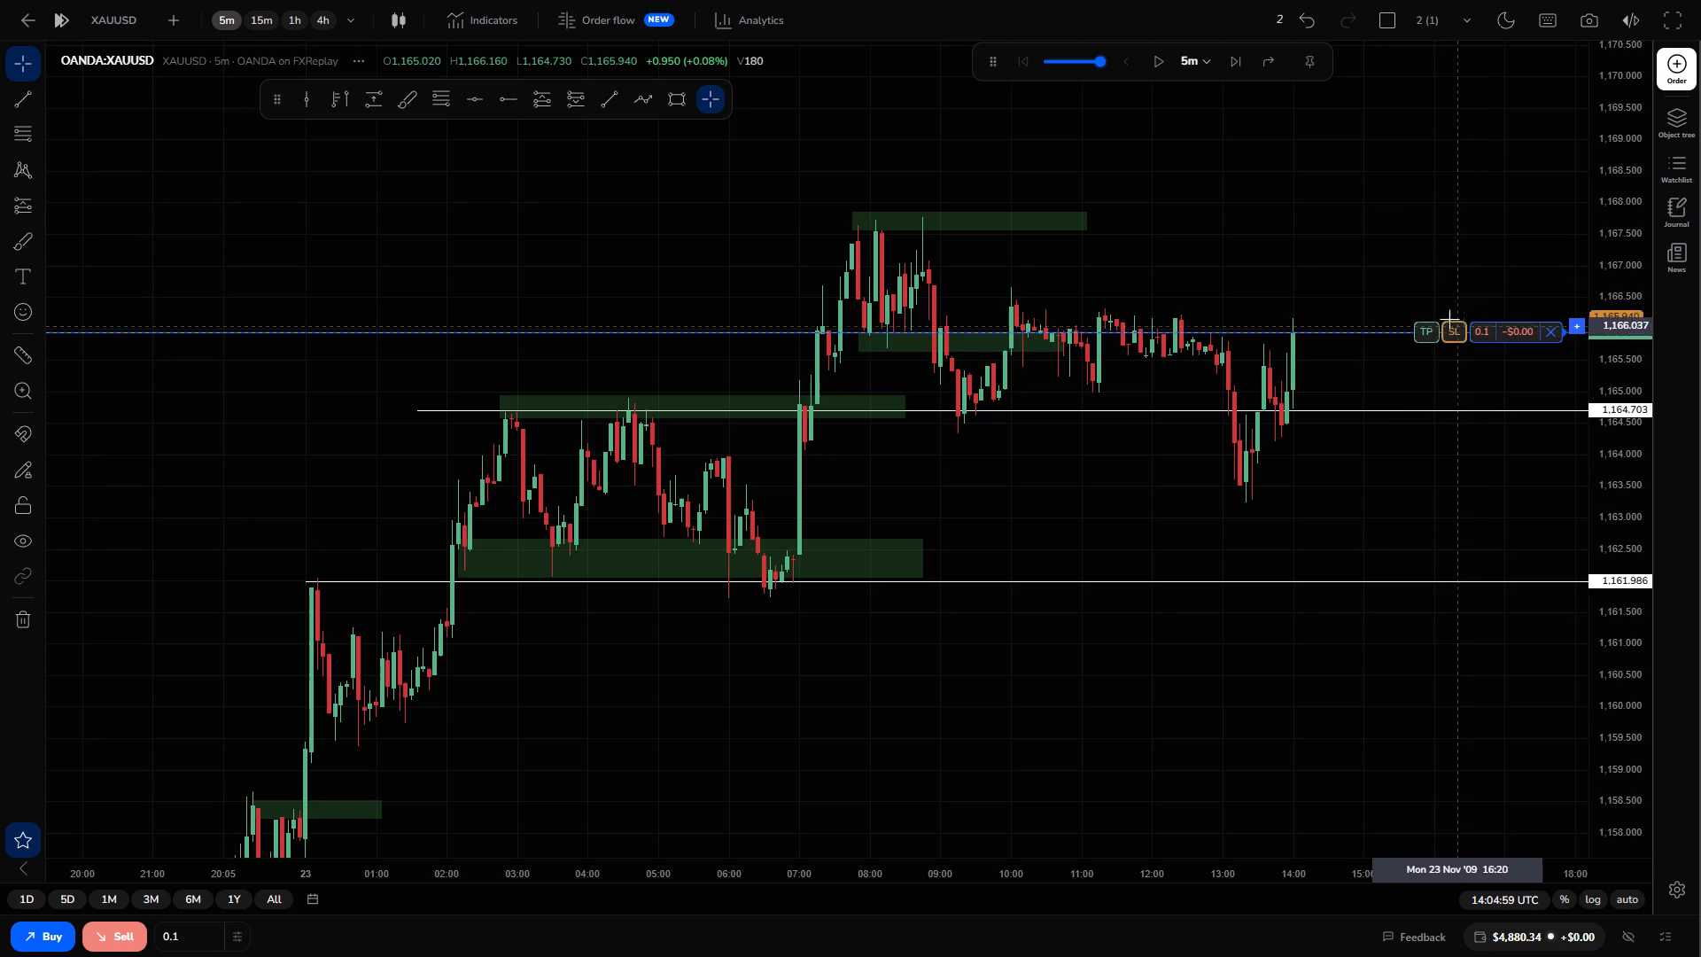
pyautogui.moveTo(1458, 330); pyautogui.dragTo(1458, 413)
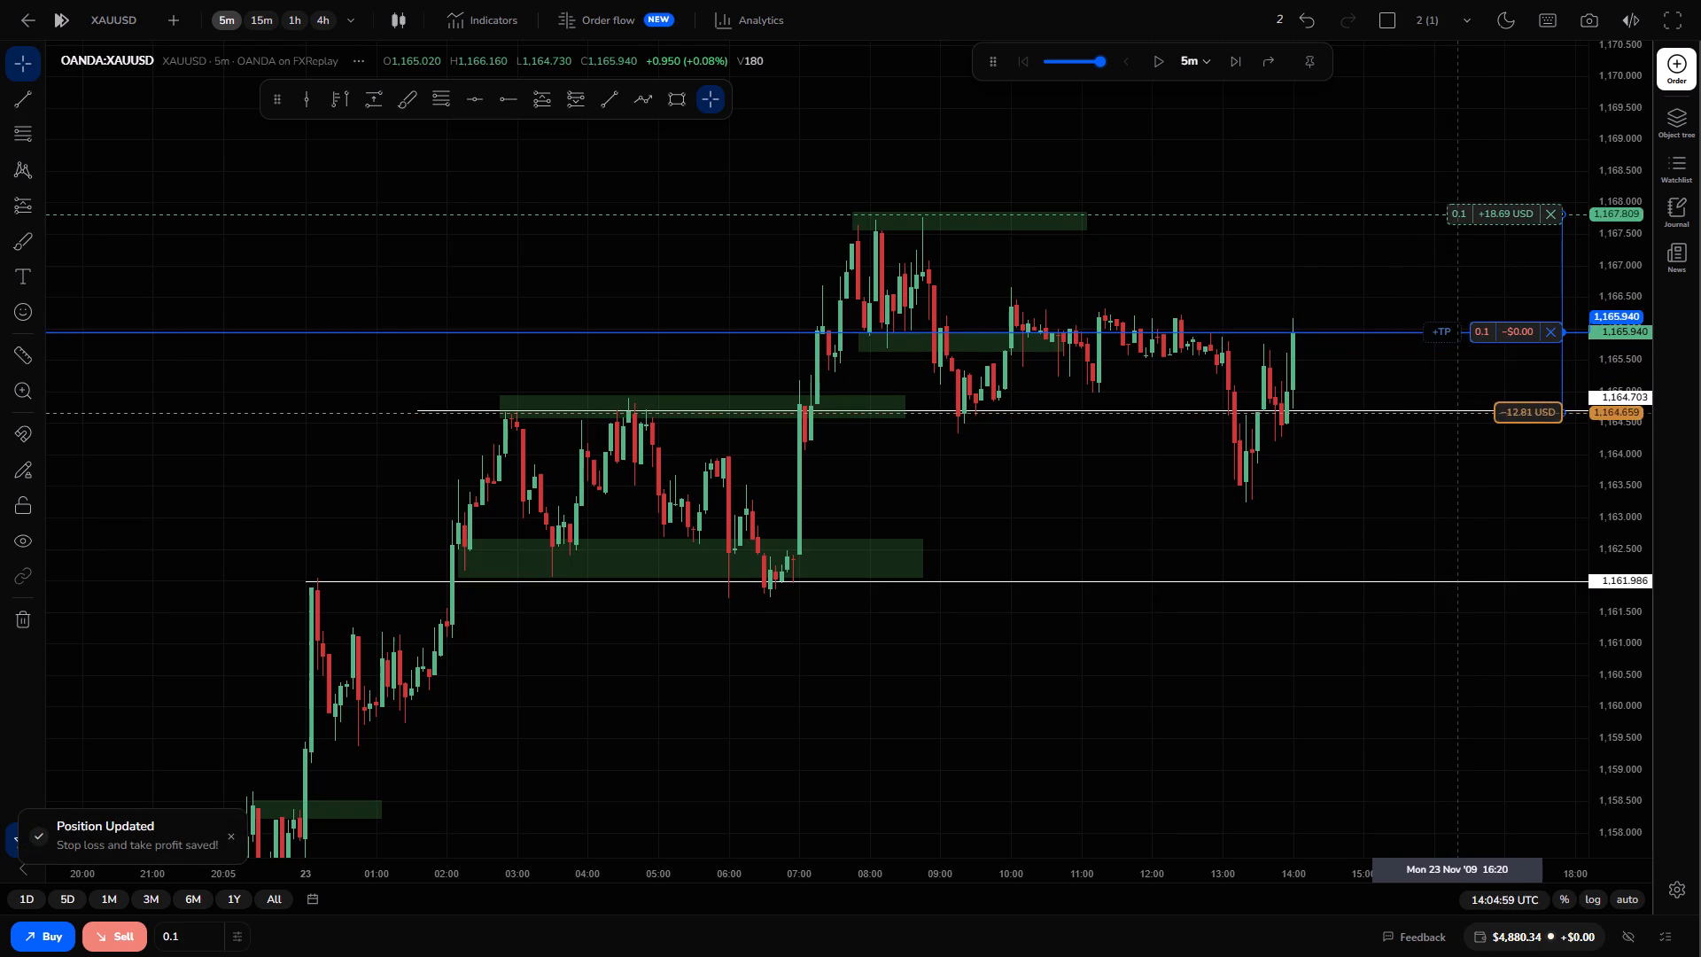
pyautogui.moveTo(1458, 413); pyautogui.dragTo(1449, 396)
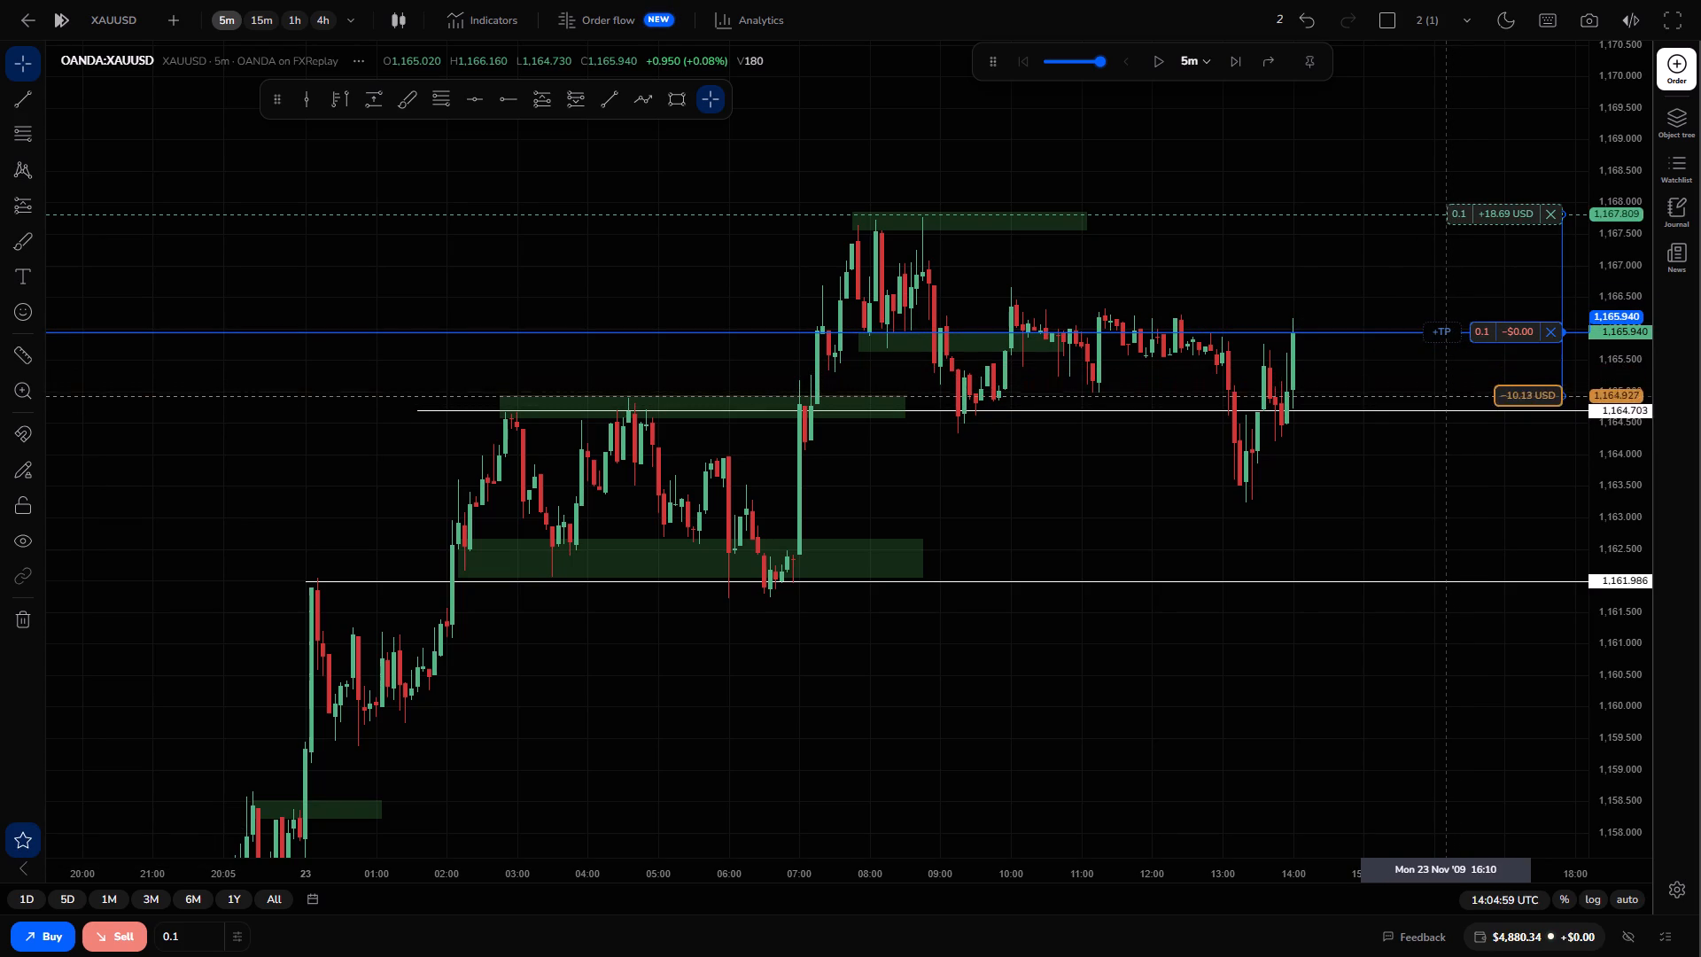
pyautogui.moveTo(1449, 396); pyautogui.dragTo(1444, 410)
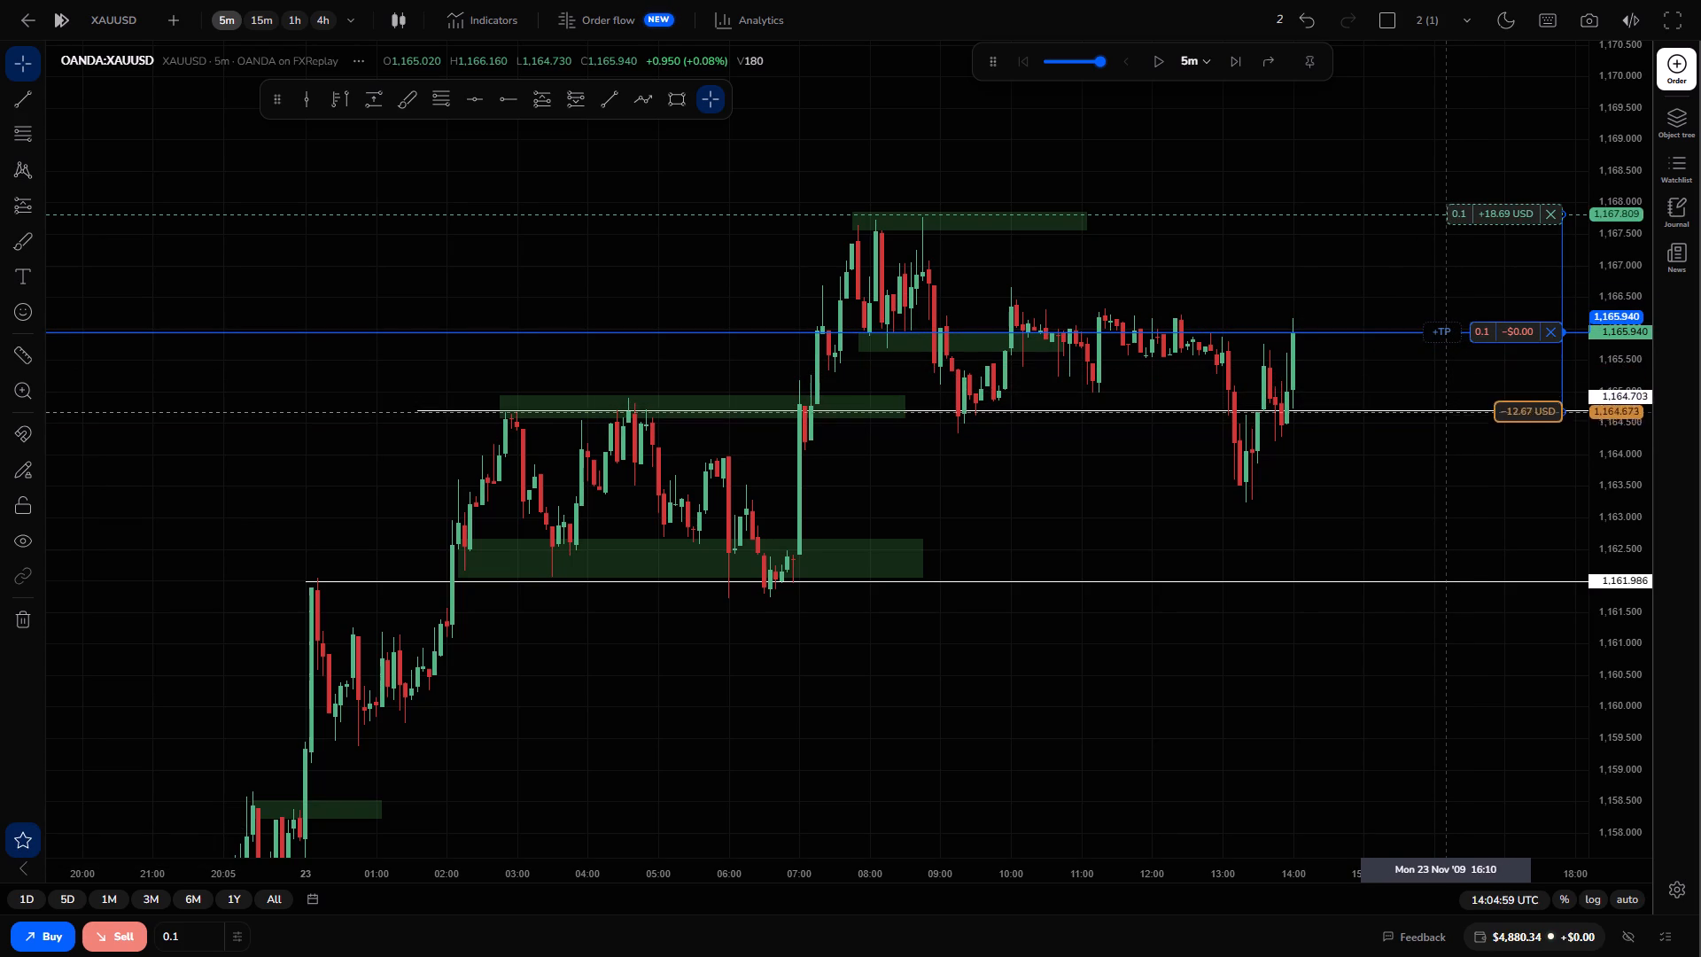
pyautogui.moveTo(1444, 410); pyautogui.dragTo(1436, 394)
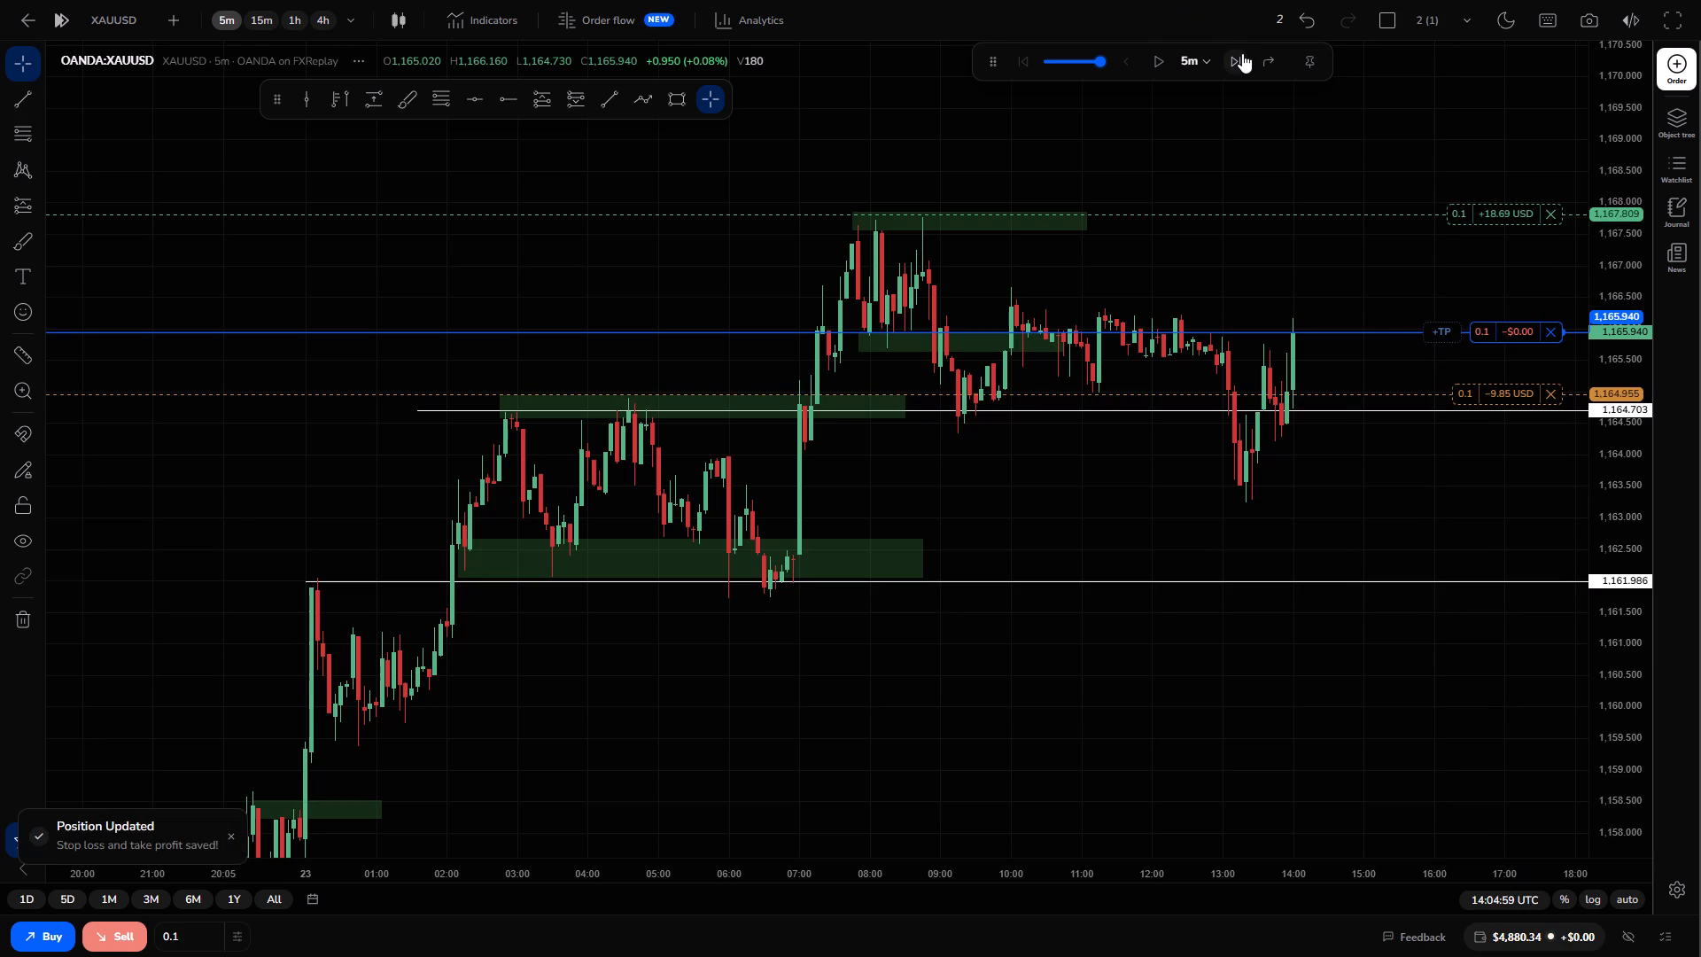
# Advance the XAUUSD replay by two candles to 14:14:59.
pyautogui.click(1242, 53)
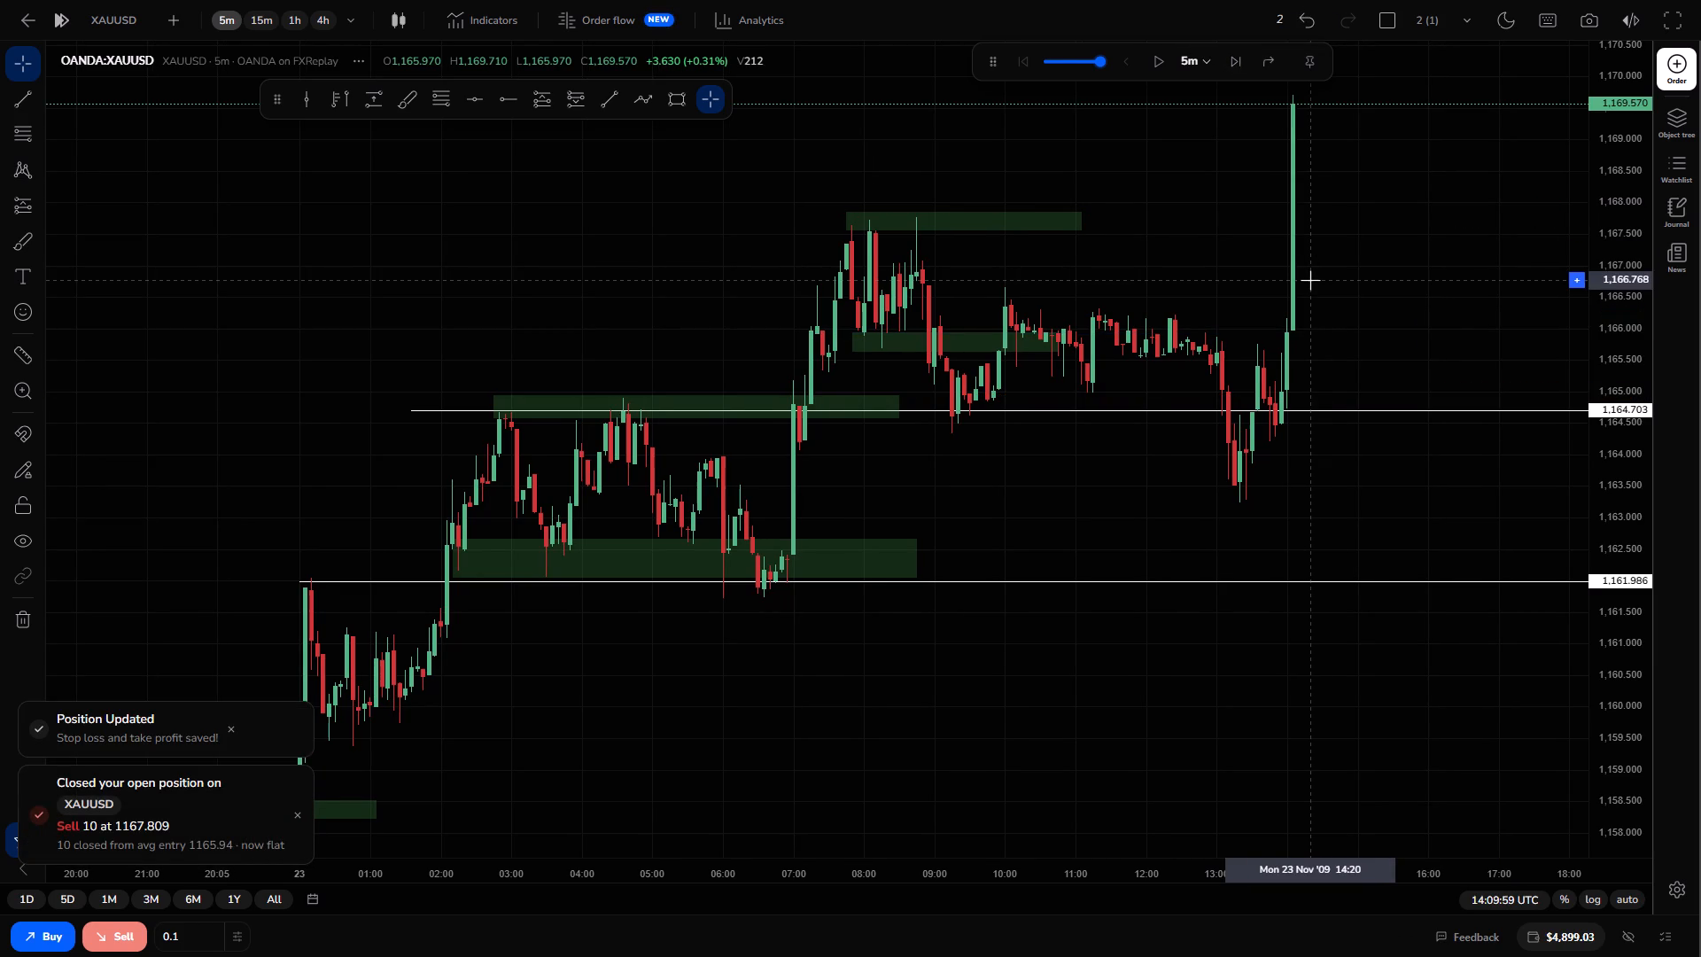
pyautogui.click(1679, 17)
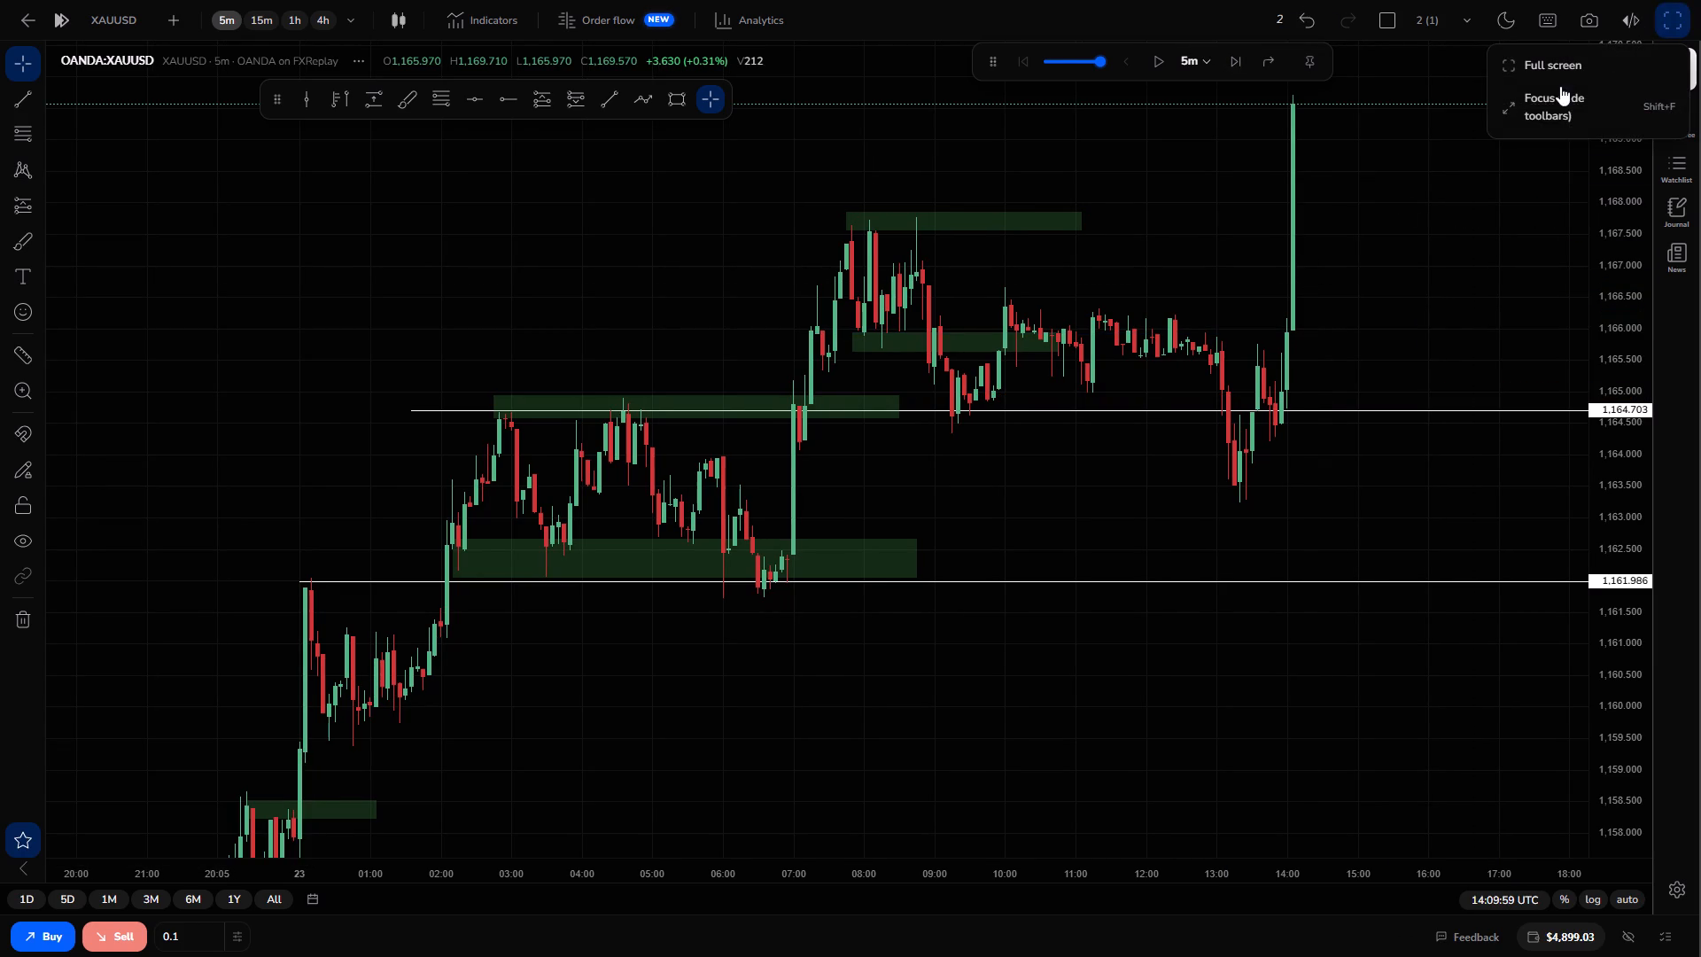
pyautogui.click(1516, 218)
pyautogui.moveTo(1650, 254); pyautogui.dragTo(1637, 385)
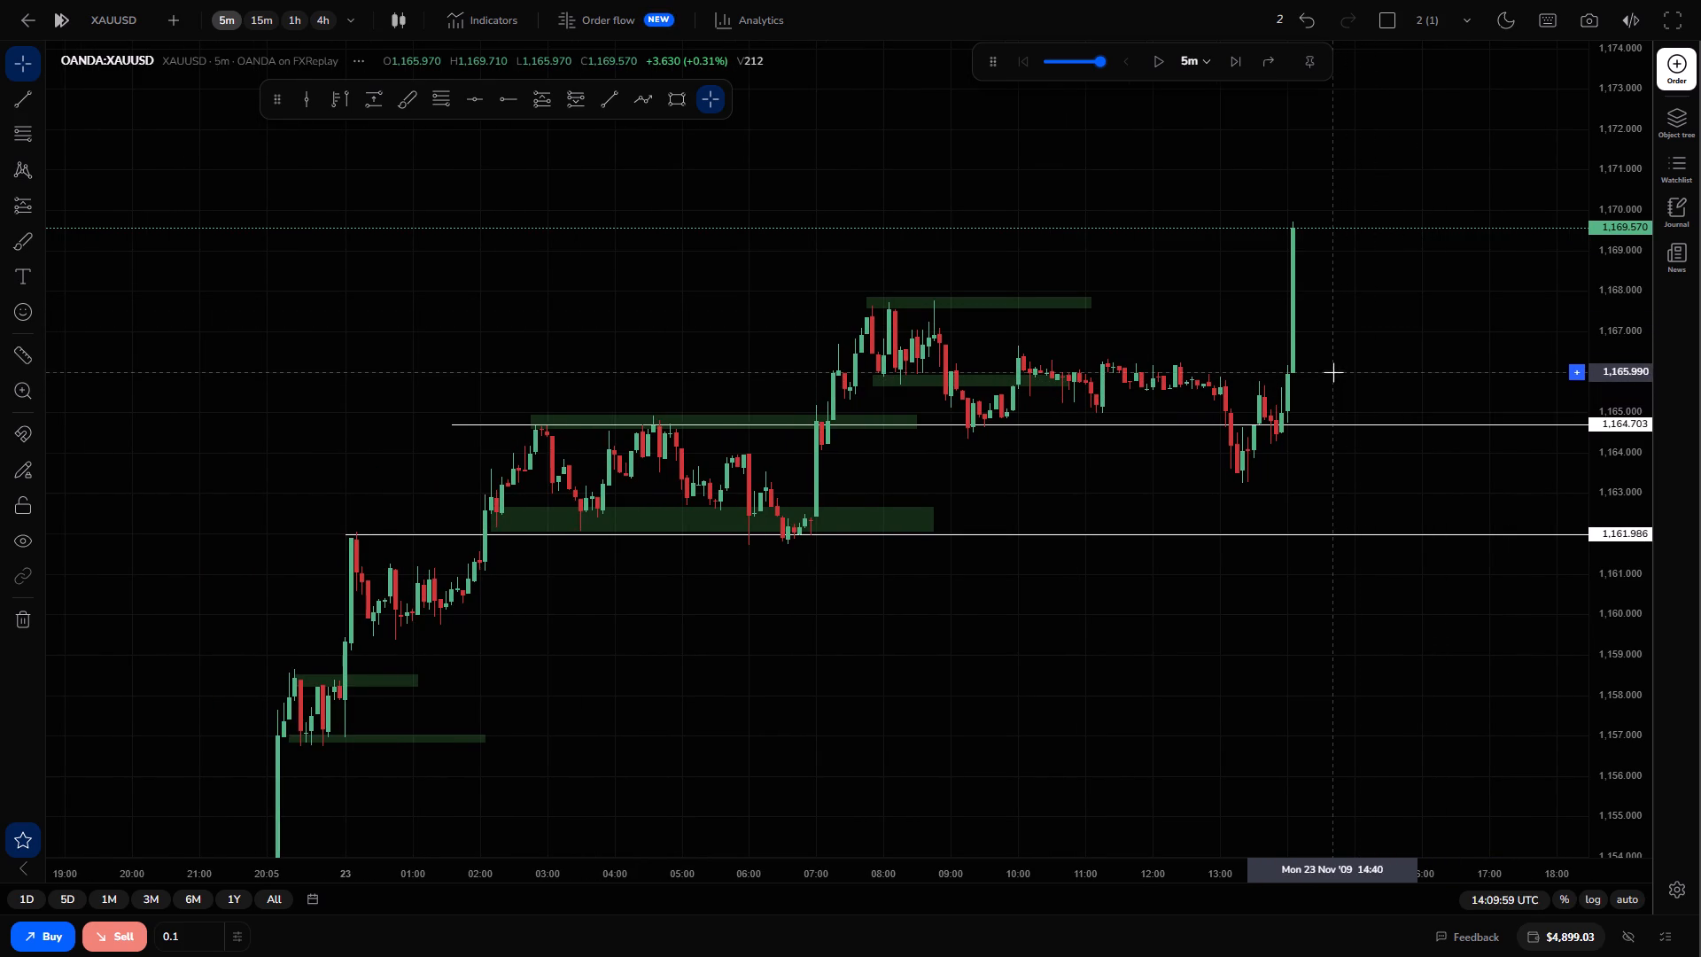
pyautogui.click(1231, 61)
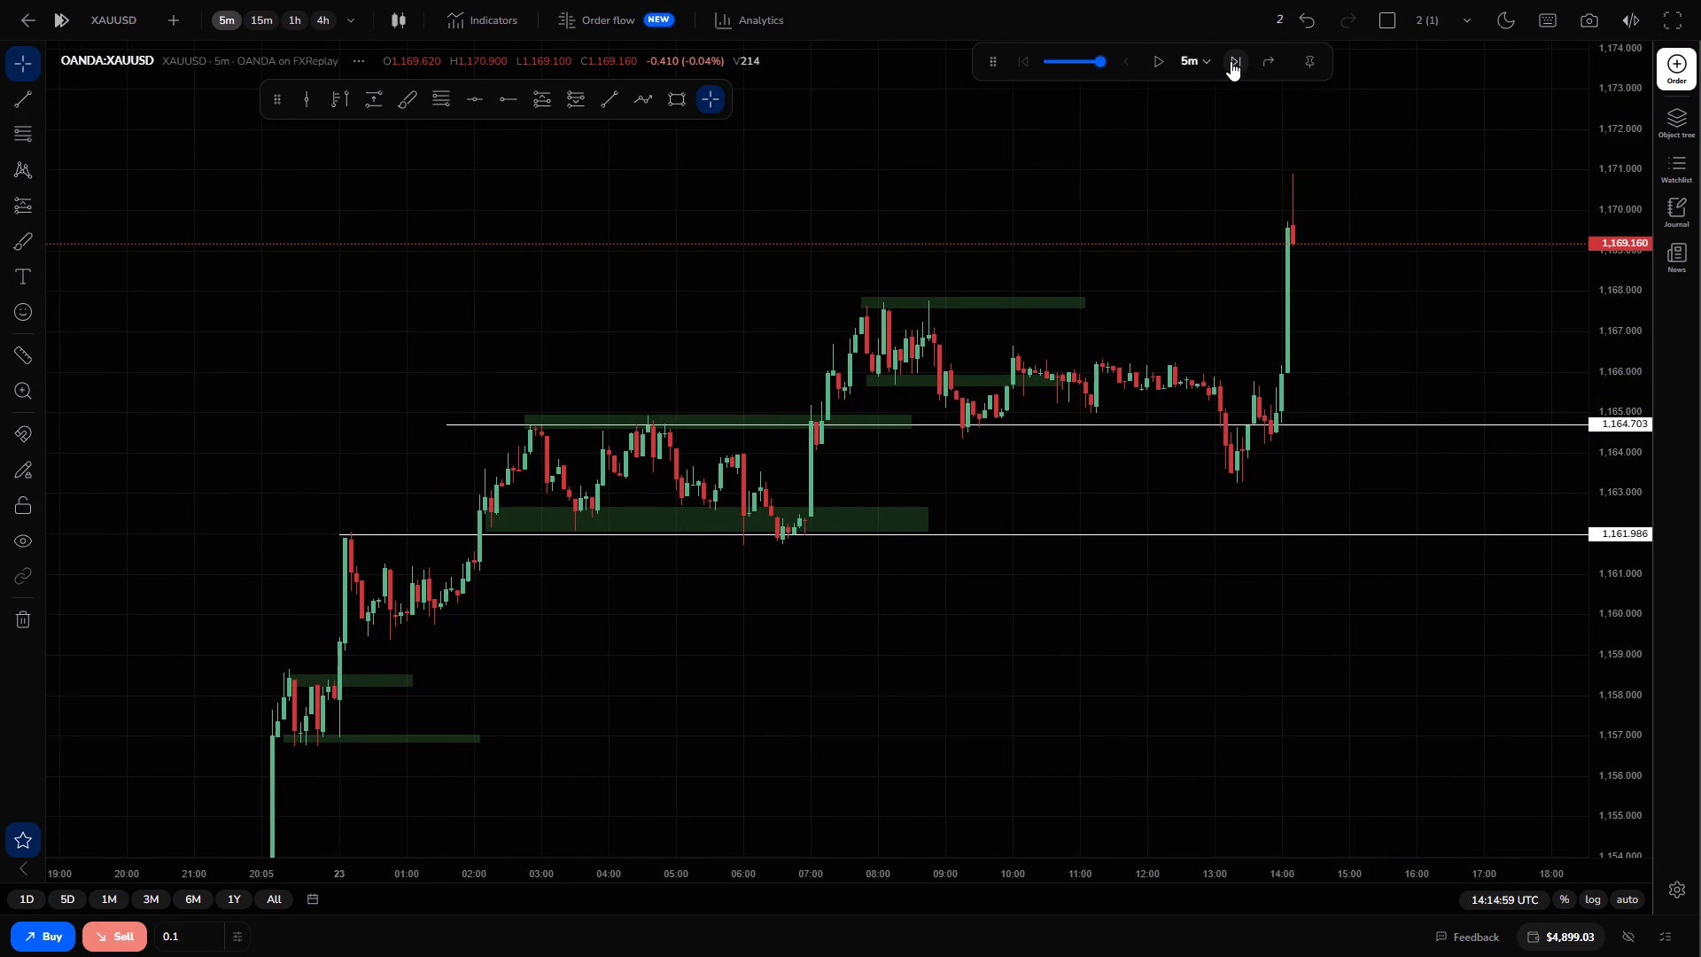
# Sell 0.1 XAUUSD at market with take profit at about 1,165.595 and stop loss at about 1,171.360.
pyautogui.click(89, 932)
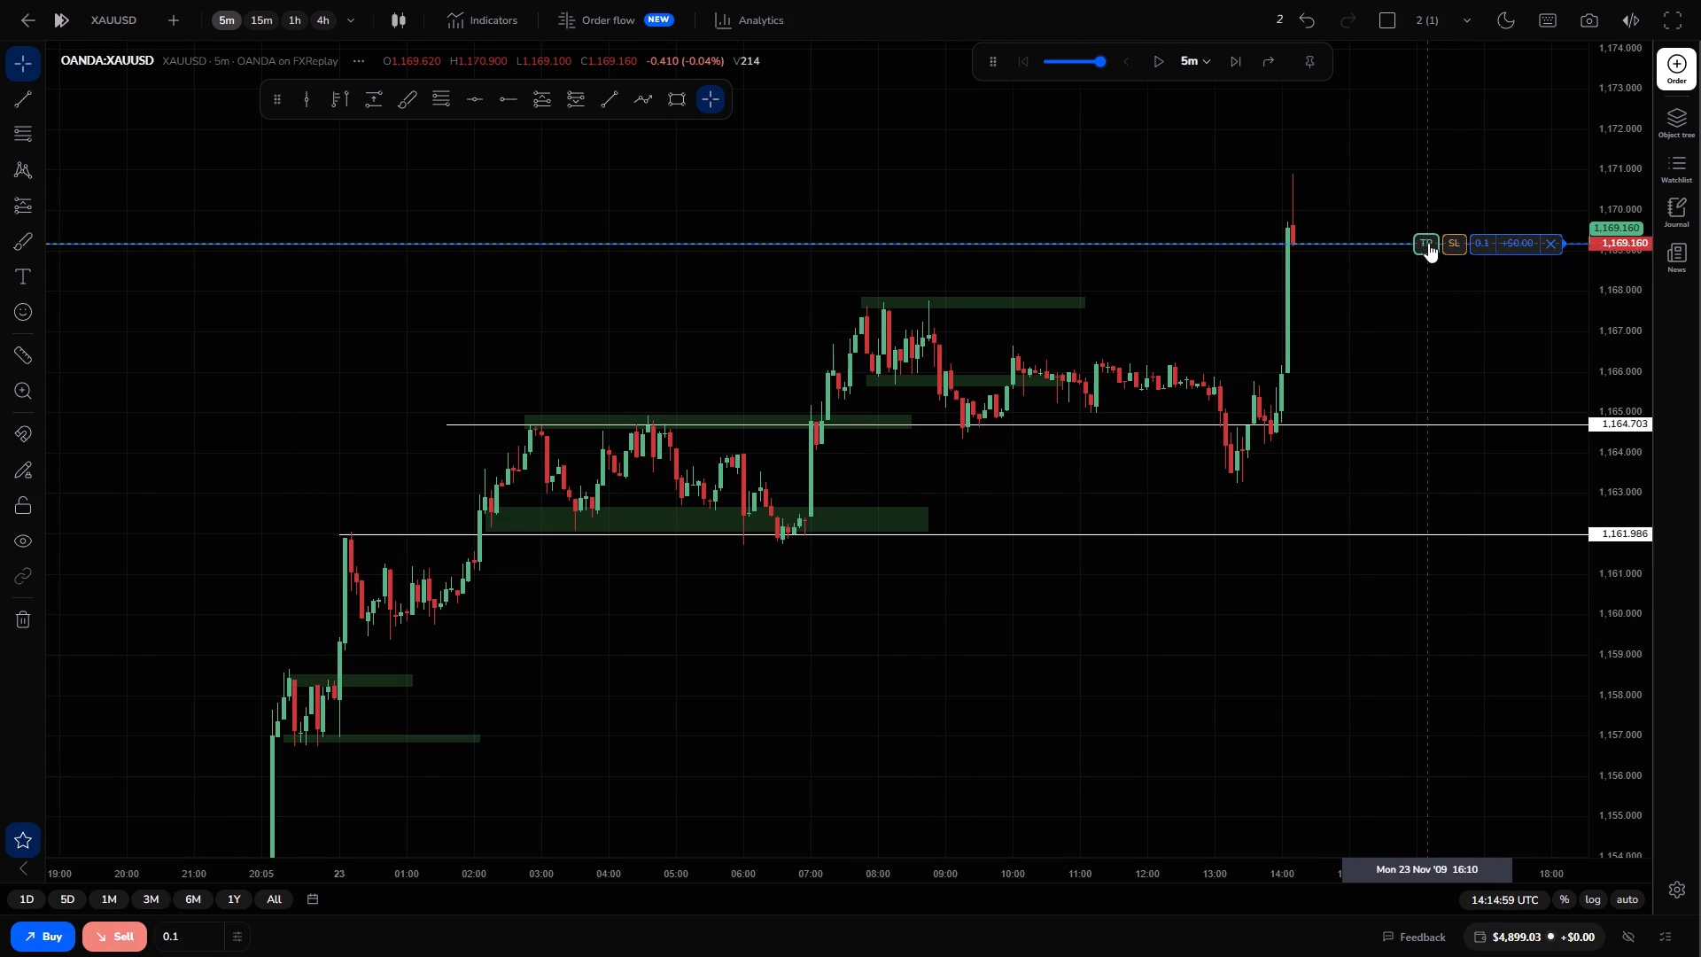
pyautogui.click(1428, 243)
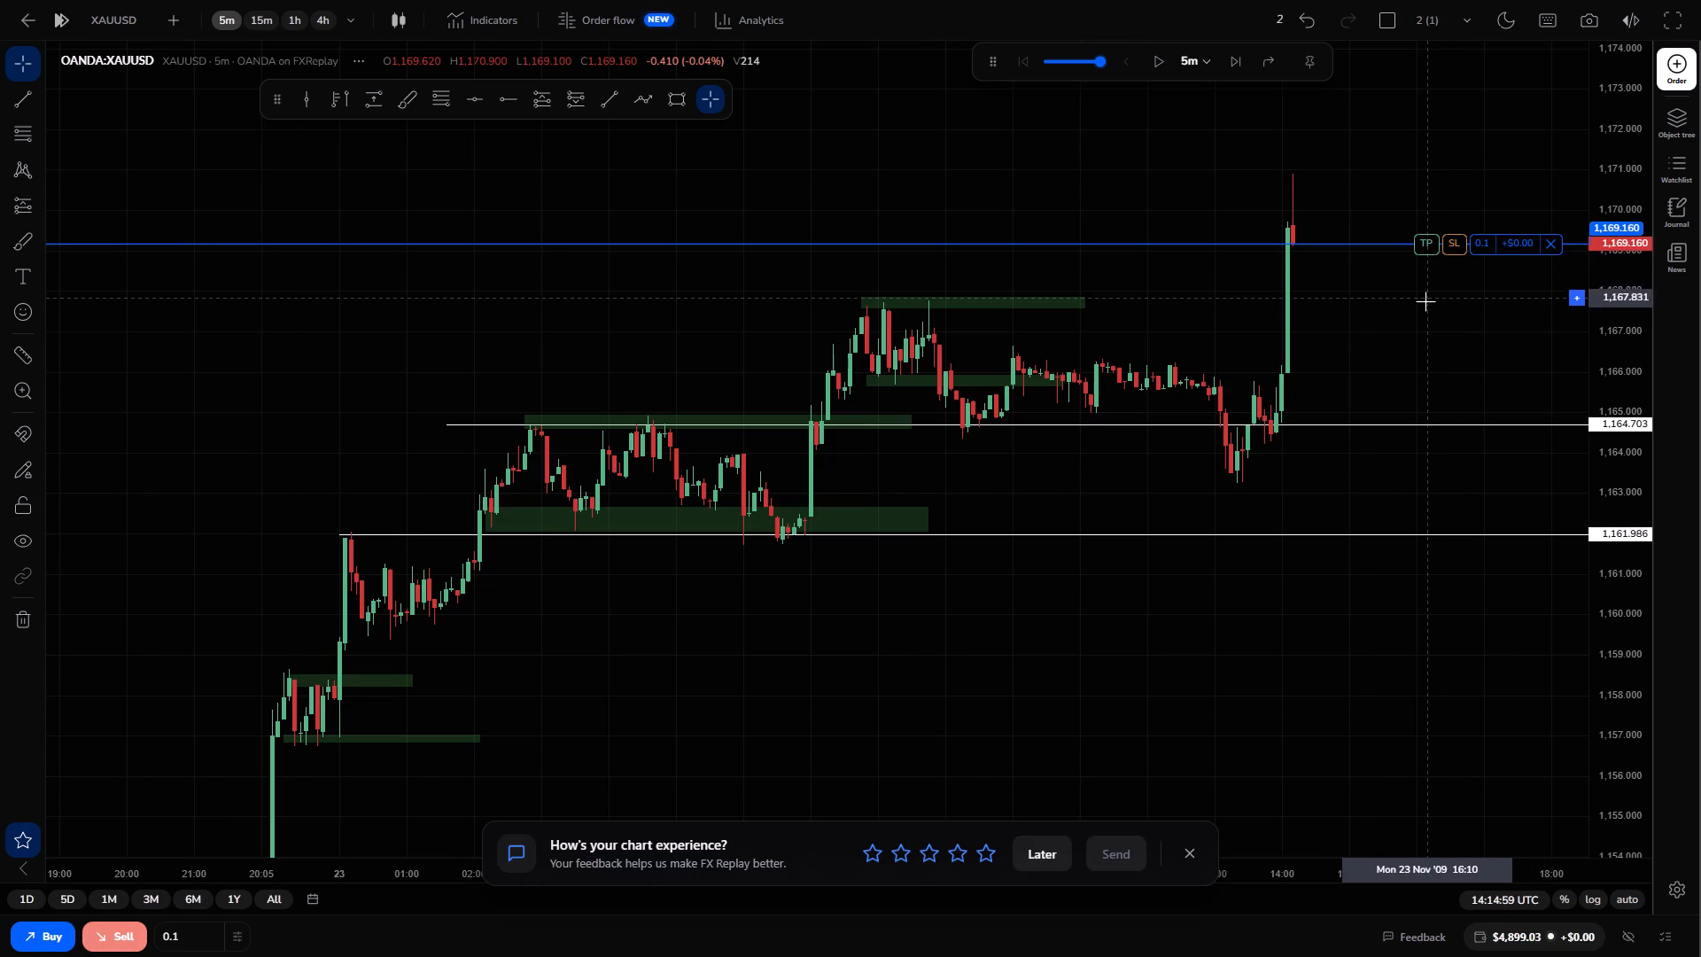
pyautogui.moveTo(1426, 244); pyautogui.dragTo(1431, 259)
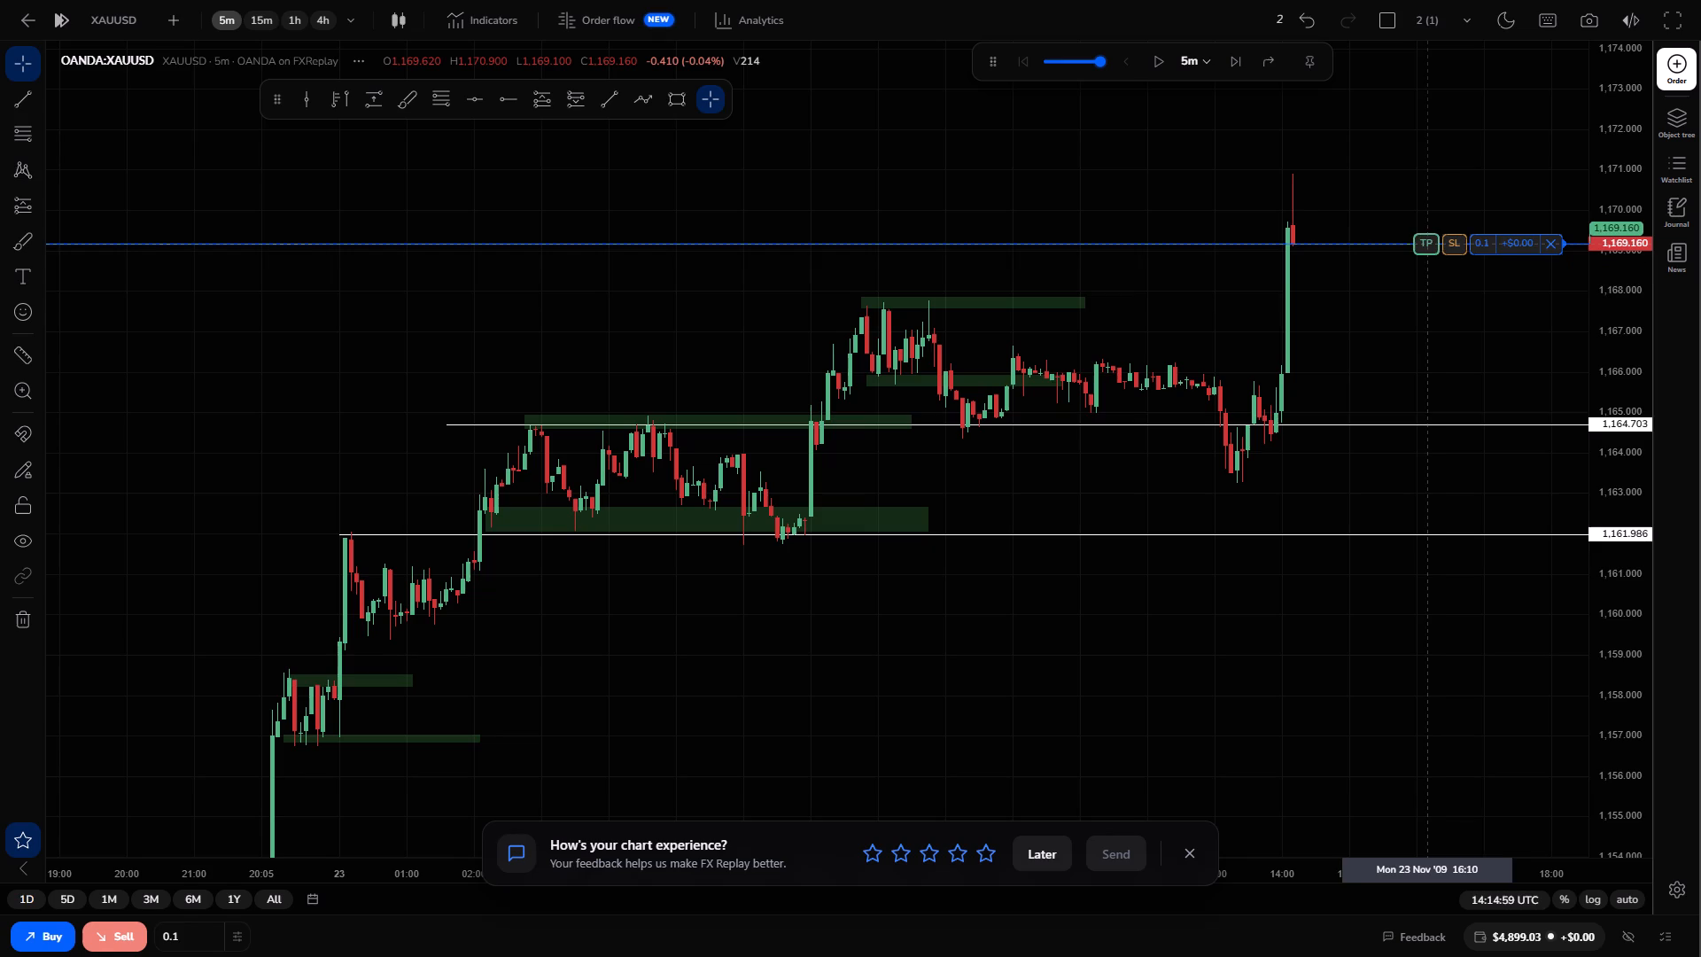
pyautogui.moveTo(1431, 259); pyautogui.dragTo(1426, 367)
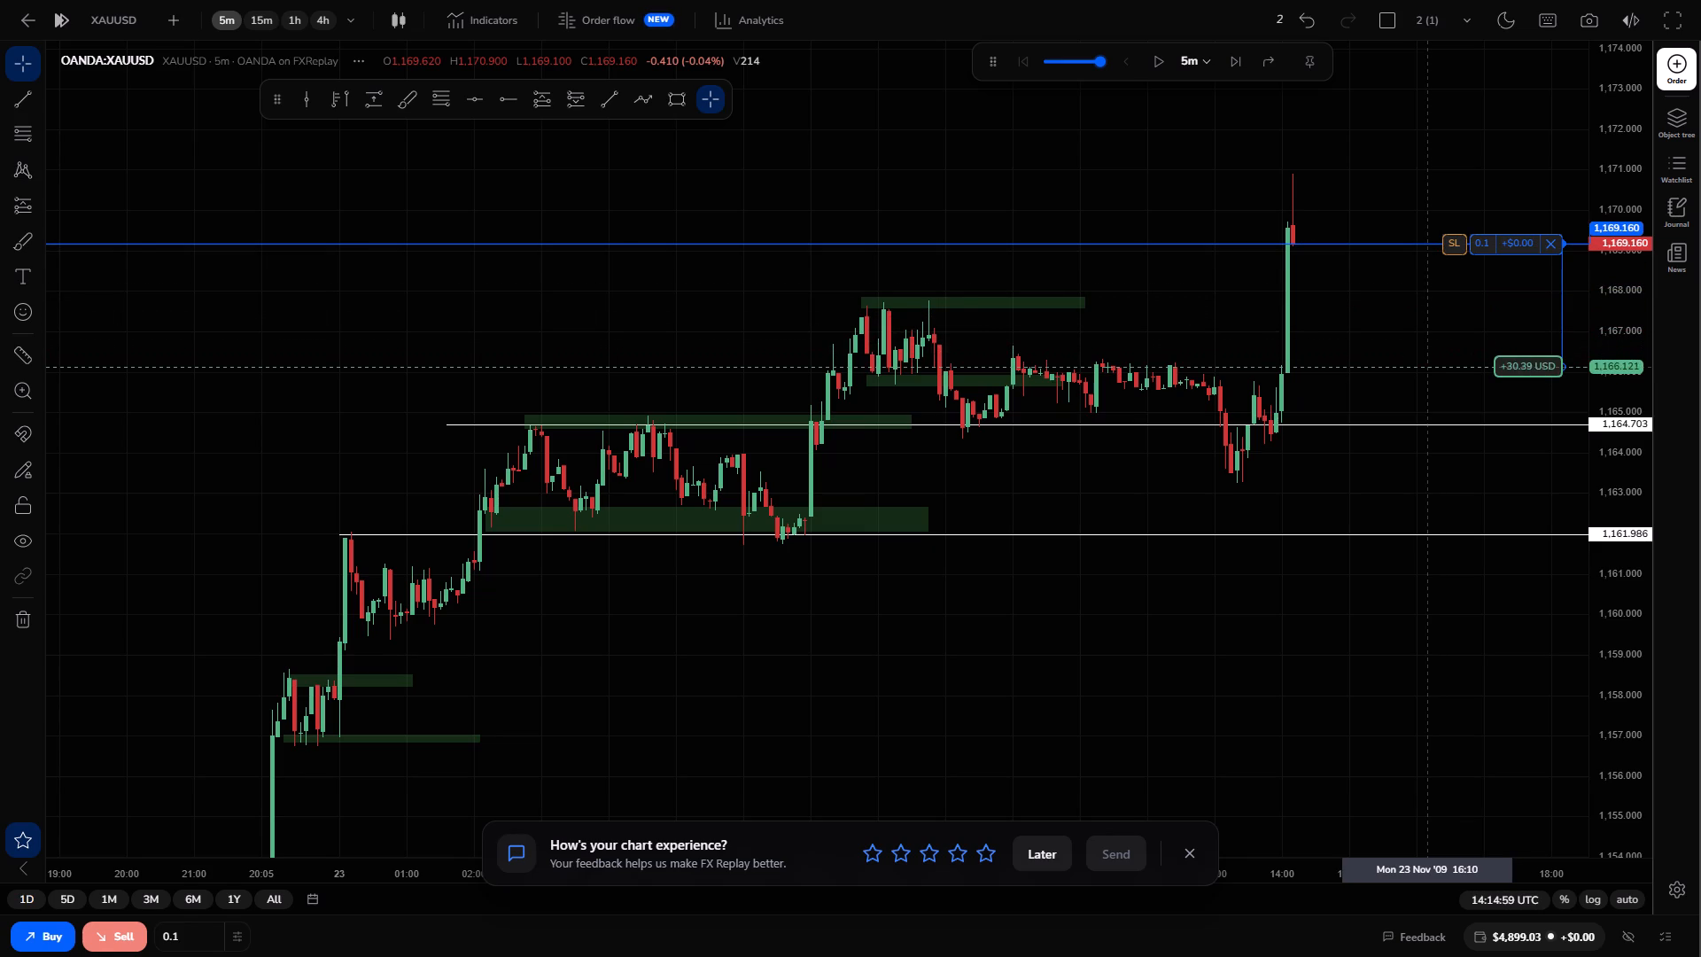
pyautogui.moveTo(1426, 367); pyautogui.dragTo(1430, 426)
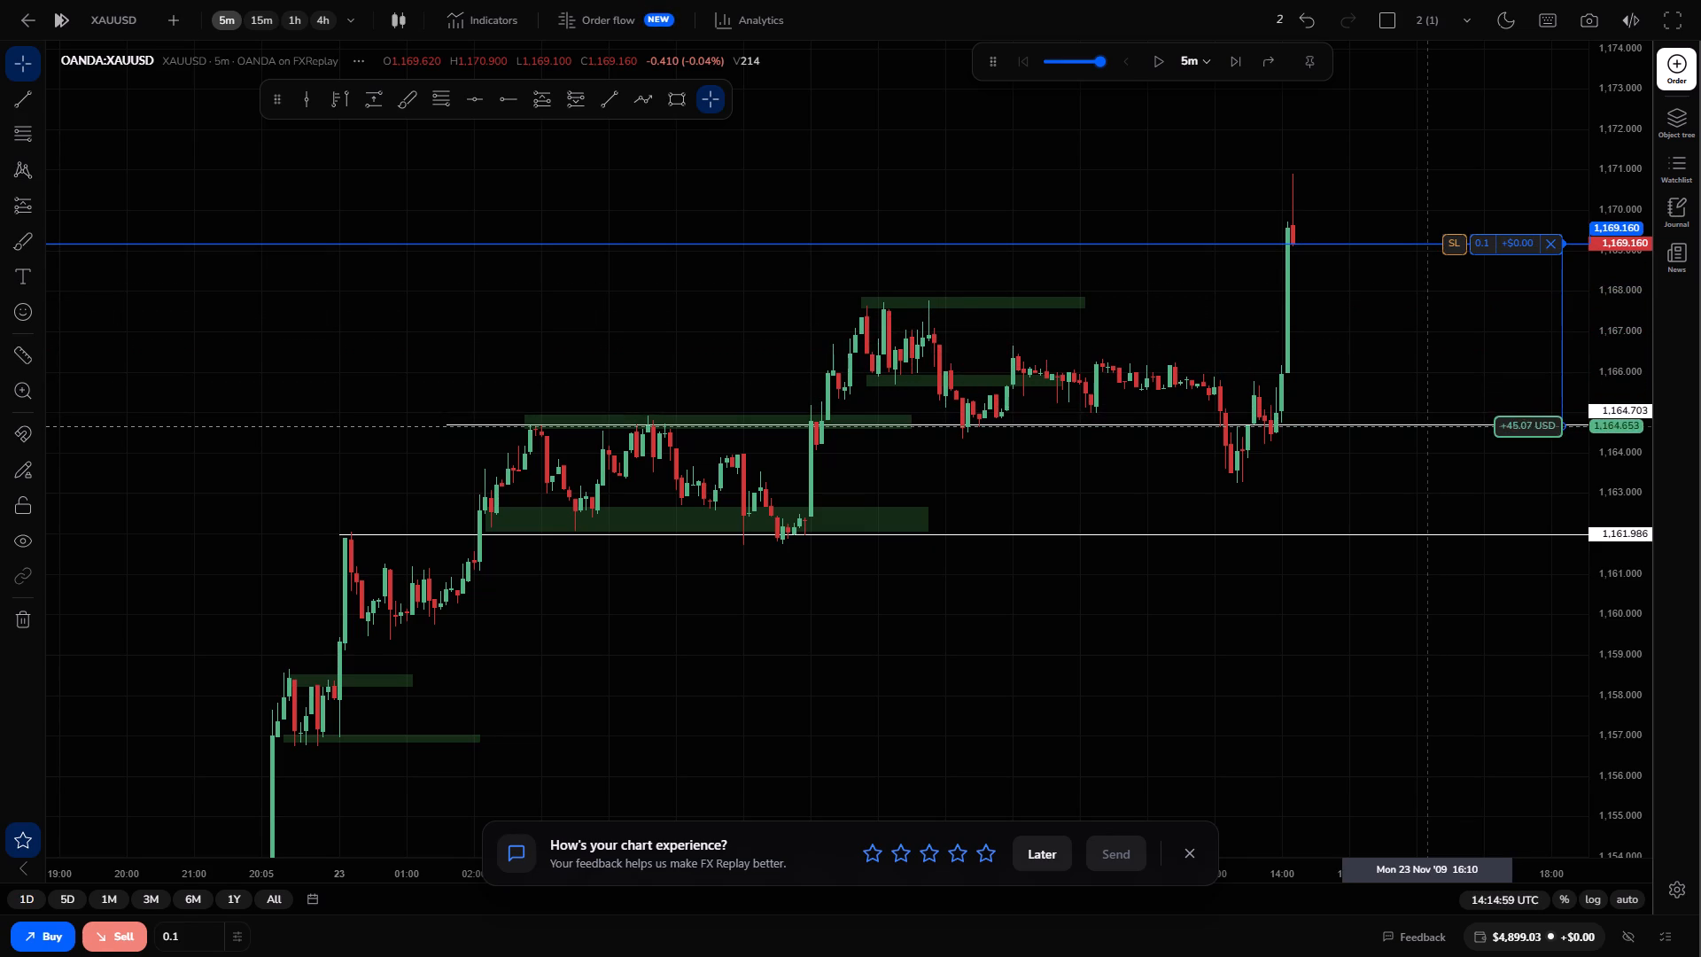
pyautogui.moveTo(1430, 426); pyautogui.dragTo(1422, 388)
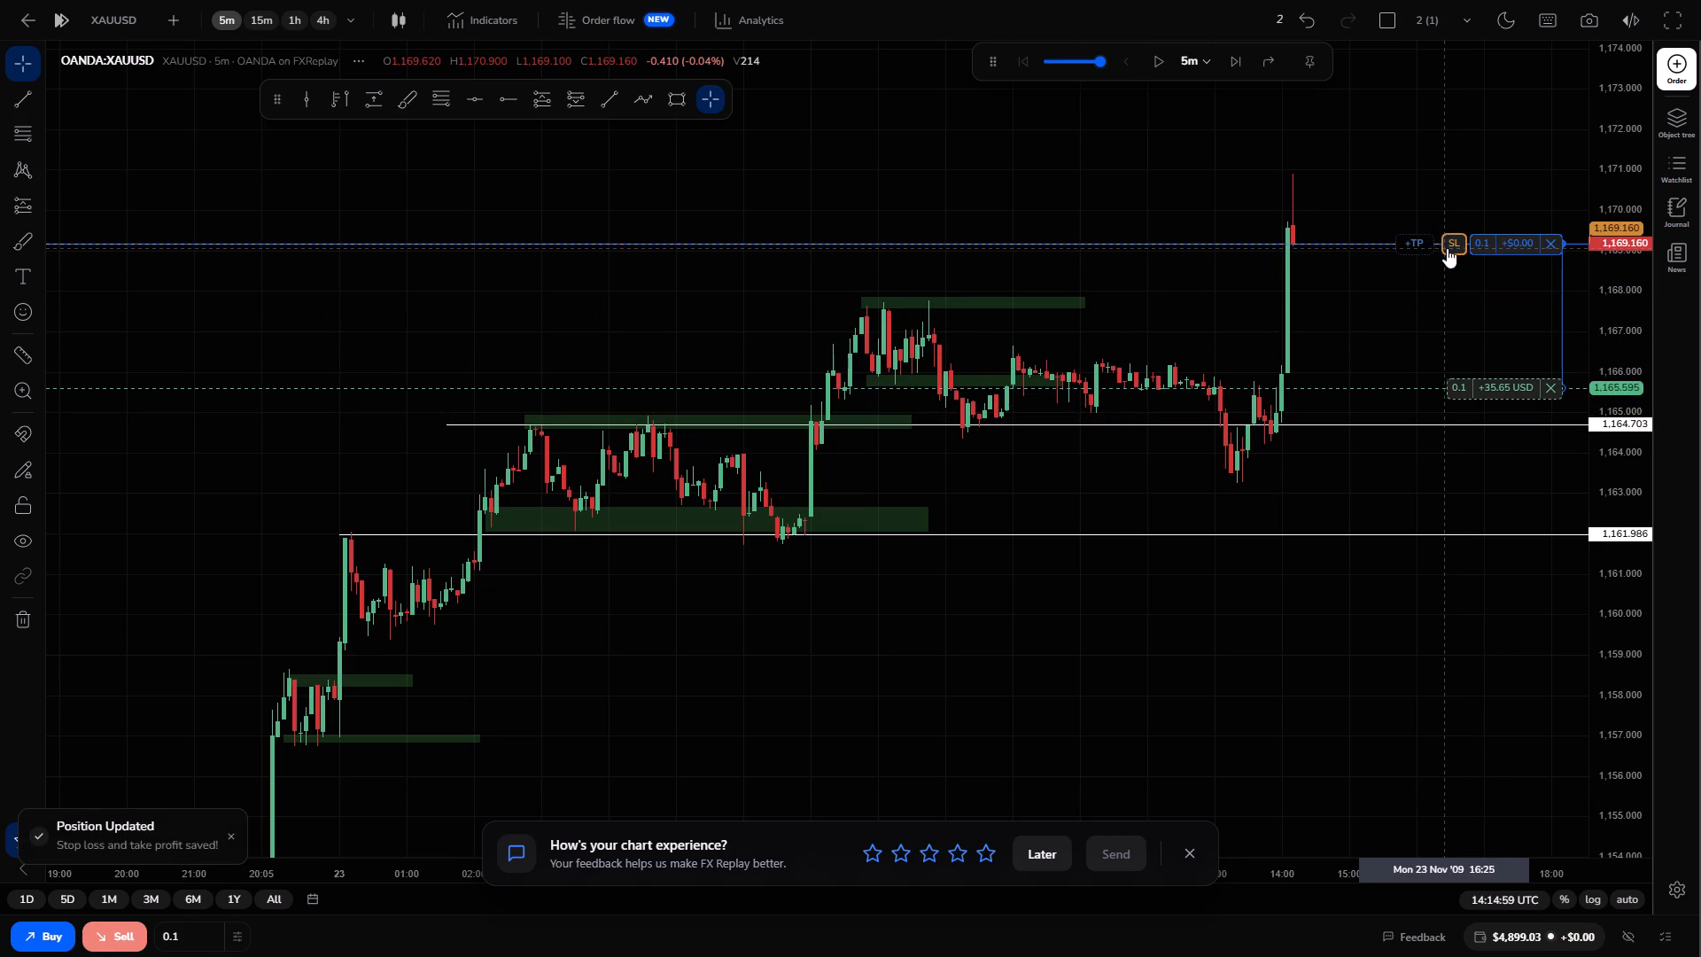
pyautogui.moveTo(1447, 248); pyautogui.dragTo(1447, 167)
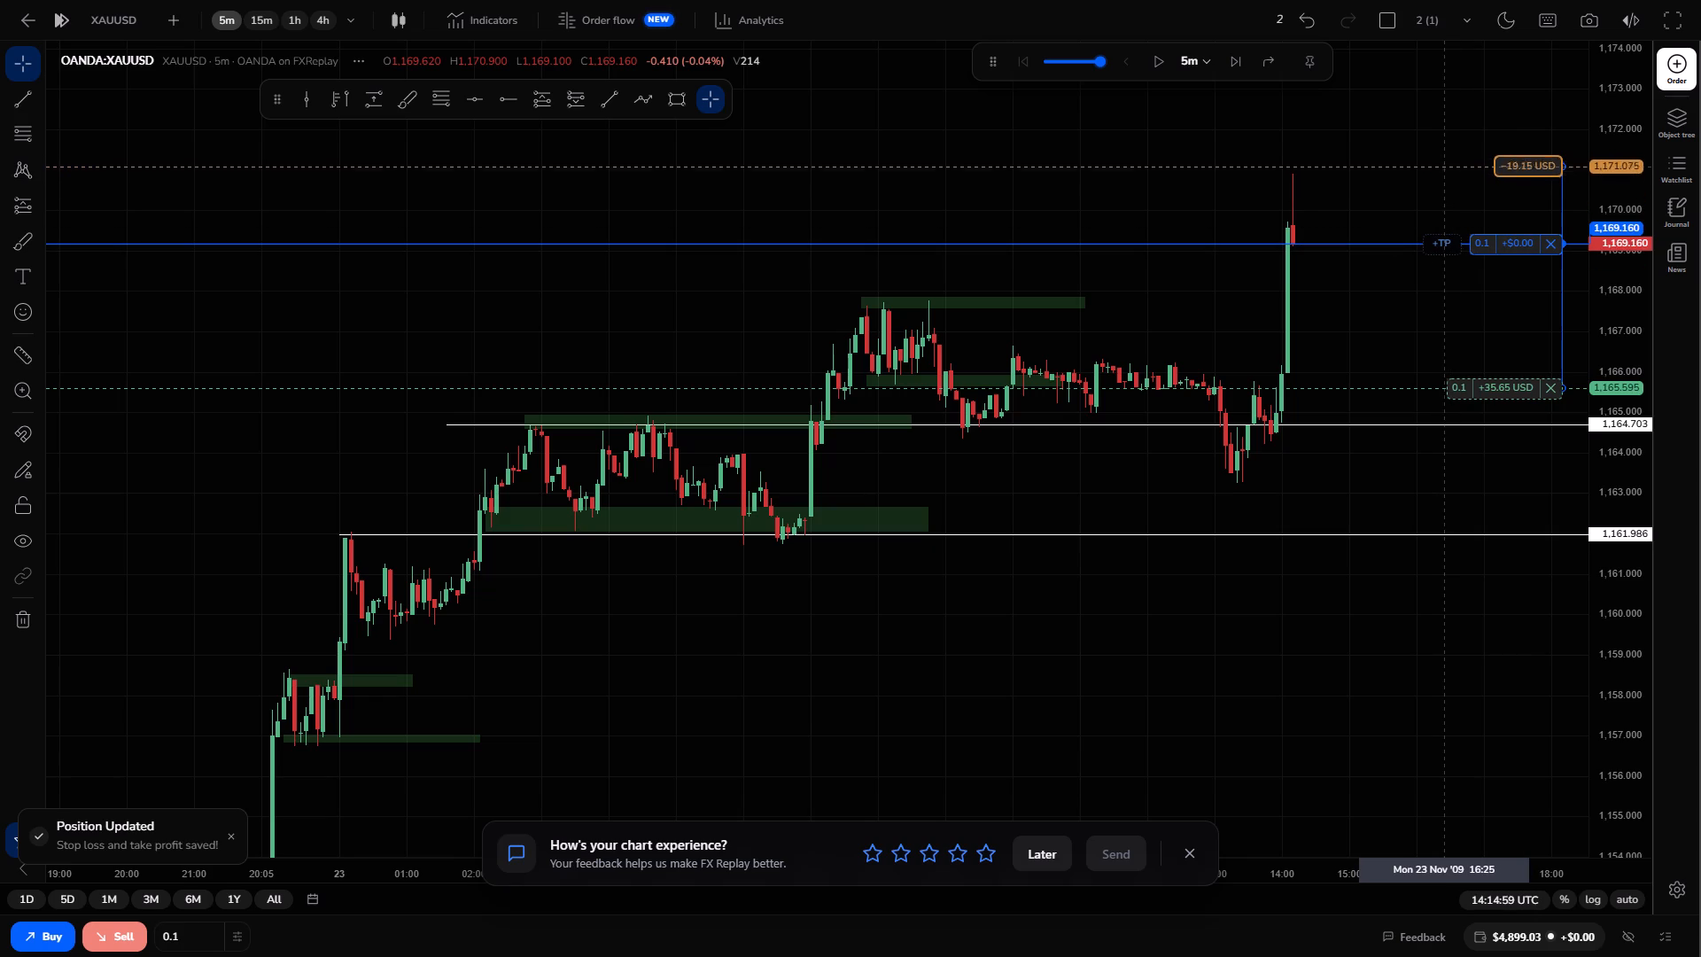
pyautogui.moveTo(1447, 167); pyautogui.dragTo(1442, 155)
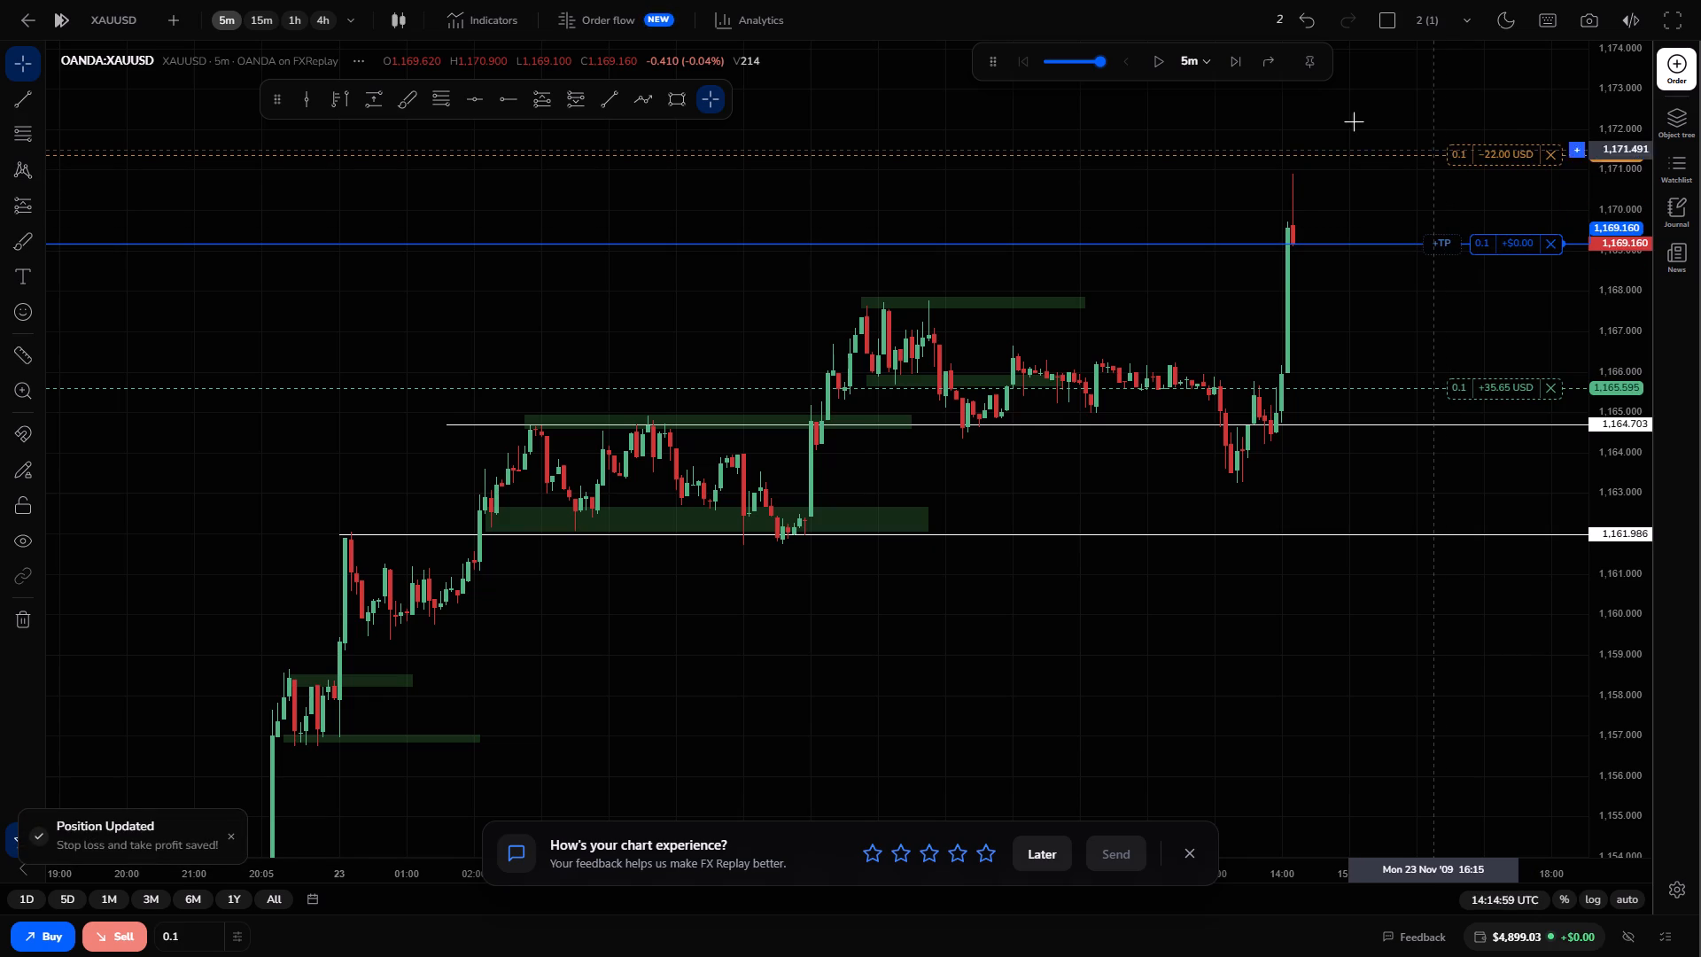
# Advance the XAUUSD replay candle by candle to 14:49:59.
pyautogui.click(1247, 57)
pyautogui.doubleClick(1247, 57)
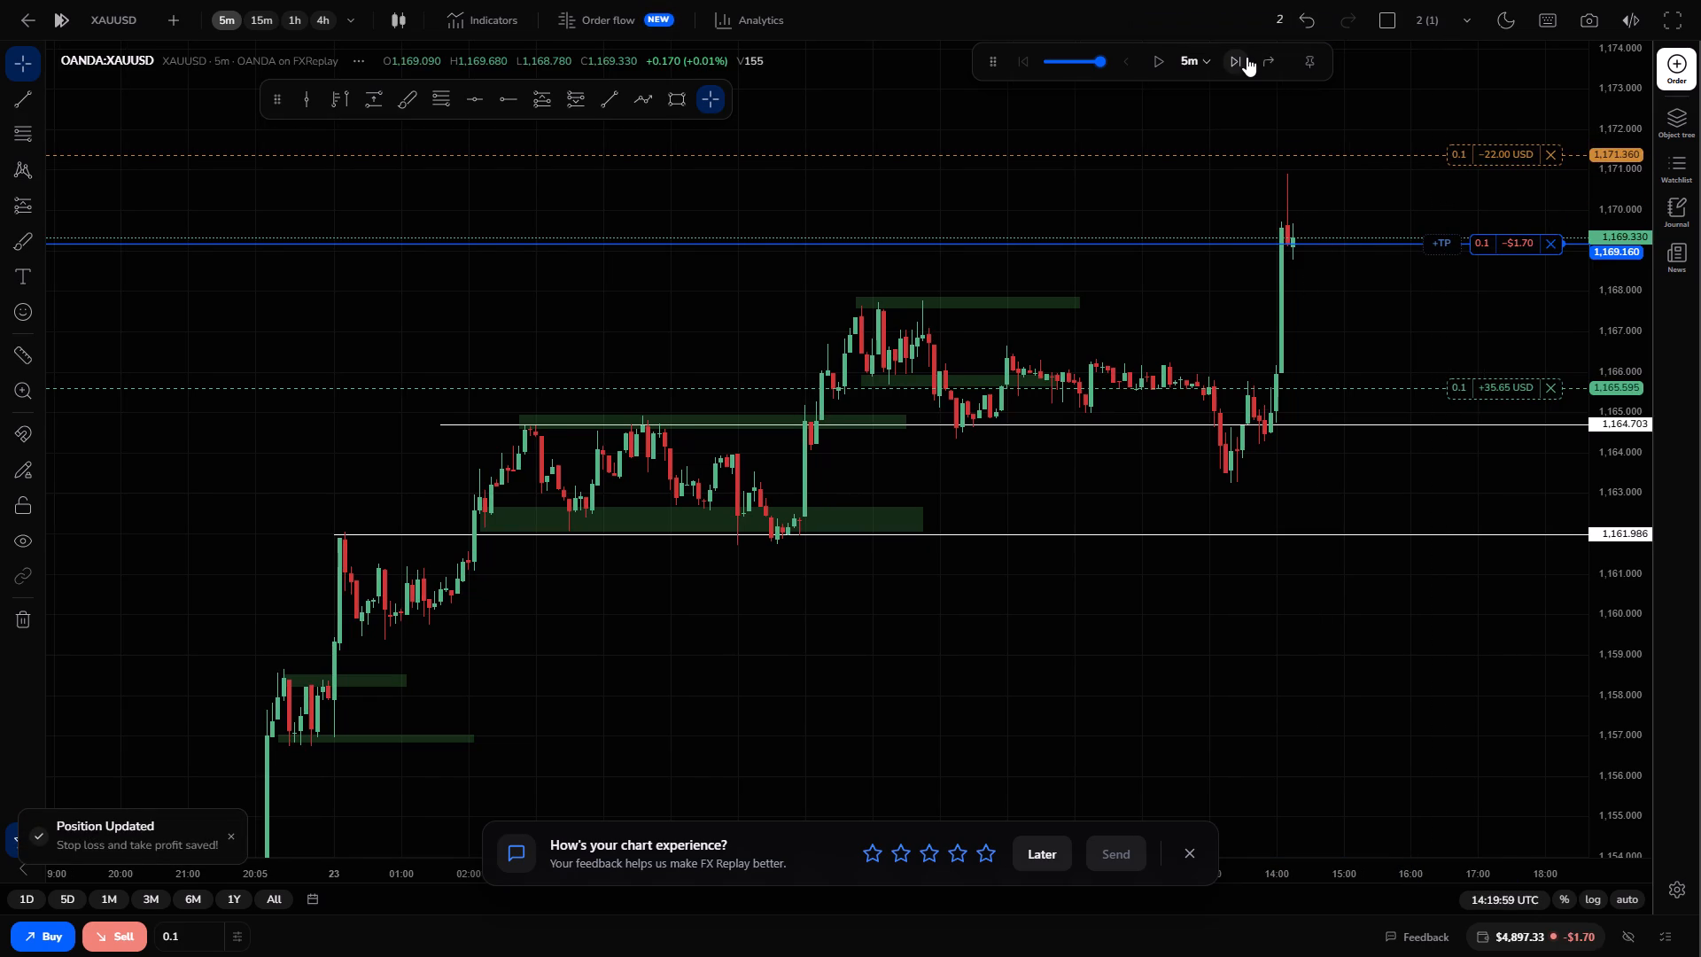
pyautogui.click(1247, 57)
pyautogui.click(1247, 57)
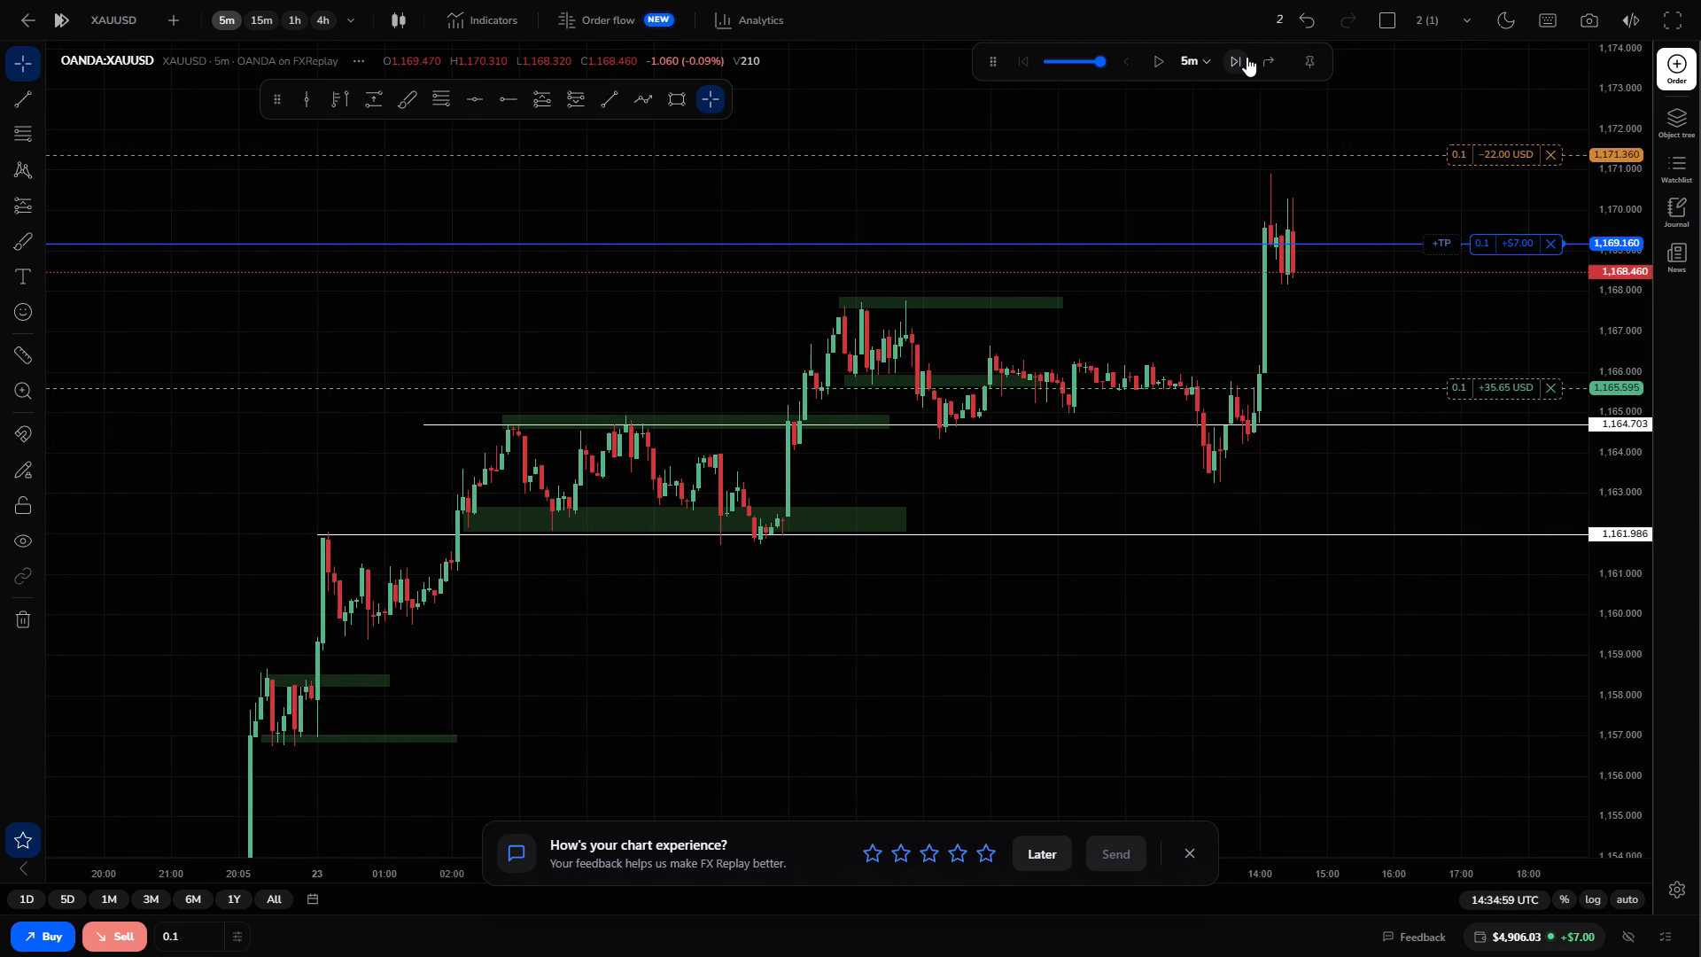
pyautogui.click(1247, 57)
pyautogui.click(1247, 57)
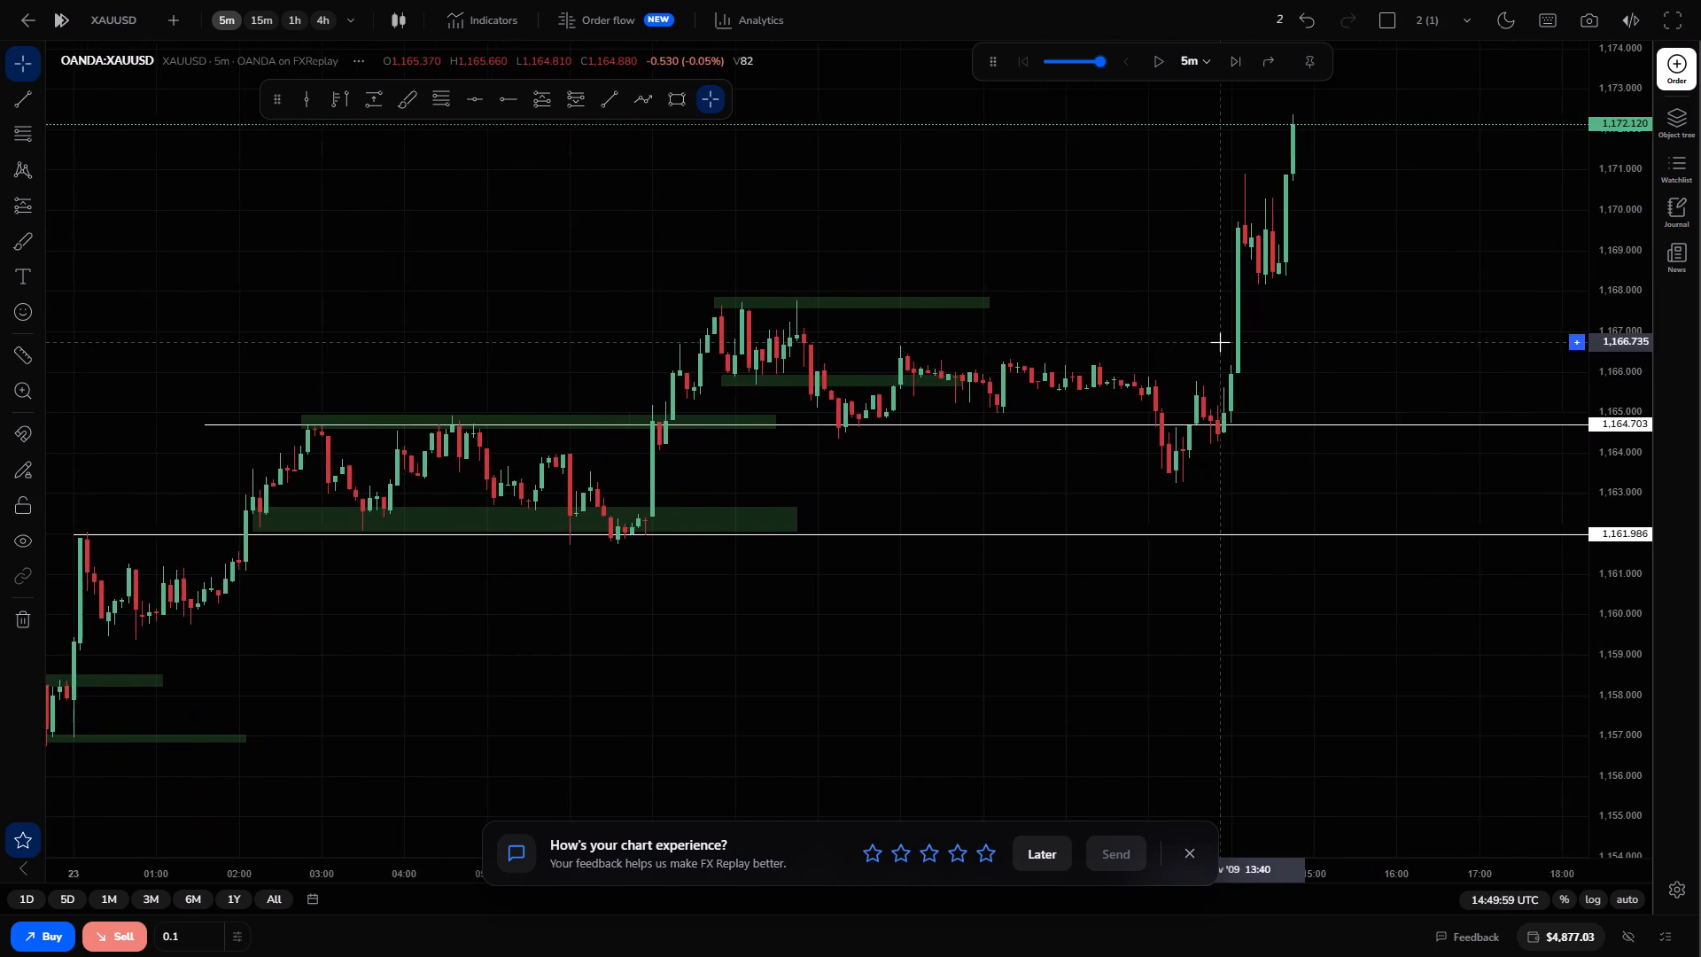
# Dismiss the chart experience feedback survey.
pyautogui.moveTo(1128, 246); pyautogui.dragTo(1260, 357)
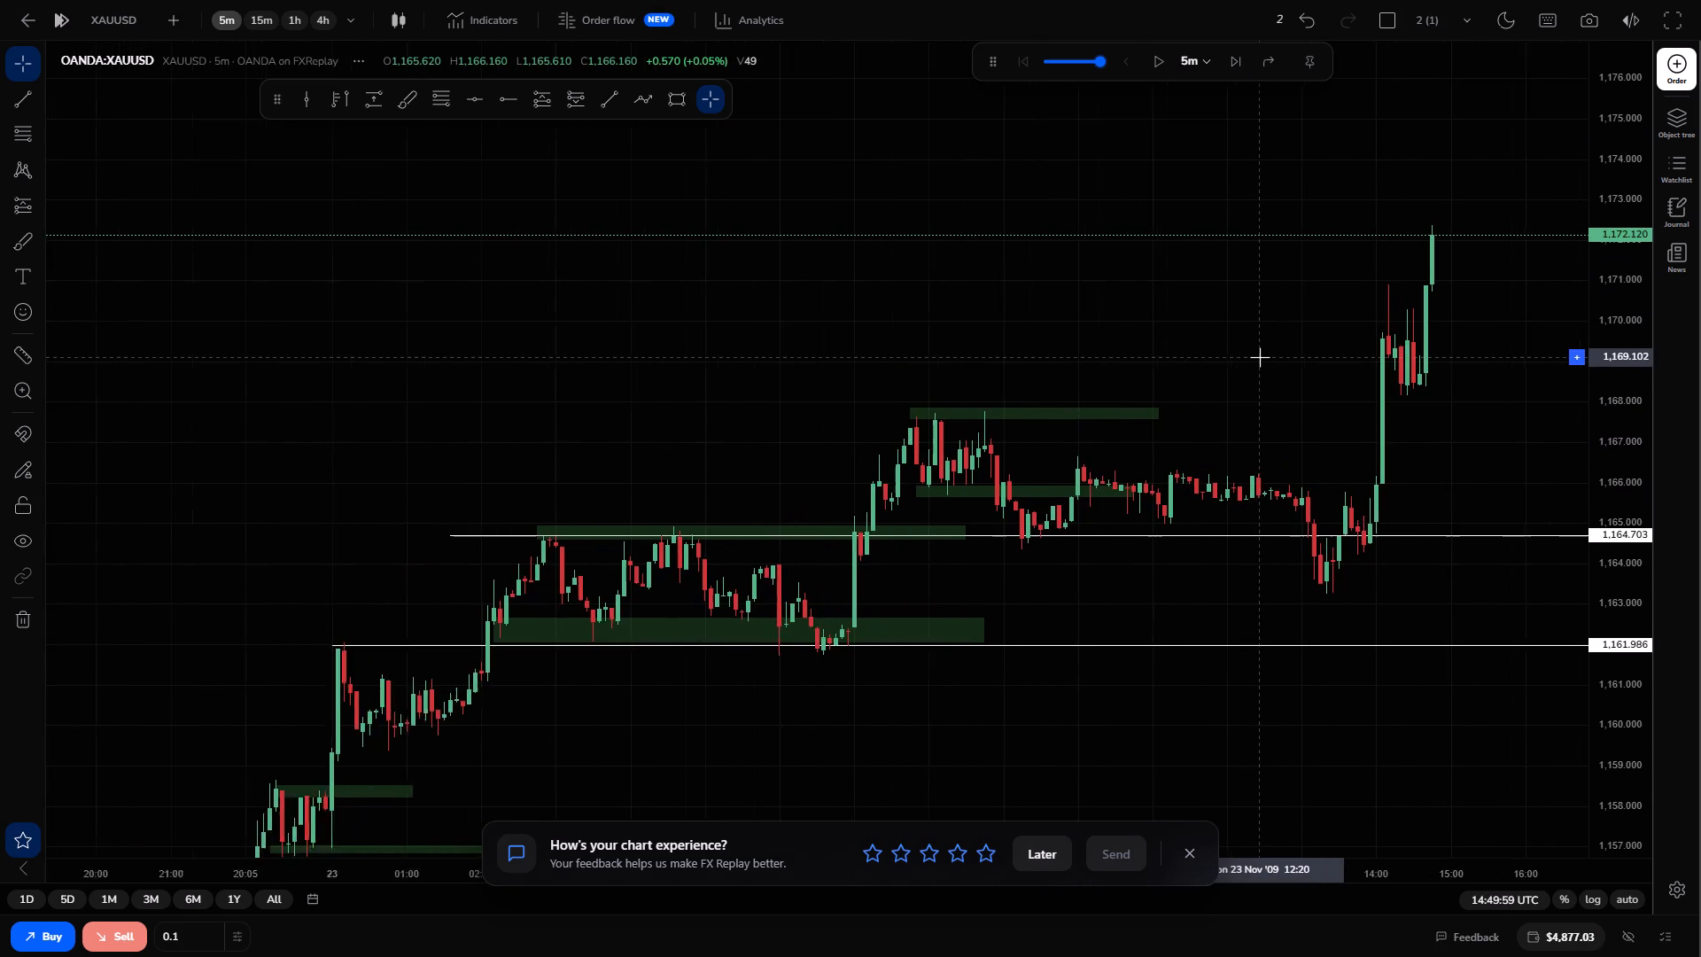
pyautogui.click(1191, 845)
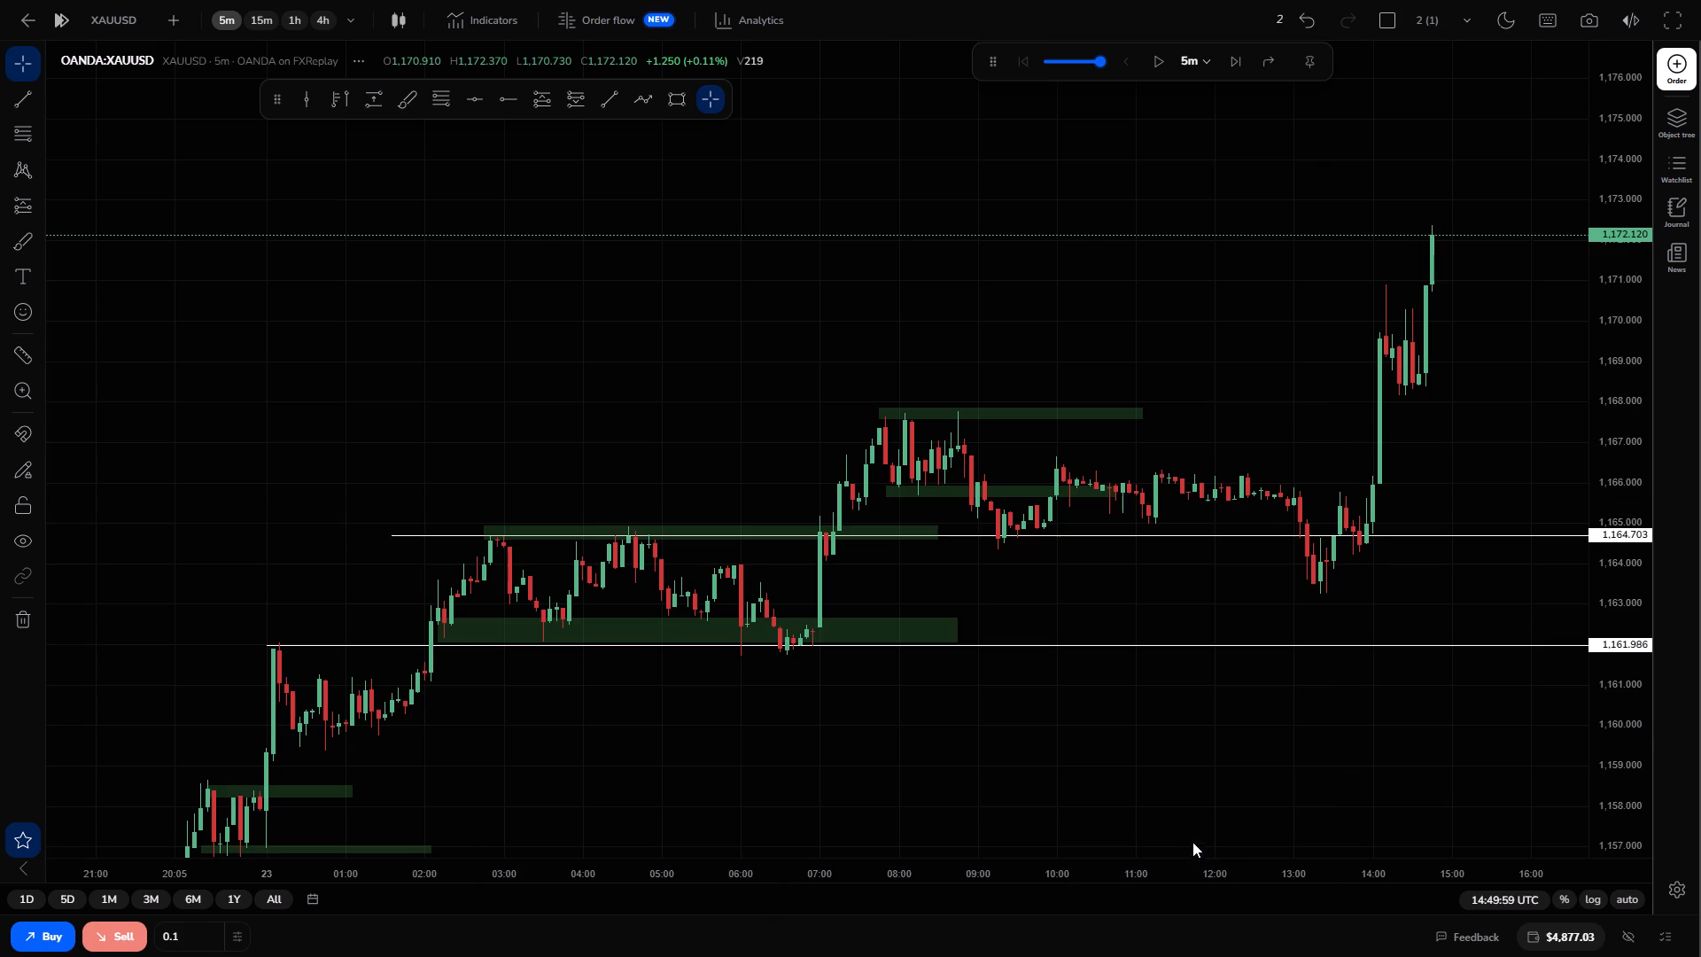
# Advance the XAUUSD replay candle by candle to 15:04:59.
pyautogui.moveTo(1247, 78); pyautogui.dragTo(1235, 67)
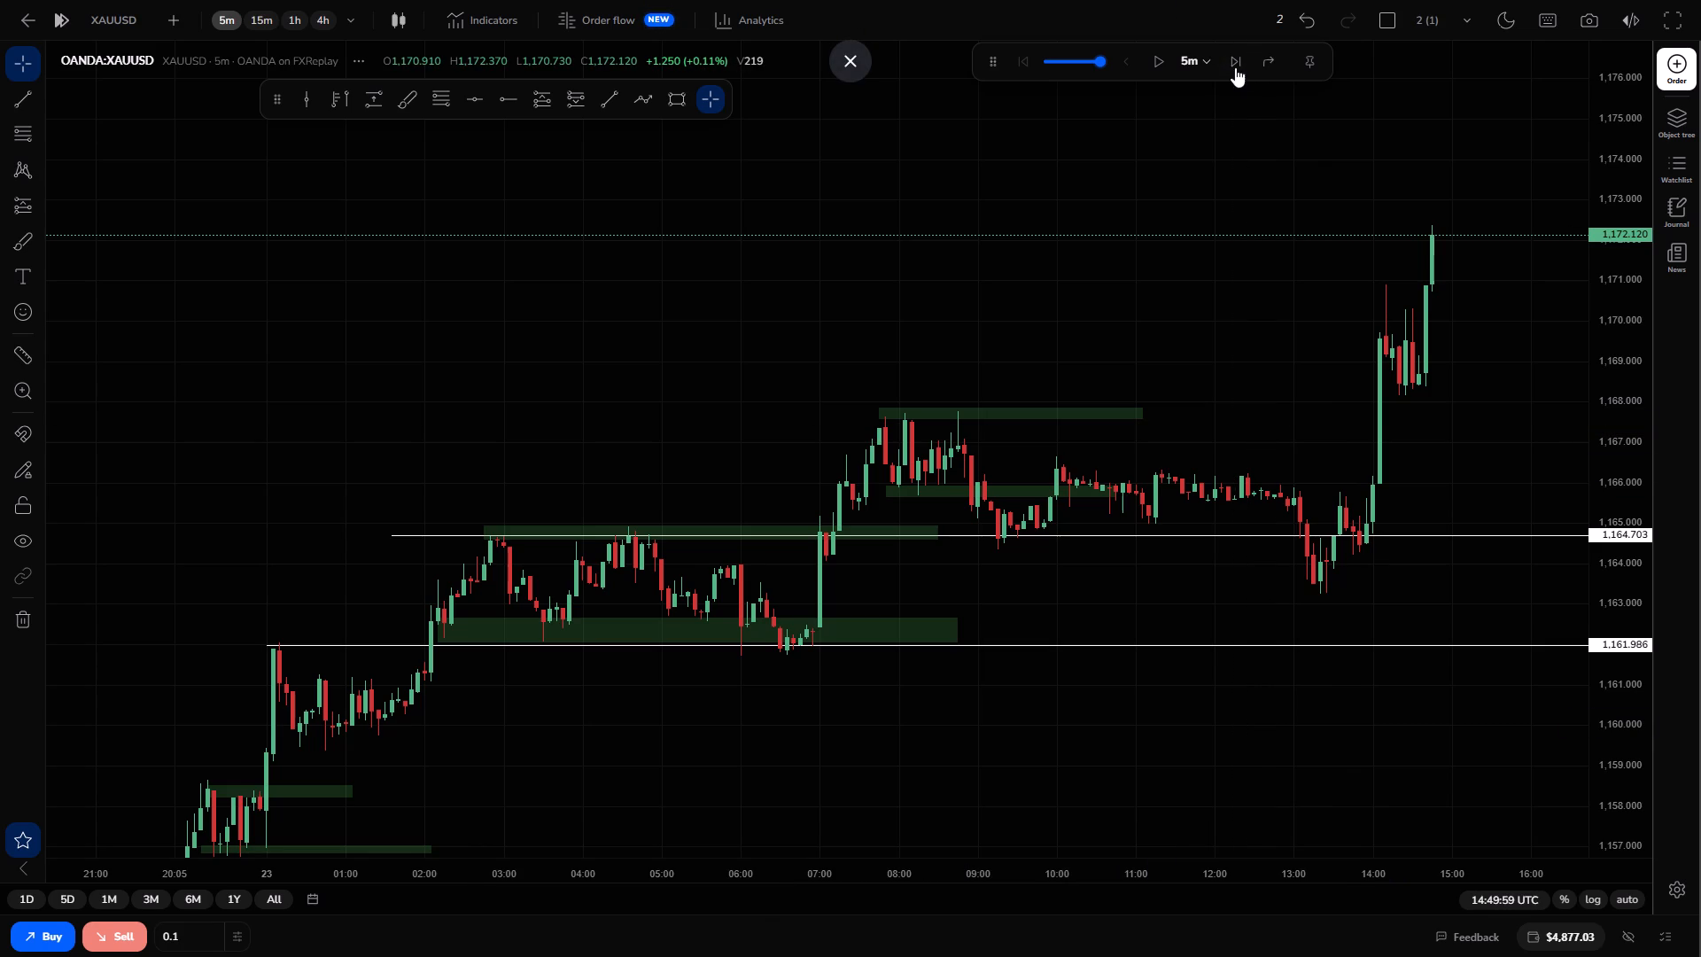
pyautogui.moveTo(1235, 67); pyautogui.dragTo(1232, 64)
pyautogui.click(1232, 64)
pyautogui.click(1232, 64)
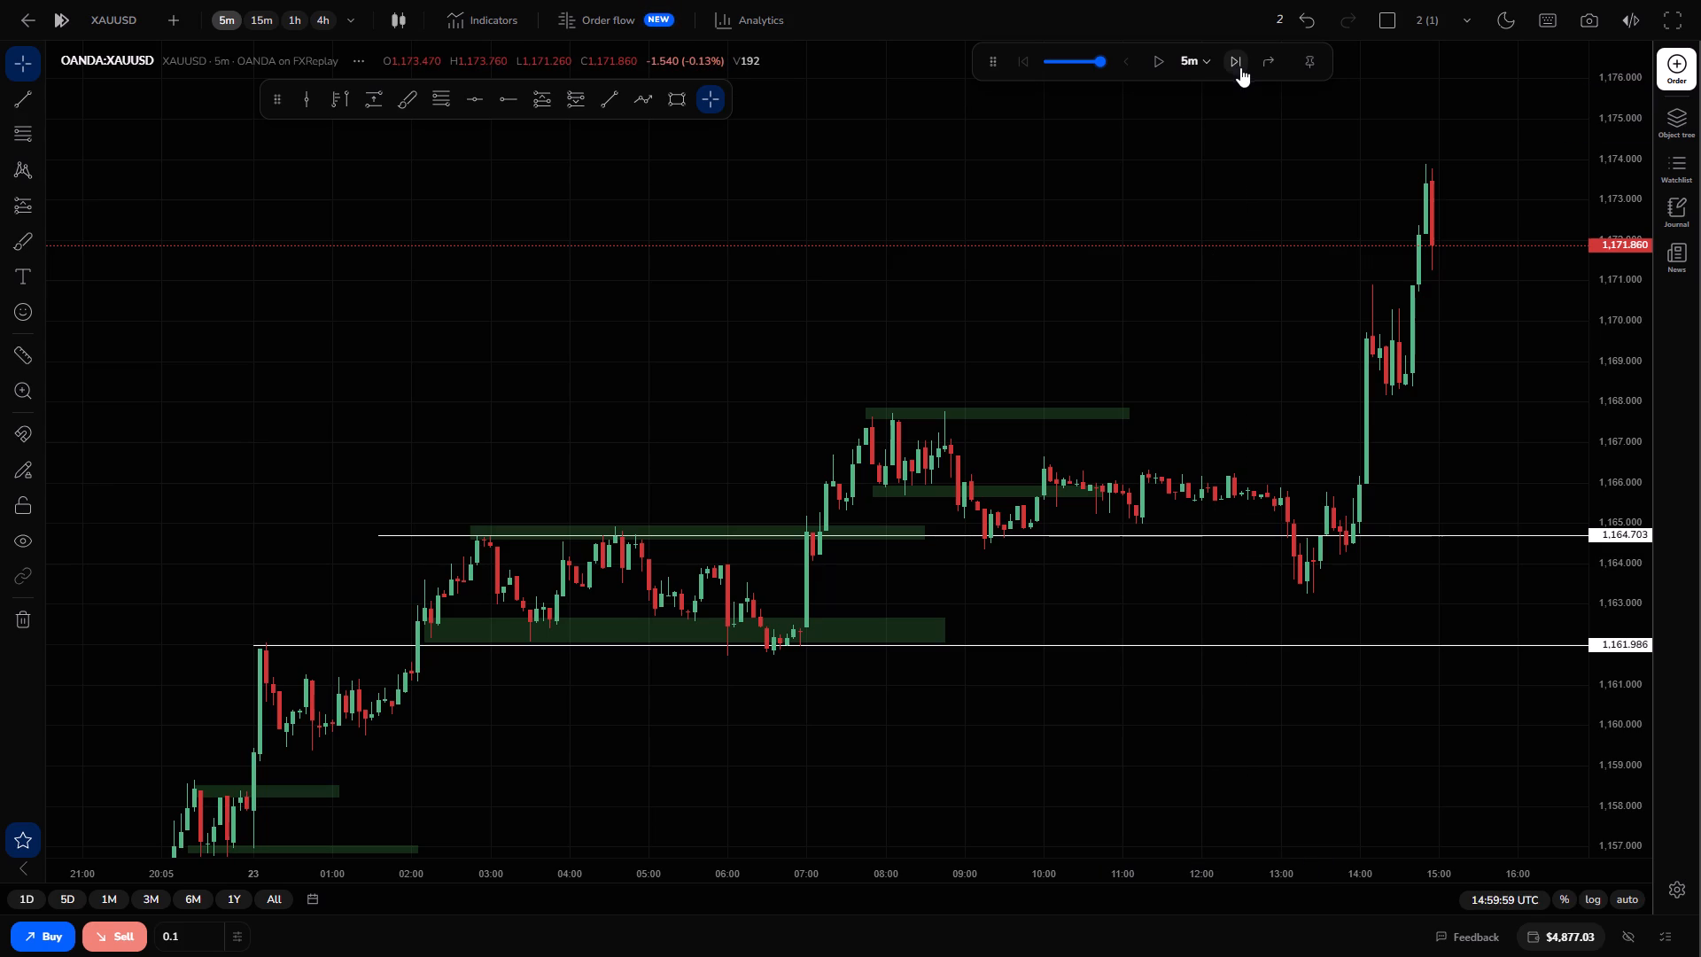
pyautogui.click(1240, 66)
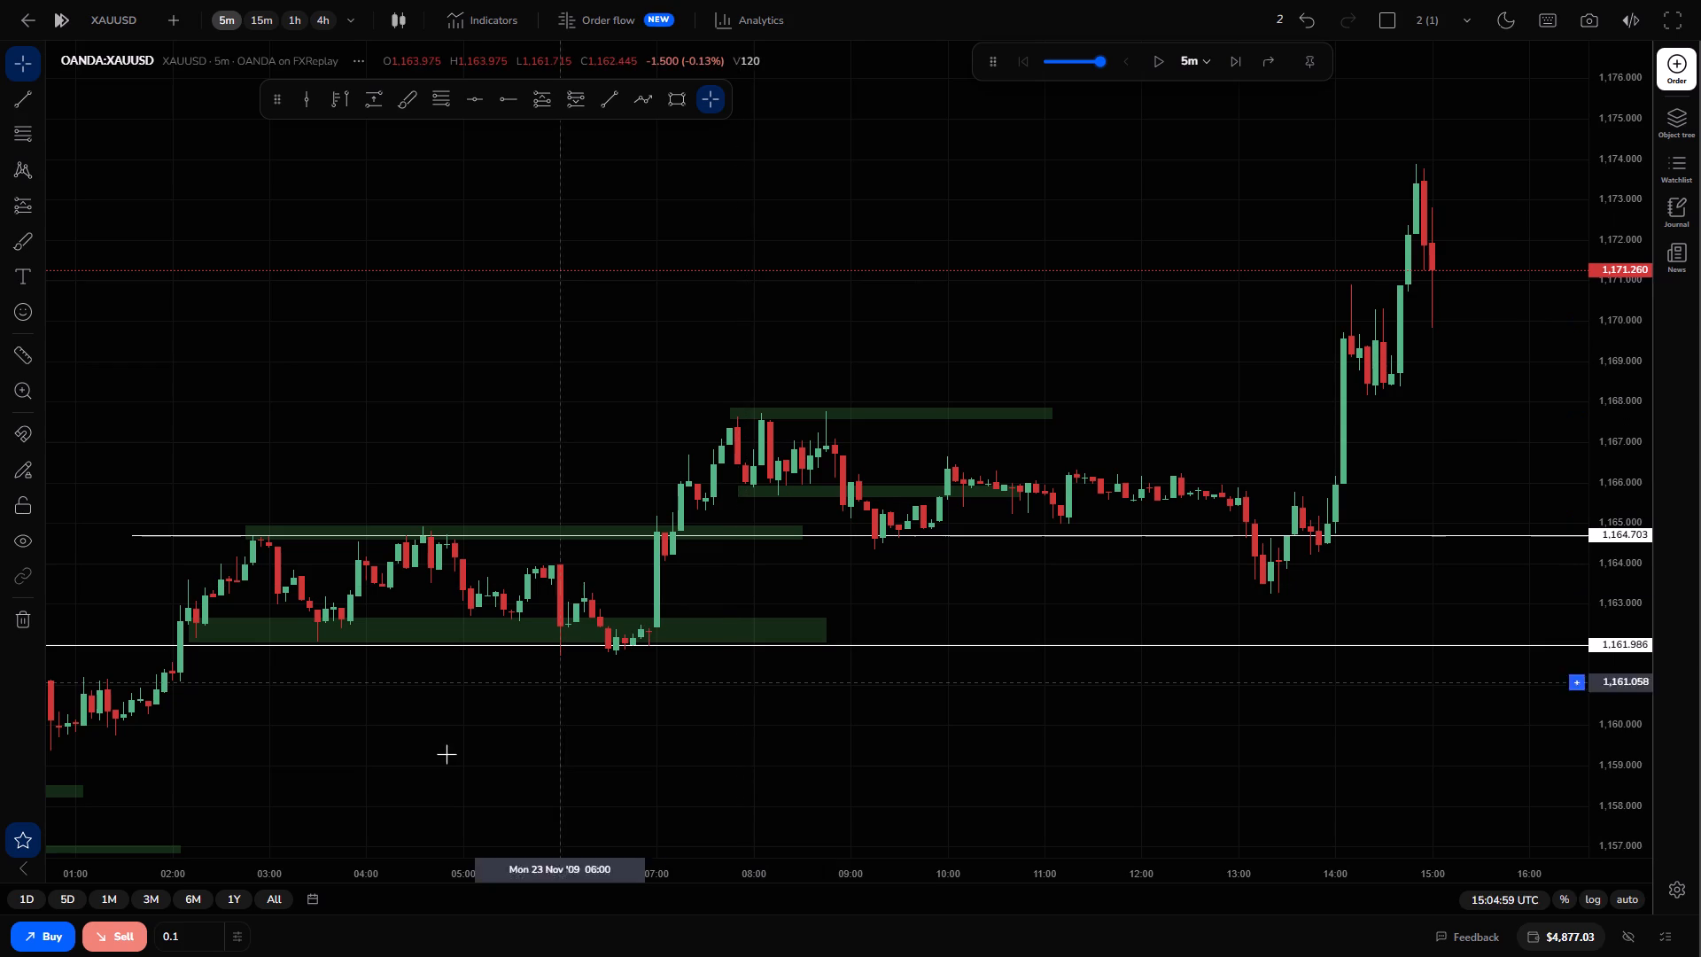
# Sell 0.1 XAUUSD at market with take profit at about 1,167.831 and stop loss at about 1,173.223.
pyautogui.click(97, 937)
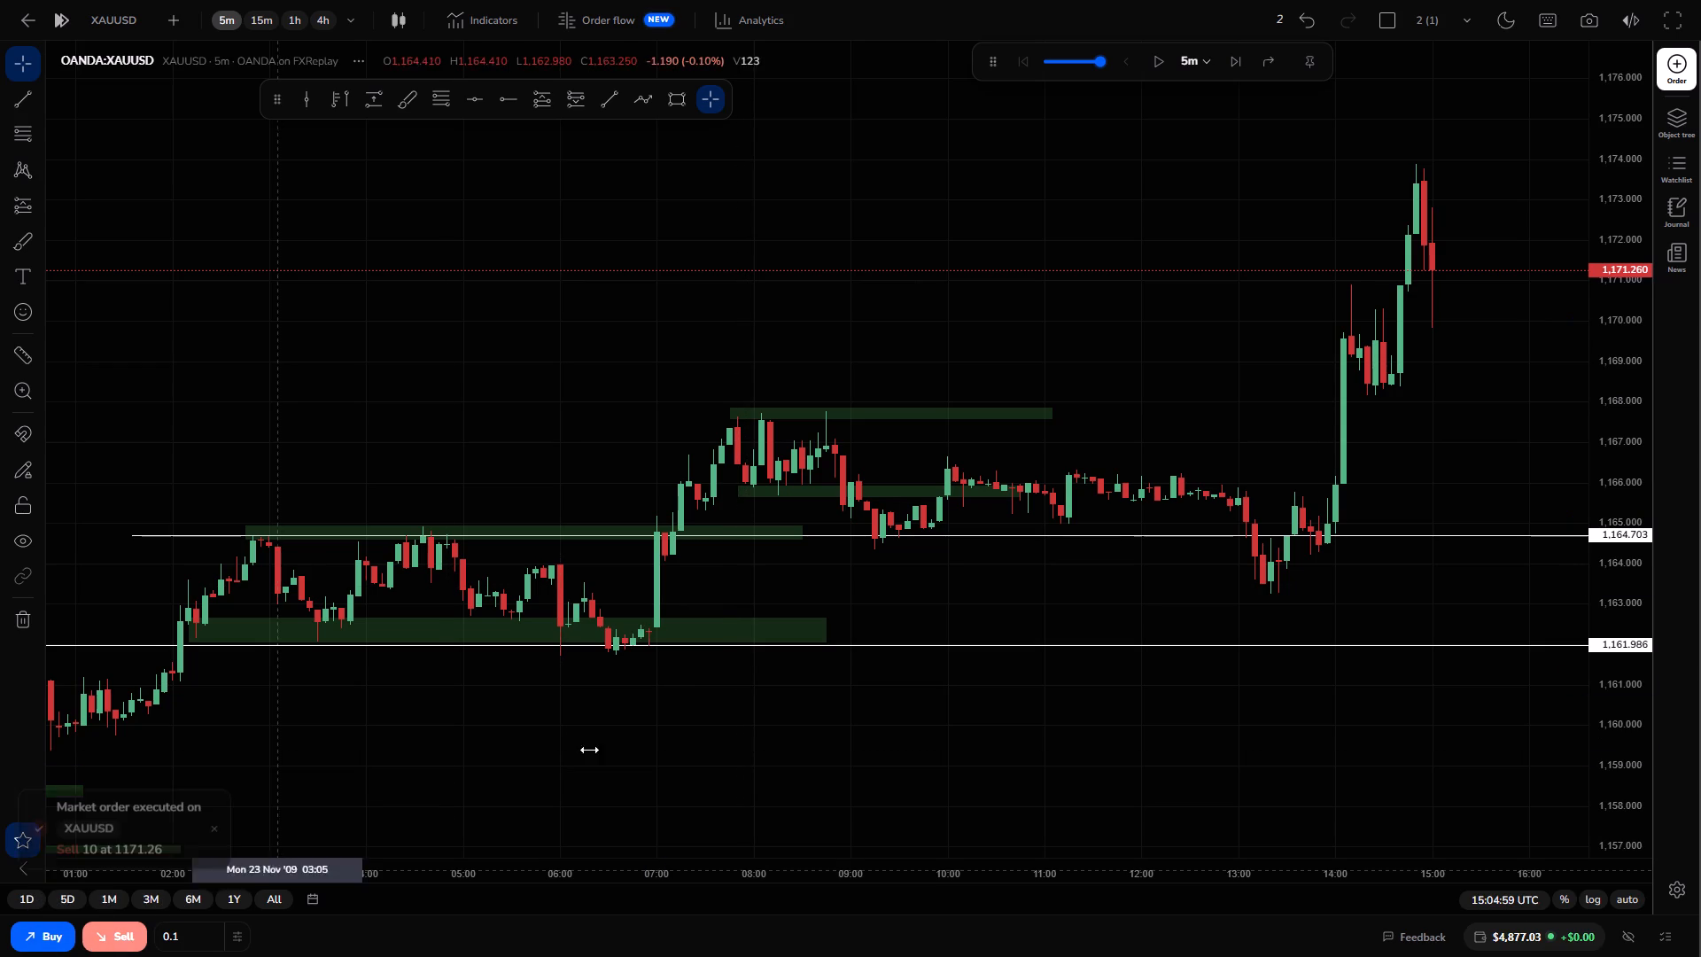
pyautogui.moveTo(1424, 268); pyautogui.dragTo(1408, 384)
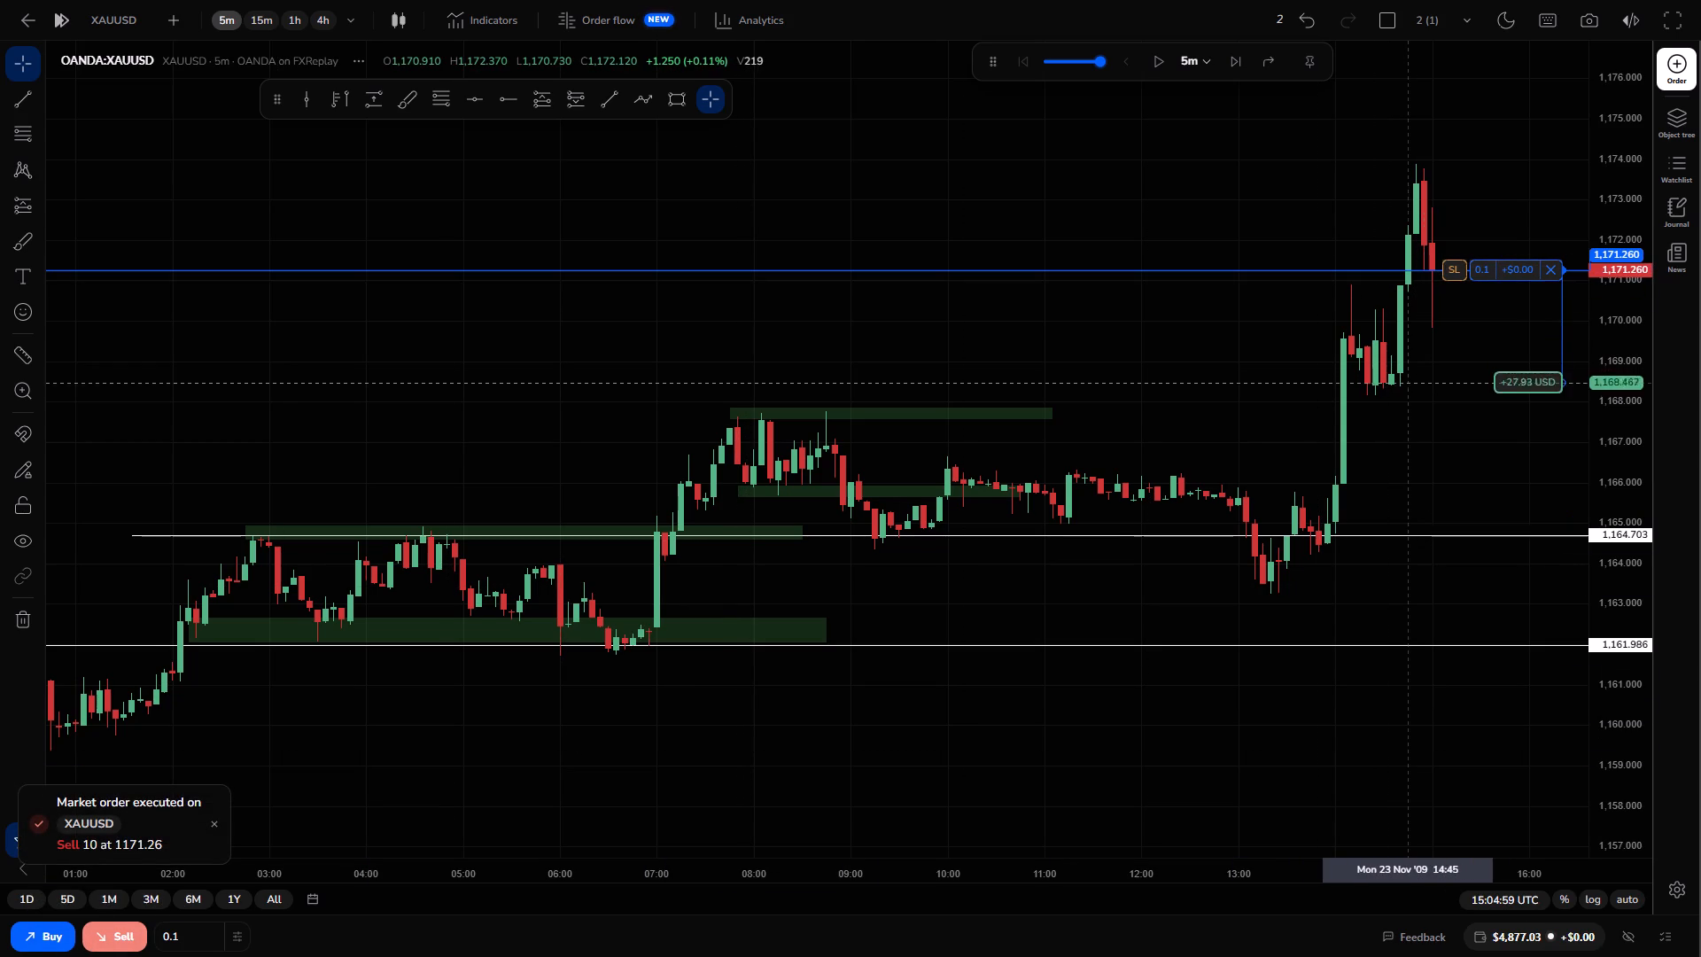
pyautogui.moveTo(1408, 384); pyautogui.dragTo(1408, 408)
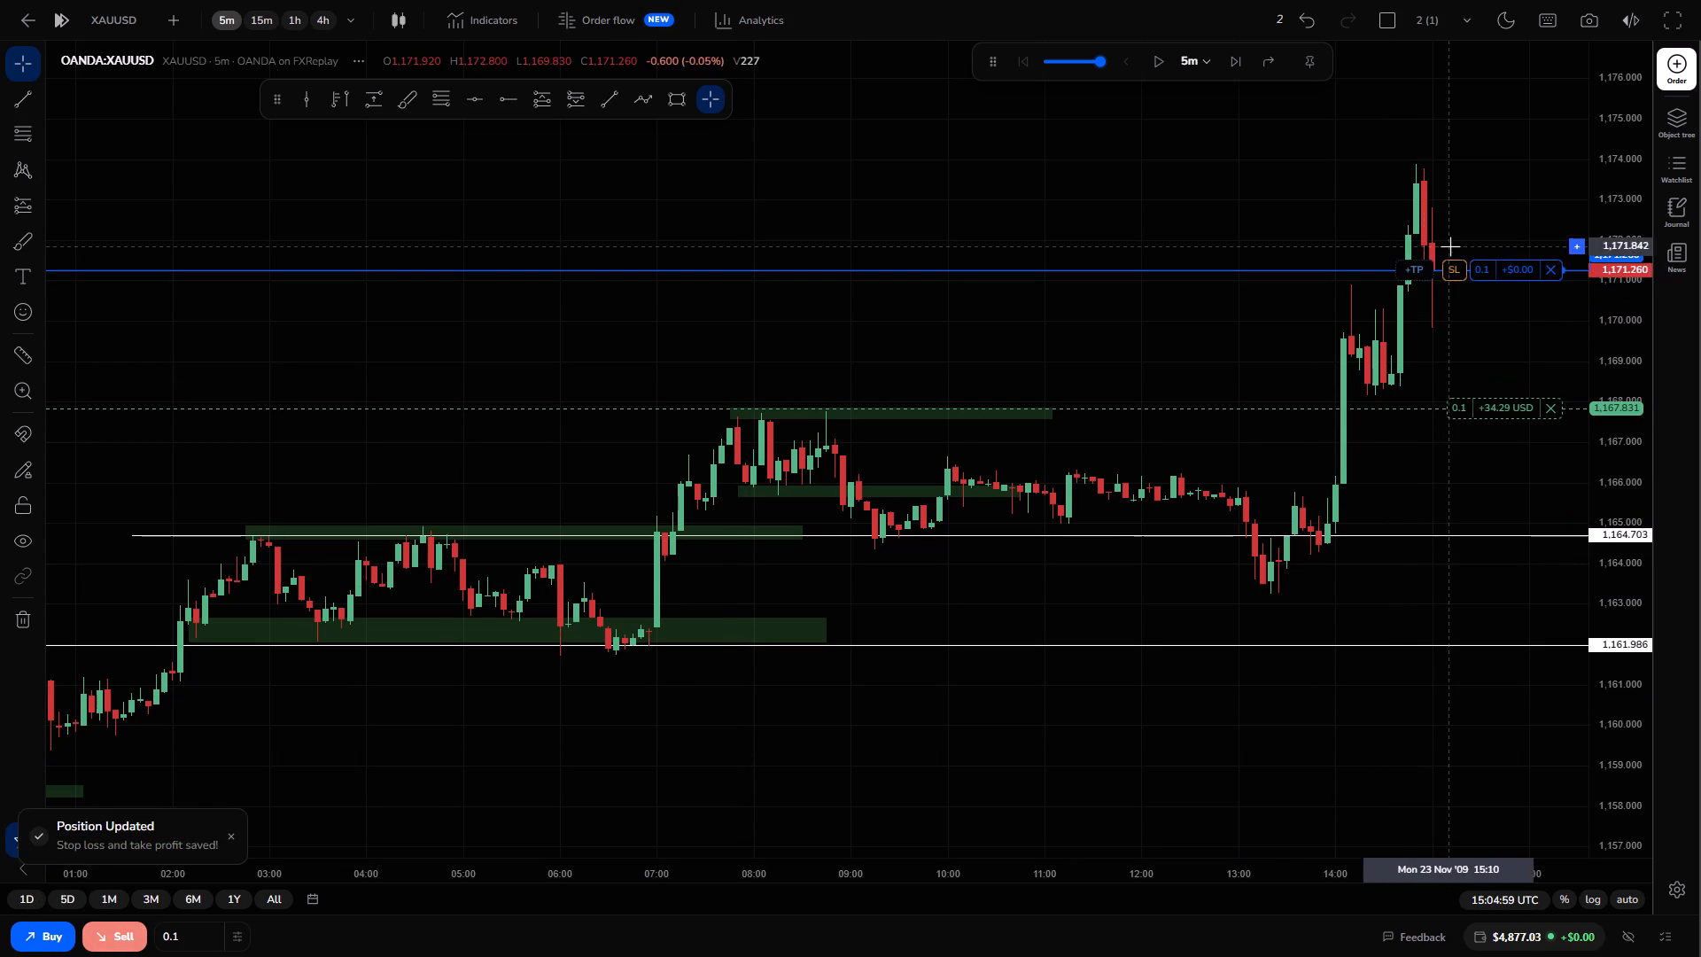
pyautogui.moveTo(1455, 277); pyautogui.dragTo(1461, 186)
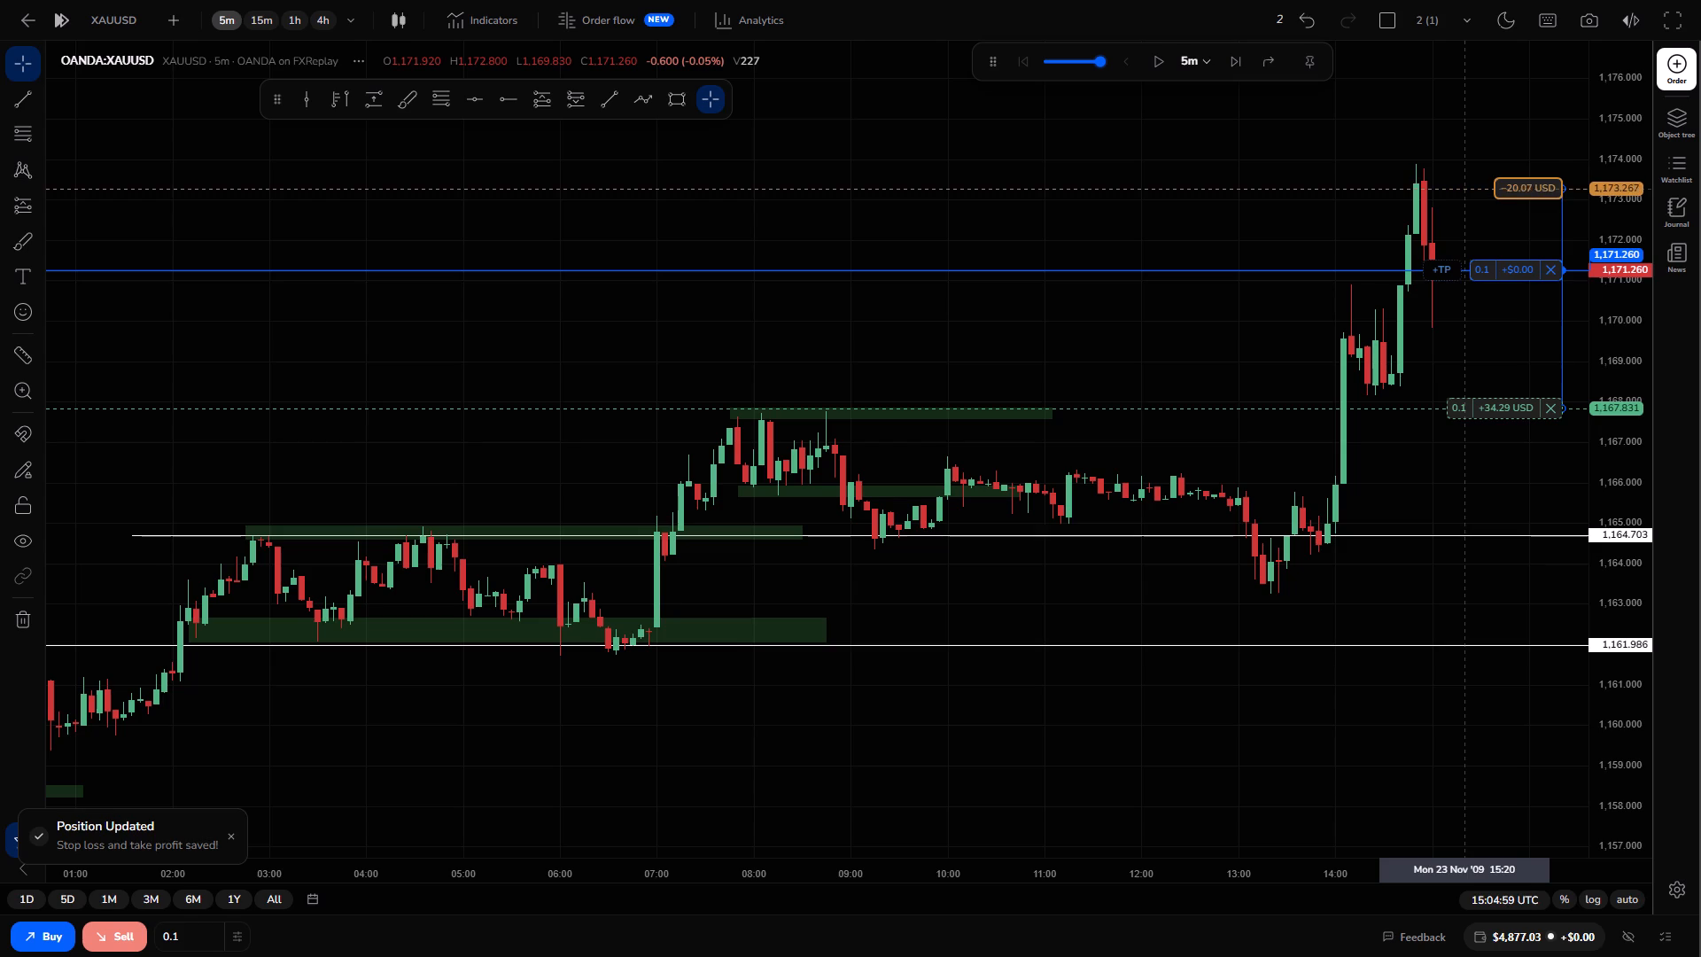
pyautogui.moveTo(1461, 186); pyautogui.dragTo(1460, 198)
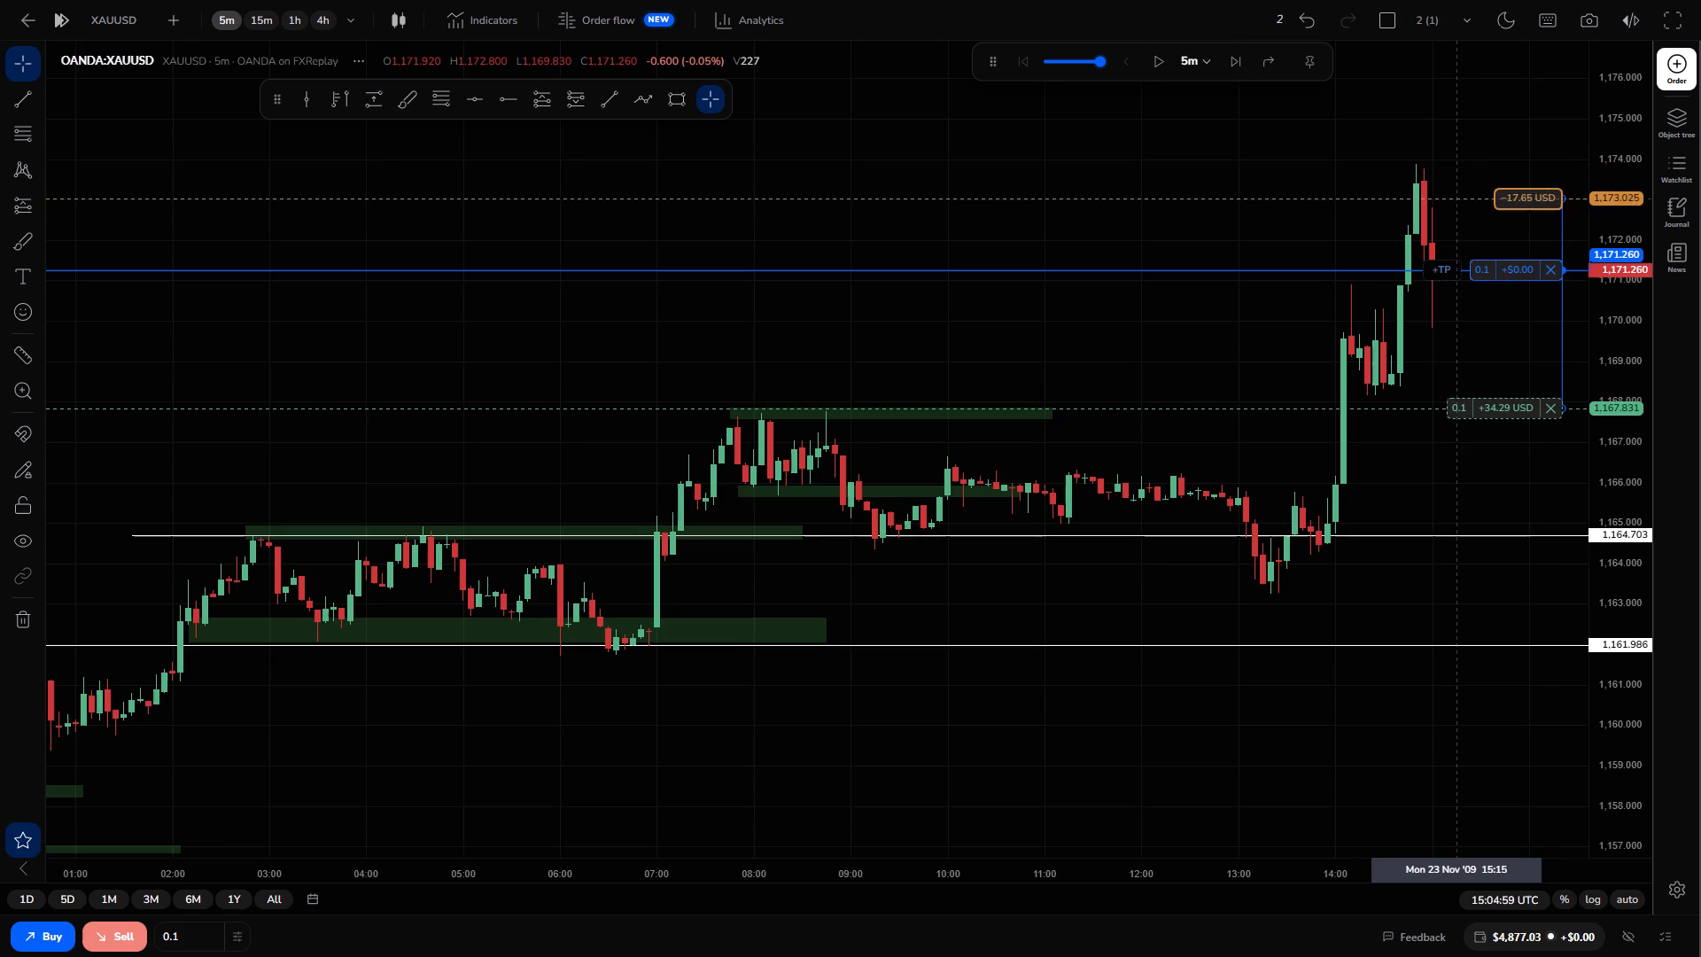
pyautogui.moveTo(1460, 198); pyautogui.dragTo(1460, 191)
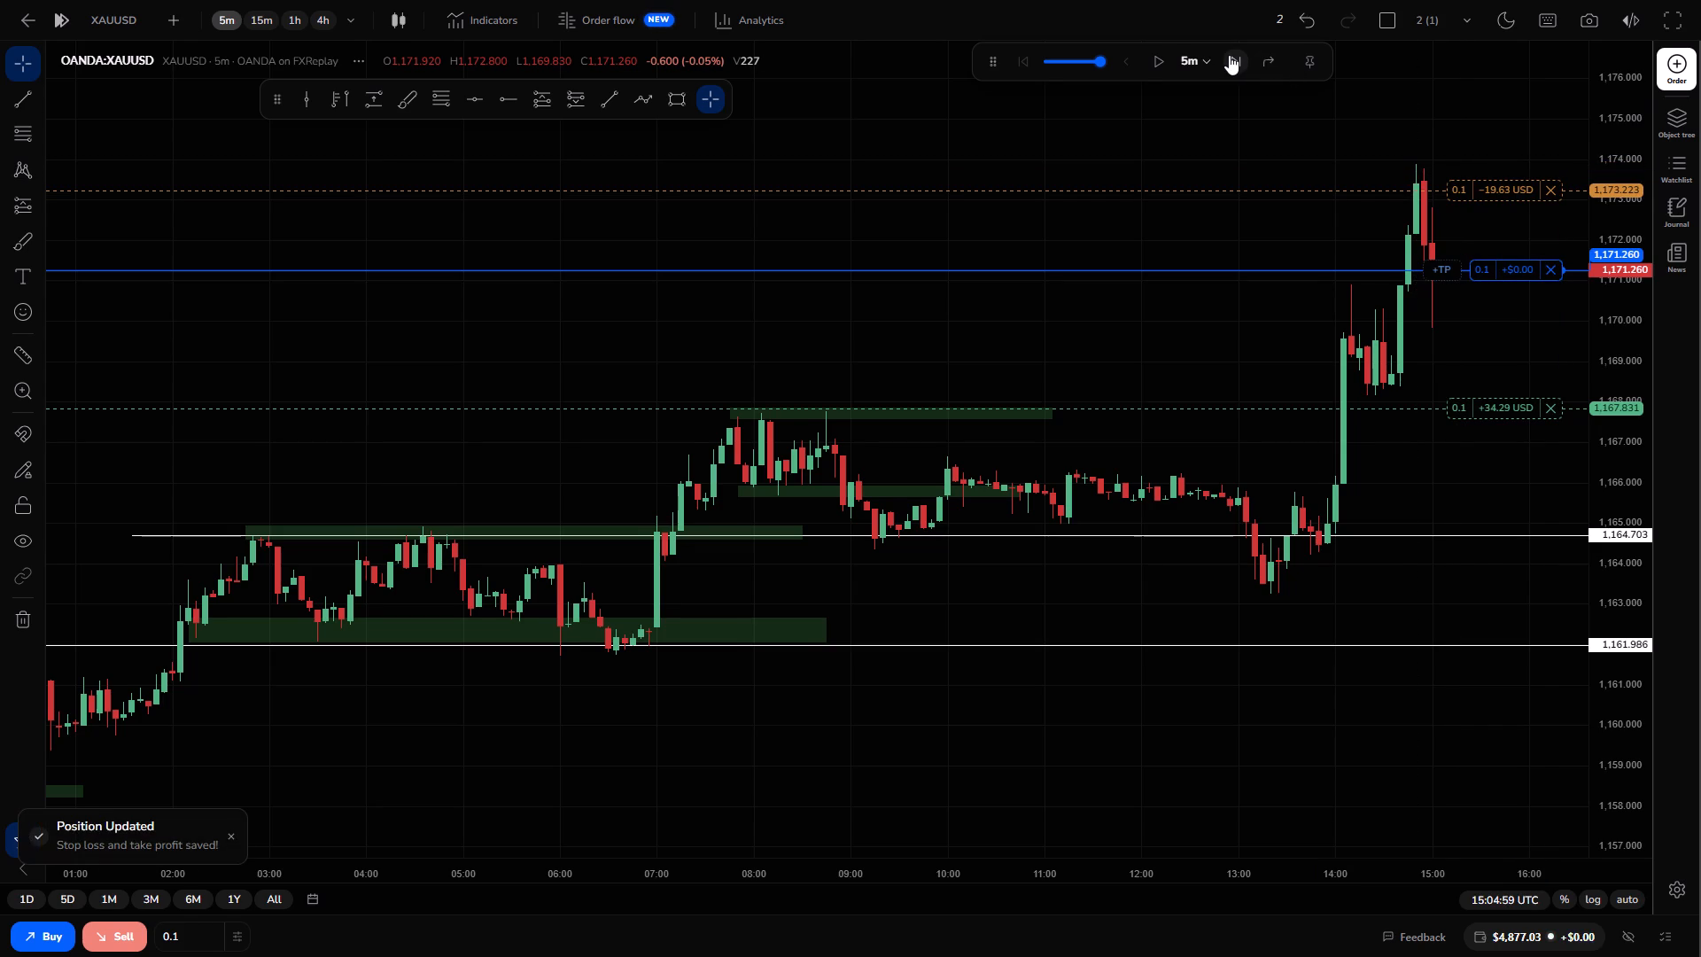
# Advance the XAUUSD replay to 16:34:59, stepping candle by candle to 15:39:59 and playing it continuously from there.
pyautogui.click(1229, 55)
pyautogui.click(1229, 55)
pyautogui.click(1229, 55)
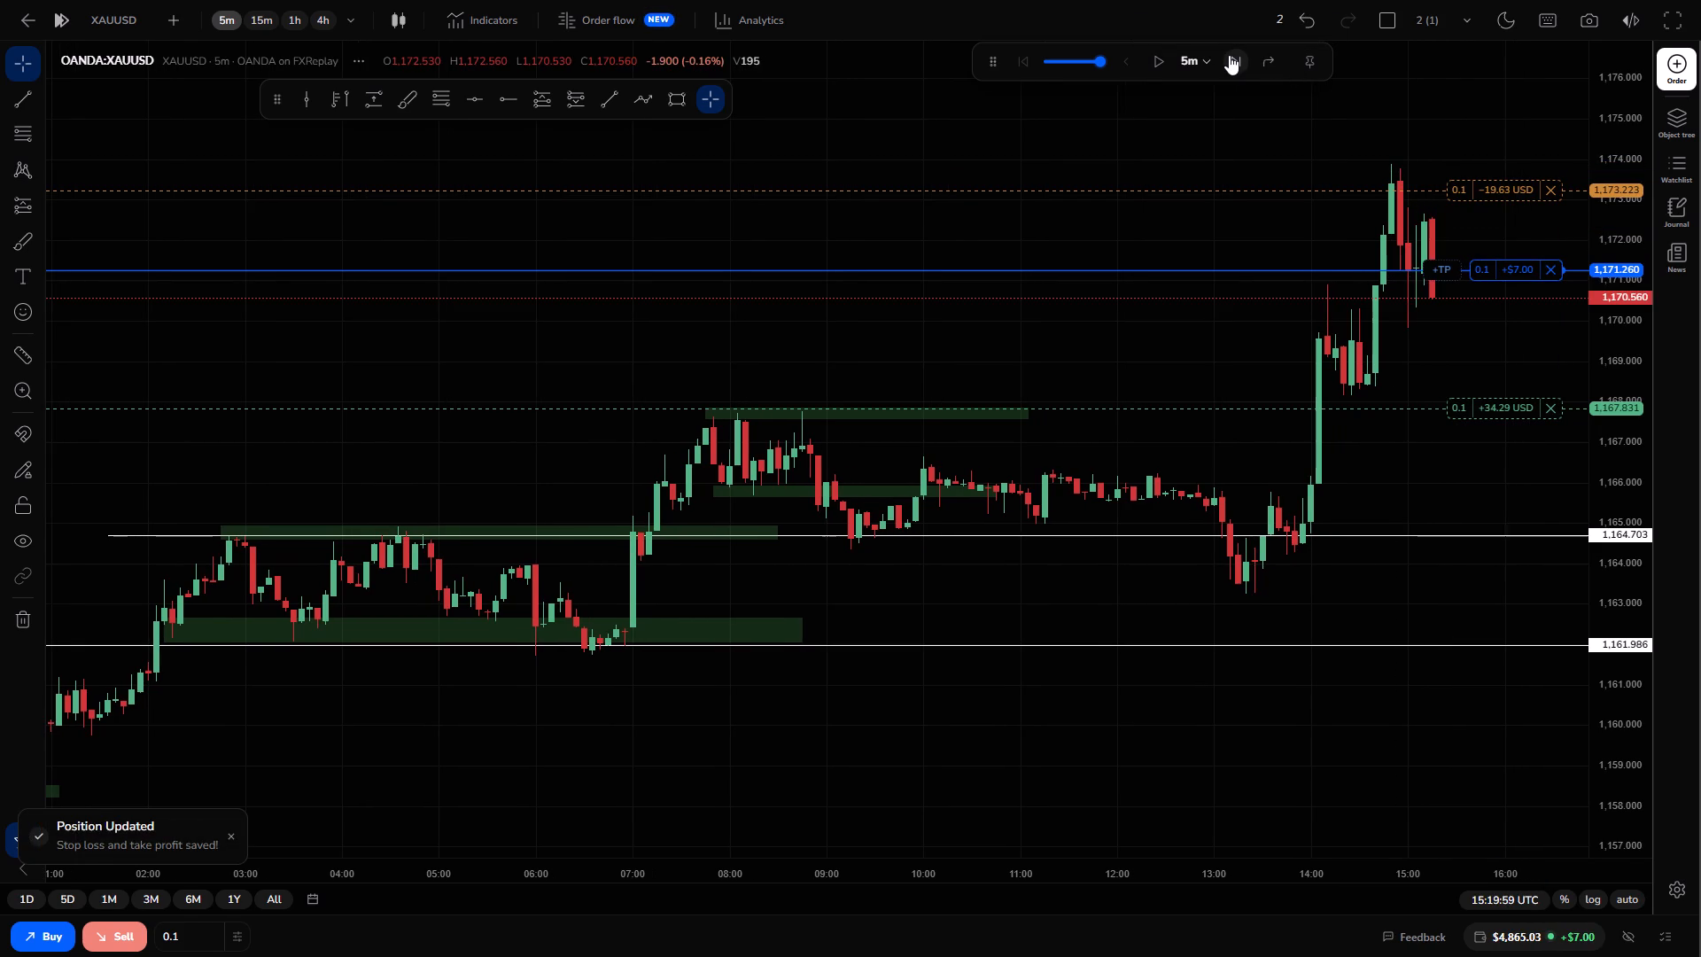
pyautogui.click(1229, 55)
pyautogui.click(1229, 55)
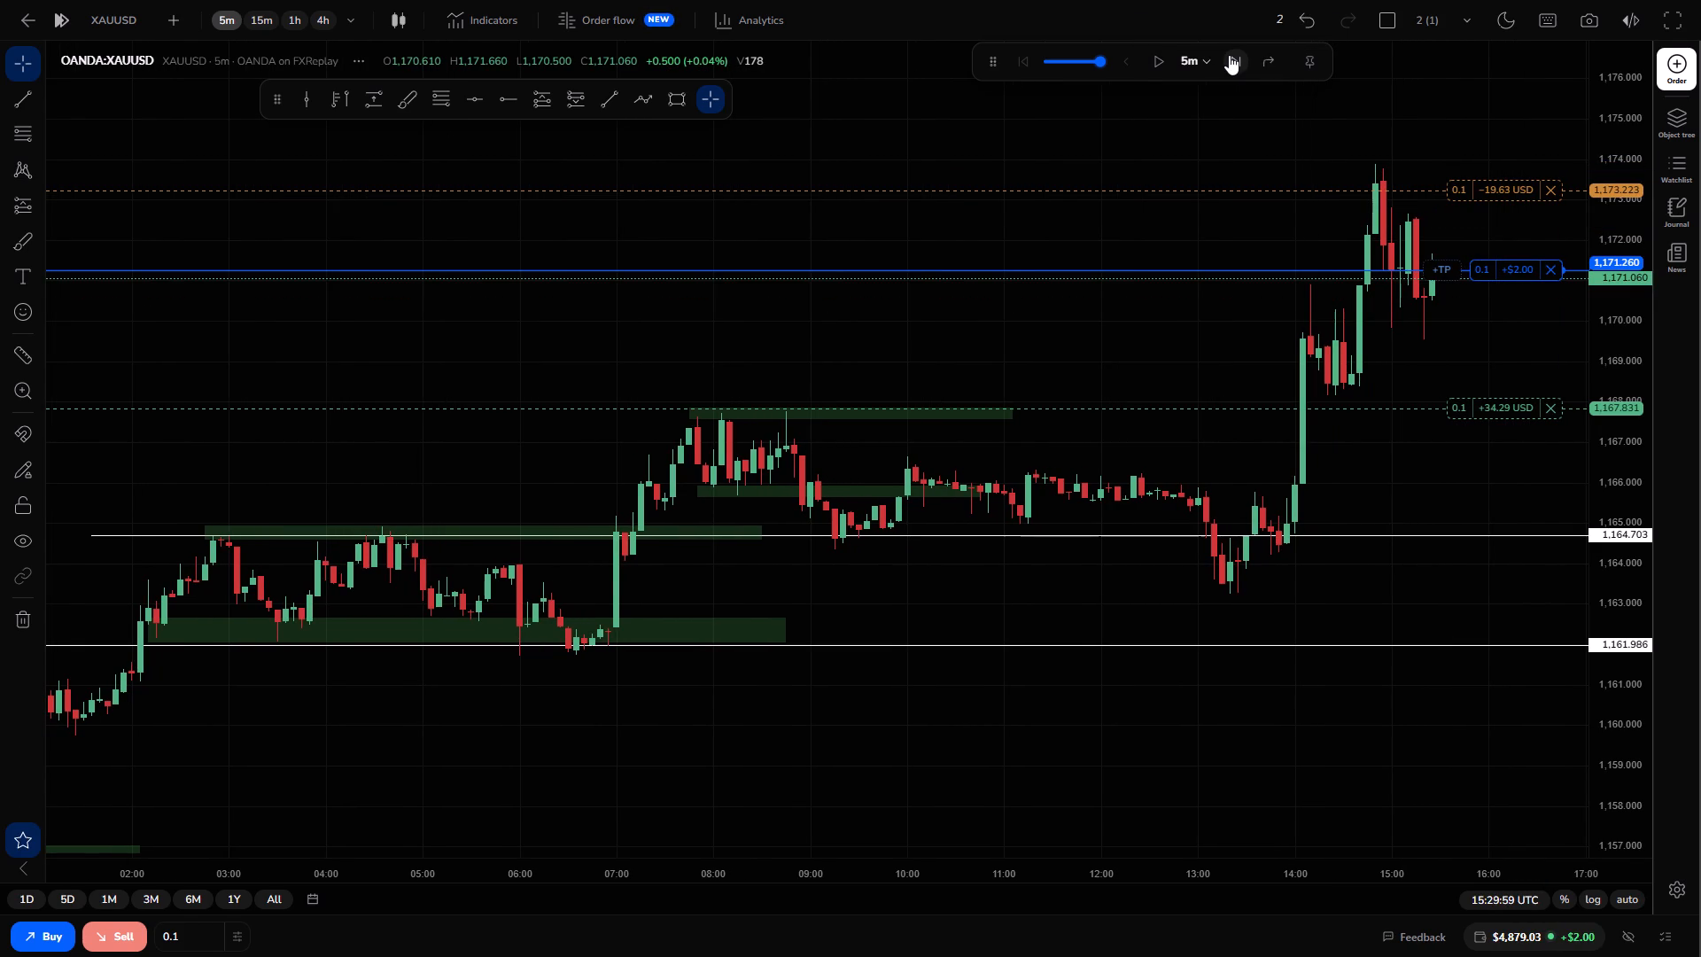
pyautogui.click(1229, 55)
pyautogui.click(1229, 55)
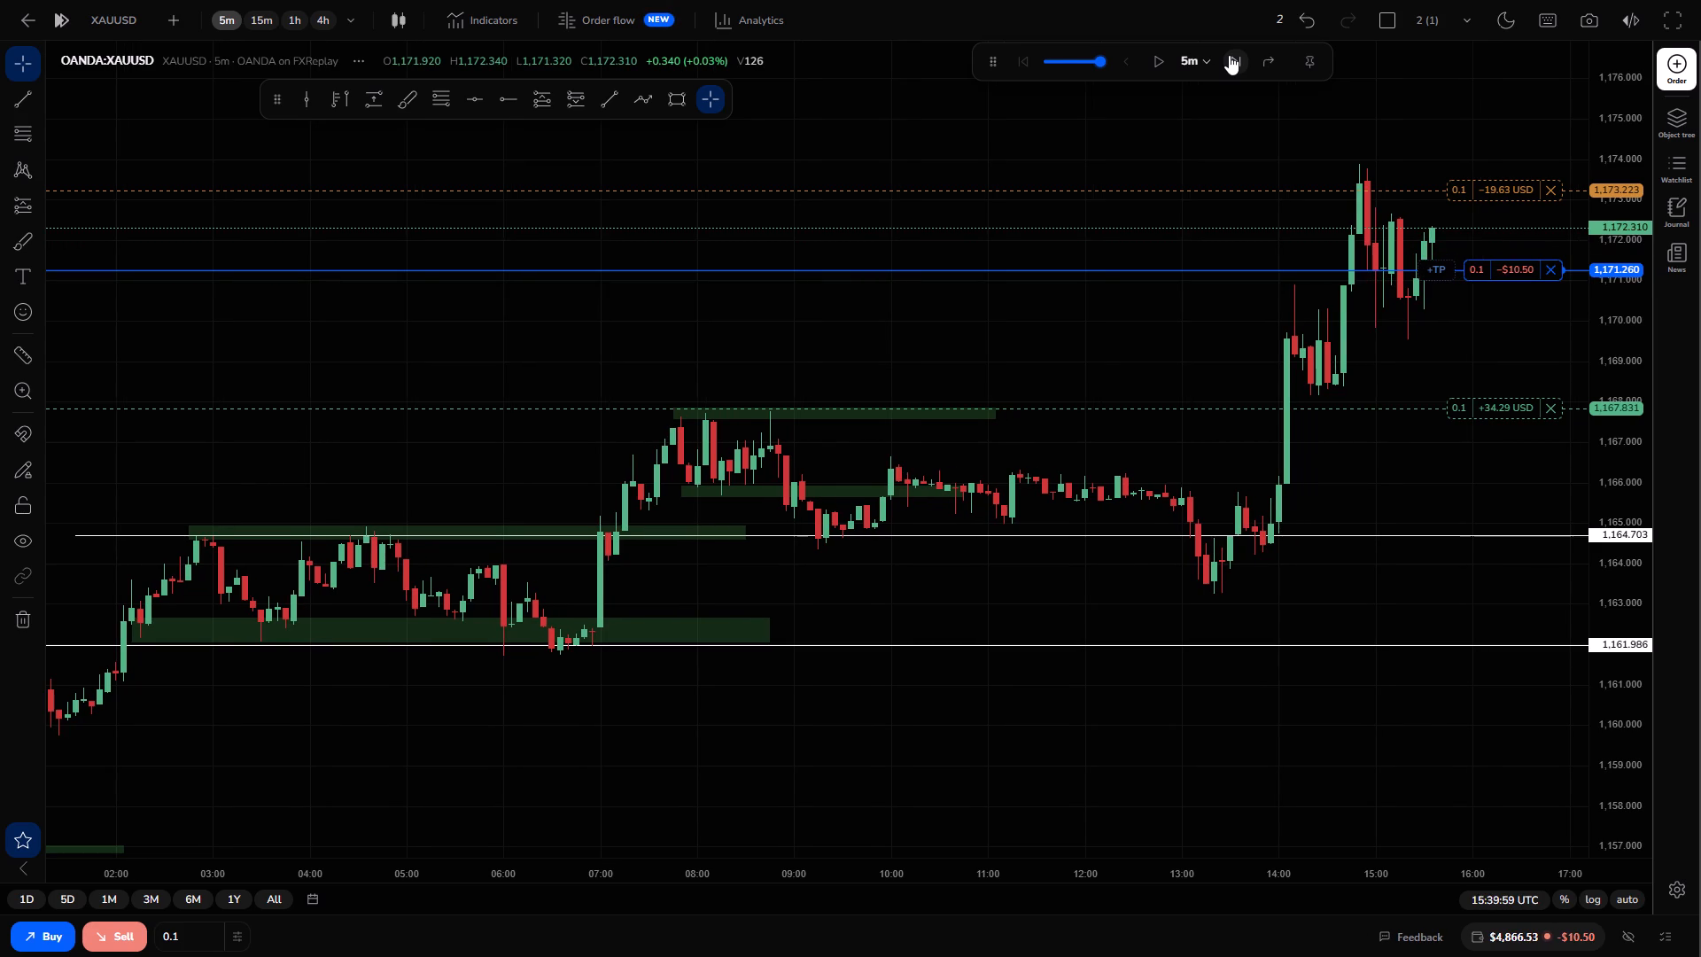
pyautogui.click(1154, 59)
pyautogui.click(1154, 59)
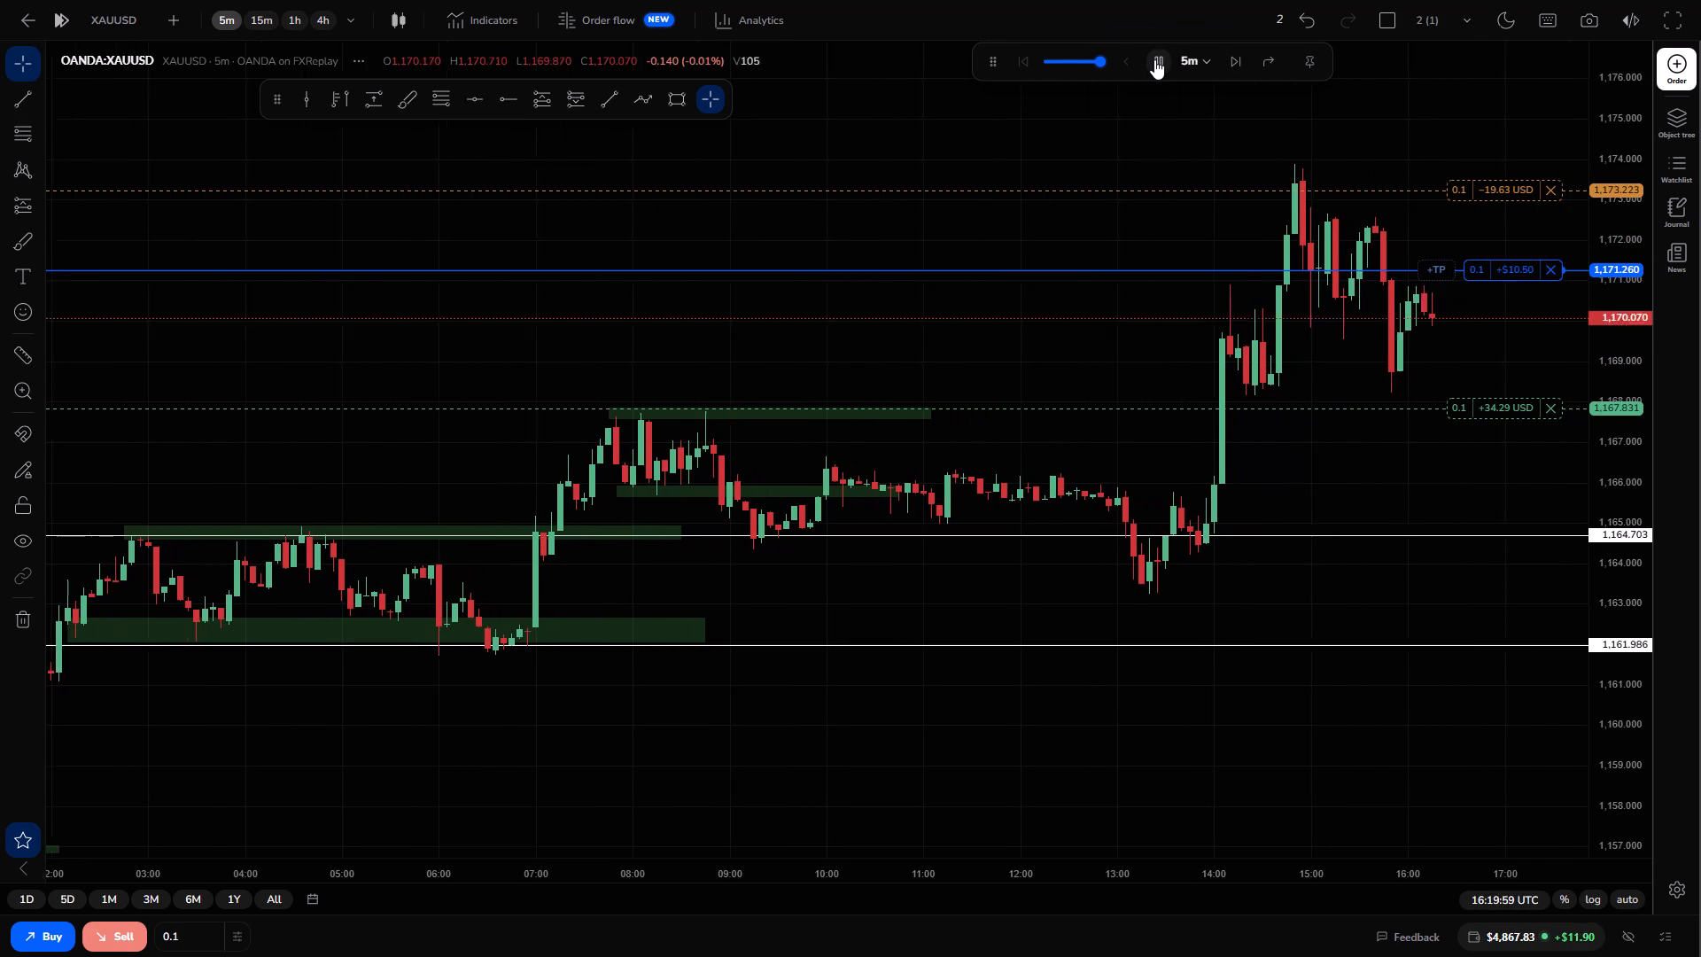
# Move the short position's stop loss below the entry price to about 1,170.878 to lock in profit.
pyautogui.moveTo(1478, 191); pyautogui.dragTo(1488, 262)
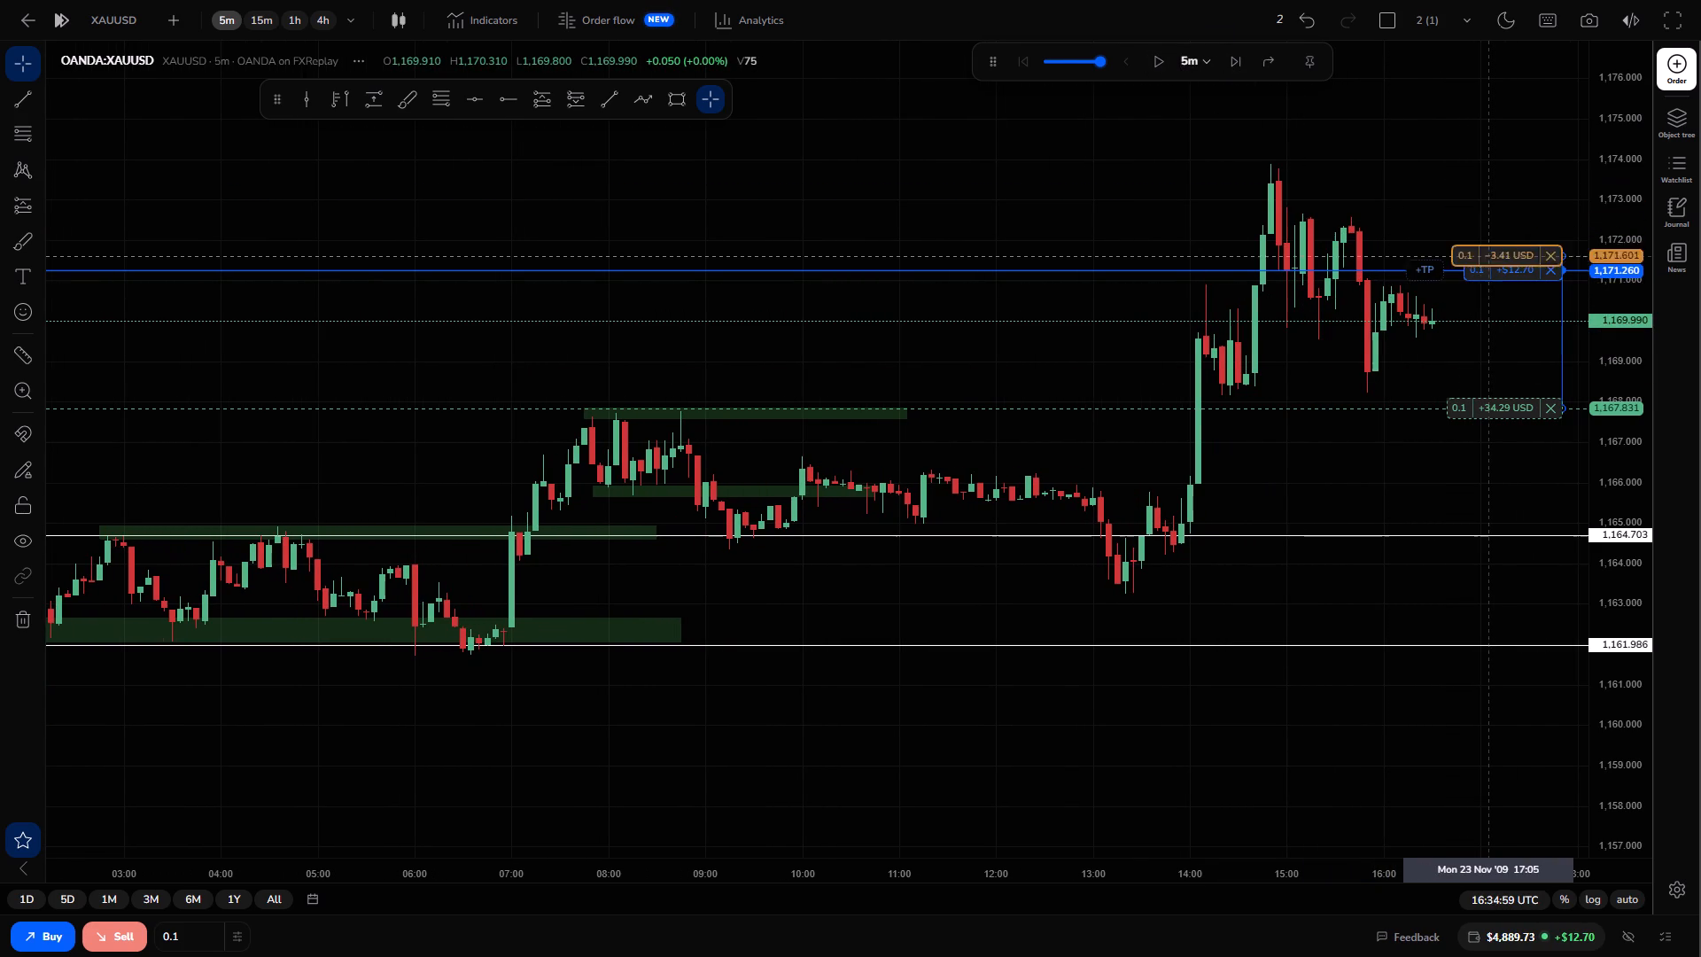
pyautogui.moveTo(1488, 262); pyautogui.dragTo(1486, 285)
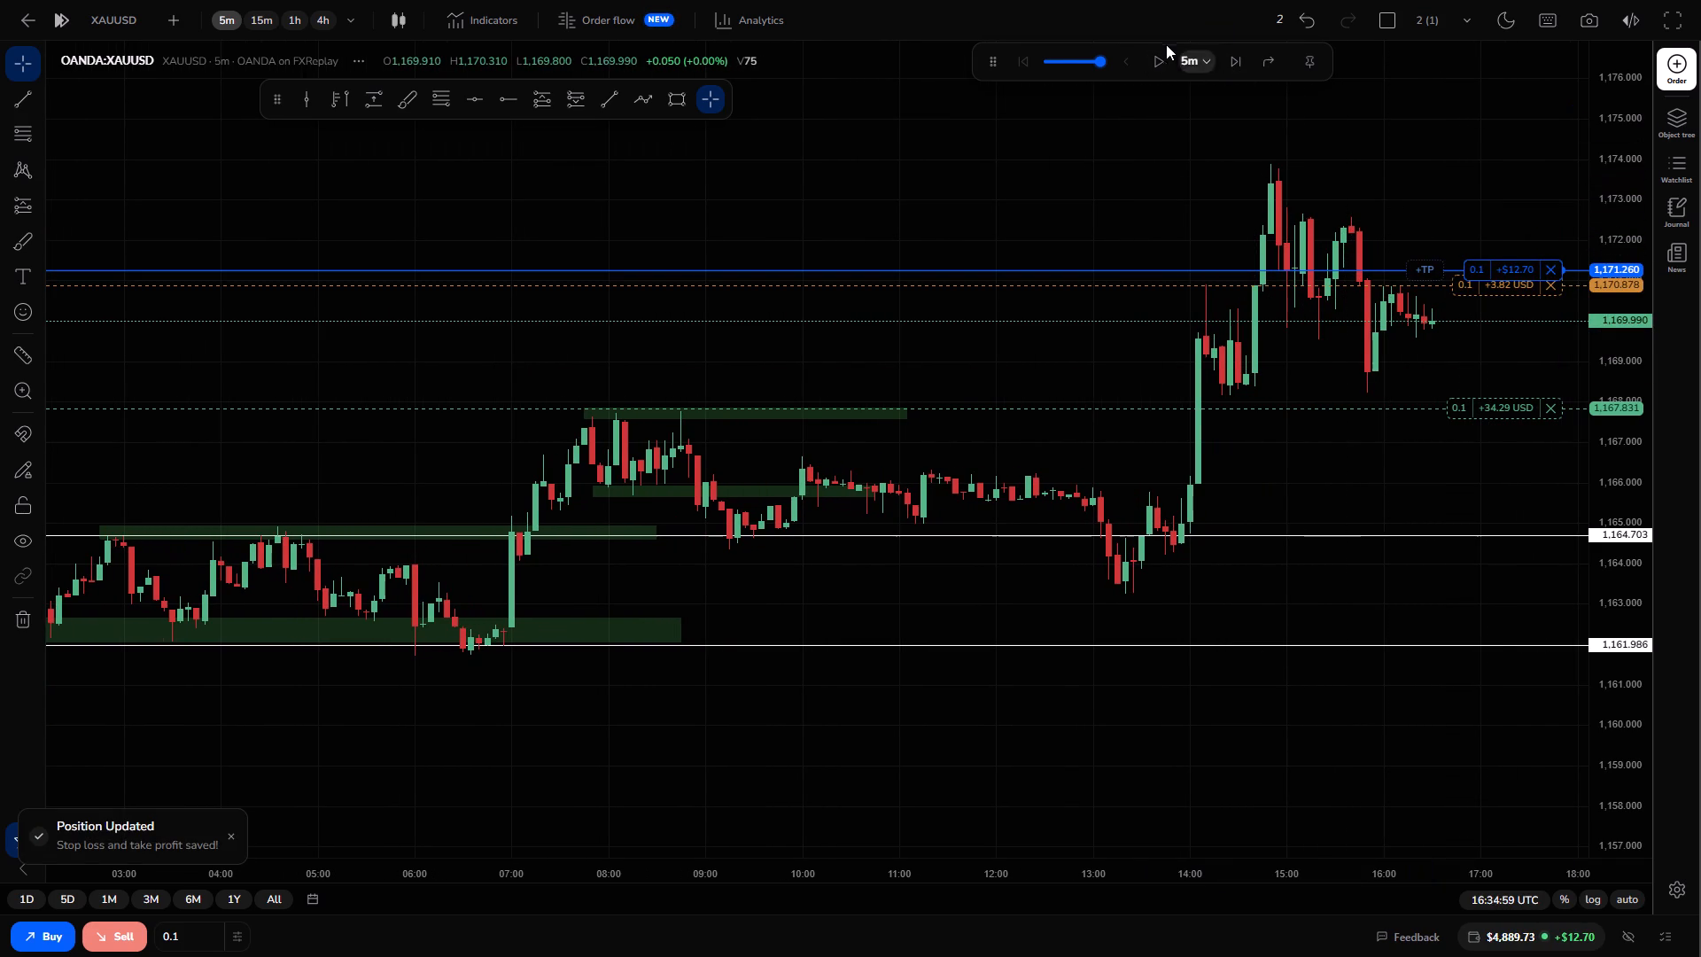
# Play the XAUUSD replay continuously and pause it at 17:14:59.
pyautogui.click(1158, 59)
pyautogui.click(1158, 59)
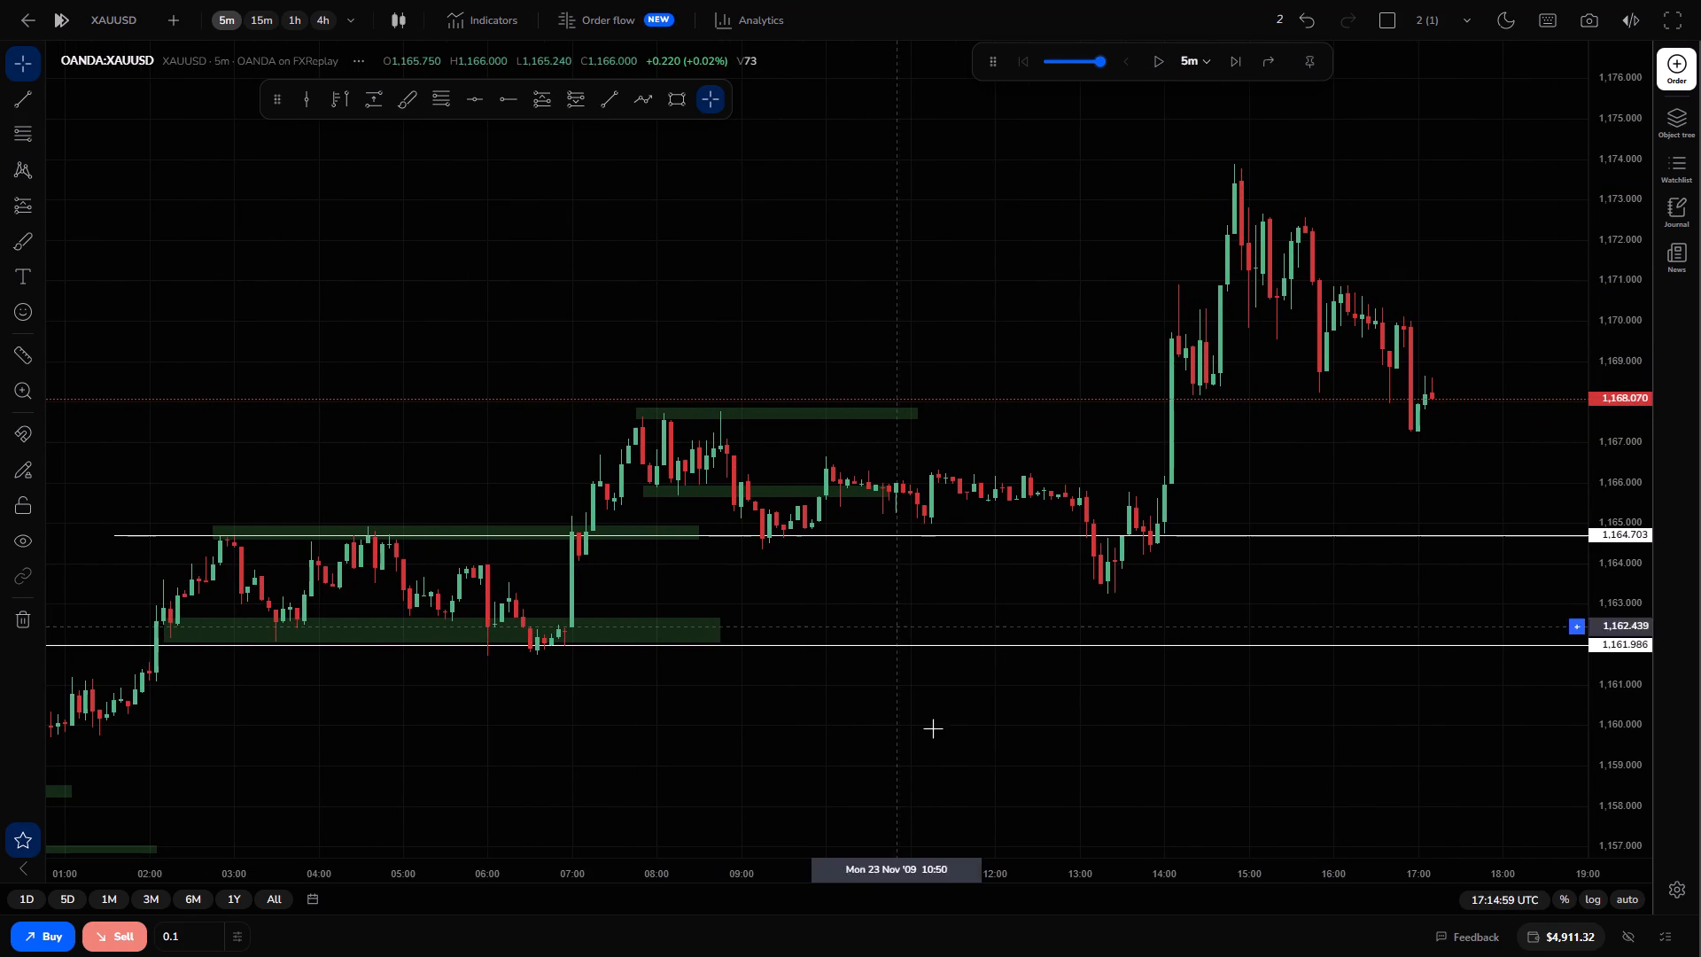
# Move the 1,161.986 horizontal ray up to about 1,167.816, starting it just before the morning swing-high zone.
pyautogui.click(923, 640)
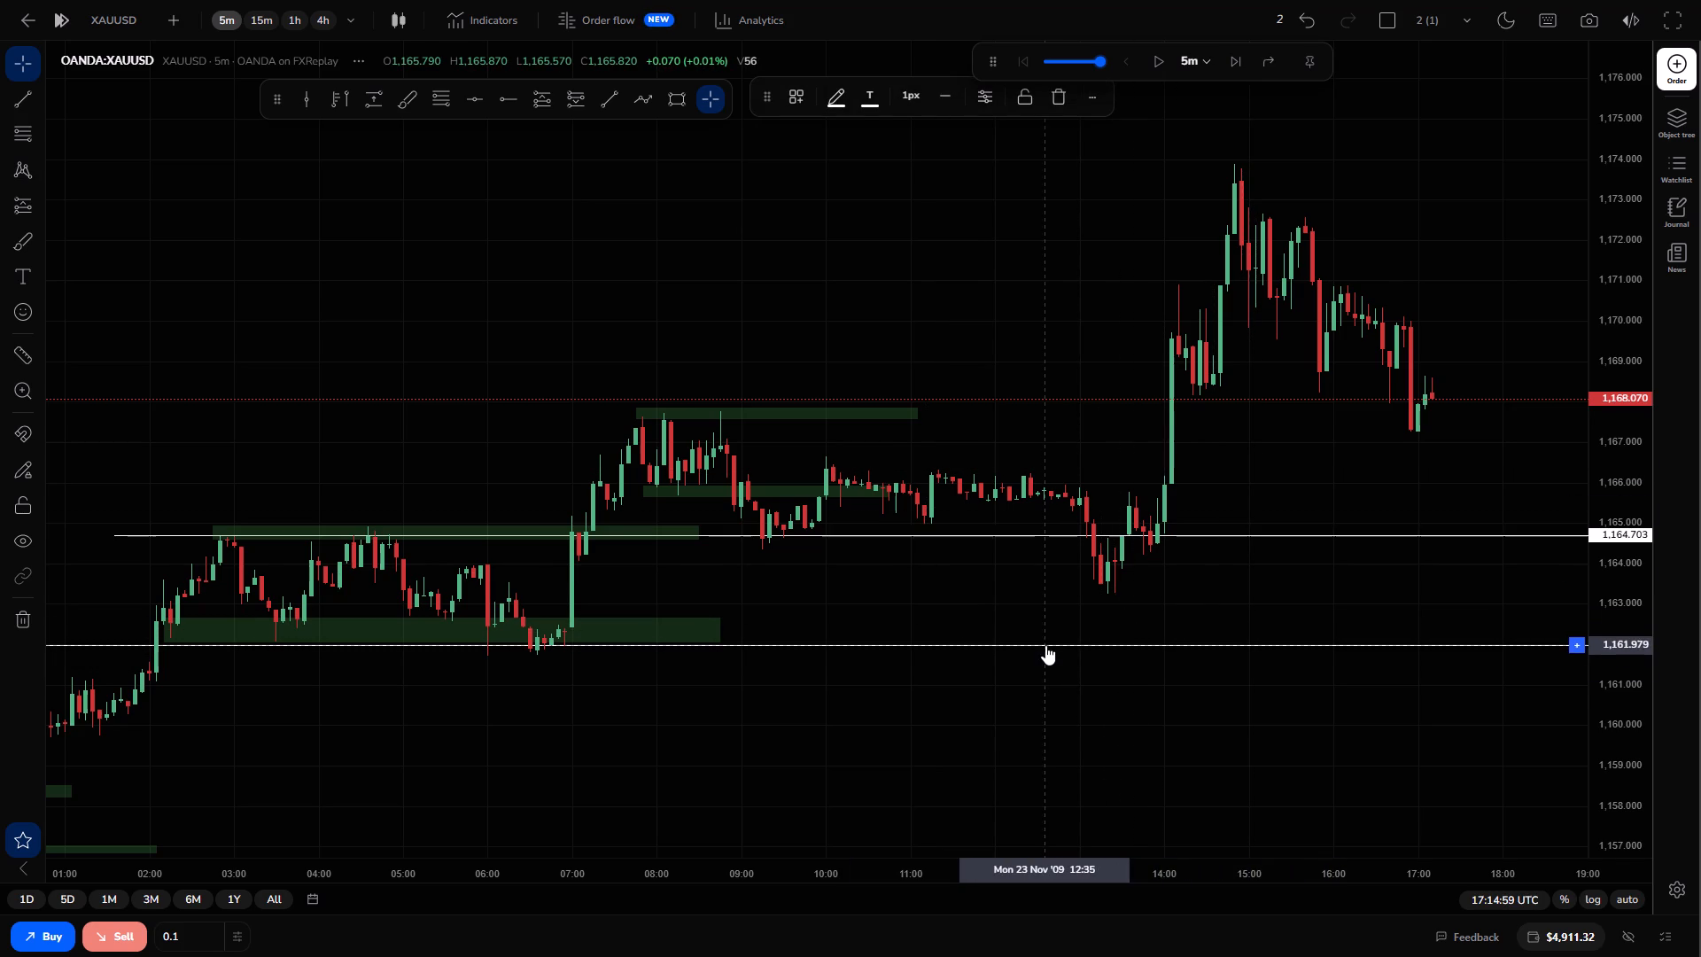
pyautogui.moveTo(1045, 644); pyautogui.dragTo(1411, 402)
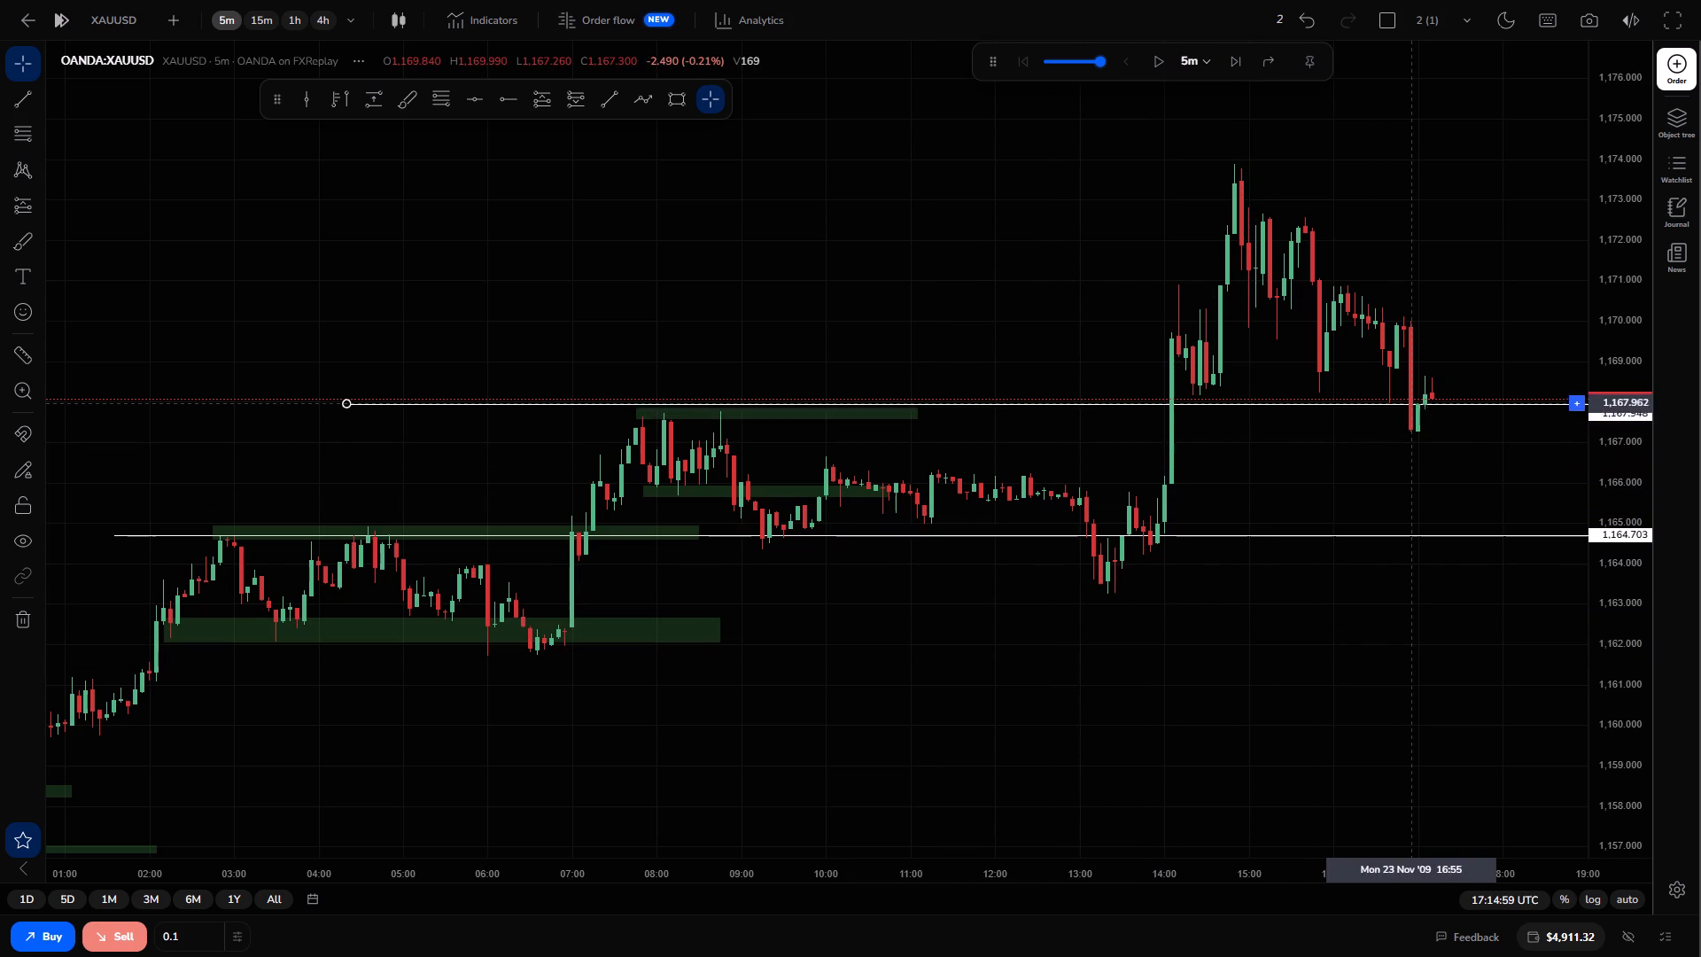
pyautogui.moveTo(1411, 402); pyautogui.dragTo(1413, 408)
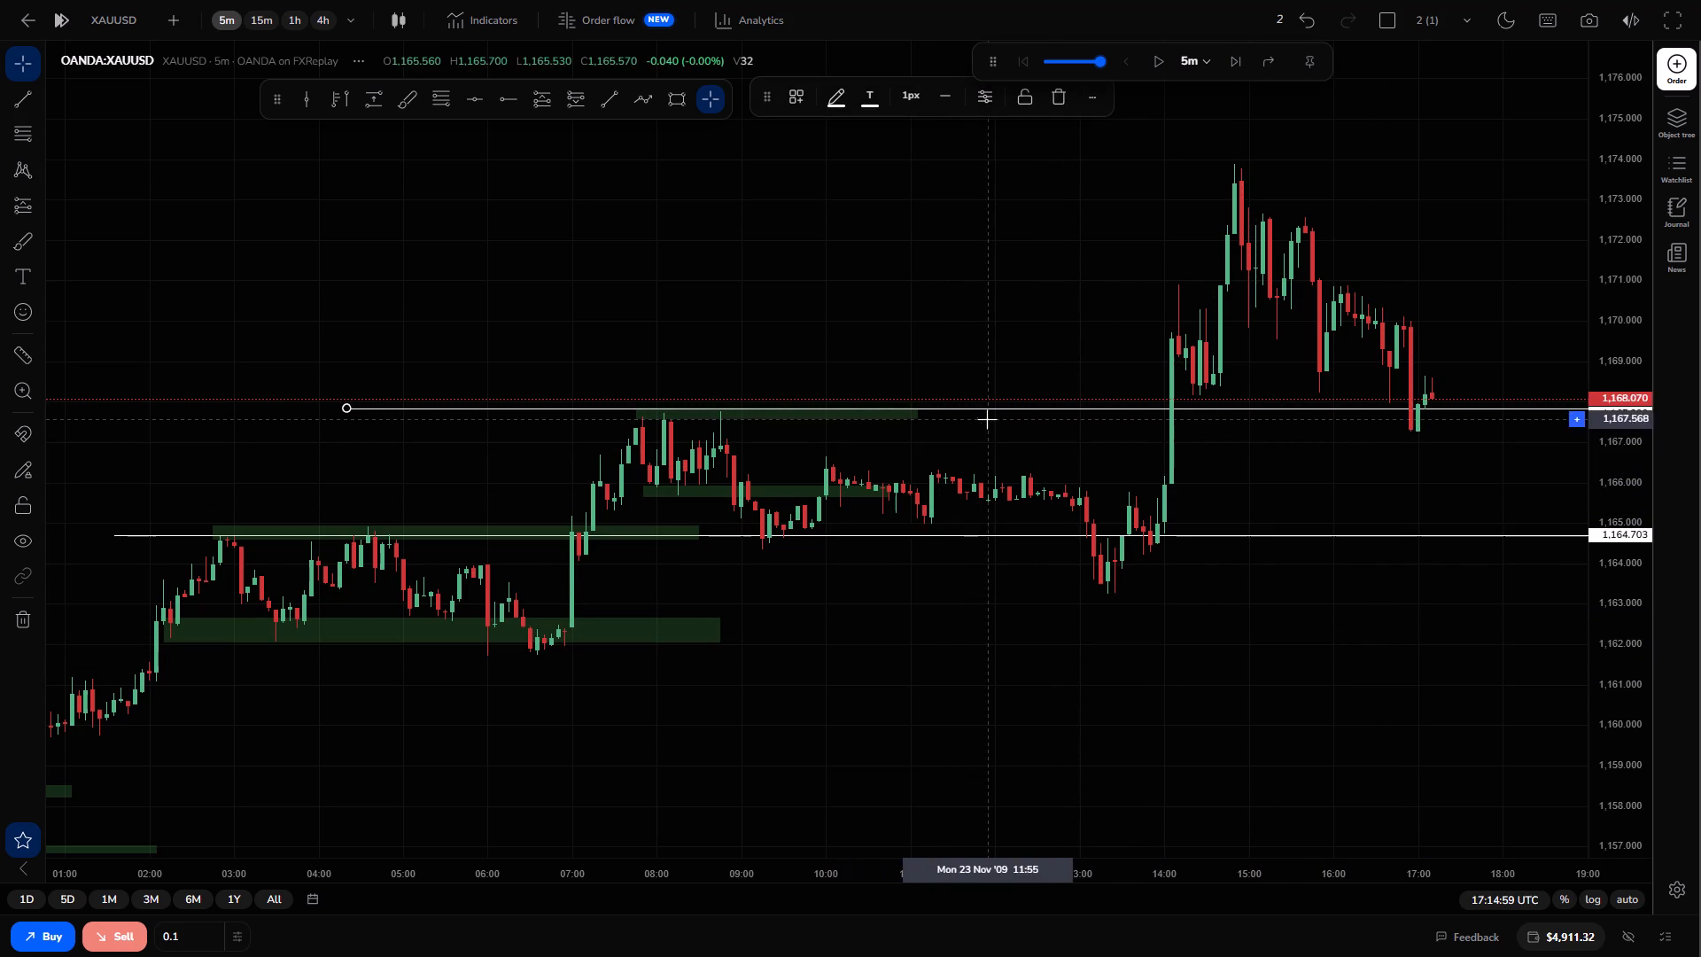
pyautogui.moveTo(983, 407); pyautogui.dragTo(1214, 411)
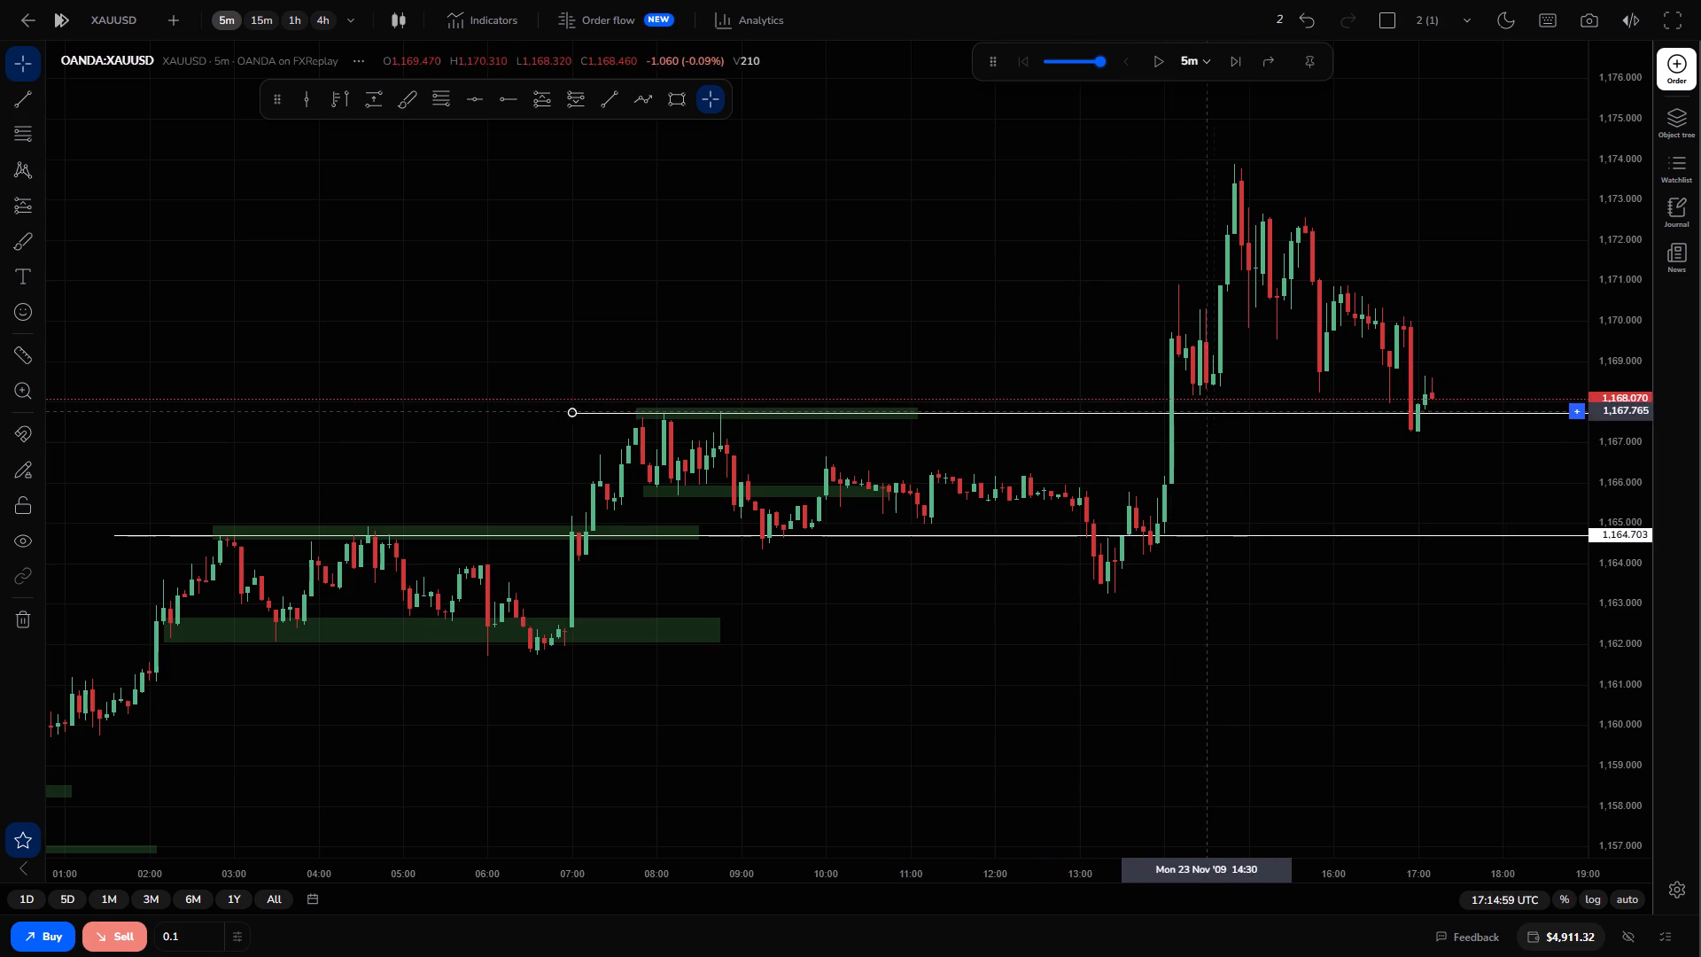
pyautogui.moveTo(1214, 411); pyautogui.dragTo(1235, 403)
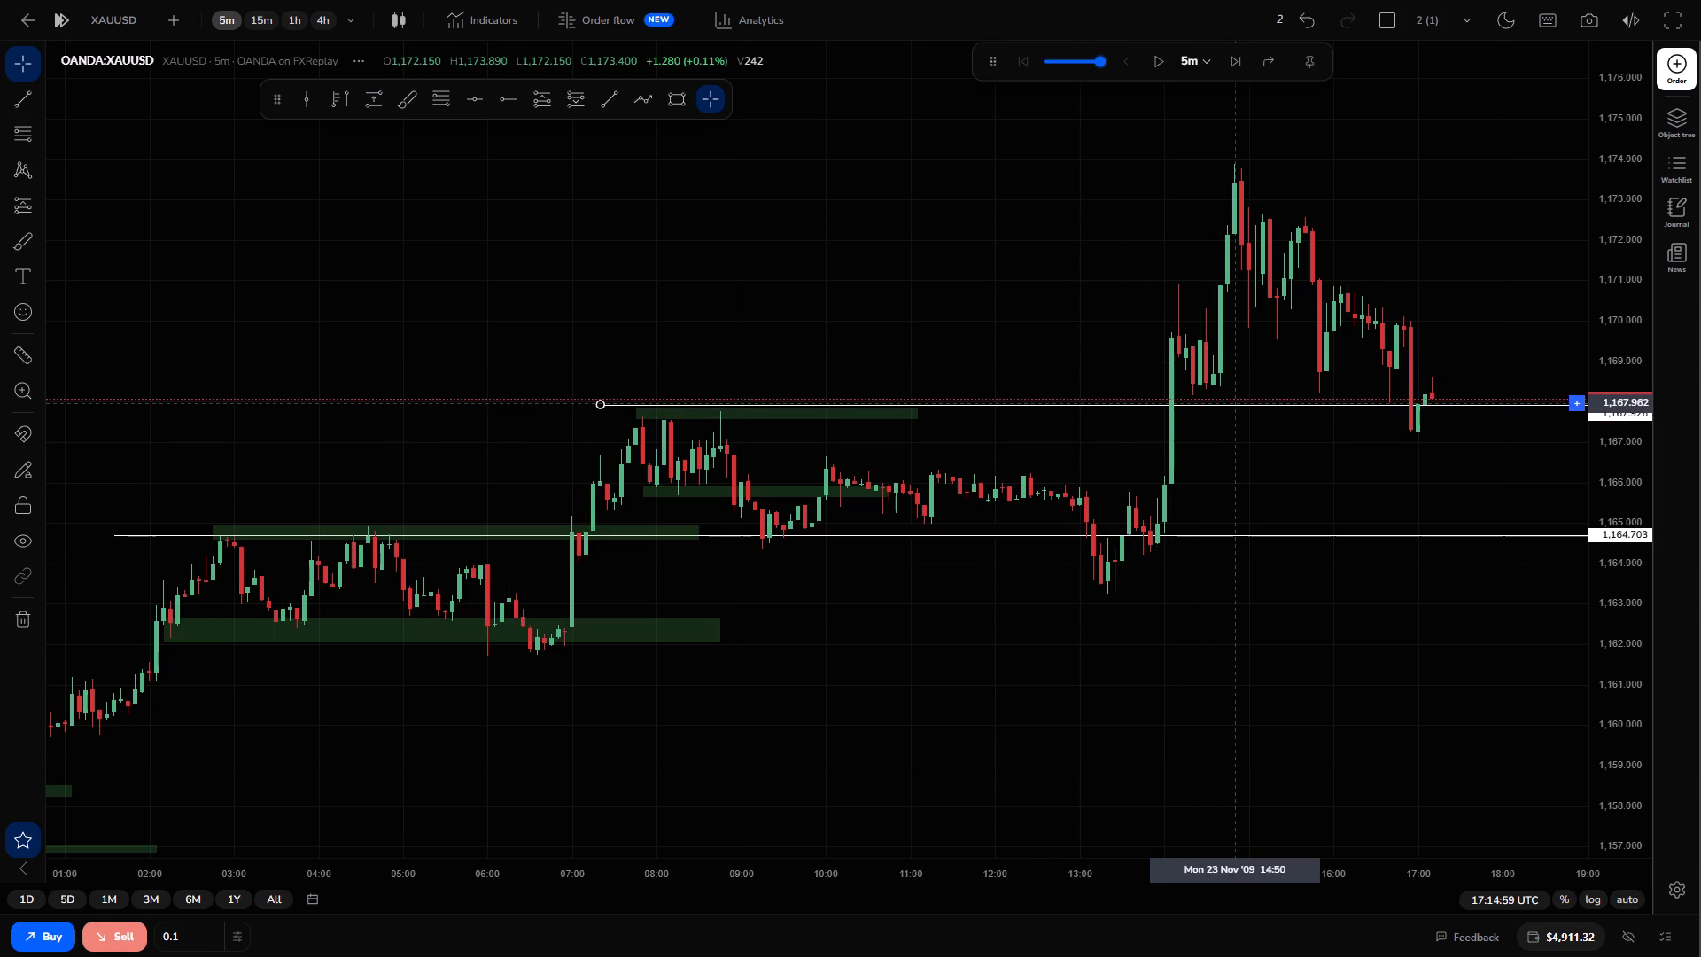
pyautogui.moveTo(1235, 403); pyautogui.dragTo(1230, 408)
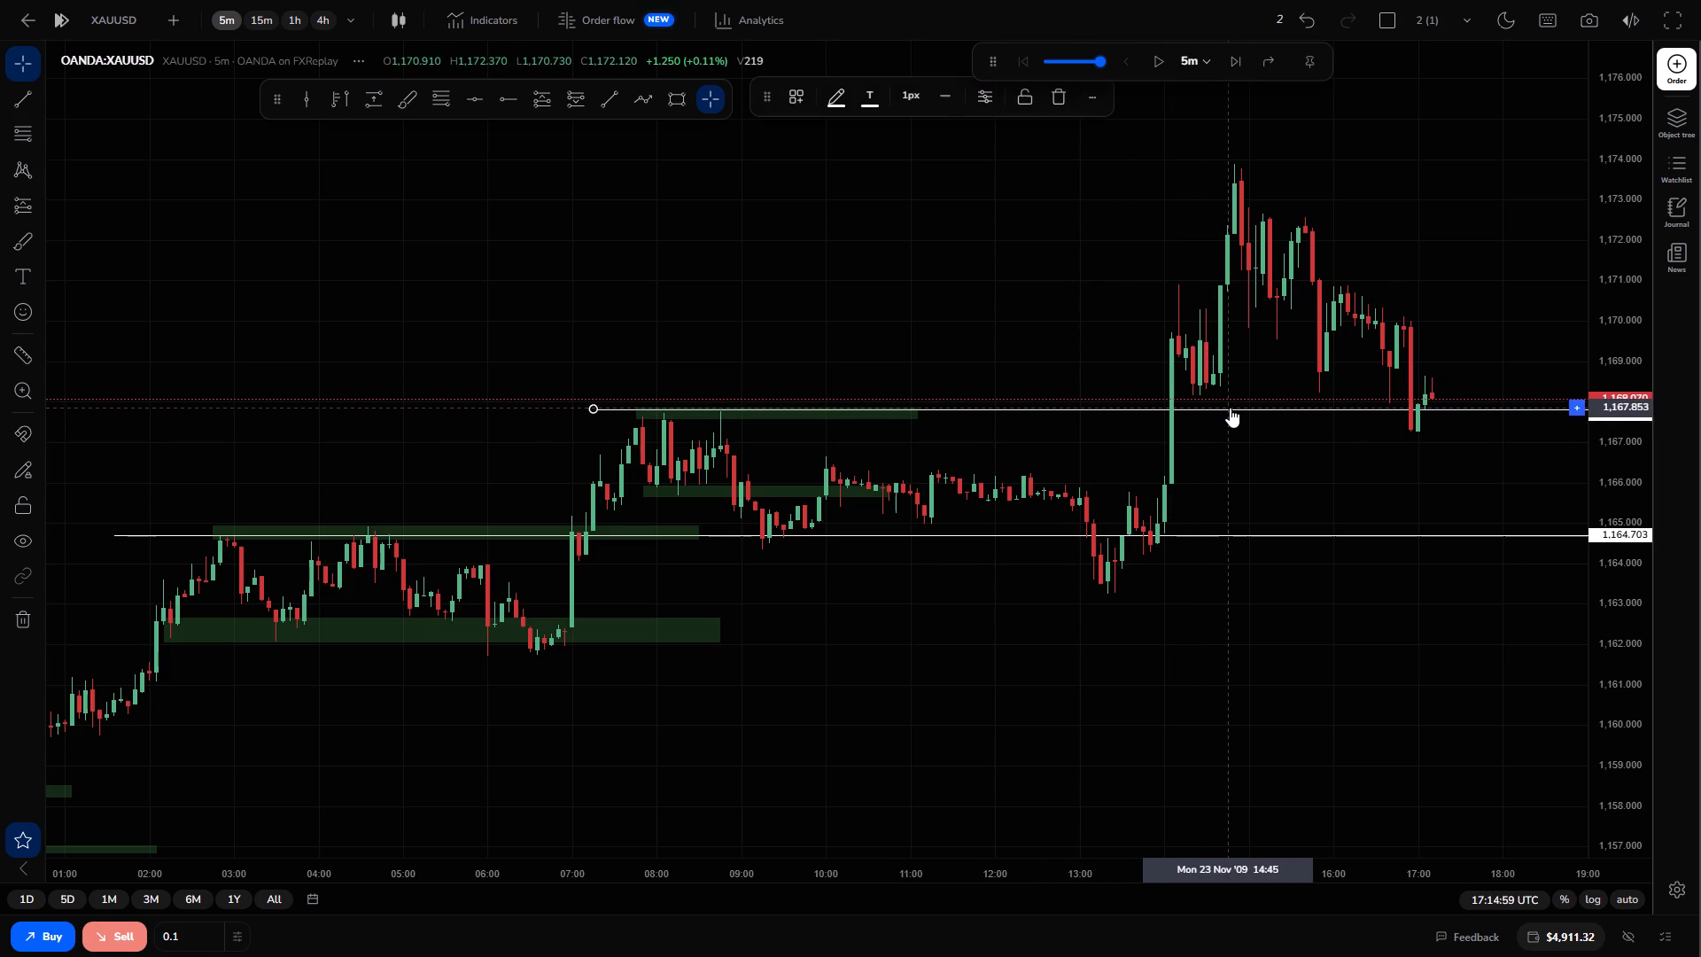
pyautogui.click(1297, 531)
# Draw a rectangle zone at the 14:50 swing high from about 1,173.910 to 1,173.308, extending to about 18:00.
pyautogui.moveTo(1314, 489); pyautogui.dragTo(1047, 477)
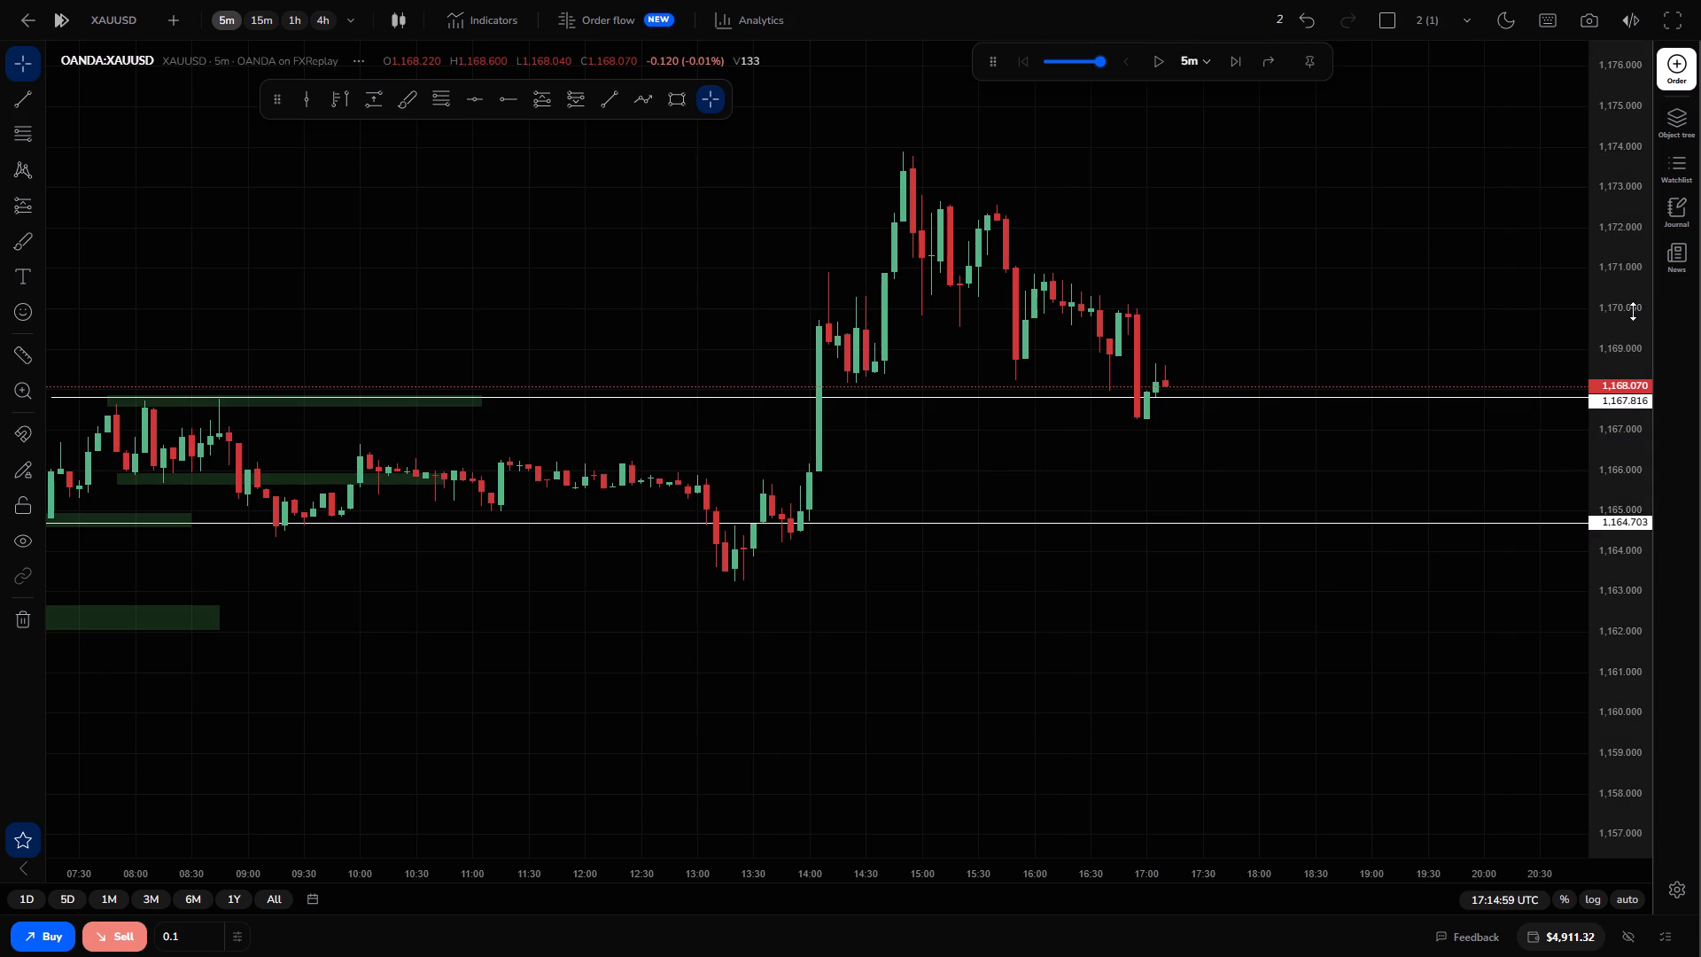
pyautogui.moveTo(1633, 311); pyautogui.dragTo(1637, 436)
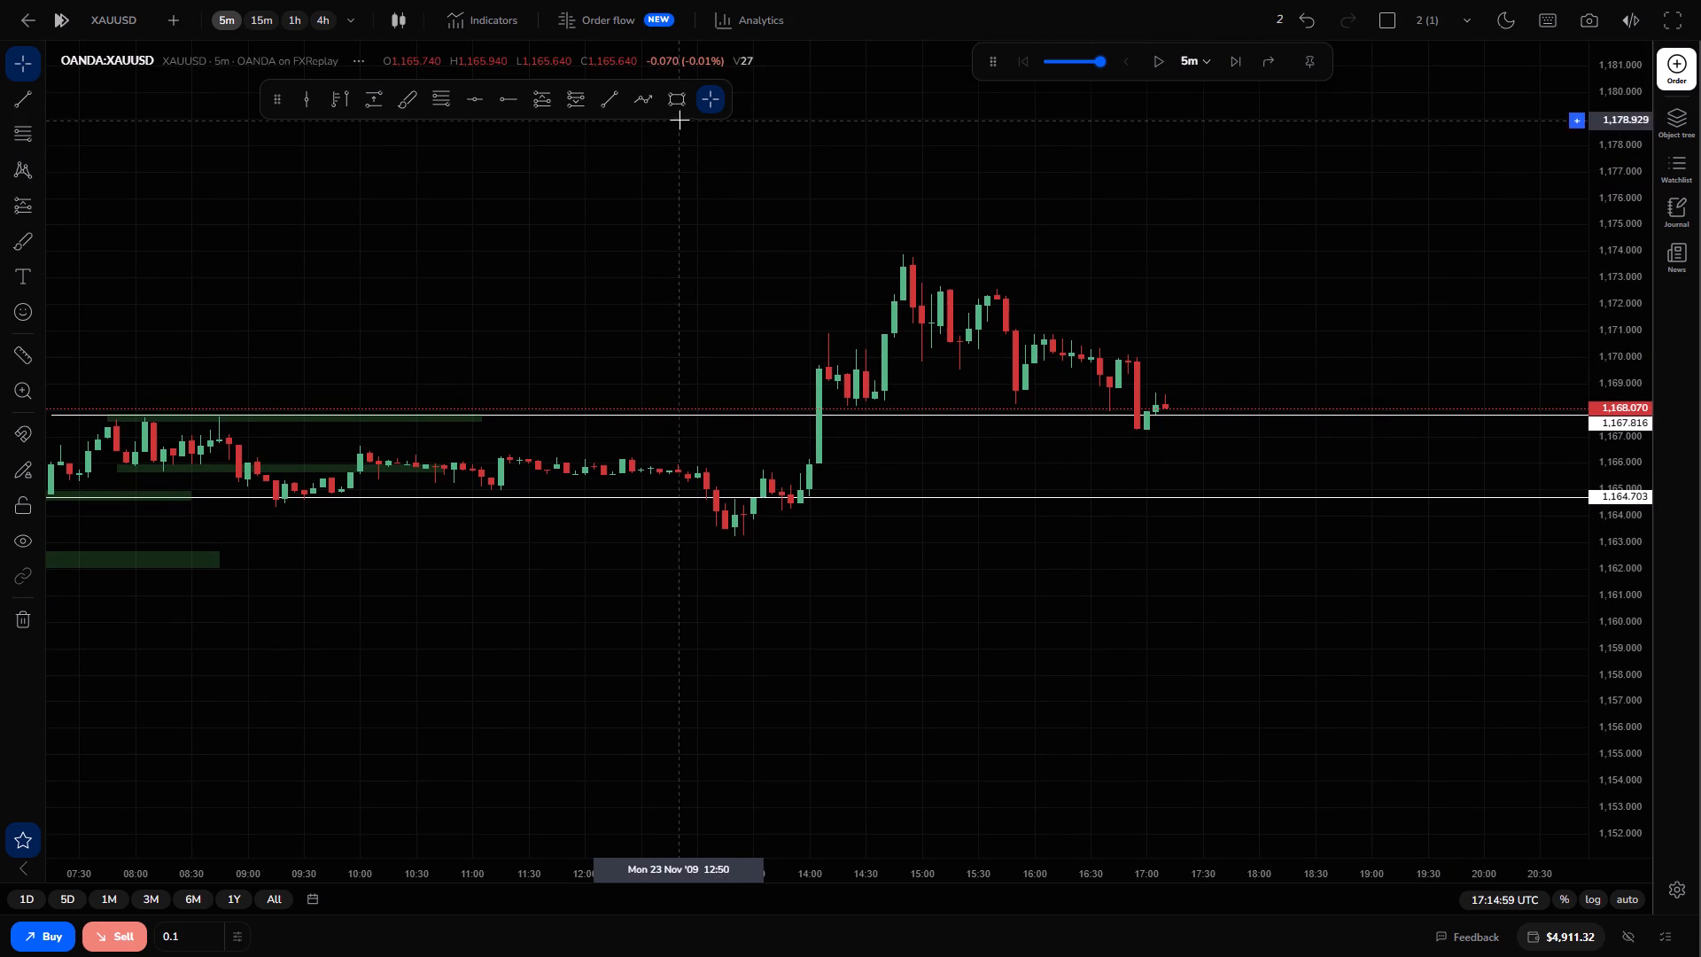
pyautogui.click(674, 95)
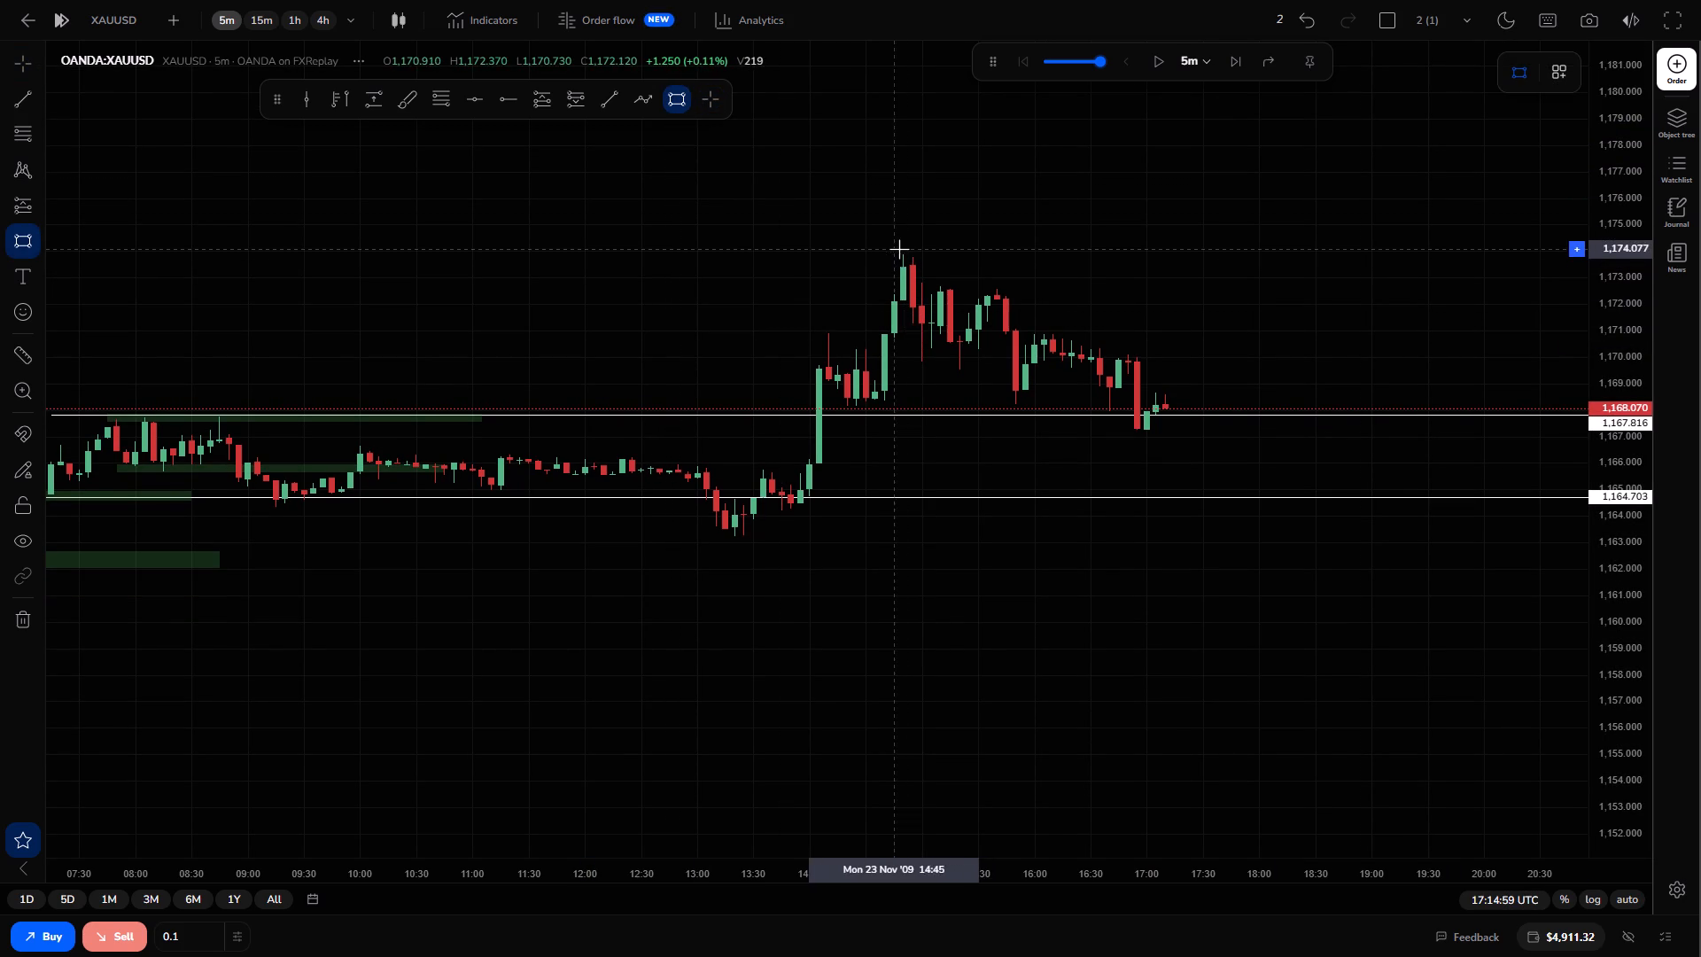
pyautogui.moveTo(904, 253); pyautogui.dragTo(1040, 261)
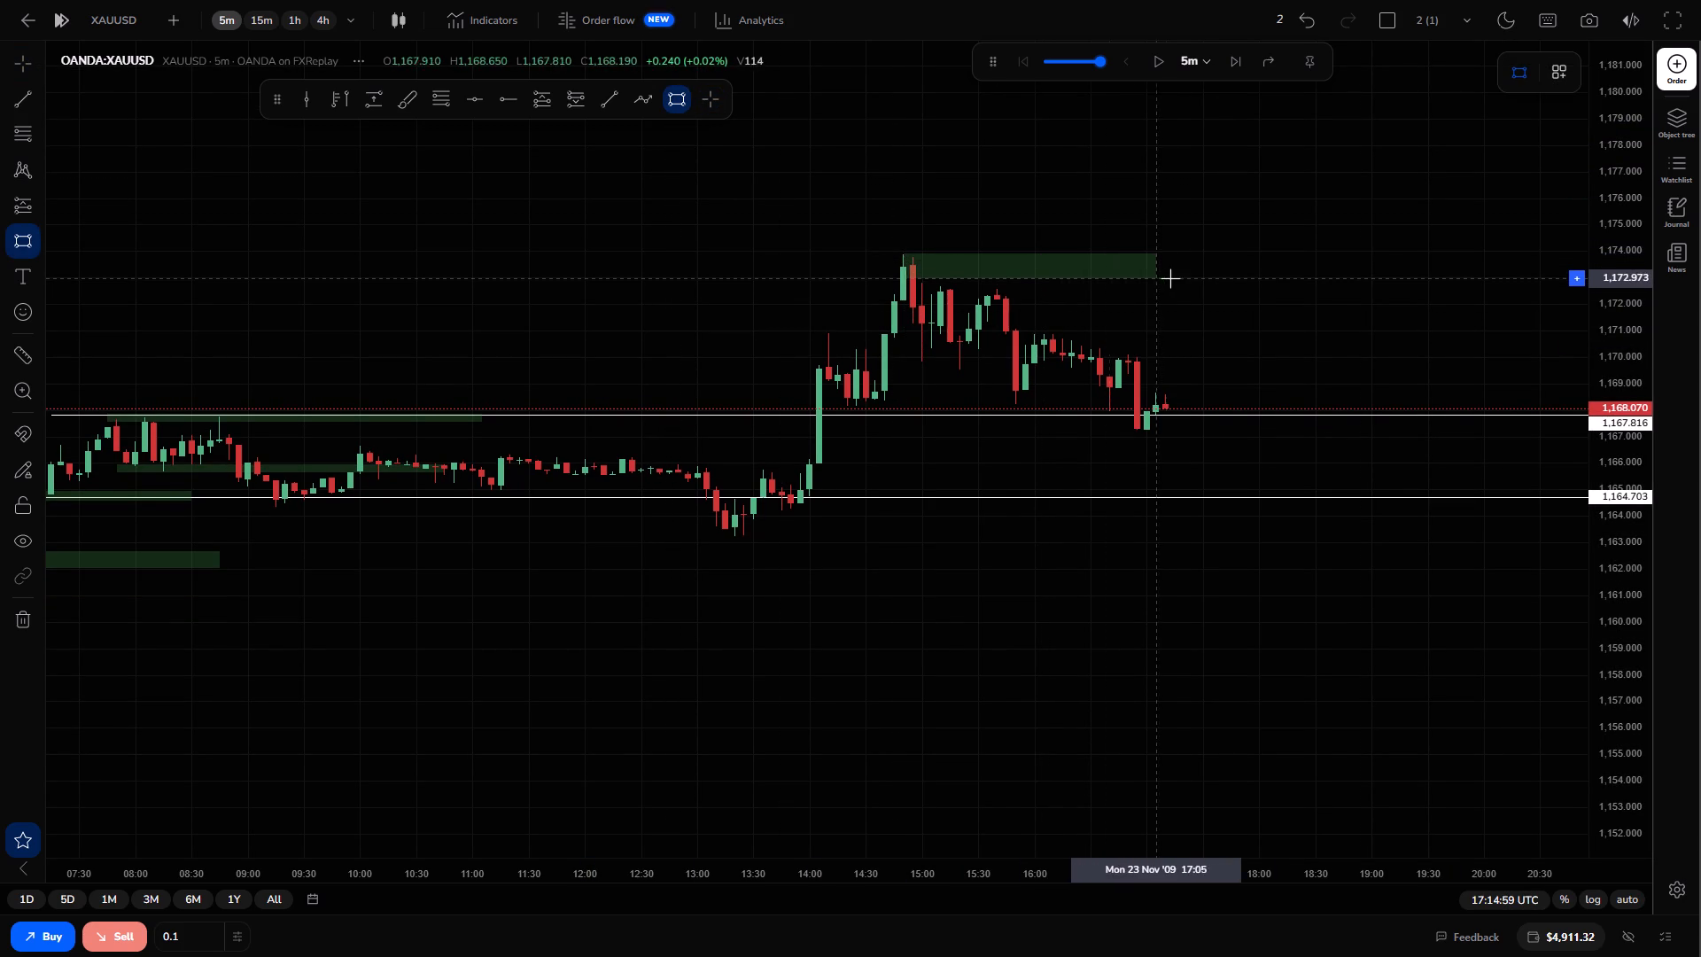
pyautogui.moveTo(1255, 269); pyautogui.dragTo(1247, 354)
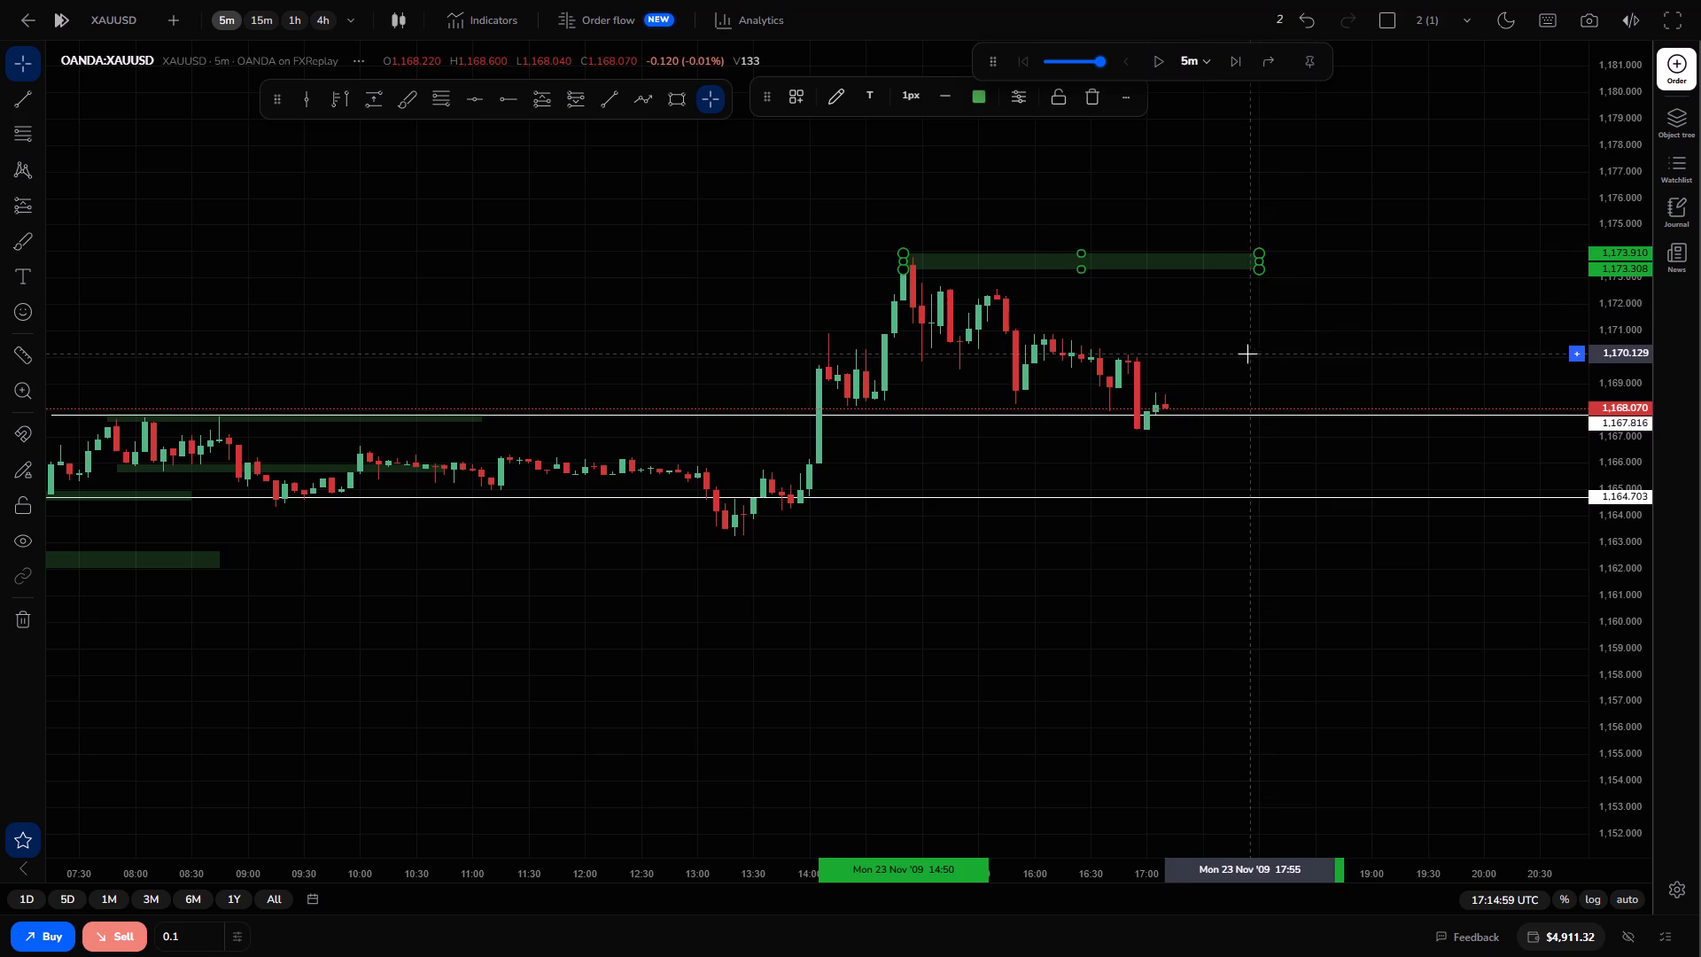
pyautogui.click(1247, 354)
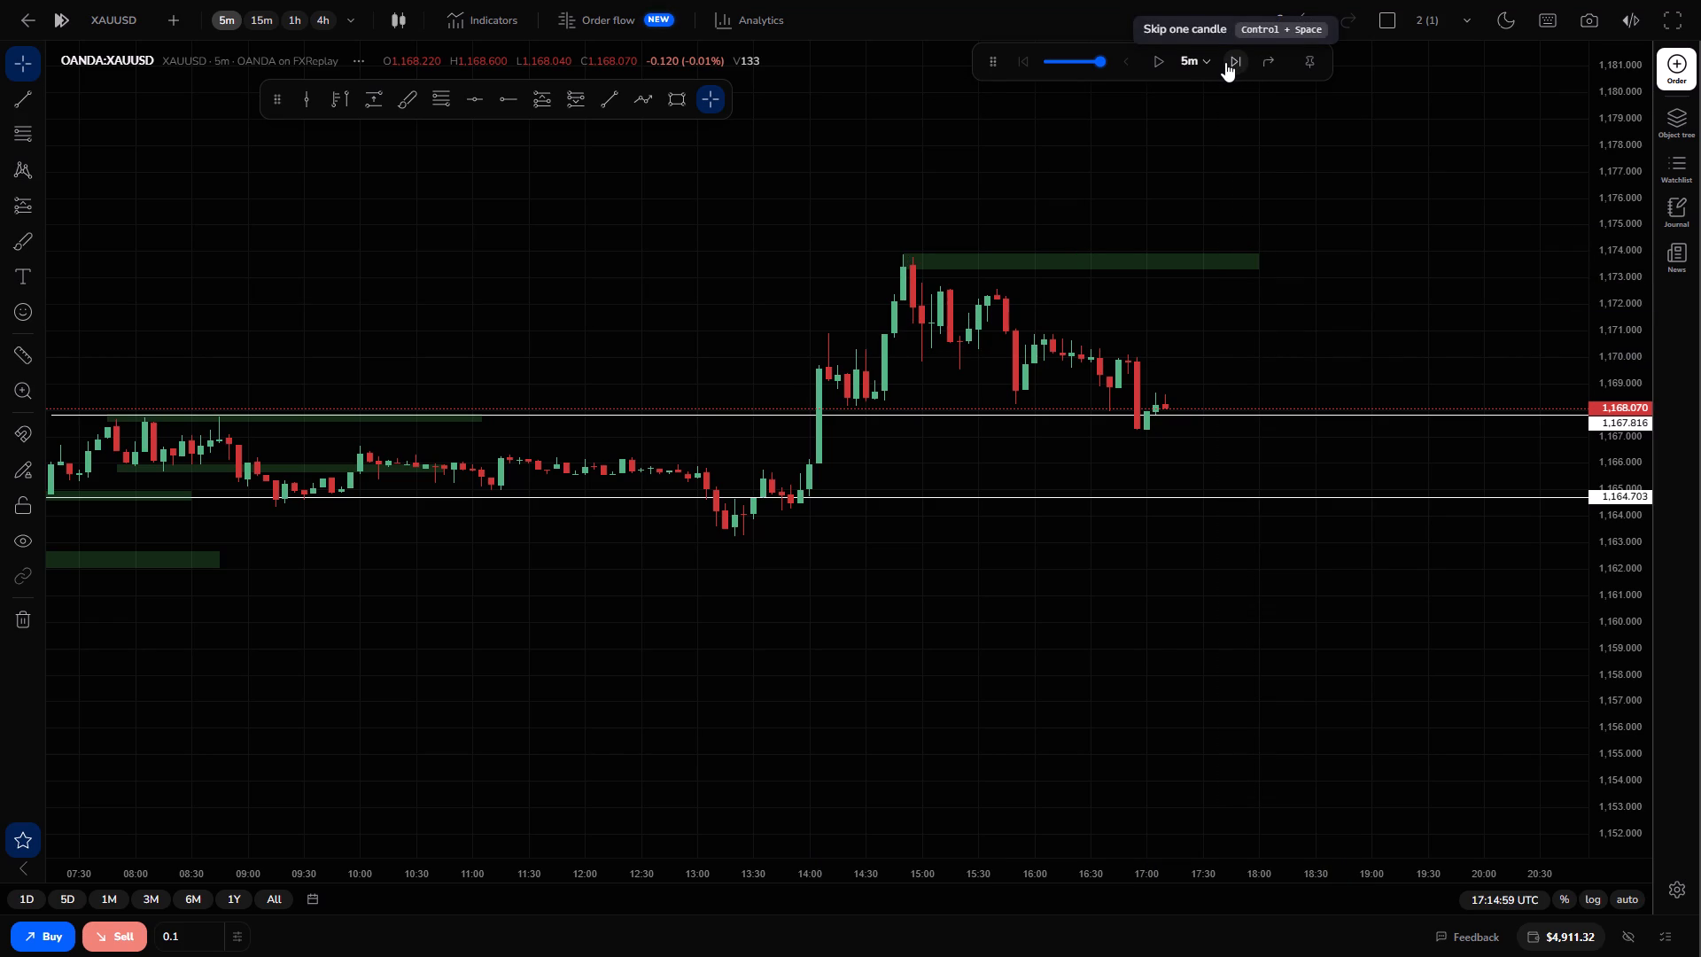
# Advance the XAUUSD replay to 17:39:59.
pyautogui.doubleClick(1157, 60)
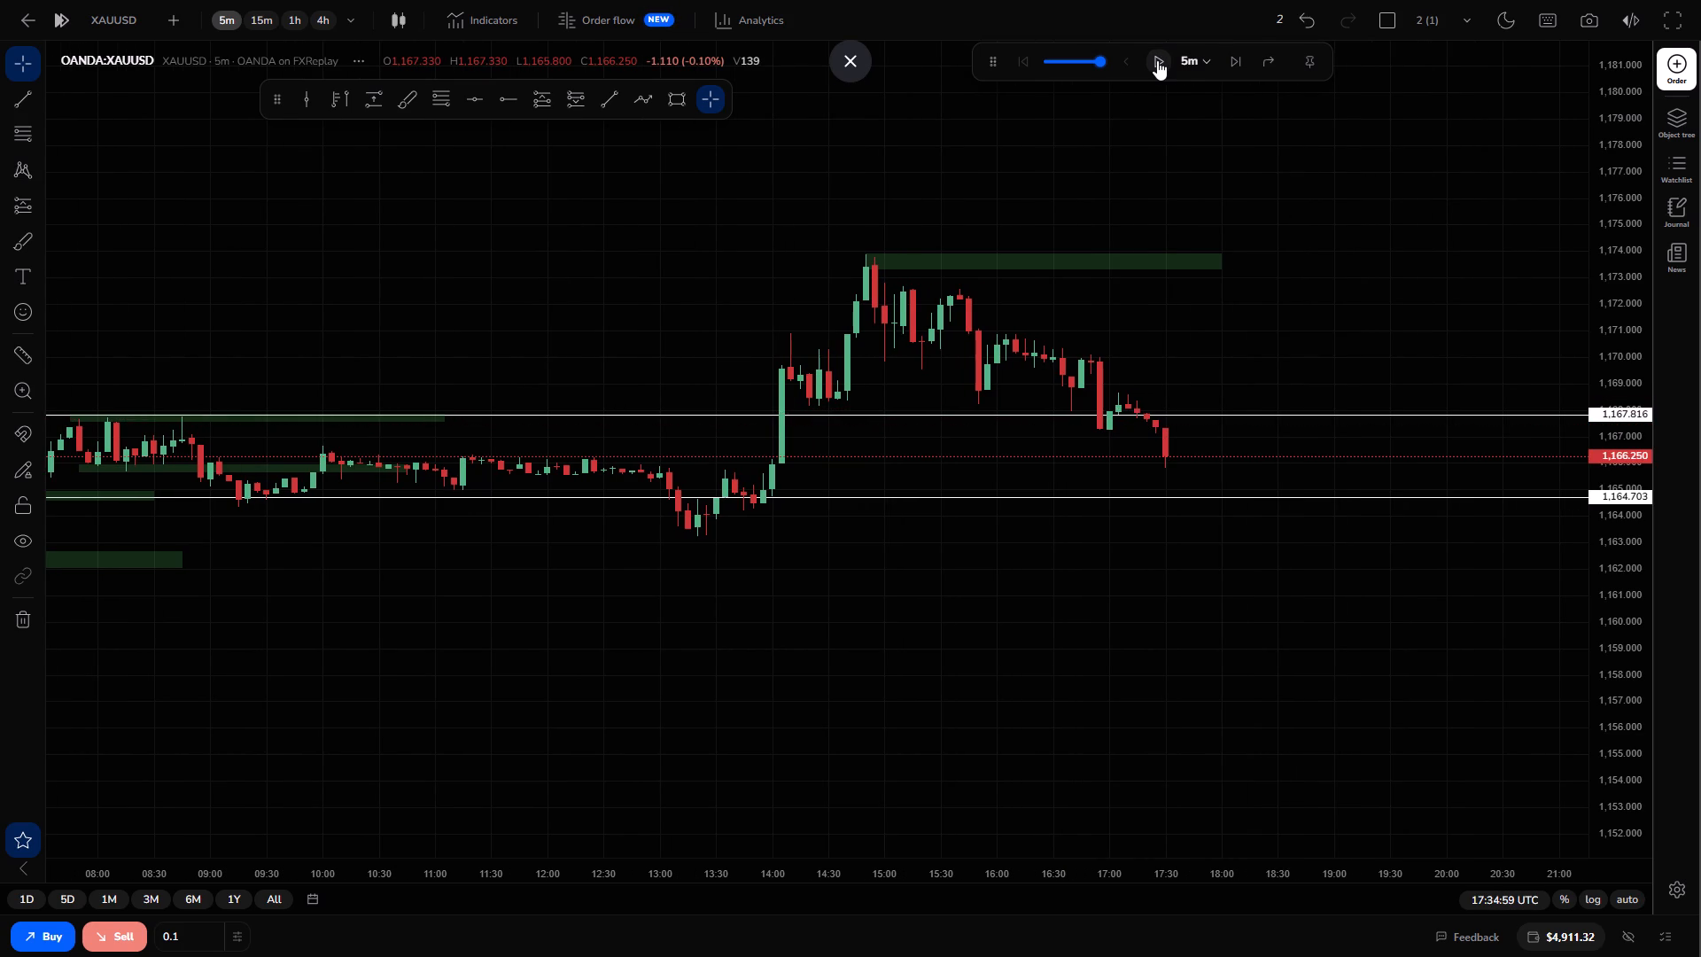
pyautogui.click(1233, 60)
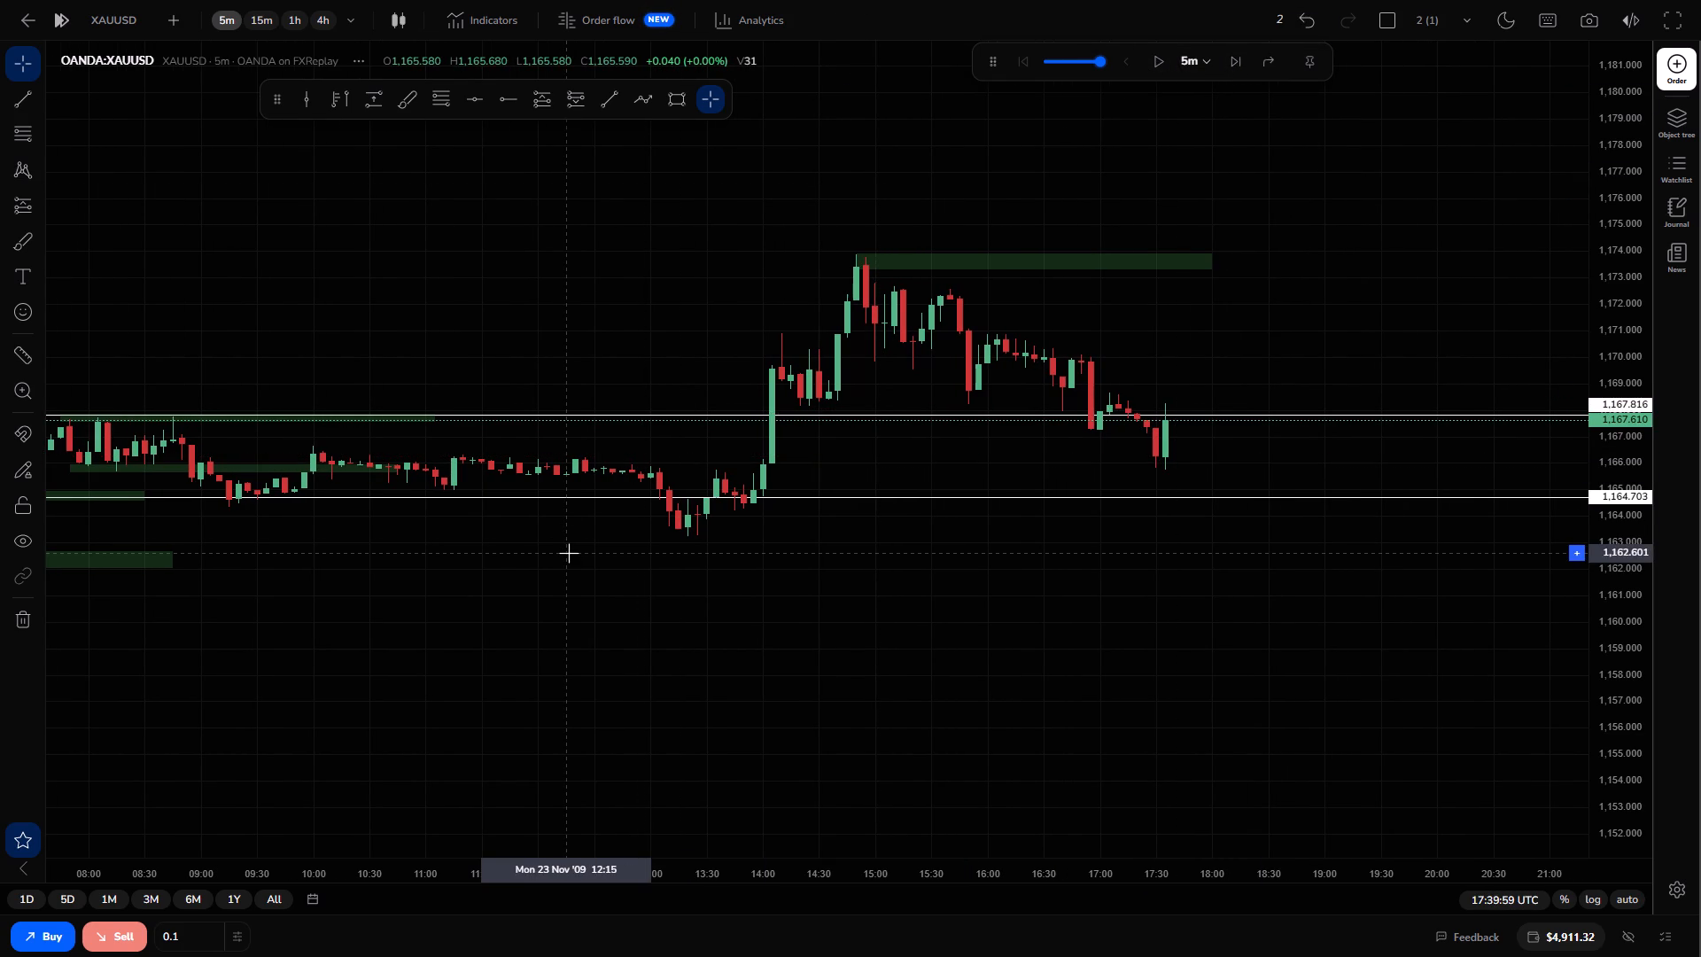
# Buy 0.1 XAUUSD at market with take profit at about 1,173.308 and stop loss at about 1,164.609.
pyautogui.hotkey('alt', 'q')
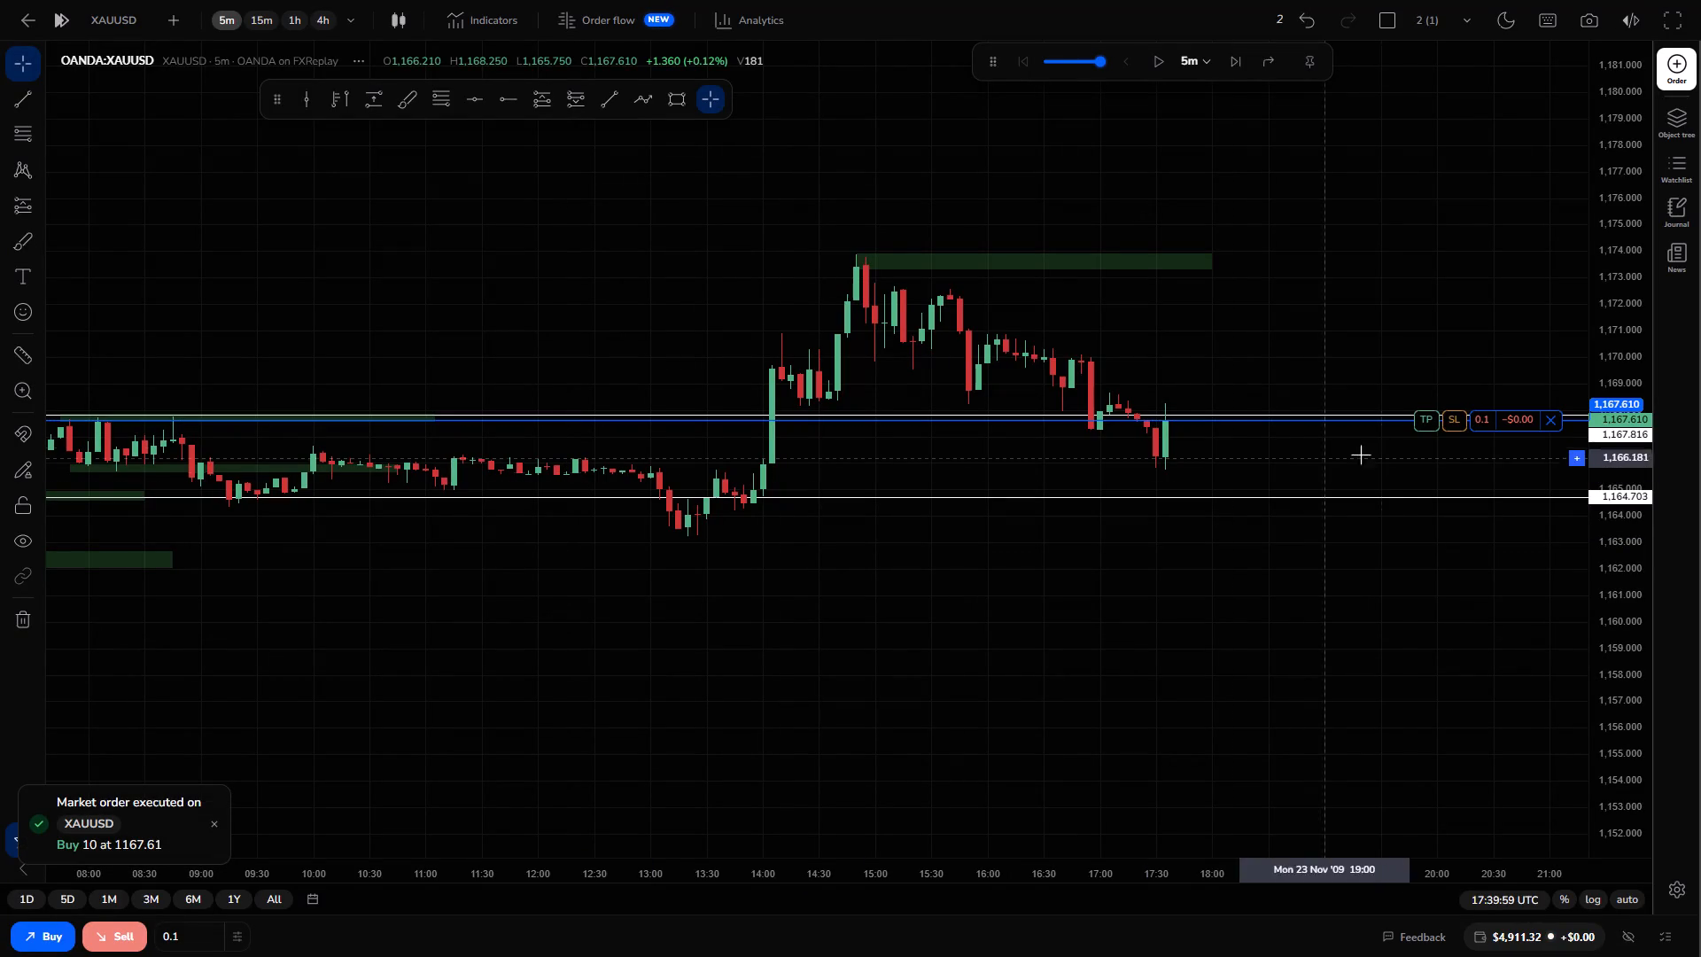
pyautogui.click(1426, 422)
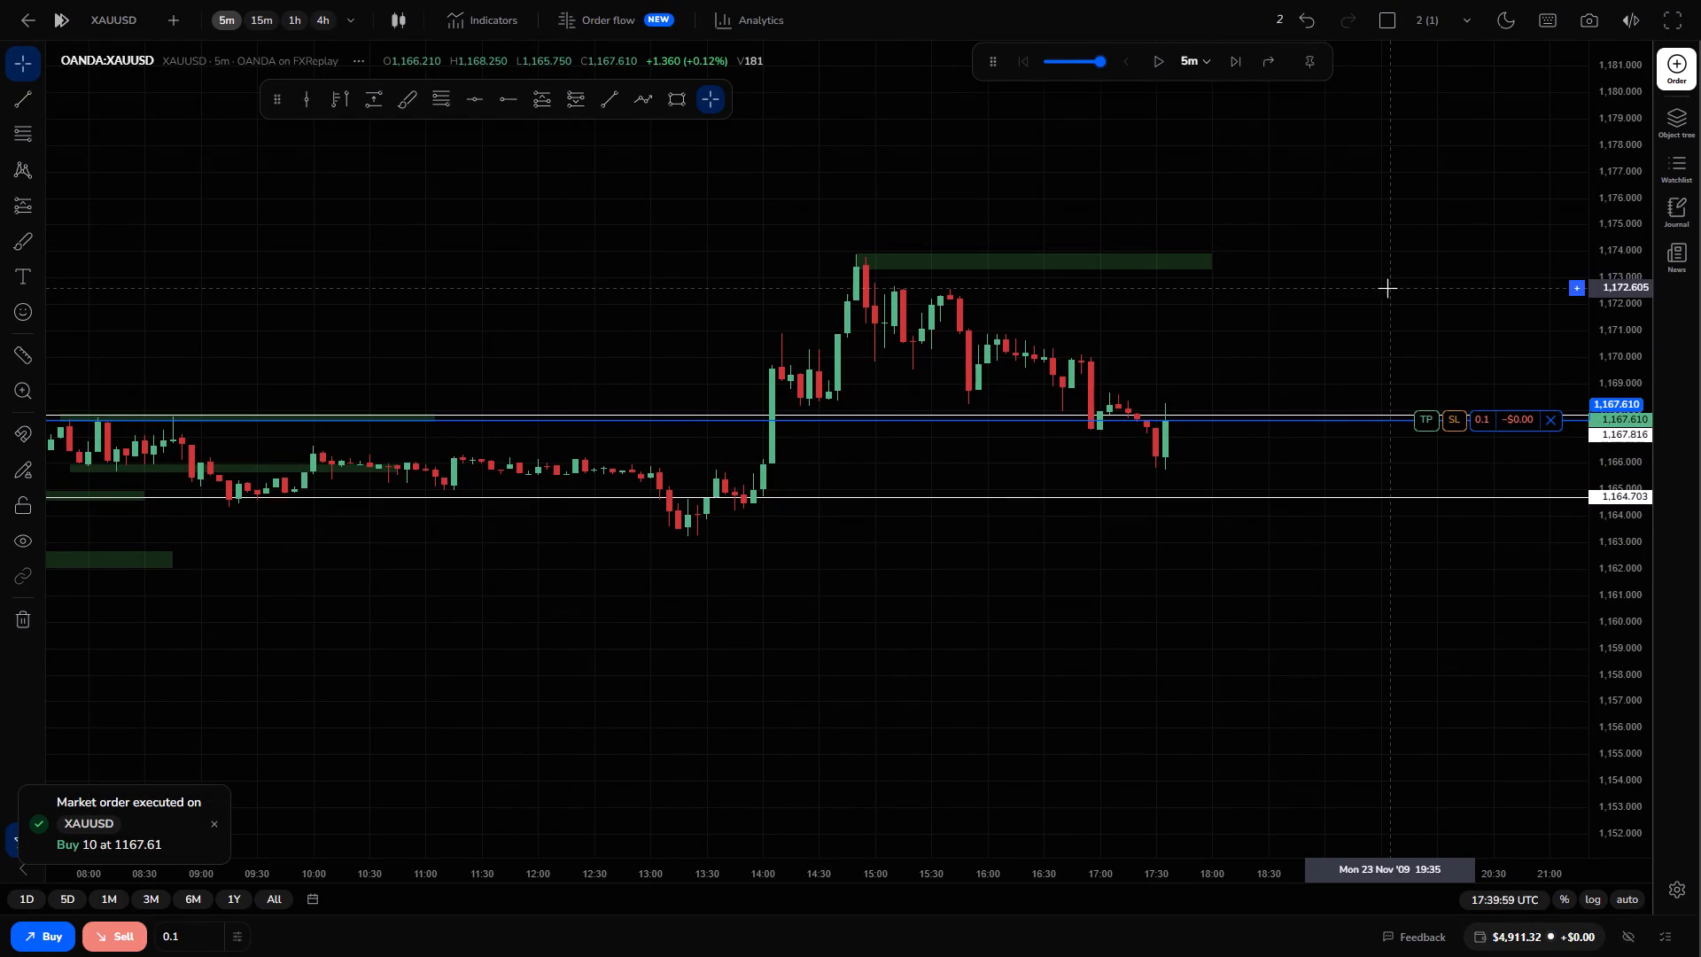
pyautogui.moveTo(1421, 426); pyautogui.dragTo(1394, 273)
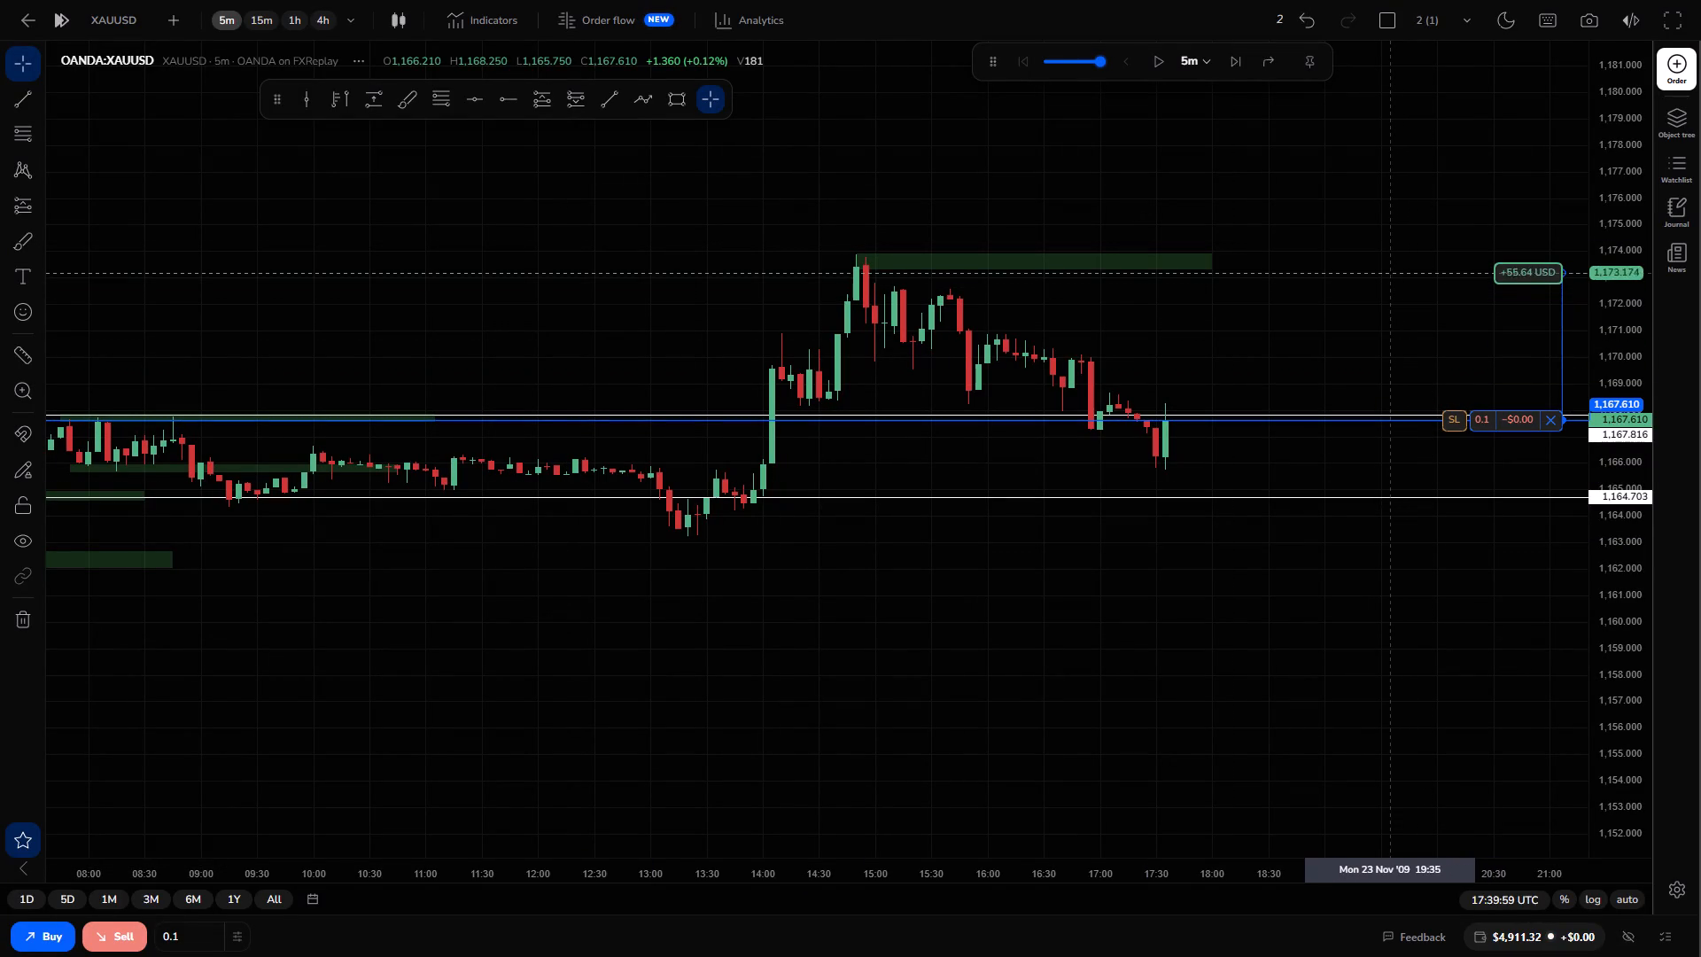
pyautogui.moveTo(1394, 273); pyautogui.dragTo(1392, 269)
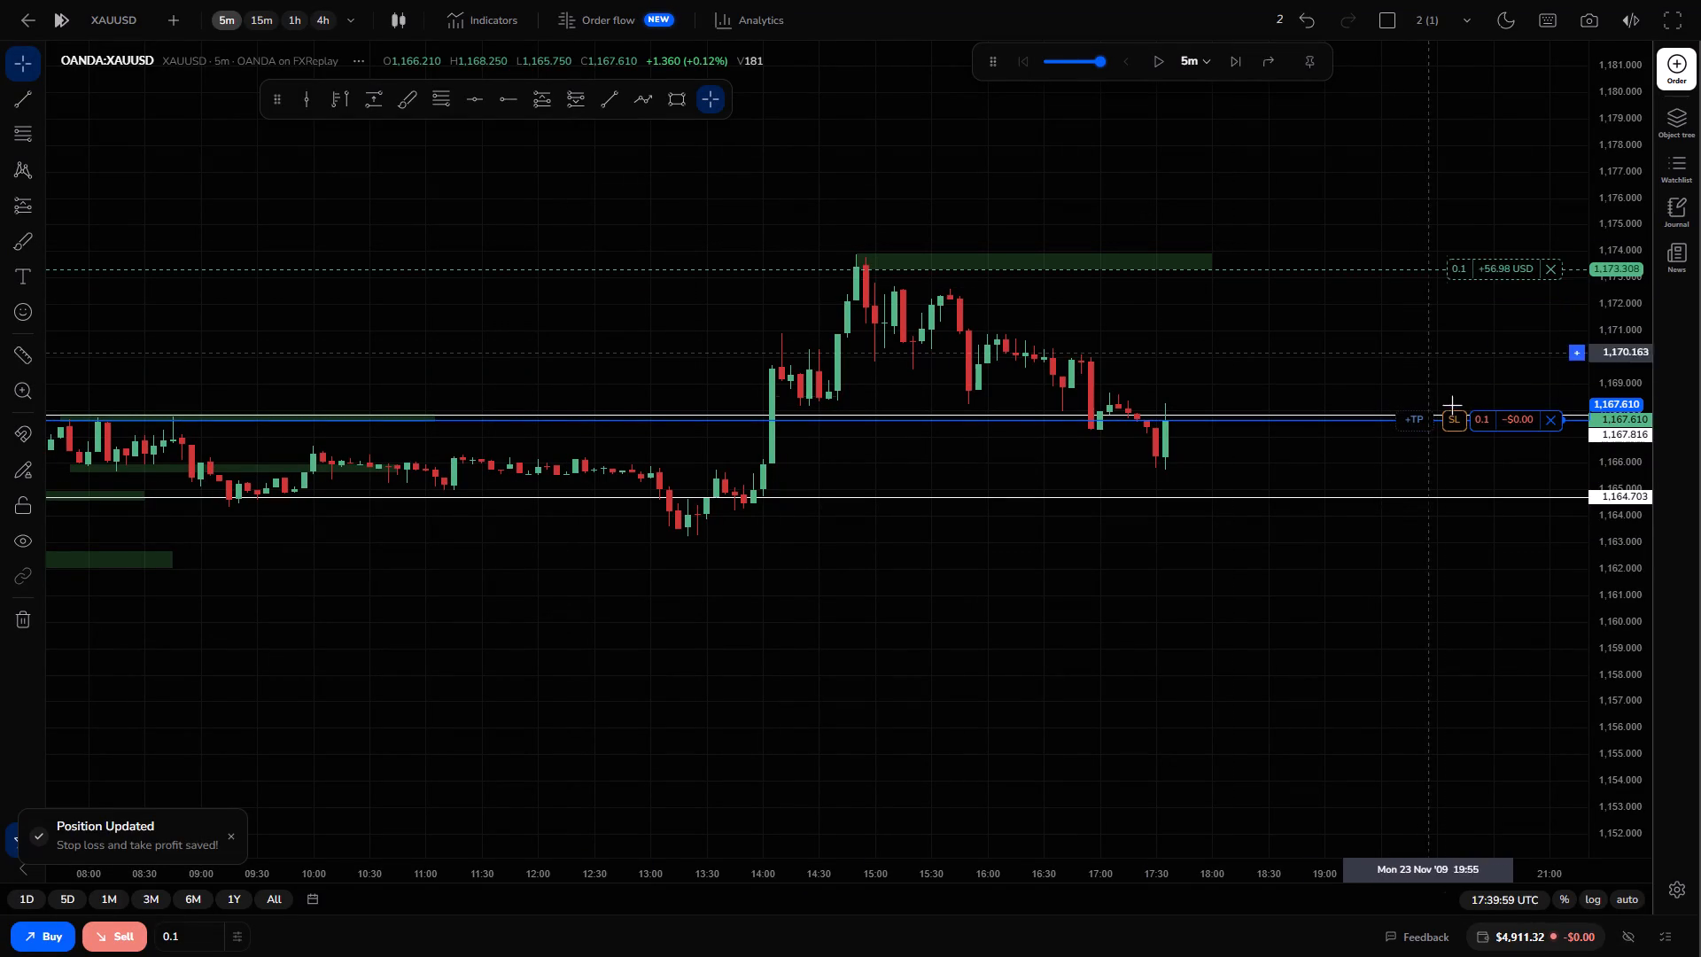
pyautogui.moveTo(1457, 416); pyautogui.dragTo(1459, 496)
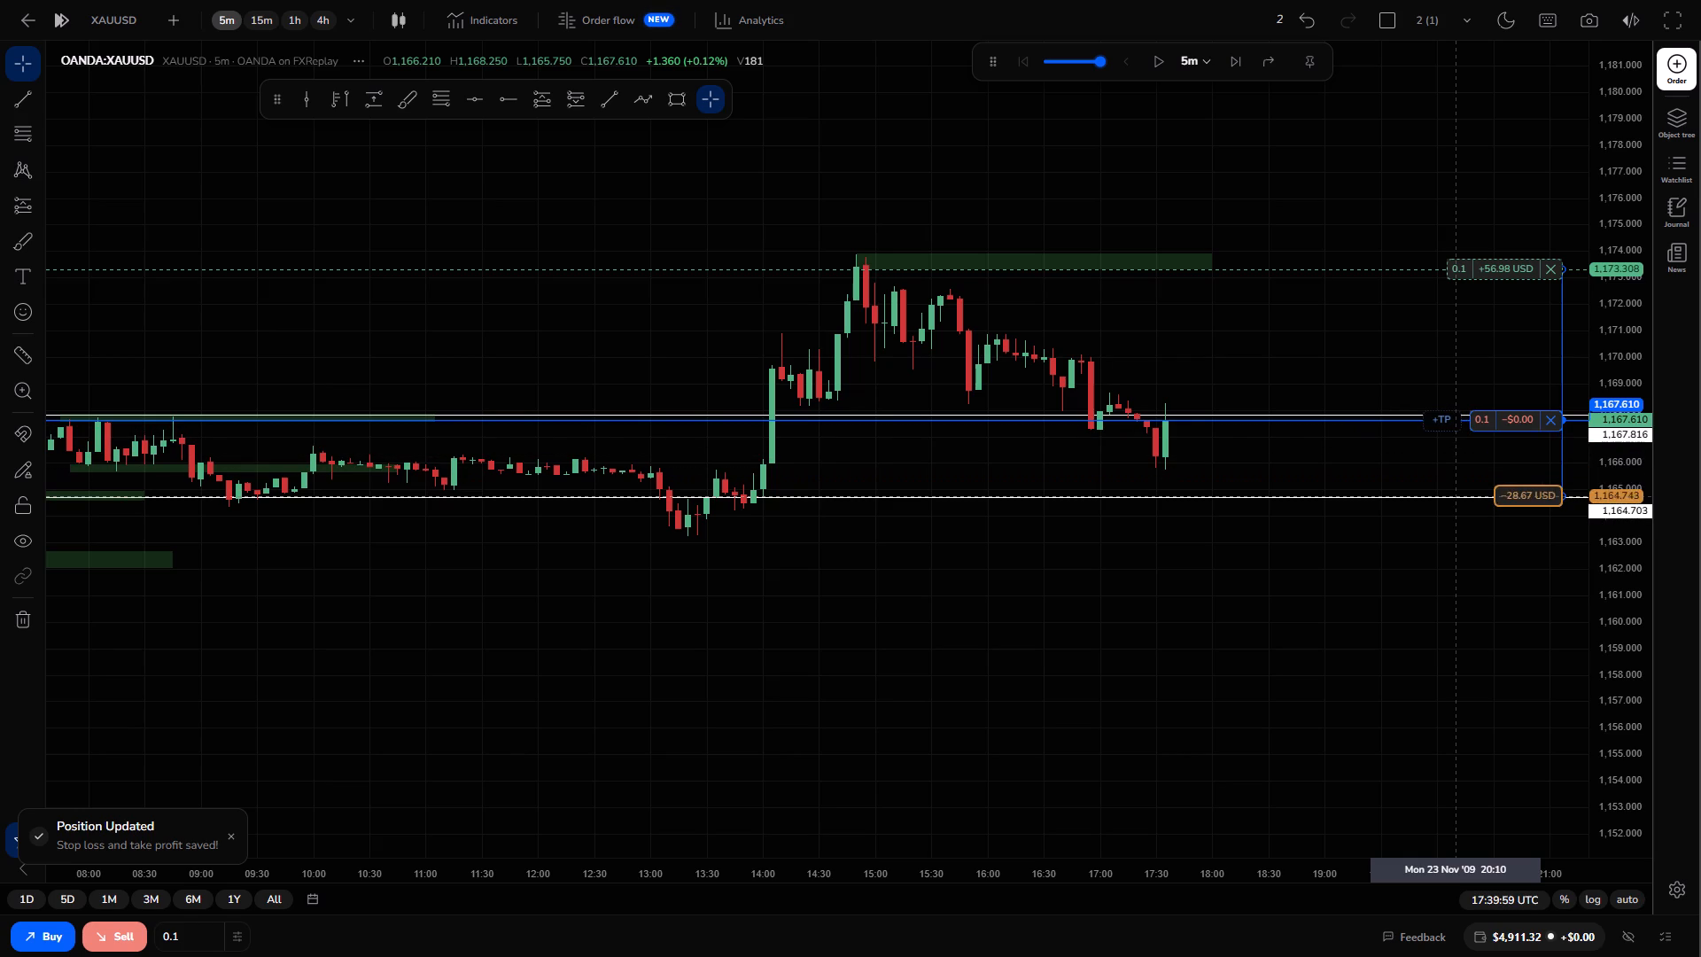
pyautogui.moveTo(1459, 496); pyautogui.dragTo(1459, 500)
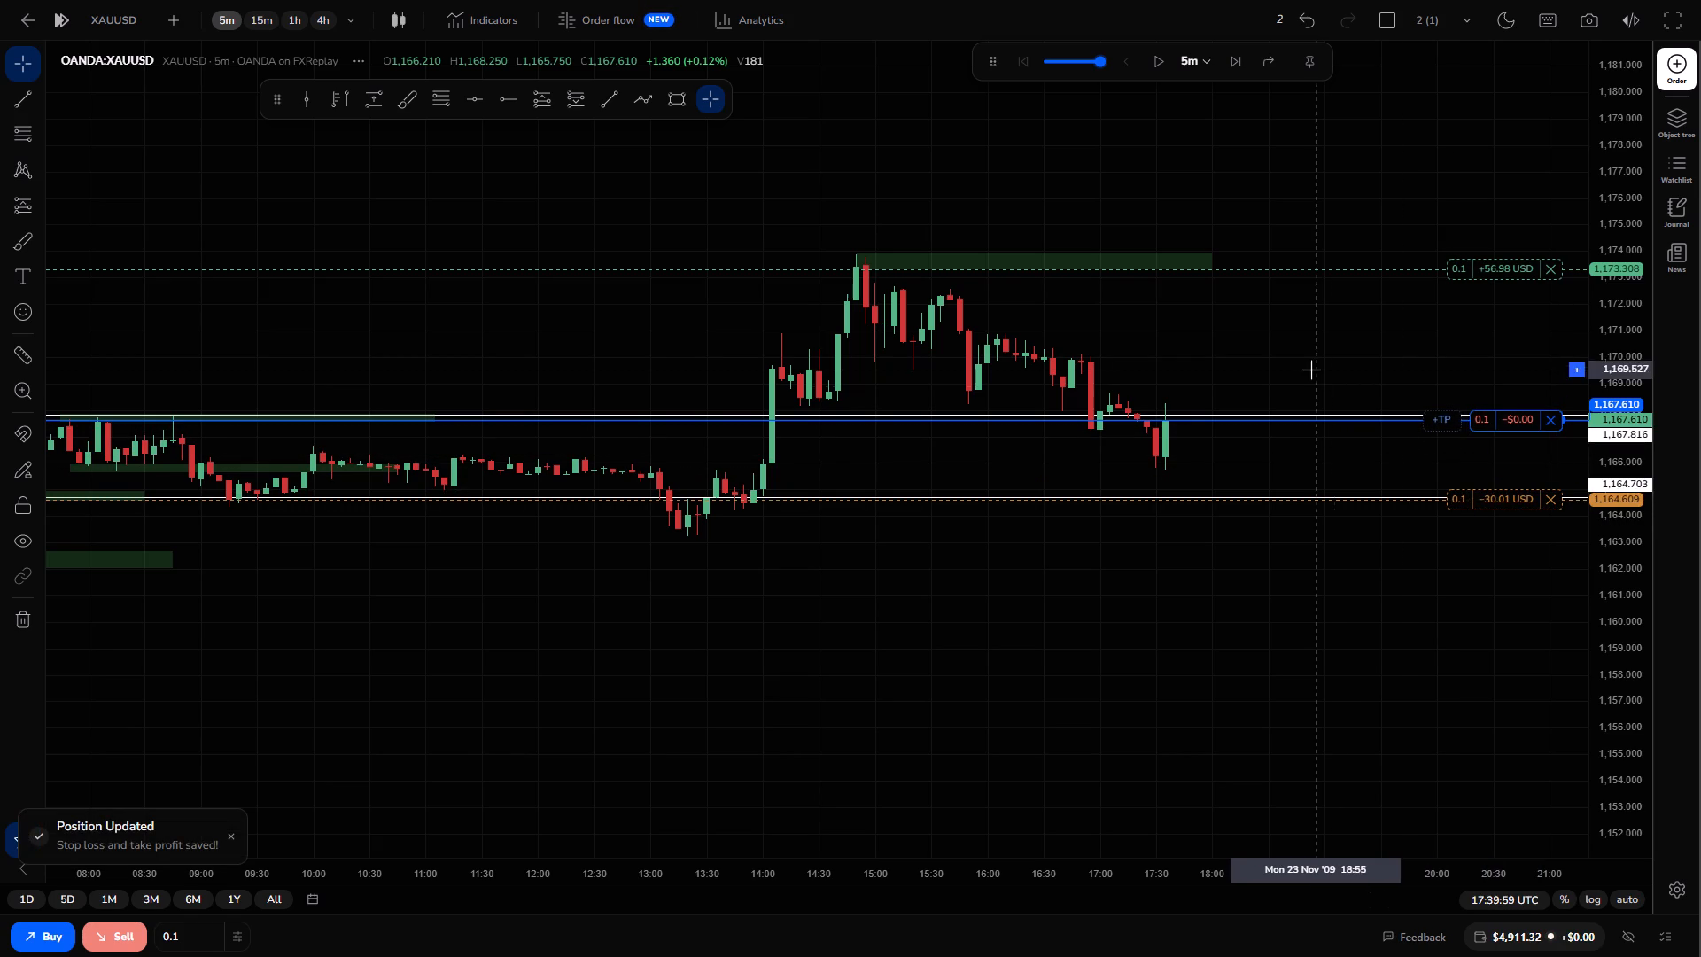
# Advance the XAUUSD replay candle by candle to 18:29:59.
pyautogui.click(1231, 54)
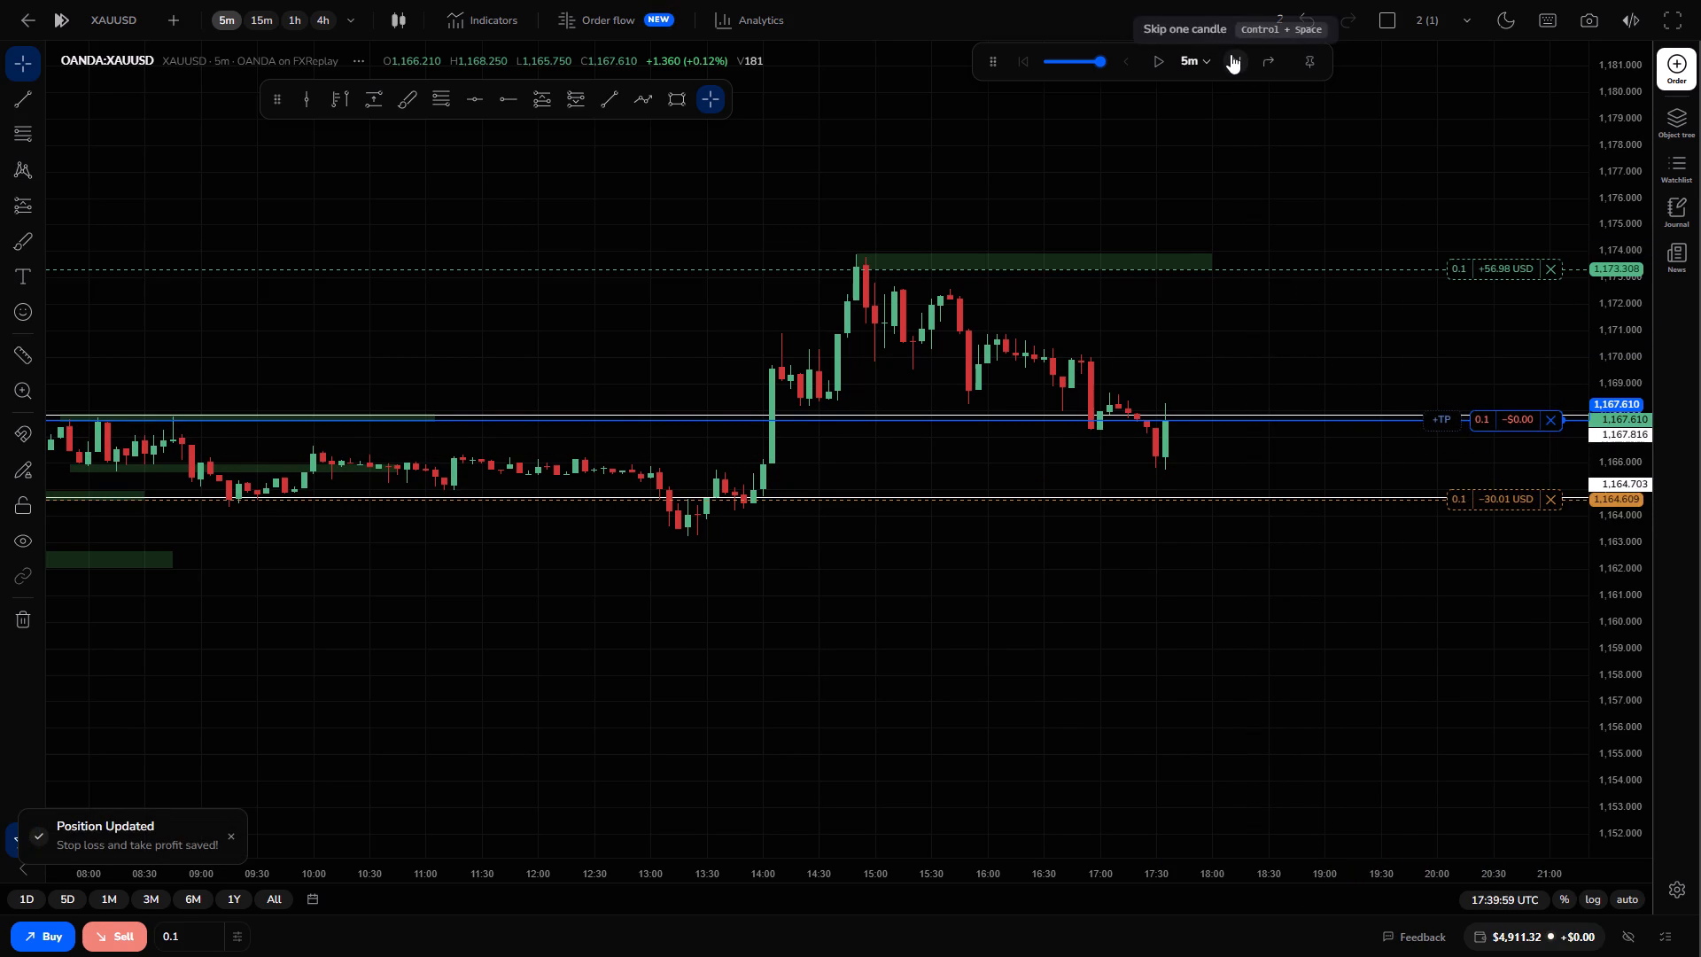
pyautogui.click(1231, 54)
pyautogui.click(1231, 54)
pyautogui.click(1231, 54)
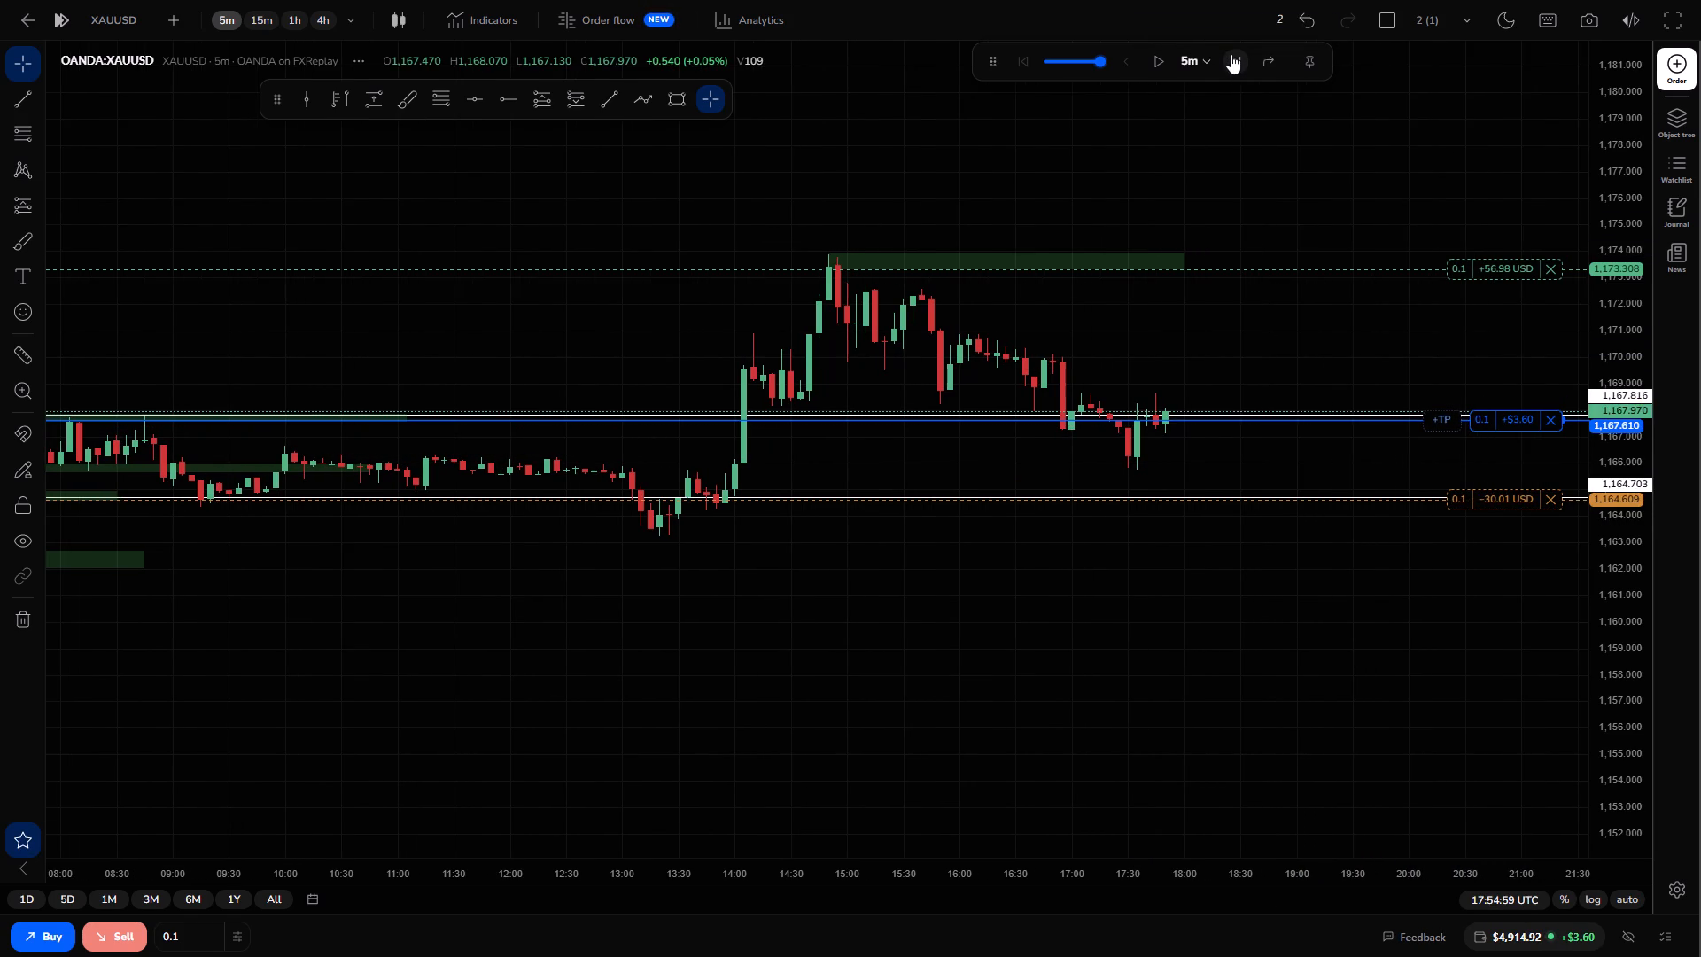
pyautogui.click(1231, 54)
pyautogui.doubleClick(1231, 54)
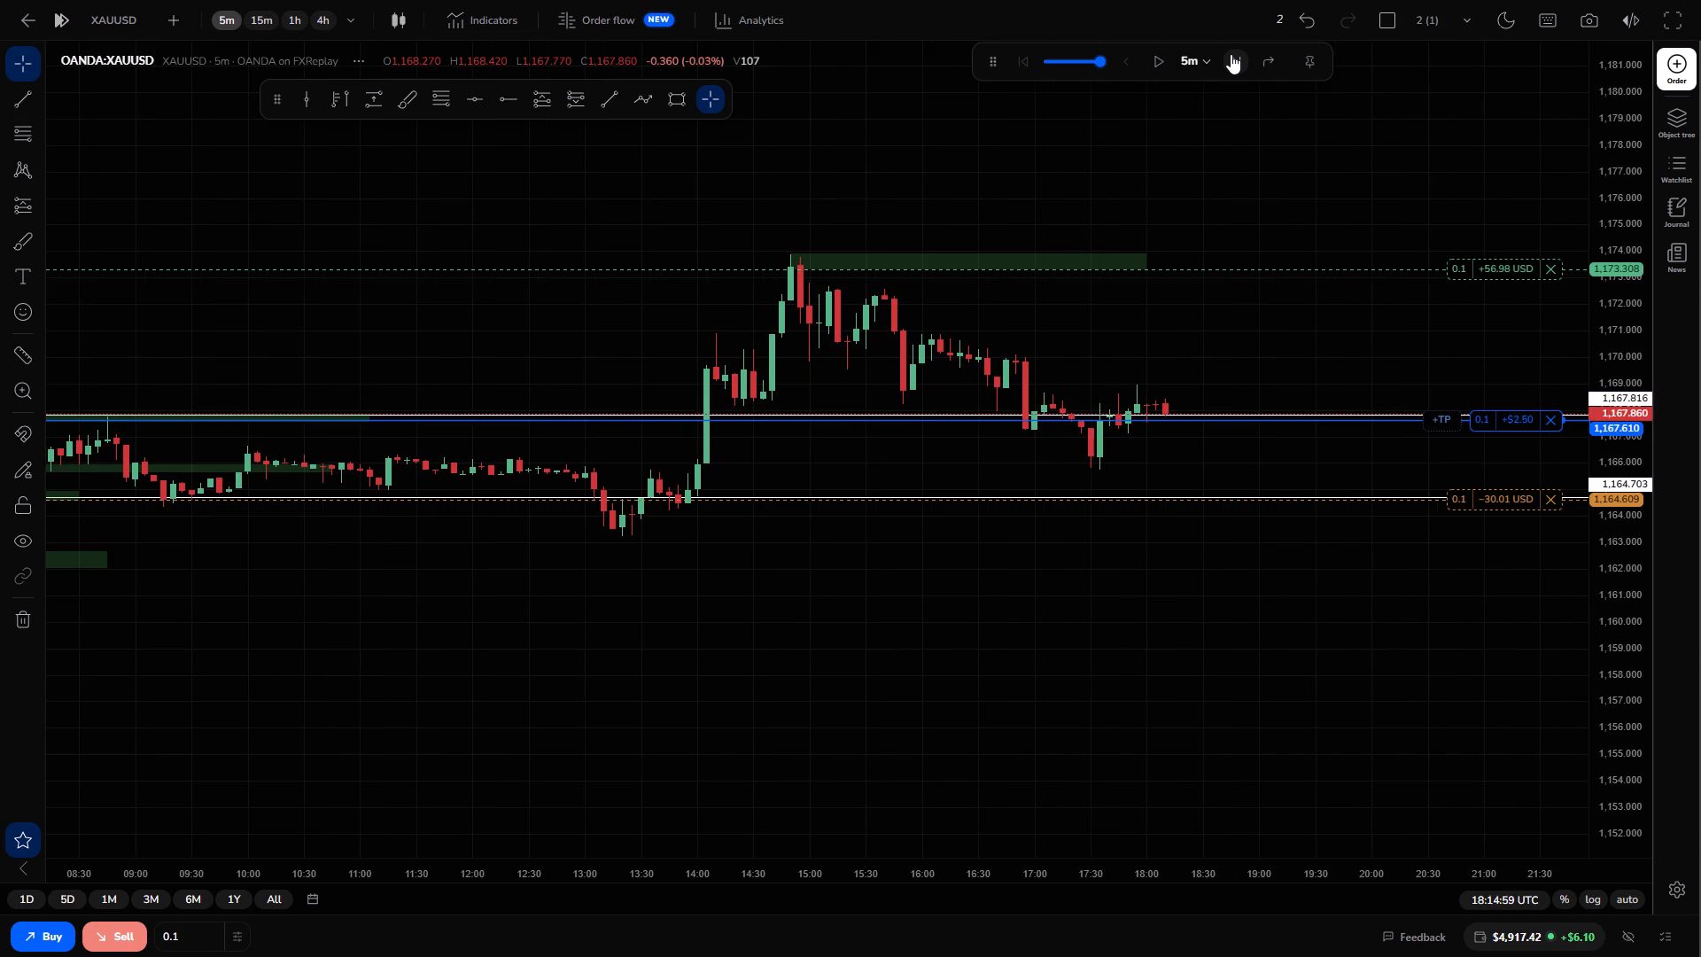
pyautogui.tripleClick(1231, 54)
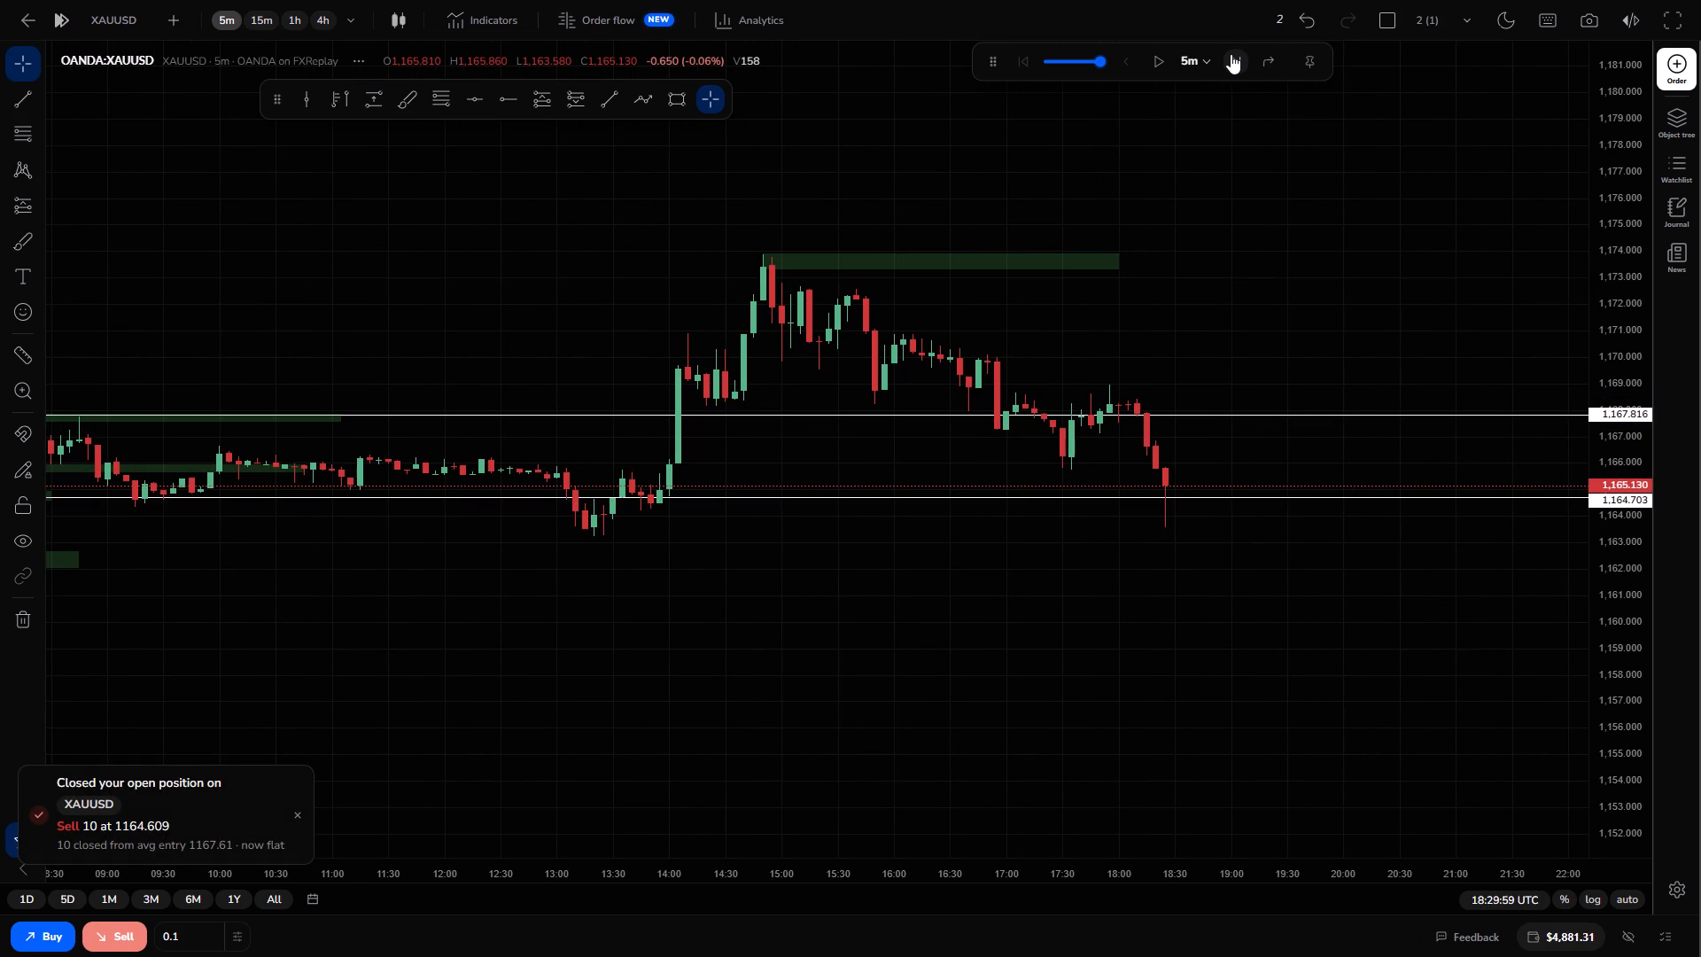
# Play the XAUUSD replay continuously and pause it at 21:54:59.
pyautogui.click(1161, 66)
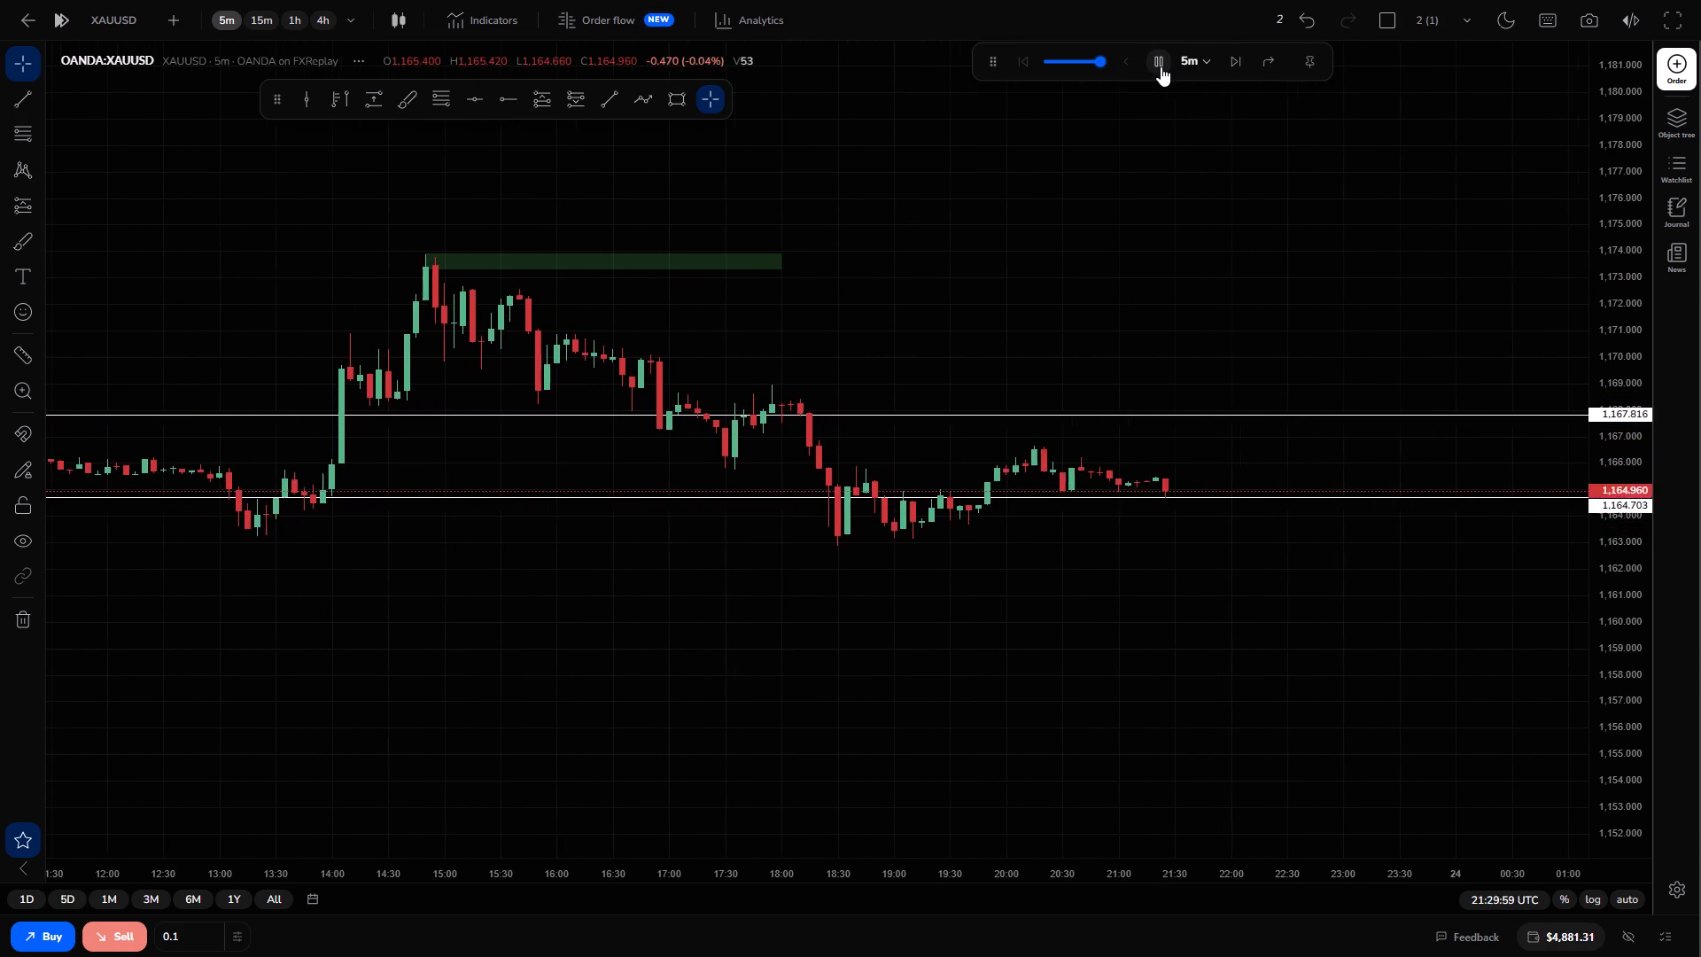
pyautogui.click(1161, 66)
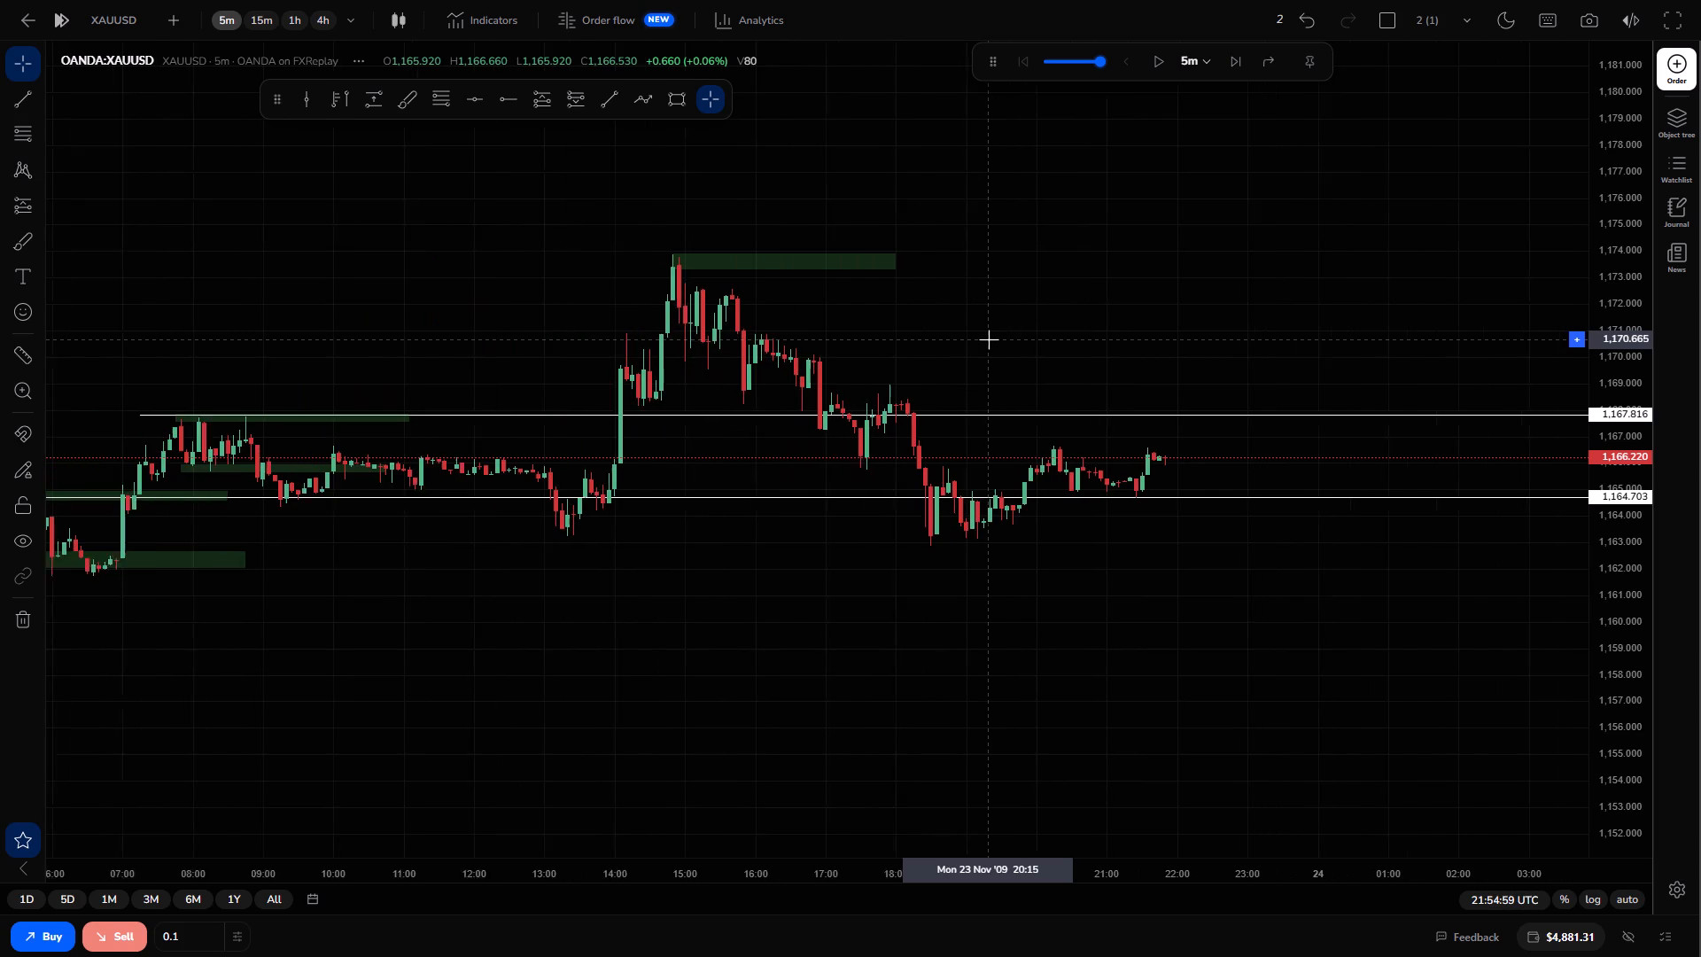
# Delete the horizontal ray at 1,164.703.
pyautogui.moveTo(886, 338); pyautogui.dragTo(1142, 390)
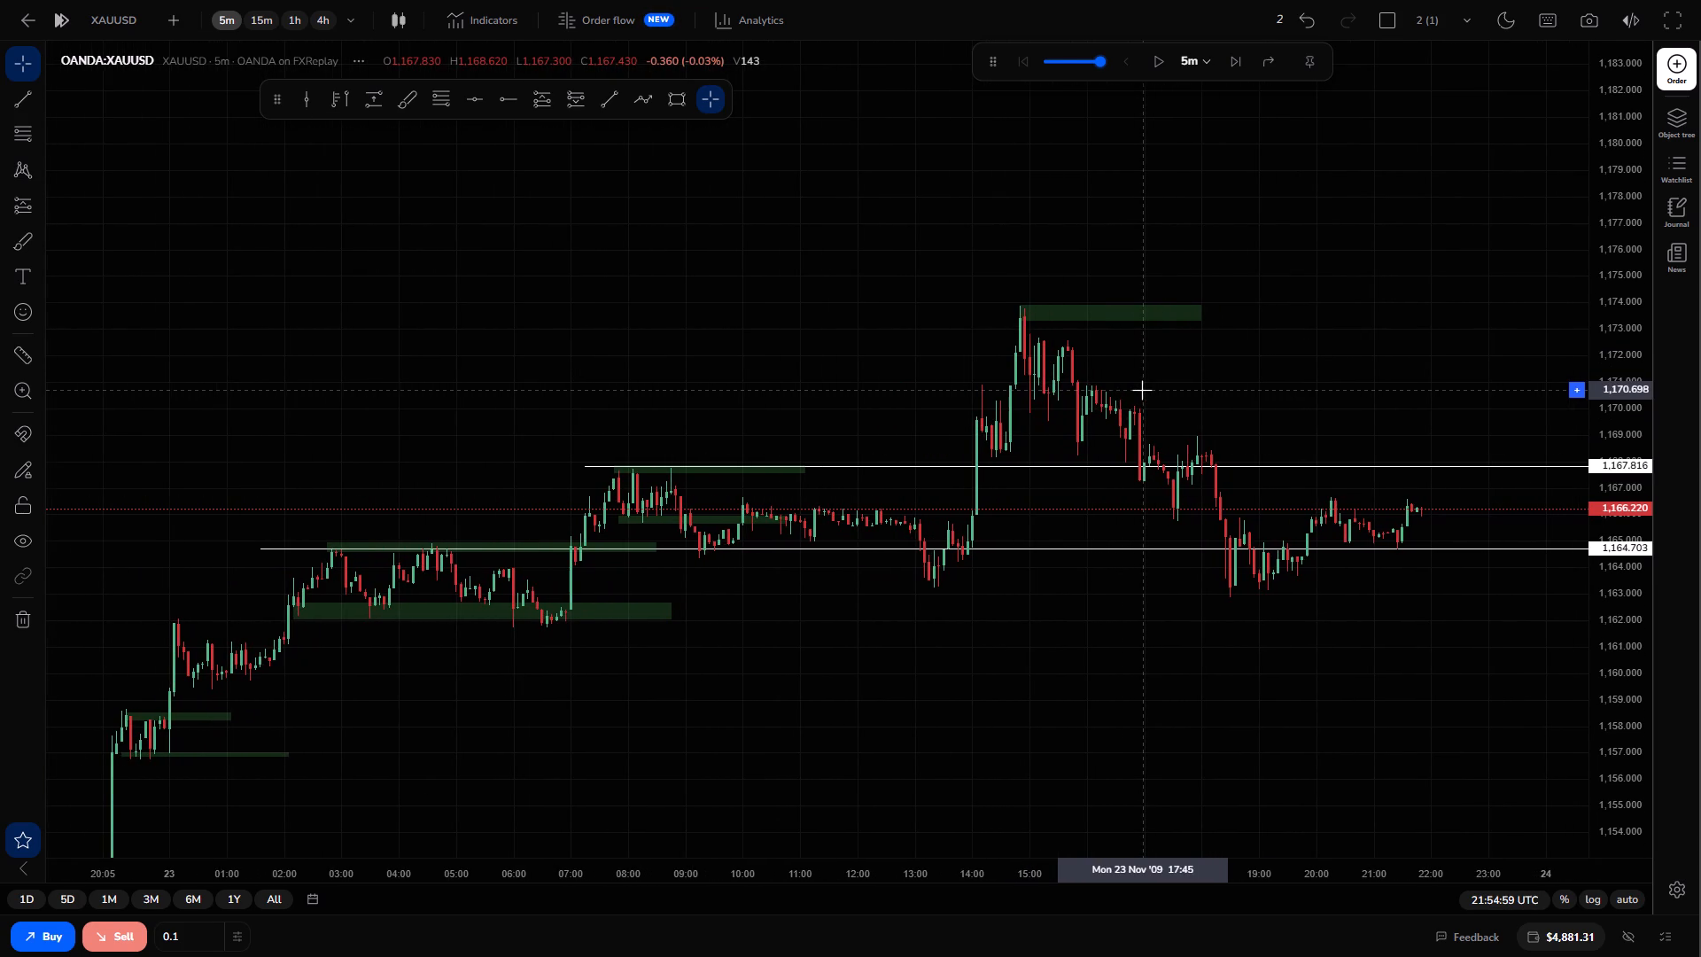
pyautogui.click(1188, 545)
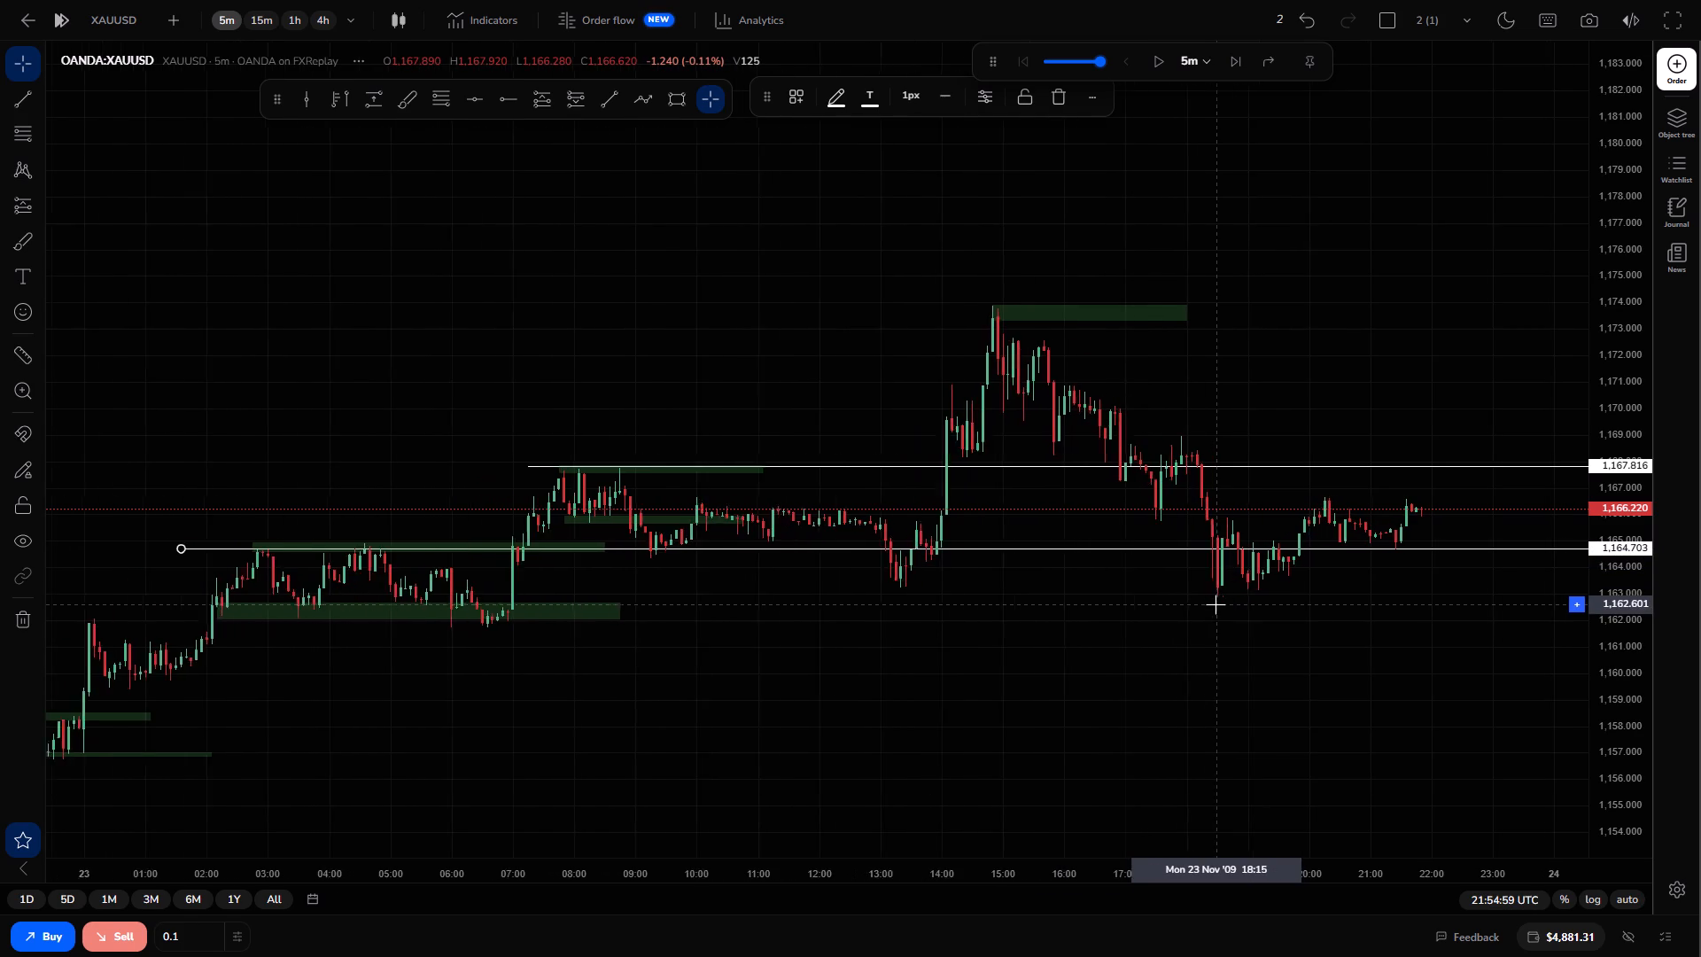
pyautogui.click(1181, 546)
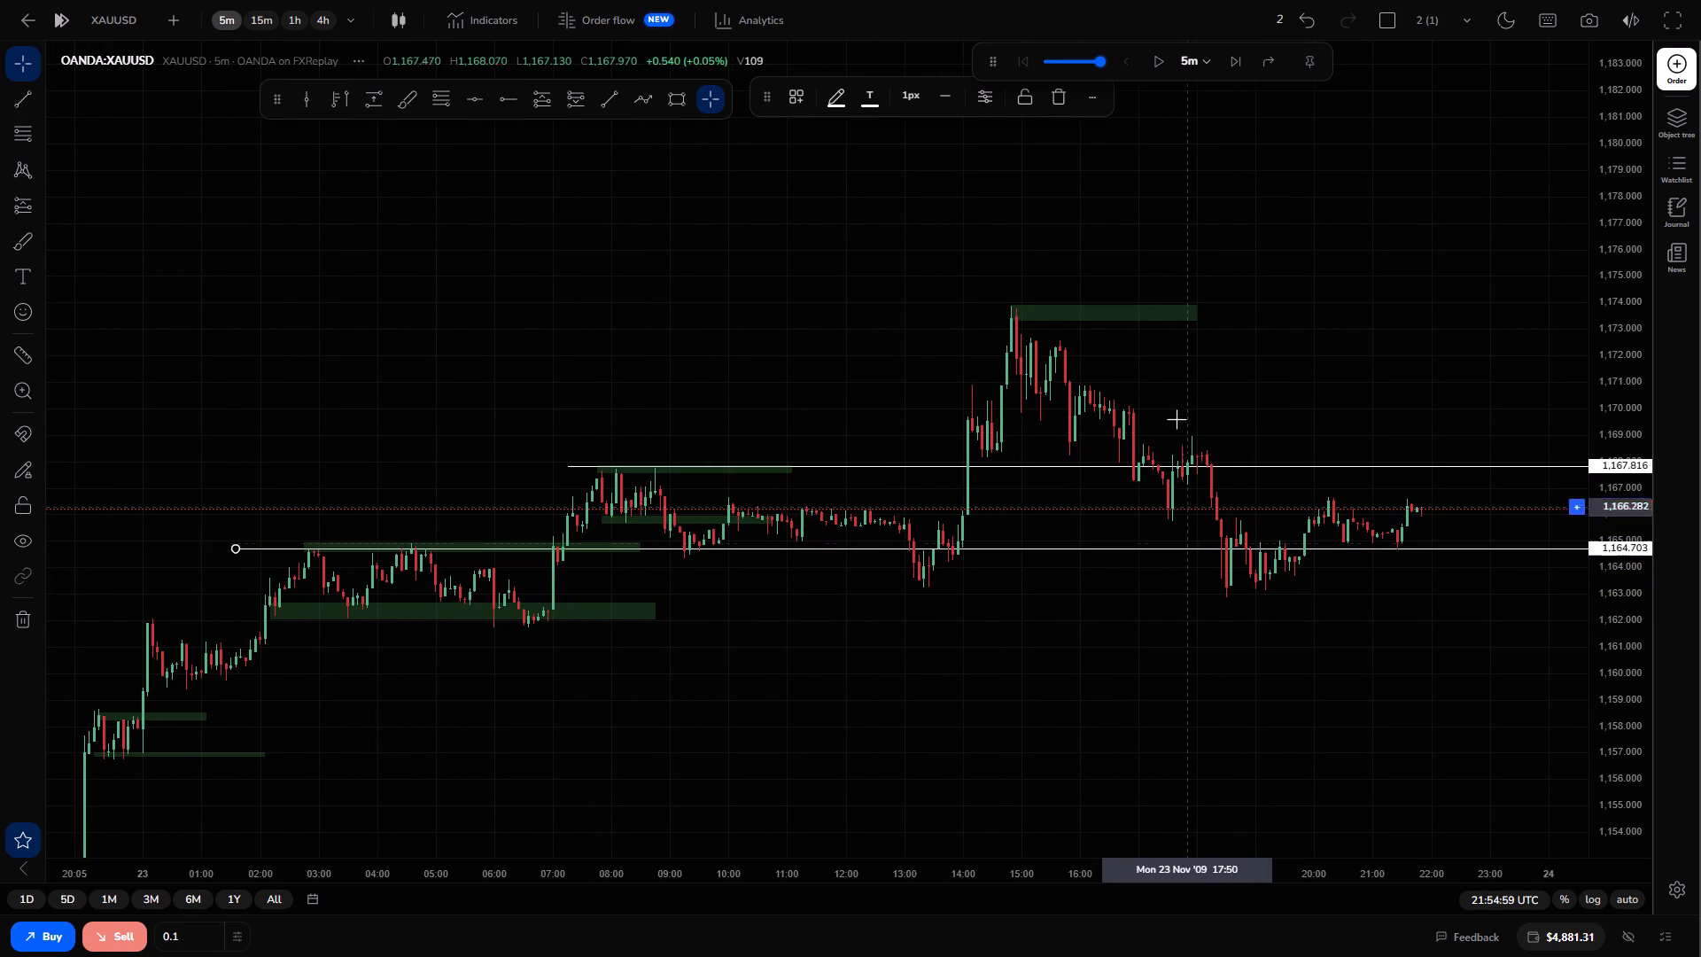
pyautogui.click(1040, 95)
pyautogui.click(1058, 100)
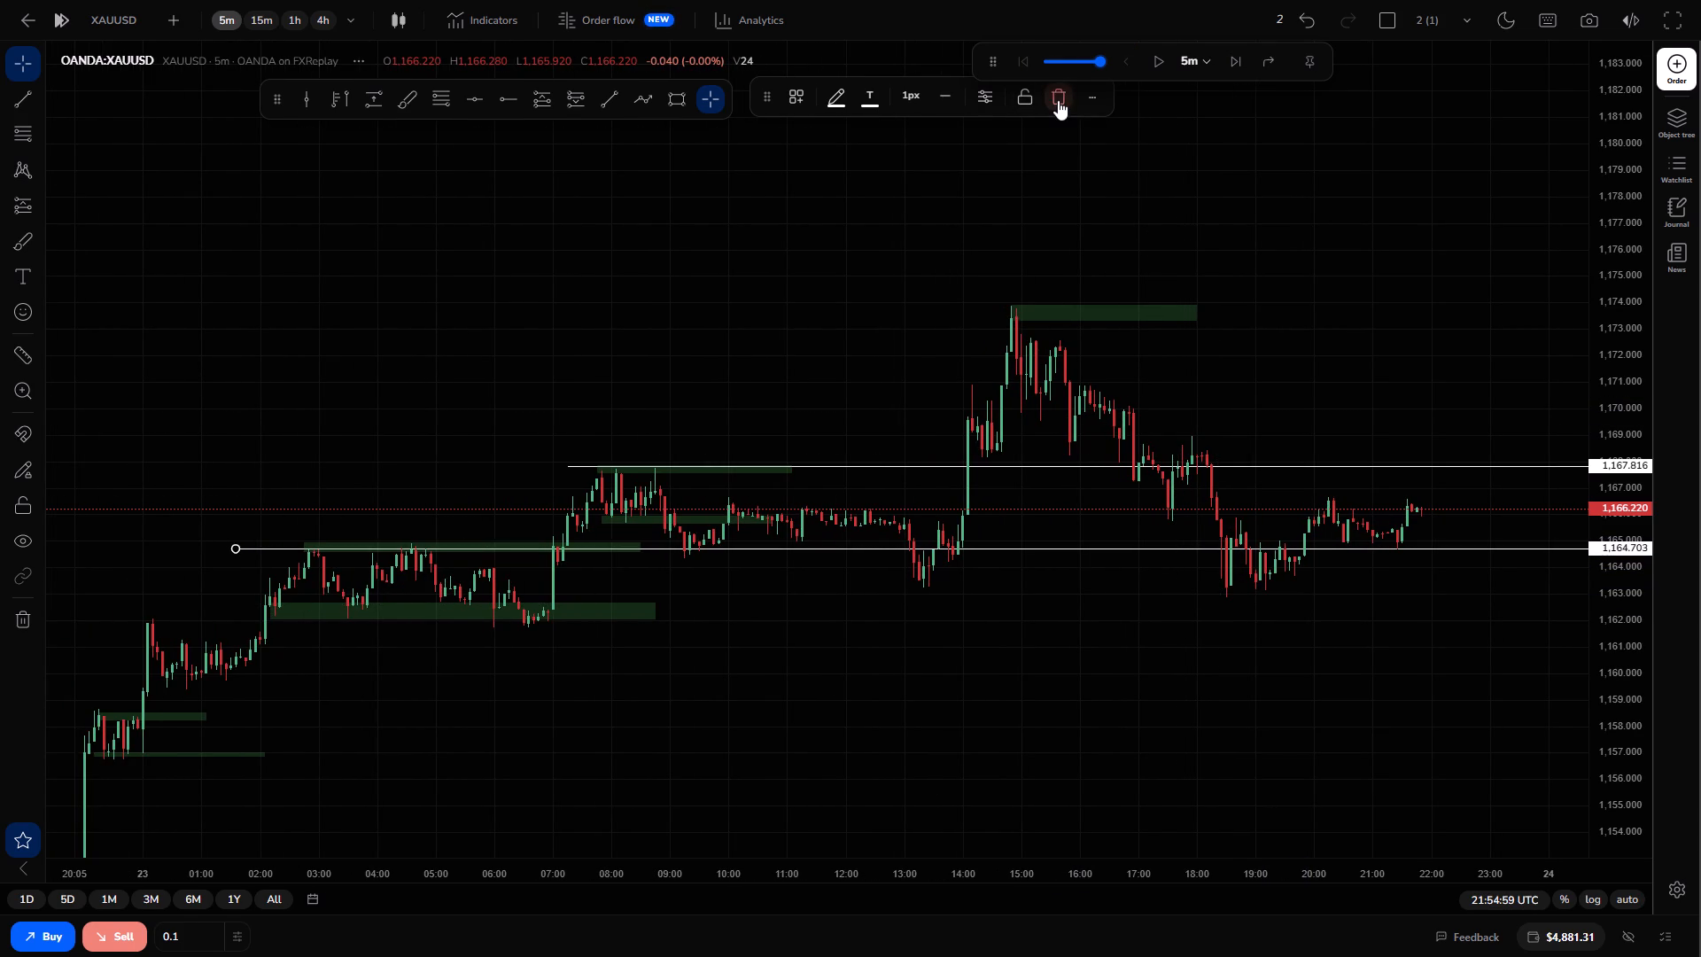
# Examine the day's XAUUSD price action around the 1,167.816 level and the marked zones.
pyautogui.moveTo(1618, 582); pyautogui.dragTo(1519, 475)
pyautogui.moveTo(1374, 542); pyautogui.dragTo(1393, 389)
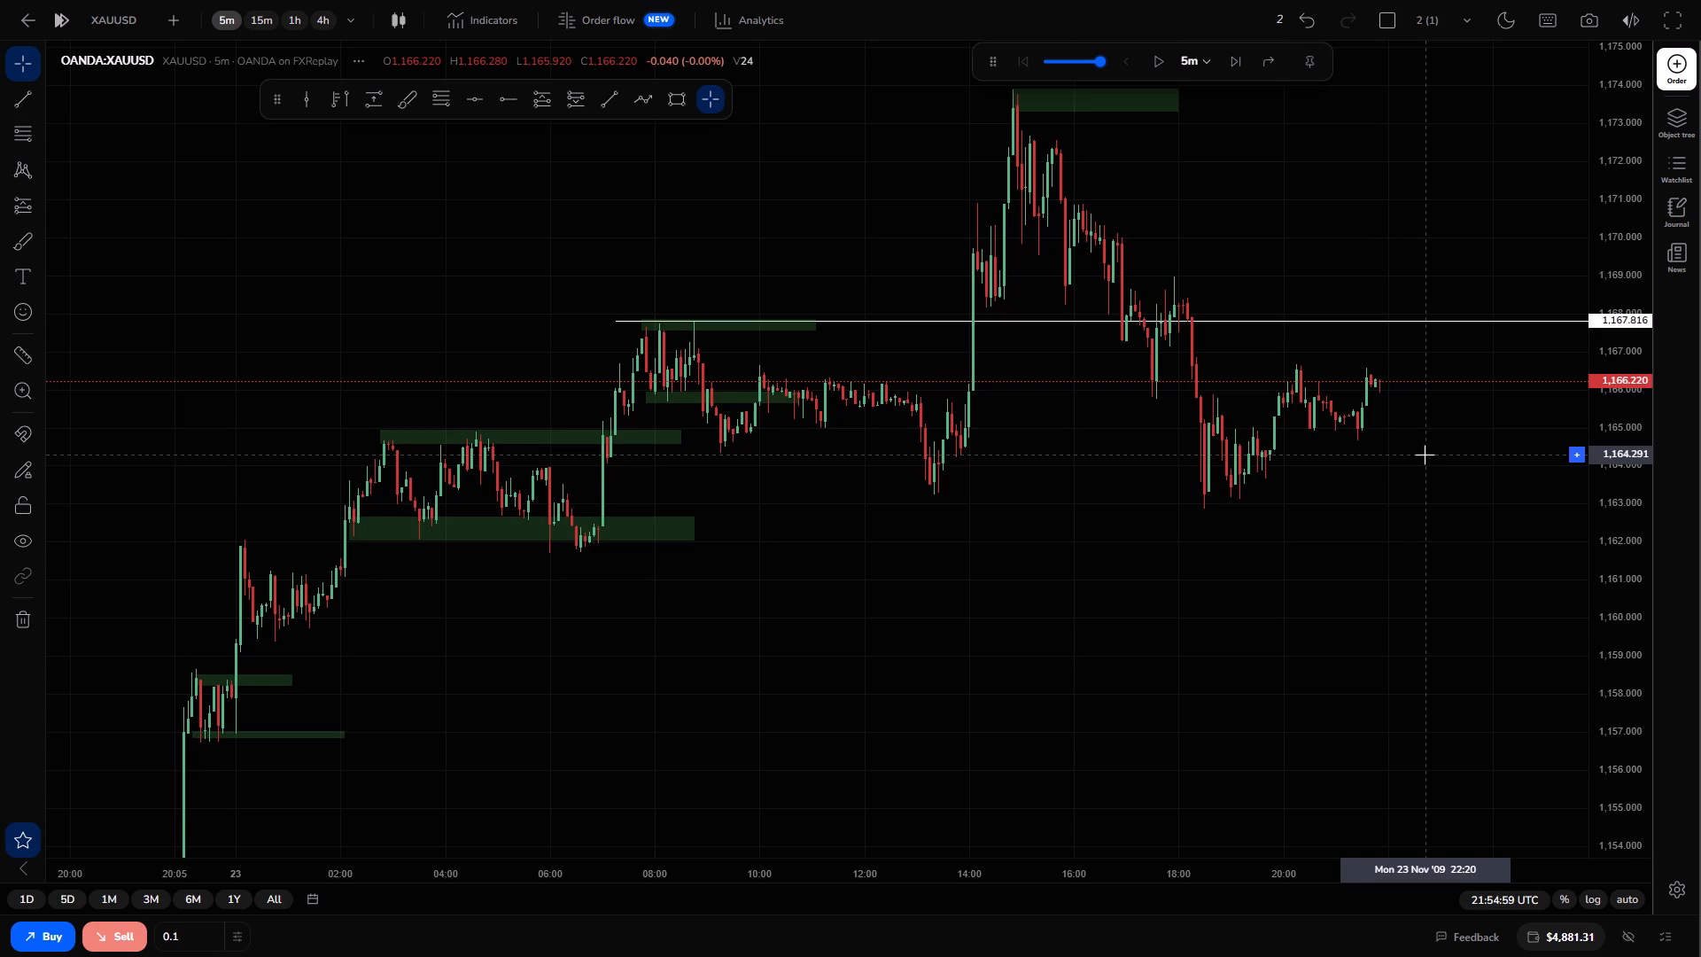
pyautogui.moveTo(1169, 419); pyautogui.dragTo(1374, 570)
pyautogui.hscroll(-1, 1374, 570)
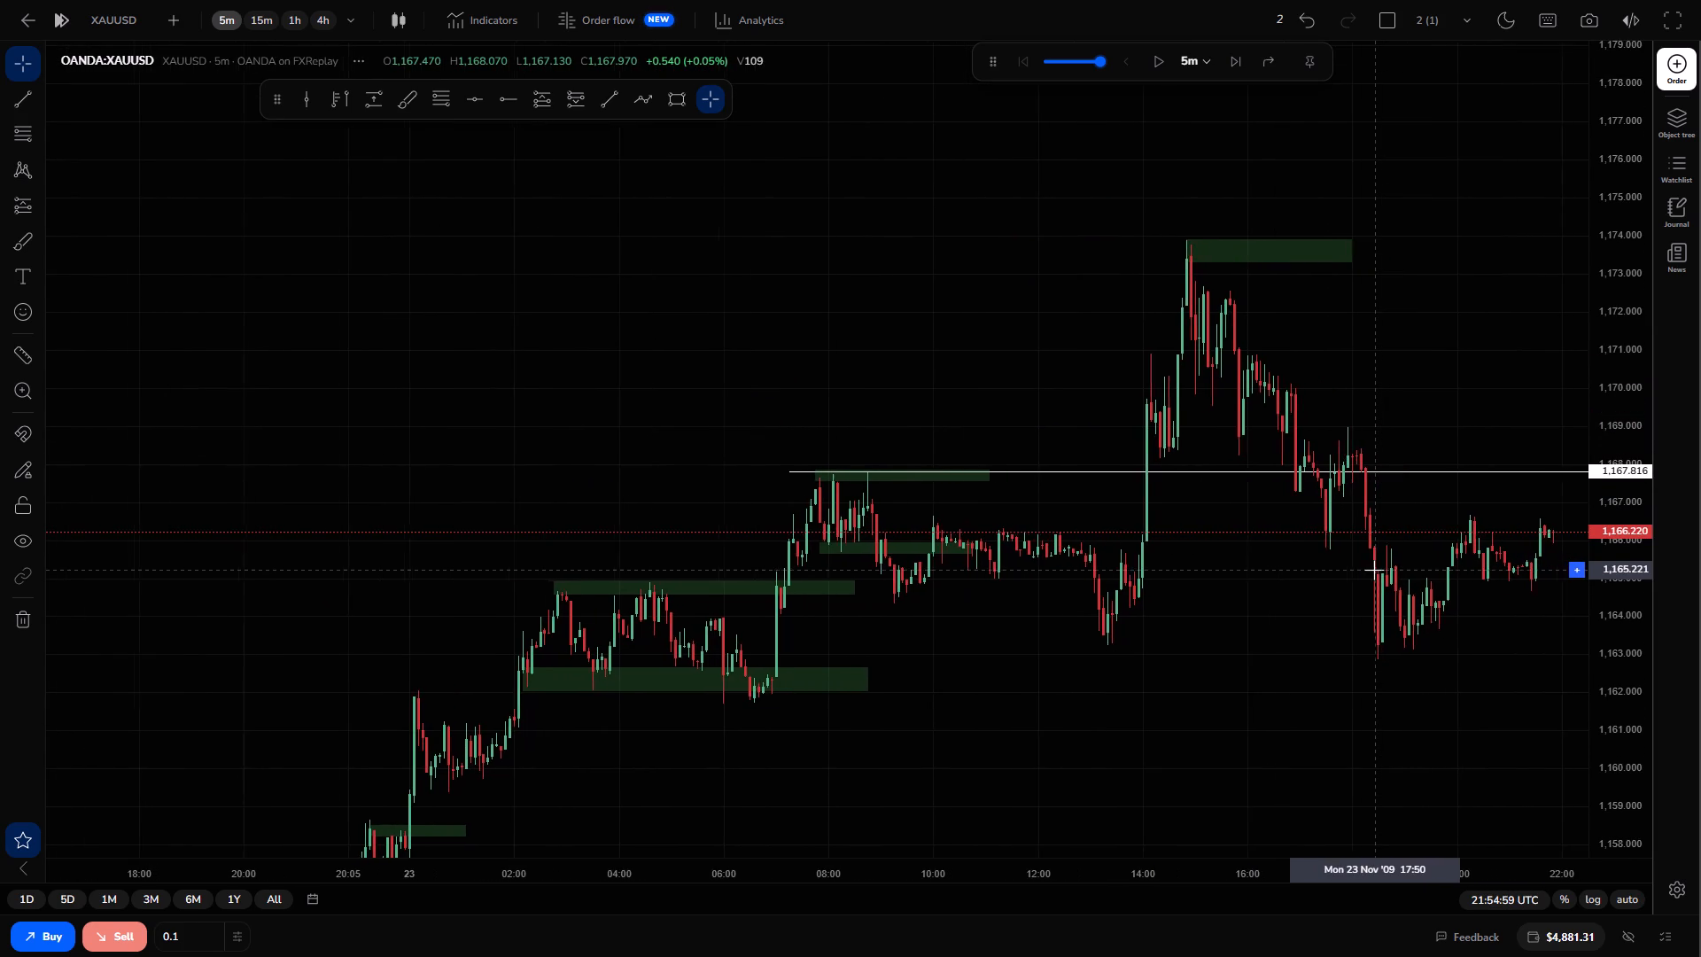
pyautogui.hscroll(-1, 1374, 570)
pyautogui.hscroll(1, 1374, 570)
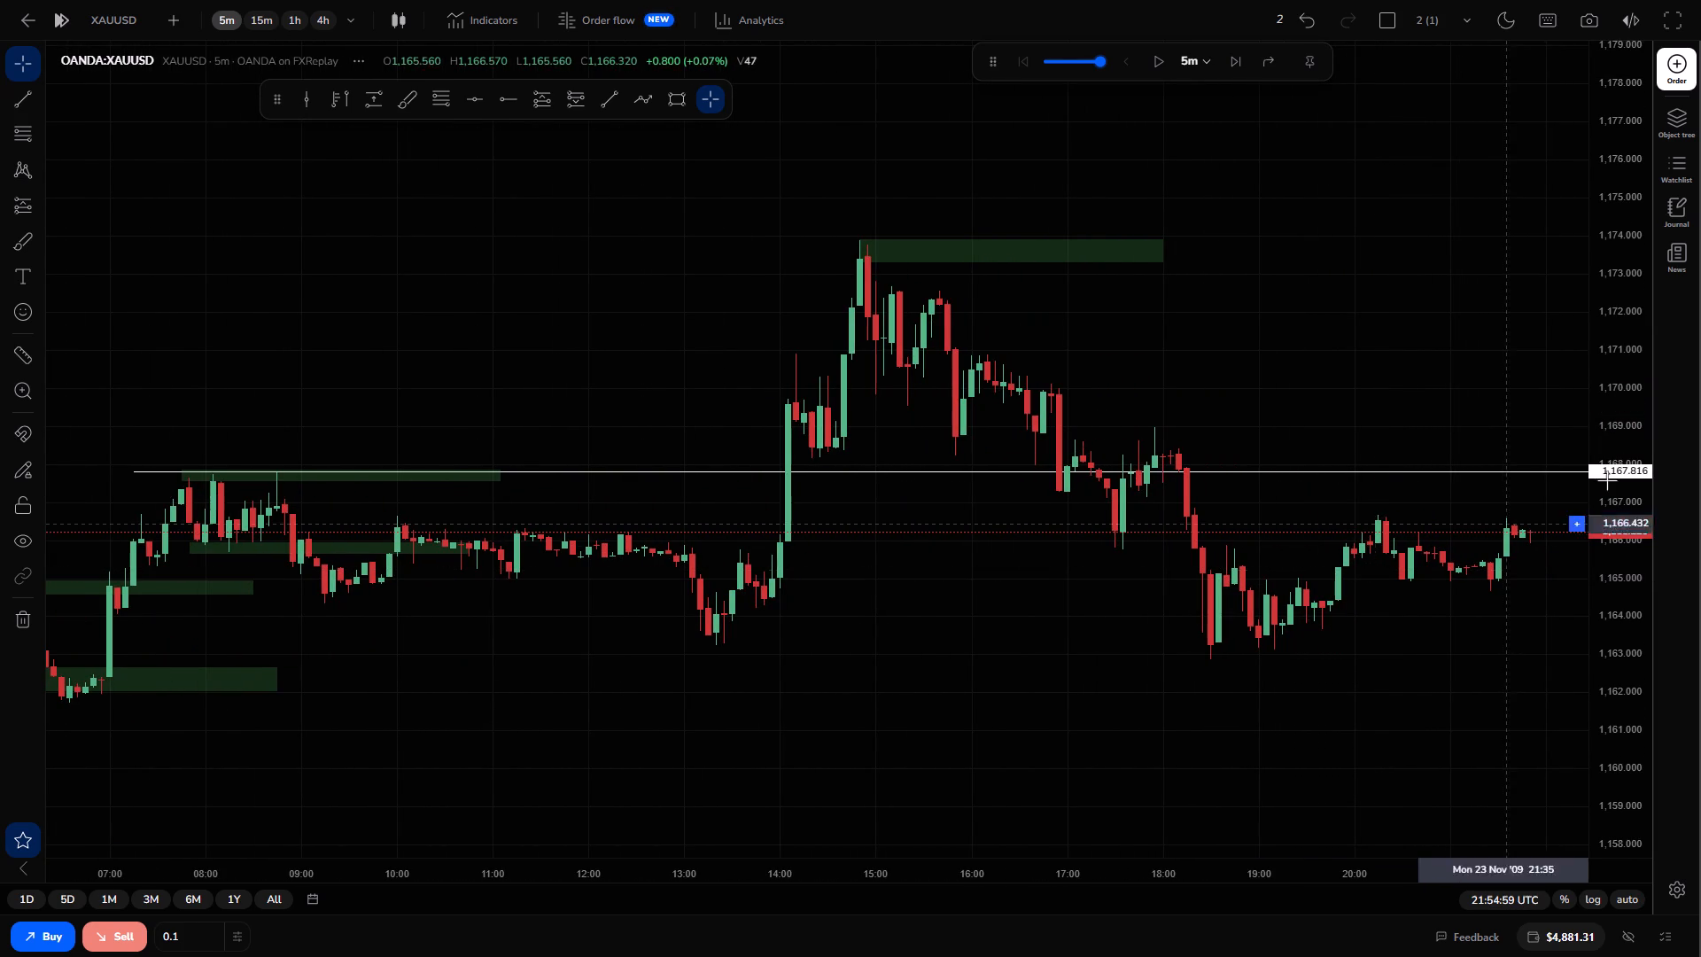
pyautogui.moveTo(1631, 434); pyautogui.dragTo(1626, 524)
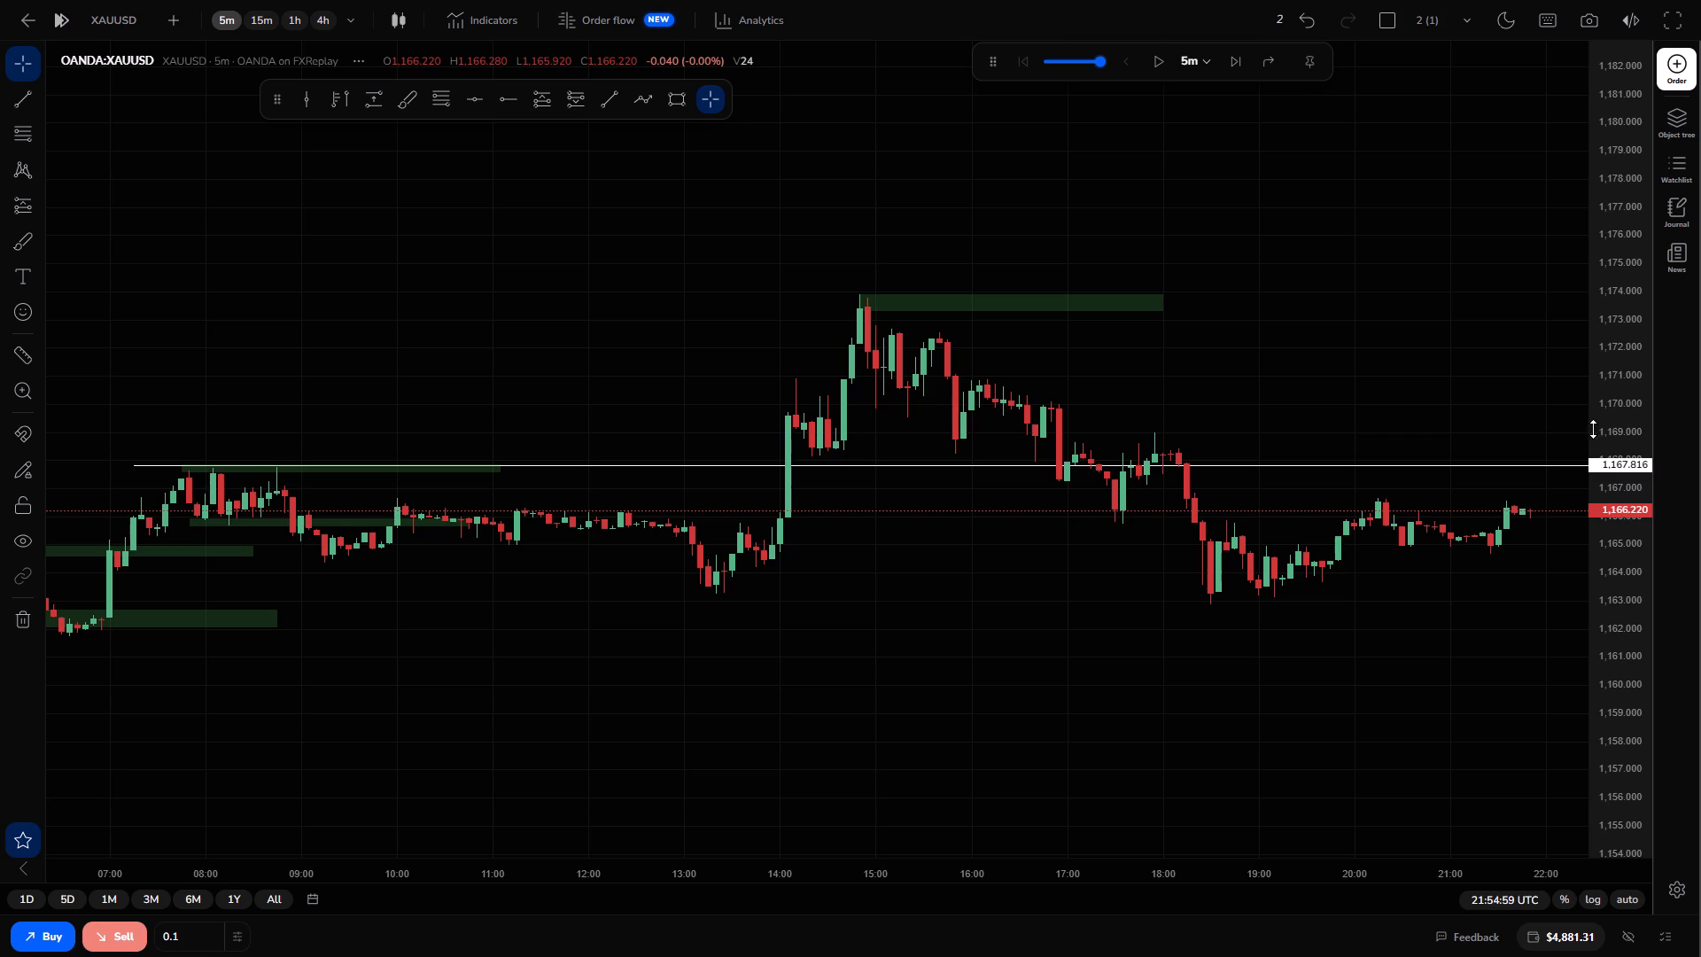
pyautogui.moveTo(1434, 416); pyautogui.dragTo(1334, 320)
pyautogui.hscroll(-1, 1334, 320)
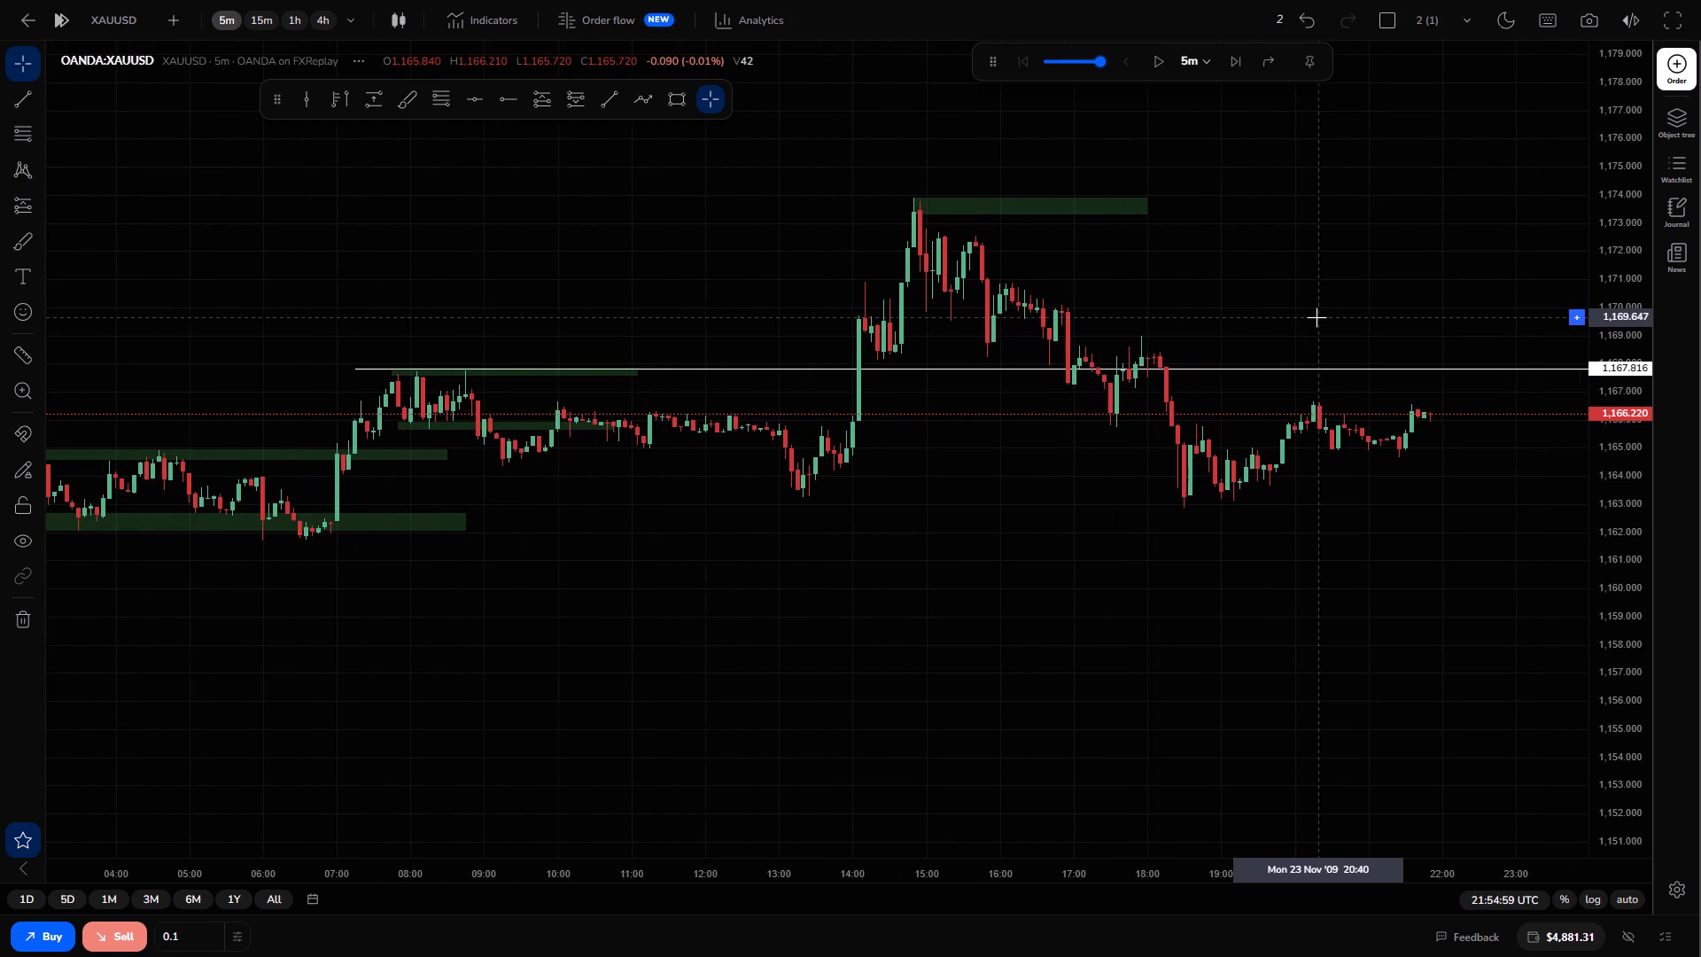
pyautogui.moveTo(1600, 477); pyautogui.dragTo(1566, 367)
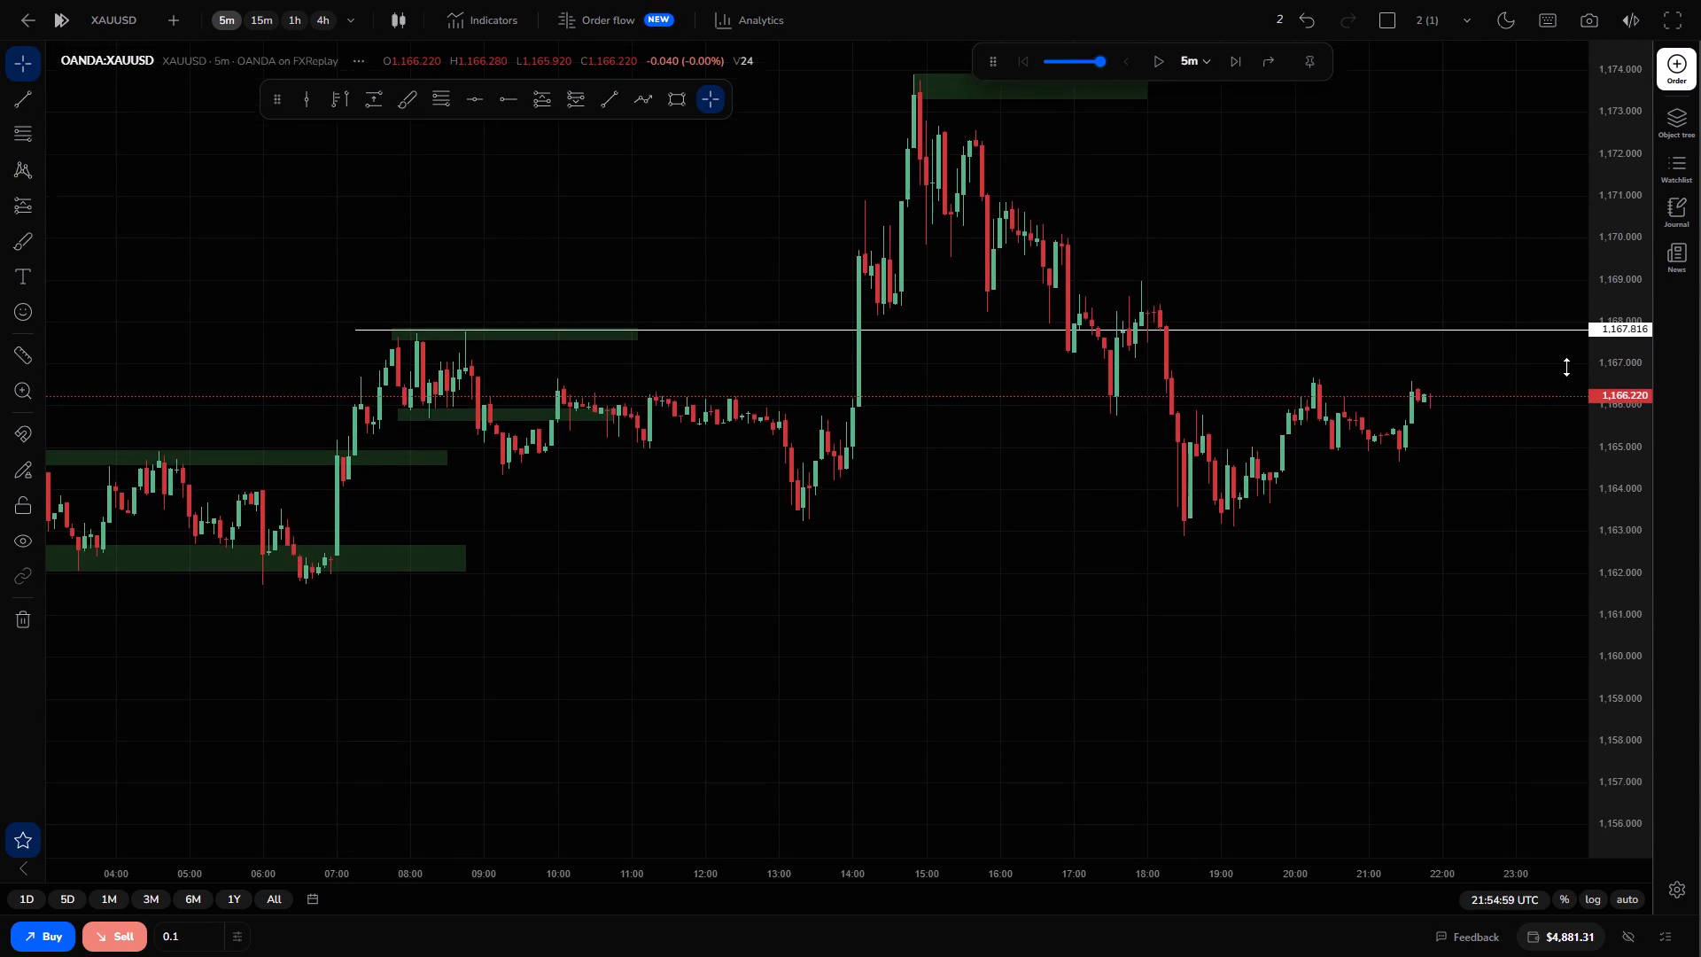
pyautogui.moveTo(1566, 367); pyautogui.dragTo(1555, 394)
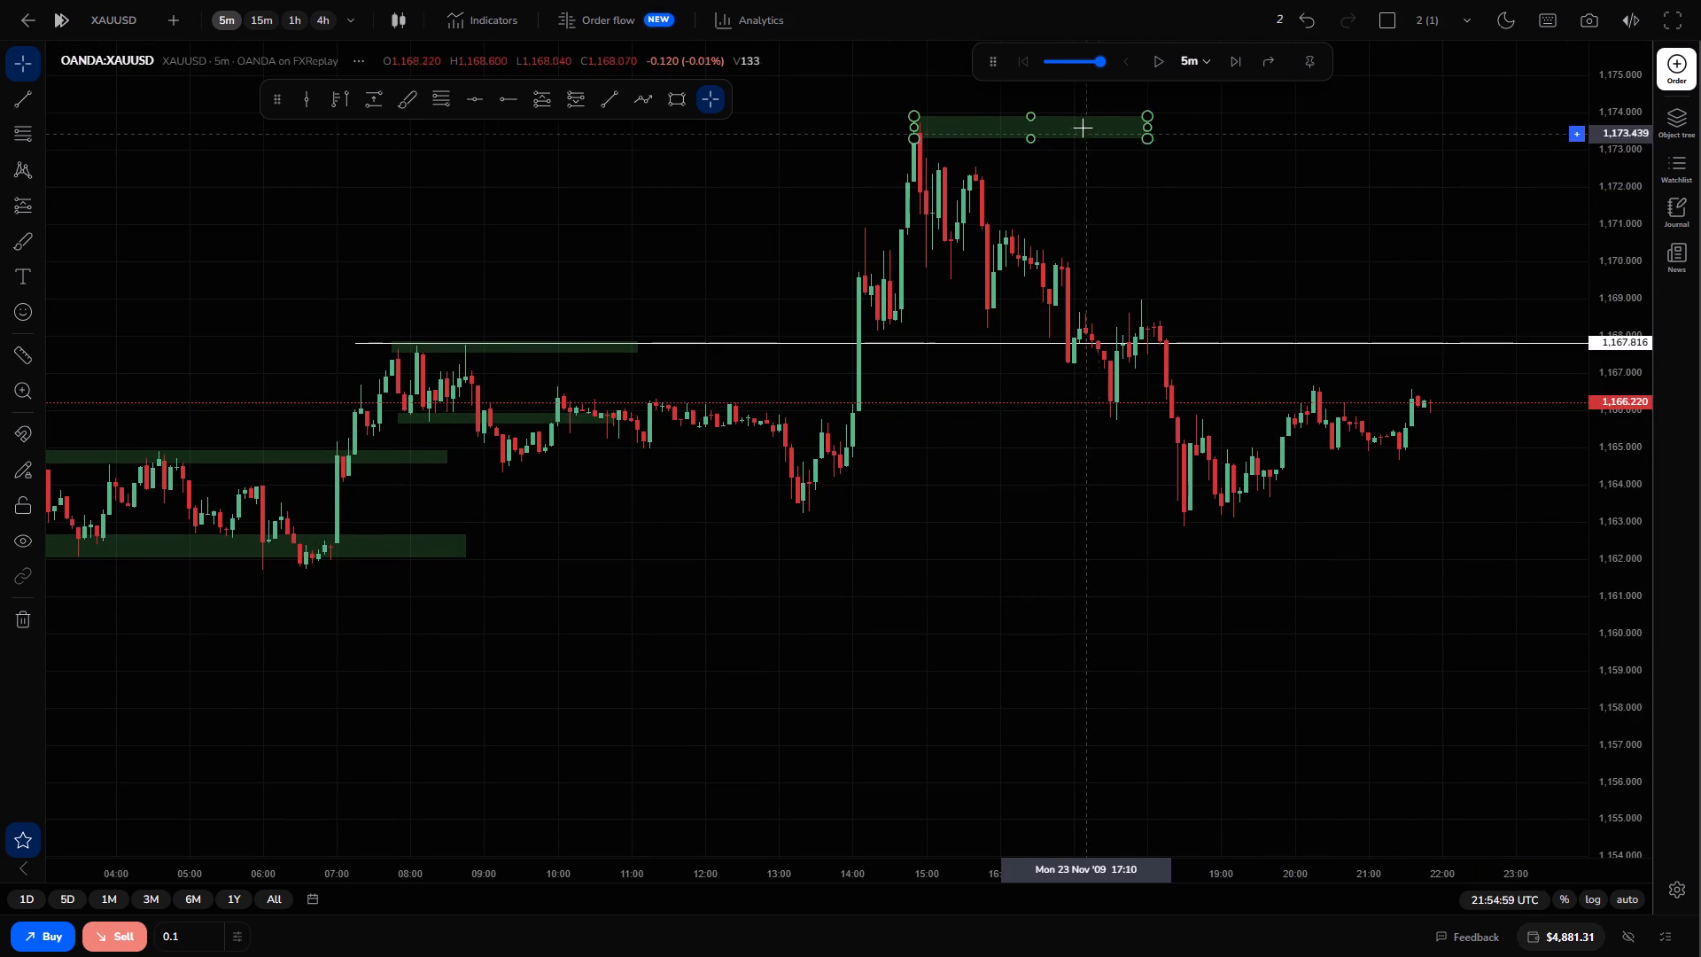
# Move the 14:50 swing-high zone down to about 1,173.1 to 1,172.5, starting at 15:00 and ending at 18:10.
pyautogui.moveTo(1084, 139); pyautogui.dragTo(1097, 170)
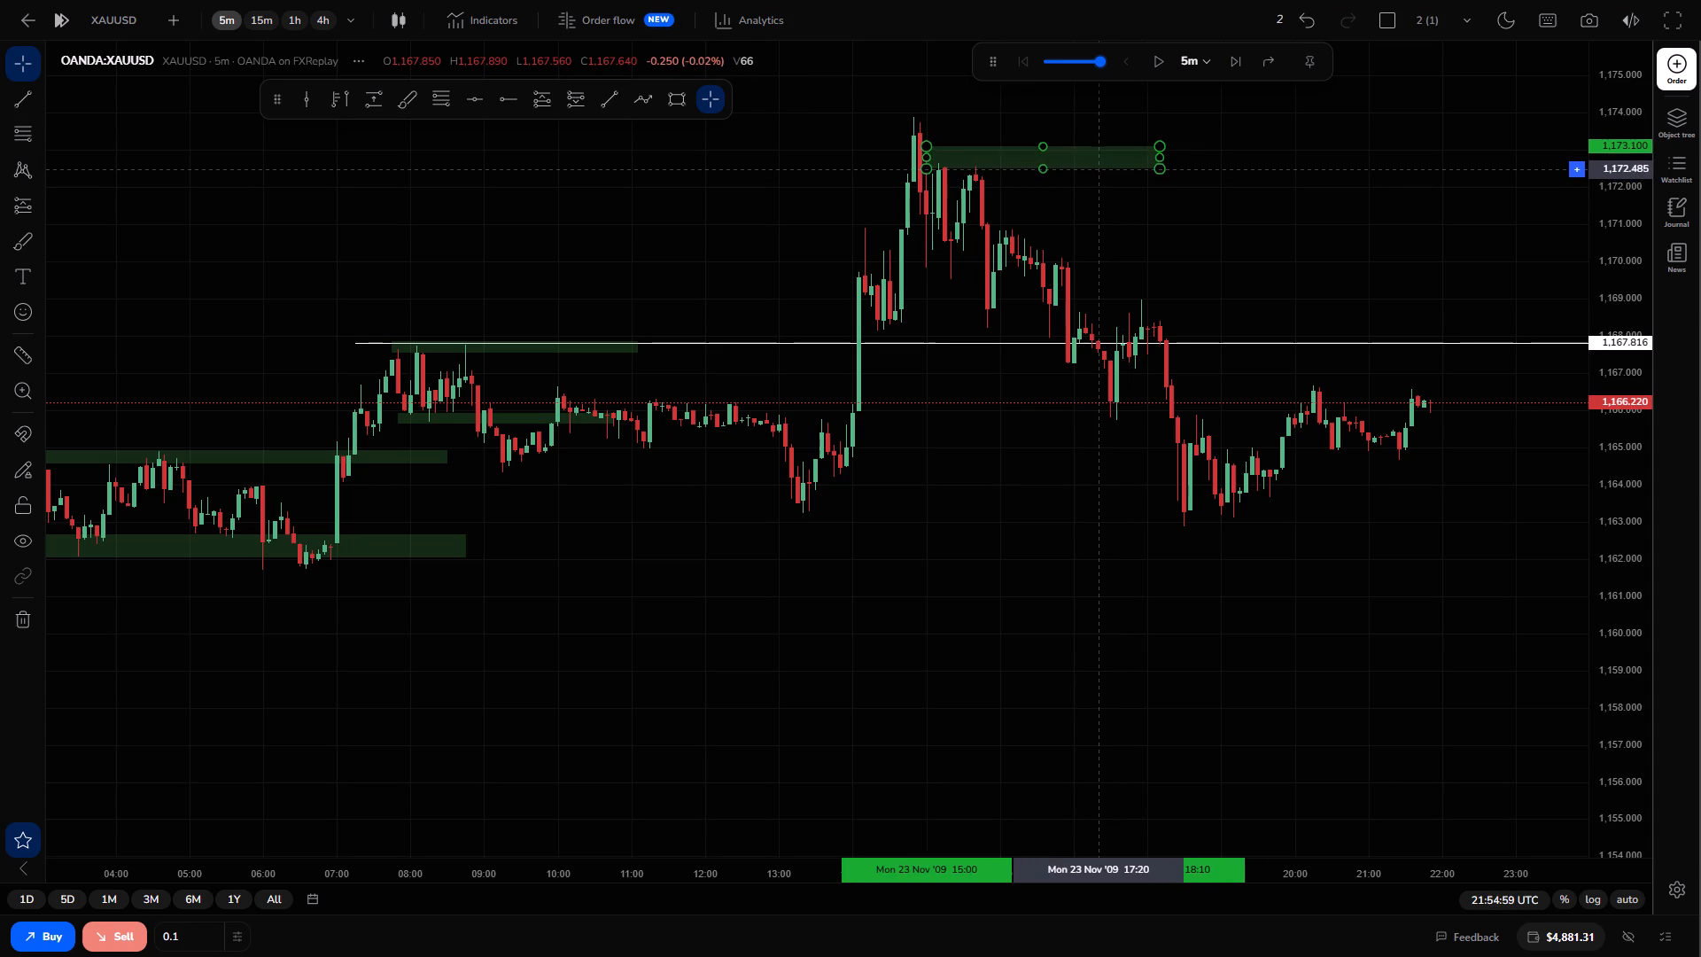
pyautogui.moveTo(1097, 170); pyautogui.dragTo(1096, 171)
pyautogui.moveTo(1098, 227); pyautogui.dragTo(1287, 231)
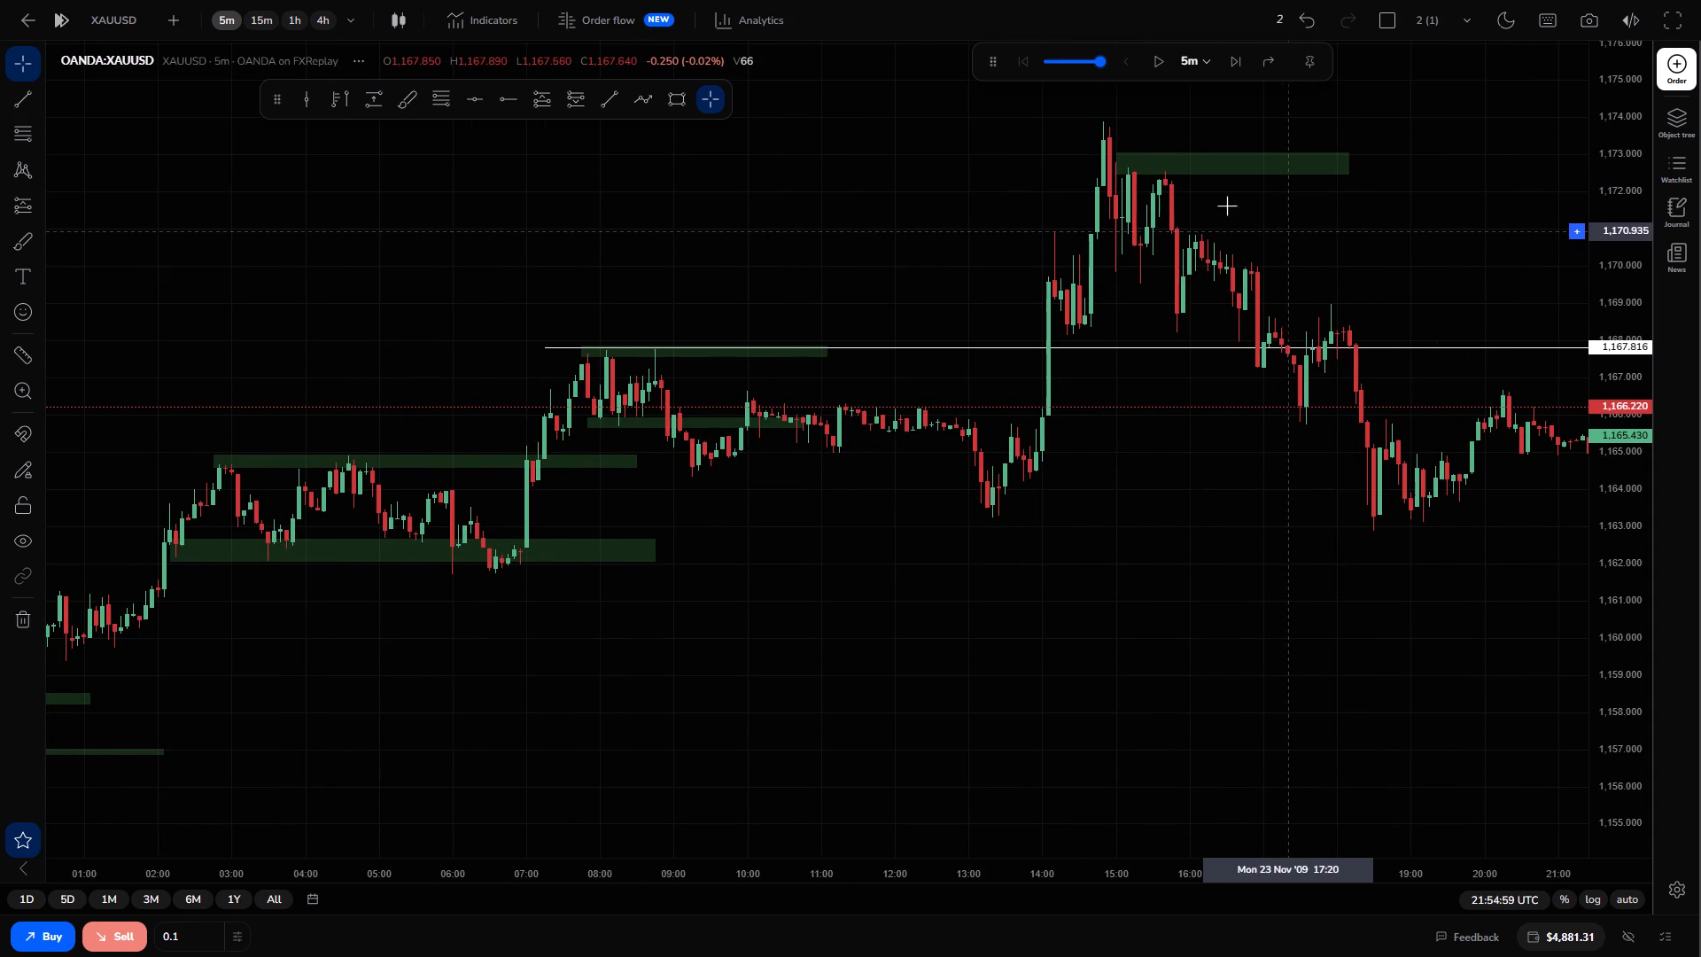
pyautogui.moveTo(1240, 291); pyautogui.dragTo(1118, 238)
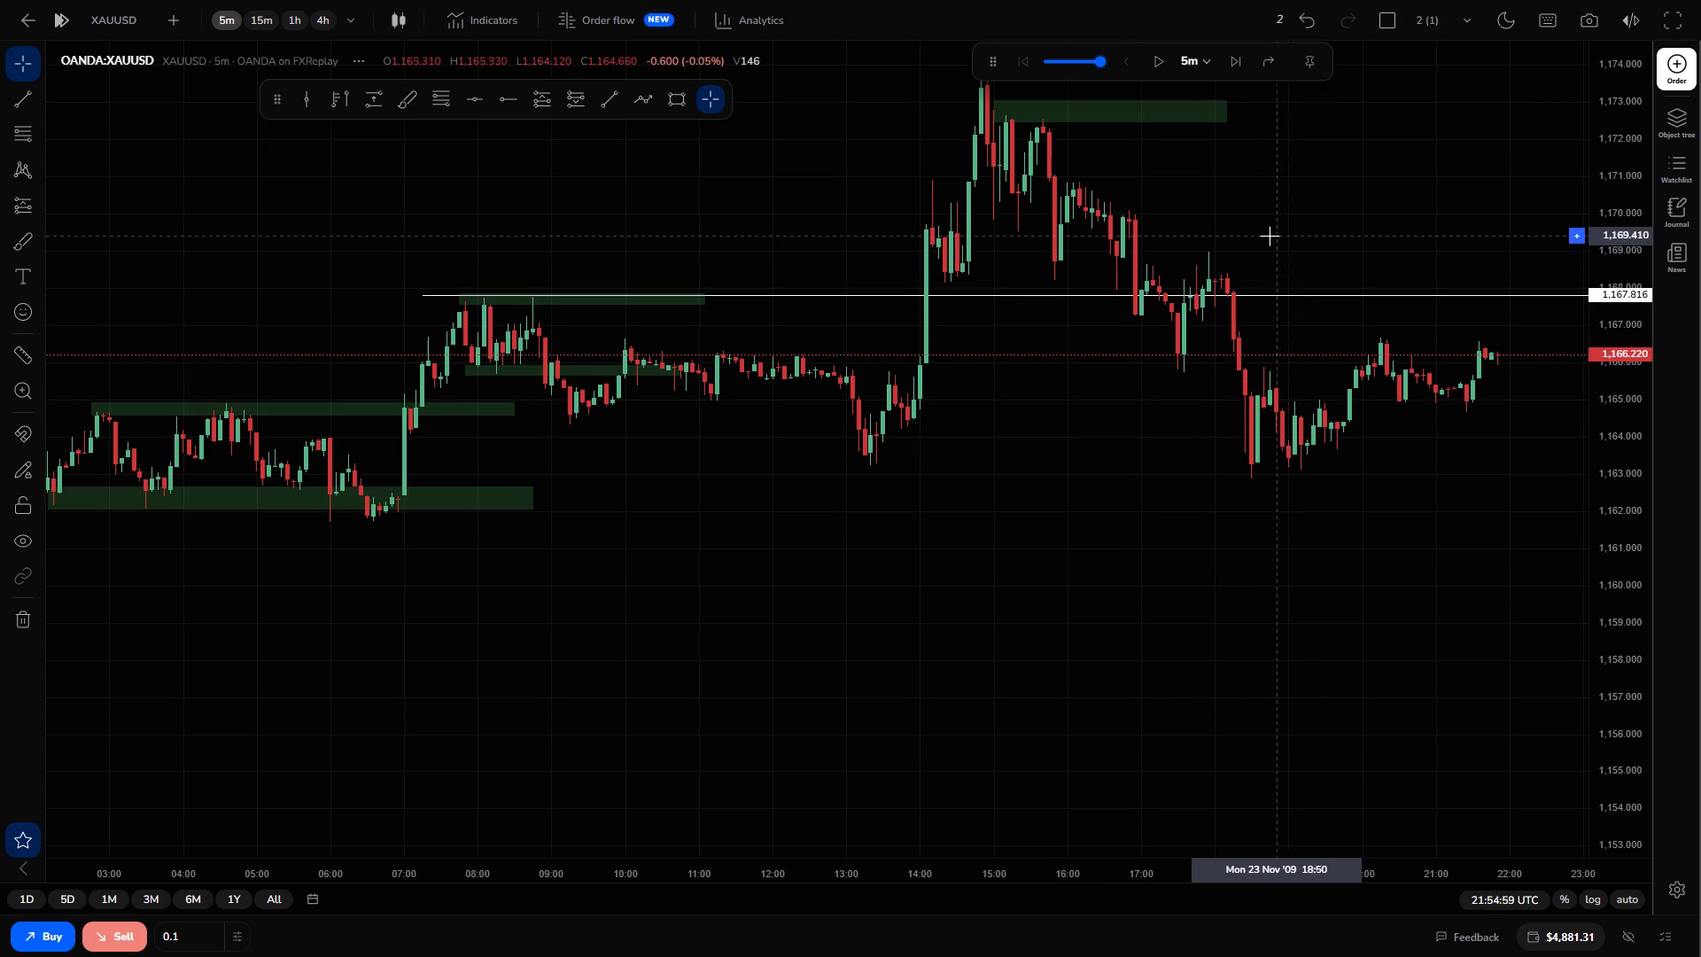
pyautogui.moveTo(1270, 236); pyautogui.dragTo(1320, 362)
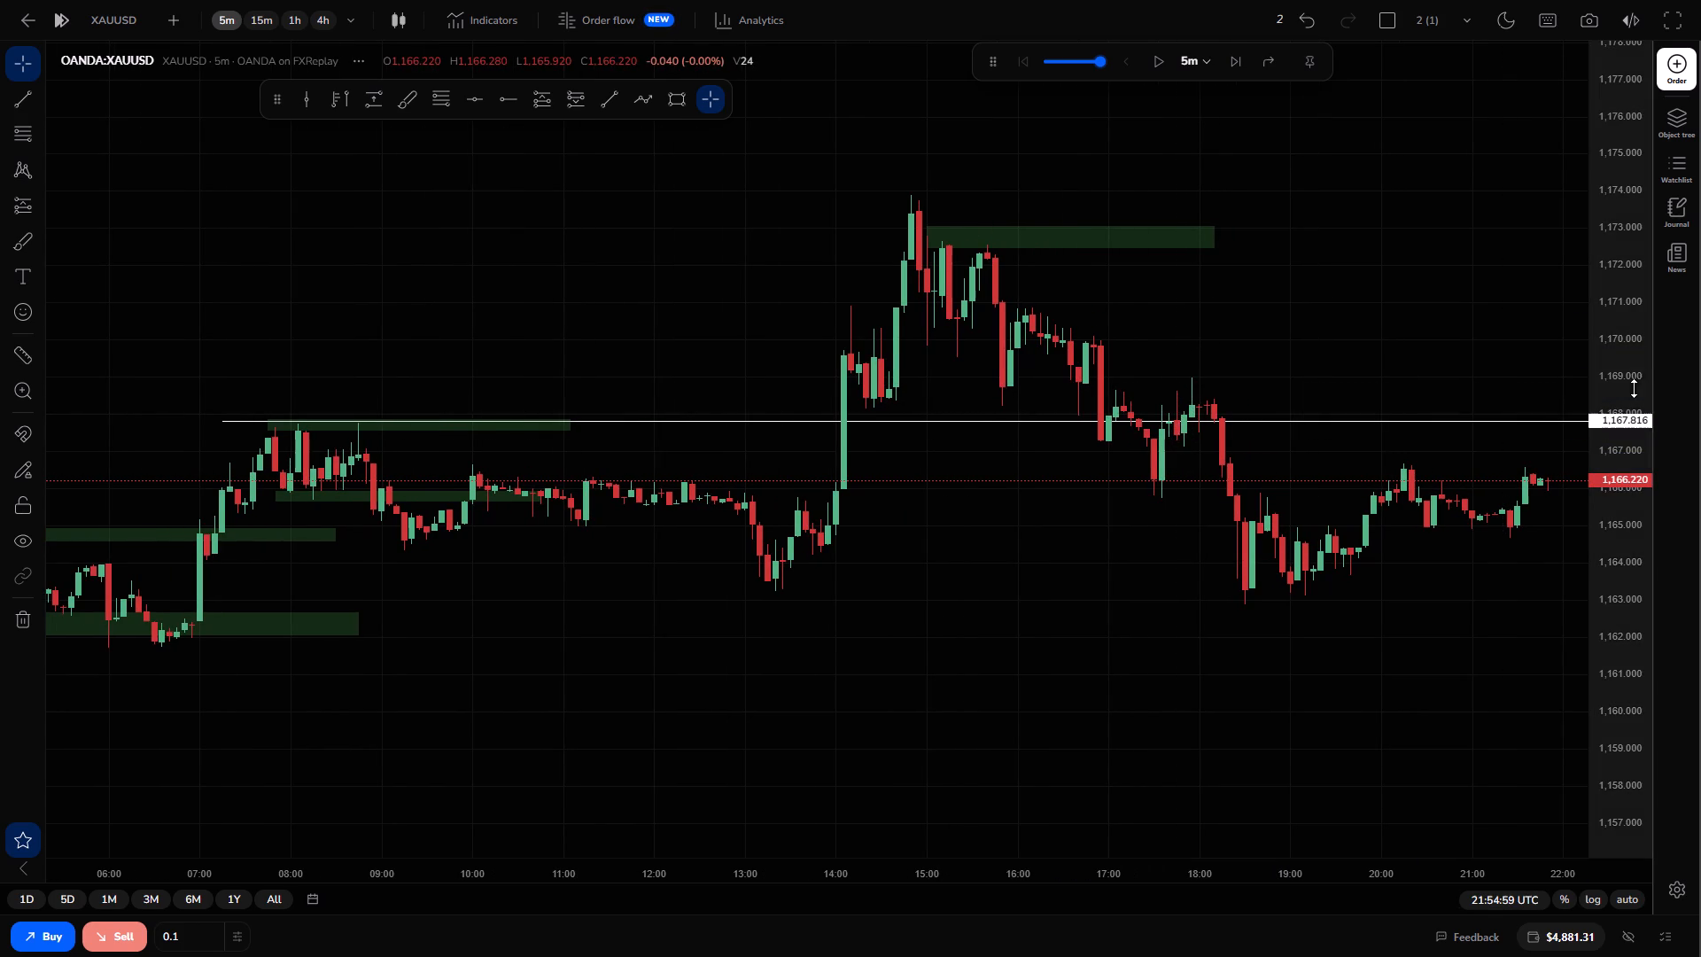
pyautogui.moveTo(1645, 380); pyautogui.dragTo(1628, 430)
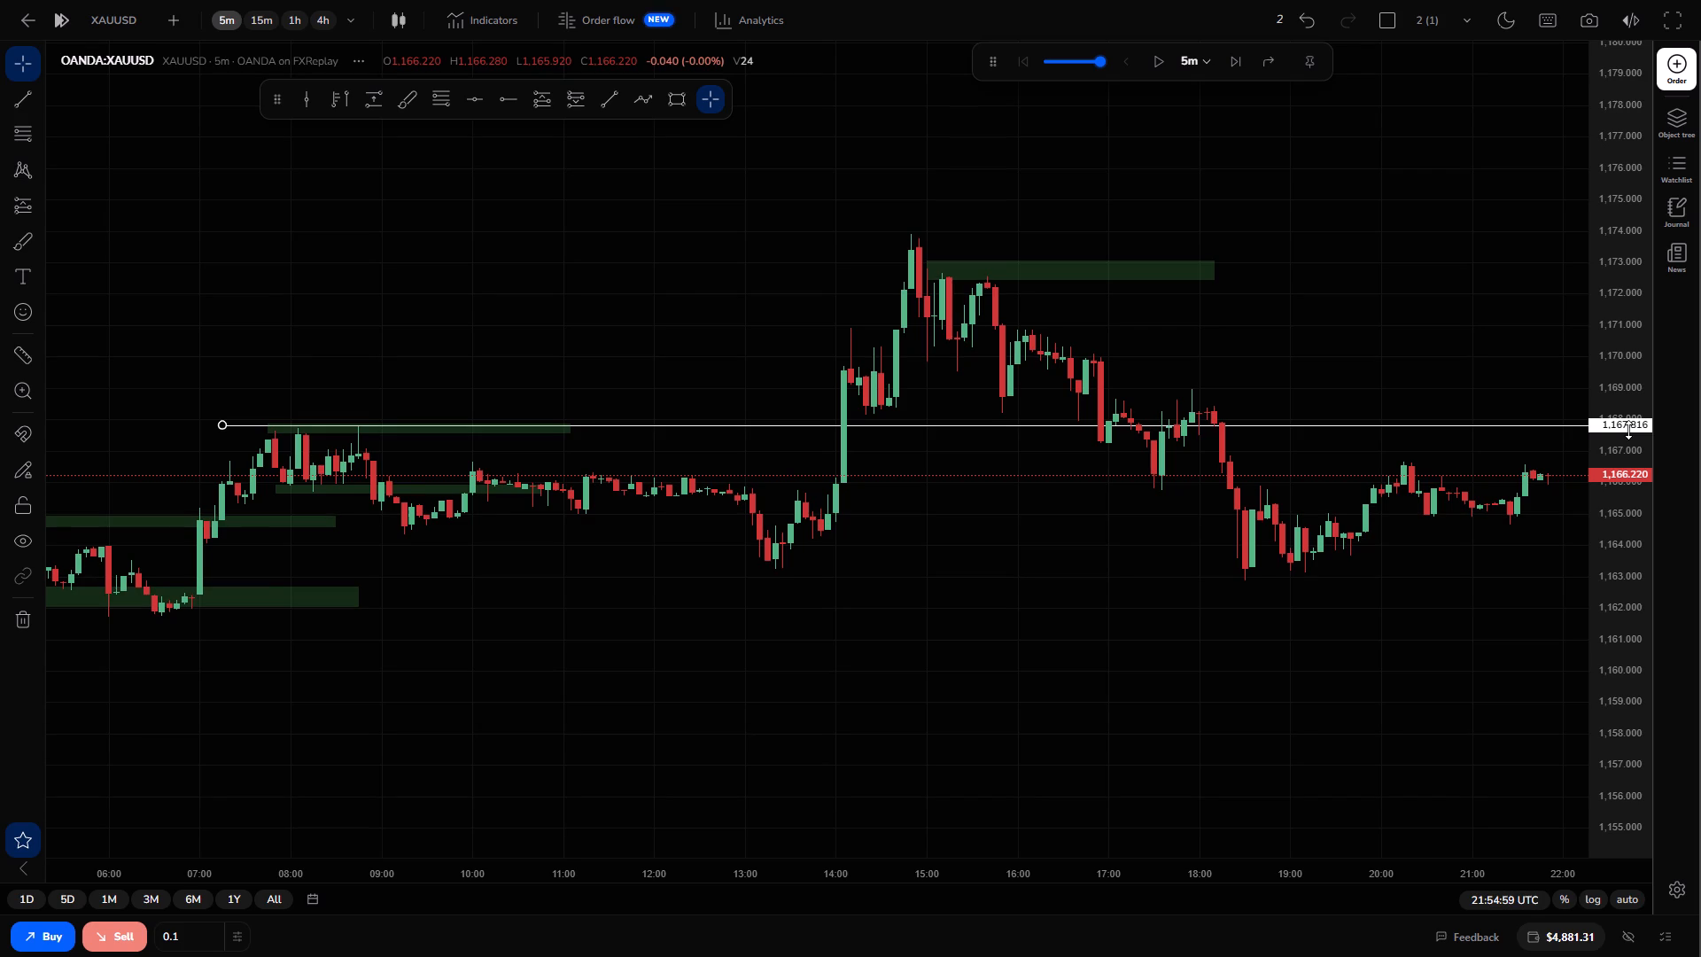
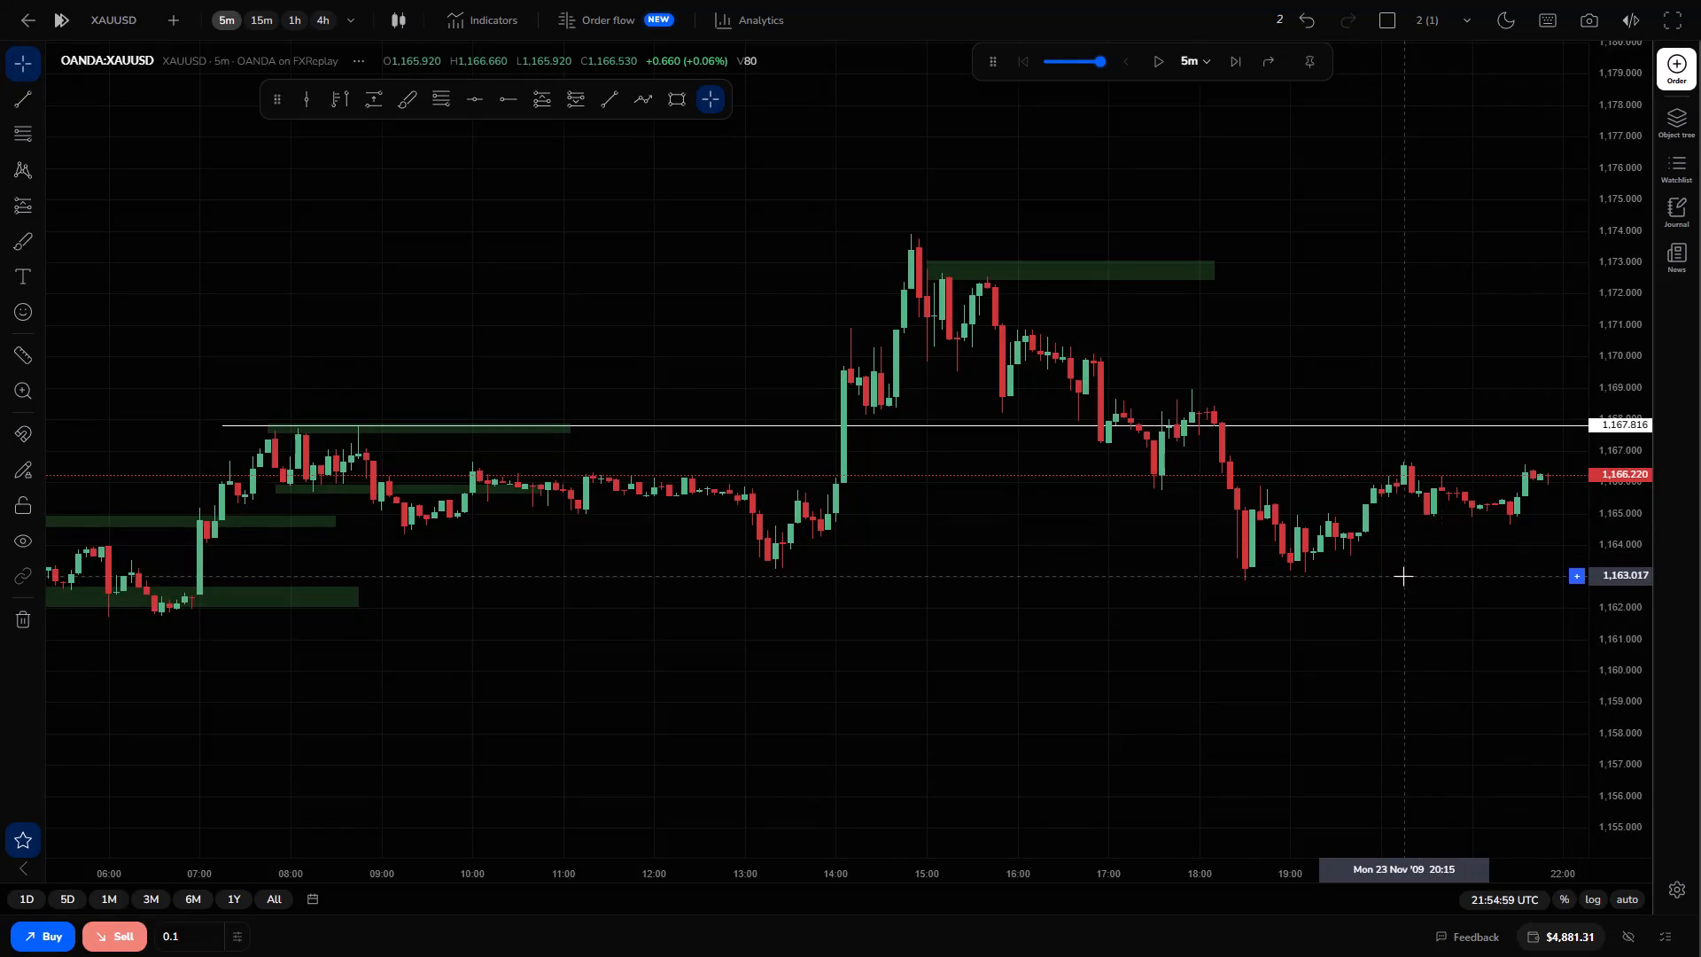
# Examine the day's XAUUSD price action against the 1,167.816 level and the marked morning and afternoon zones.
pyautogui.moveTo(1403, 576); pyautogui.dragTo(1232, 525)
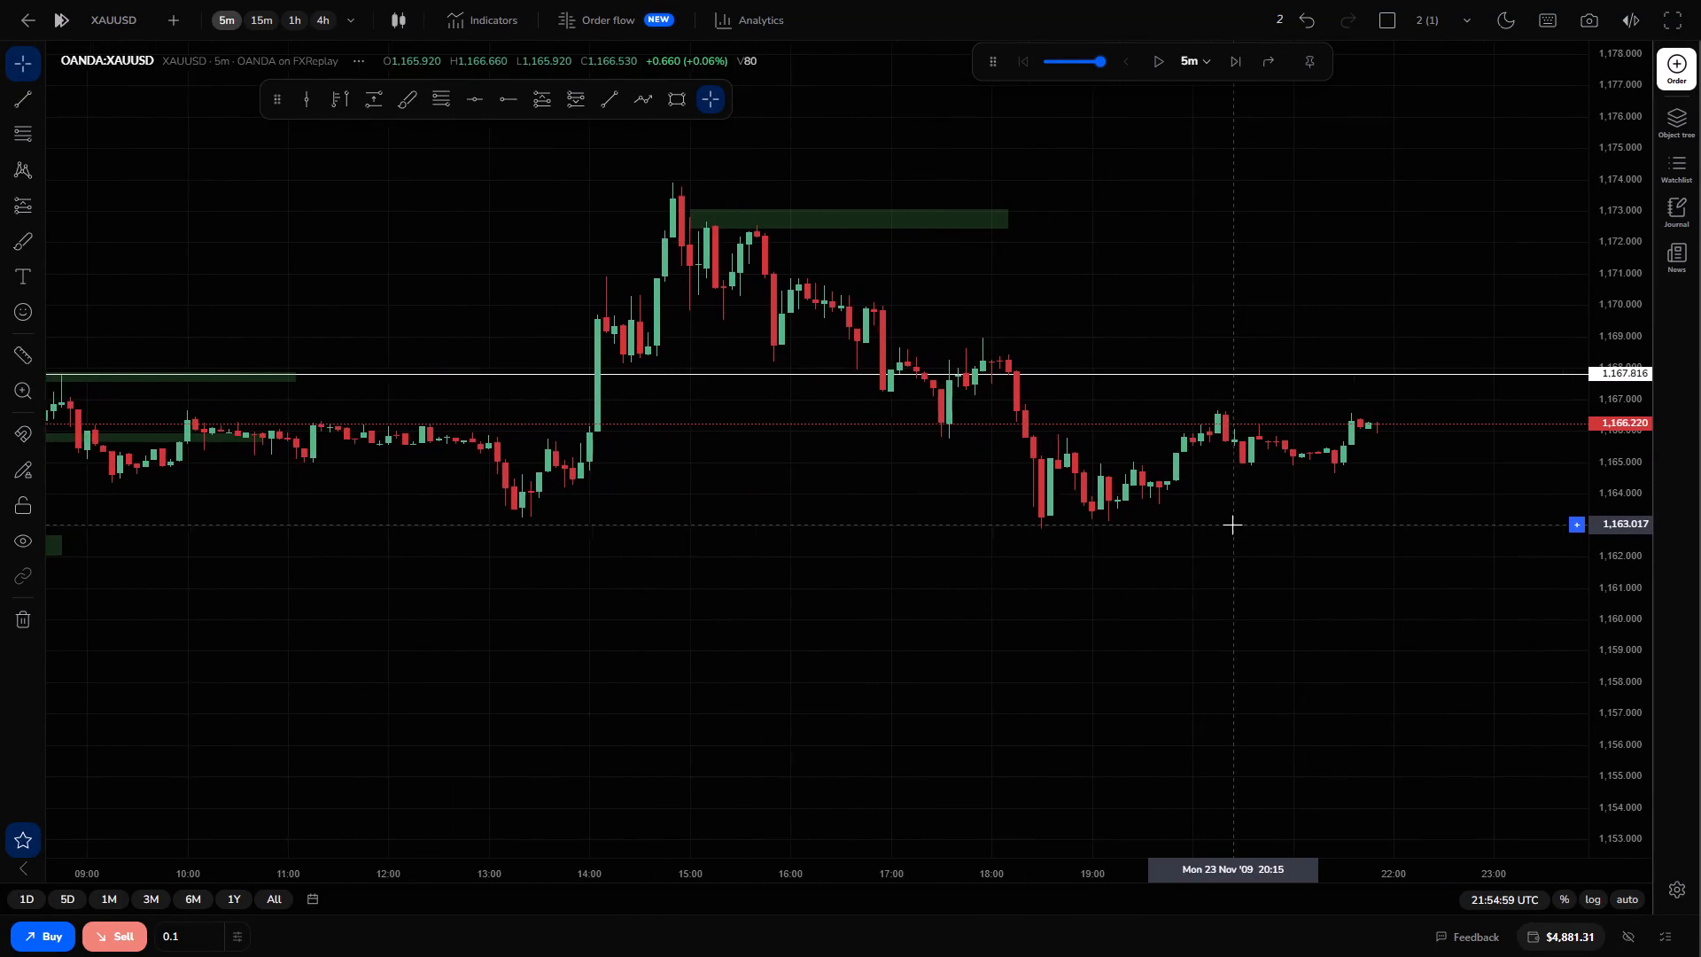
pyautogui.moveTo(1226, 564); pyautogui.dragTo(1281, 641)
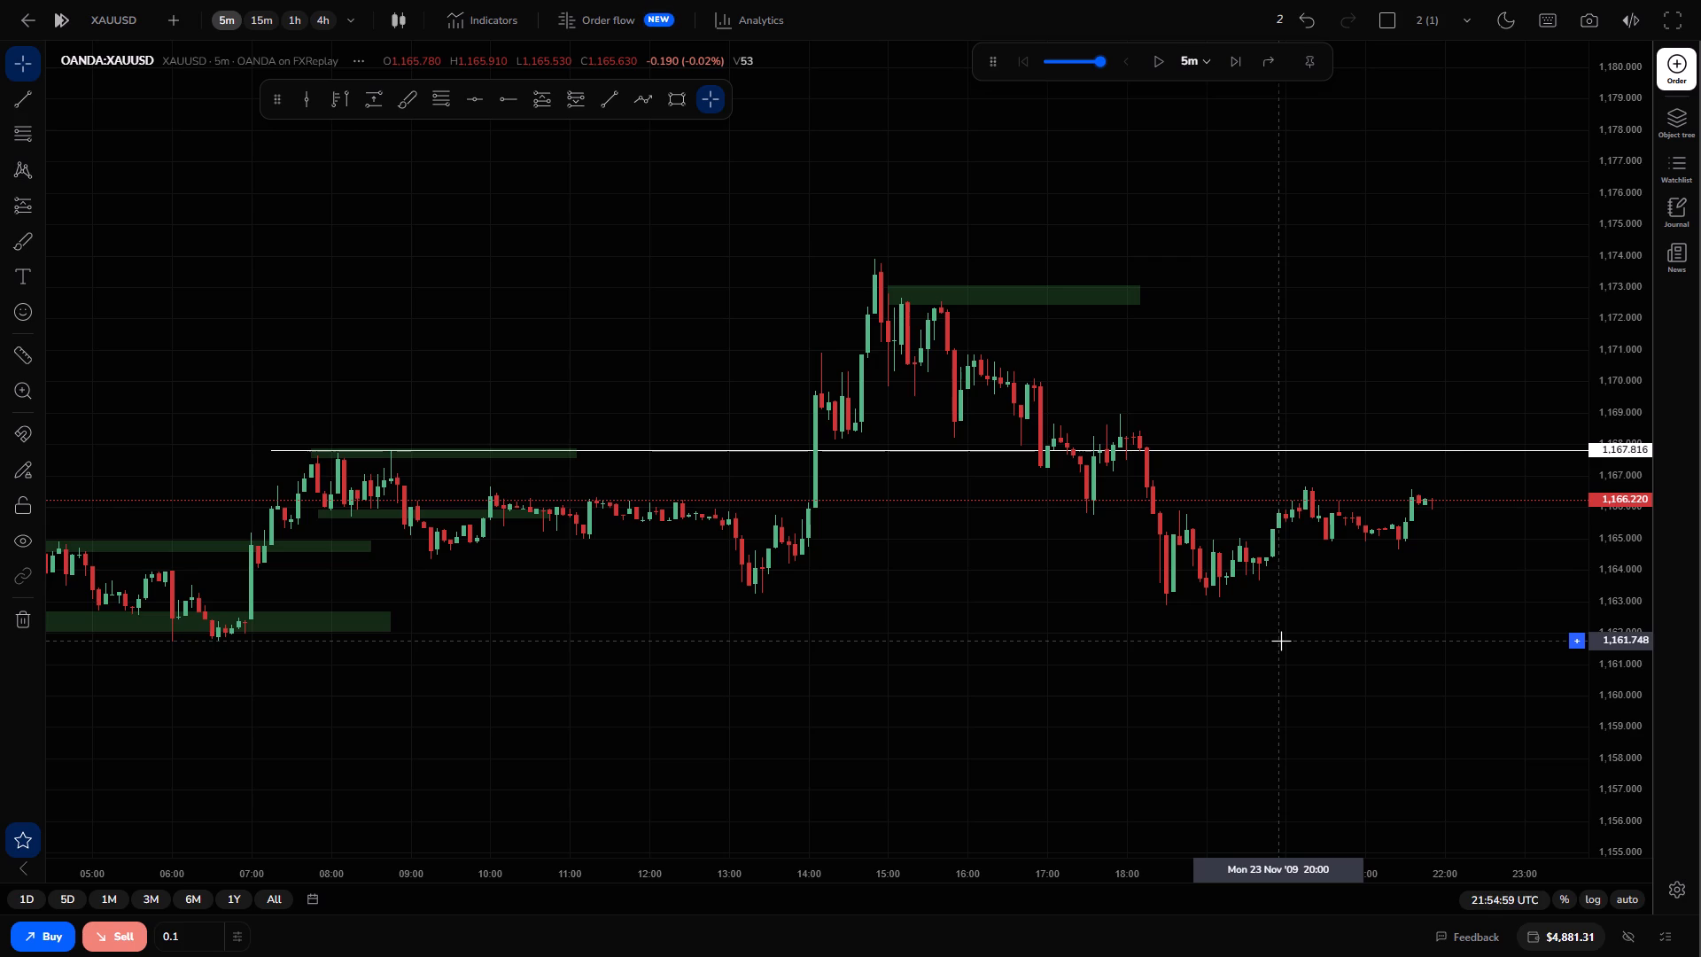
pyautogui.moveTo(697, 614); pyautogui.dragTo(939, 626)
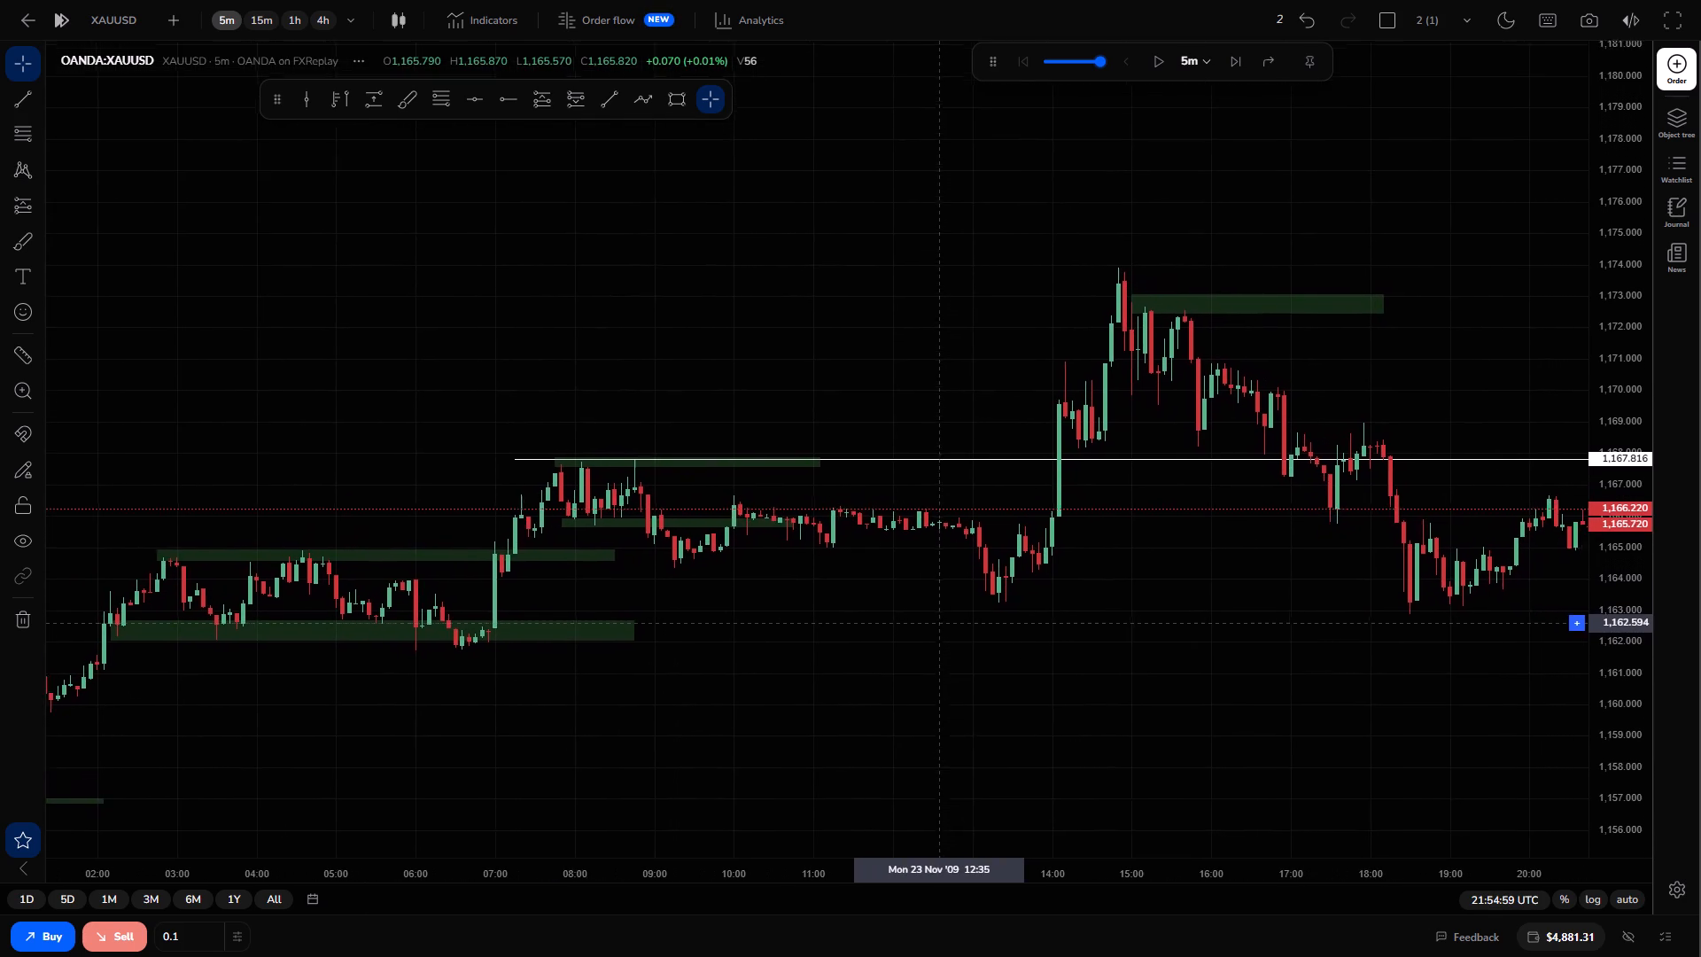
pyautogui.moveTo(939, 626); pyautogui.dragTo(915, 665)
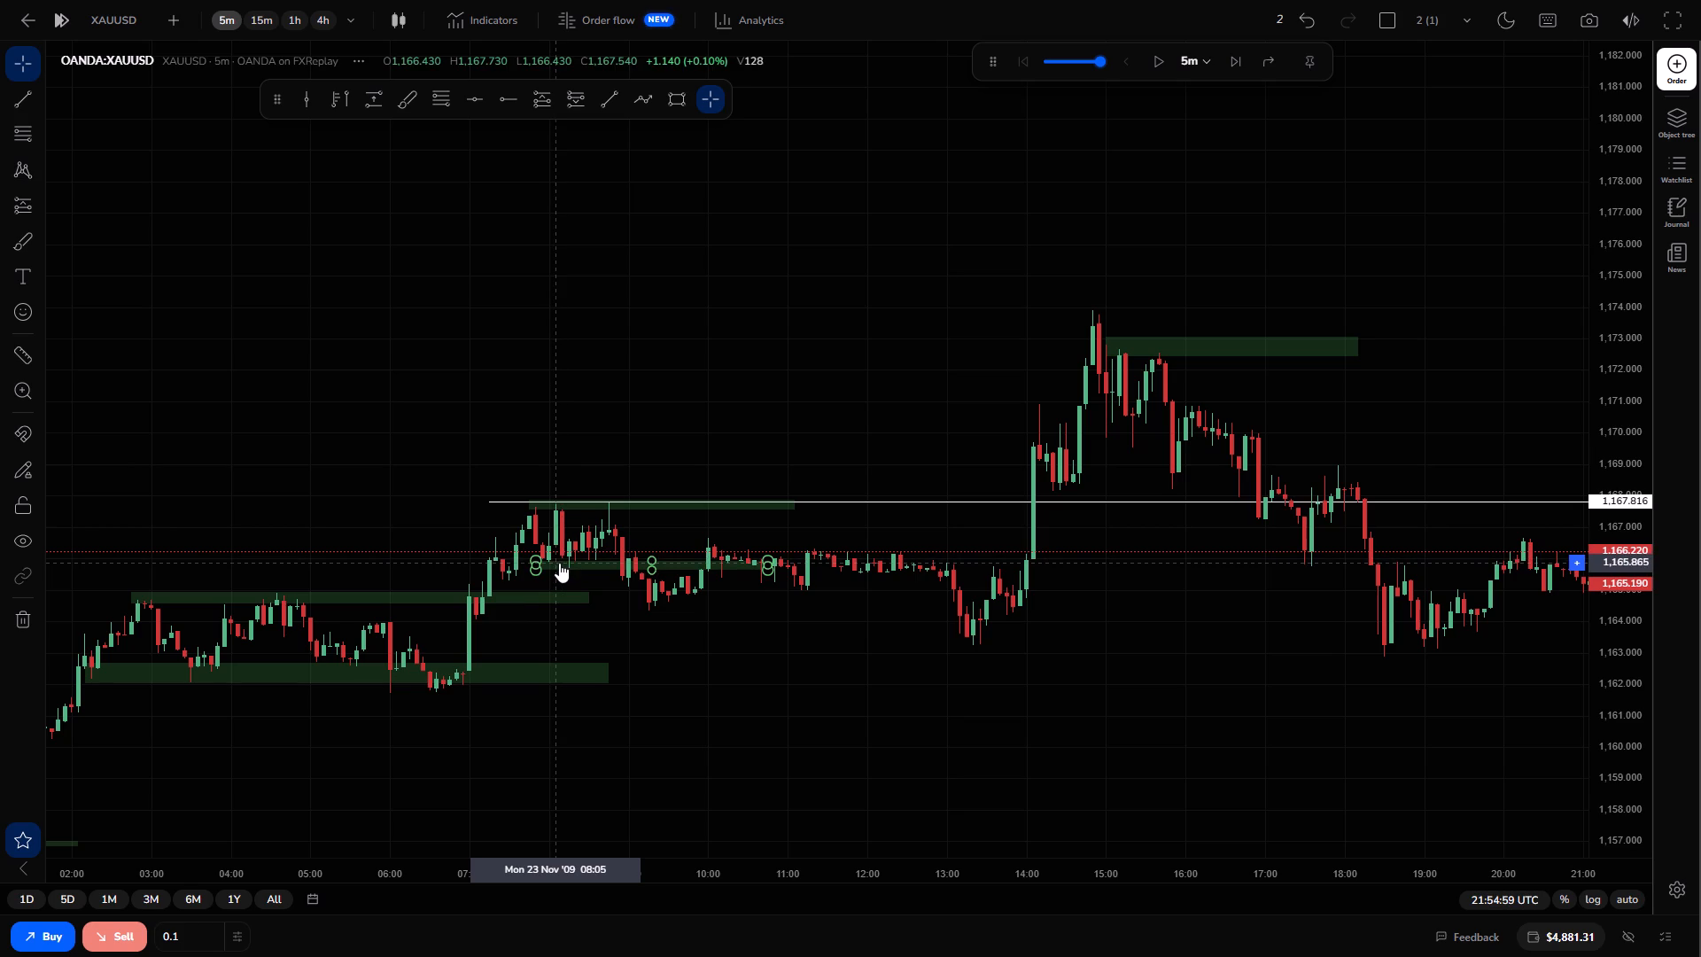
pyautogui.moveTo(817, 680); pyautogui.dragTo(498, 556)
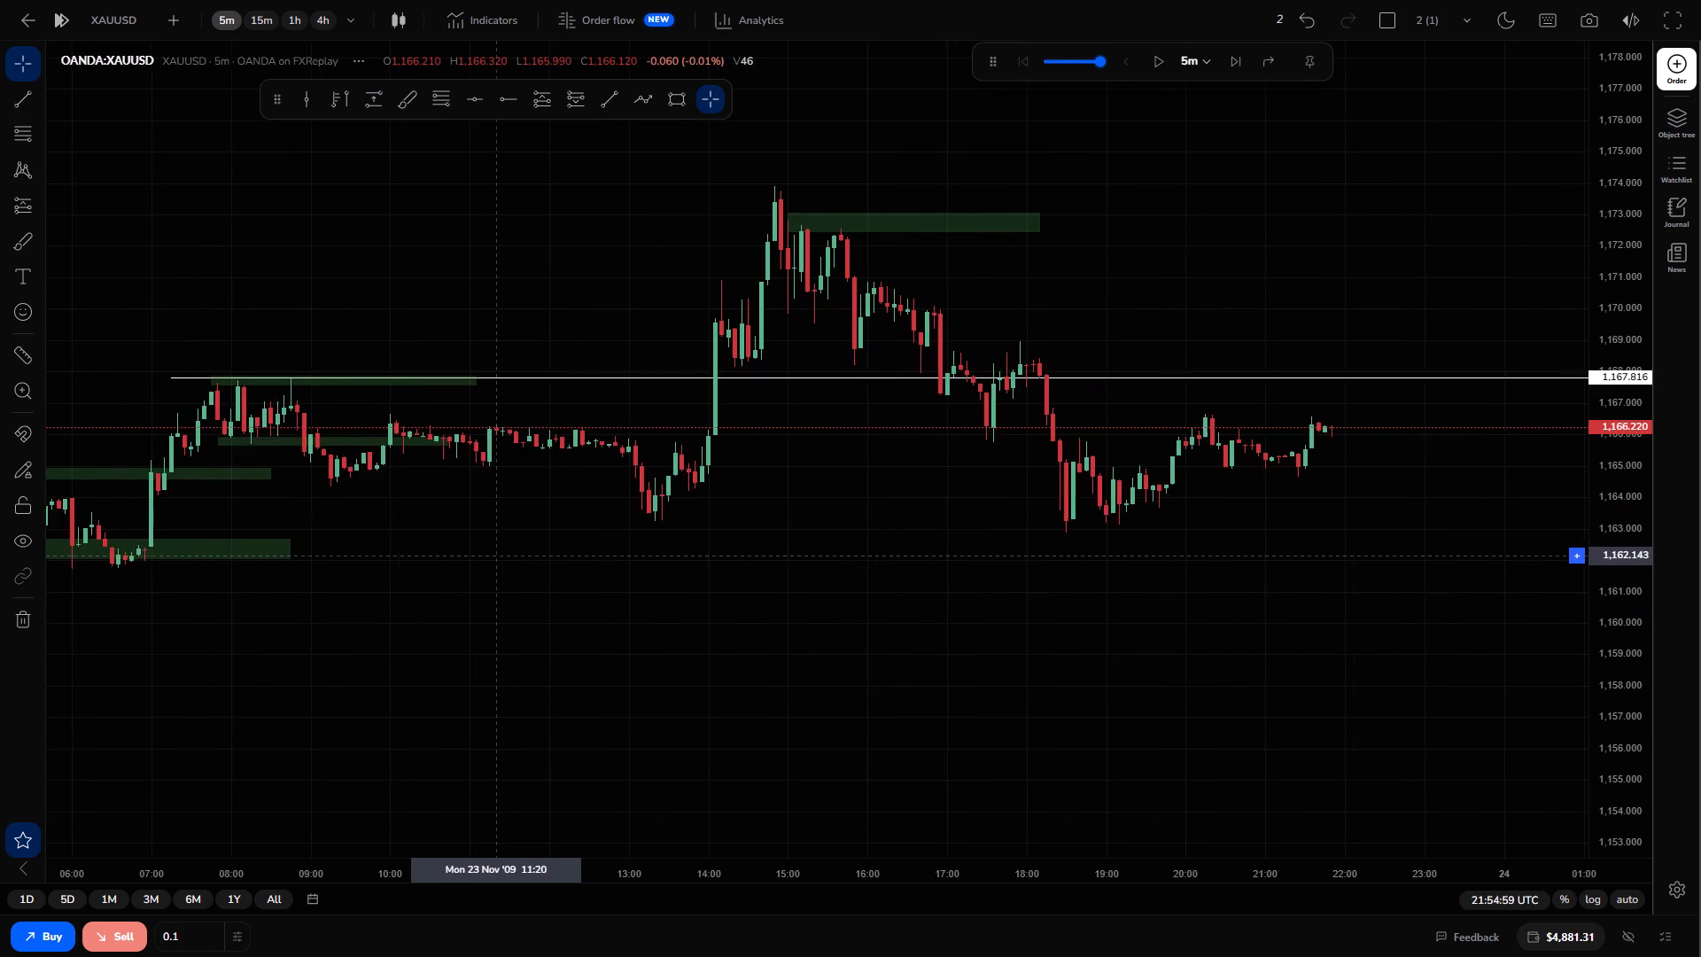
pyautogui.moveTo(498, 556); pyautogui.dragTo(497, 556)
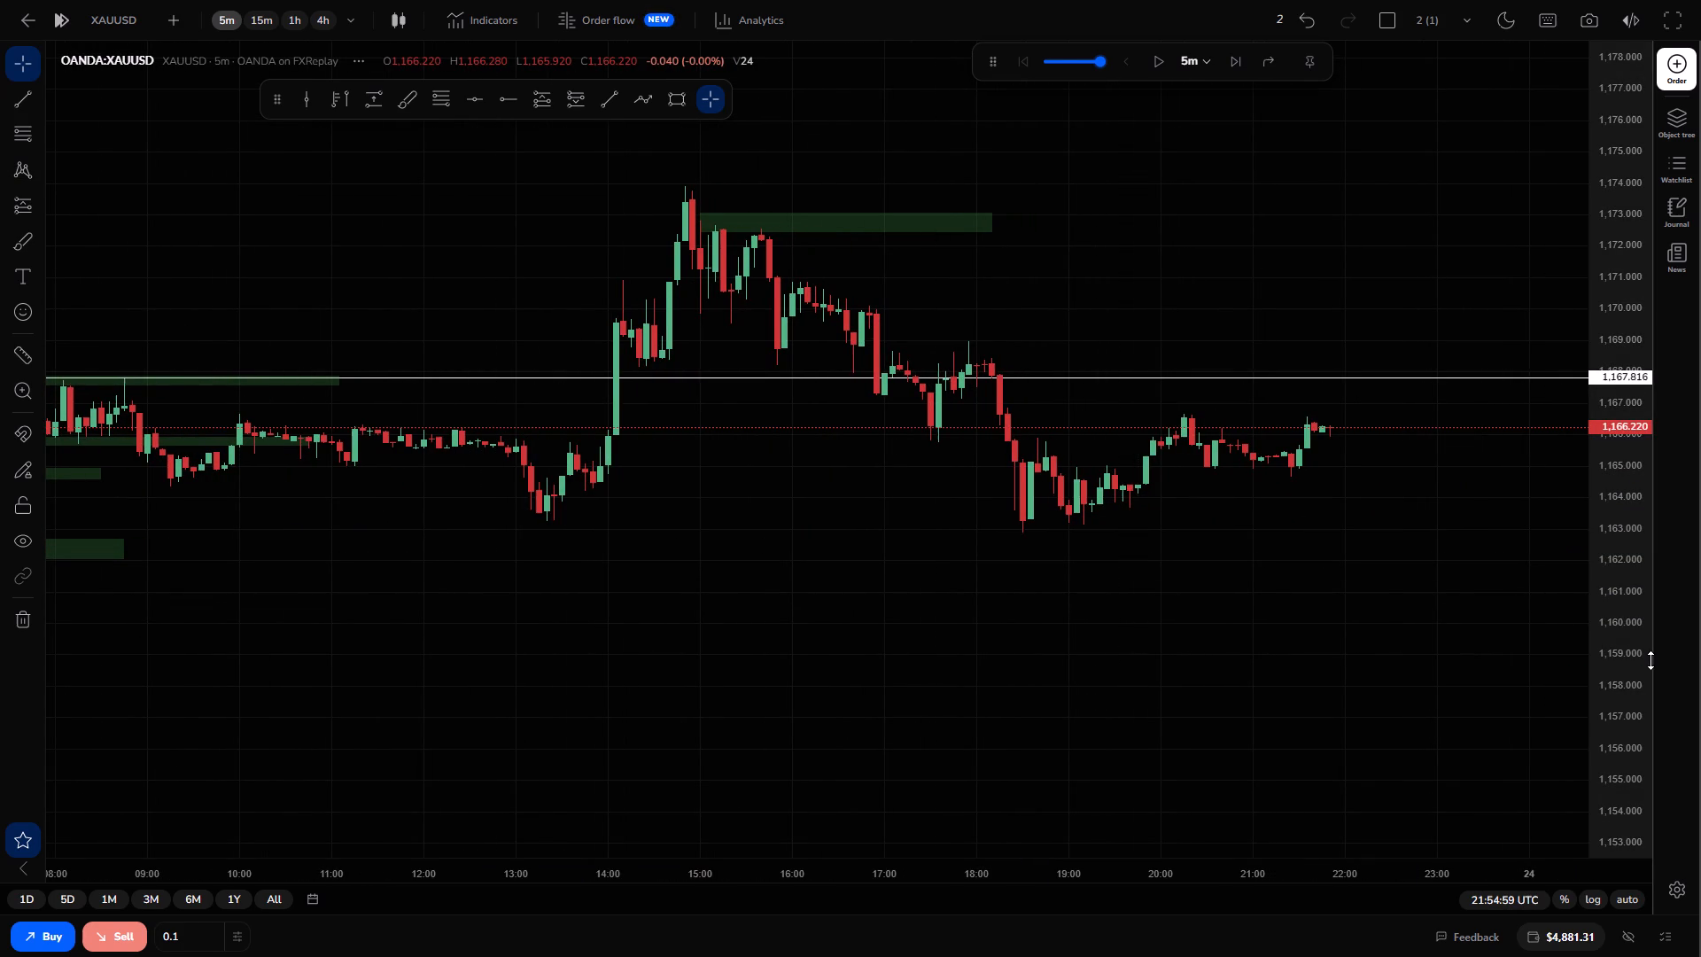
pyautogui.click(1651, 660)
pyautogui.moveTo(1596, 536); pyautogui.dragTo(1550, 378)
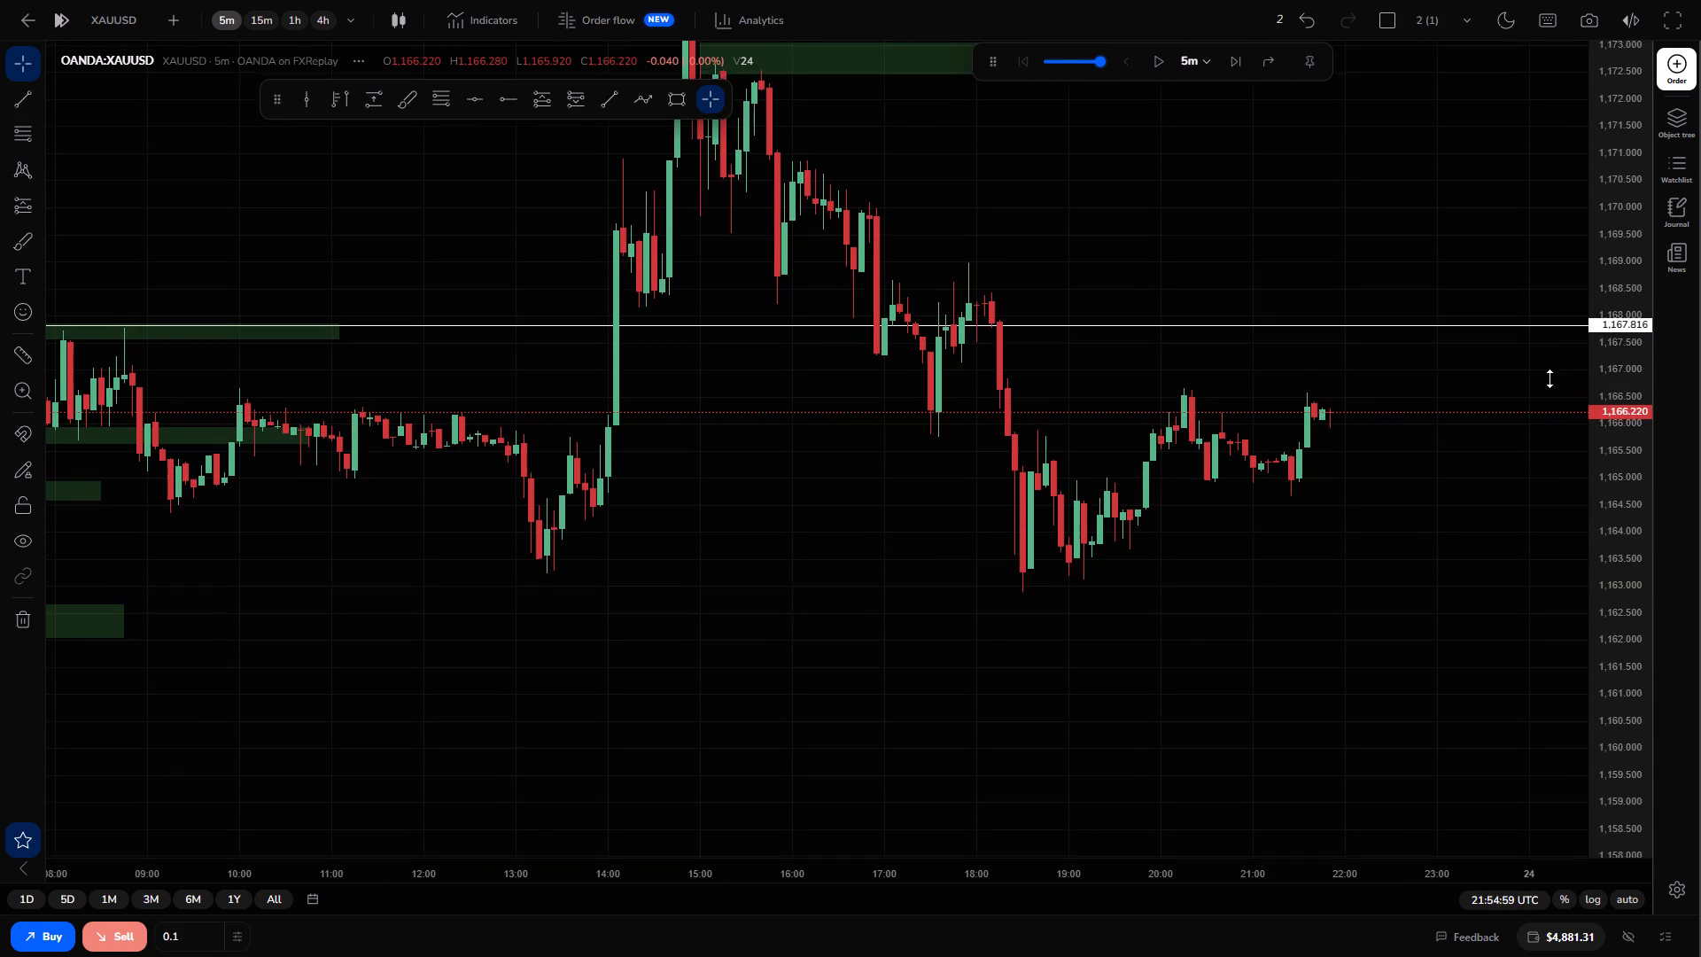
pyautogui.moveTo(1550, 378); pyautogui.dragTo(1547, 385)
pyautogui.moveTo(1377, 517); pyautogui.dragTo(1529, 416)
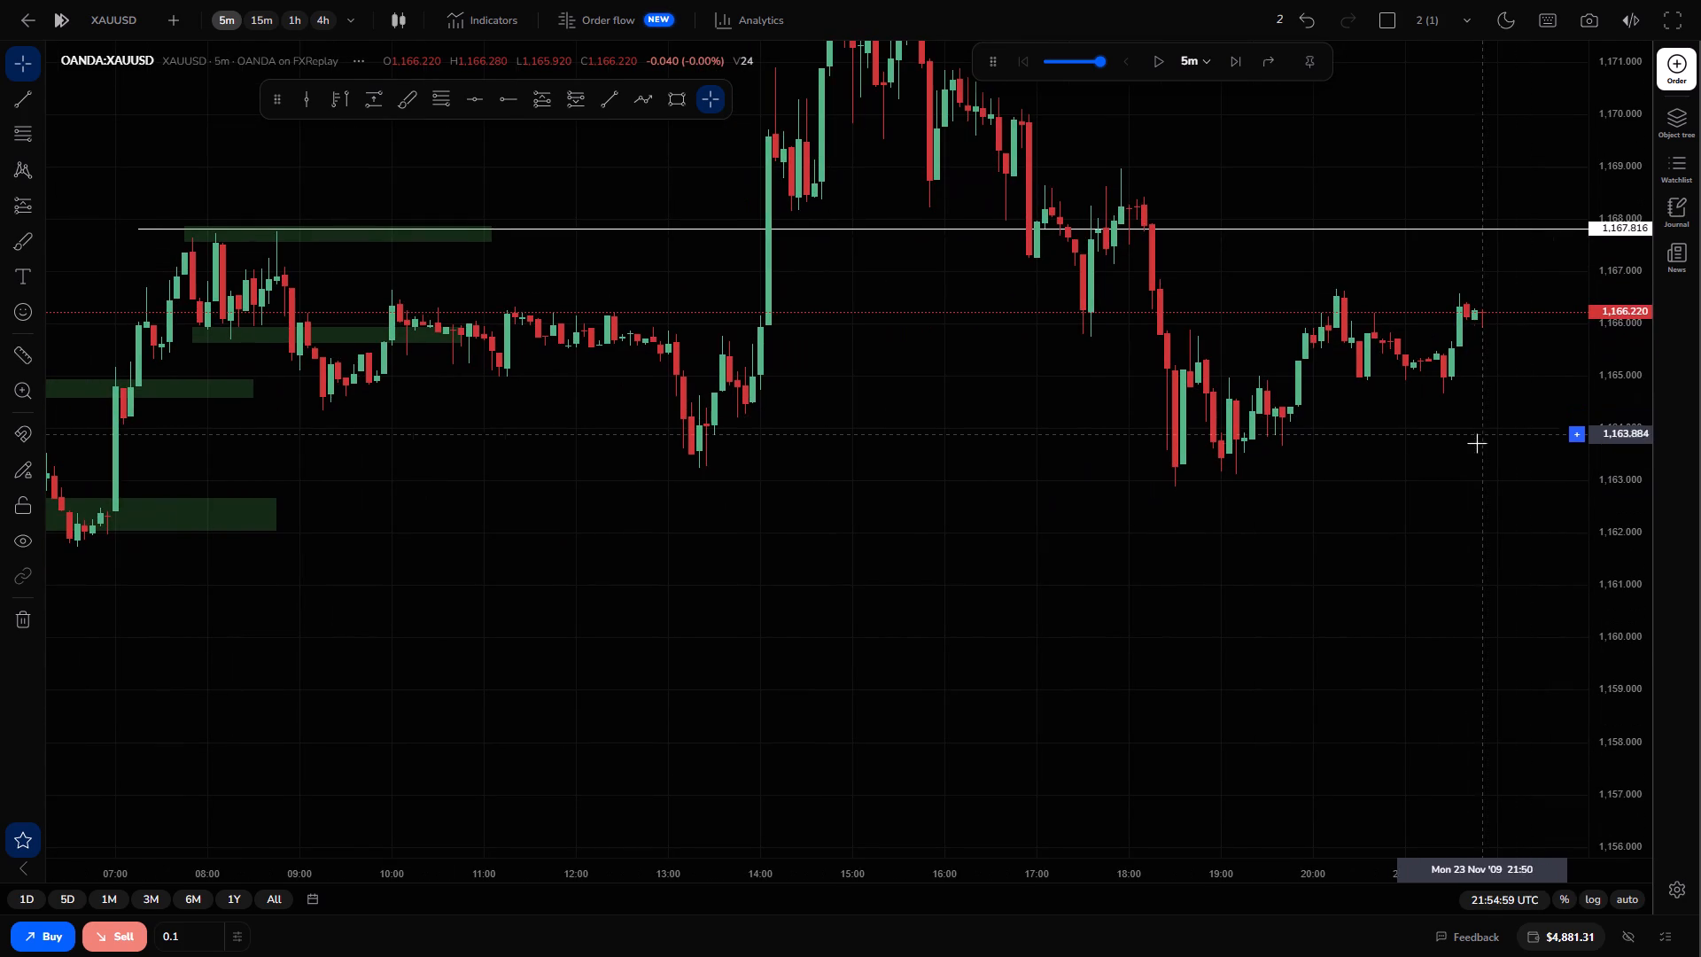
pyautogui.hscroll(-1, 1469, 454)
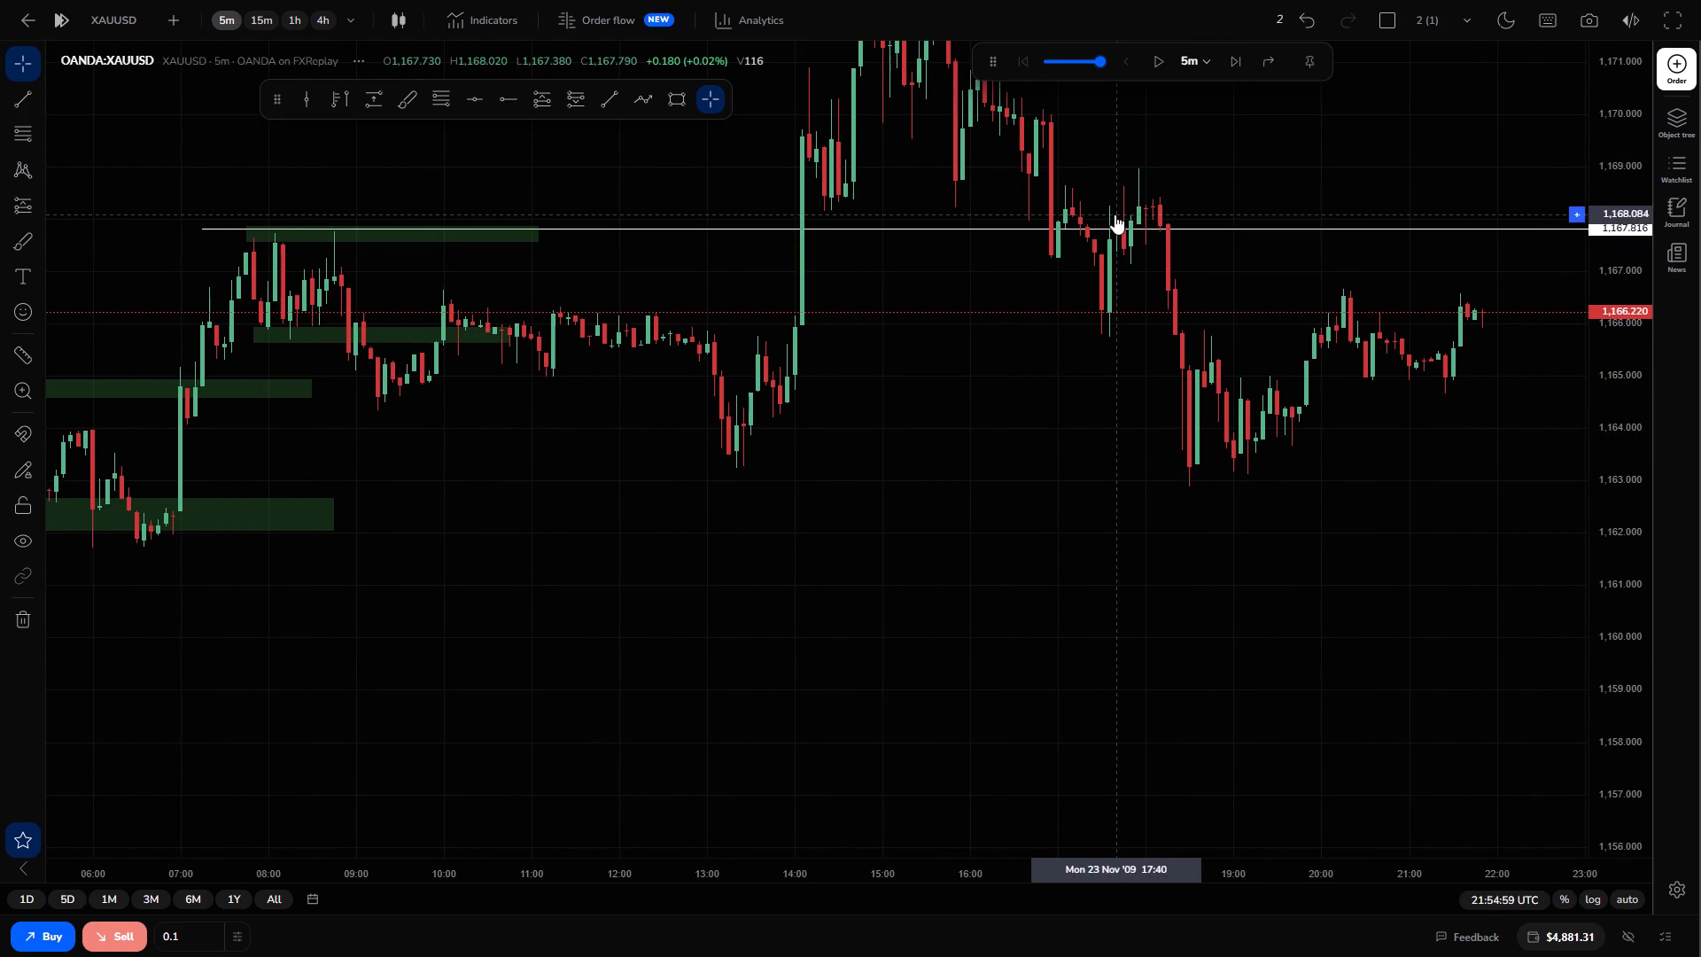
pyautogui.moveTo(1033, 347); pyautogui.dragTo(963, 317)
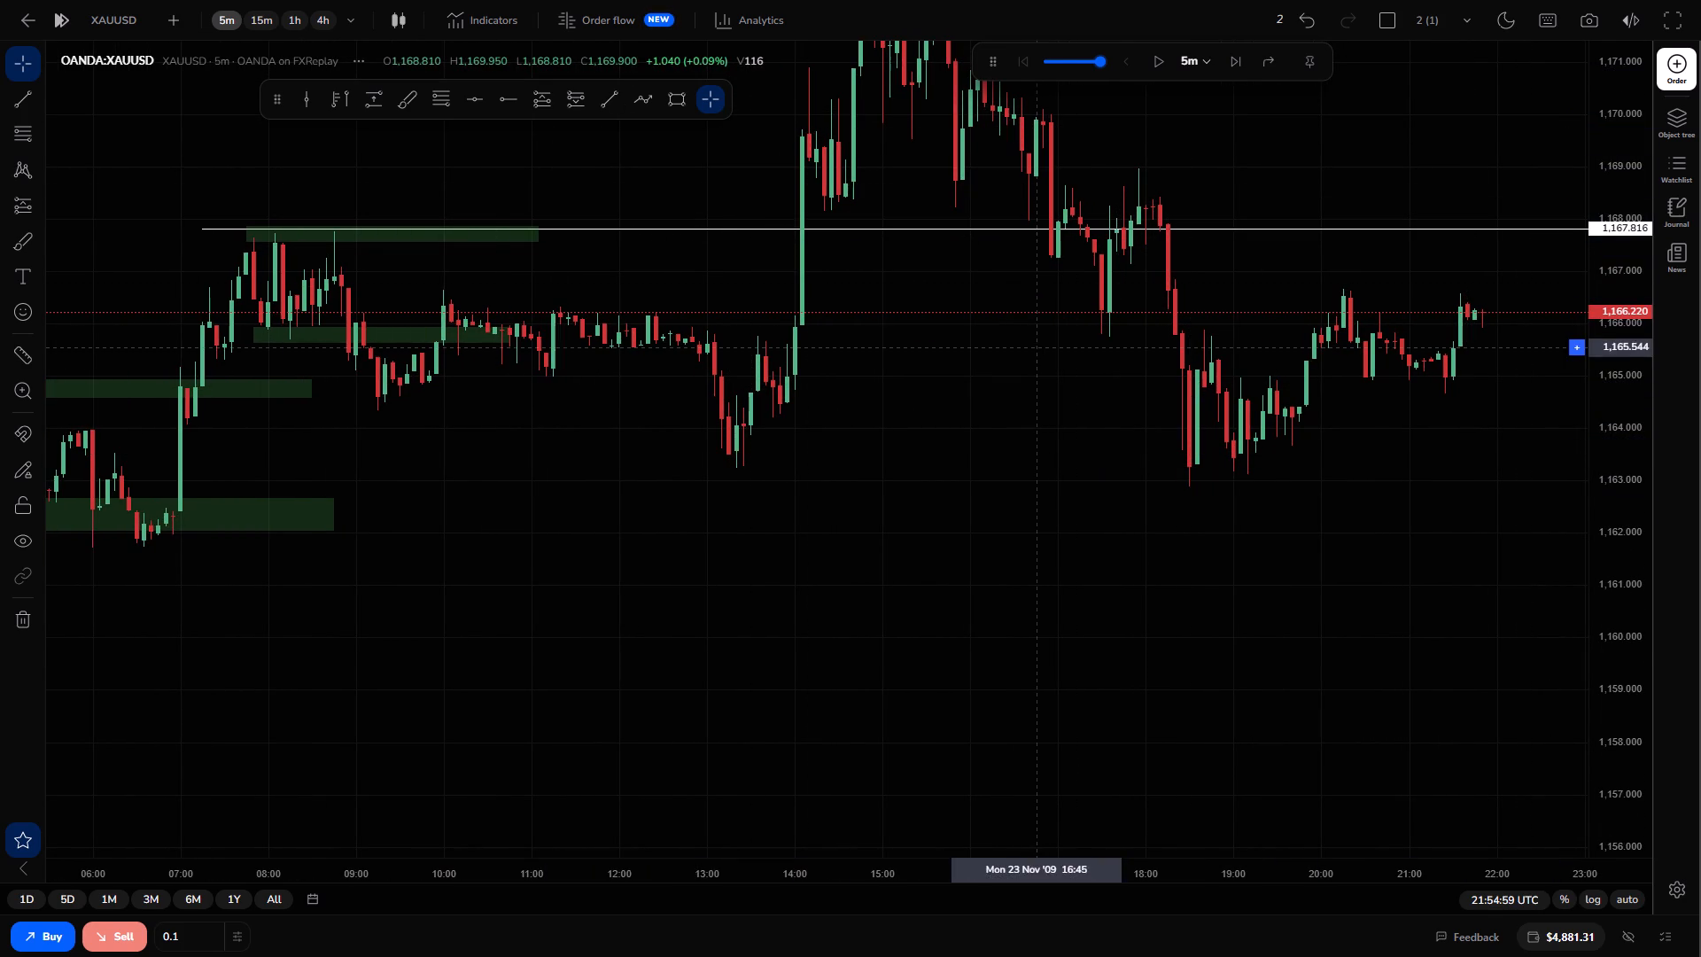
pyautogui.moveTo(963, 317); pyautogui.dragTo(906, 429)
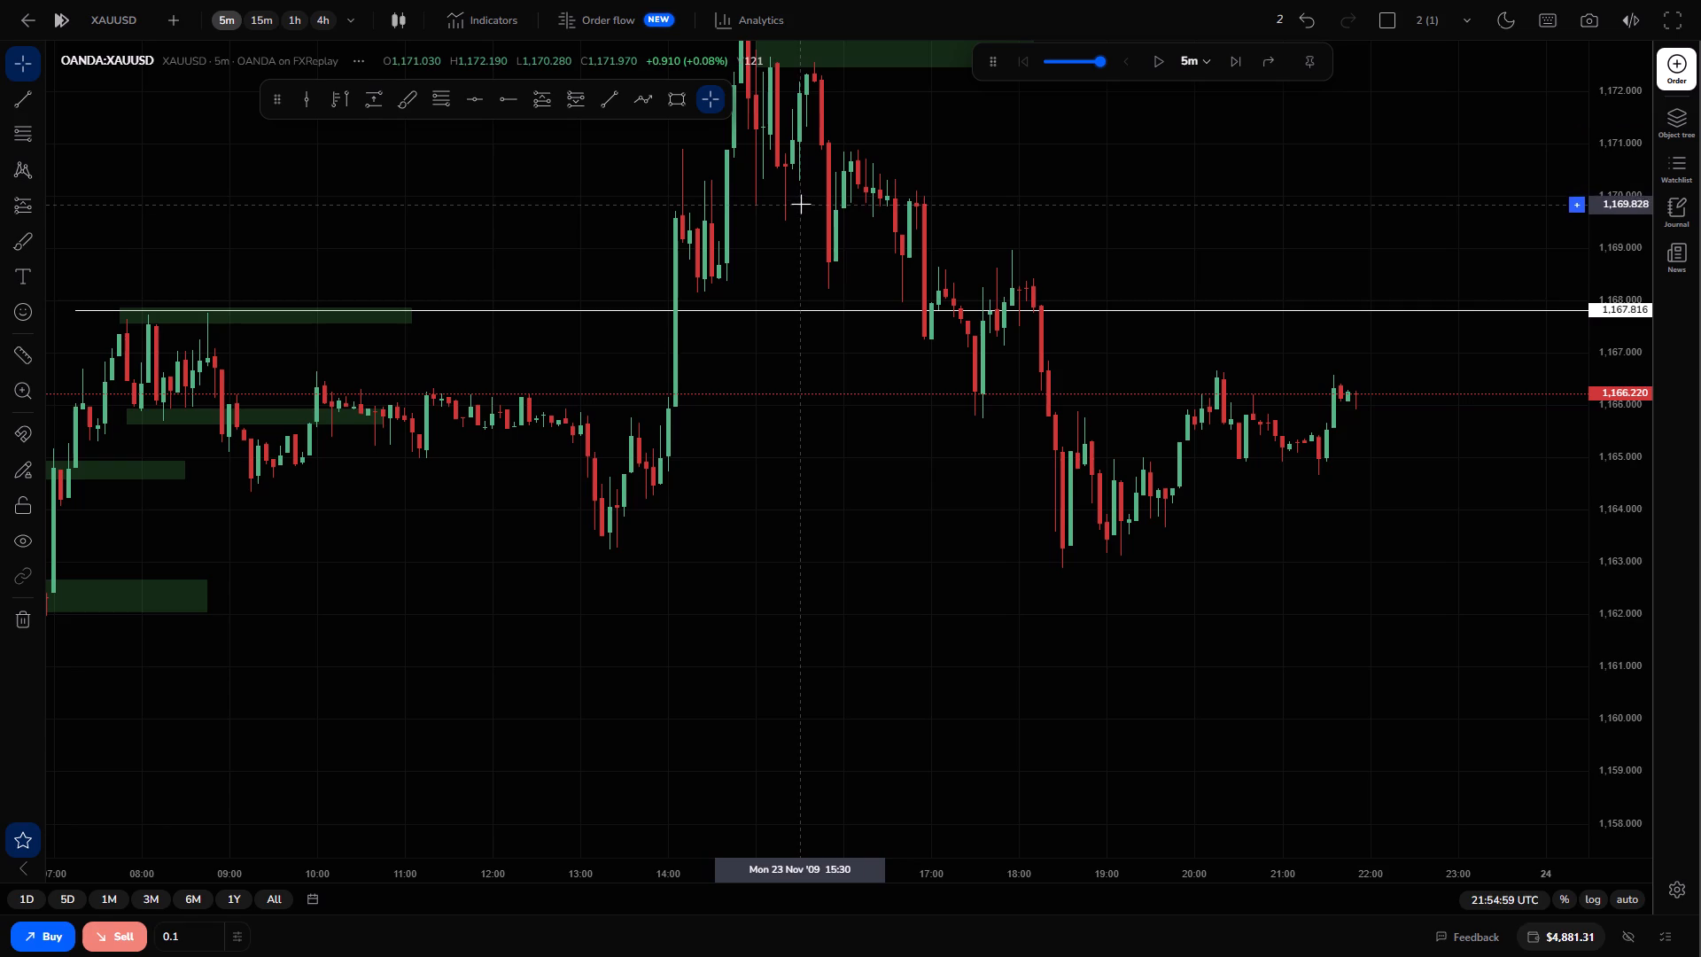
# Switch to TradingView, check the open BTCUSD short against its stop and target, and dismiss the advertisement.
pyautogui.press('F11')
pyautogui.click(215, 19)
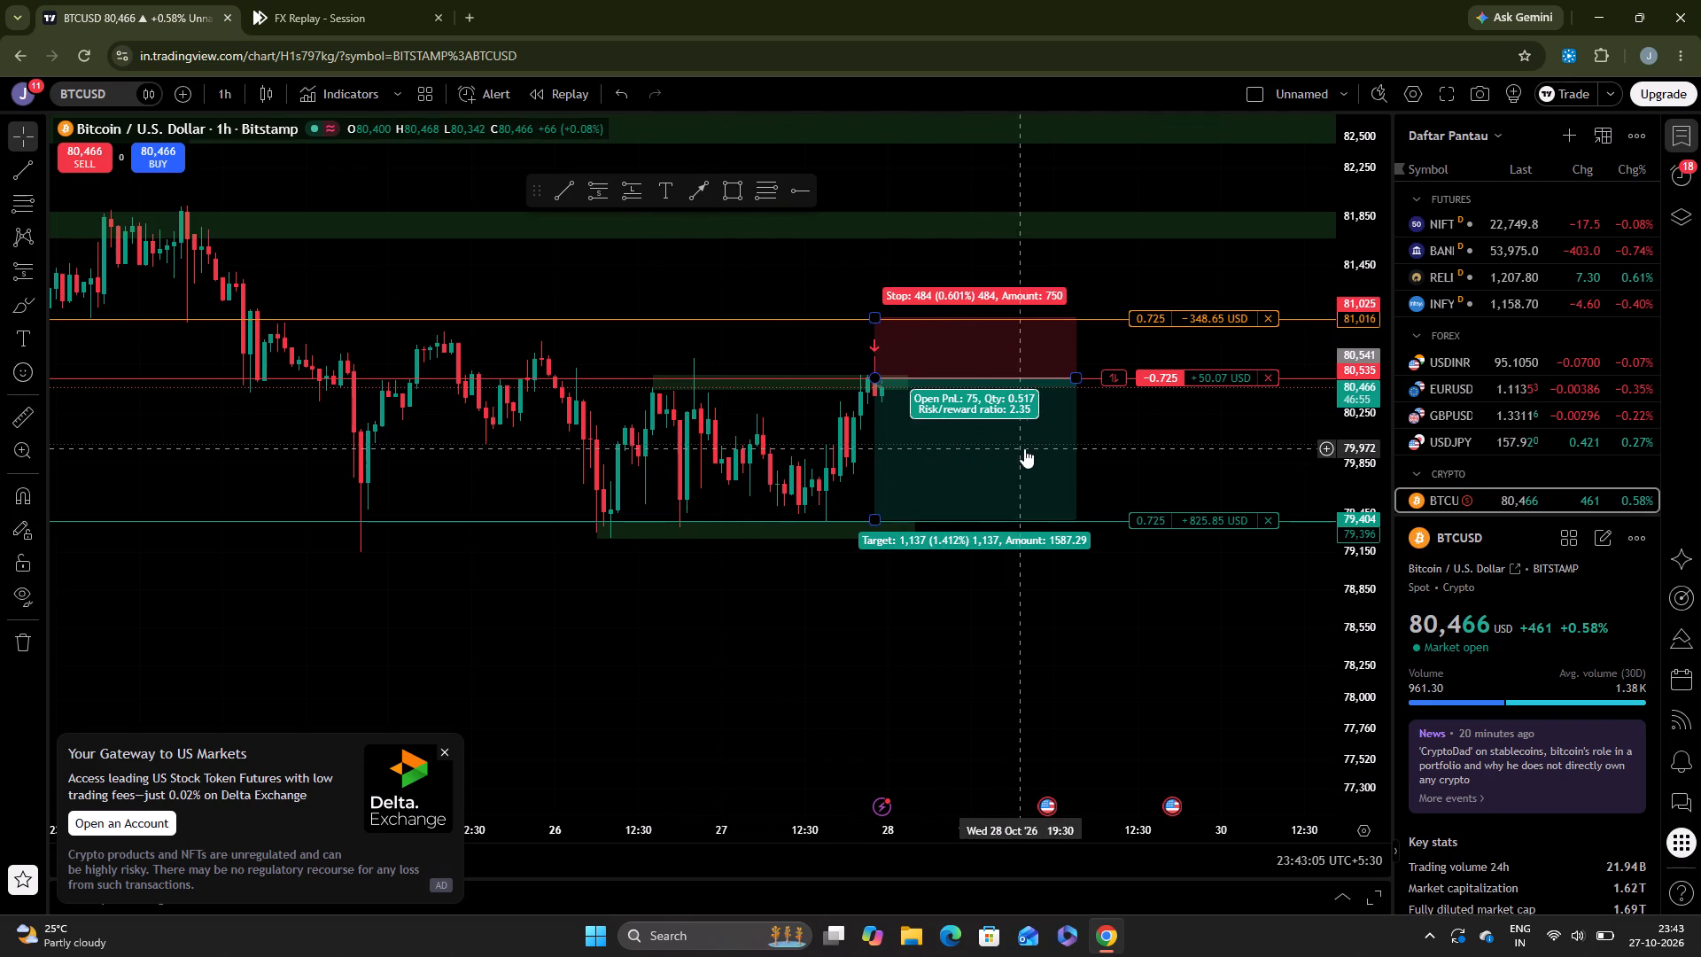
pyautogui.moveTo(1361, 501); pyautogui.dragTo(1349, 339)
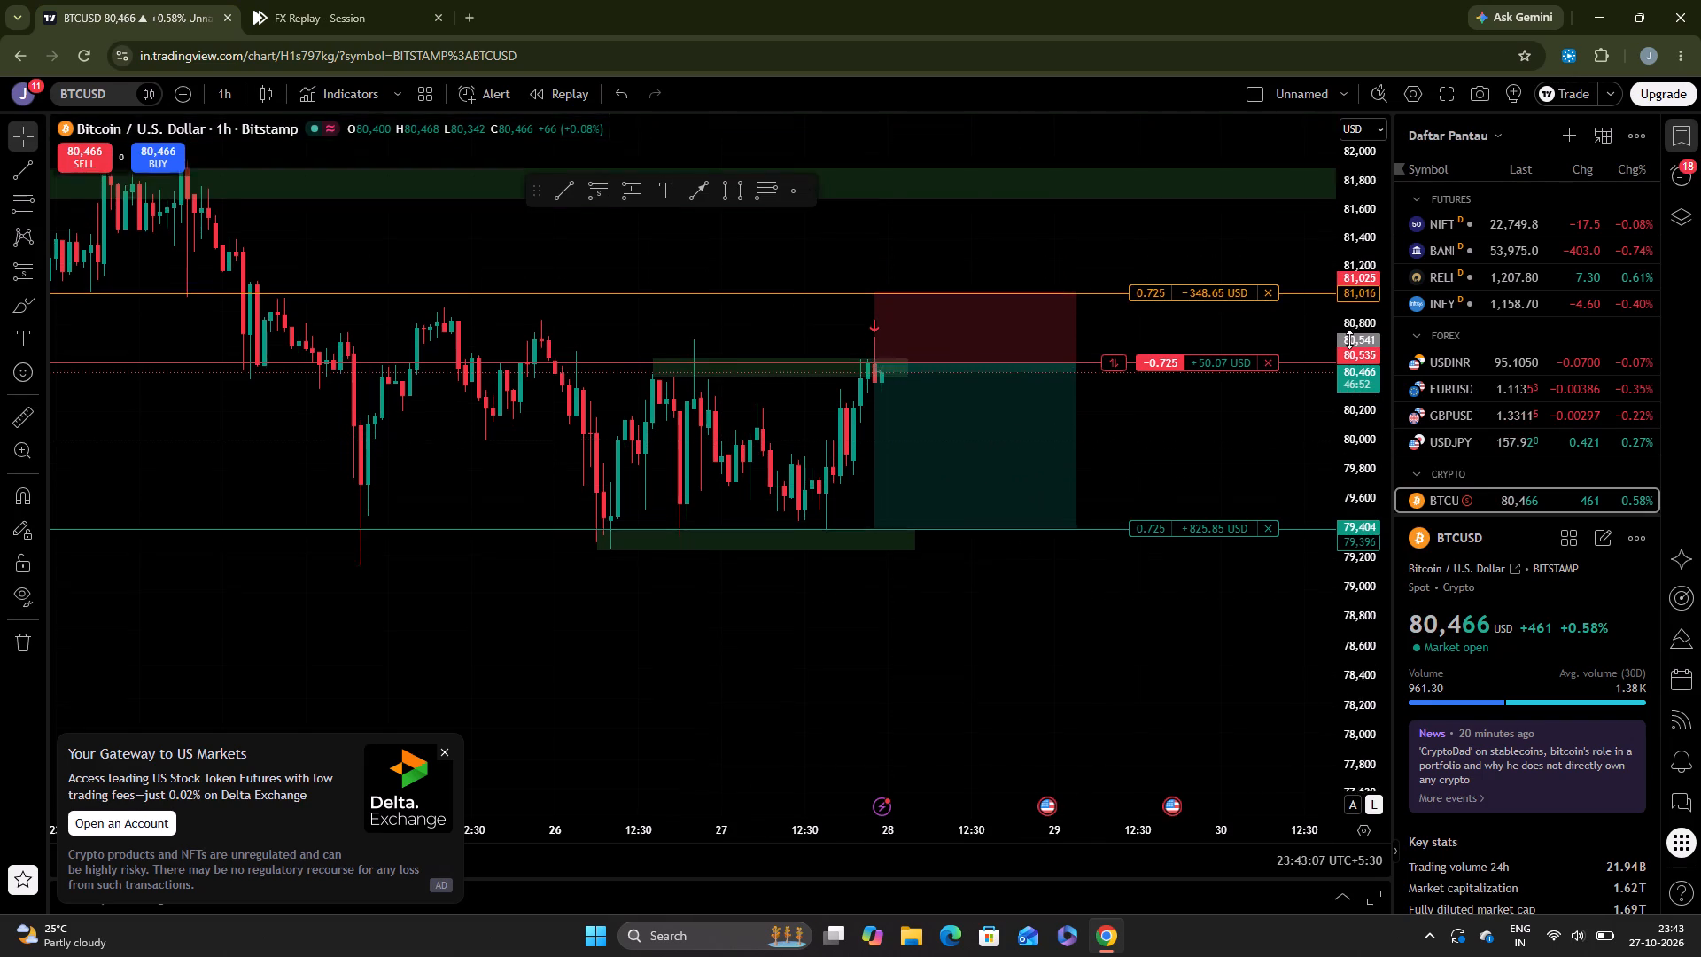
pyautogui.moveTo(1349, 339); pyautogui.dragTo(1332, 221)
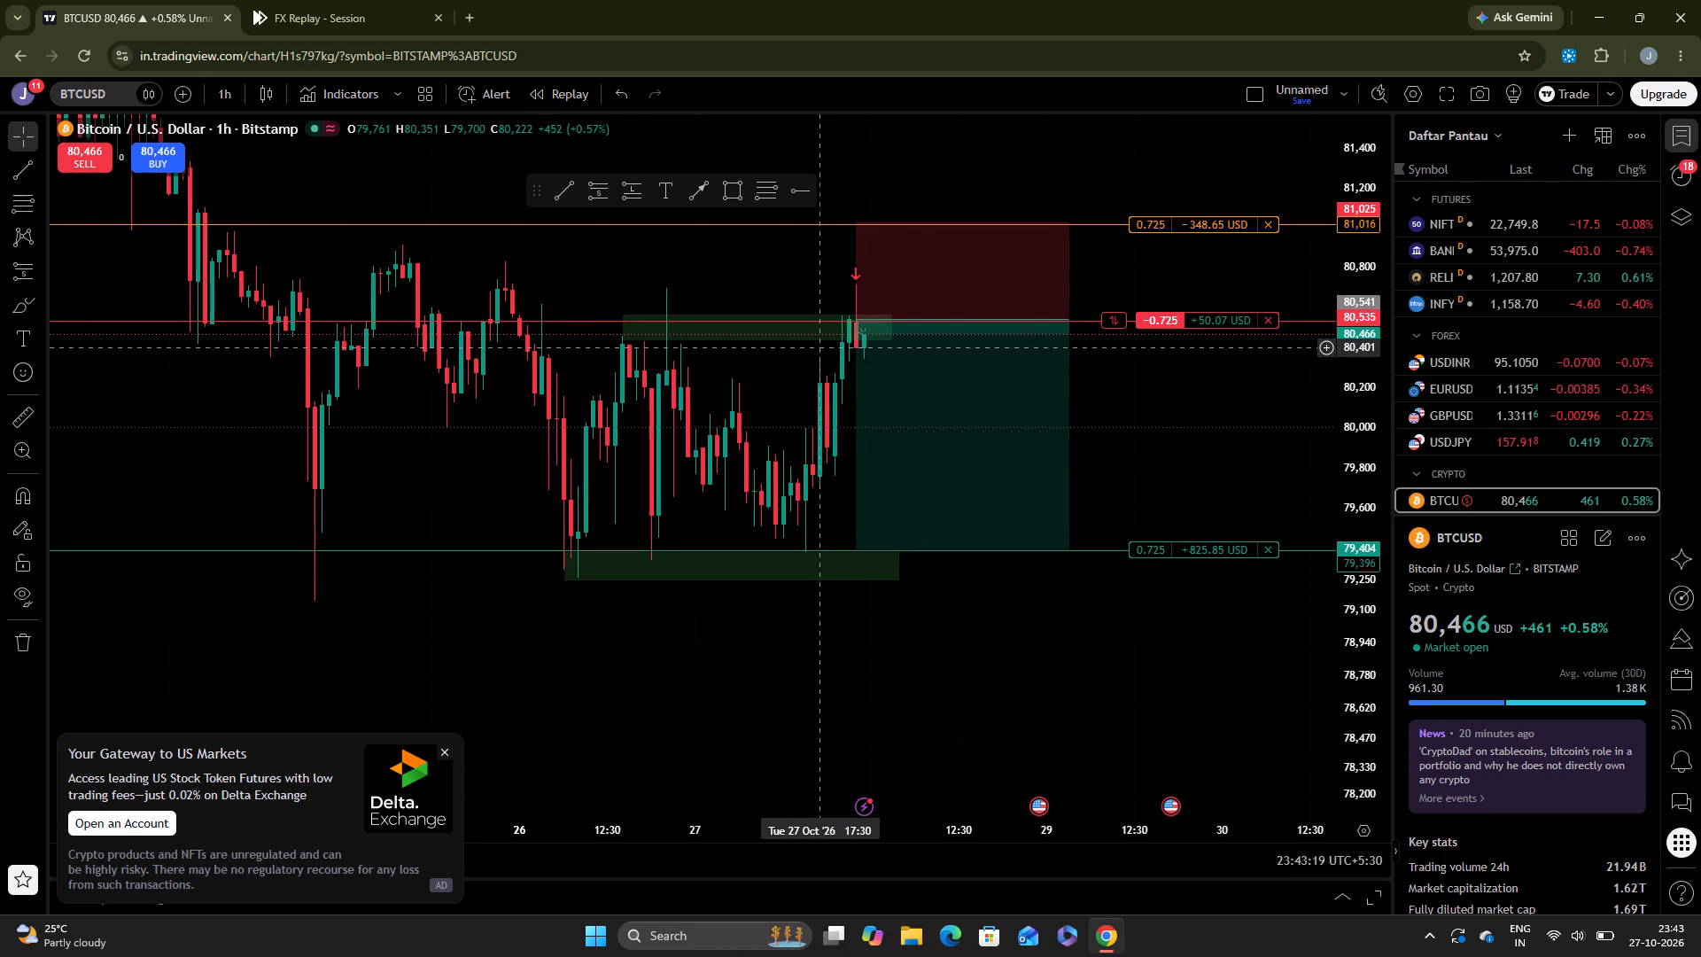
pyautogui.click(446, 748)
# Return to the FX Replay session and examine XAUUSD's evening price action below the 1,167.816 level.
pyautogui.click(310, 27)
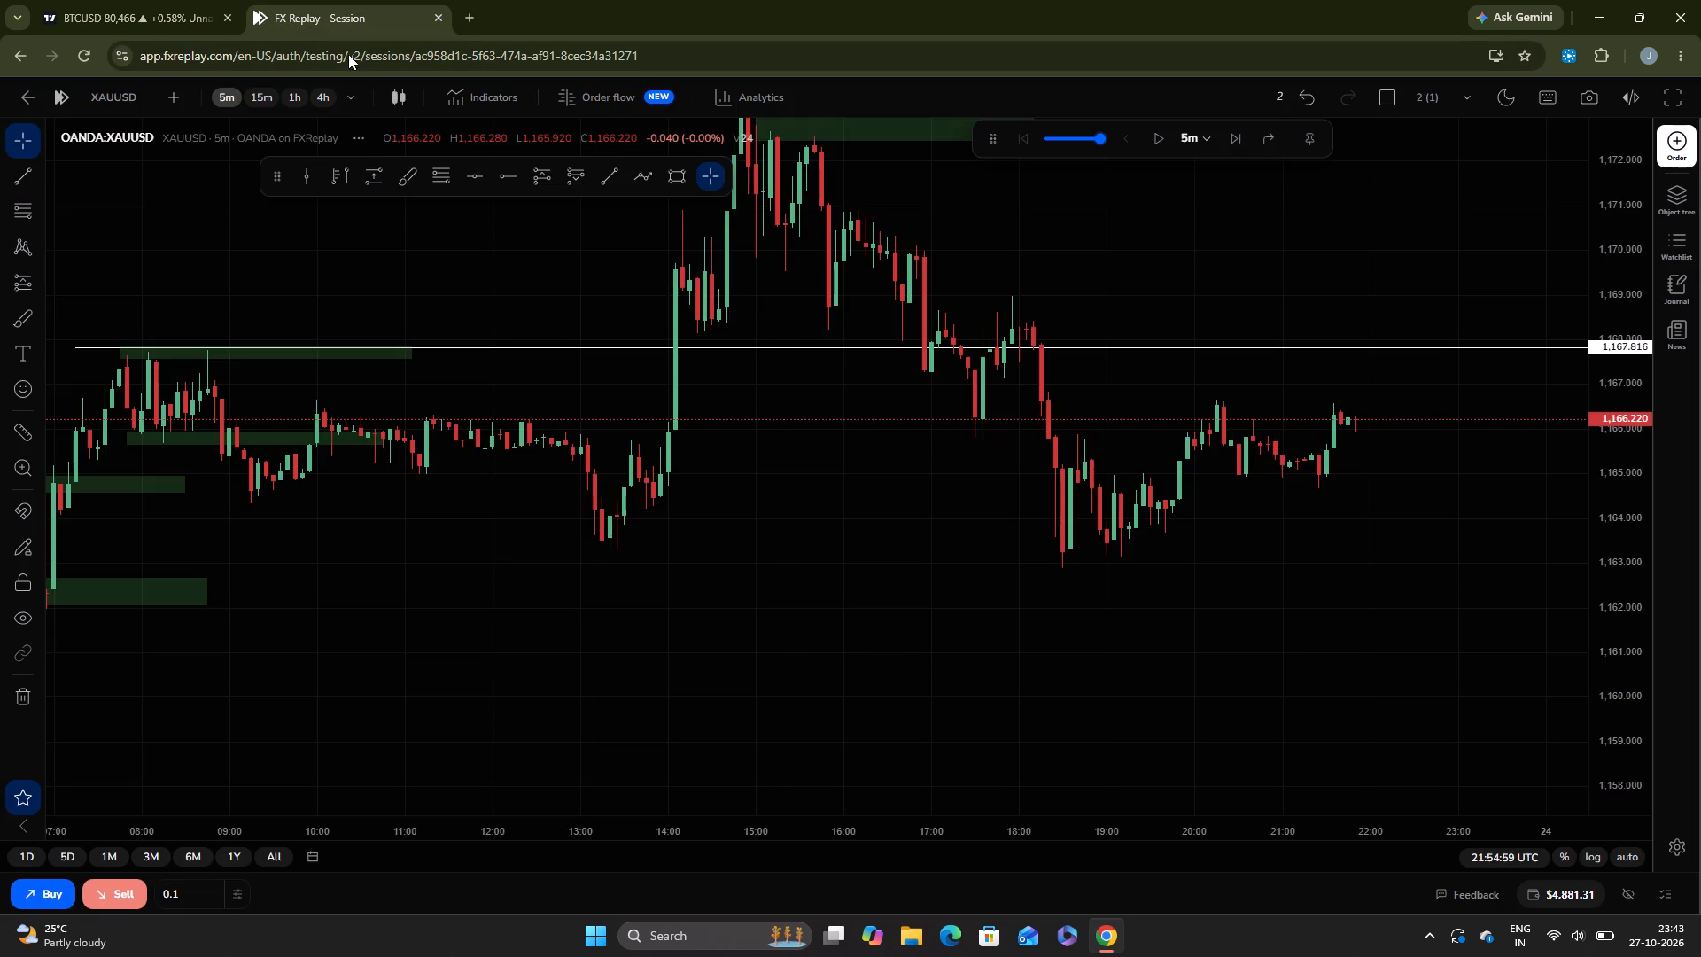
pyautogui.press('F11')
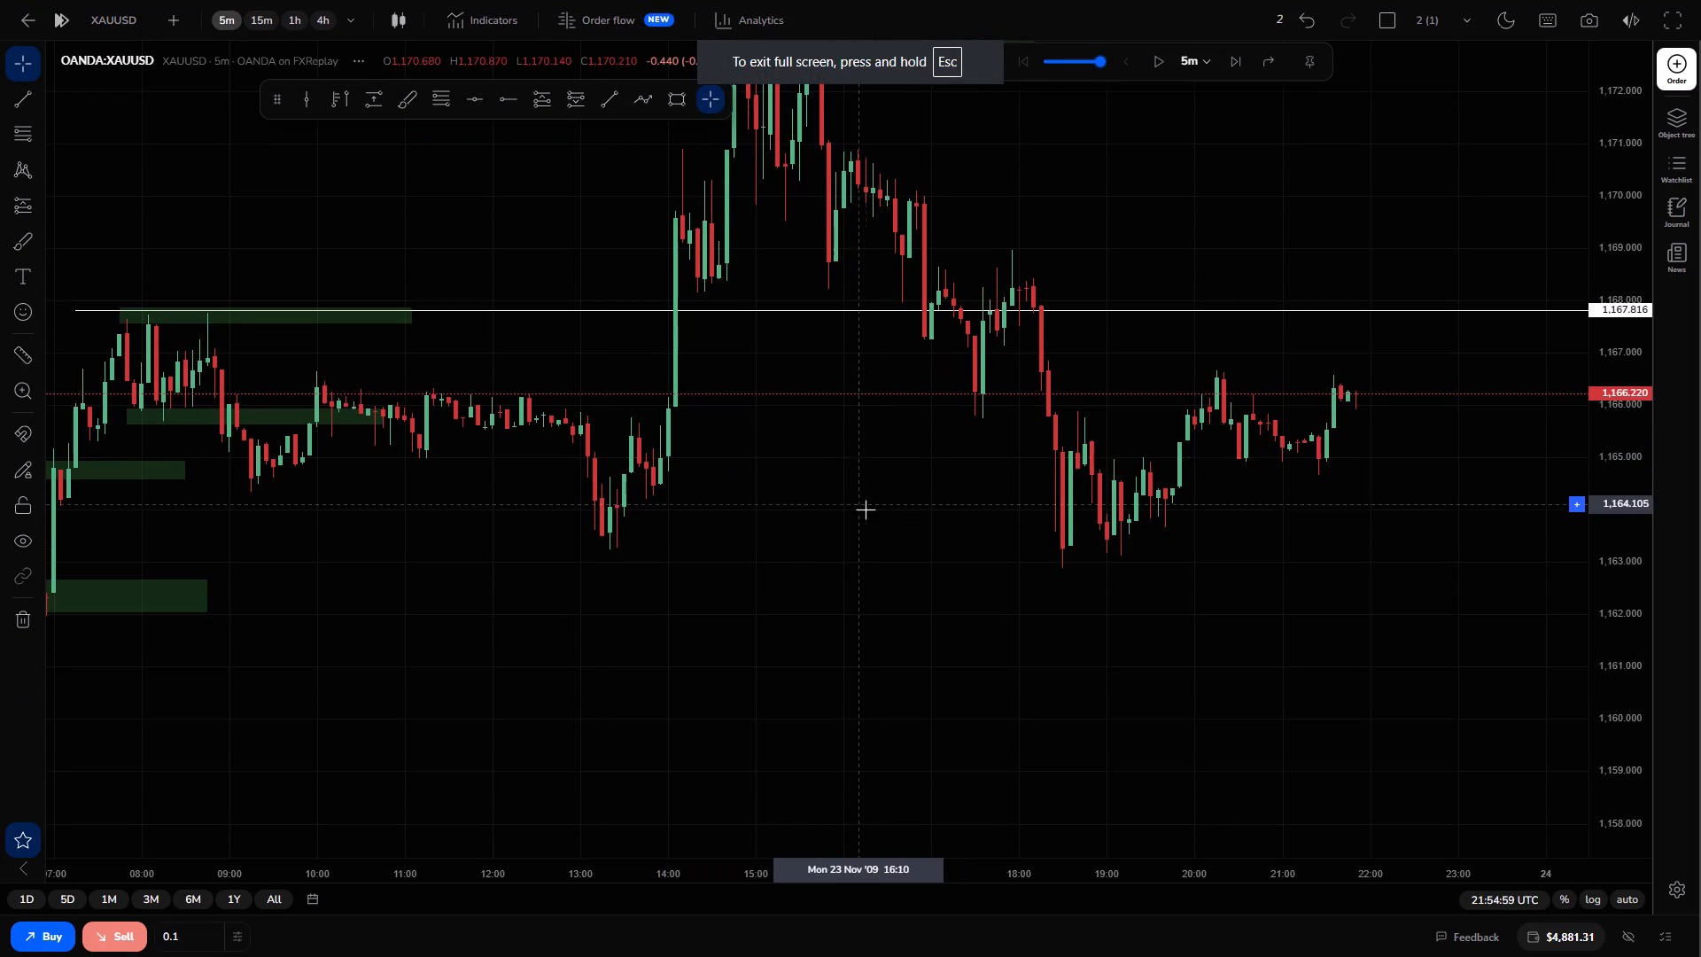
pyautogui.moveTo(866, 510); pyautogui.dragTo(770, 677)
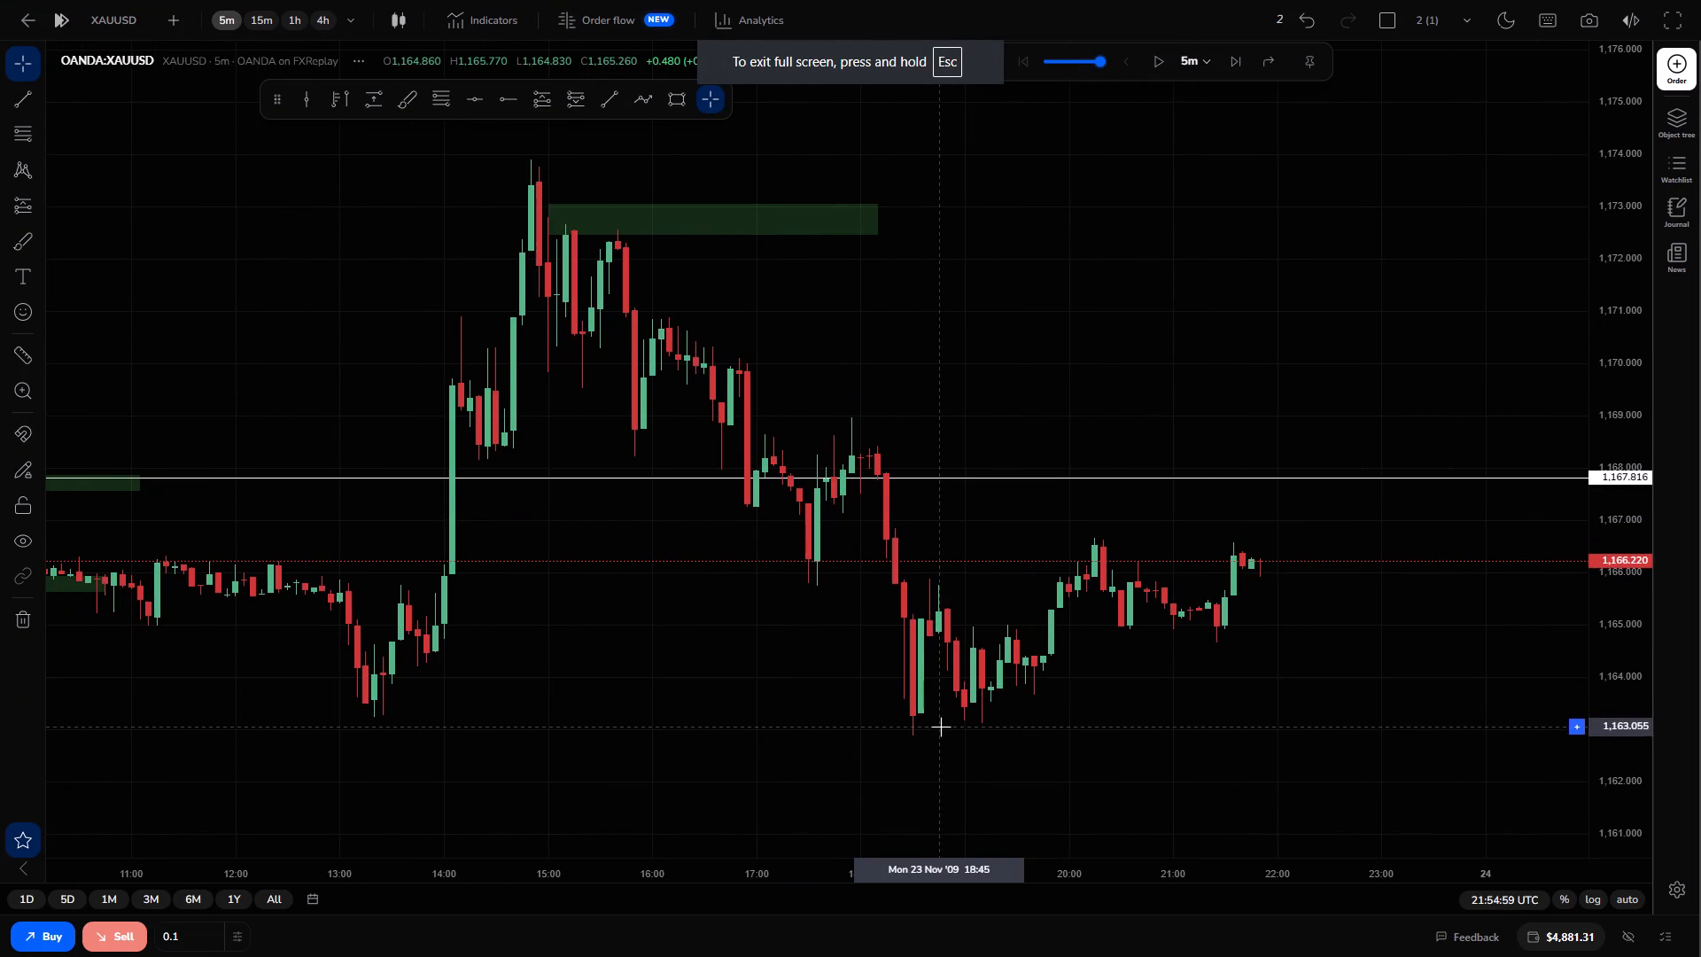
pyautogui.moveTo(941, 727); pyautogui.dragTo(929, 542)
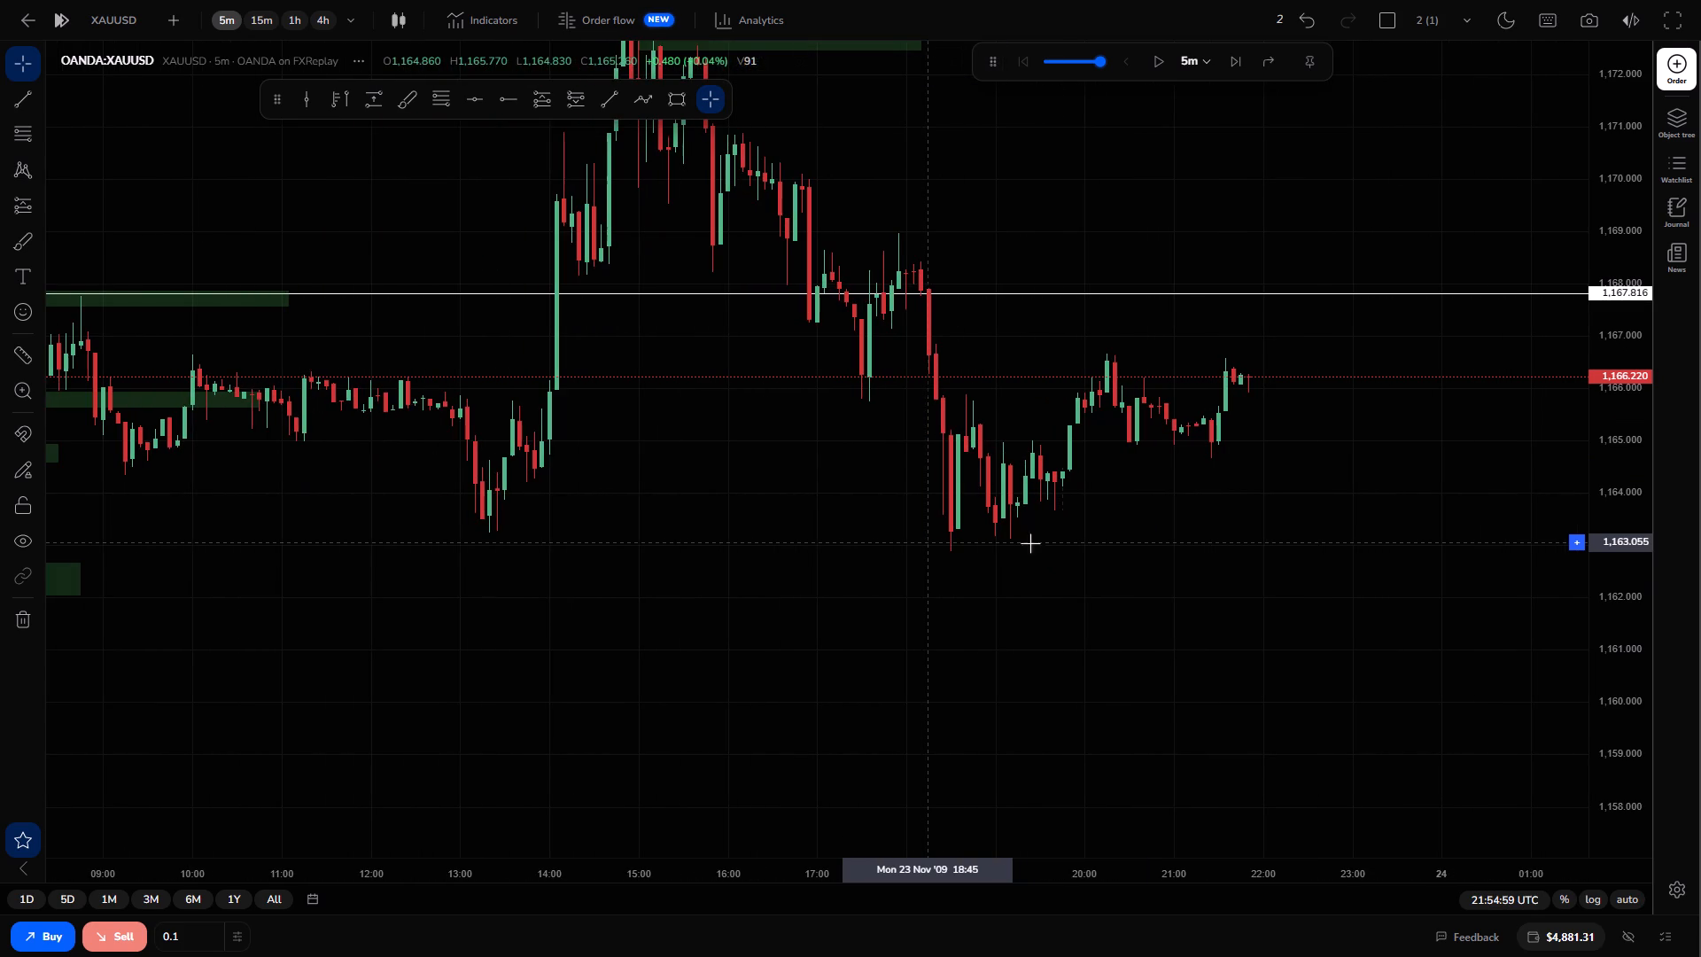
pyautogui.moveTo(1598, 429); pyautogui.dragTo(1617, 586)
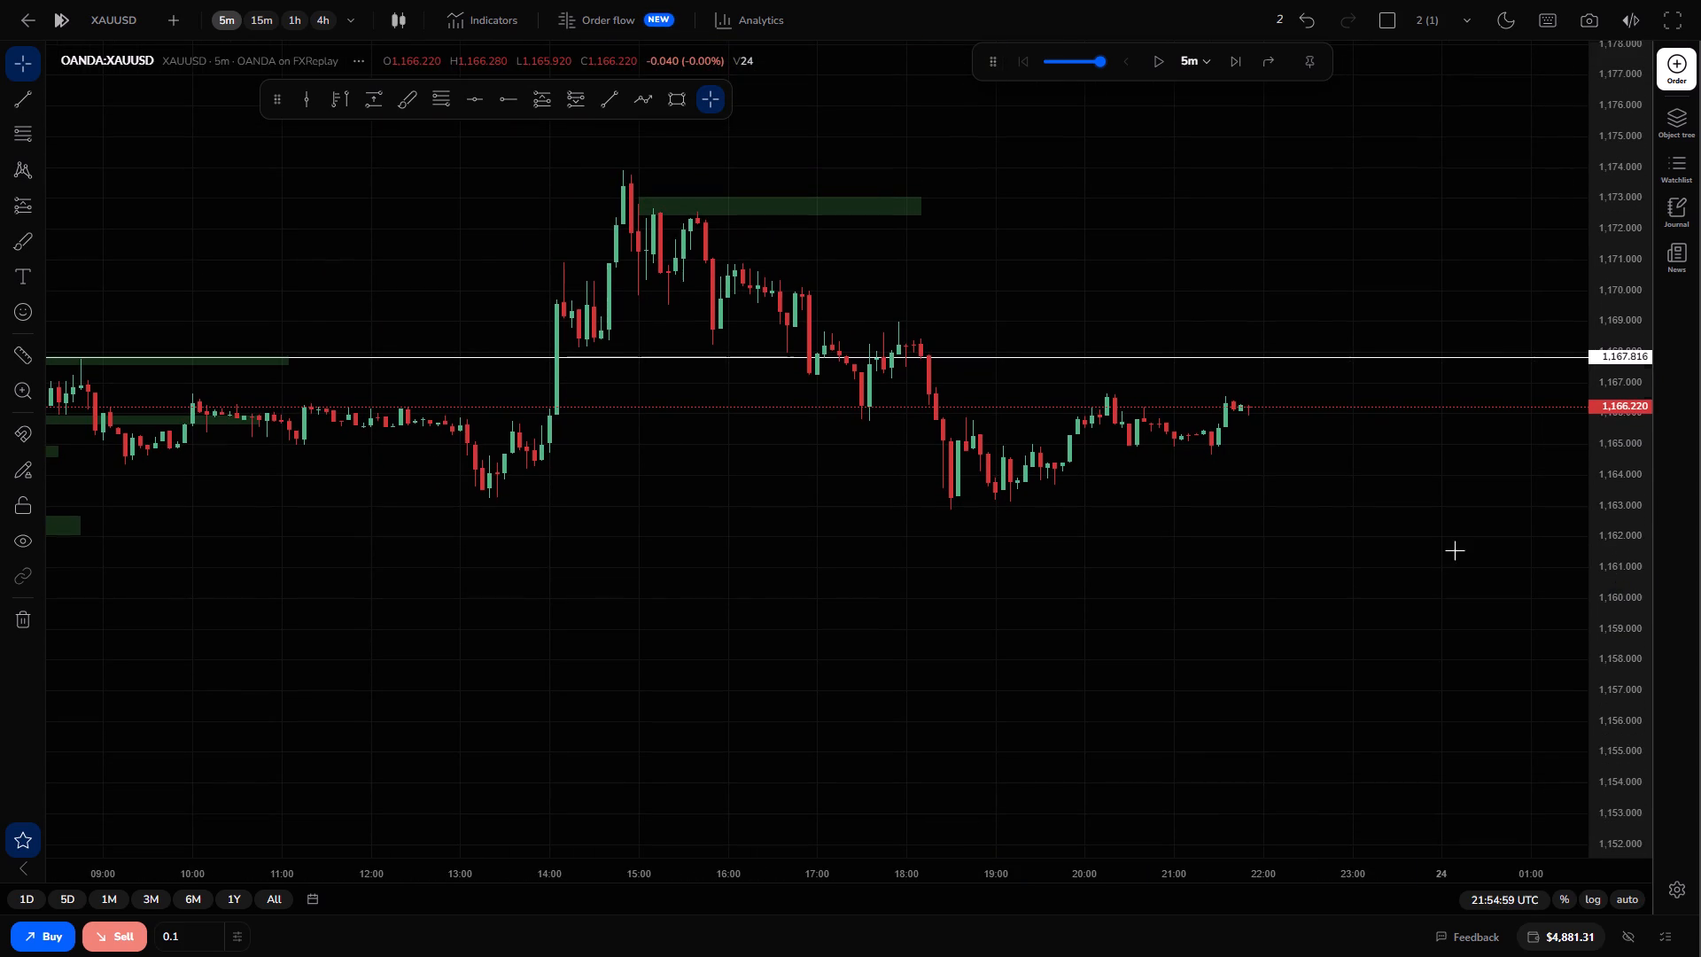
pyautogui.moveTo(1268, 521); pyautogui.dragTo(1405, 619)
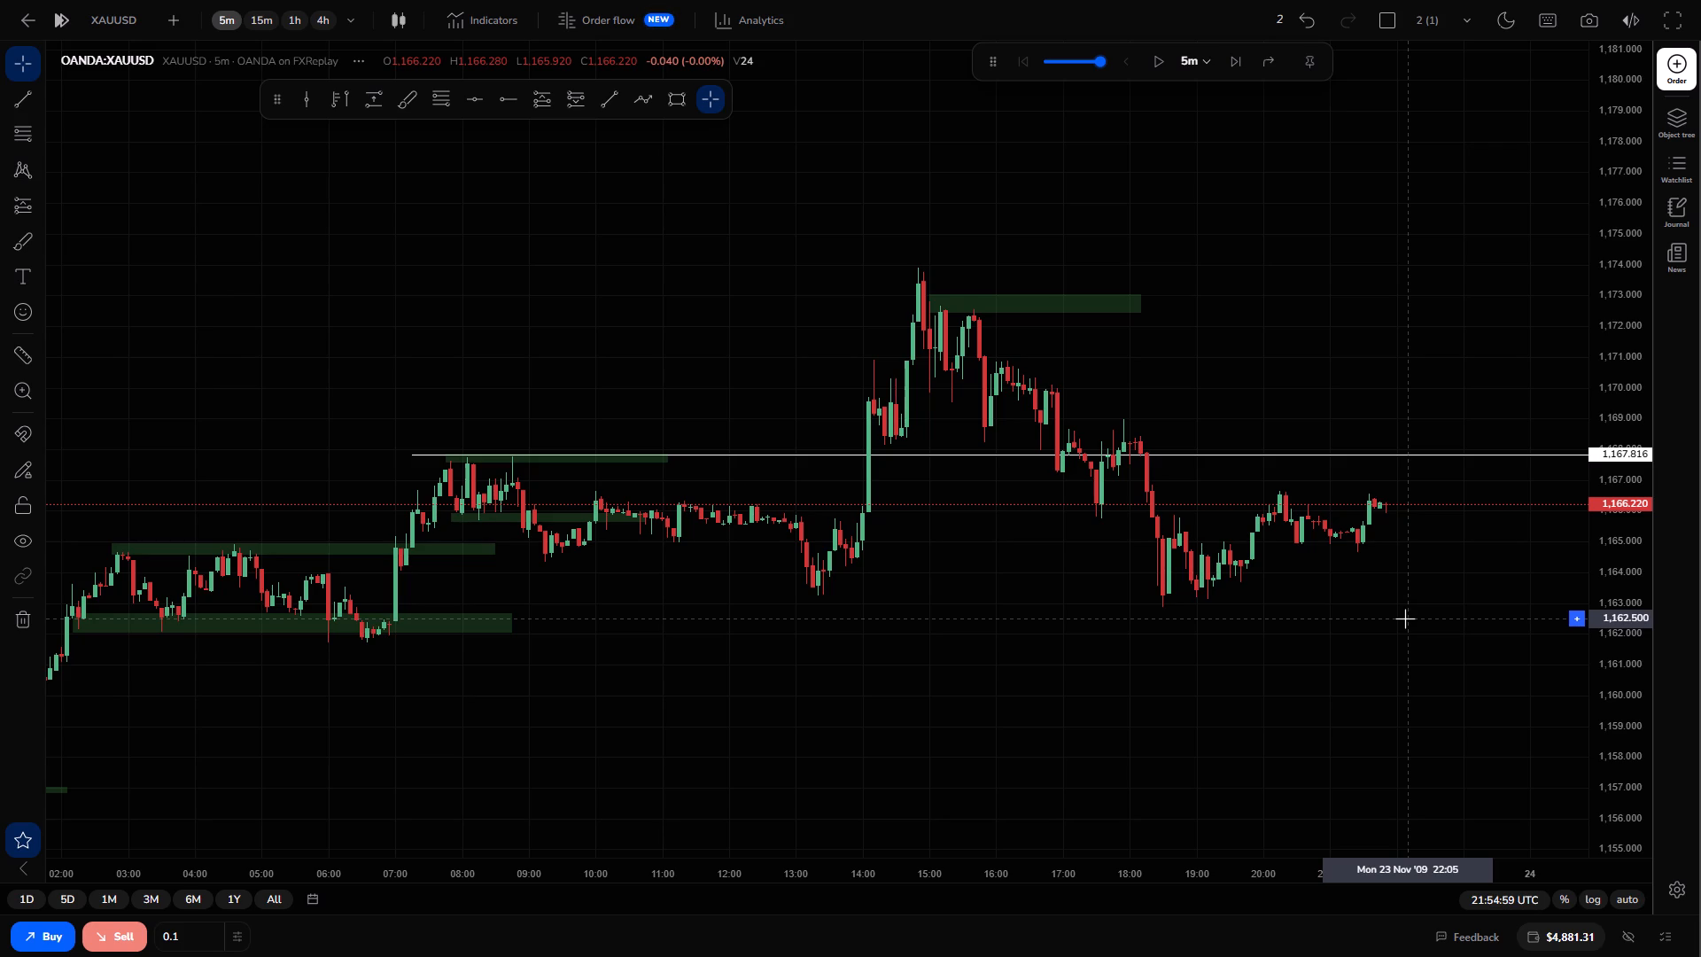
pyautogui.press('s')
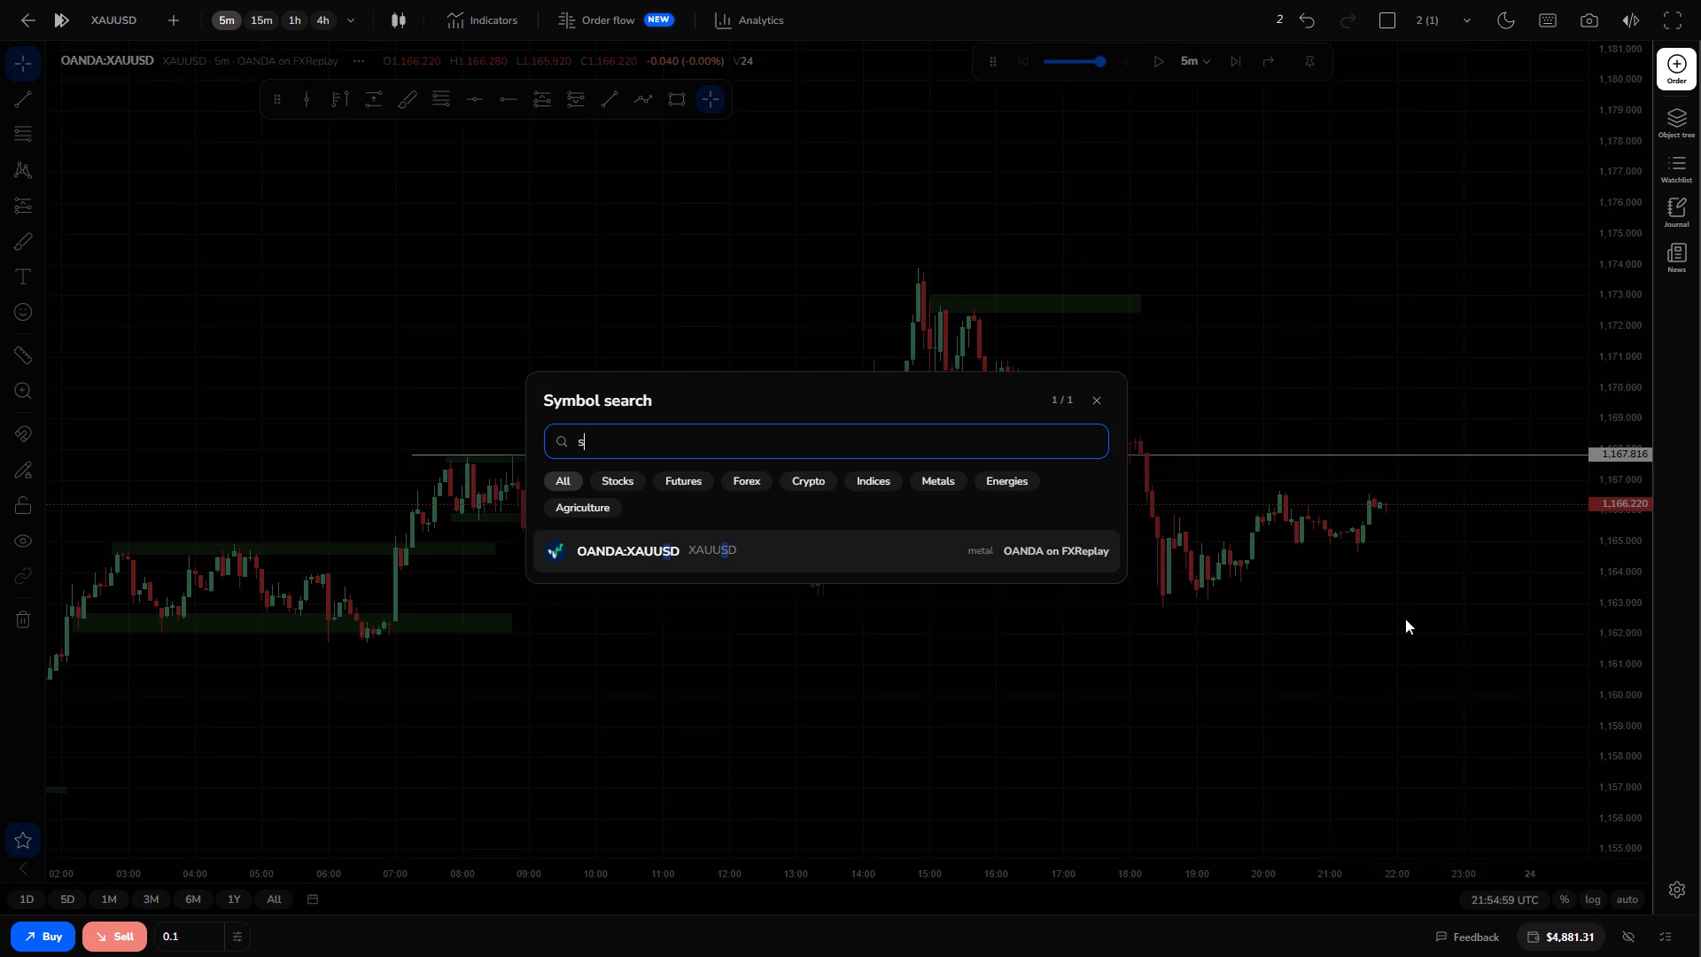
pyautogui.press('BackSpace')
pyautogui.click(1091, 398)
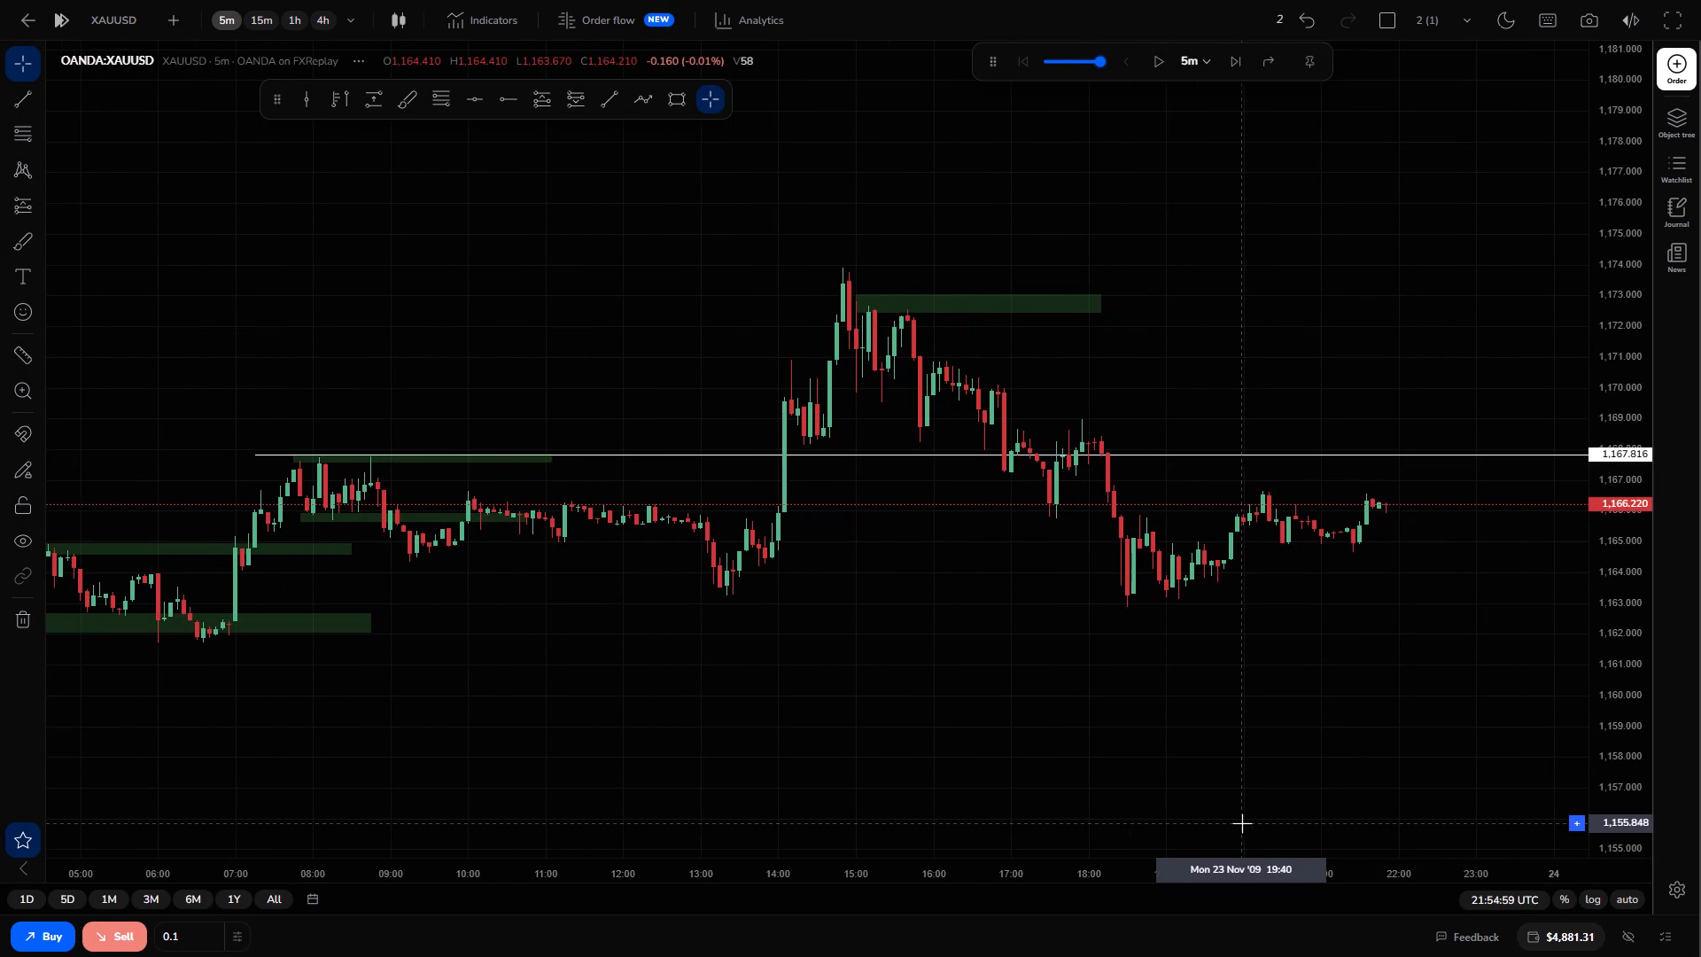
# Advance the XAUUSD replay candle by candle on the 5-minute chart to 23:49:59.
pyautogui.moveTo(1625, 772); pyautogui.dragTo(1606, 593)
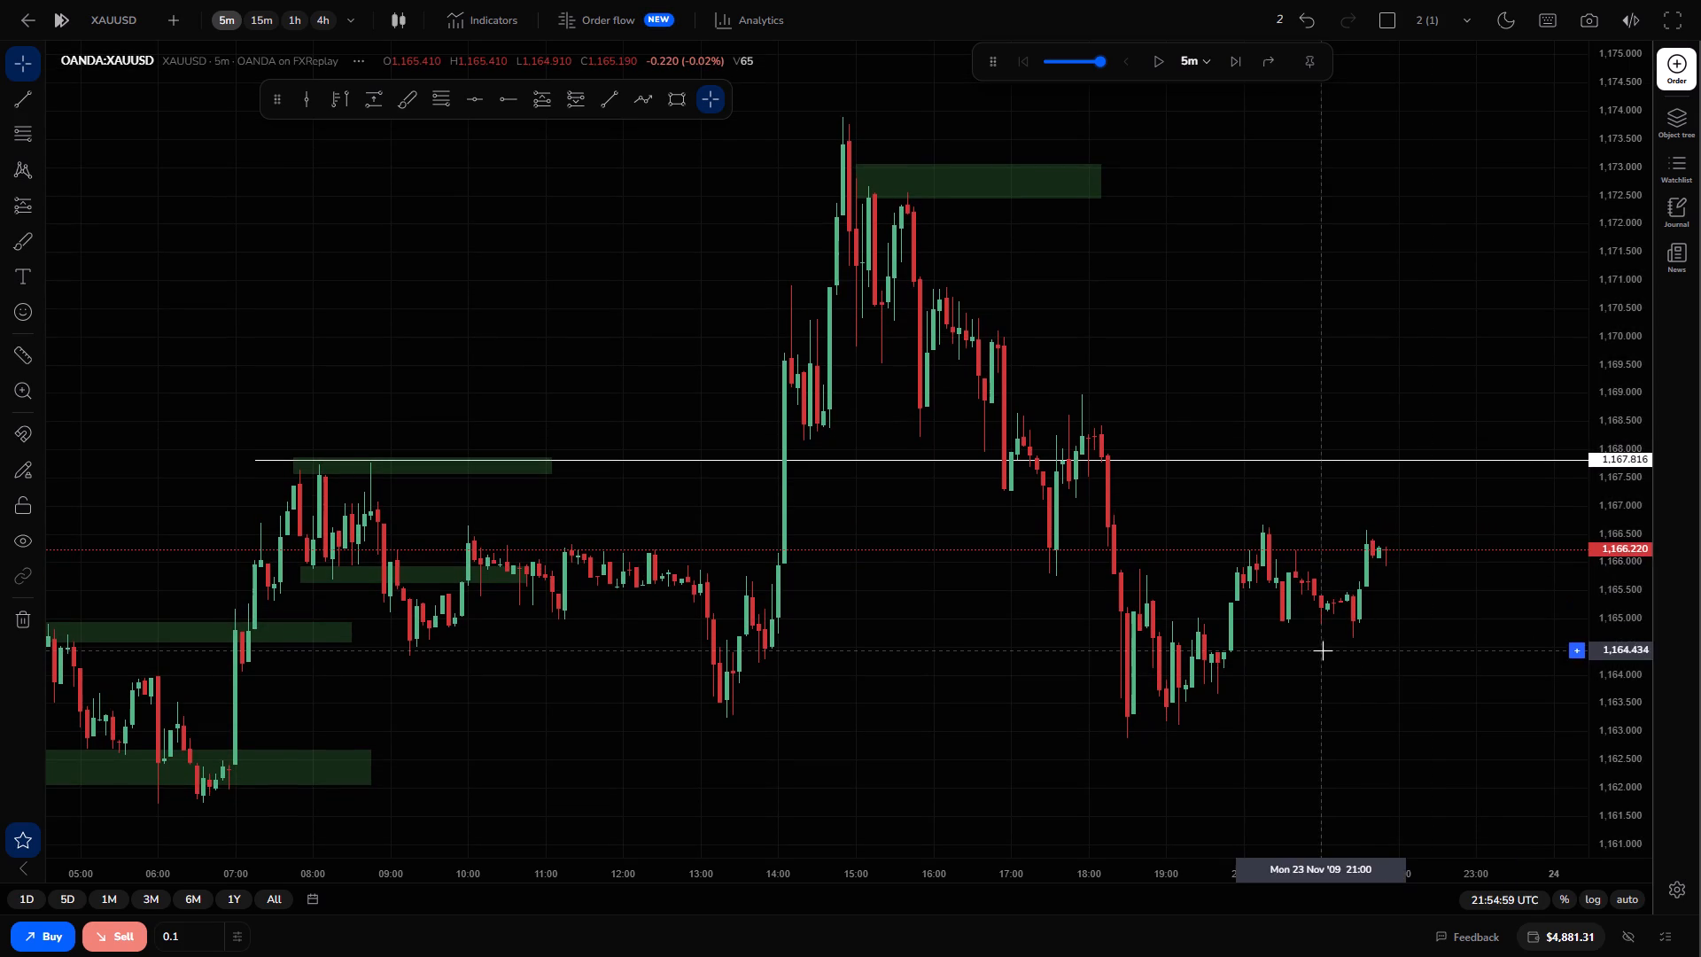
pyautogui.moveTo(1323, 650); pyautogui.dragTo(1335, 494)
pyautogui.moveTo(1619, 416); pyautogui.dragTo(1597, 611)
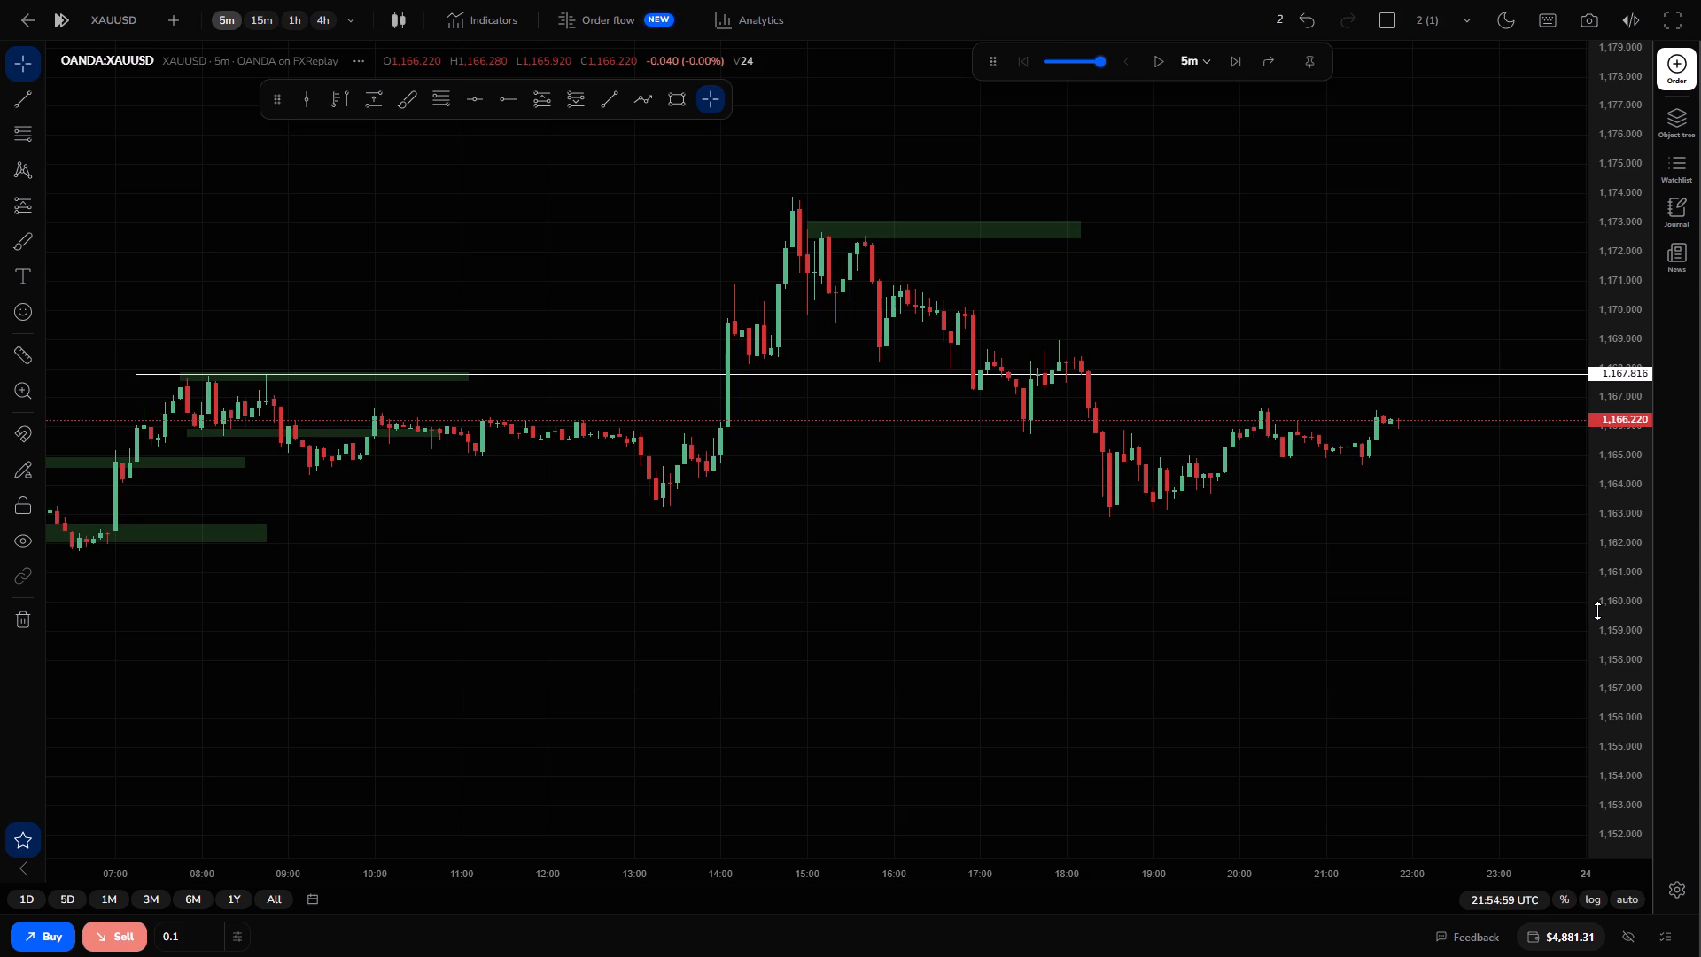
pyautogui.moveTo(1302, 742); pyautogui.dragTo(1315, 743)
pyautogui.moveTo(1079, 640); pyautogui.dragTo(1203, 703)
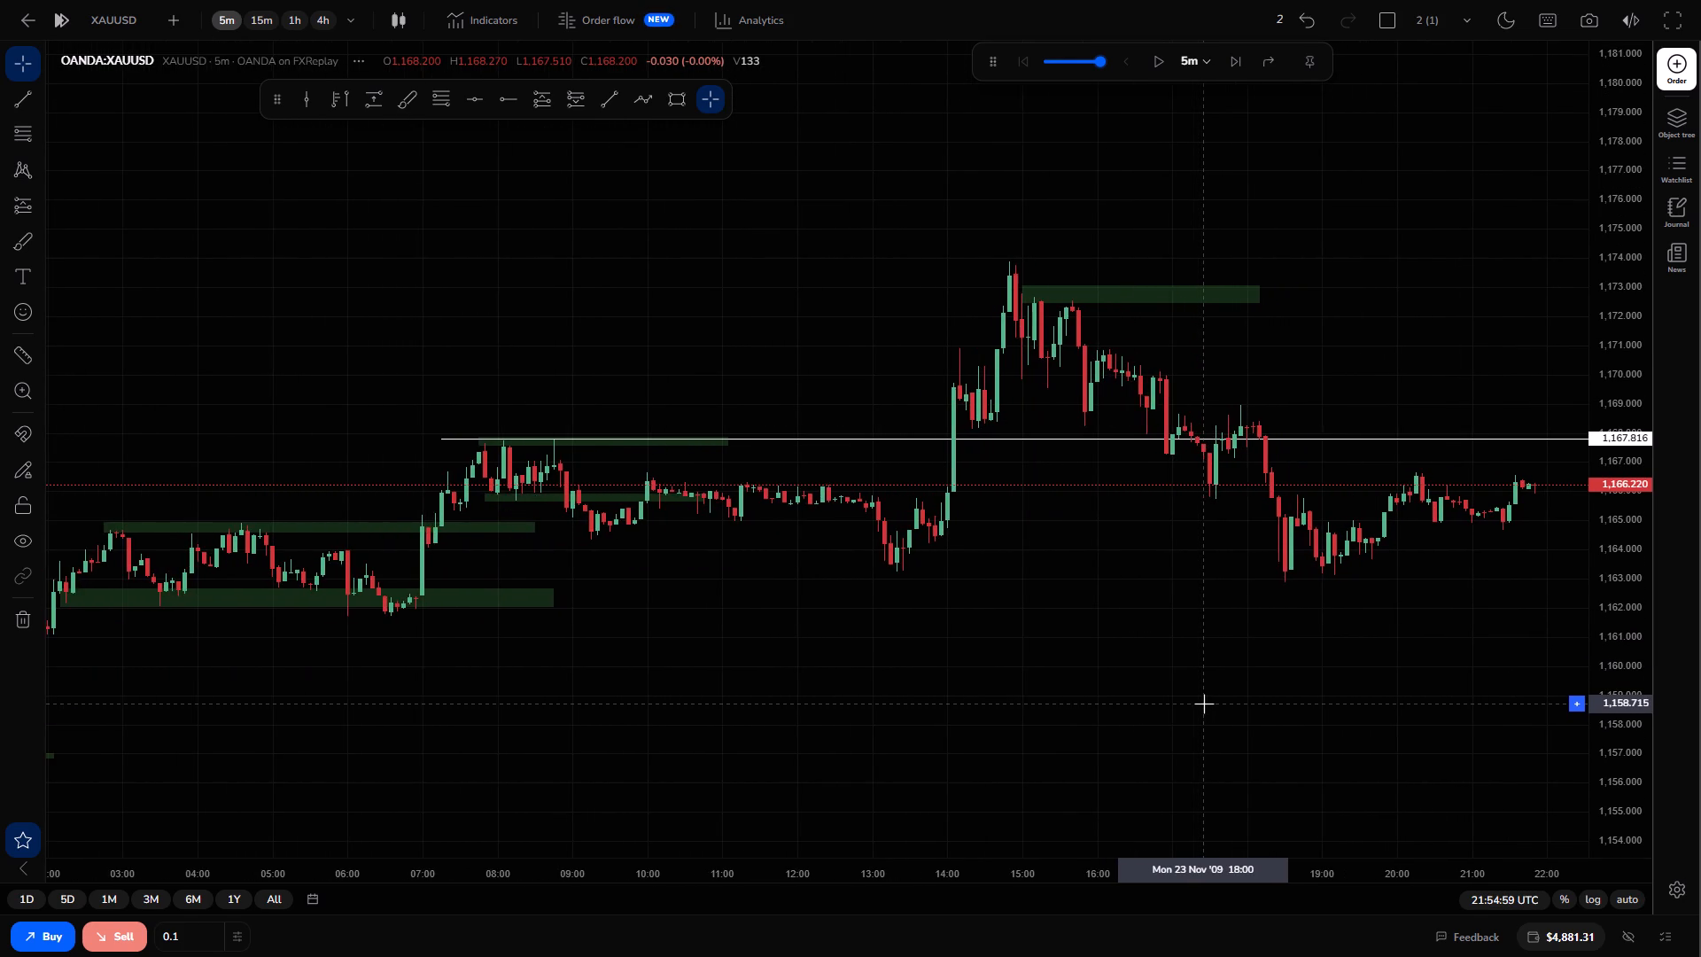
pyautogui.moveTo(1204, 704); pyautogui.dragTo(957, 665)
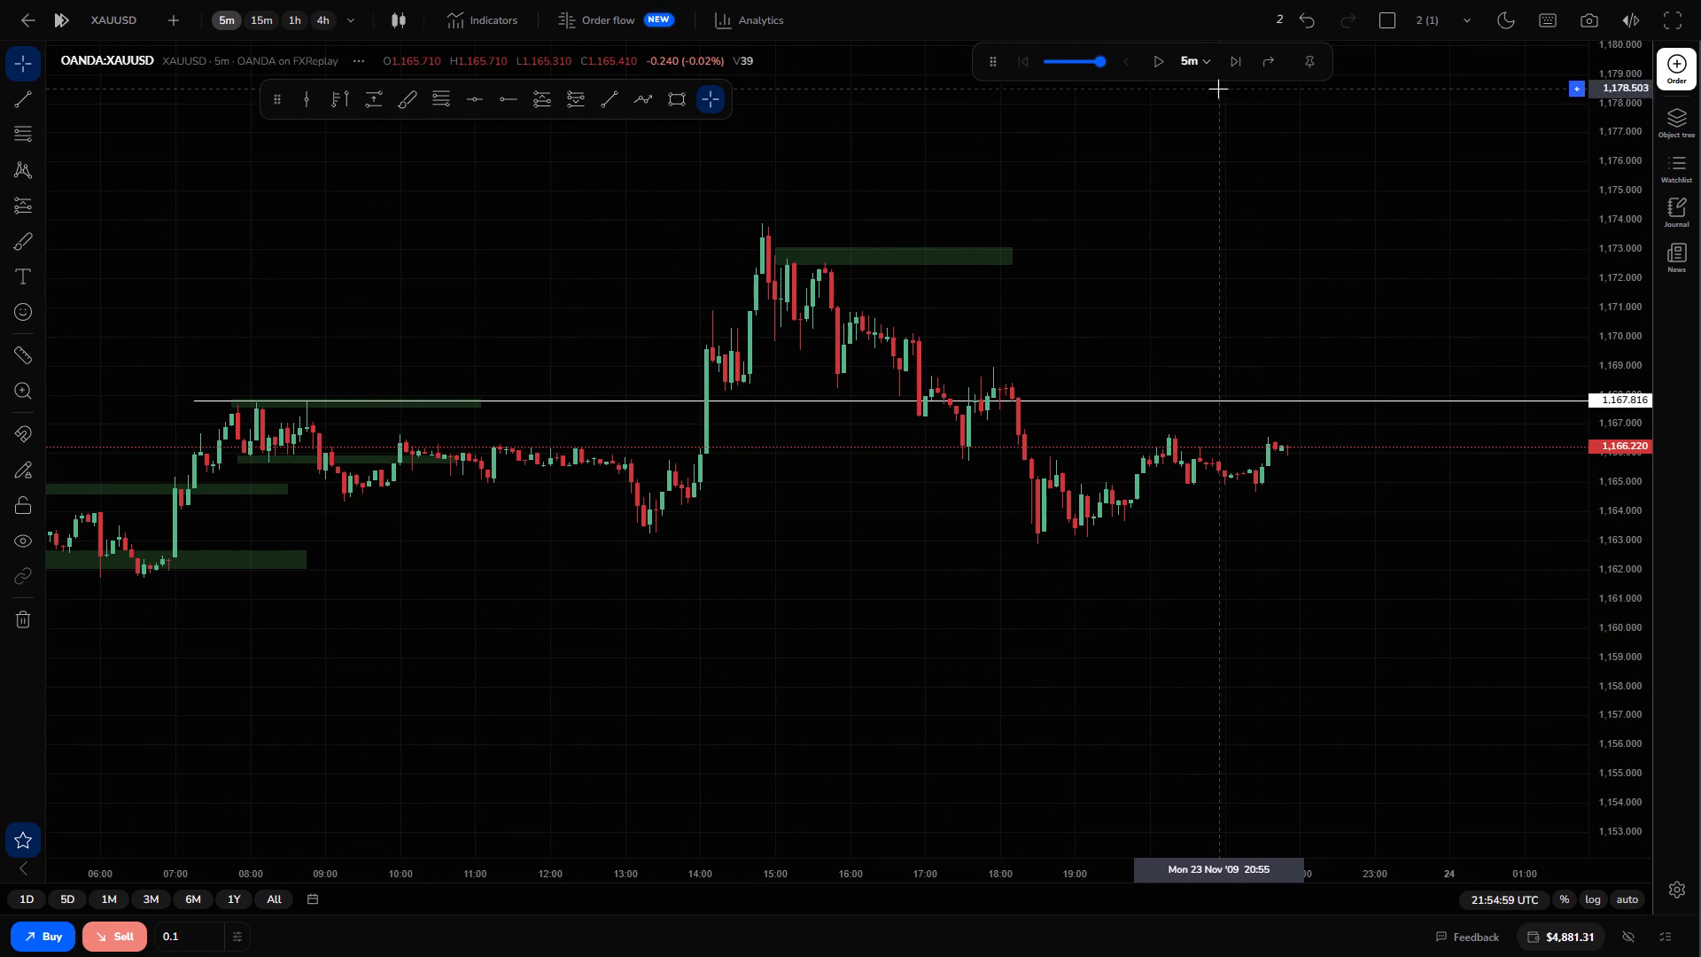
pyautogui.tripleClick(1231, 68)
pyautogui.tripleClick(1231, 68)
pyautogui.tripleClick(1231, 68)
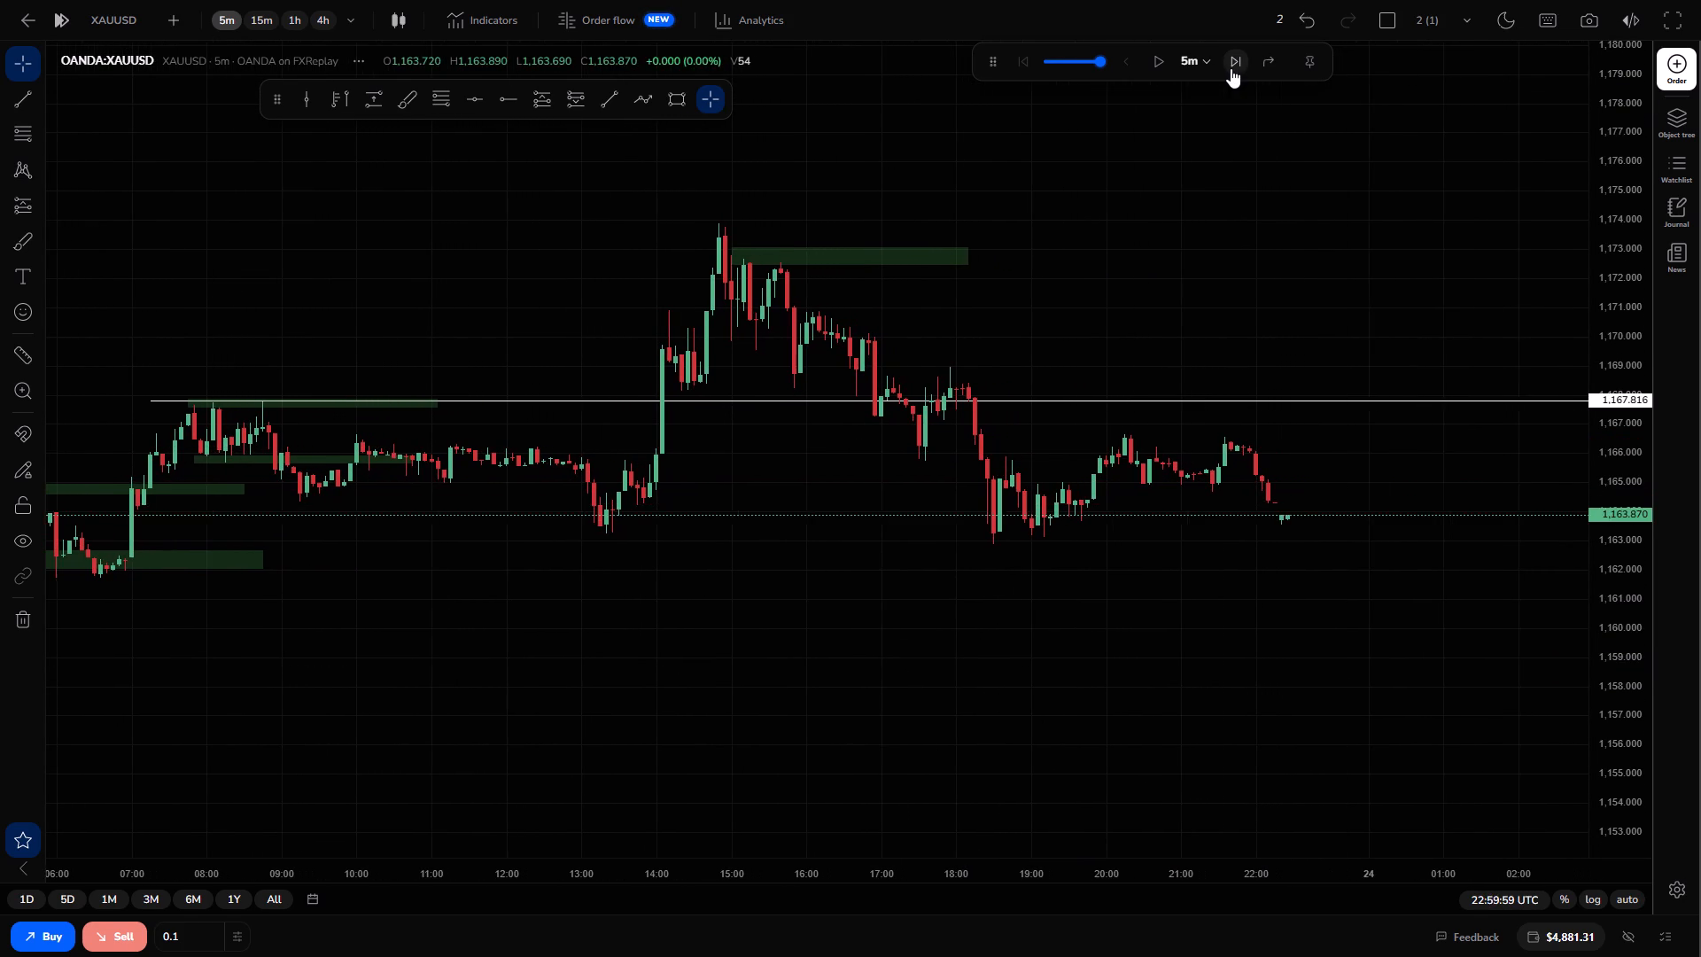
pyautogui.tripleClick(1231, 68)
pyautogui.tripleClick(1231, 68)
pyautogui.click(1231, 68)
# Draw a rectangle zone across the evening highs from about 1,166.73 down to 1,166.24, spanning 20:10 to 23:50.
pyautogui.moveTo(1231, 68); pyautogui.dragTo(1323, 527)
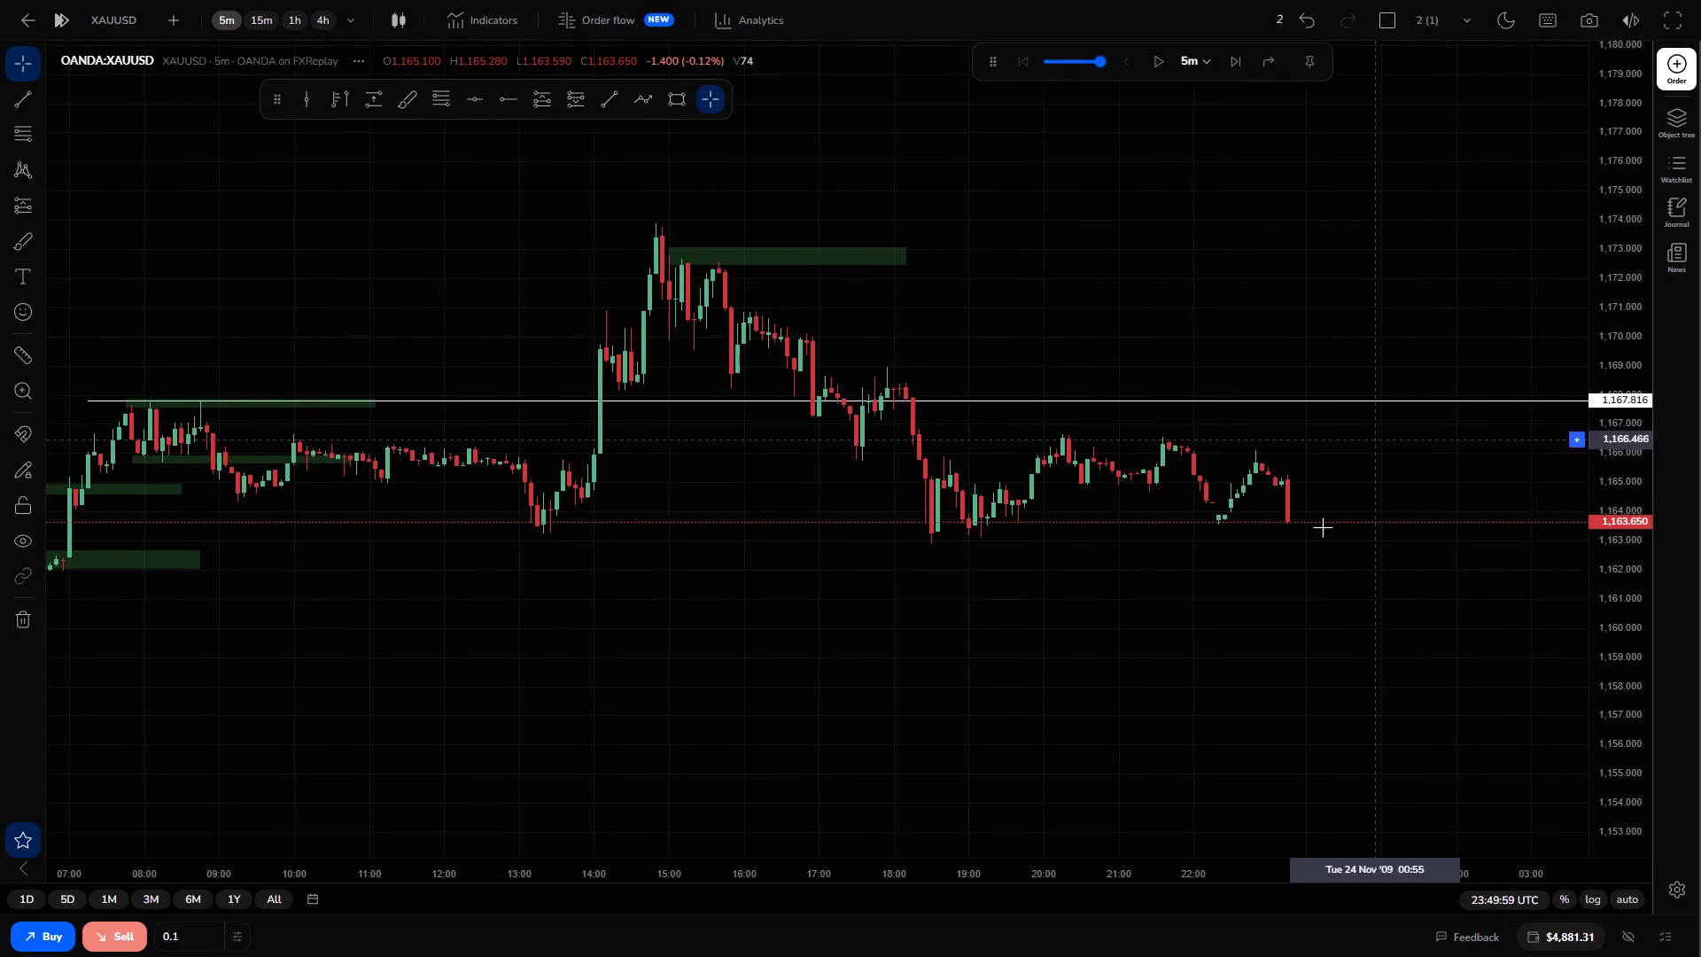
pyautogui.moveTo(1323, 527); pyautogui.dragTo(1285, 591)
pyautogui.moveTo(1627, 658); pyautogui.dragTo(1583, 459)
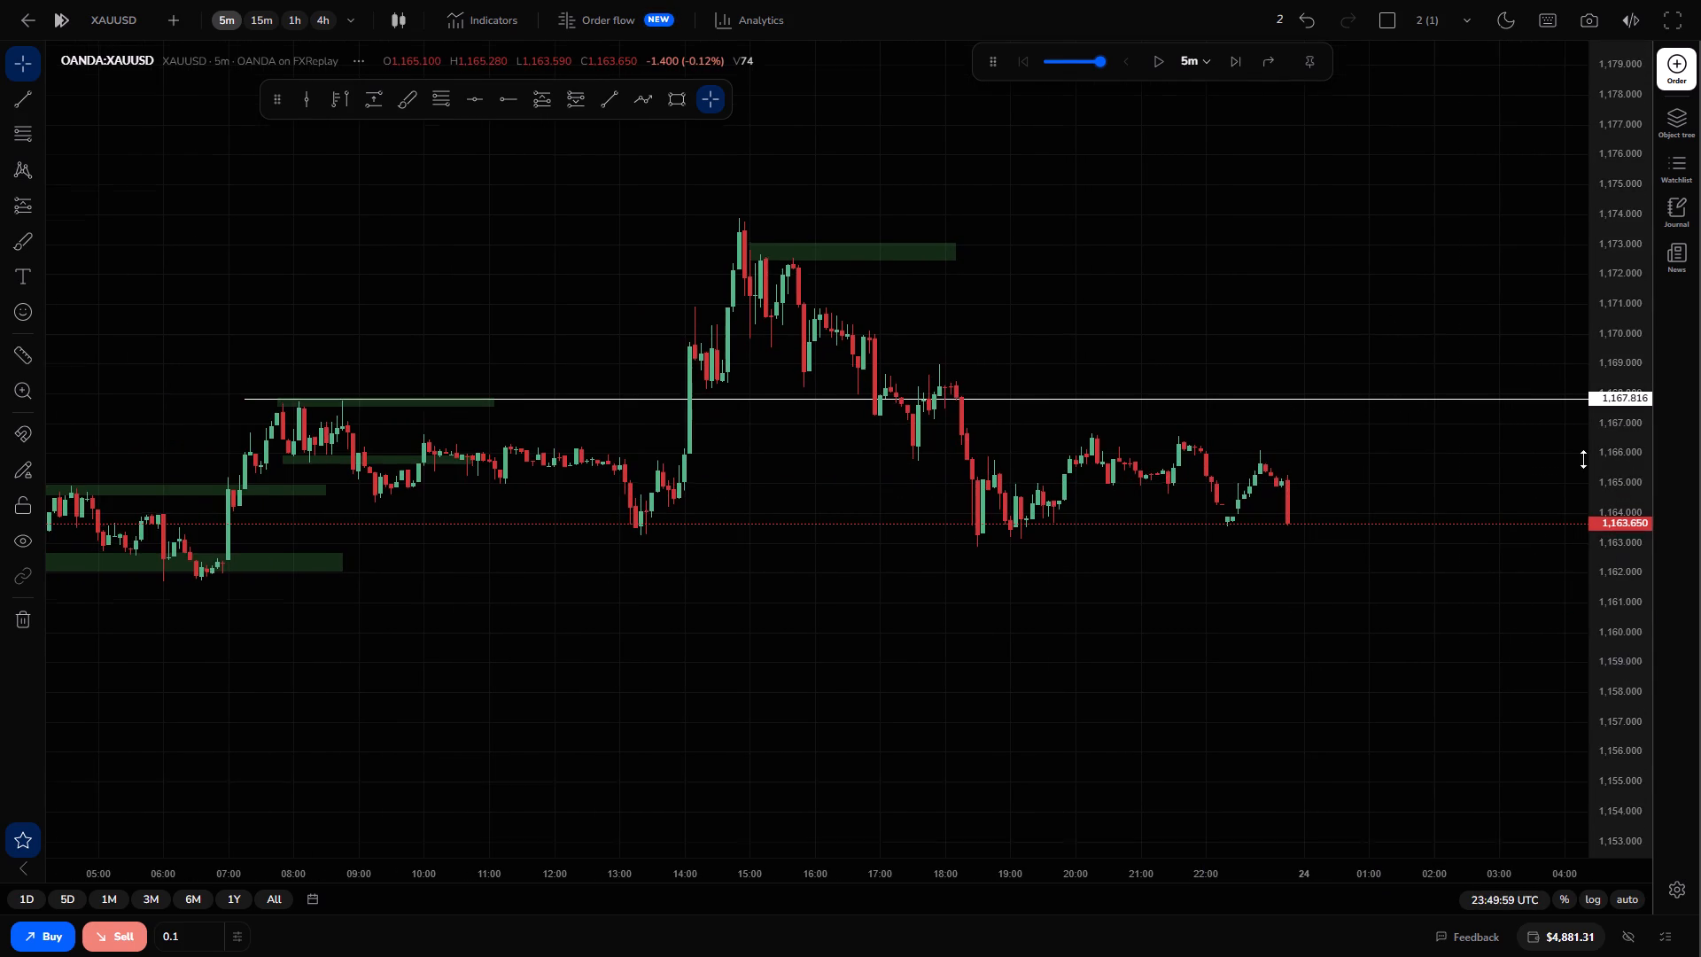
pyautogui.moveTo(1583, 459); pyautogui.dragTo(1560, 377)
pyautogui.moveTo(1306, 689); pyautogui.dragTo(1349, 474)
pyautogui.moveTo(1635, 390); pyautogui.dragTo(1633, 511)
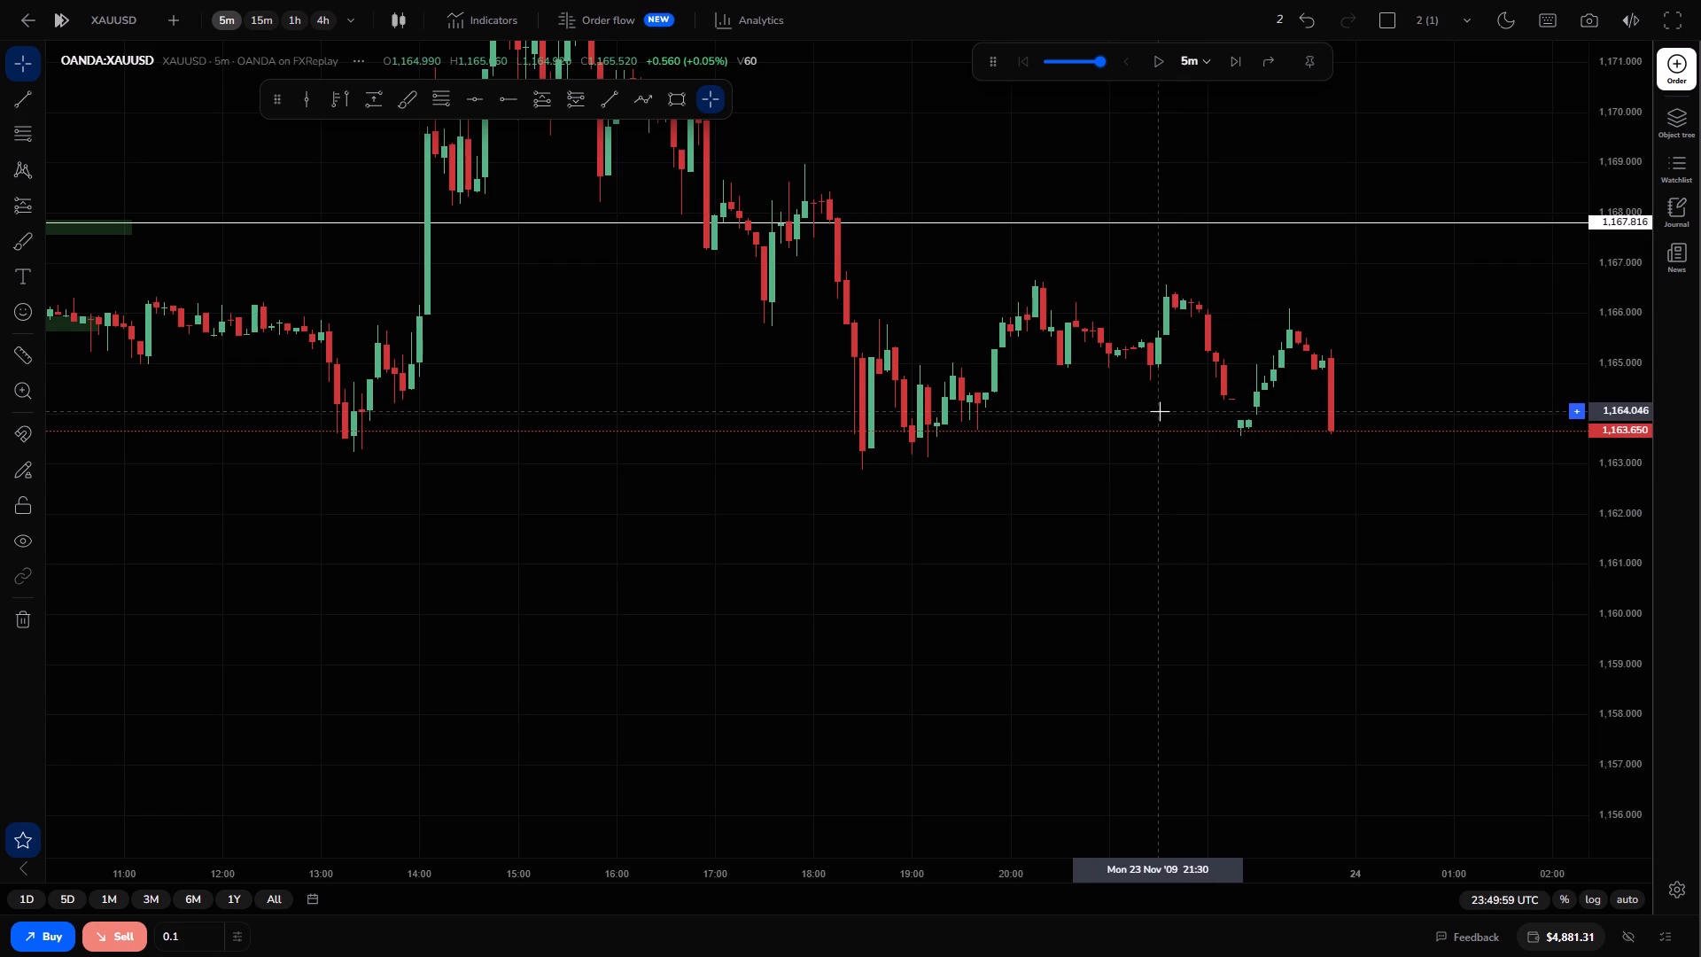
pyautogui.click(680, 98)
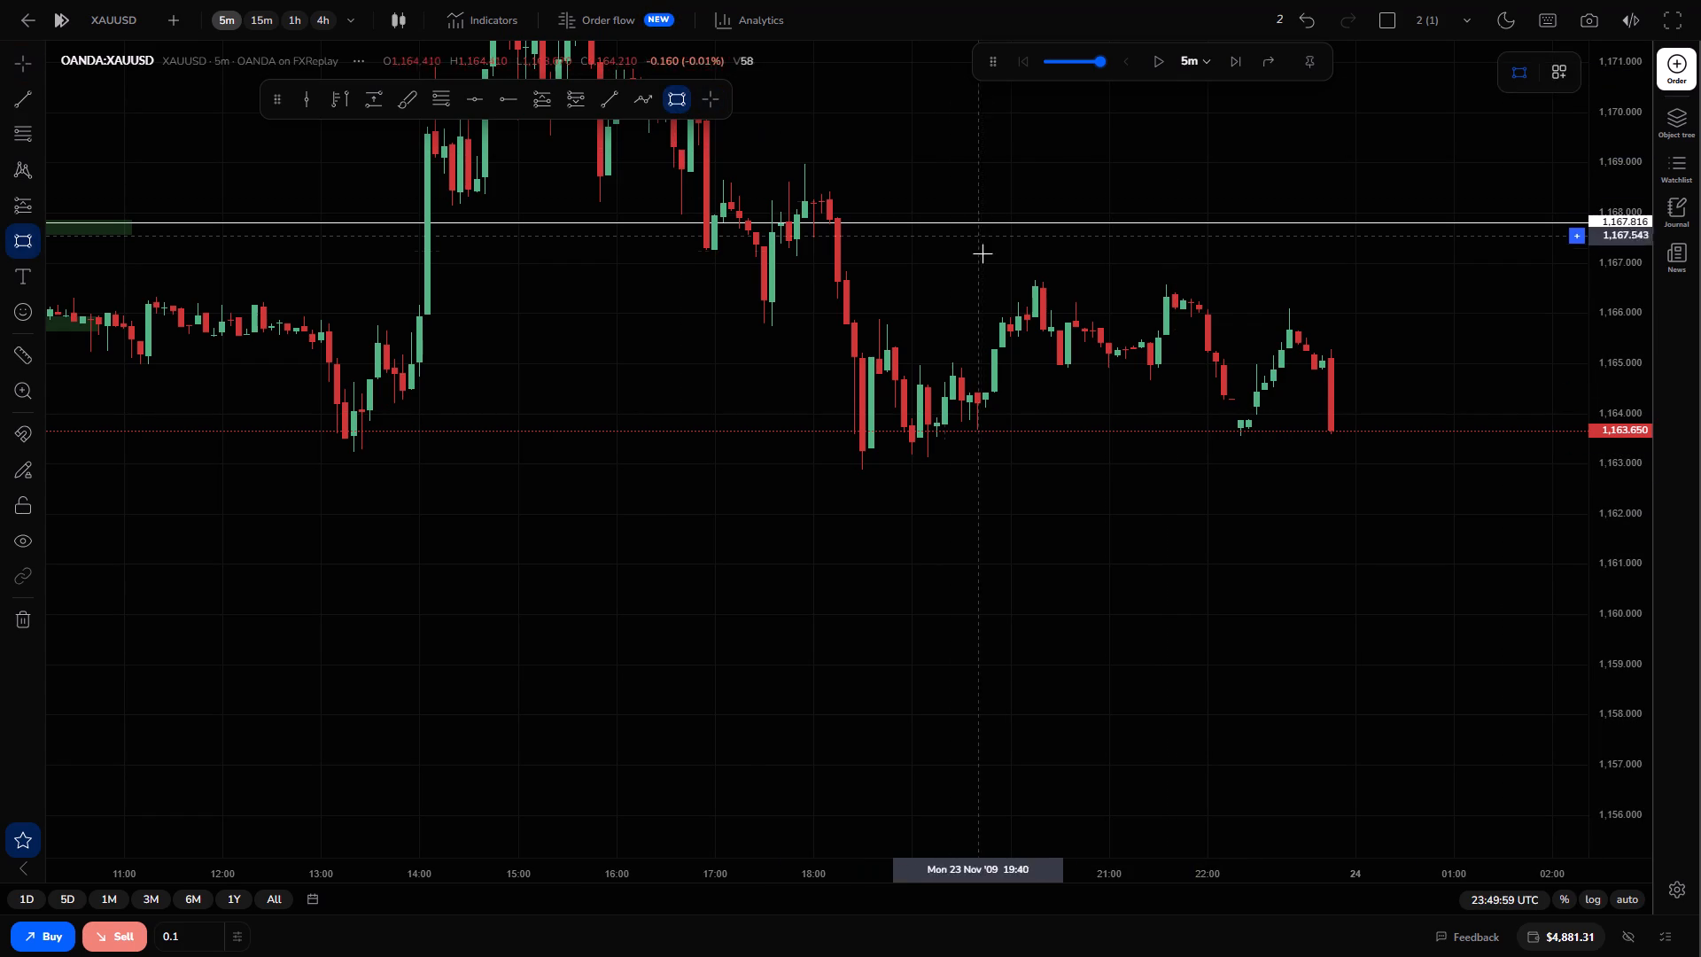
pyautogui.moveTo(1030, 276); pyautogui.dragTo(1281, 310)
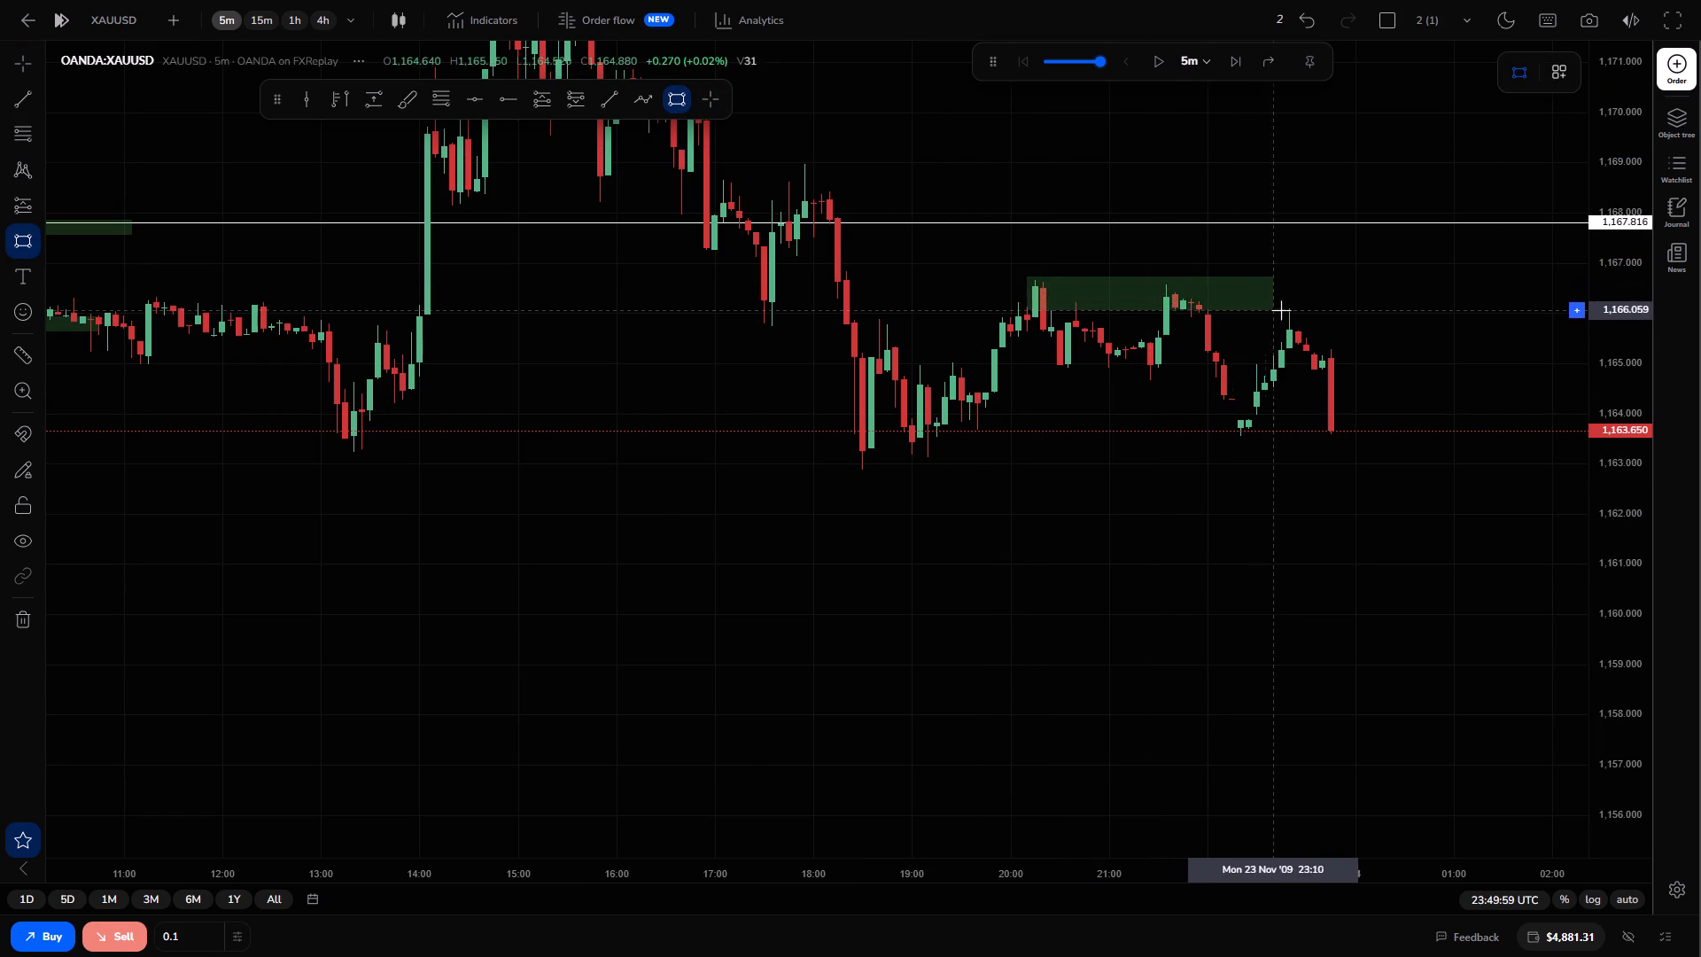
pyautogui.moveTo(1281, 310); pyautogui.dragTo(1341, 301)
pyautogui.moveTo(1341, 301); pyautogui.dragTo(1354, 412)
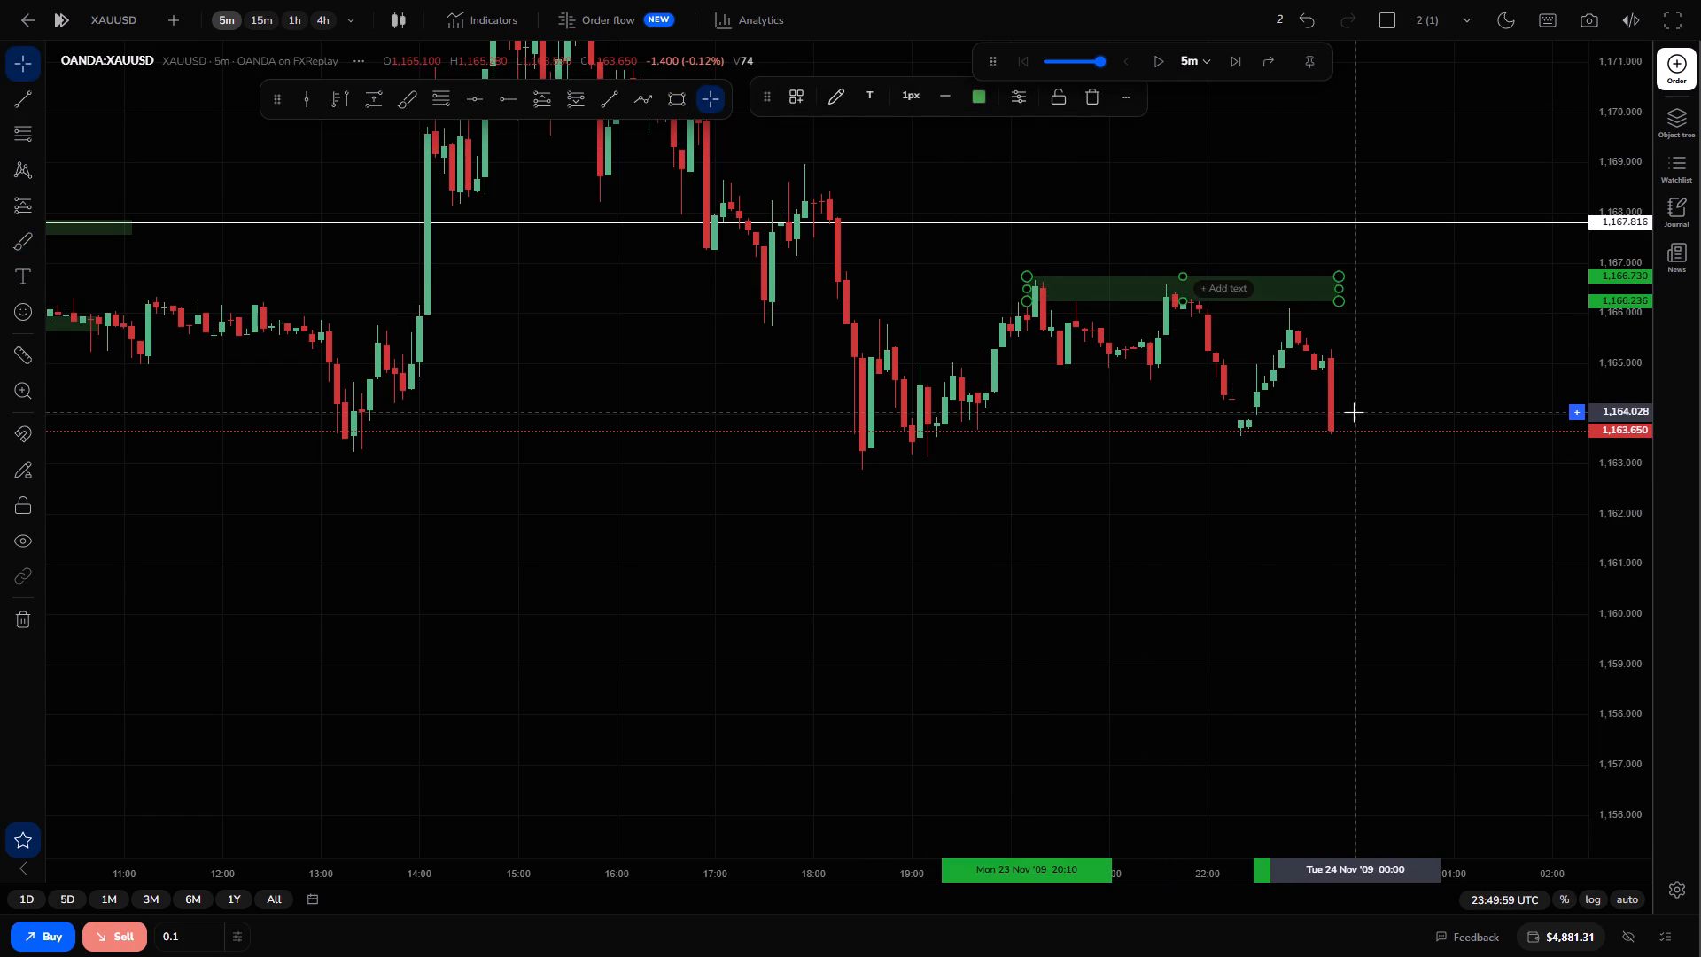
pyautogui.click(1354, 412)
pyautogui.moveTo(1224, 487); pyautogui.dragTo(1338, 421)
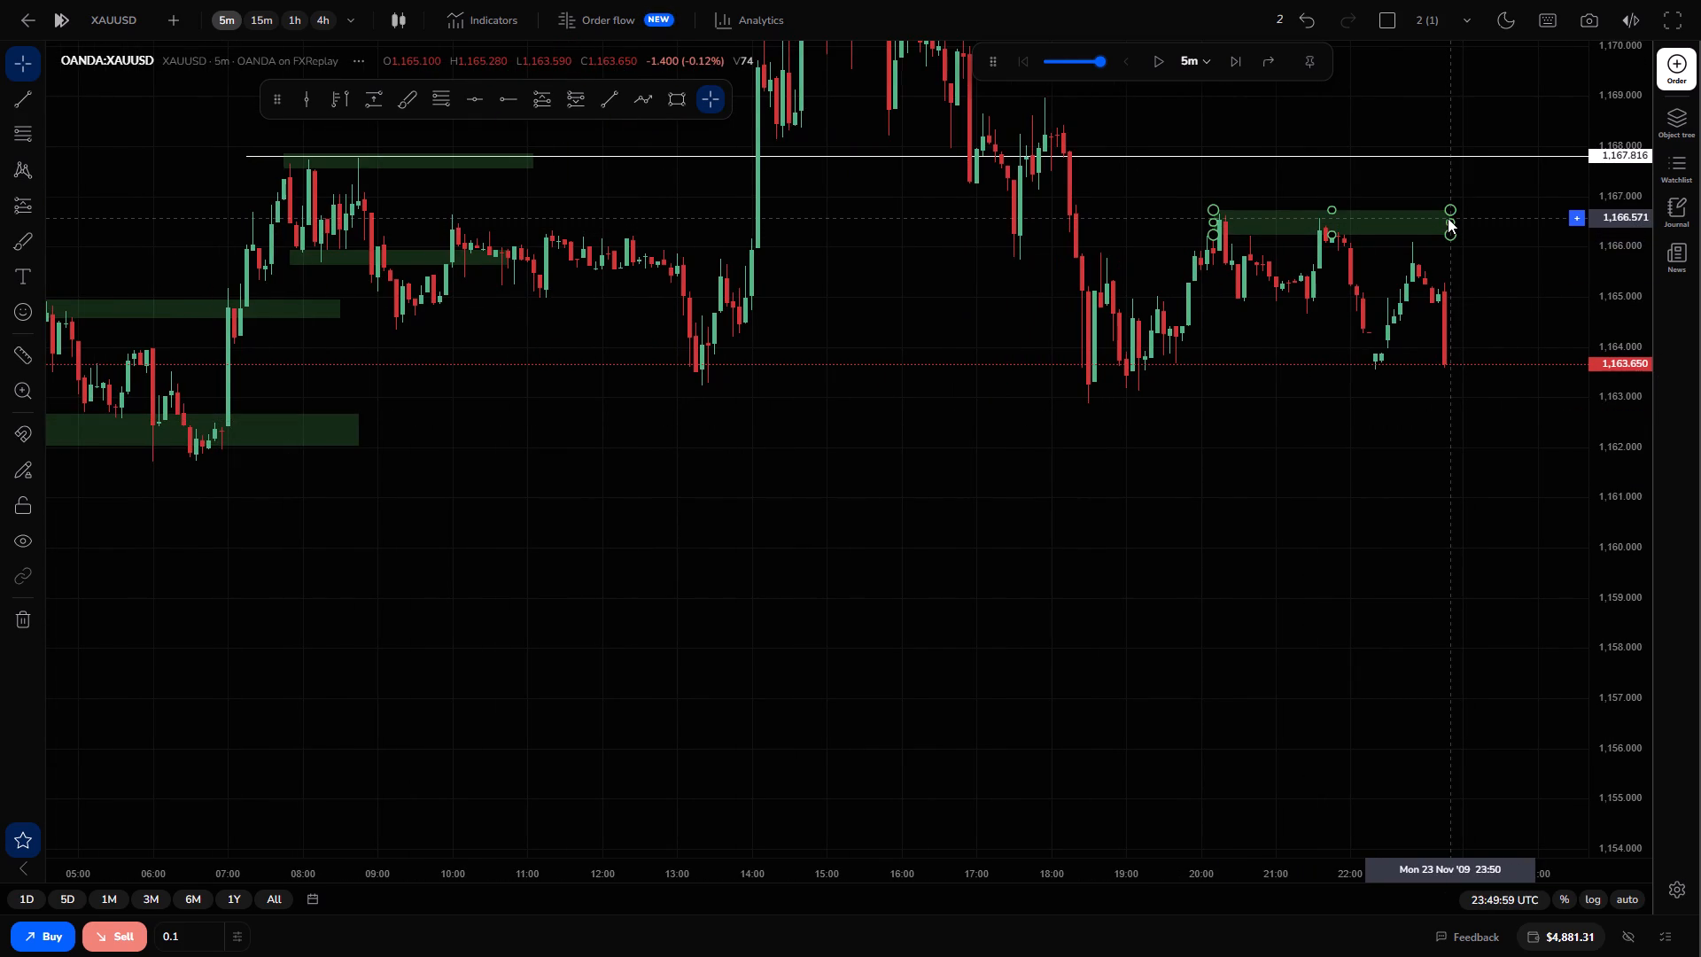
# Extend the upper evening-highs zone forward in time to about 01:25 on 24 Nov.
pyautogui.moveTo(1448, 218); pyautogui.dragTo(1564, 217)
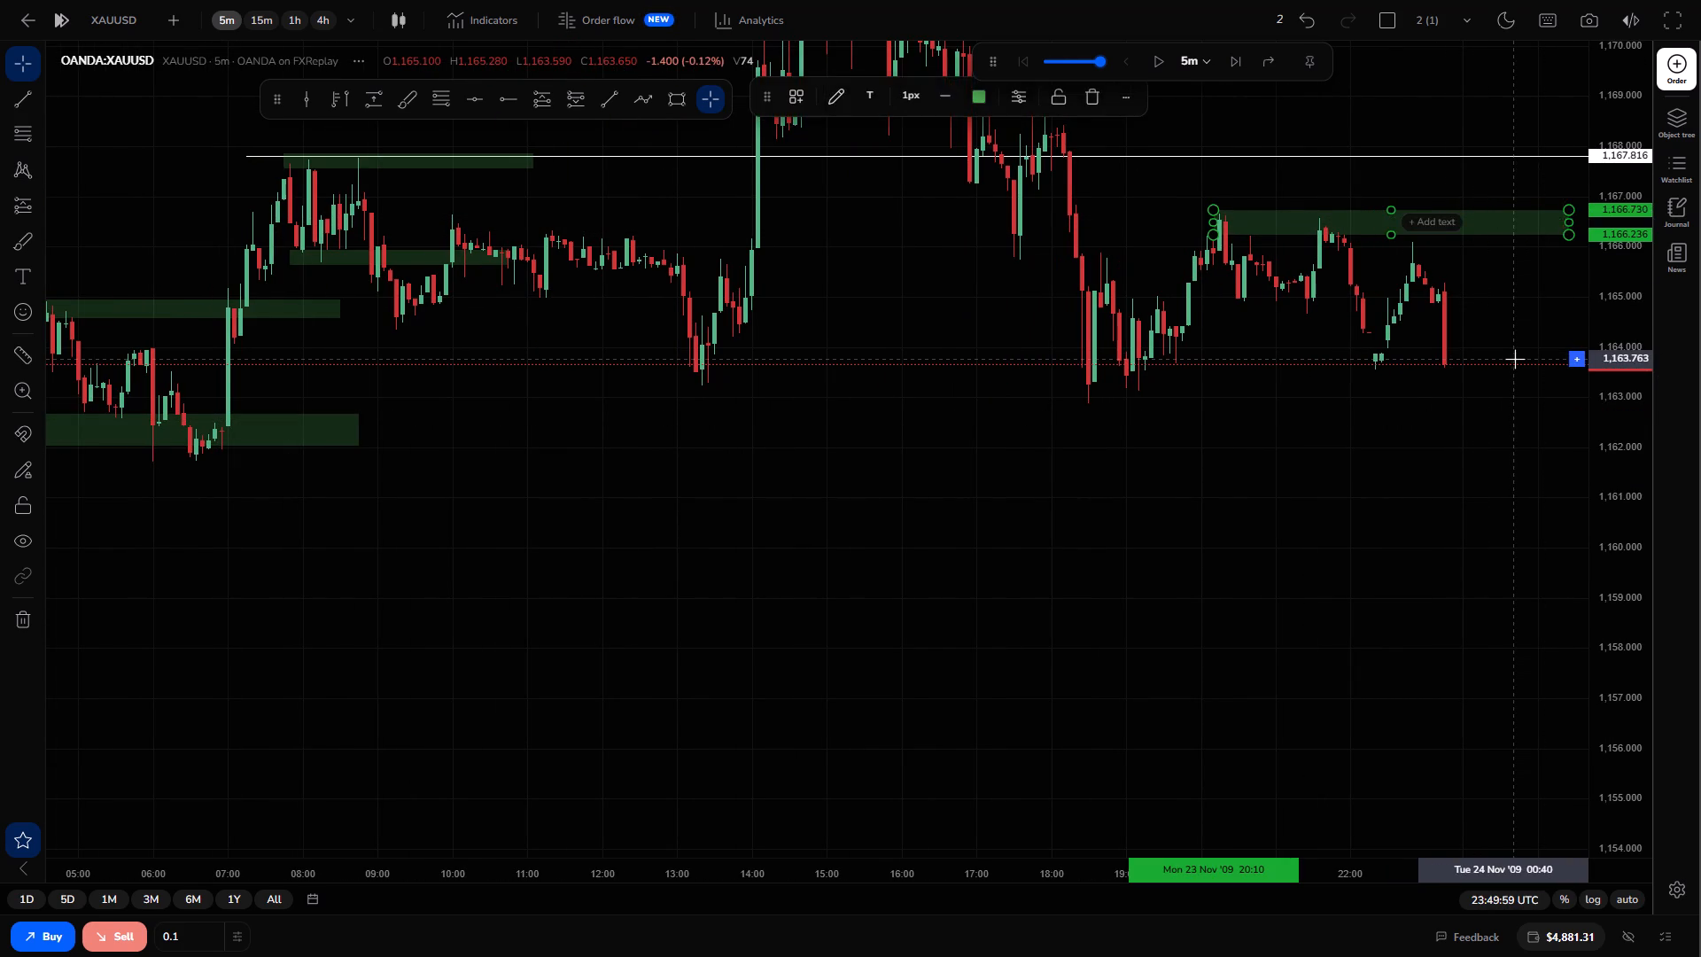
pyautogui.click(1515, 359)
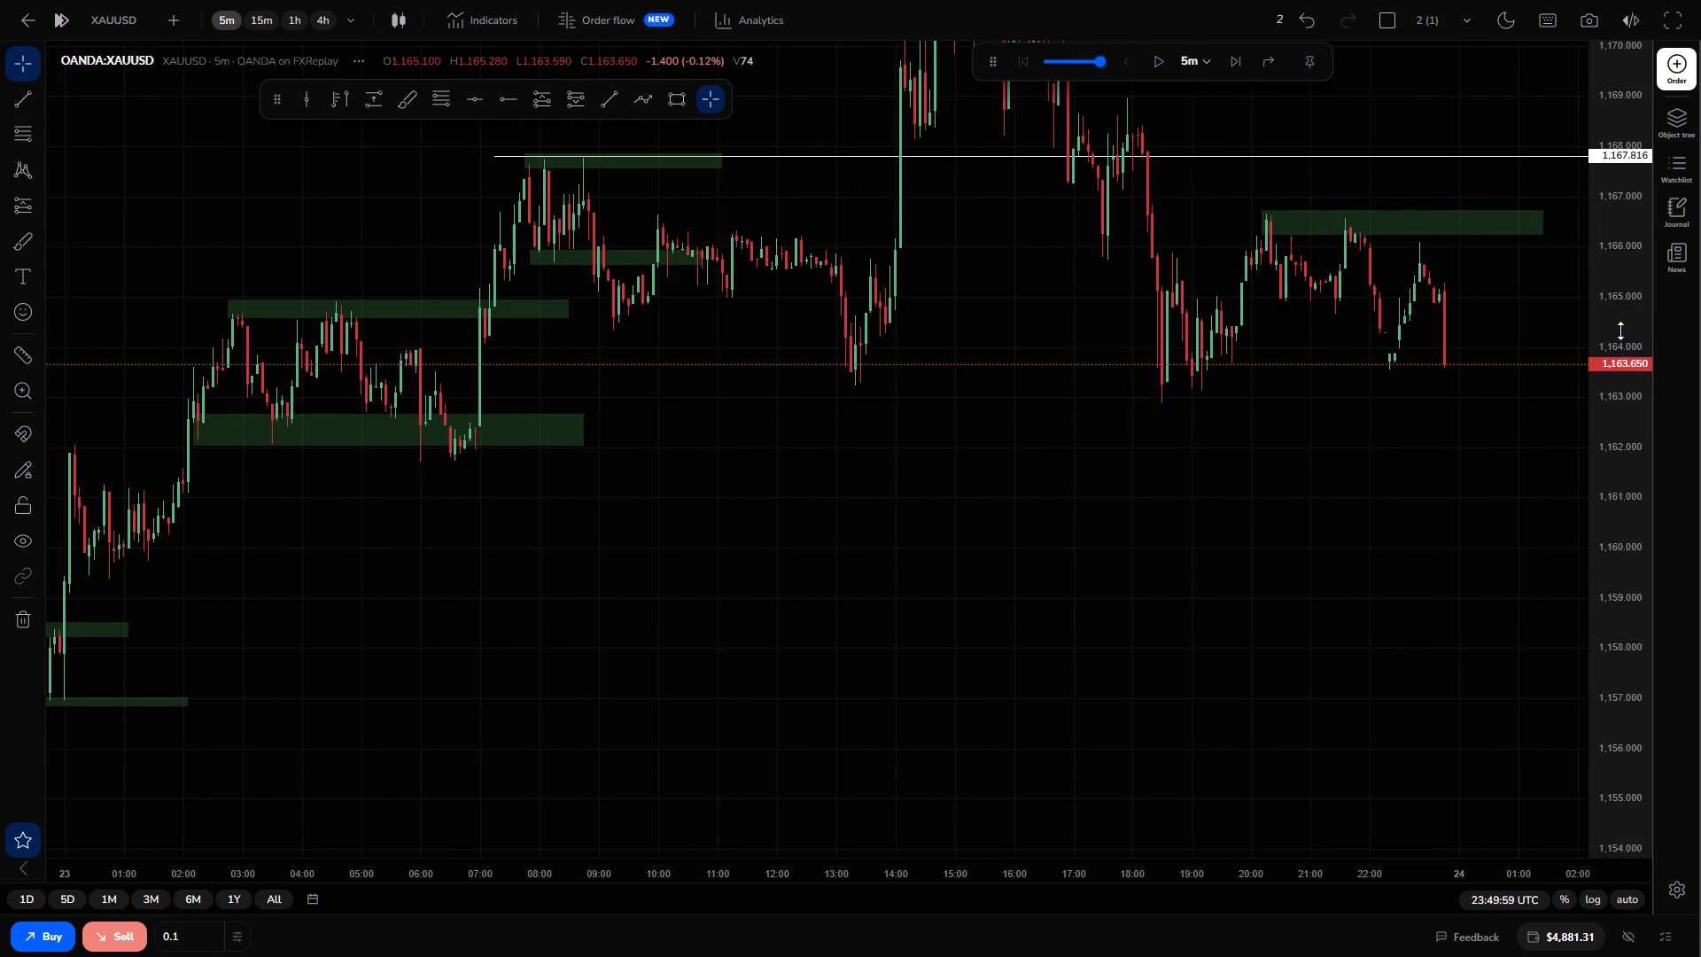
# Draw a rectangle zone under the evening lows from about 1,163.33 down to 1,162.94, spanning 18:30 to about 00:50.
pyautogui.moveTo(1620, 331); pyautogui.dragTo(1629, 398)
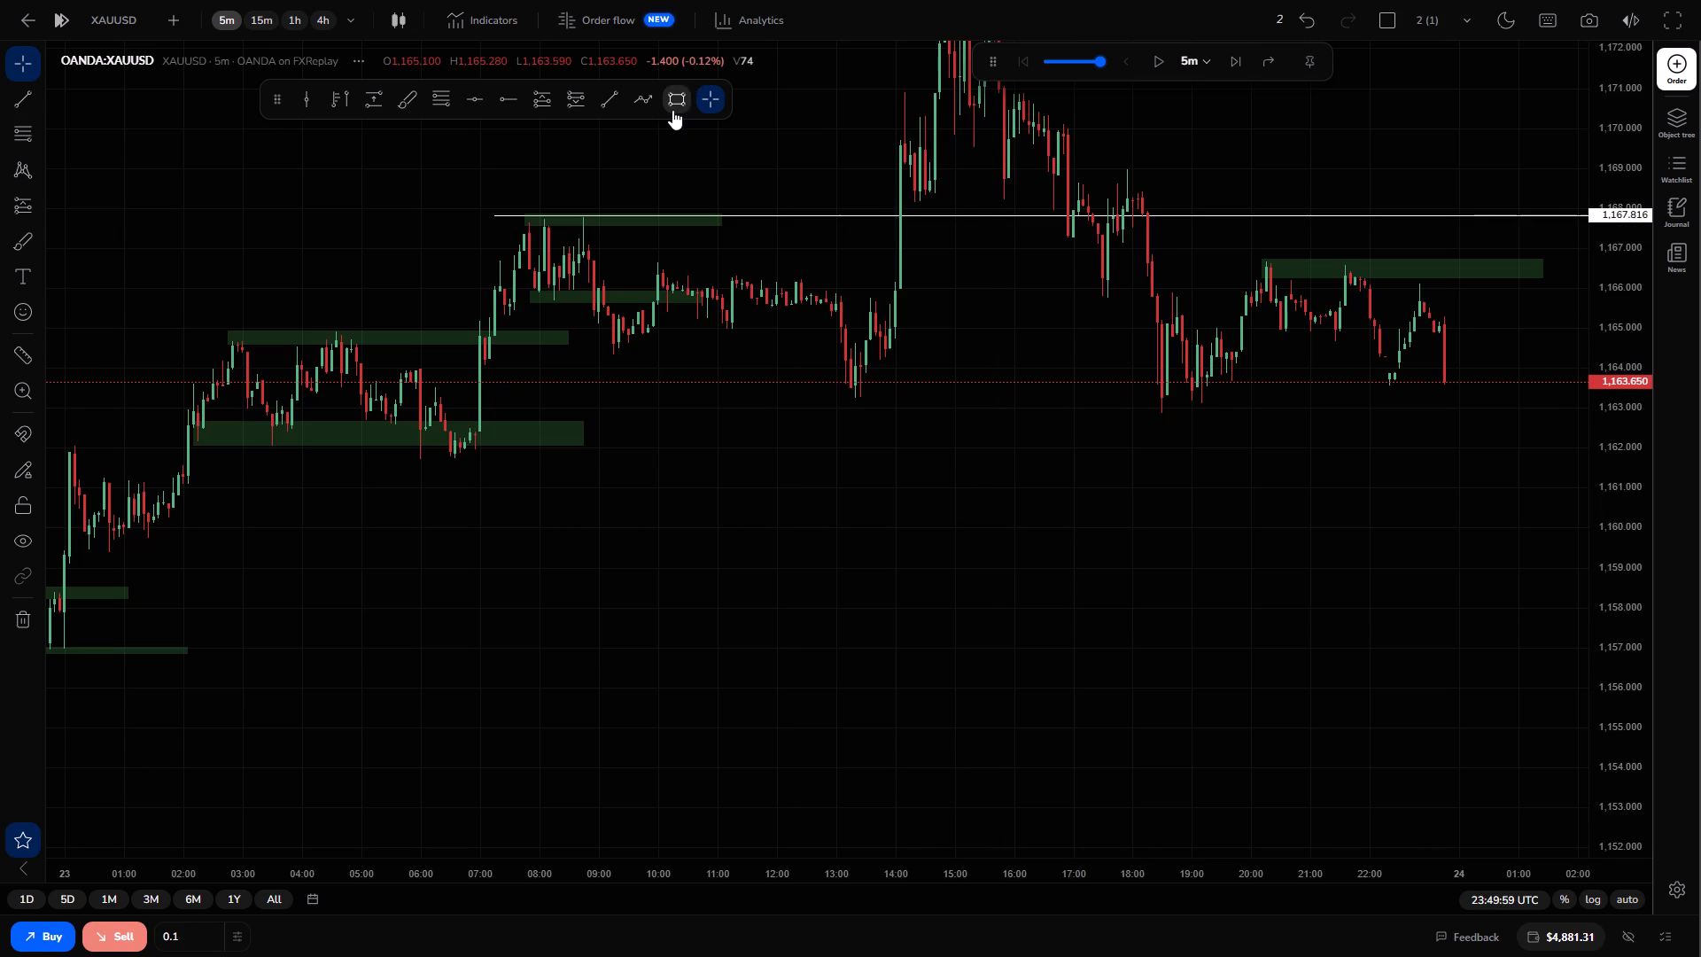
pyautogui.click(672, 110)
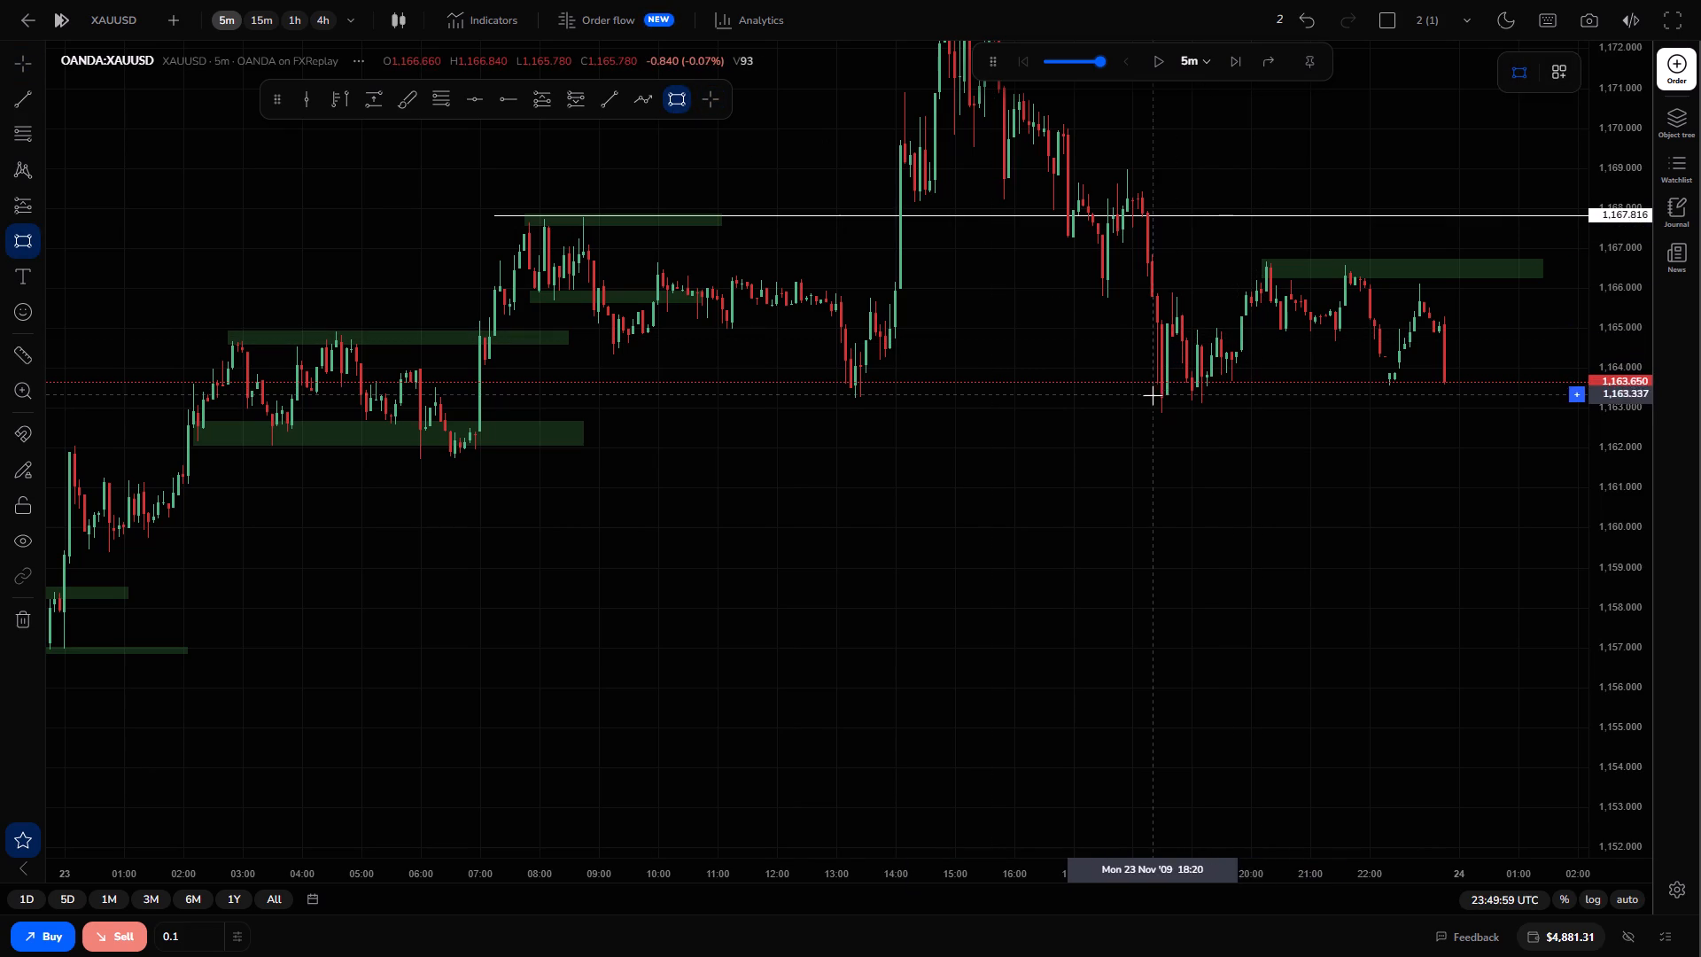
pyautogui.moveTo(1161, 394); pyautogui.dragTo(1499, 416)
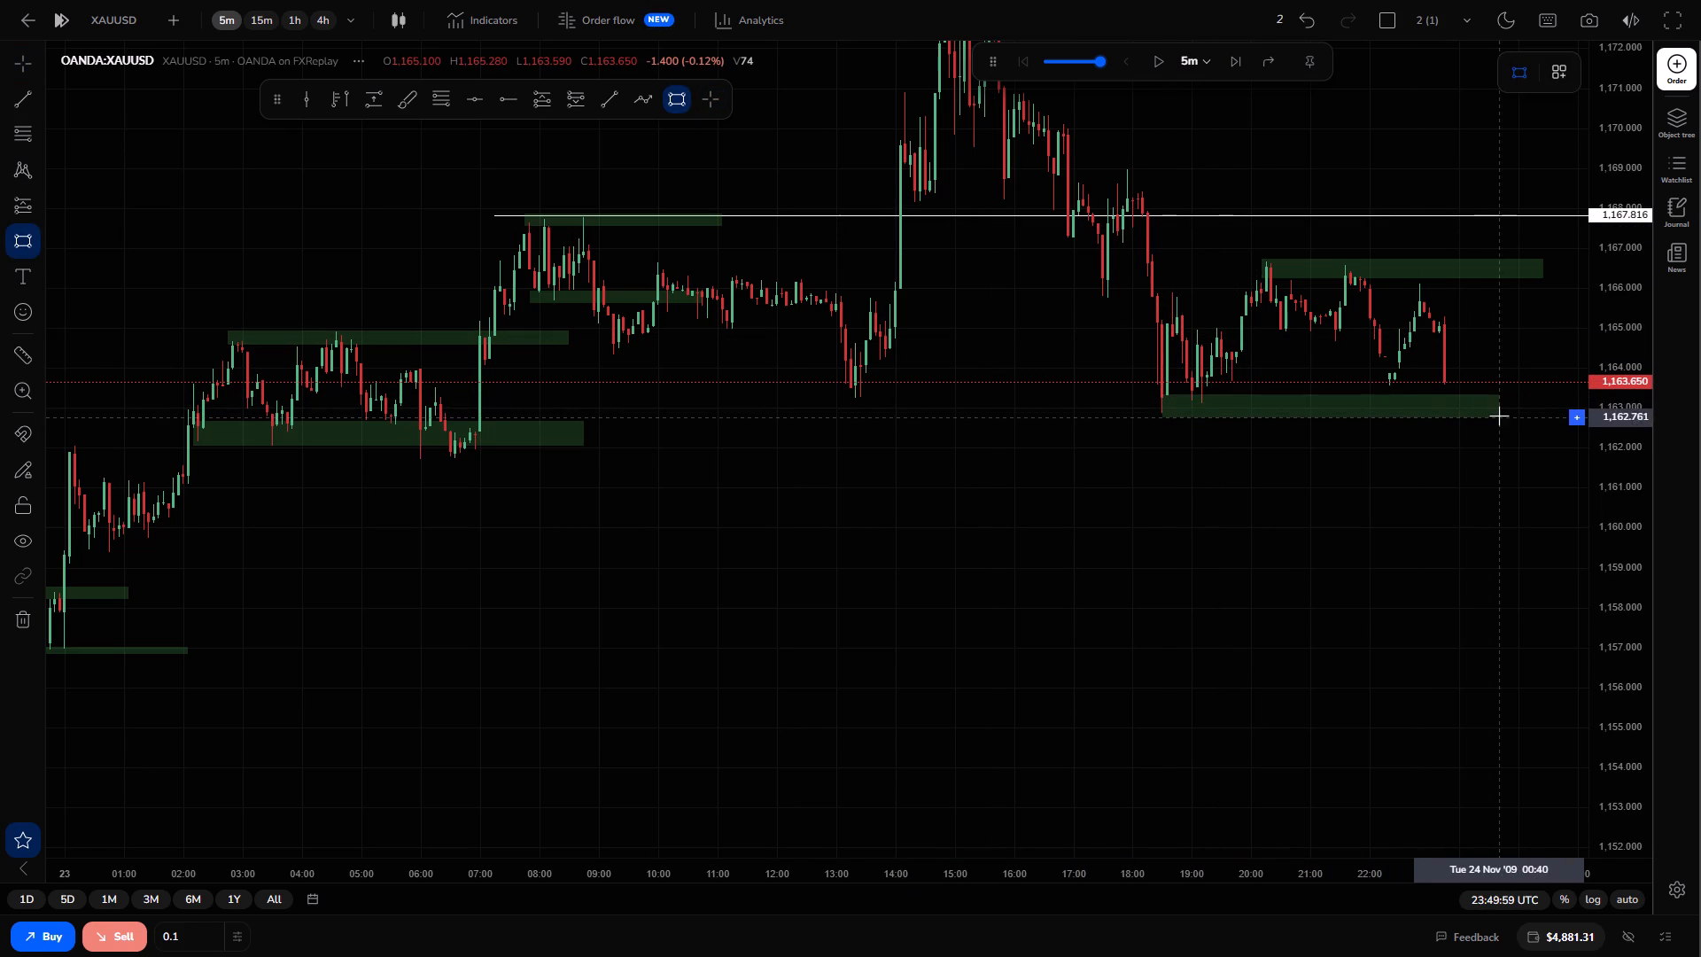
pyautogui.moveTo(1499, 416); pyautogui.dragTo(1509, 410)
pyautogui.click(1509, 410)
pyautogui.click(1436, 501)
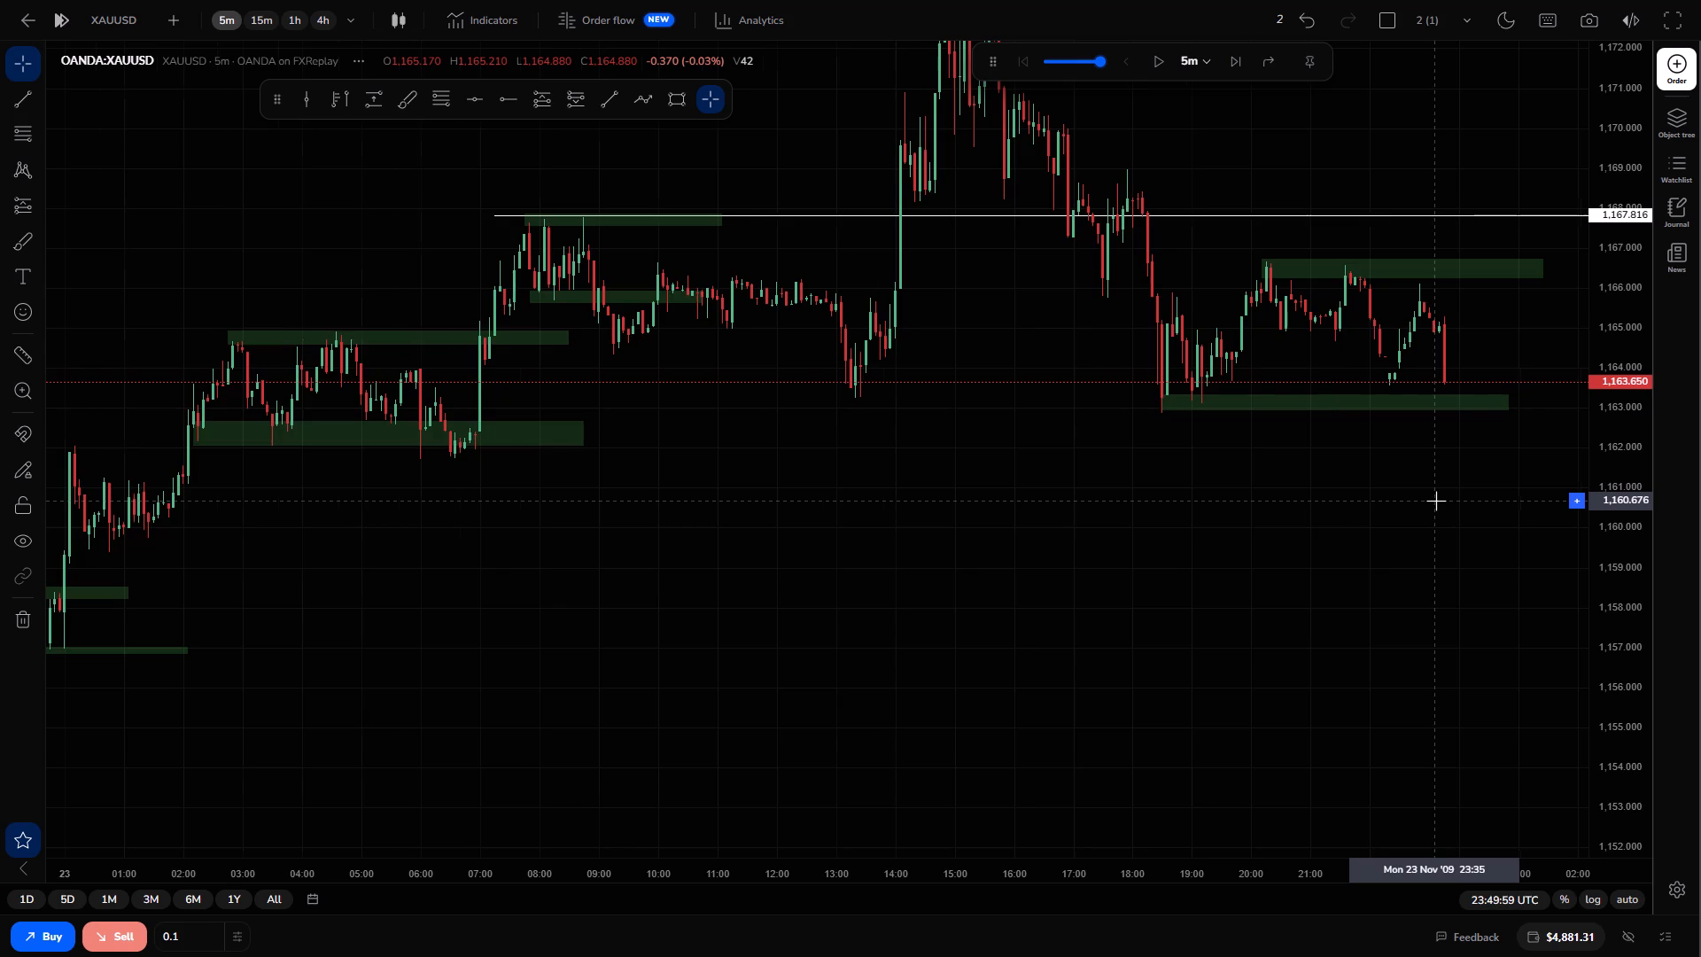
# Advance the XAUUSD replay on the 5-minute chart to 00:14:59.
pyautogui.tripleClick(1238, 58)
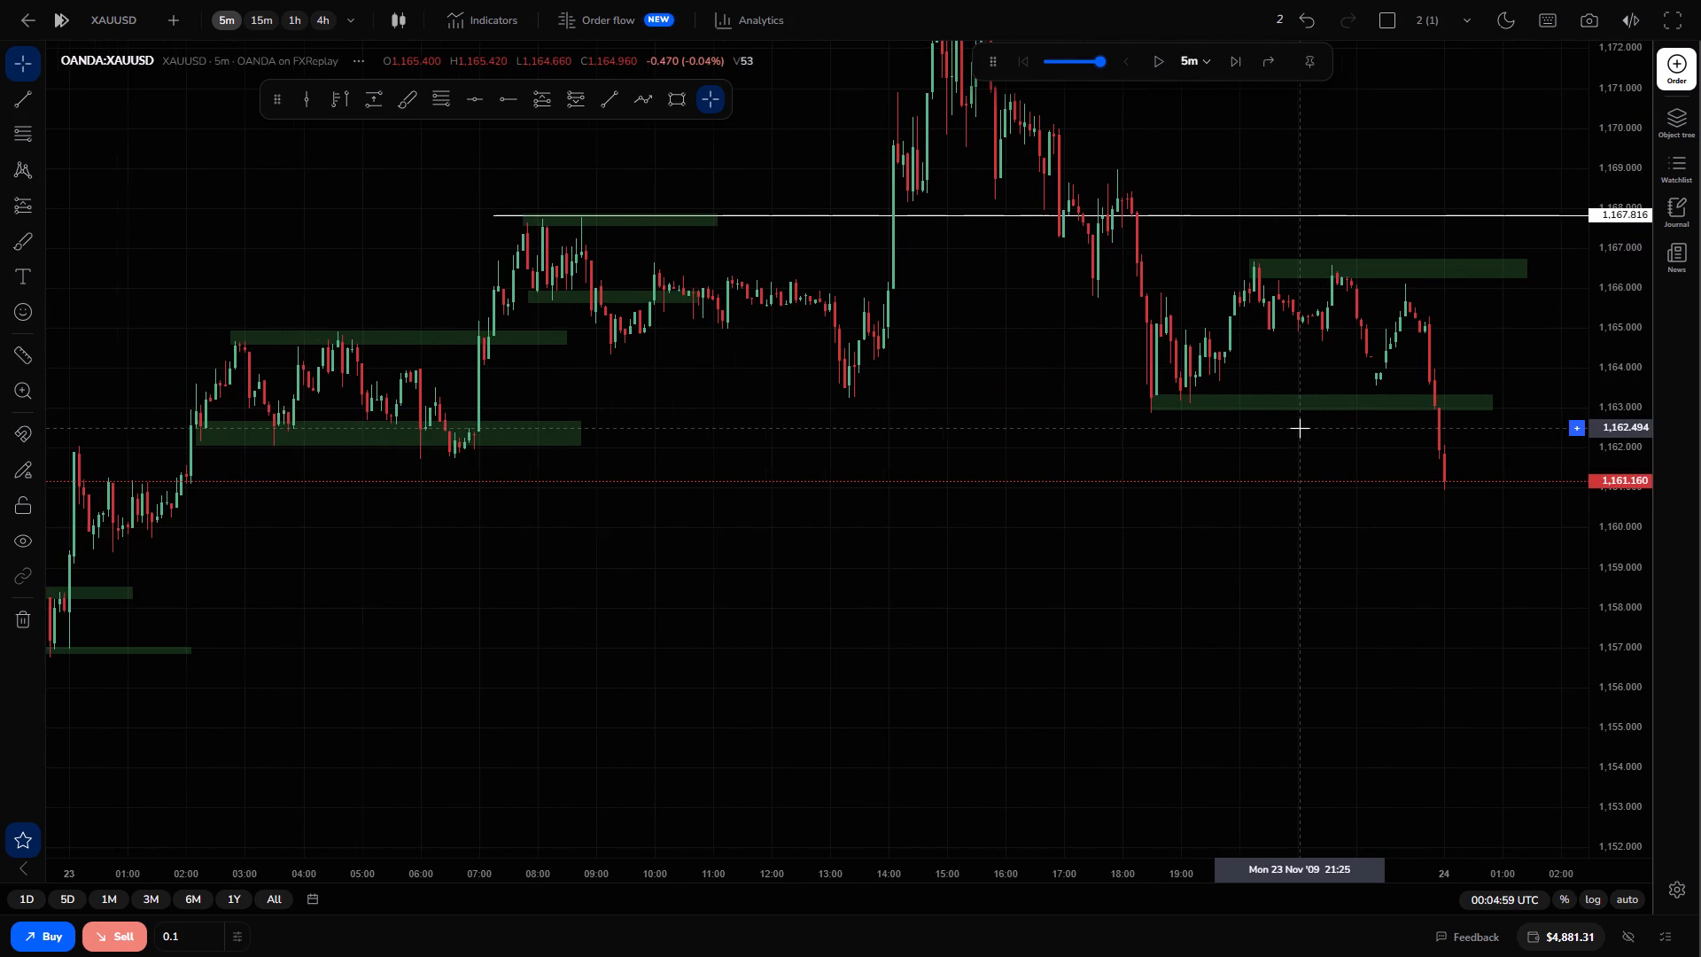
pyautogui.moveTo(1628, 565); pyautogui.dragTo(1574, 440)
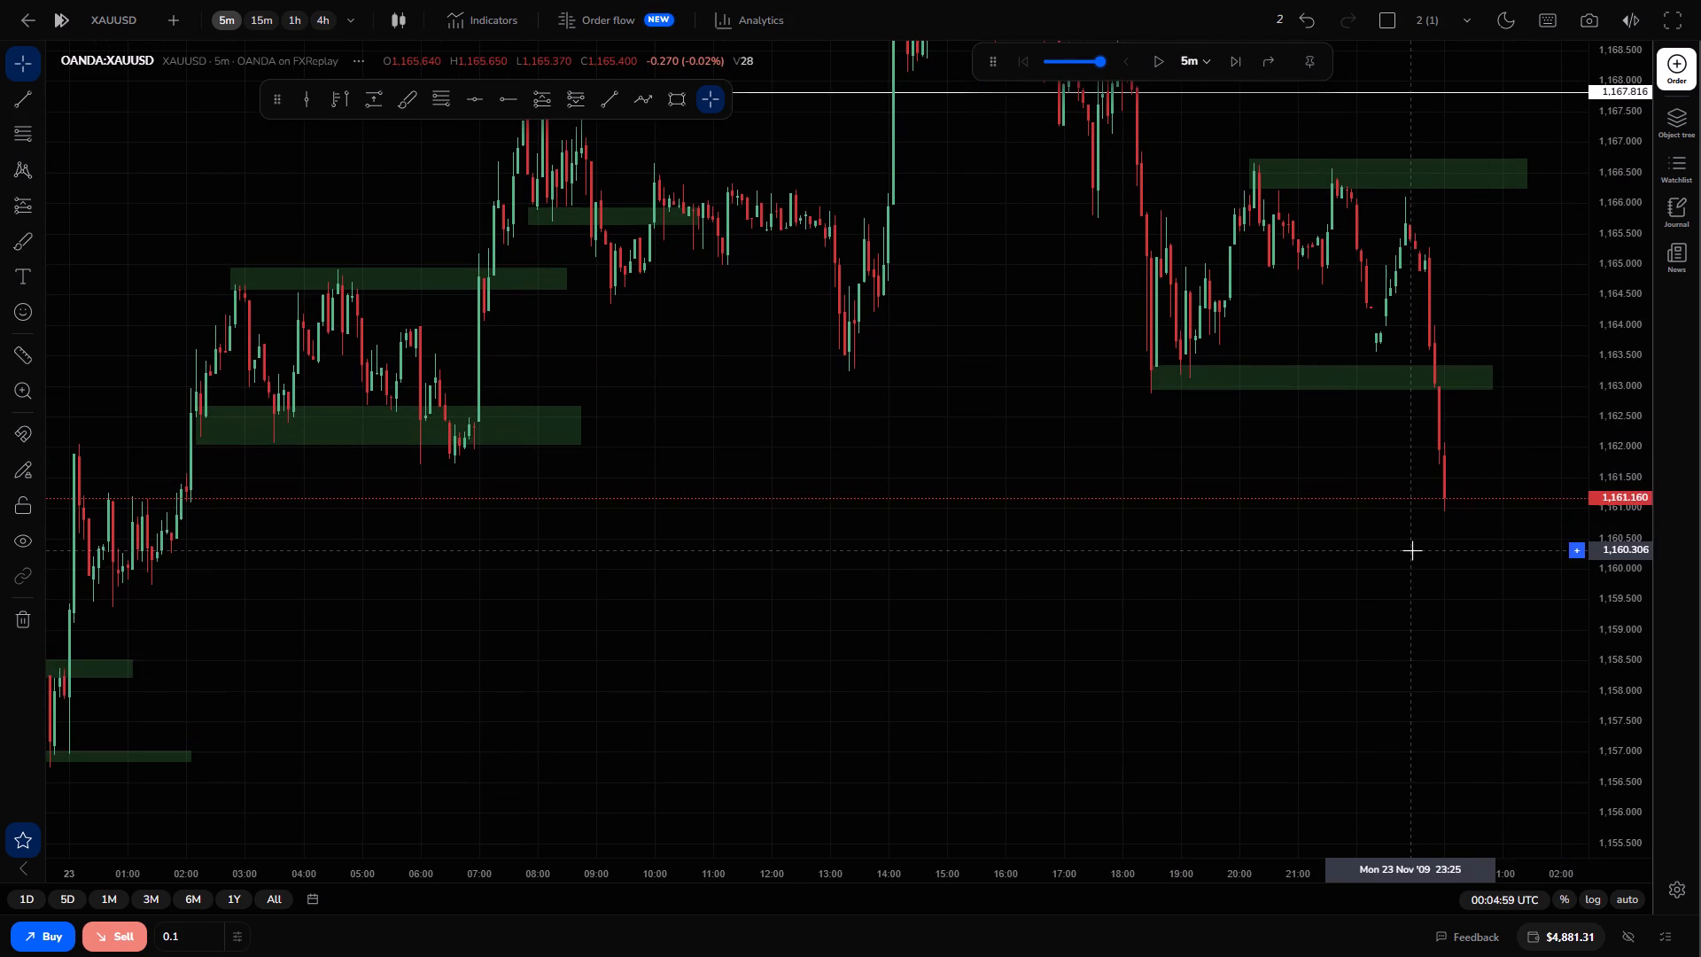
pyautogui.moveTo(1375, 587); pyautogui.dragTo(1194, 564)
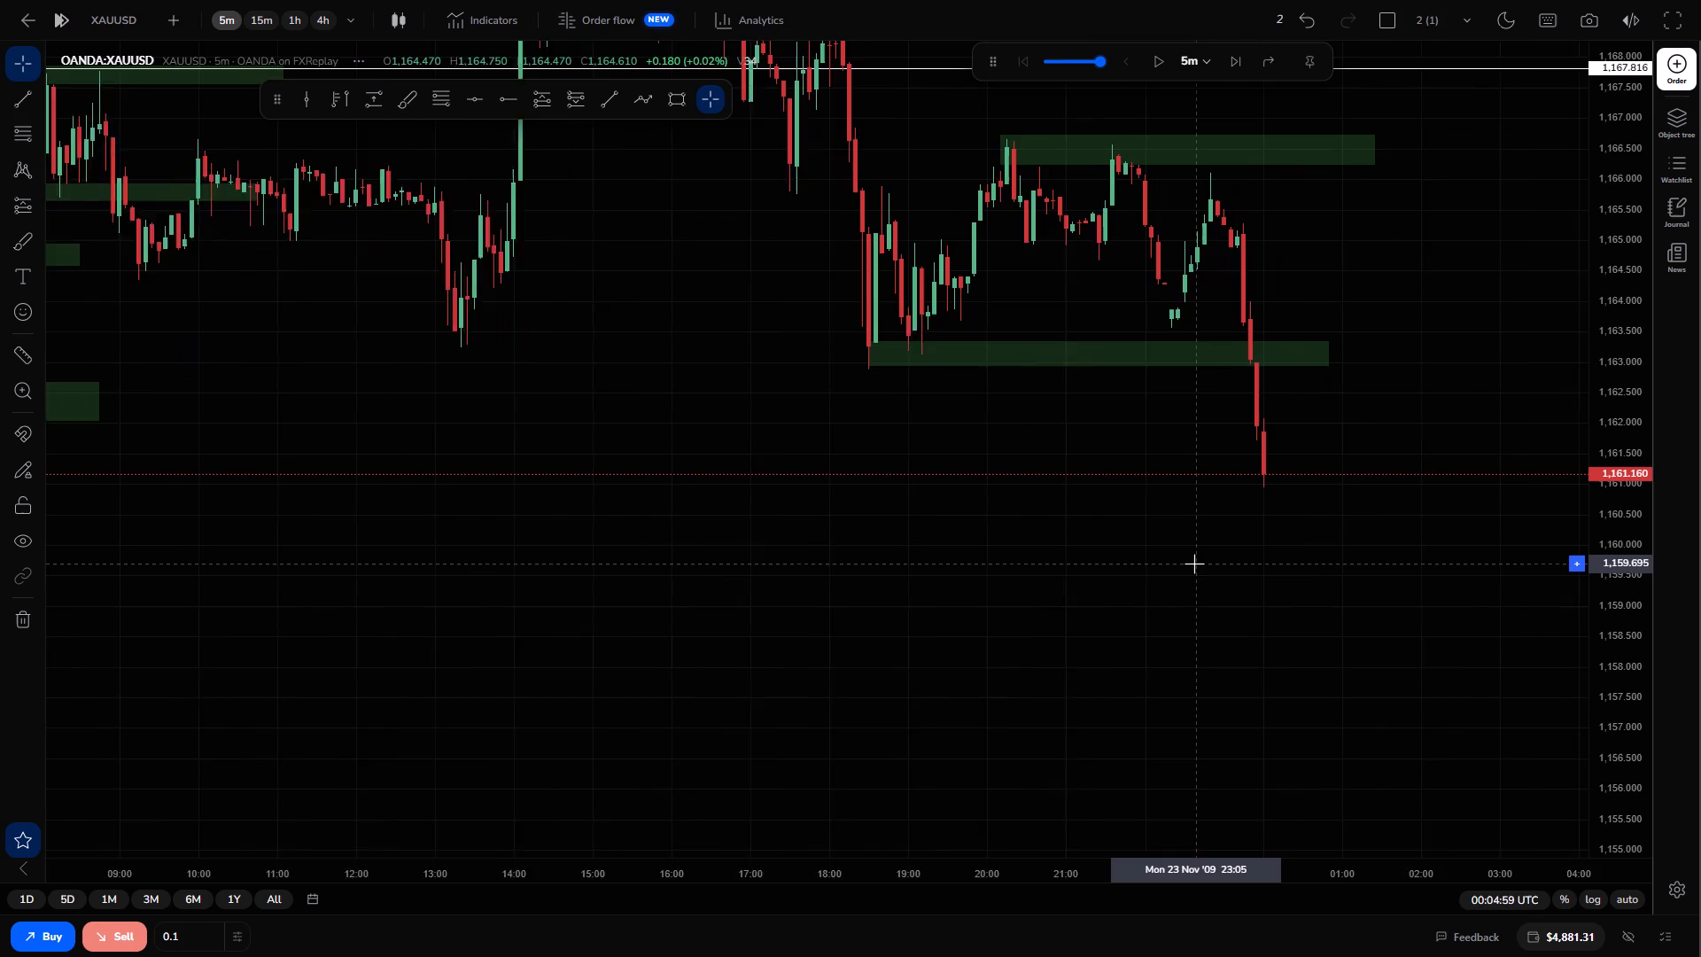
pyautogui.click(1227, 59)
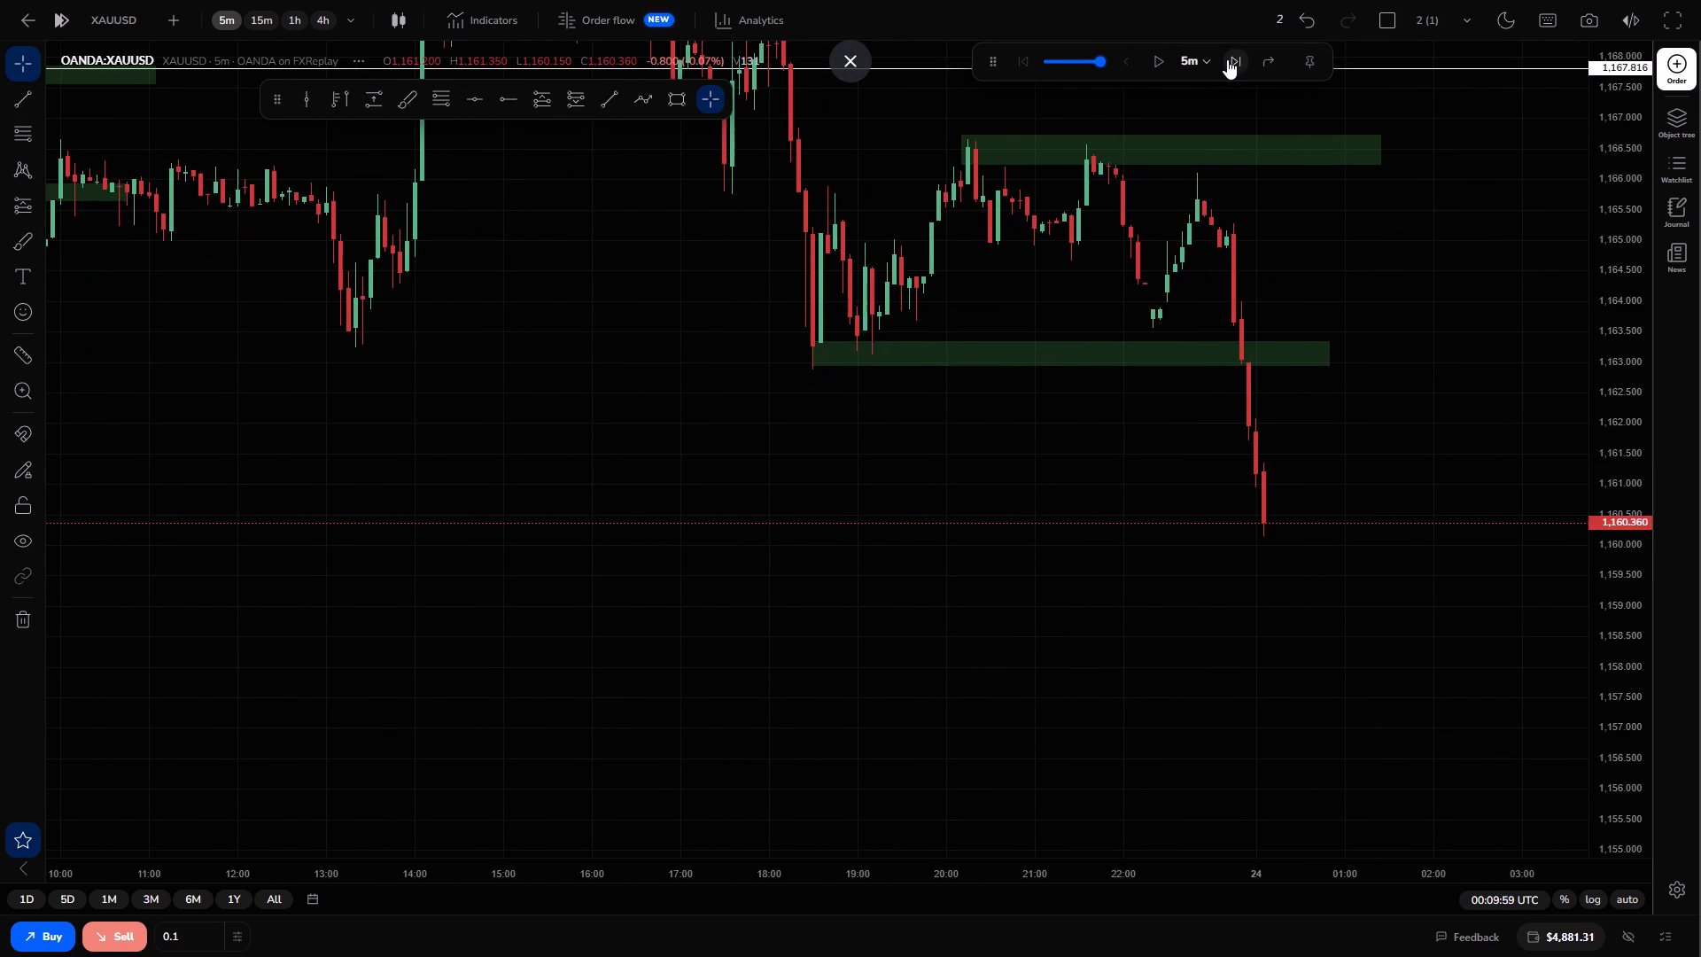
pyautogui.click(1227, 59)
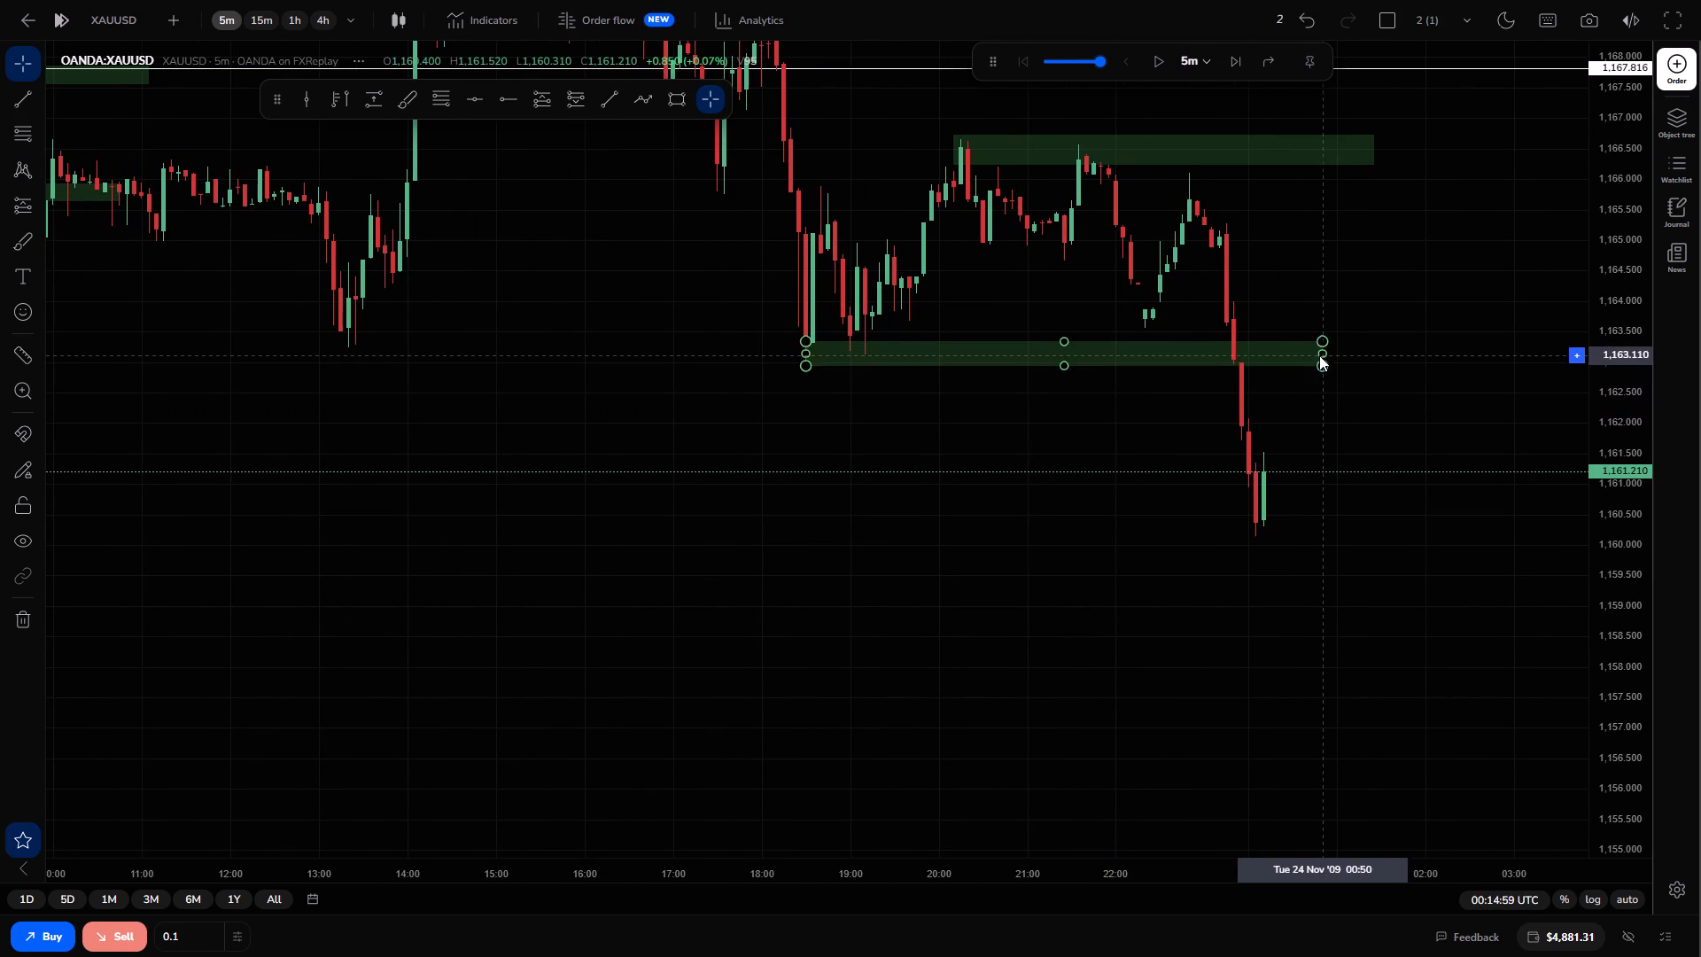
# Extend the evening-lows zone to about 02:50 and lower its upper edge to about 1,163.2.
pyautogui.moveTo(1321, 348); pyautogui.dragTo(1495, 339)
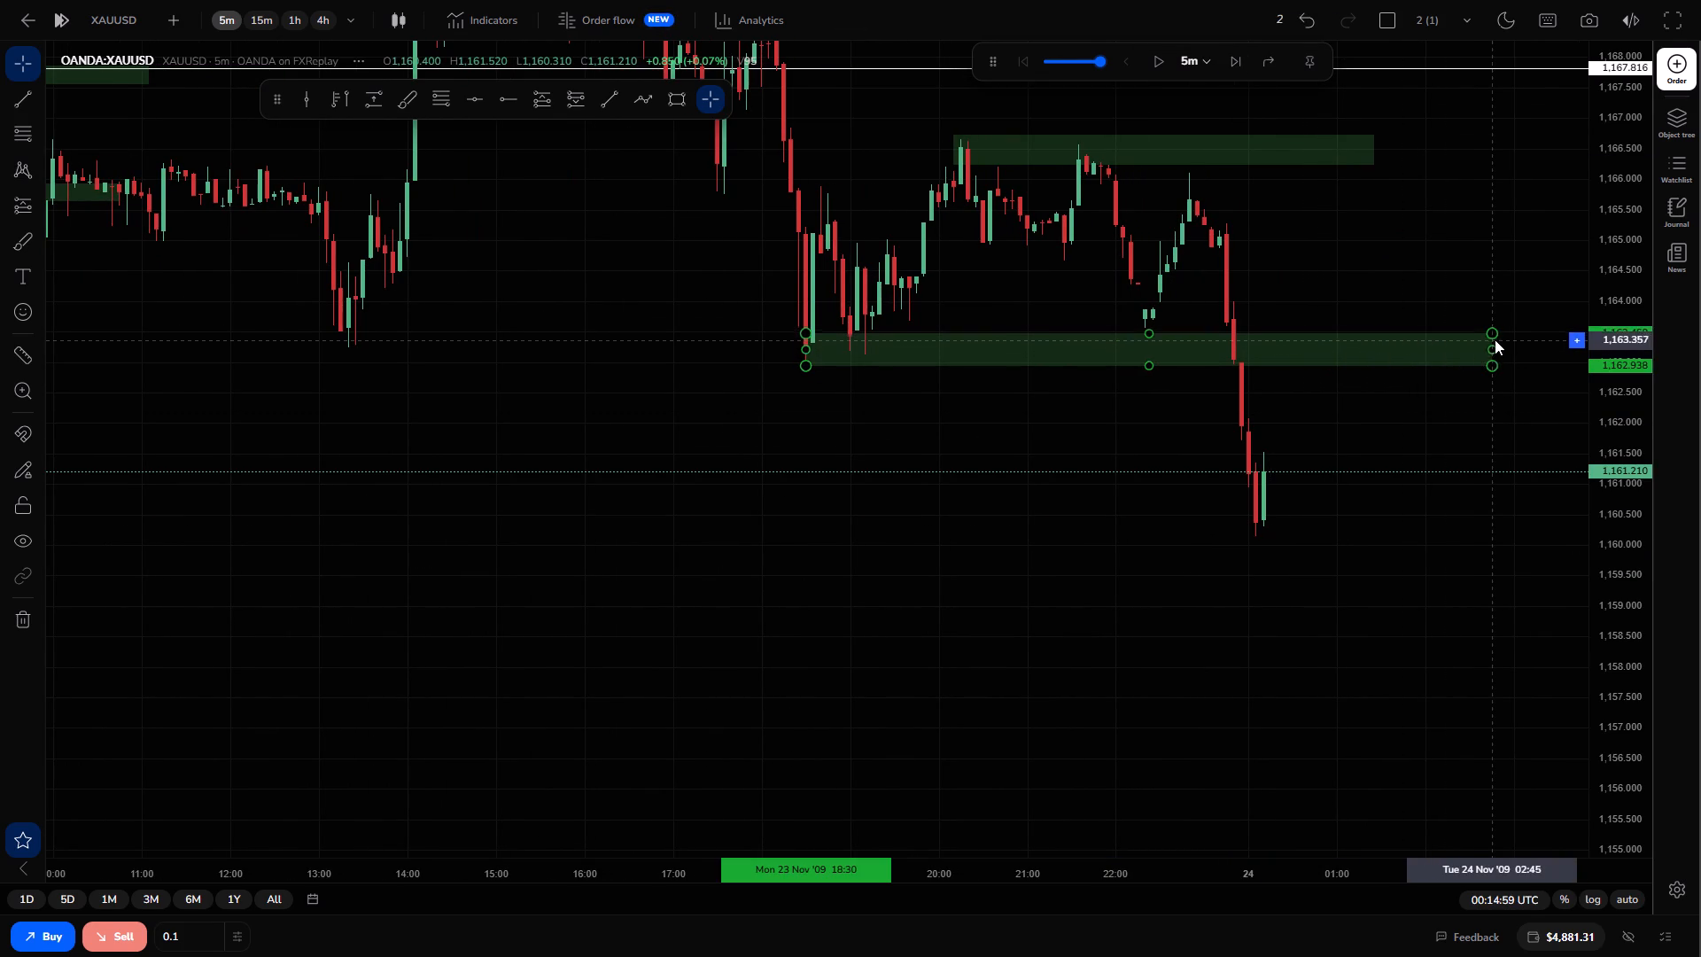
pyautogui.moveTo(1495, 339); pyautogui.dragTo(1495, 355)
pyautogui.click(1446, 472)
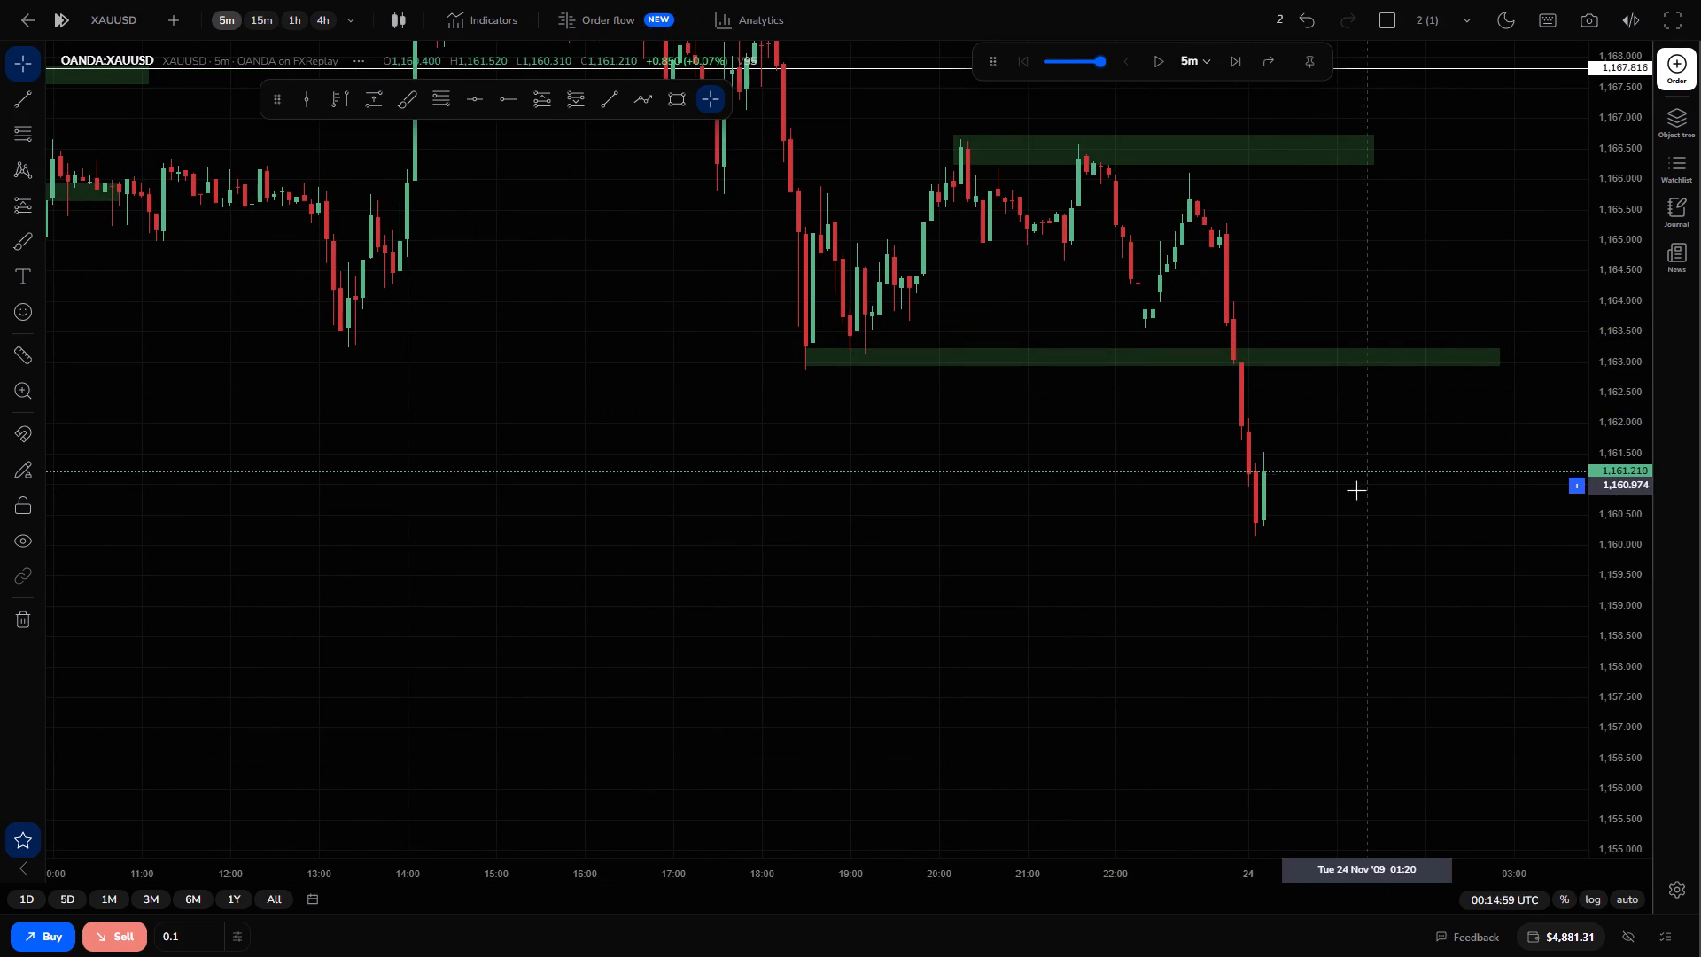
# Examine XAUUSD's recent move and pullback on the 4-hour and 1-hour charts.
pyautogui.moveTo(1356, 490); pyautogui.dragTo(1315, 565)
pyautogui.moveTo(1627, 326); pyautogui.dragTo(1654, 525)
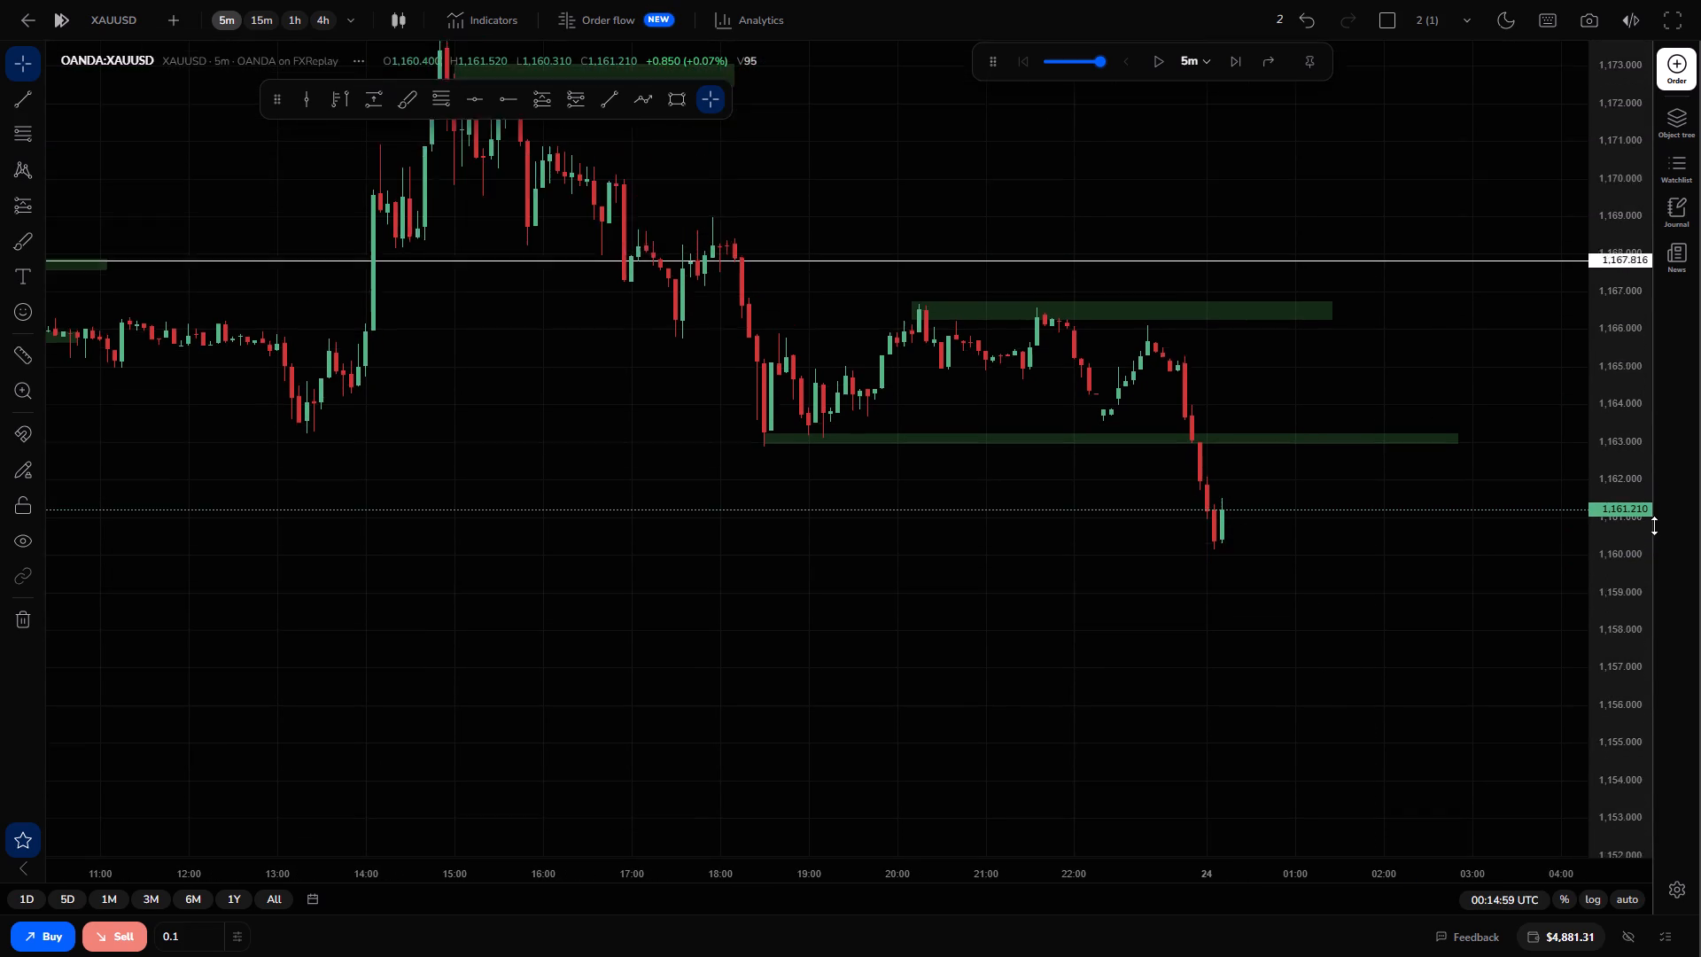
pyautogui.moveTo(1654, 525); pyautogui.dragTo(1646, 572)
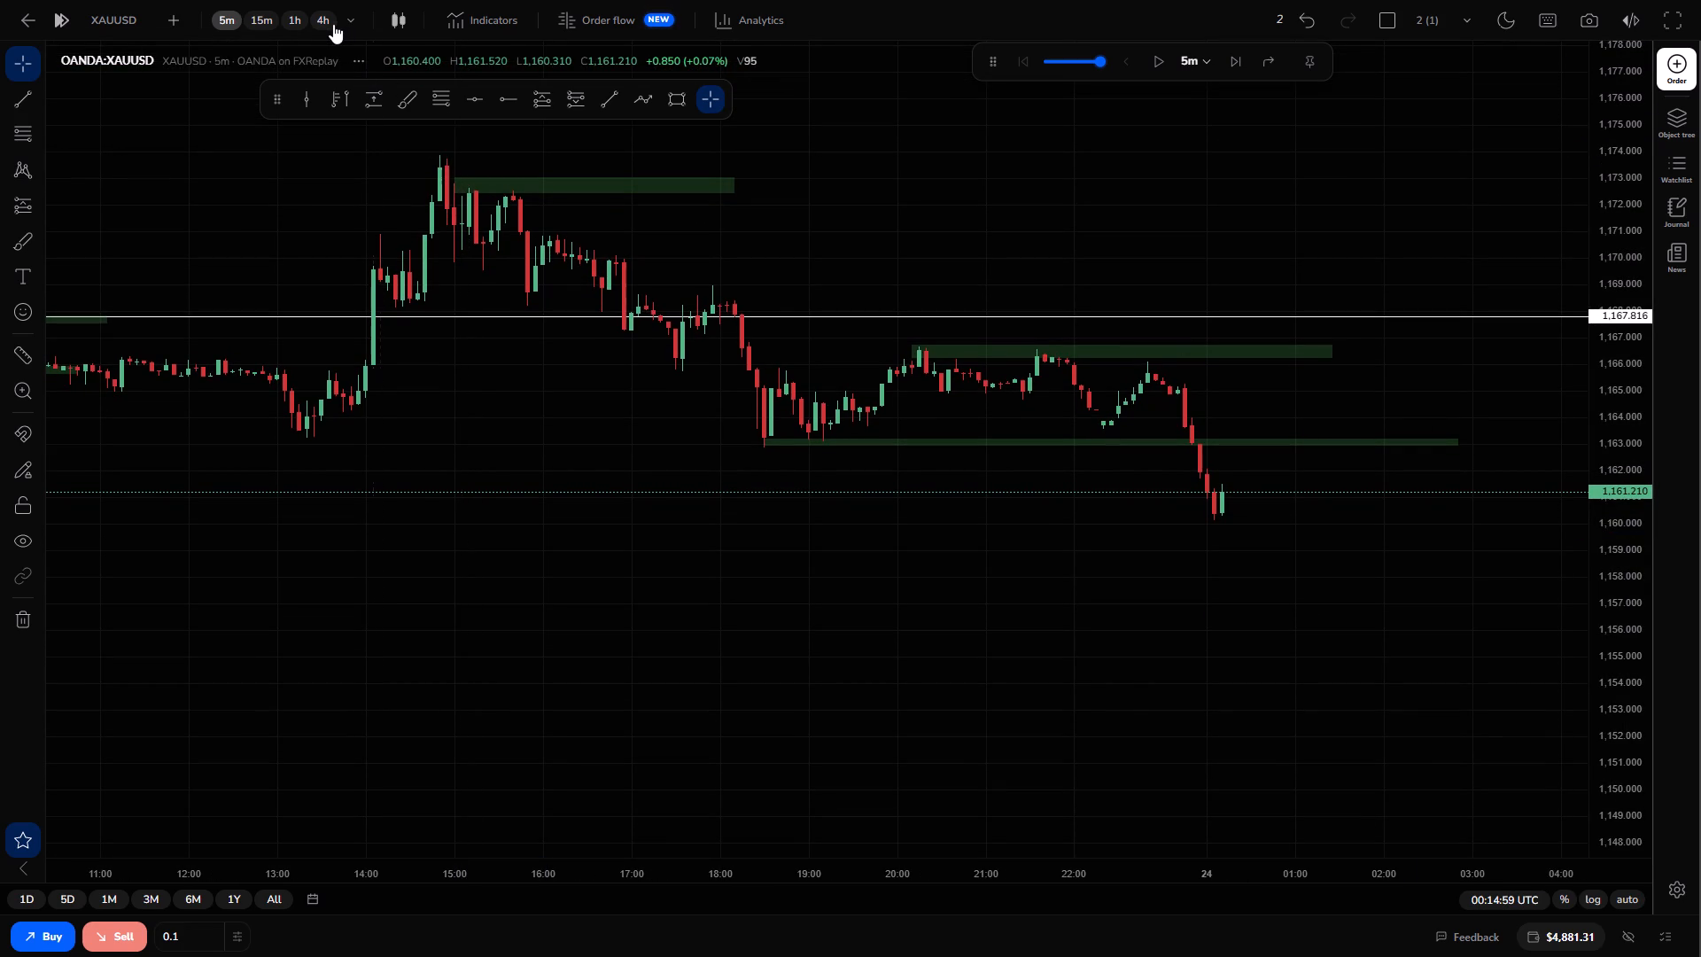
pyautogui.click(332, 24)
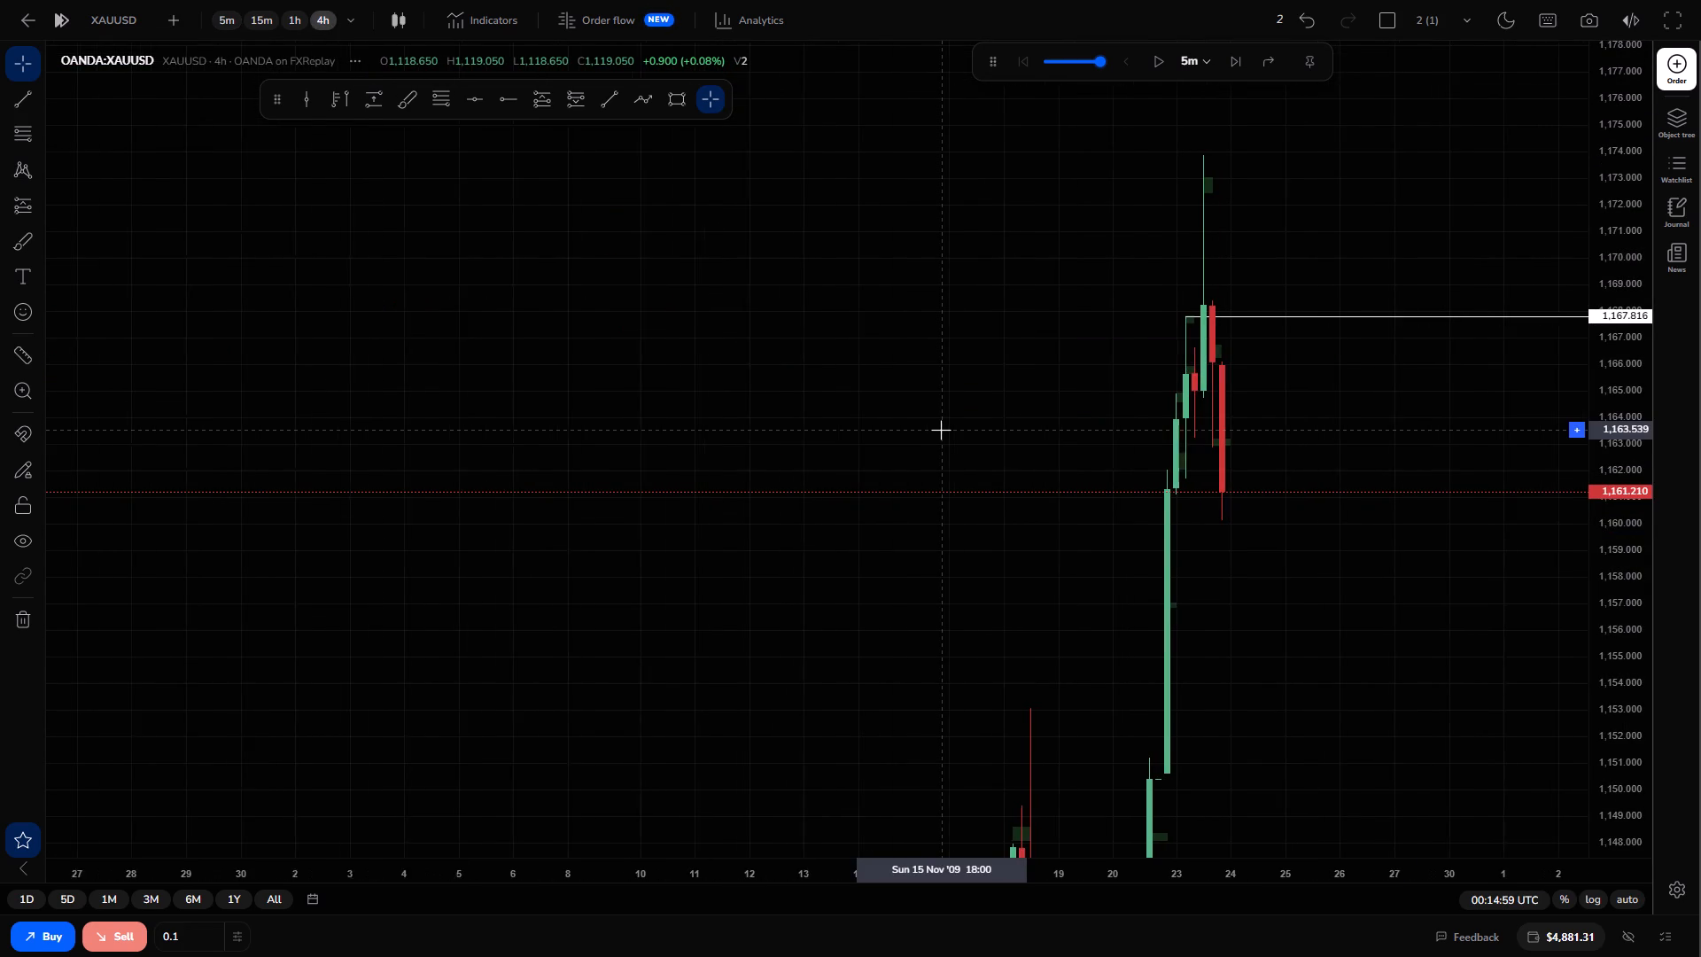
pyautogui.moveTo(1609, 444); pyautogui.dragTo(1690, 736)
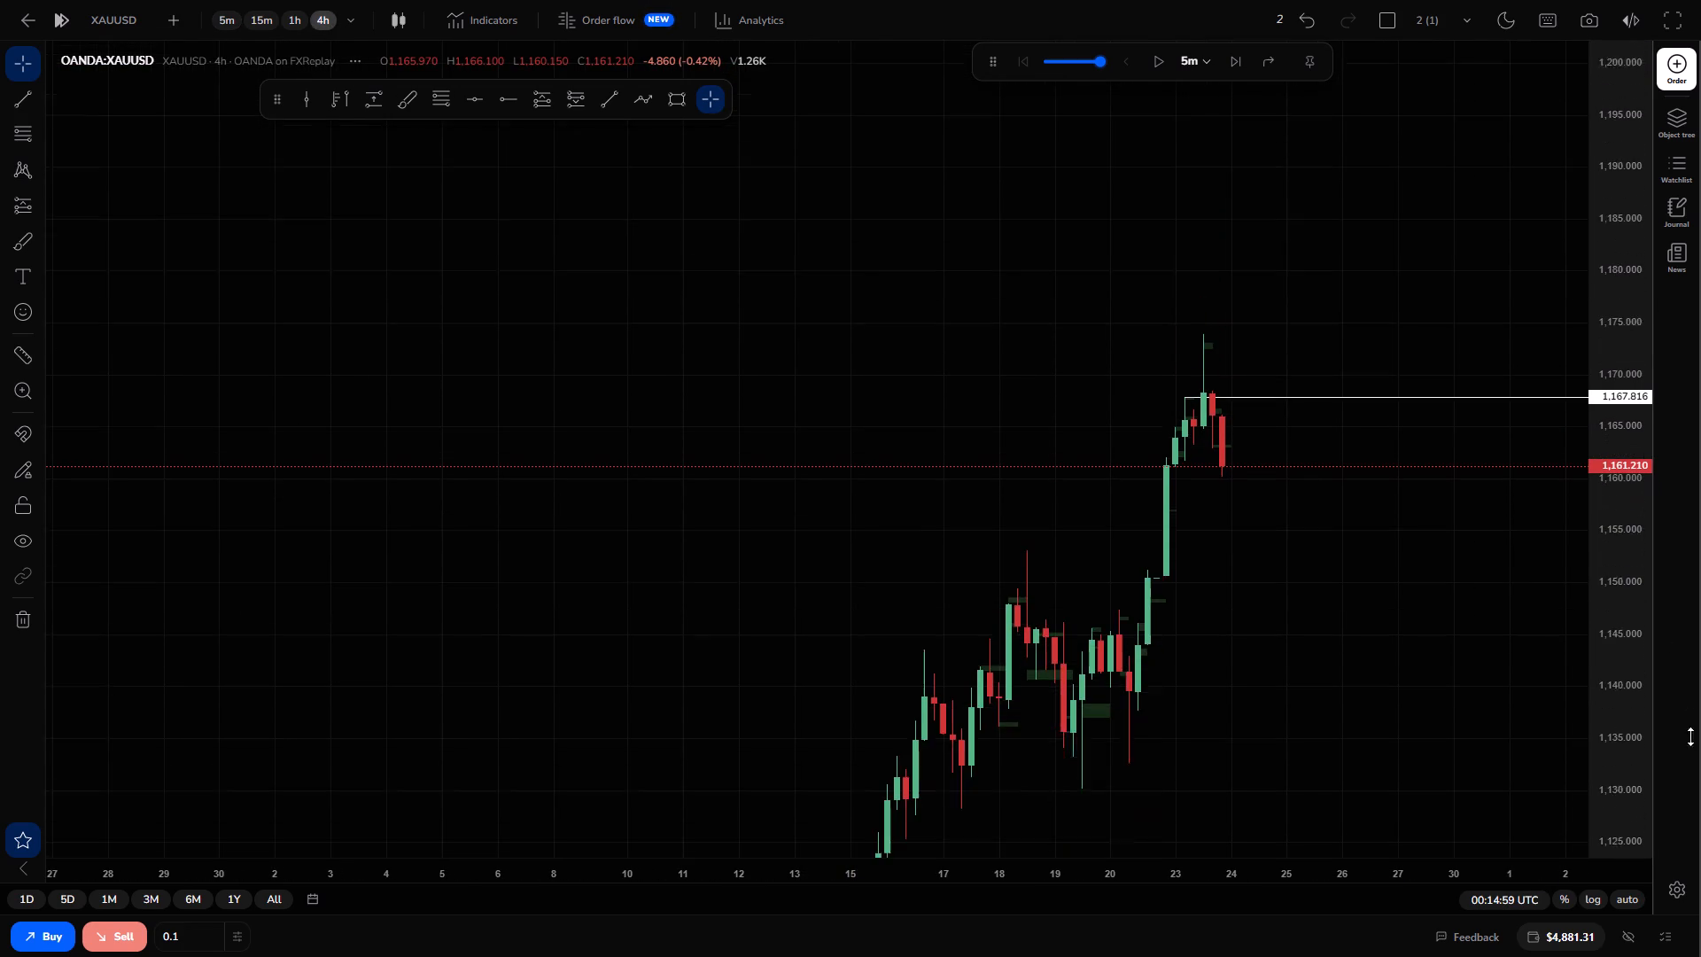
pyautogui.moveTo(1690, 736); pyautogui.dragTo(1652, 748)
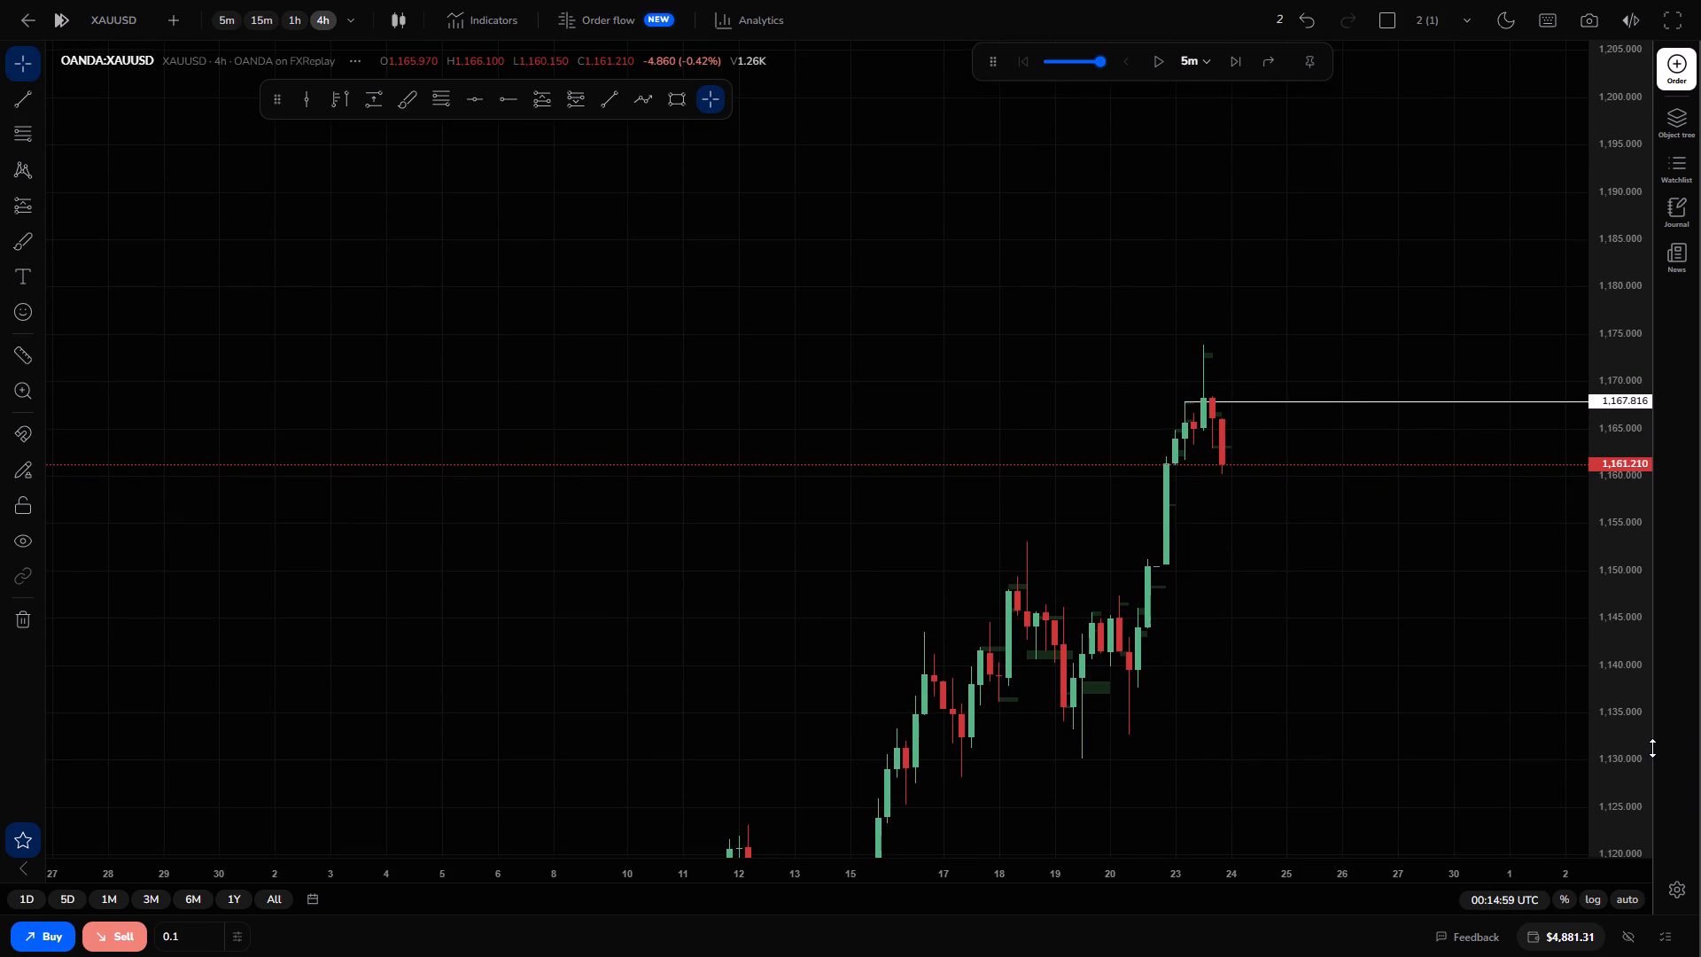
pyautogui.moveTo(1652, 748); pyautogui.dragTo(1651, 748)
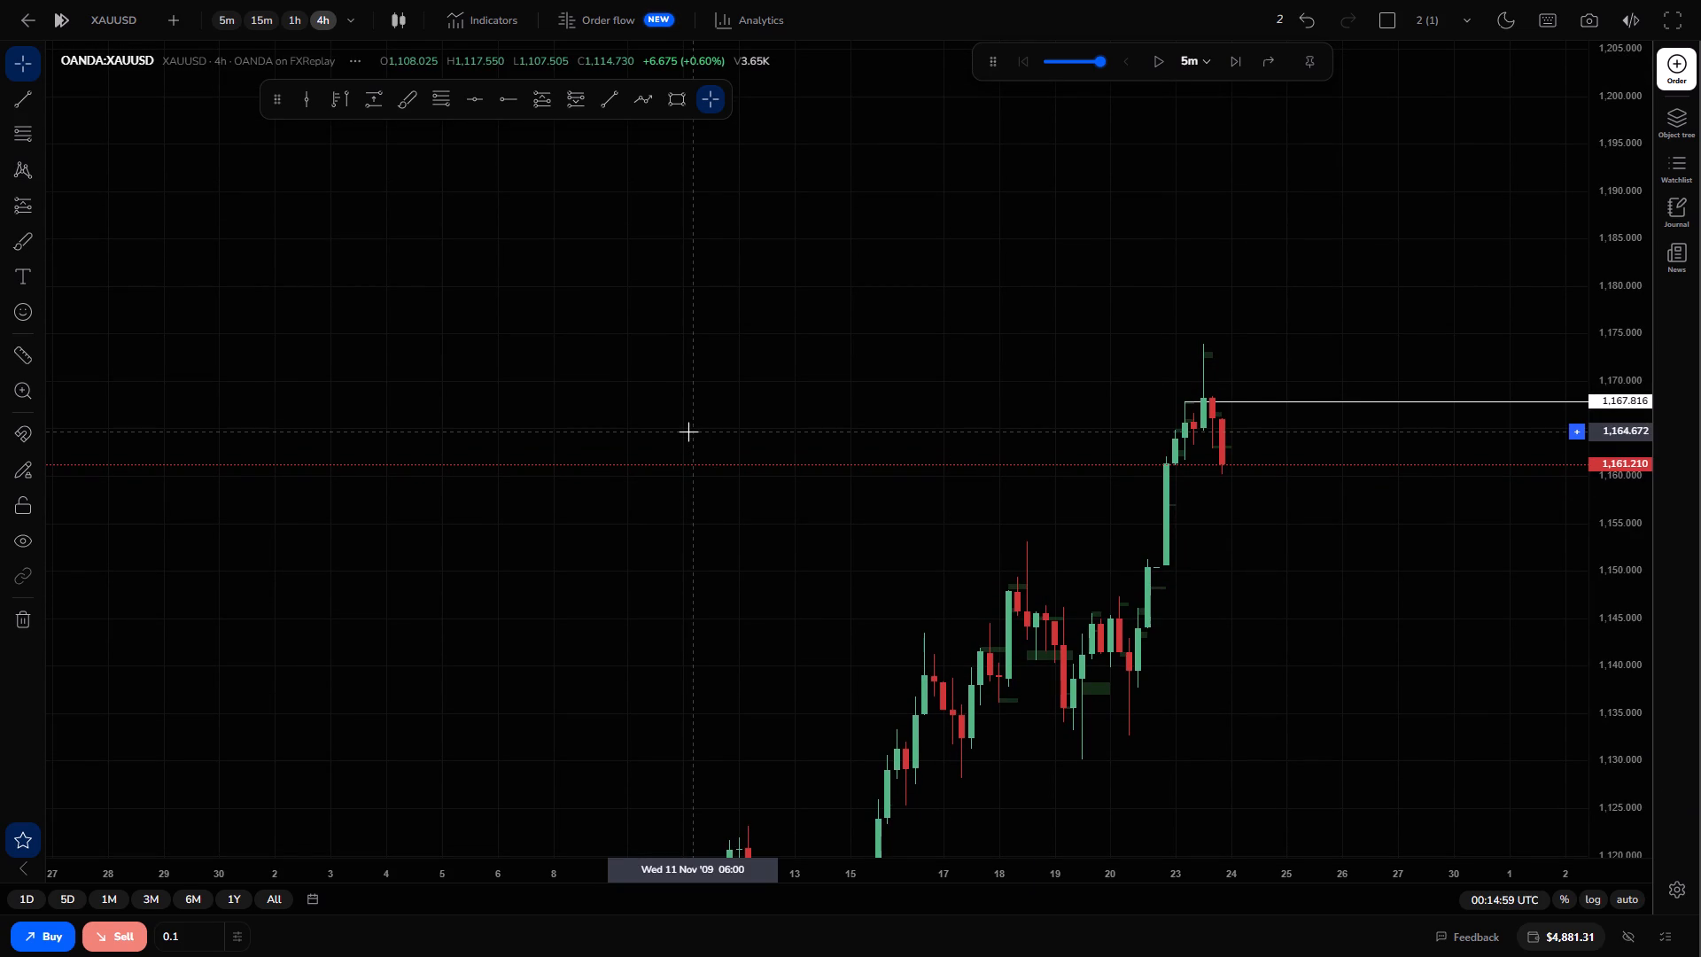
pyautogui.click(292, 16)
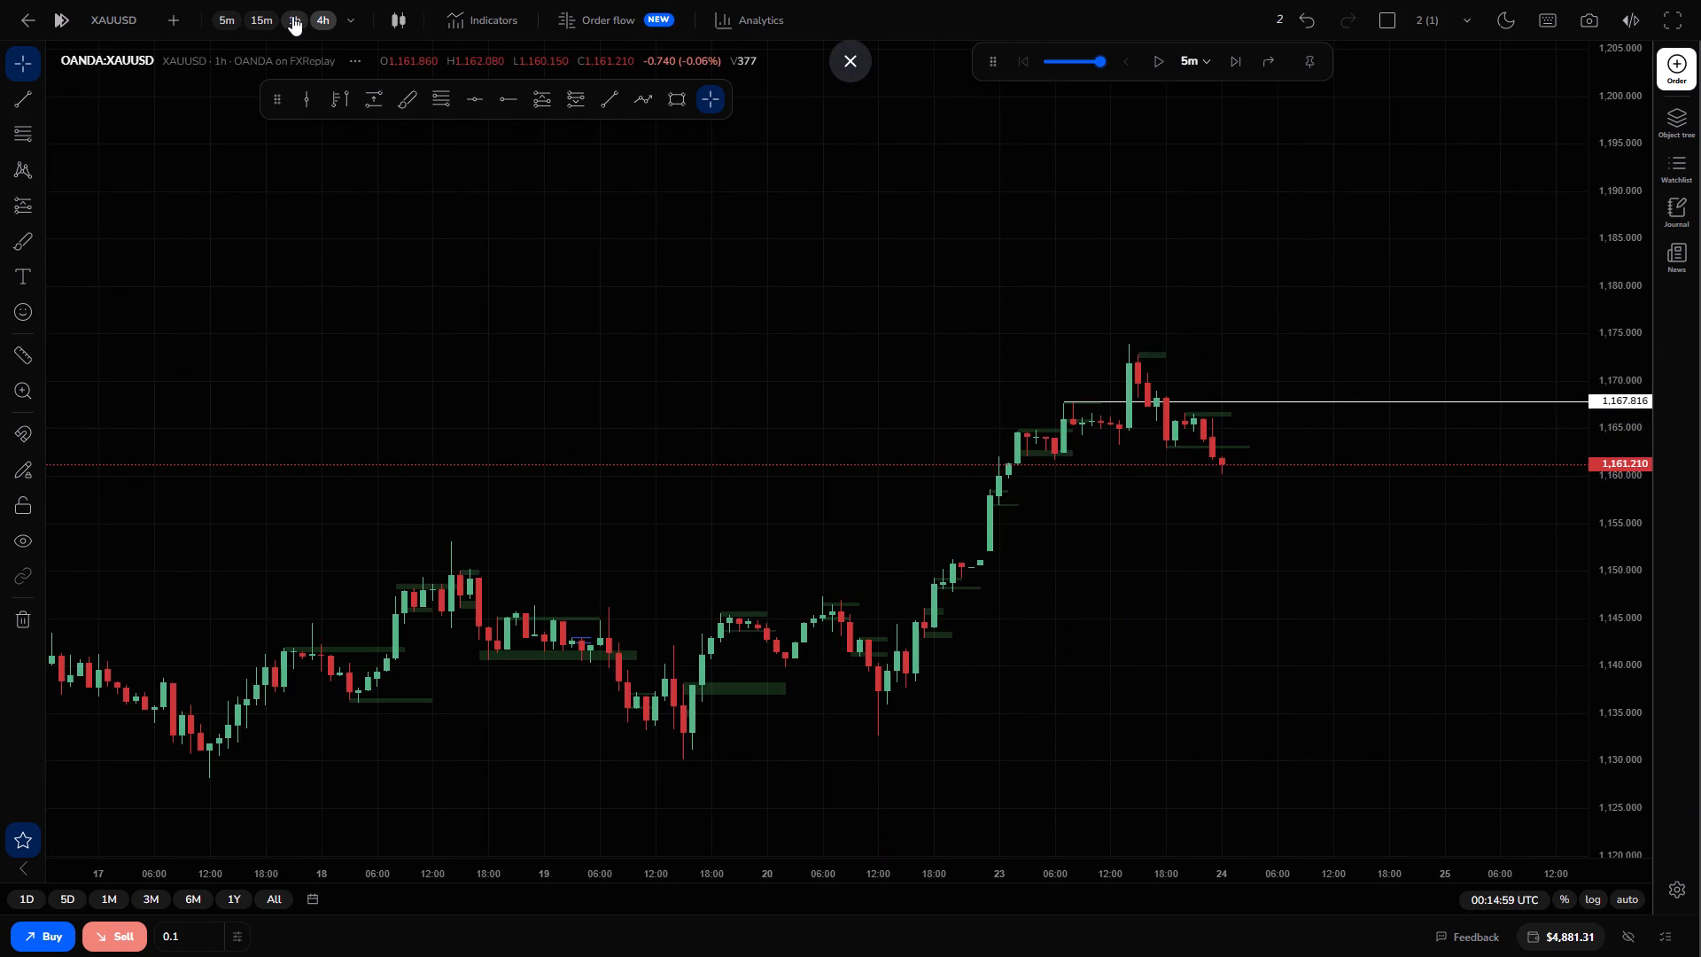
# Switch XAUUSD to the 15-minute chart and advance the replay in 5-minute increments to 01:29:59.
pyautogui.click(249, 19)
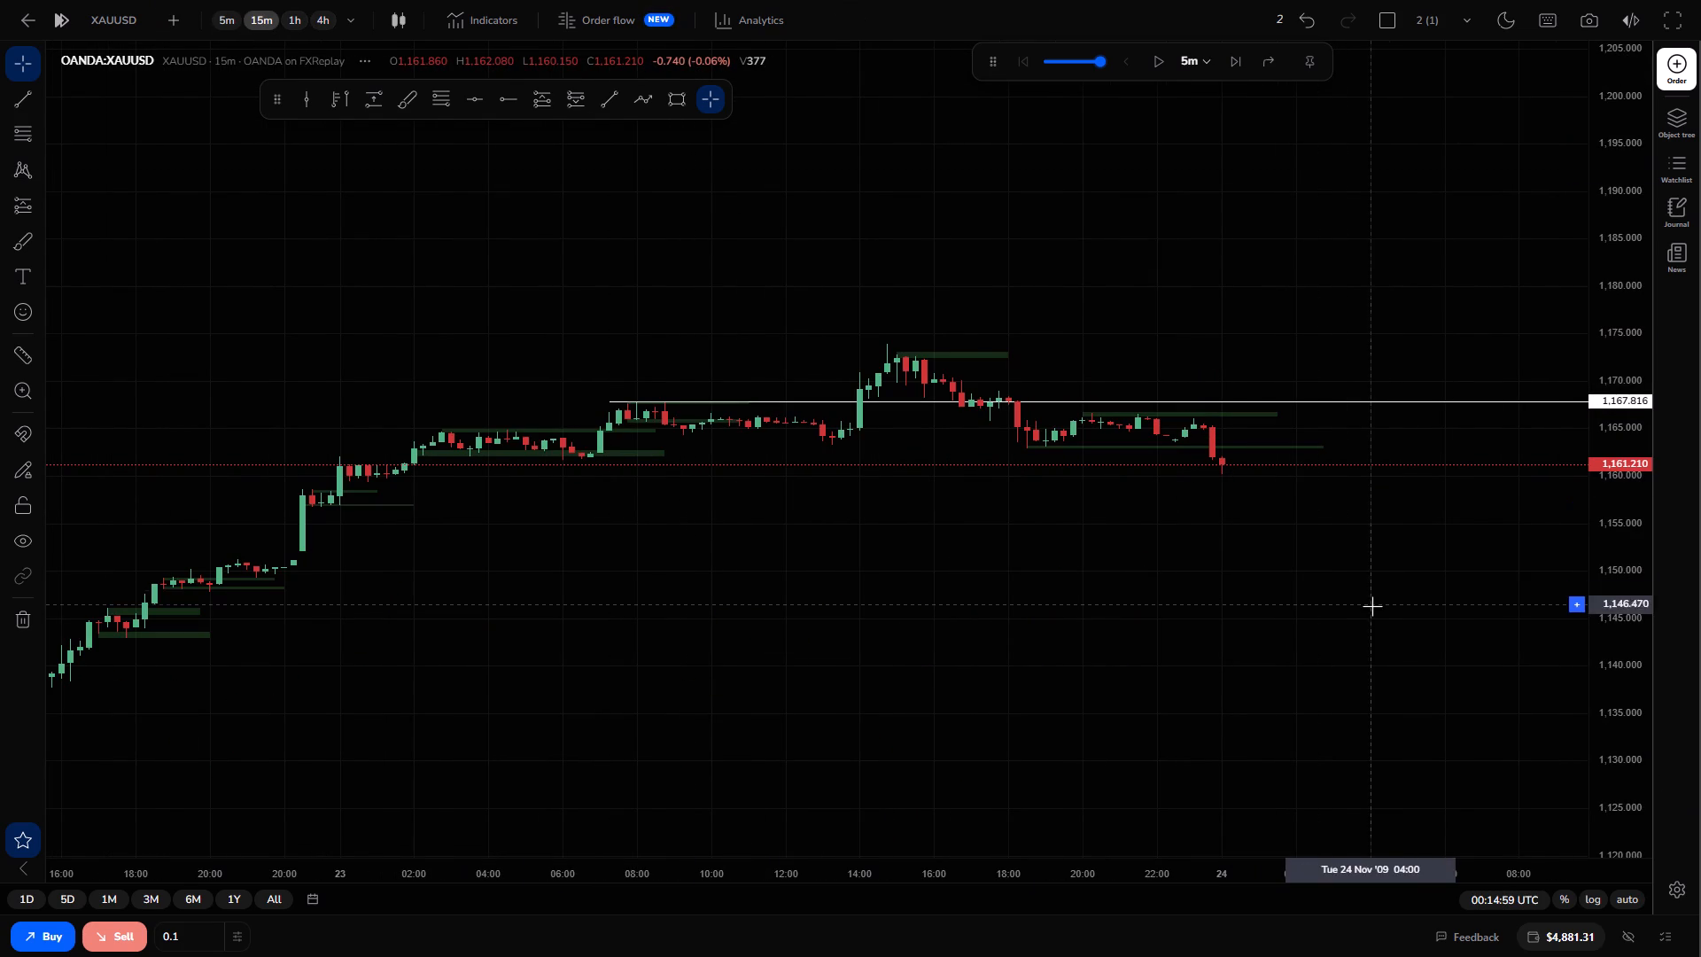
pyautogui.moveTo(1618, 648); pyautogui.dragTo(1556, 366)
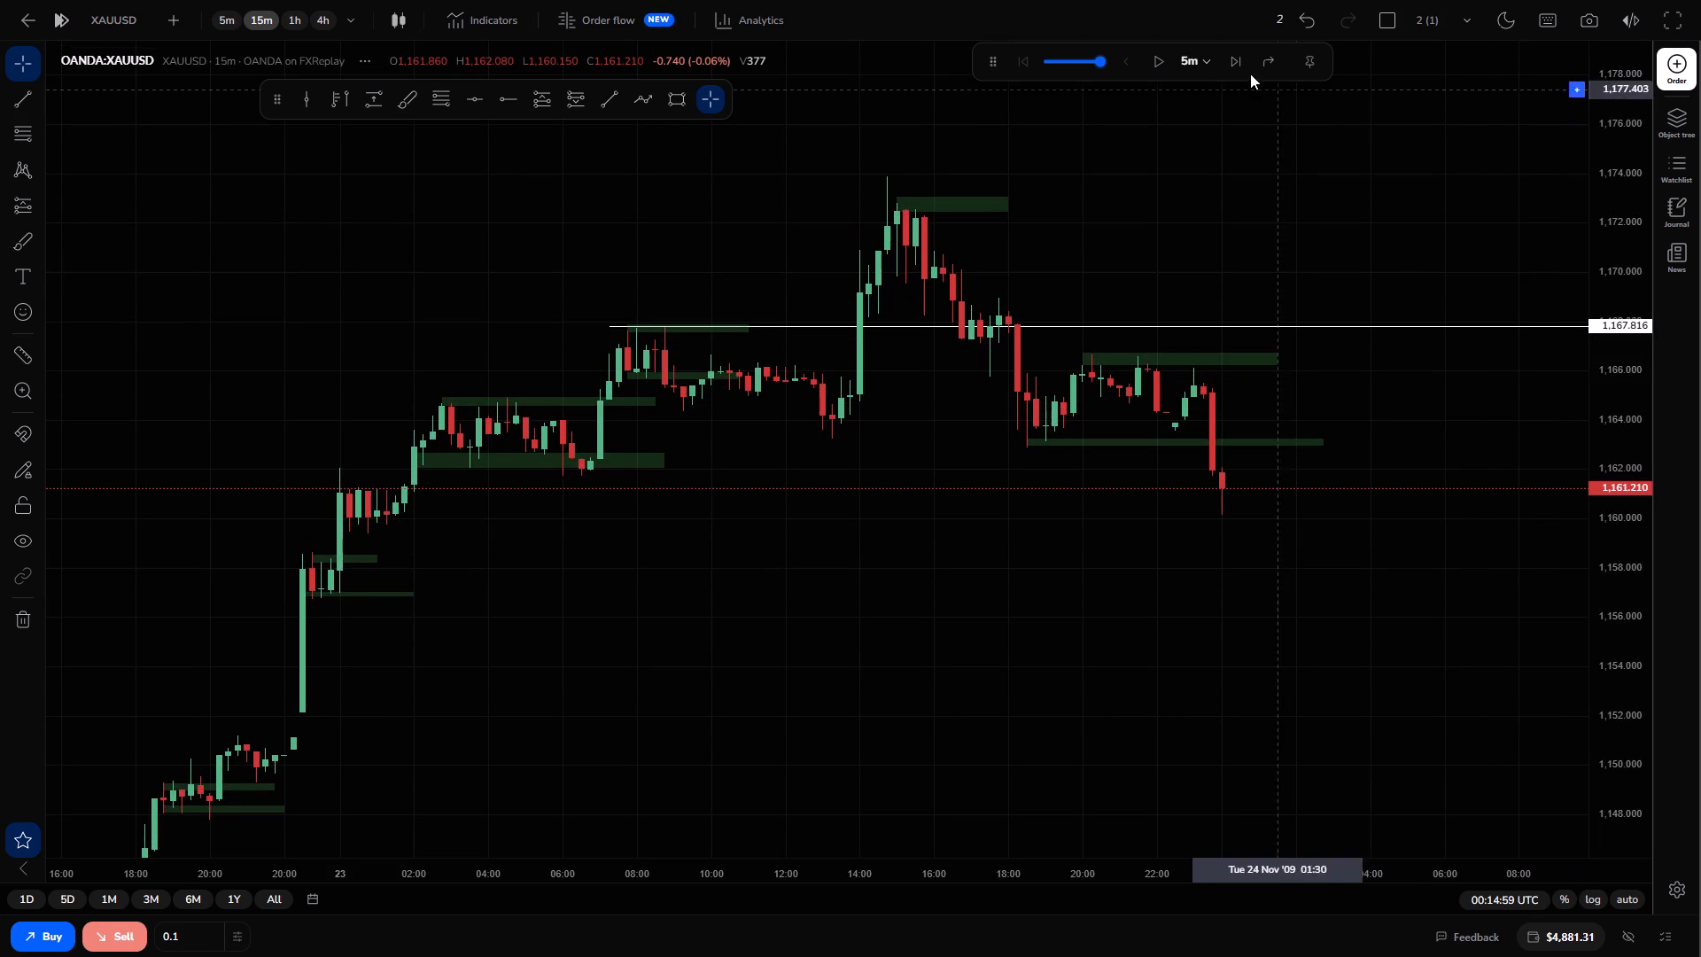
pyautogui.click(1234, 67)
pyautogui.click(1234, 67)
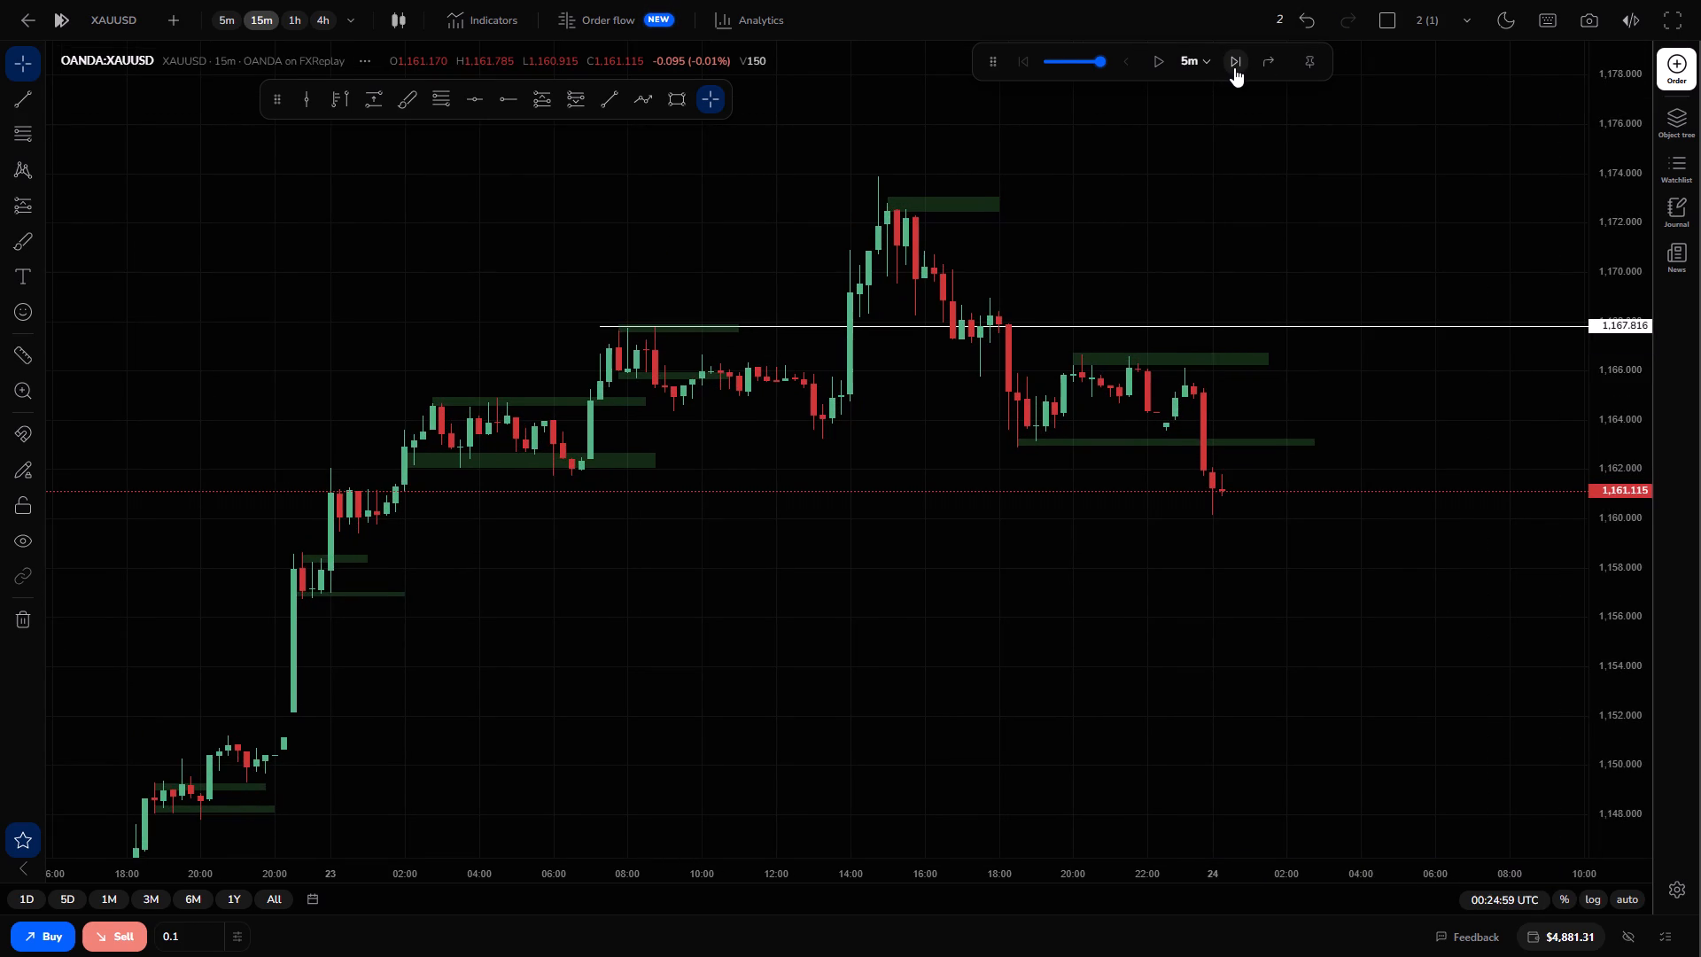
pyautogui.doubleClick(1234, 67)
pyautogui.doubleClick(1234, 67)
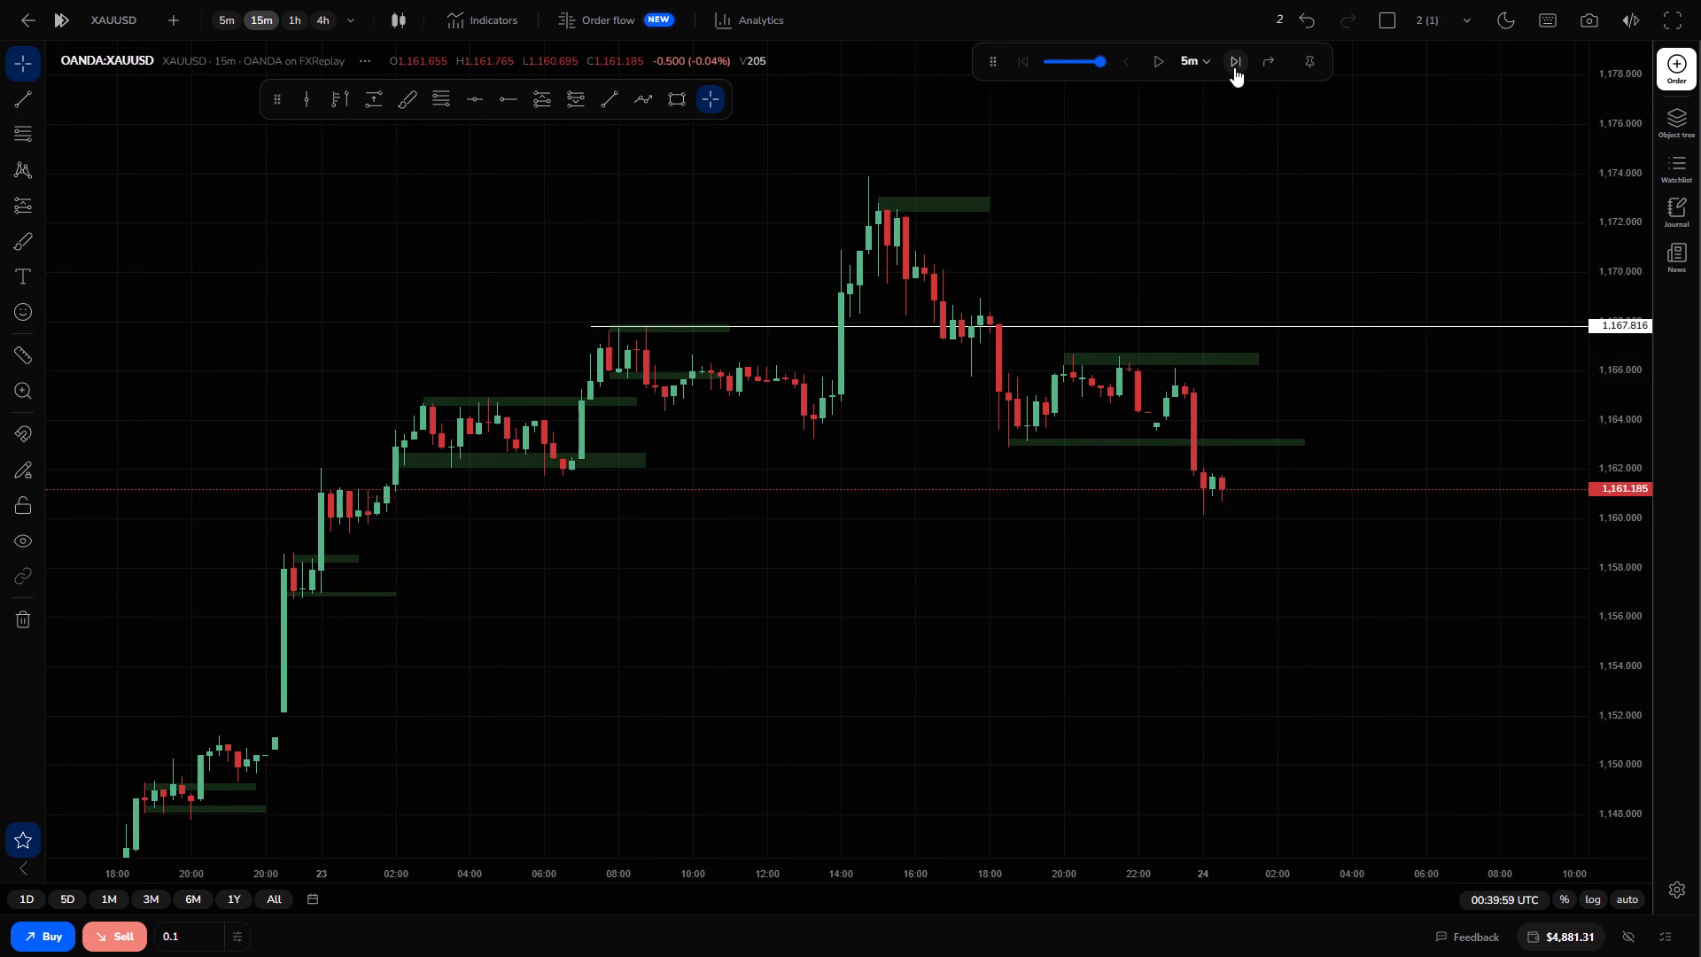
pyautogui.doubleClick(1234, 67)
pyautogui.doubleClick(1234, 67)
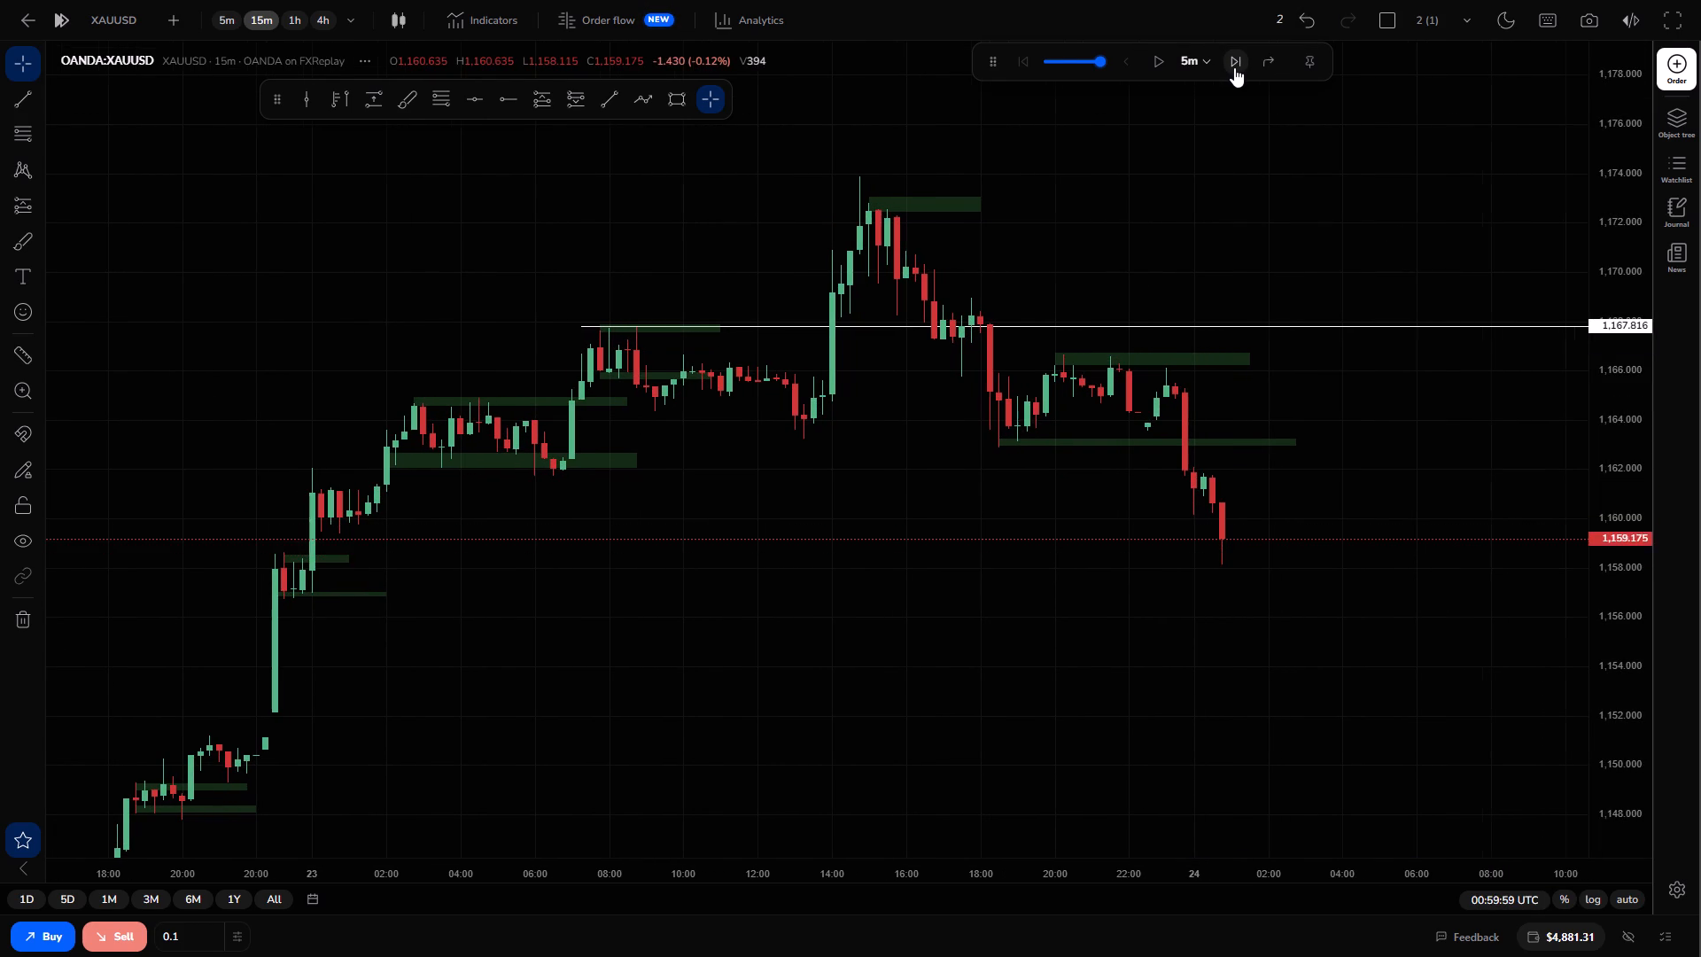
pyautogui.doubleClick(1234, 67)
pyautogui.doubleClick(1234, 67)
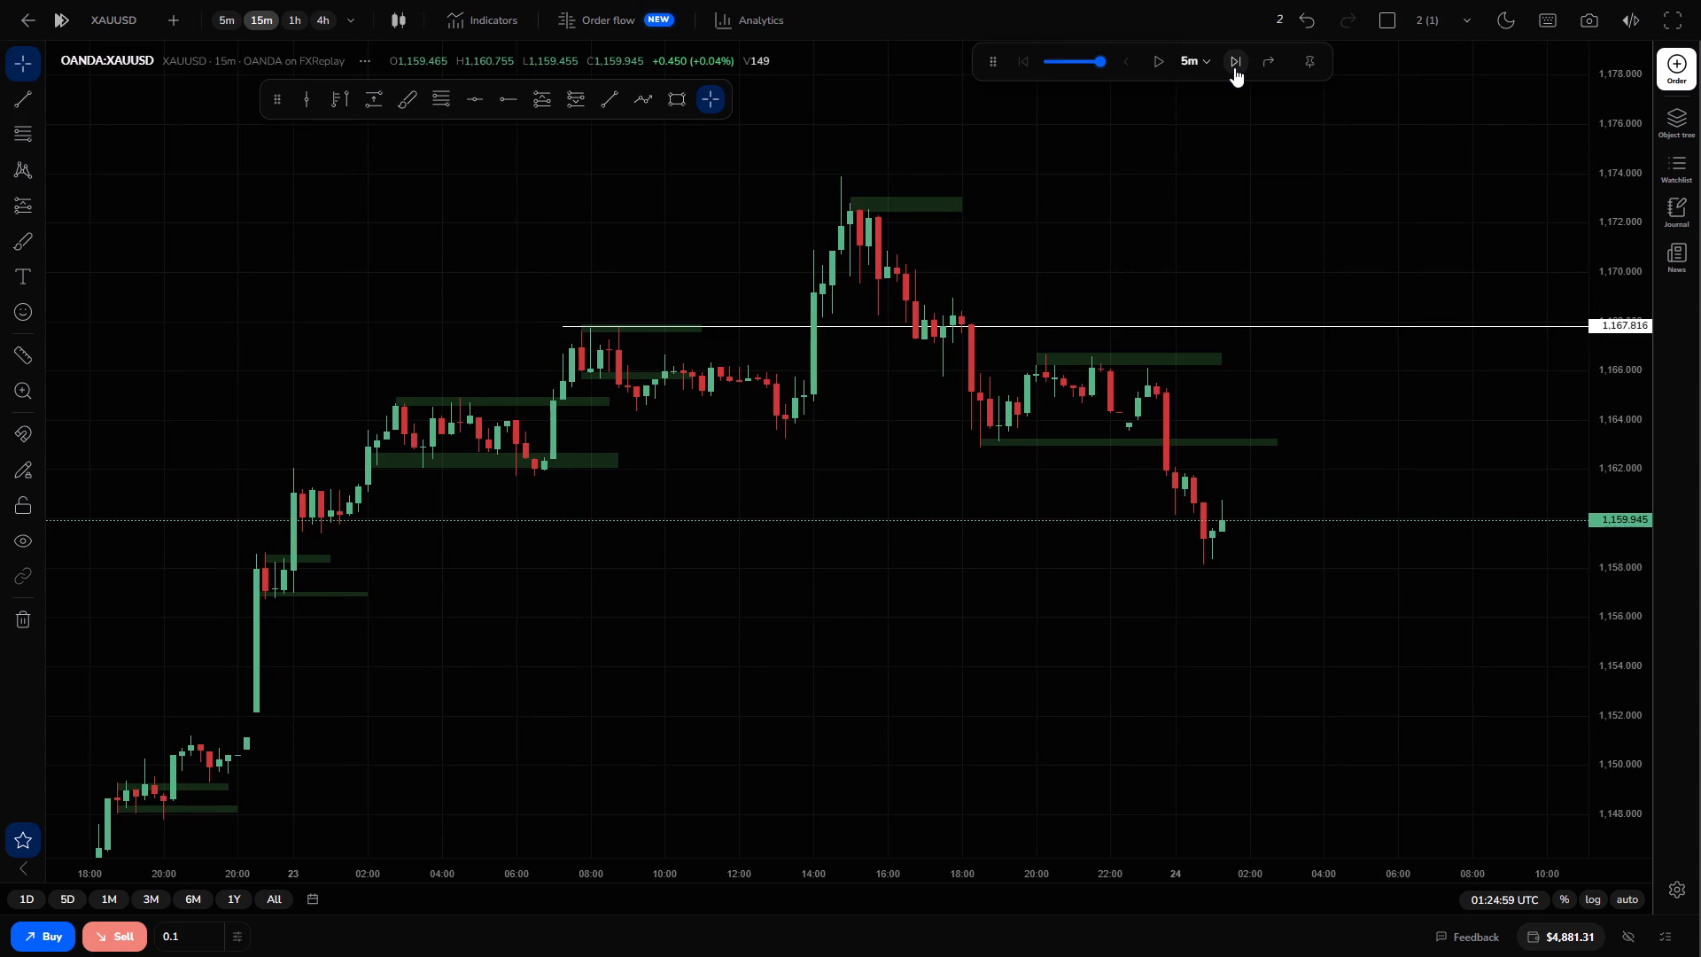
pyautogui.click(1234, 67)
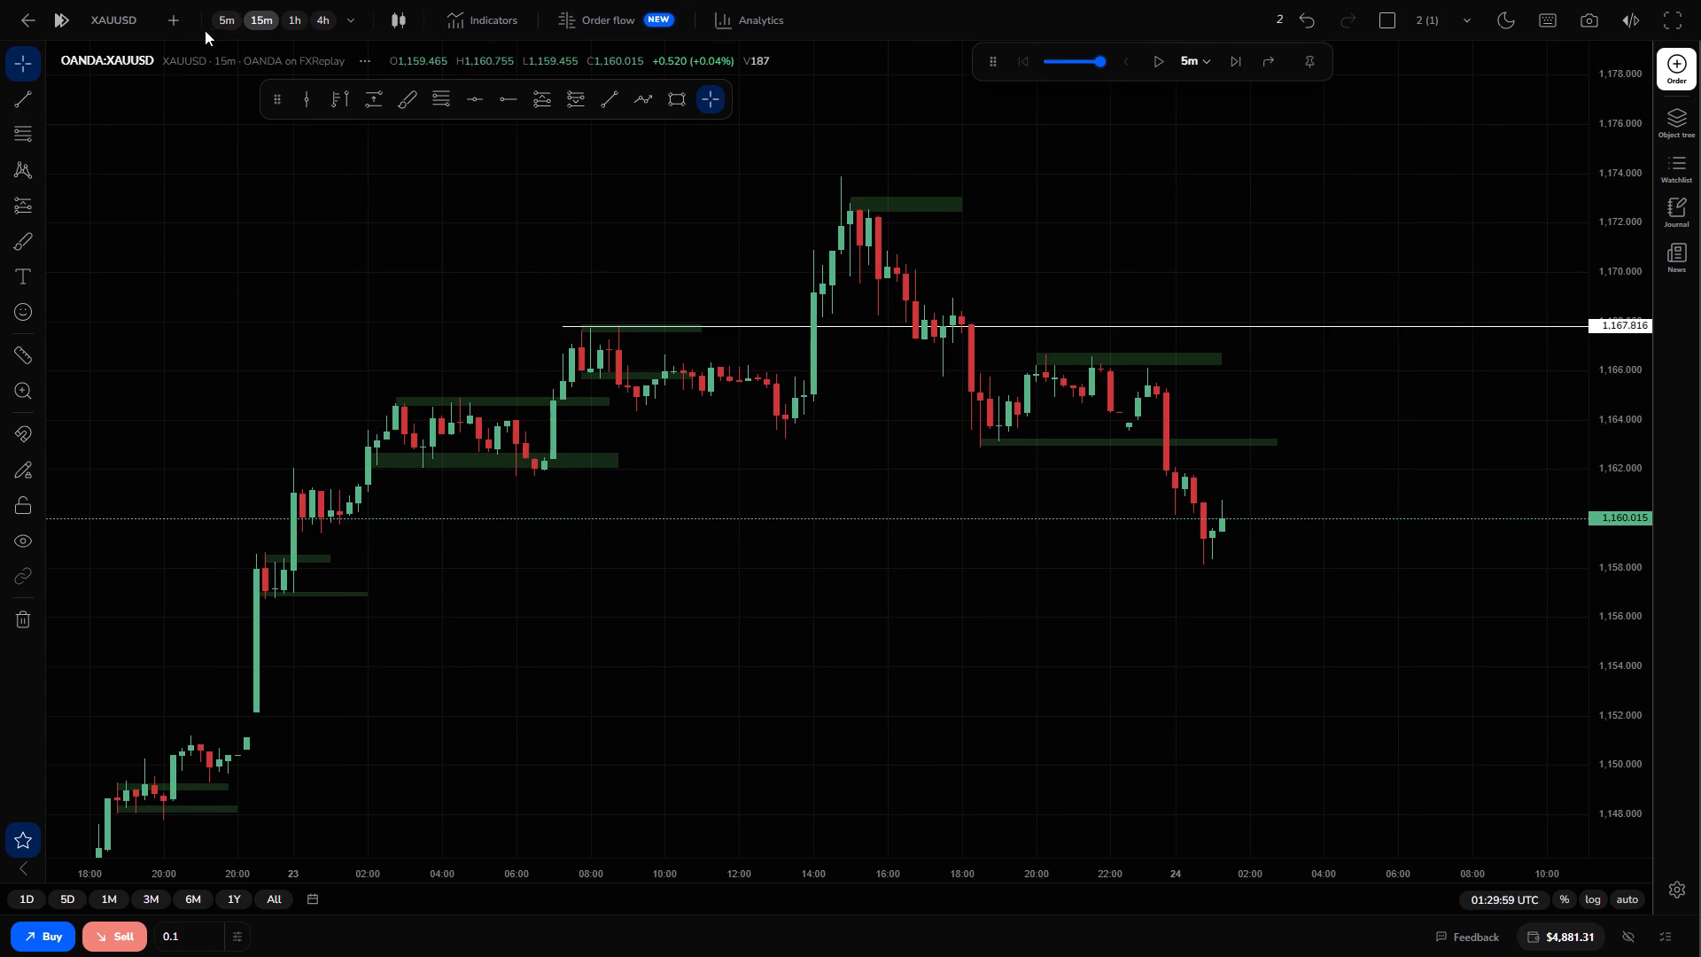
# Return to the 5-minute chart and buy 0.1 lot of XAUUSD at market, 1,160.015.
pyautogui.click(220, 19)
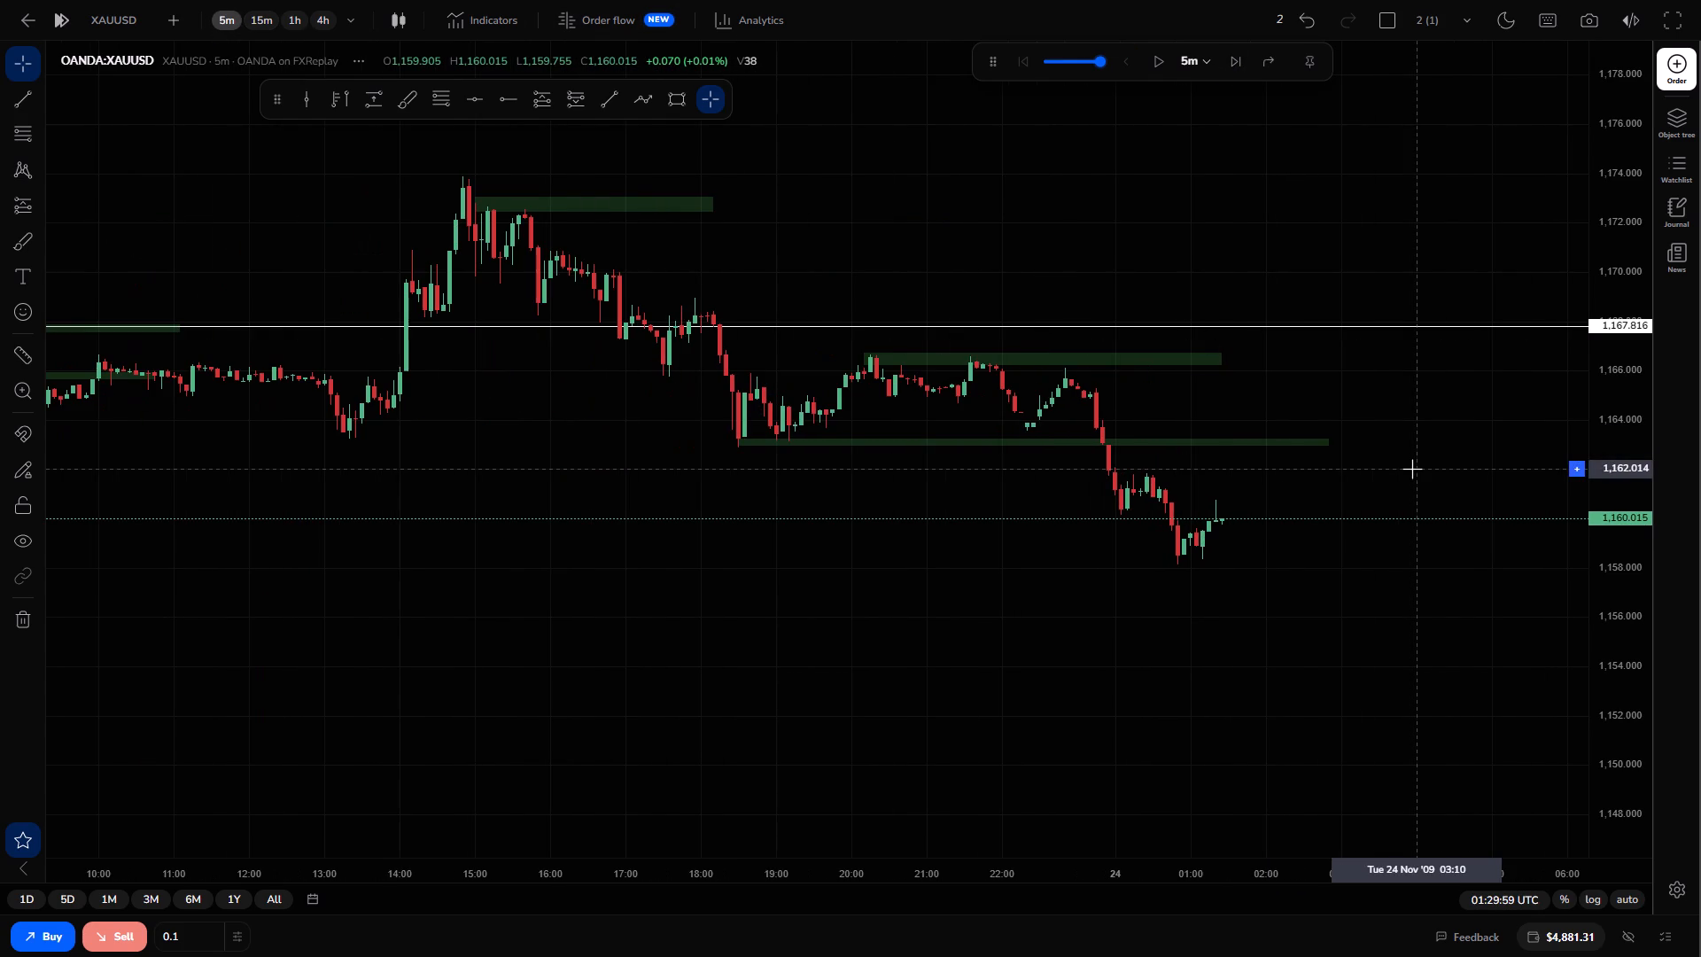
pyautogui.moveTo(1643, 599); pyautogui.dragTo(1555, 366)
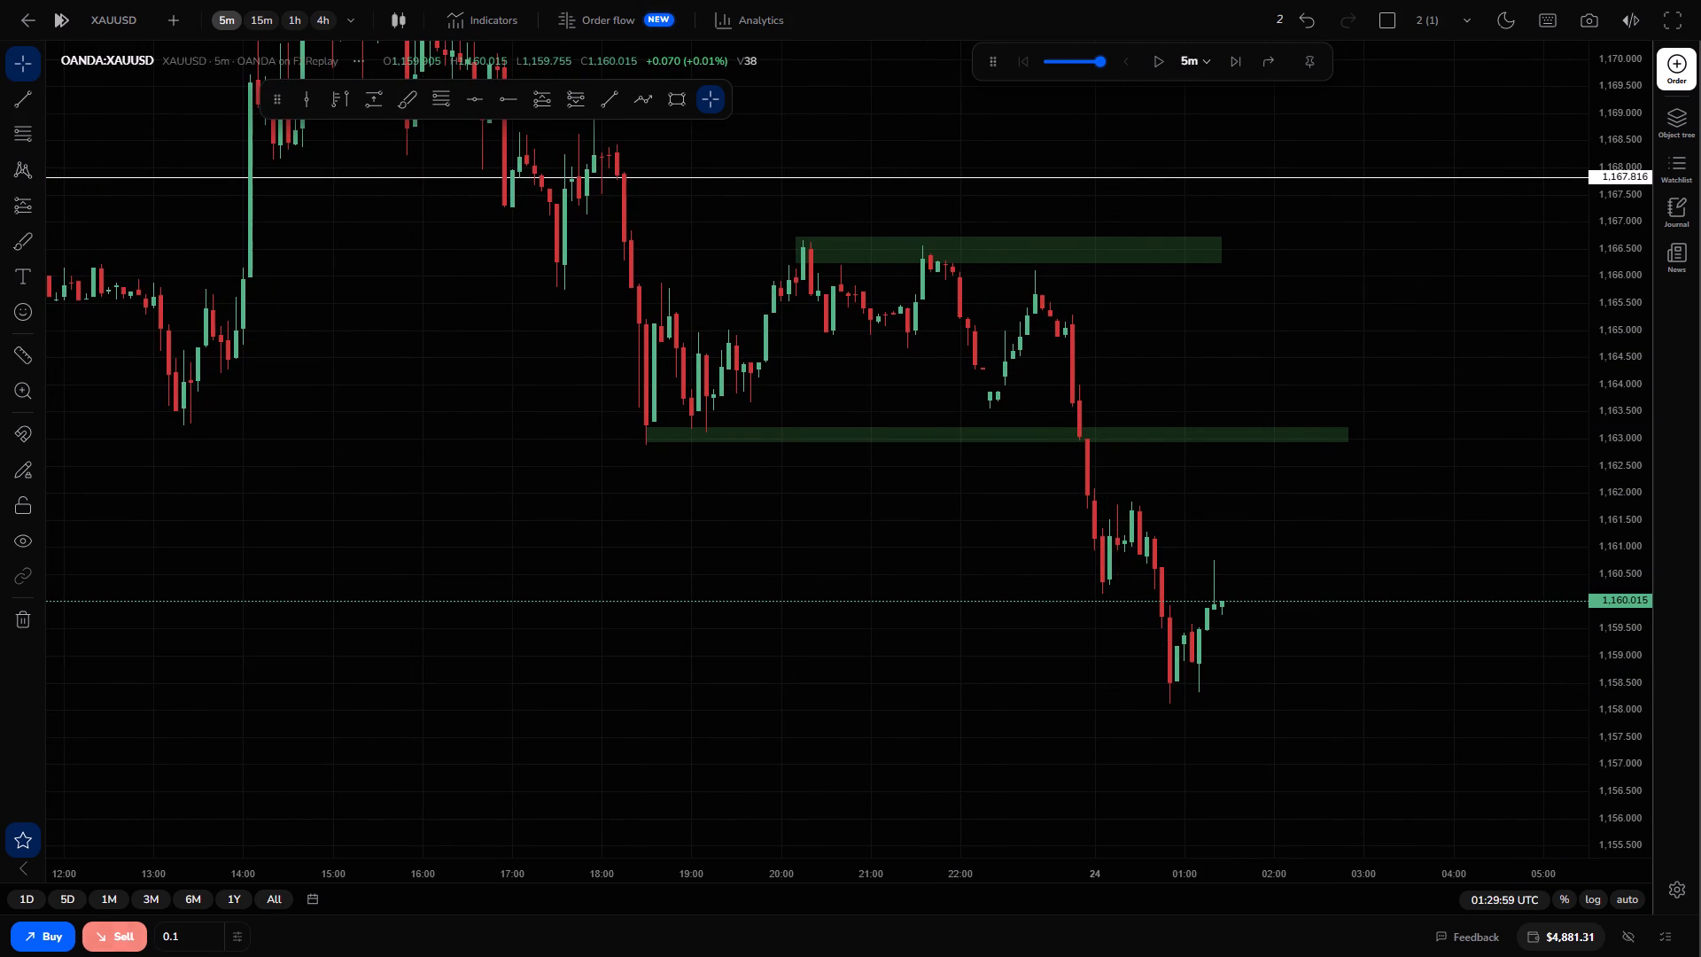
pyautogui.hotkey('alt', 'q')
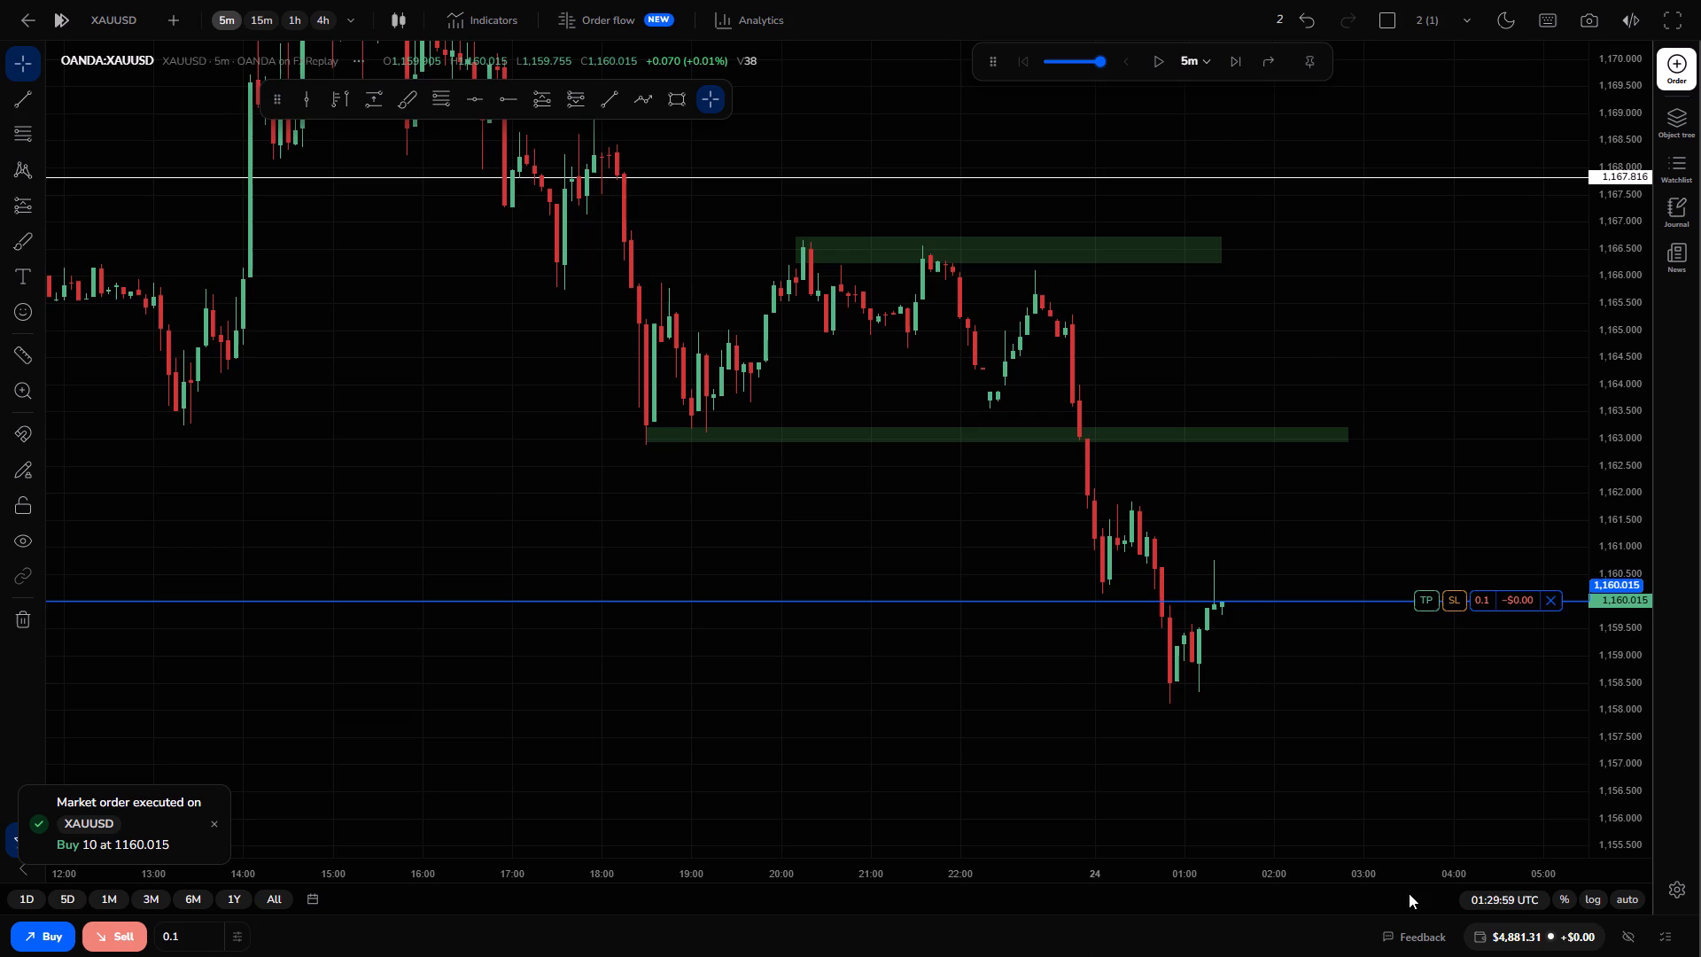
# Set the long's take profit to 1,162.936 at the evening-lows zone and its stop loss to 1,158.705.
pyautogui.moveTo(1422, 596); pyautogui.dragTo(1390, 457)
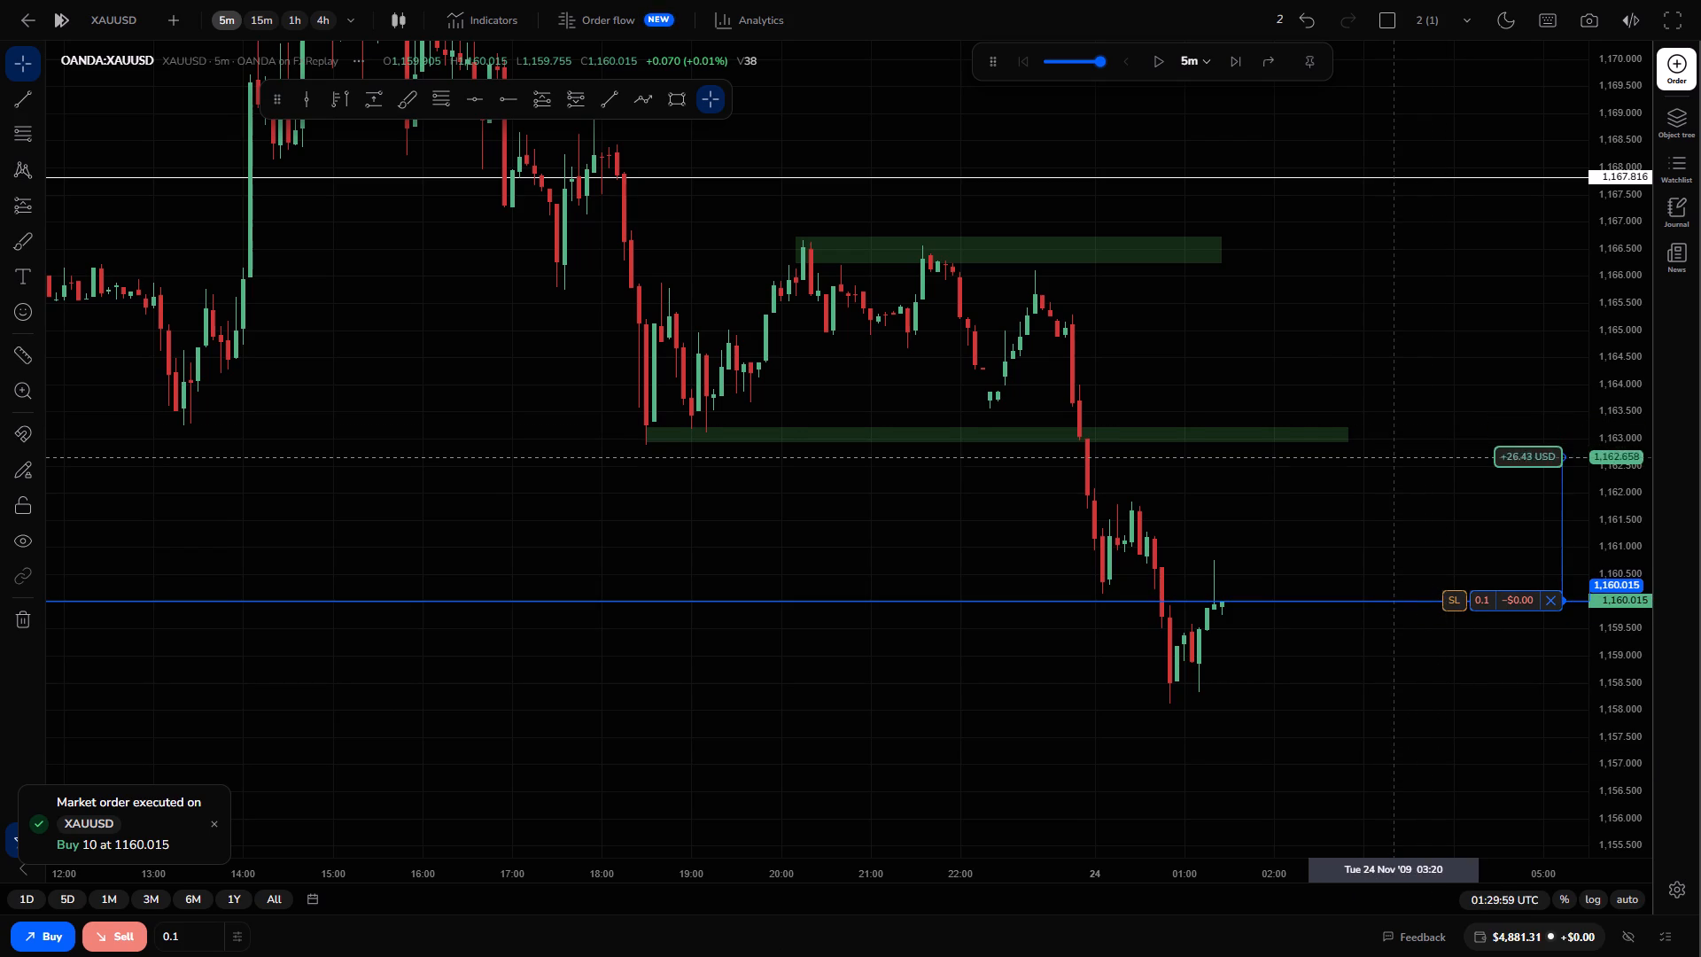
pyautogui.moveTo(1390, 457); pyautogui.dragTo(1393, 442)
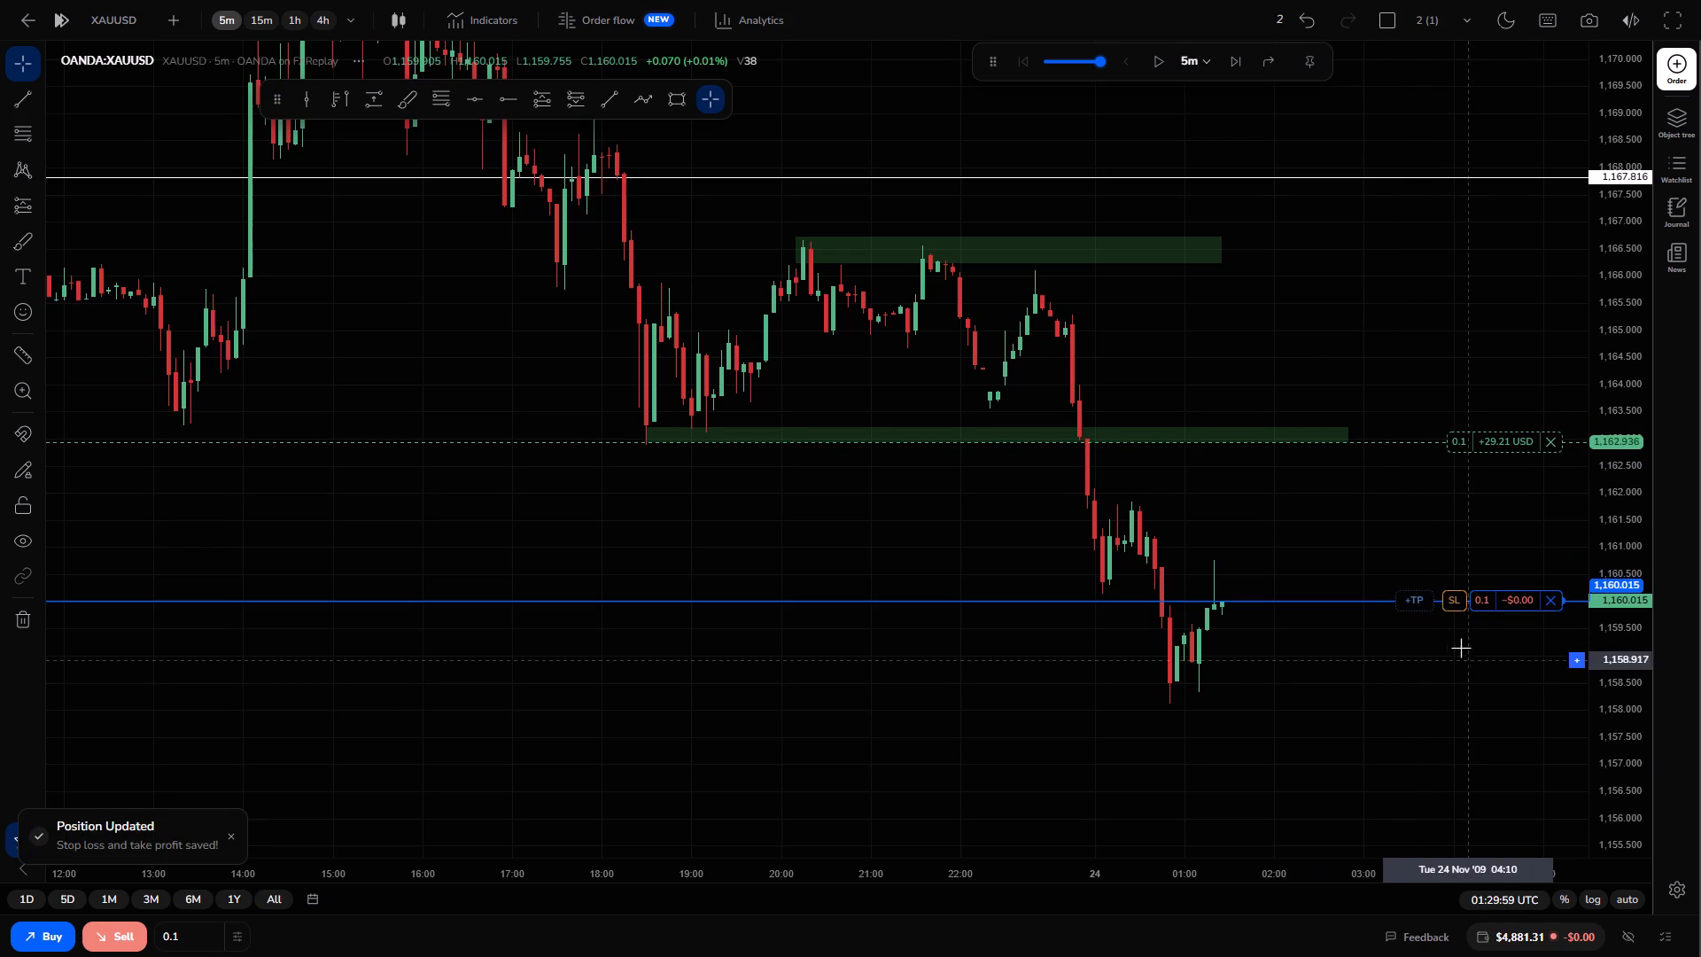
pyautogui.moveTo(1454, 606); pyautogui.dragTo(1462, 654)
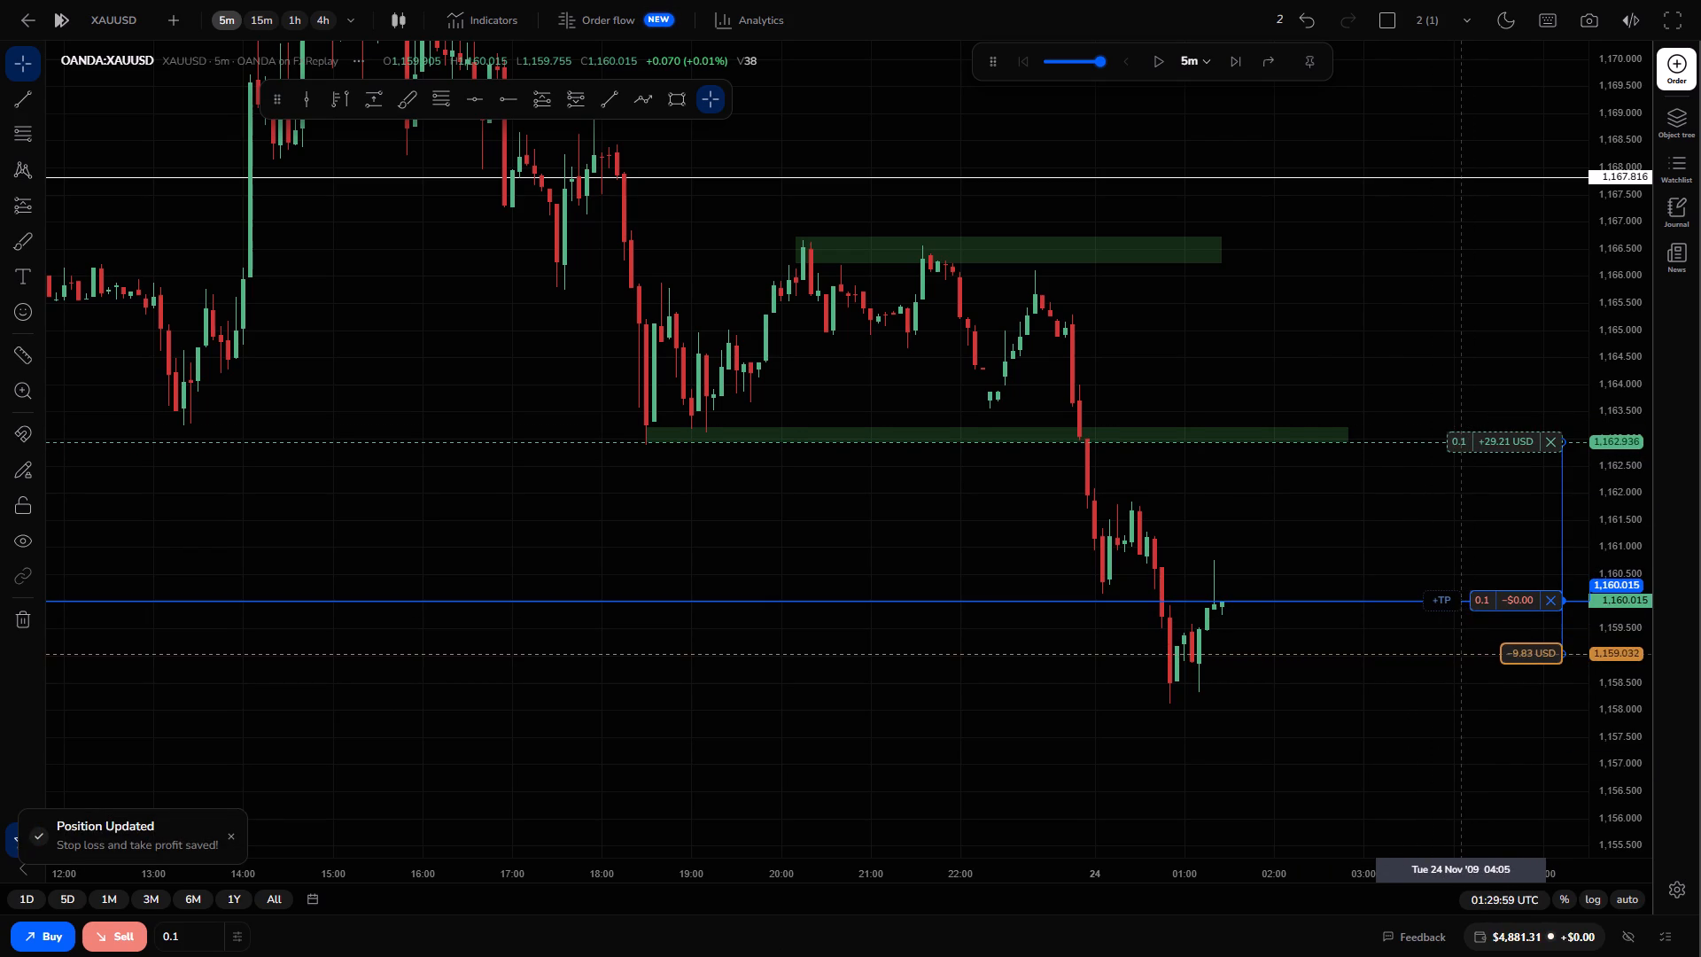
pyautogui.moveTo(1462, 654); pyautogui.dragTo(1456, 672)
# Advance the replay on the 5-minute chart to 01:54:59 with the long open.
pyautogui.tripleClick(1230, 52)
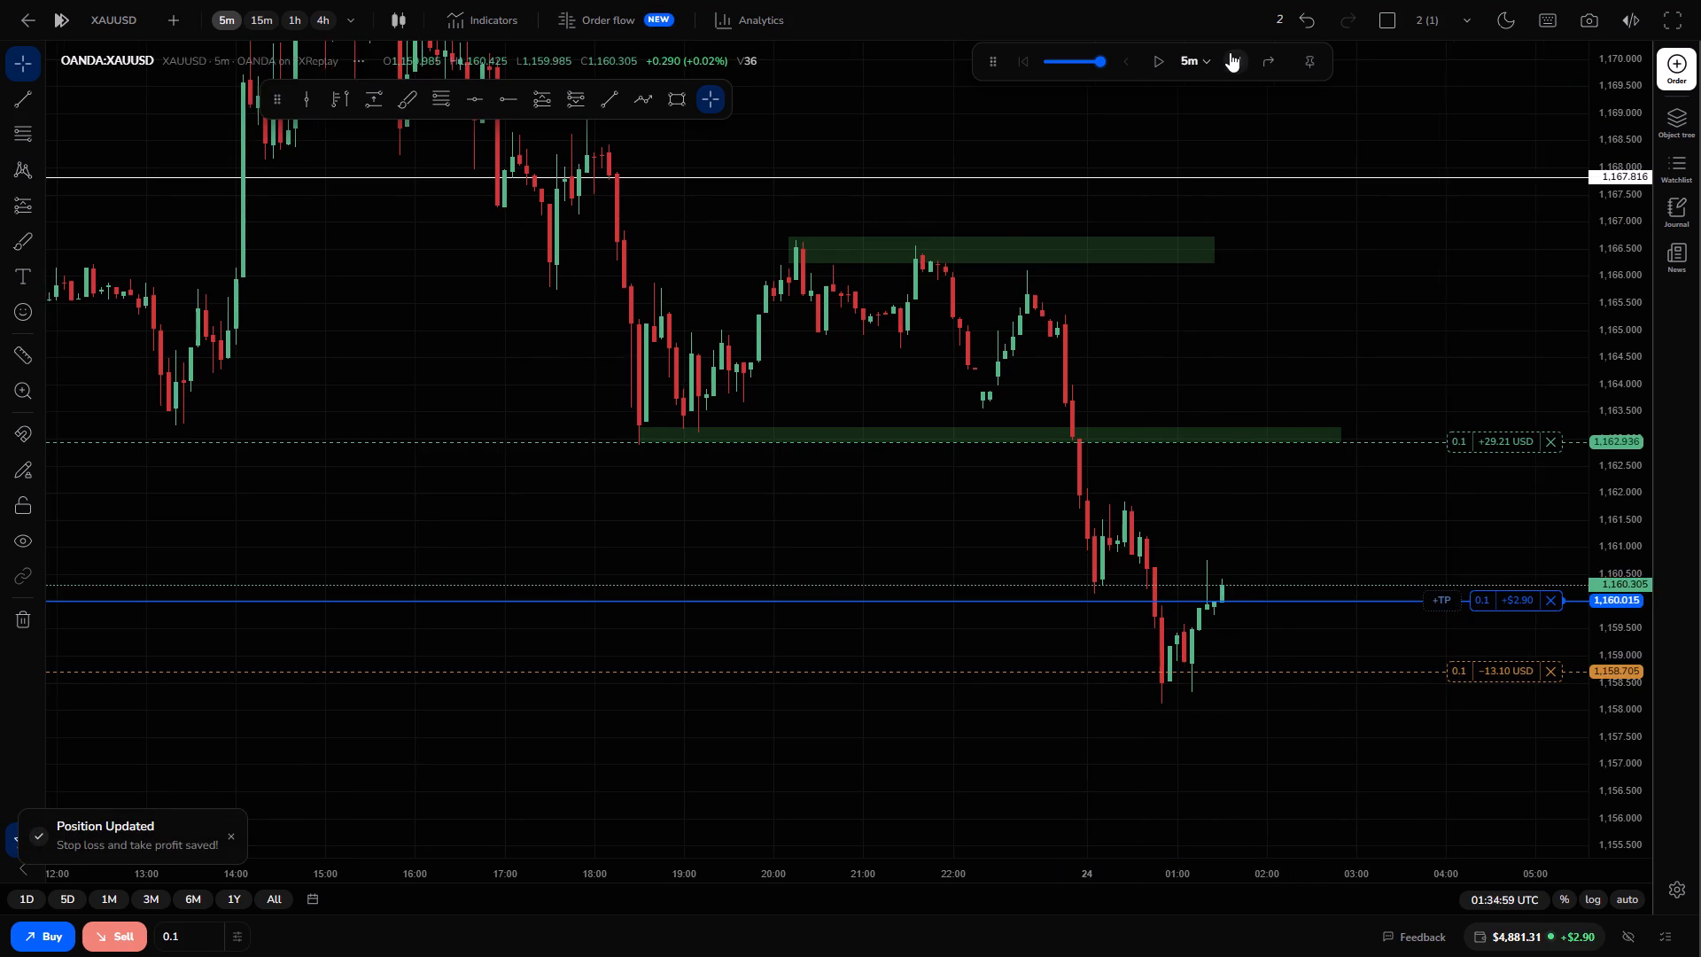
pyautogui.doubleClick(1230, 52)
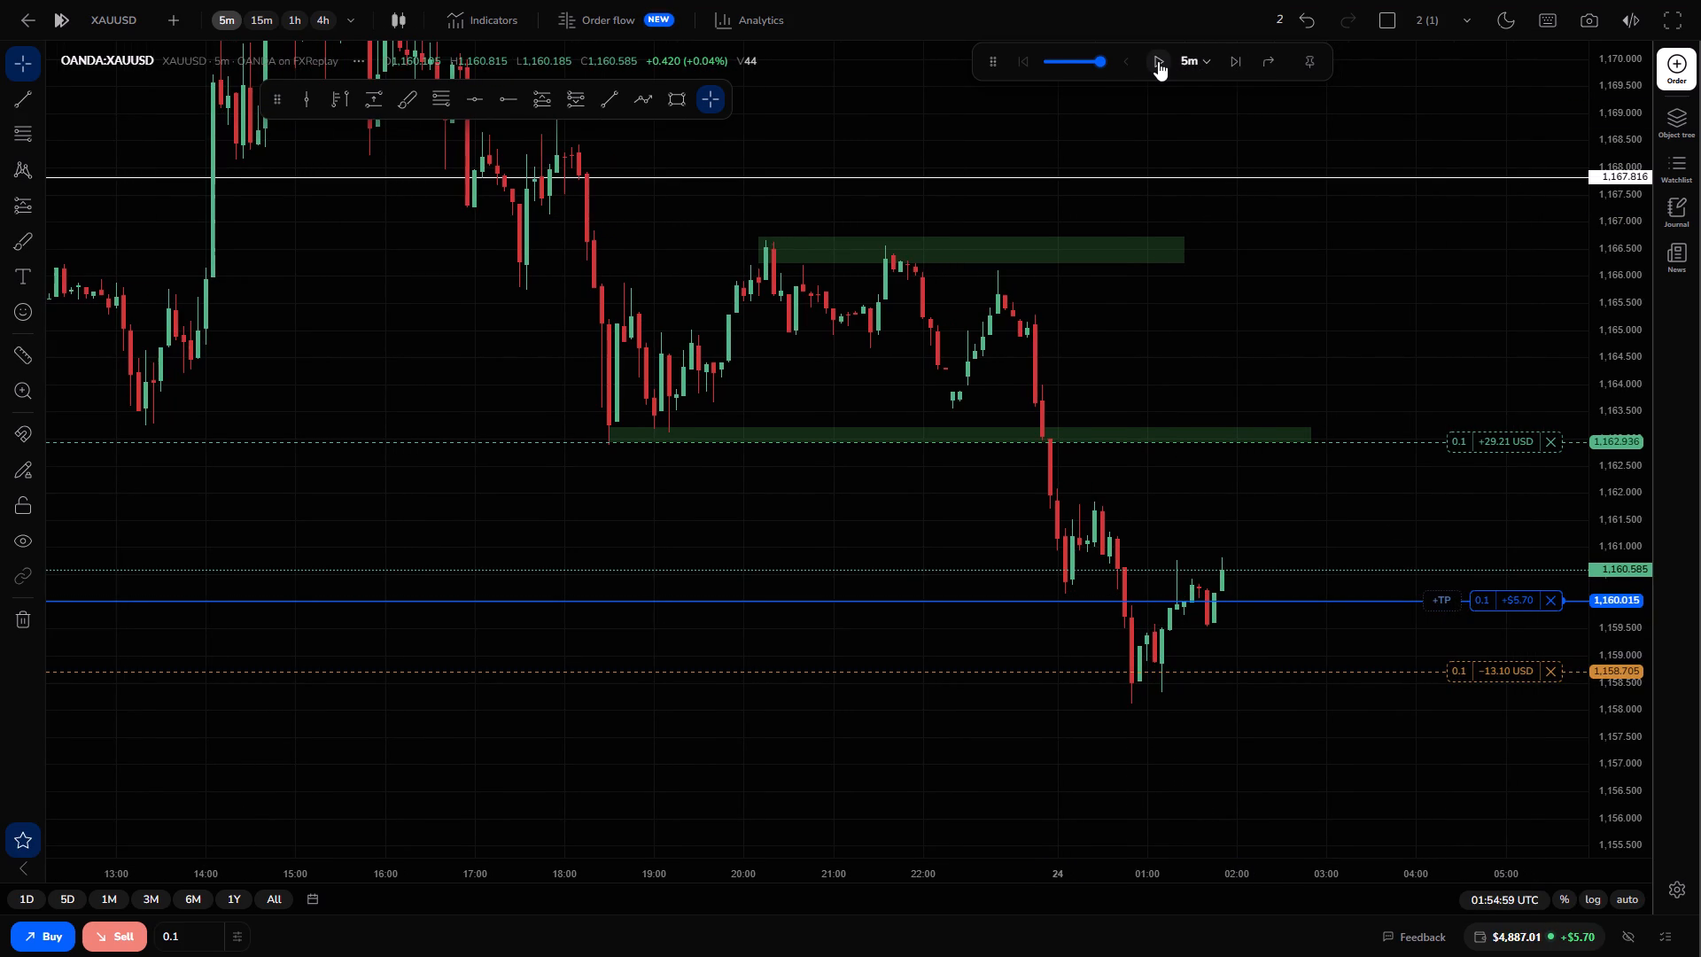
# Play the XAUUSD replay on the 5-minute chart with the long running and pause it at 02:34:59.
pyautogui.click(1158, 61)
pyautogui.click(1158, 61)
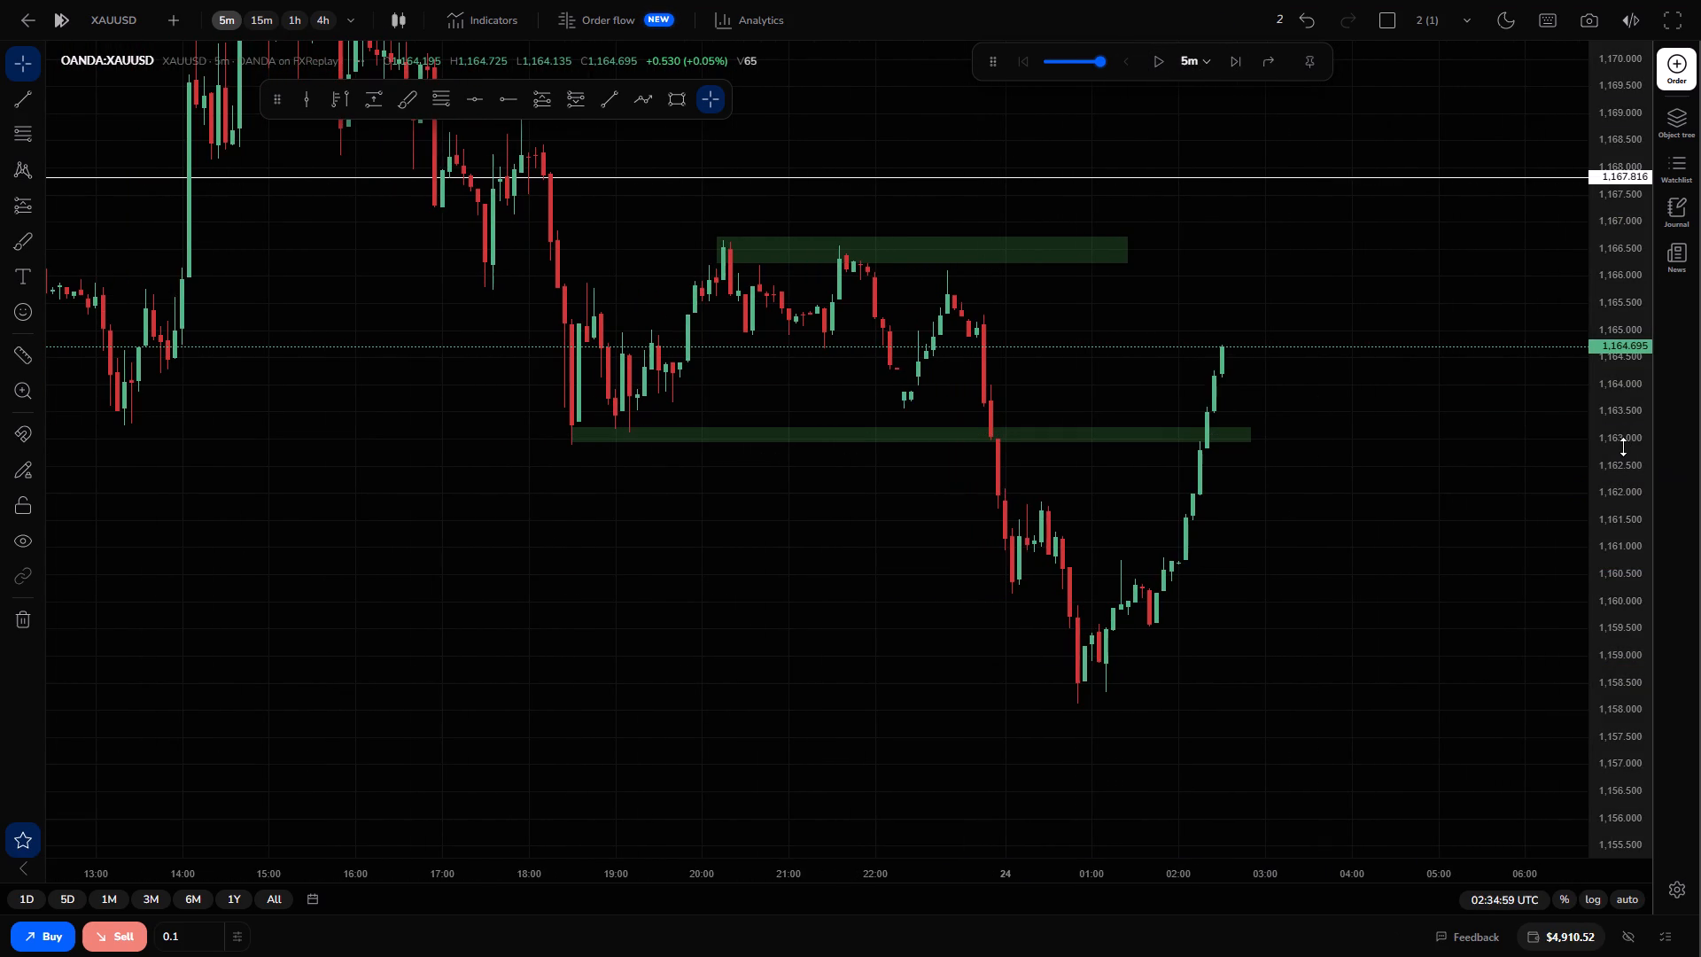
# Examine the 24 November price action around the long's entry and the evening-lows zone on the 5-minute chart.
pyautogui.moveTo(1623, 447); pyautogui.dragTo(1624, 457)
pyautogui.moveTo(1422, 603); pyautogui.dragTo(1526, 517)
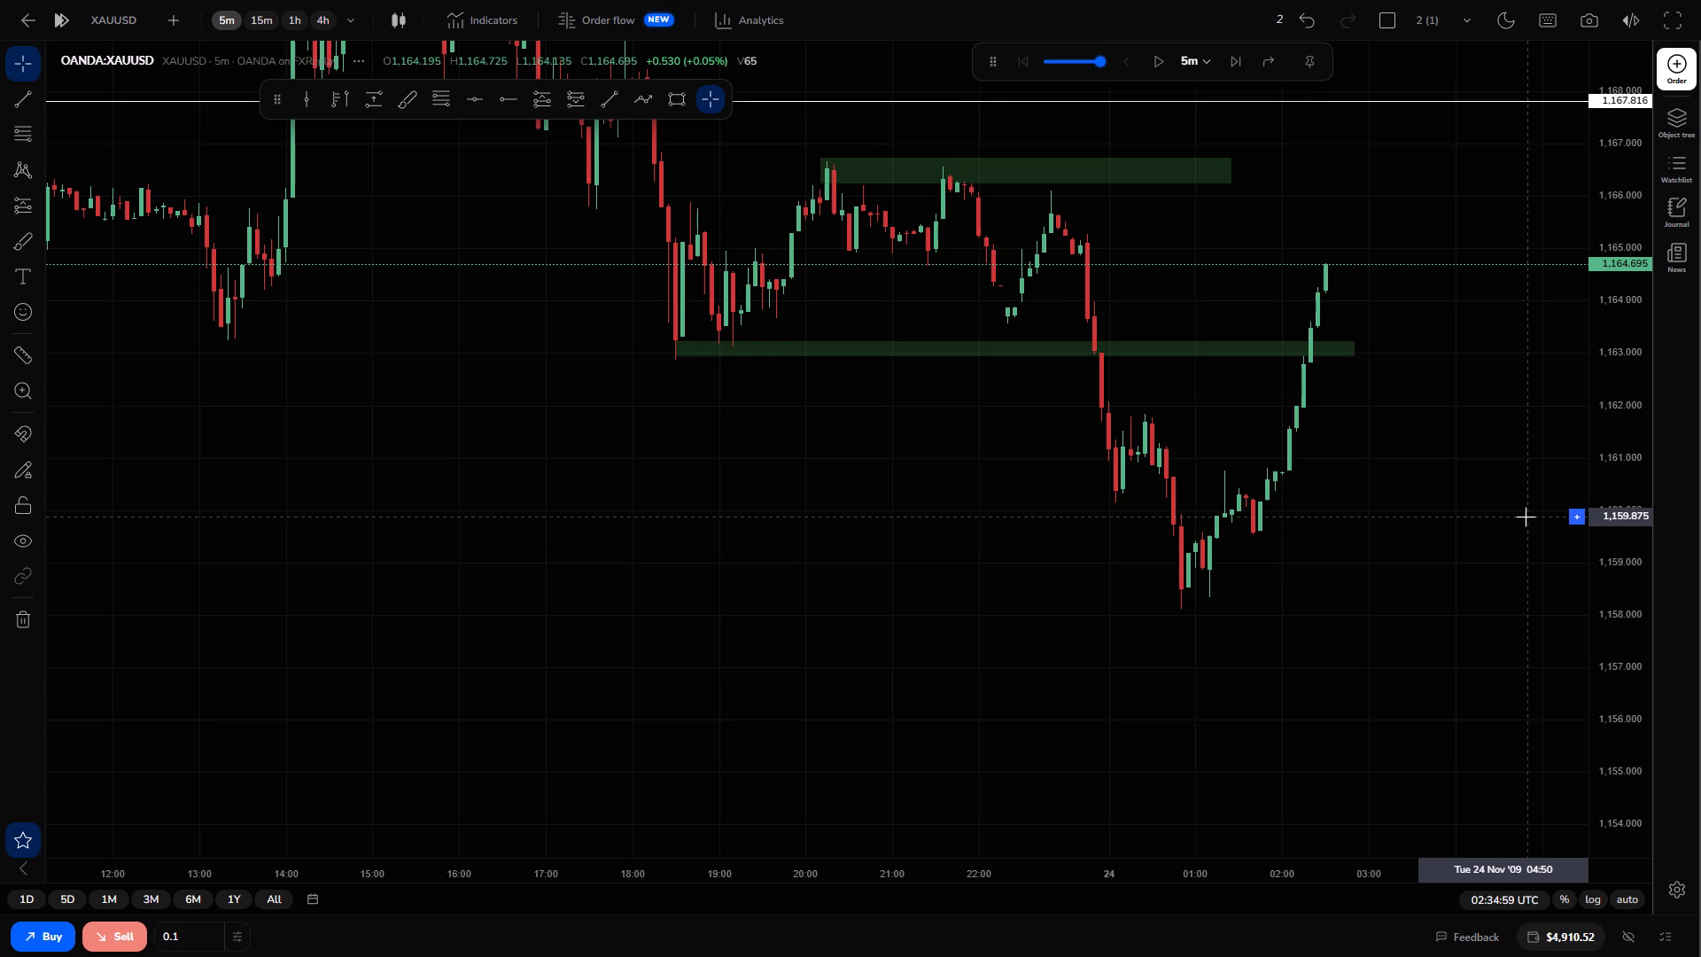
pyautogui.moveTo(1345, 506); pyautogui.dragTo(1409, 603)
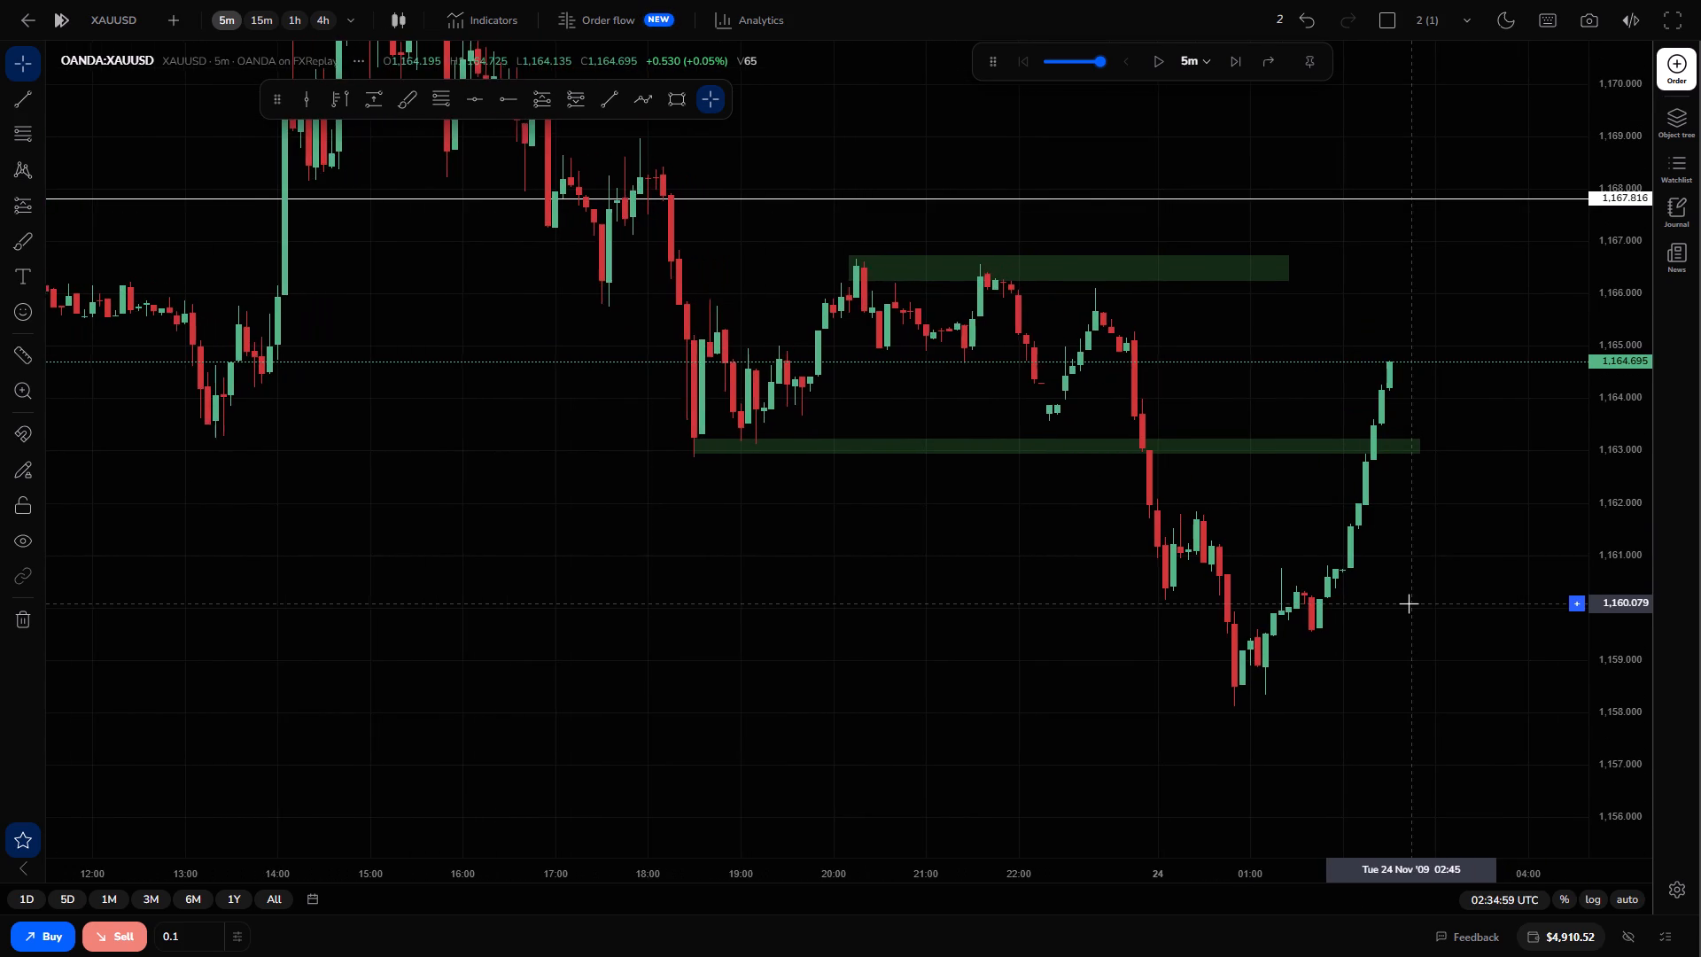
pyautogui.click(1291, 554)
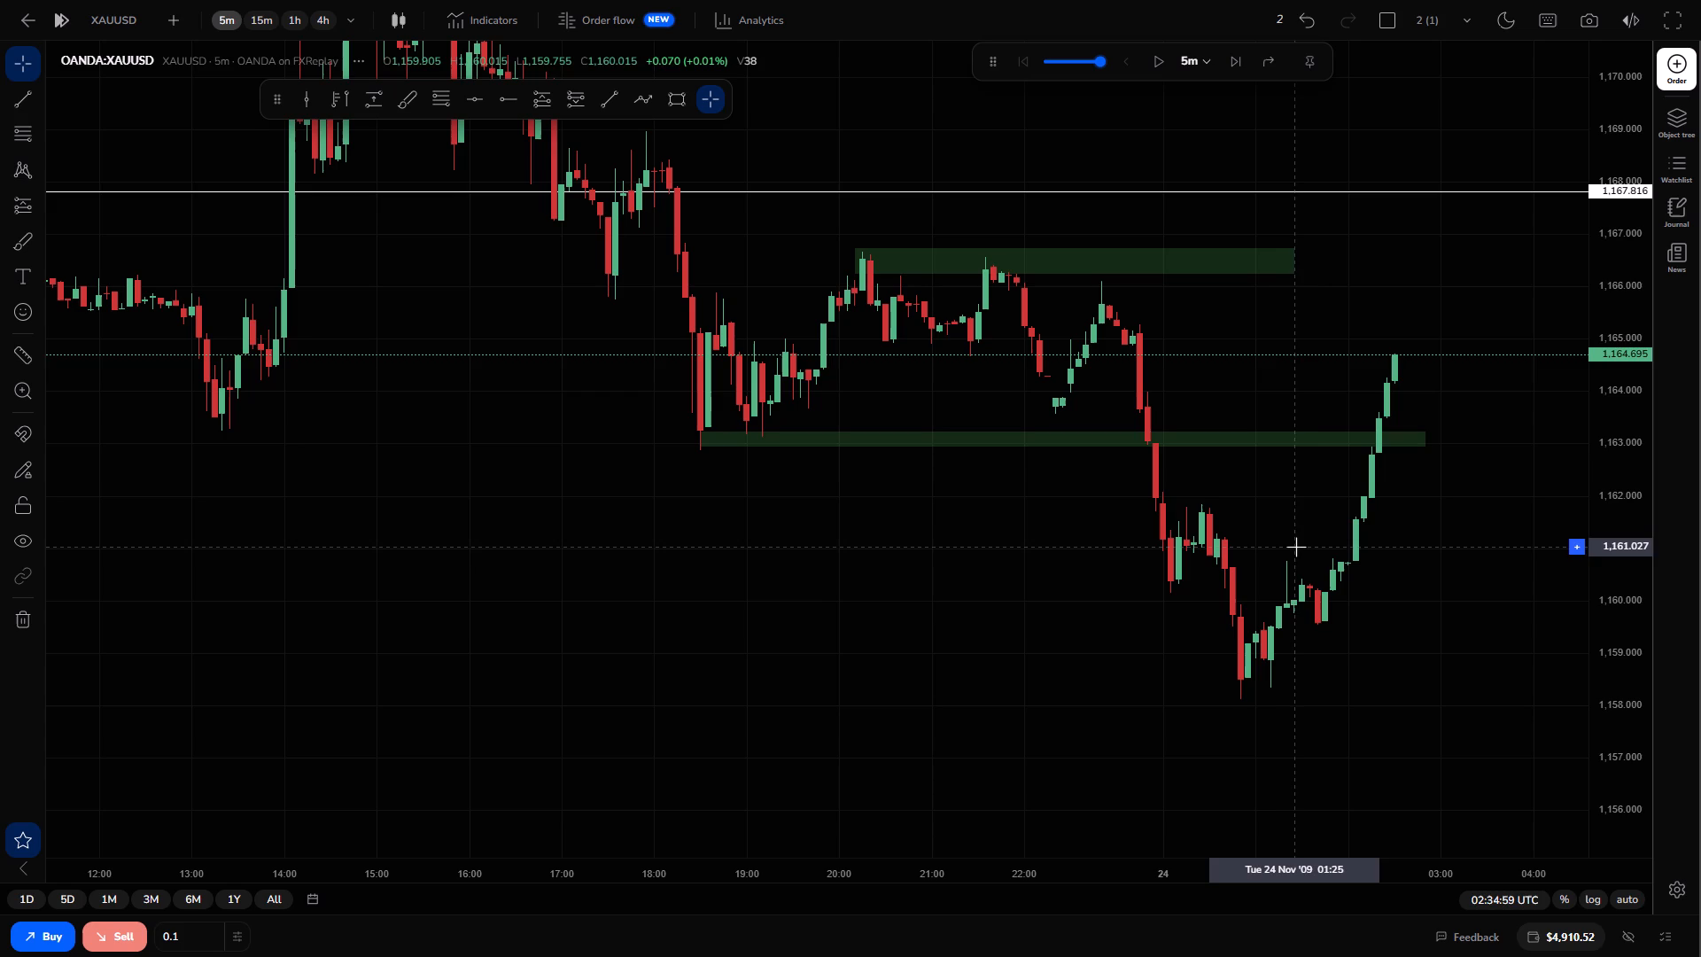
pyautogui.moveTo(1313, 508); pyautogui.dragTo(1254, 583)
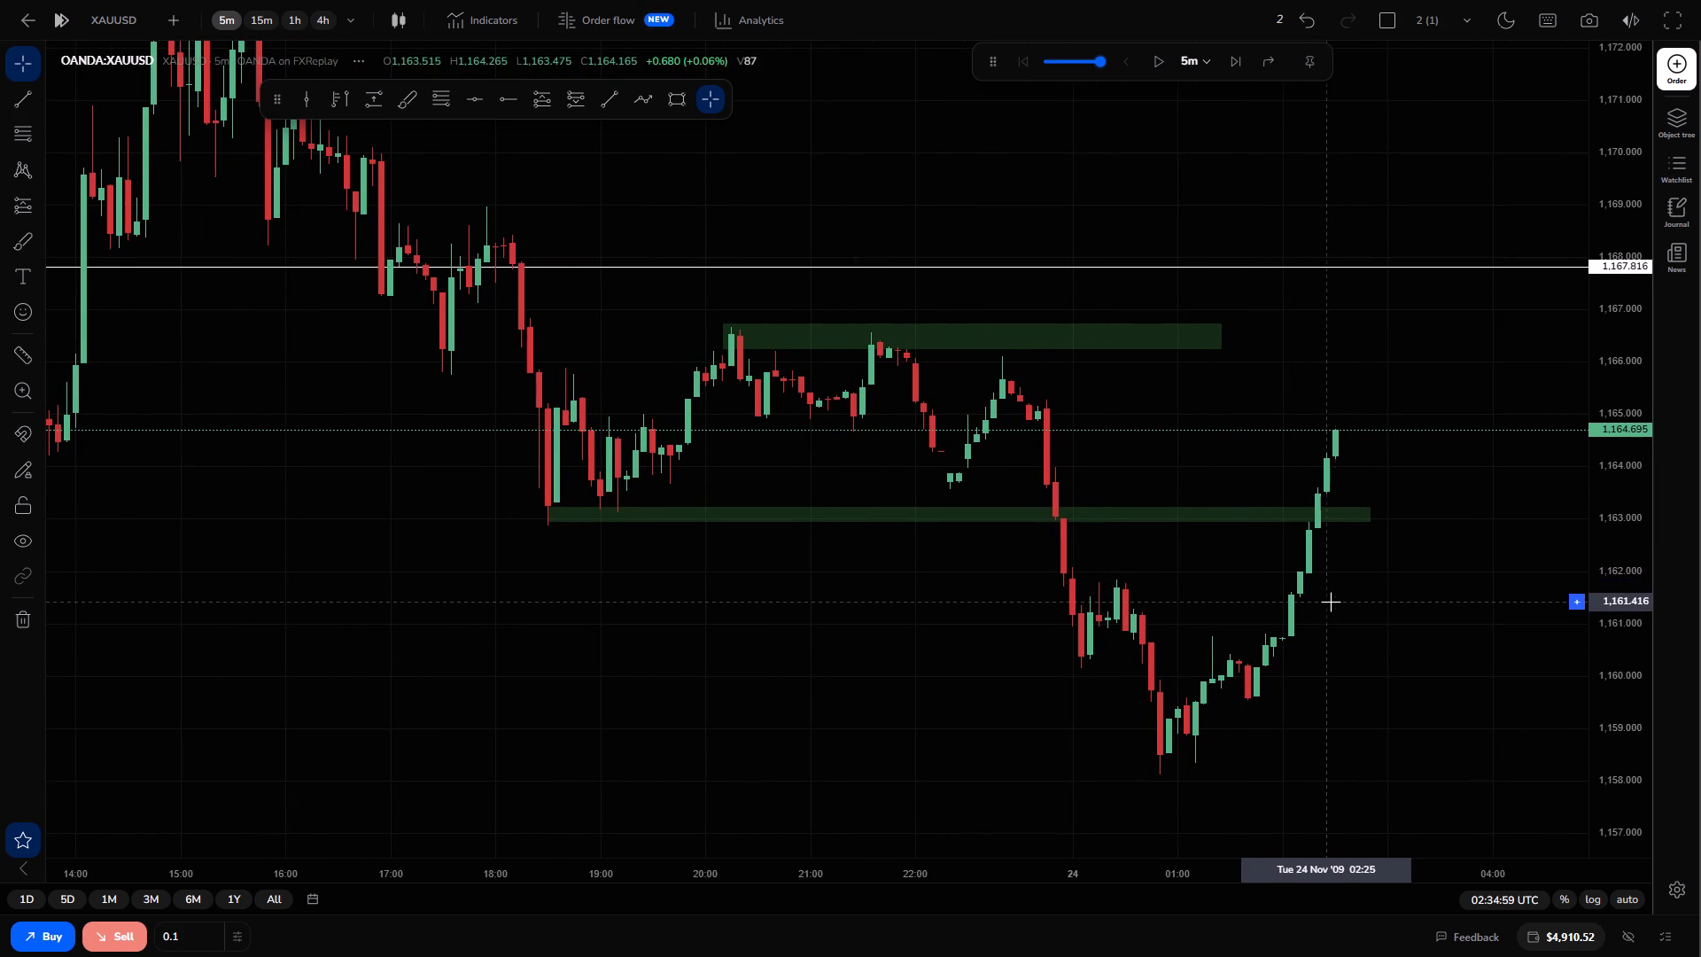
pyautogui.moveTo(1331, 602); pyautogui.dragTo(1371, 536)
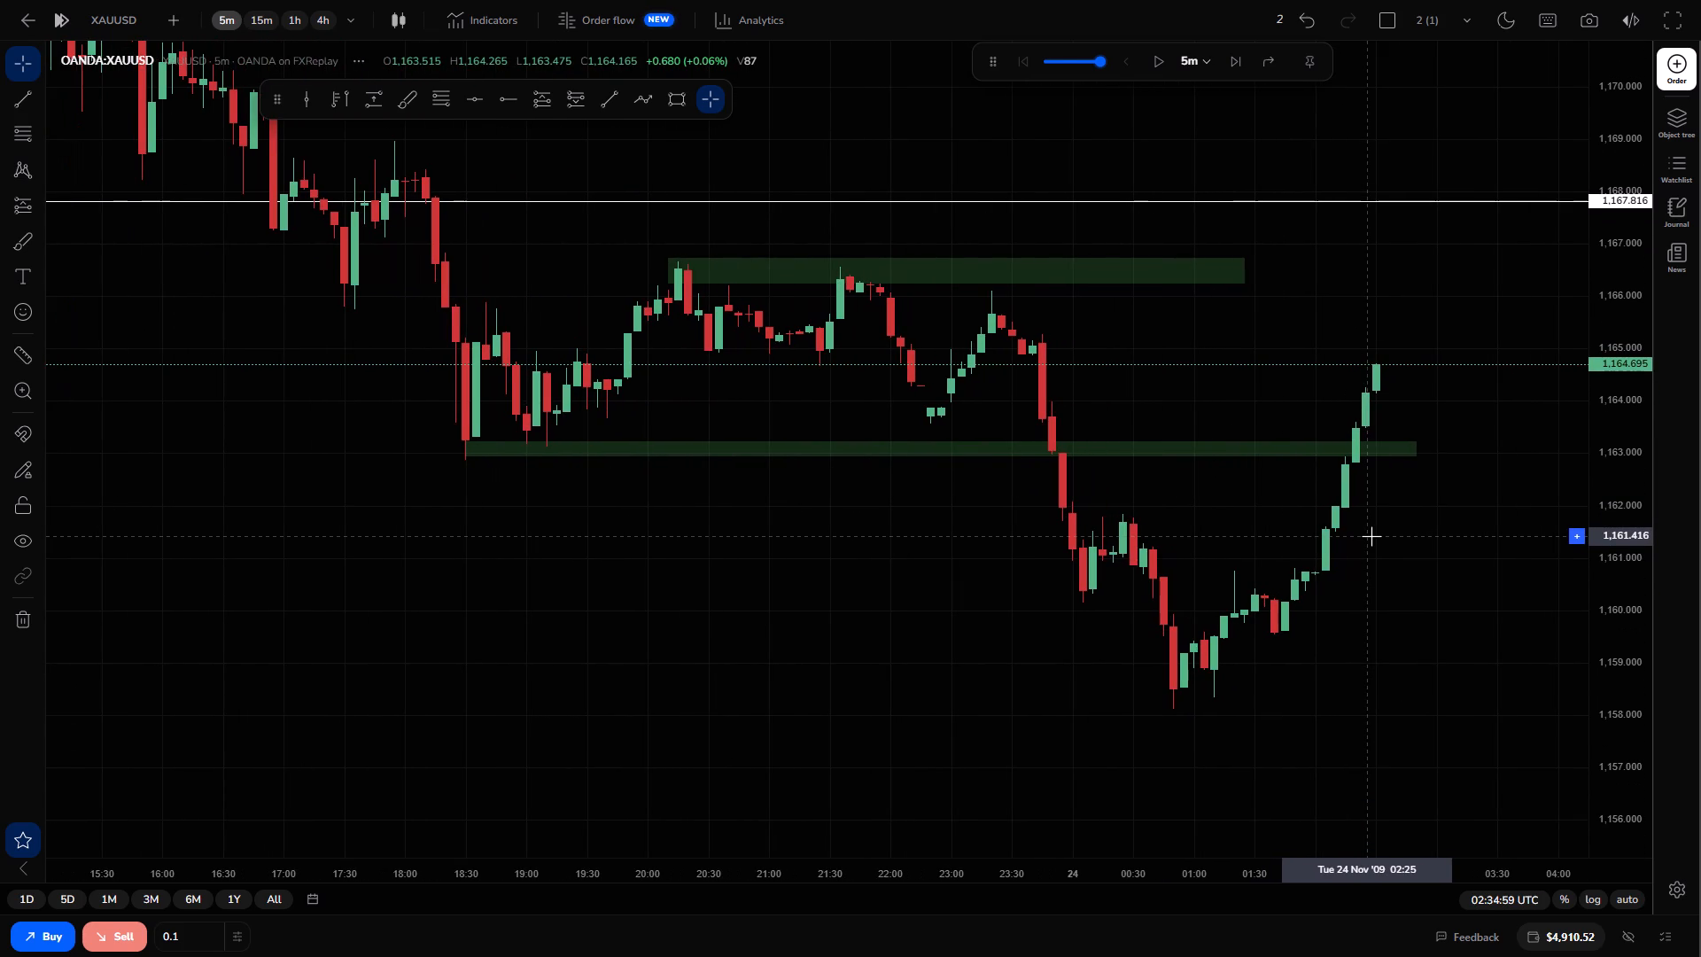
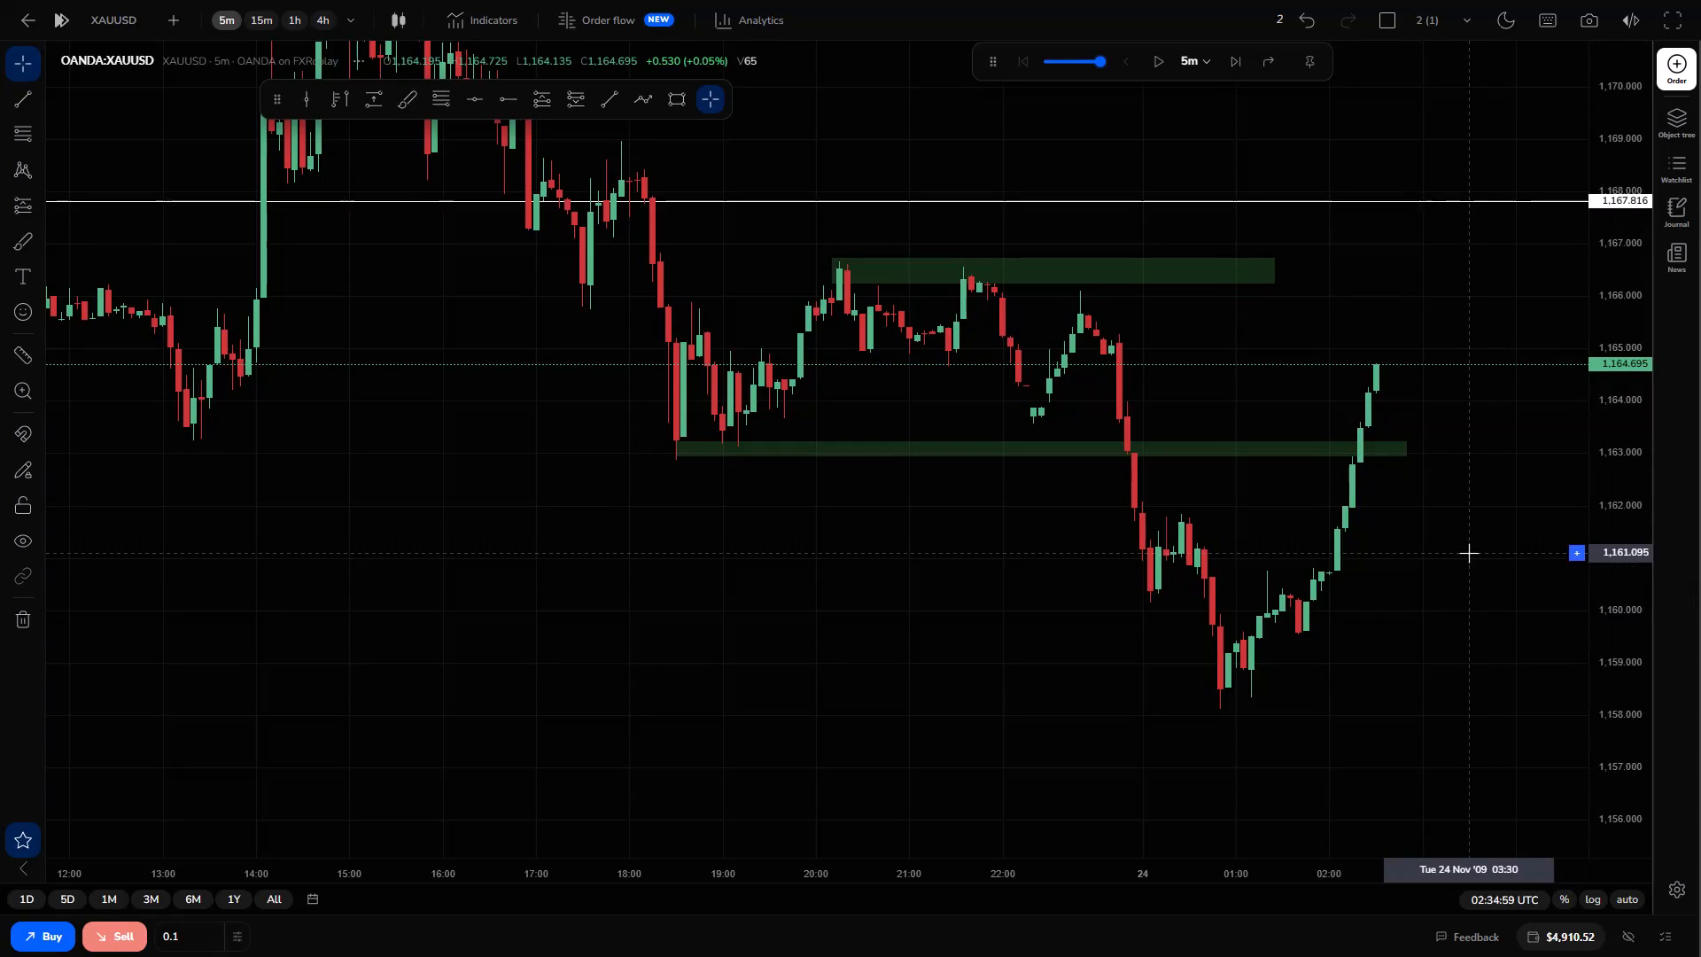
# Place a horizontal ray at 1,162.957 from the 23 November 18:30 low on the 5-minute chart.
pyautogui.moveTo(1430, 619); pyautogui.dragTo(1431, 685)
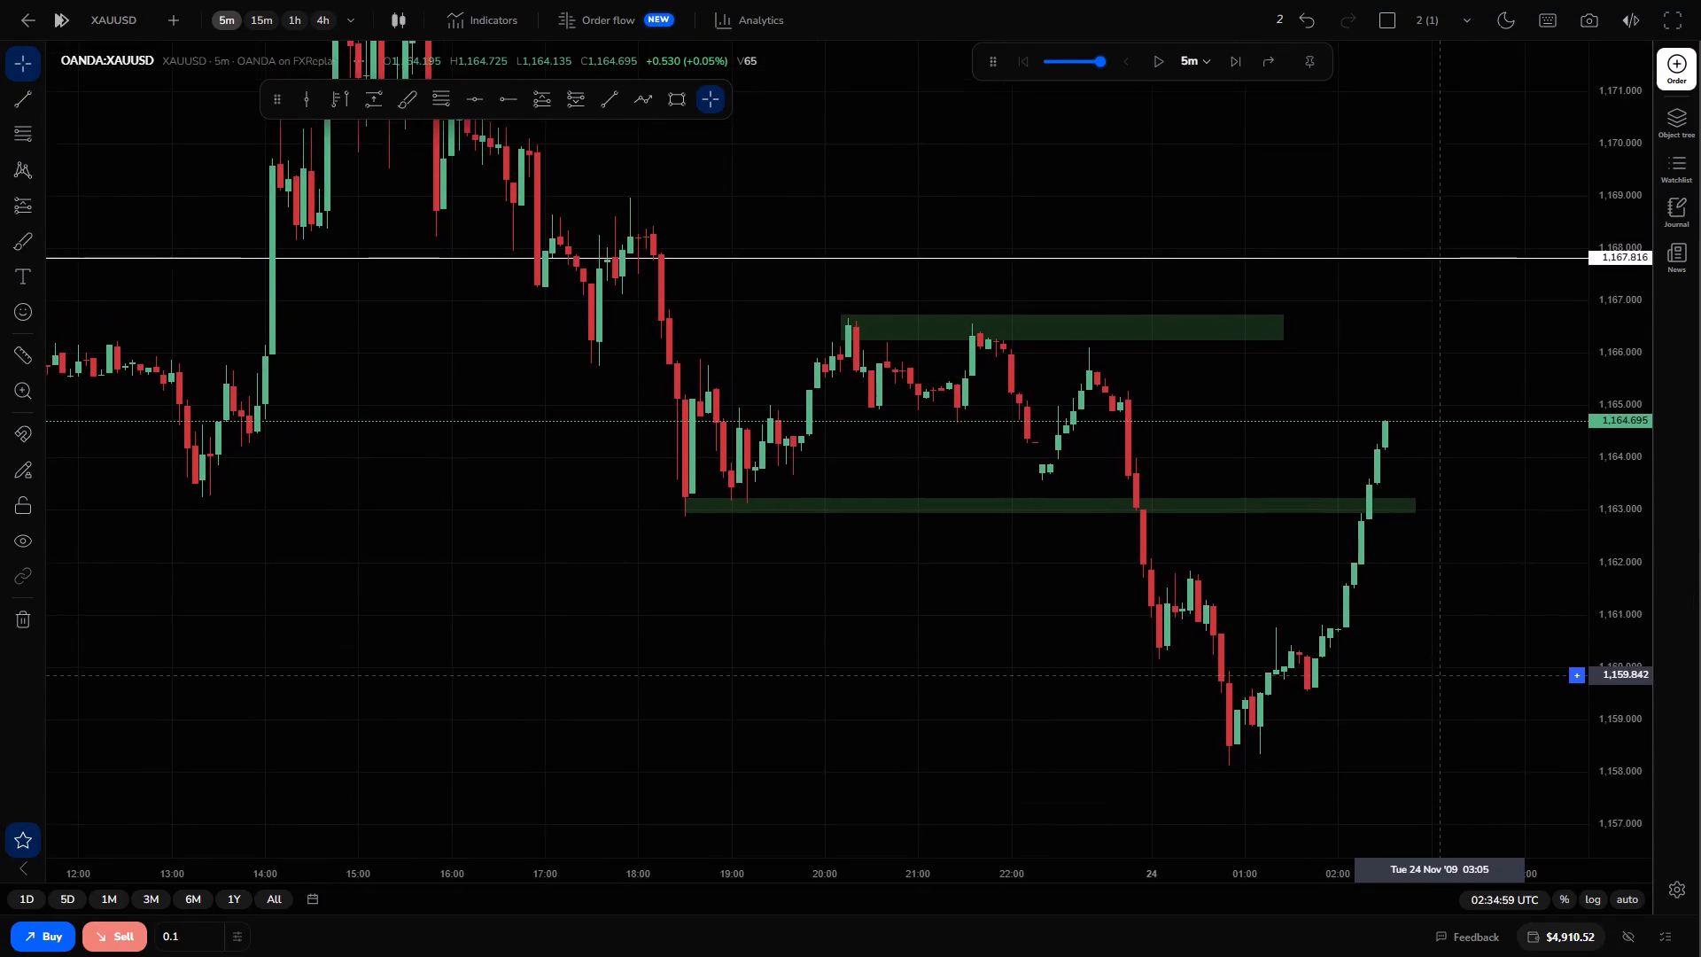
pyautogui.moveTo(1431, 685); pyautogui.dragTo(1405, 687)
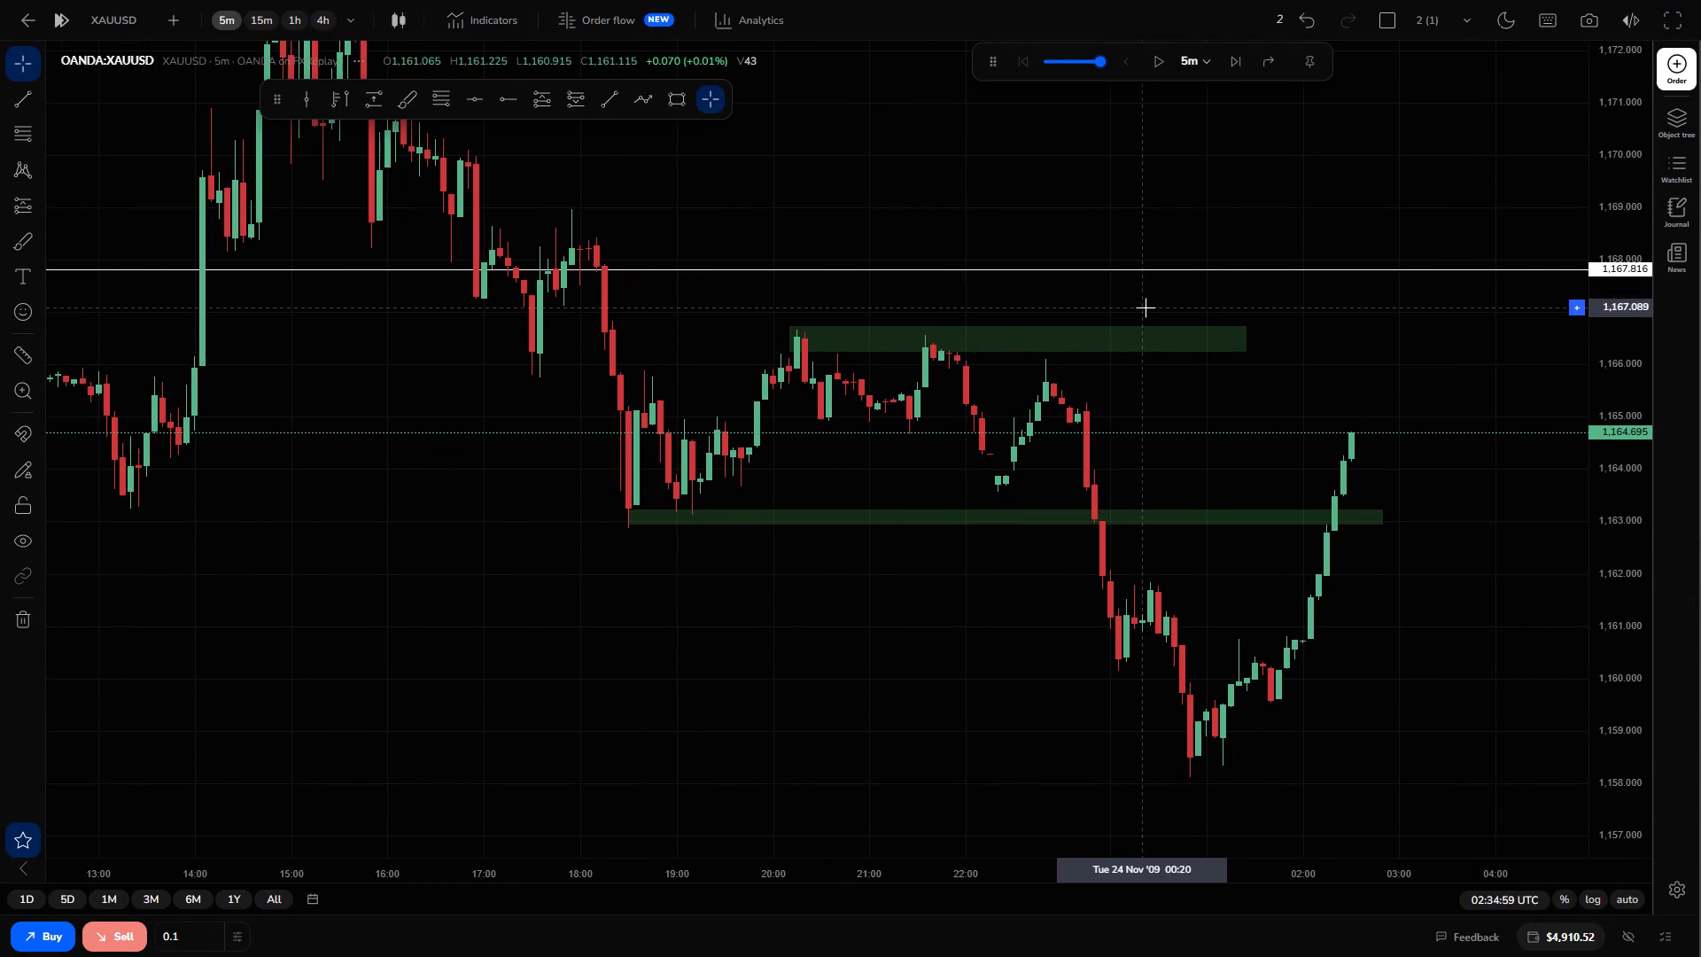
pyautogui.moveTo(1172, 478); pyautogui.dragTo(1293, 527)
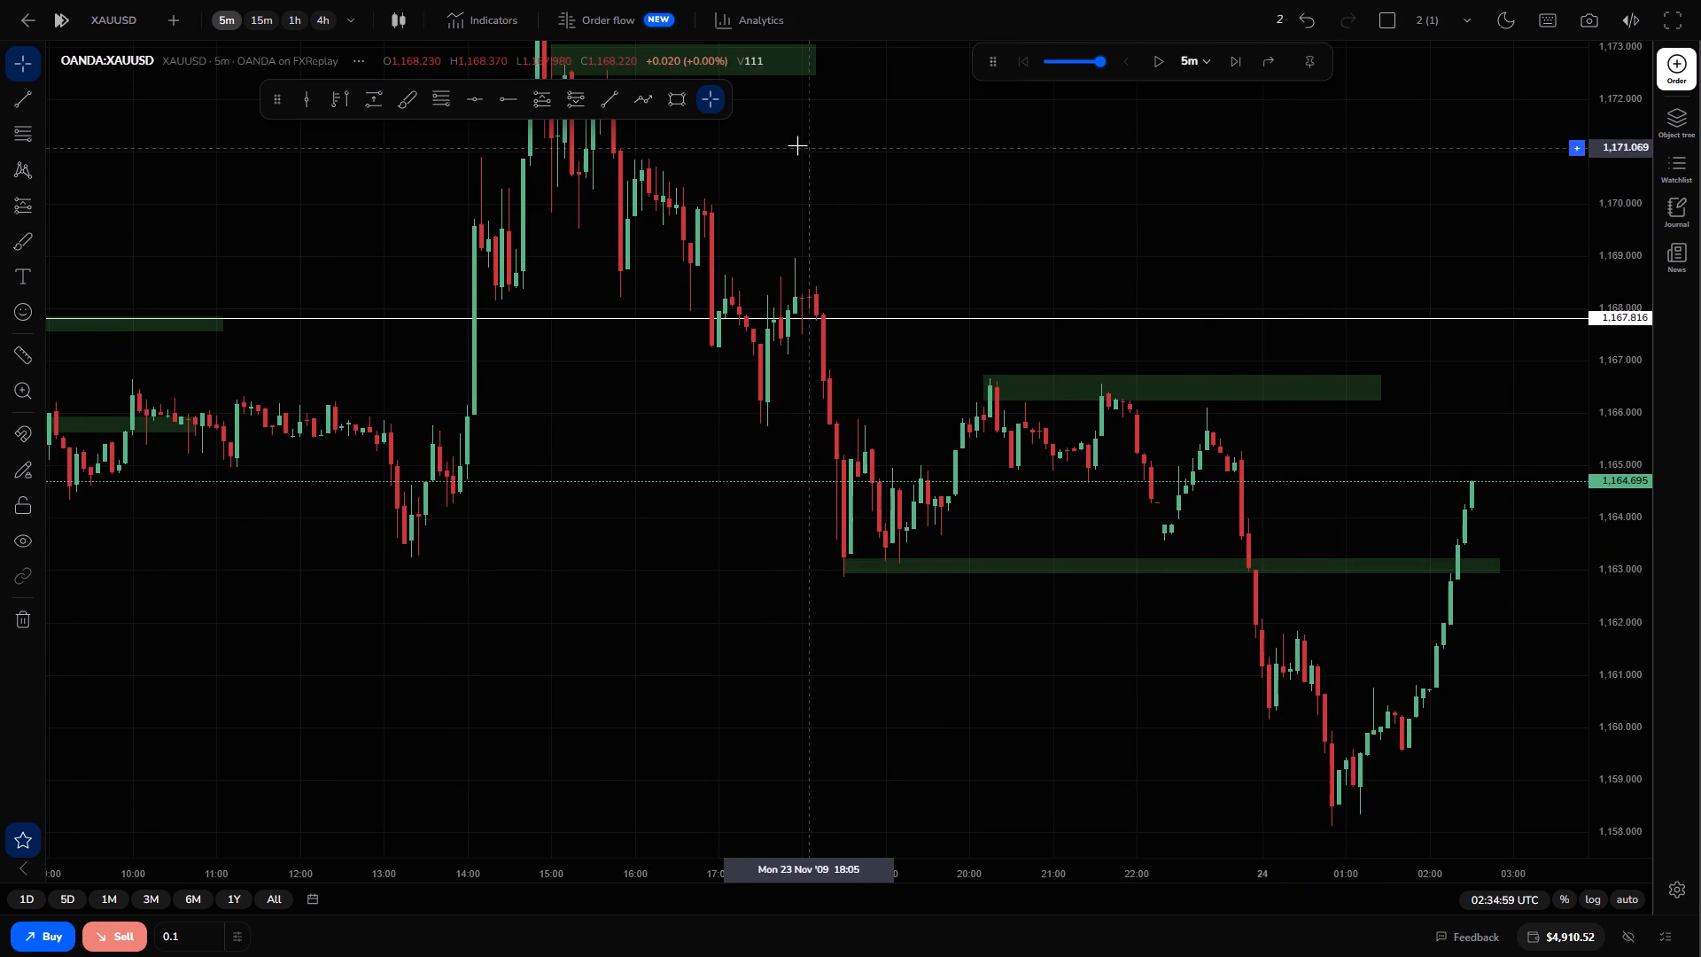
pyautogui.click(507, 97)
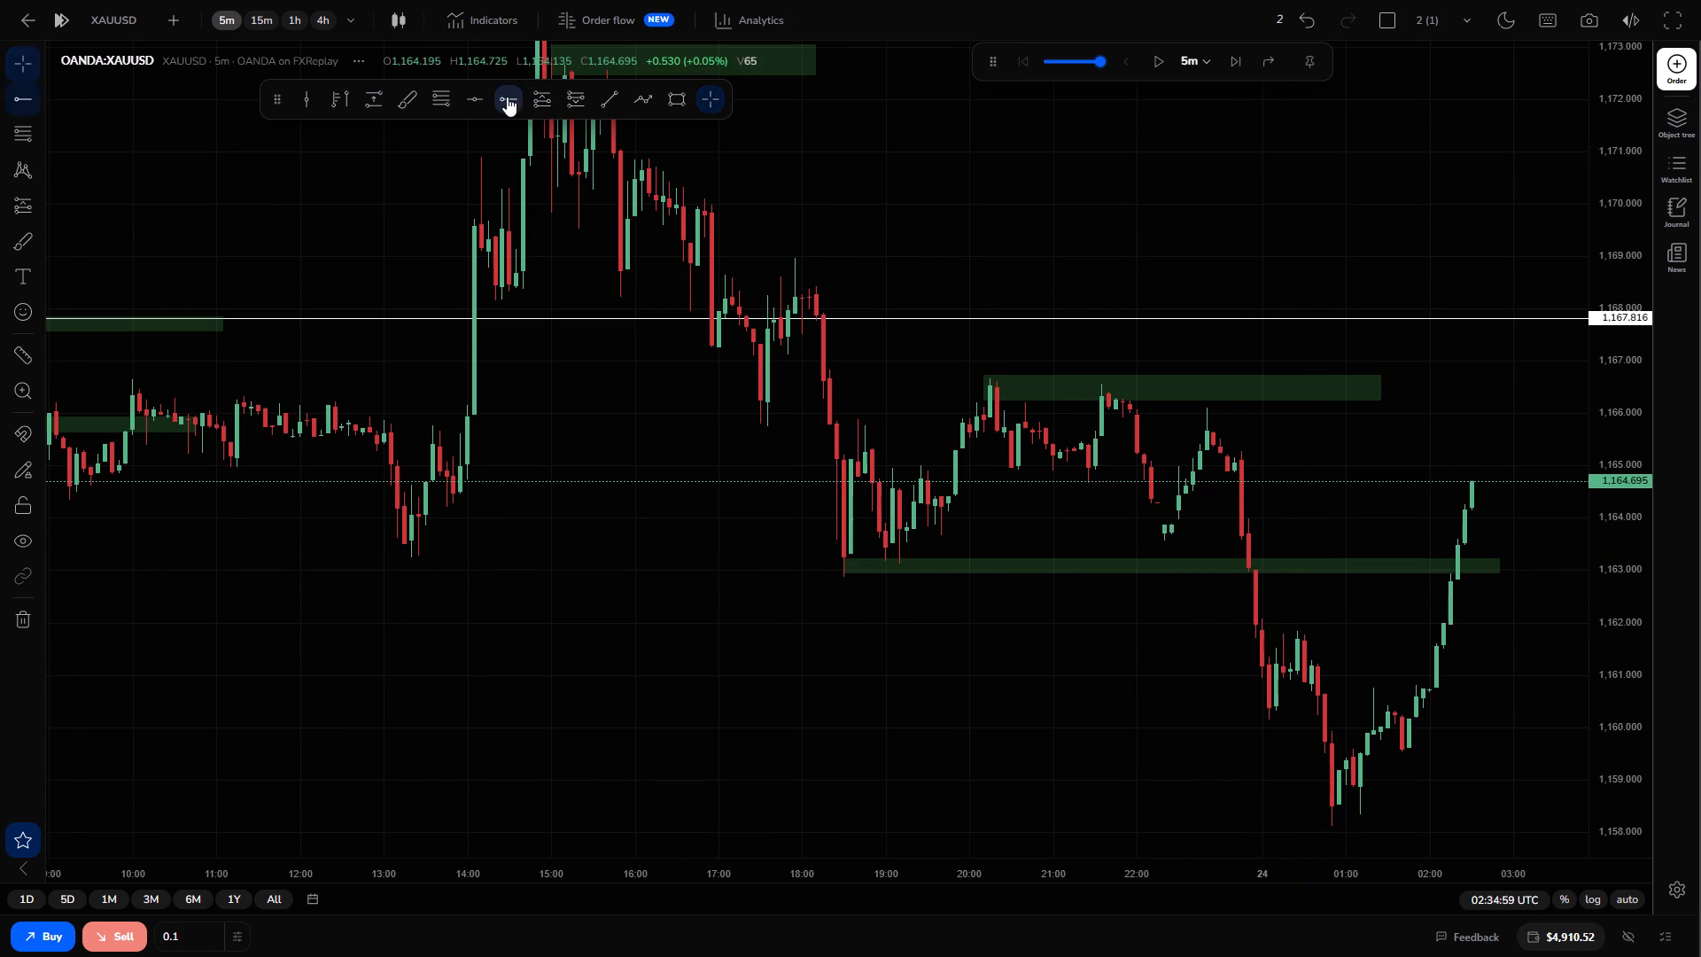
pyautogui.click(845, 572)
# Advance the XAUUSD replay on the 5-minute chart and pause it at 04:14:59.
pyautogui.moveTo(1034, 681); pyautogui.dragTo(889, 635)
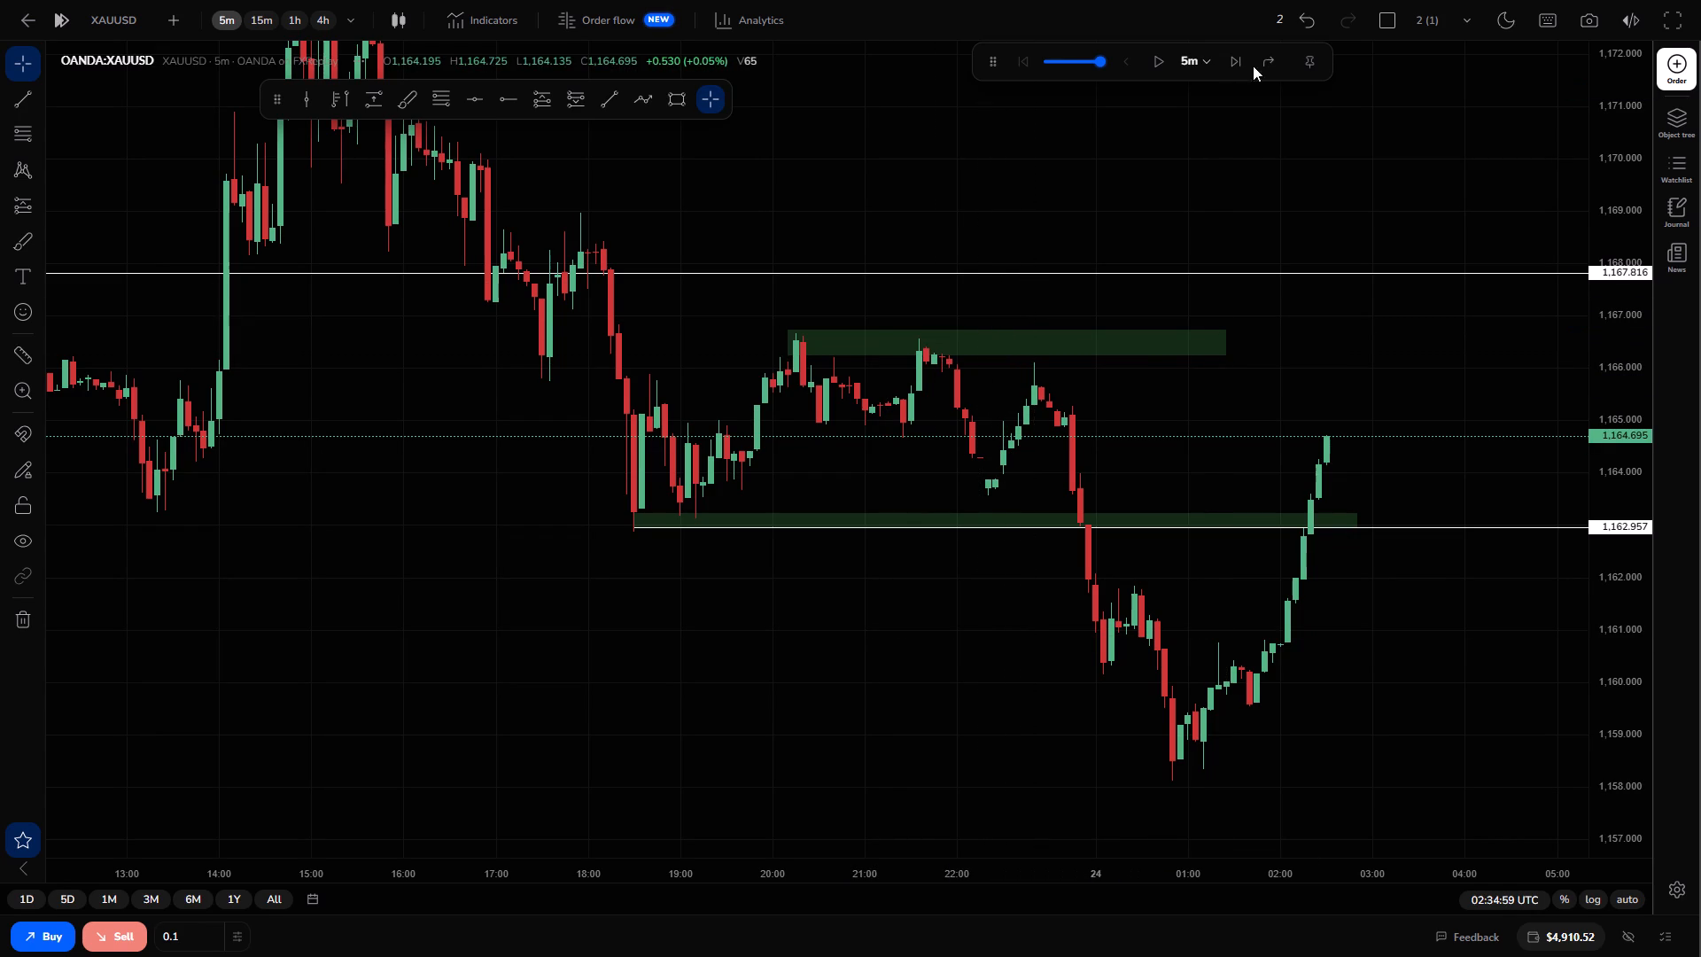
pyautogui.tripleClick(1228, 66)
pyautogui.tripleClick(1228, 66)
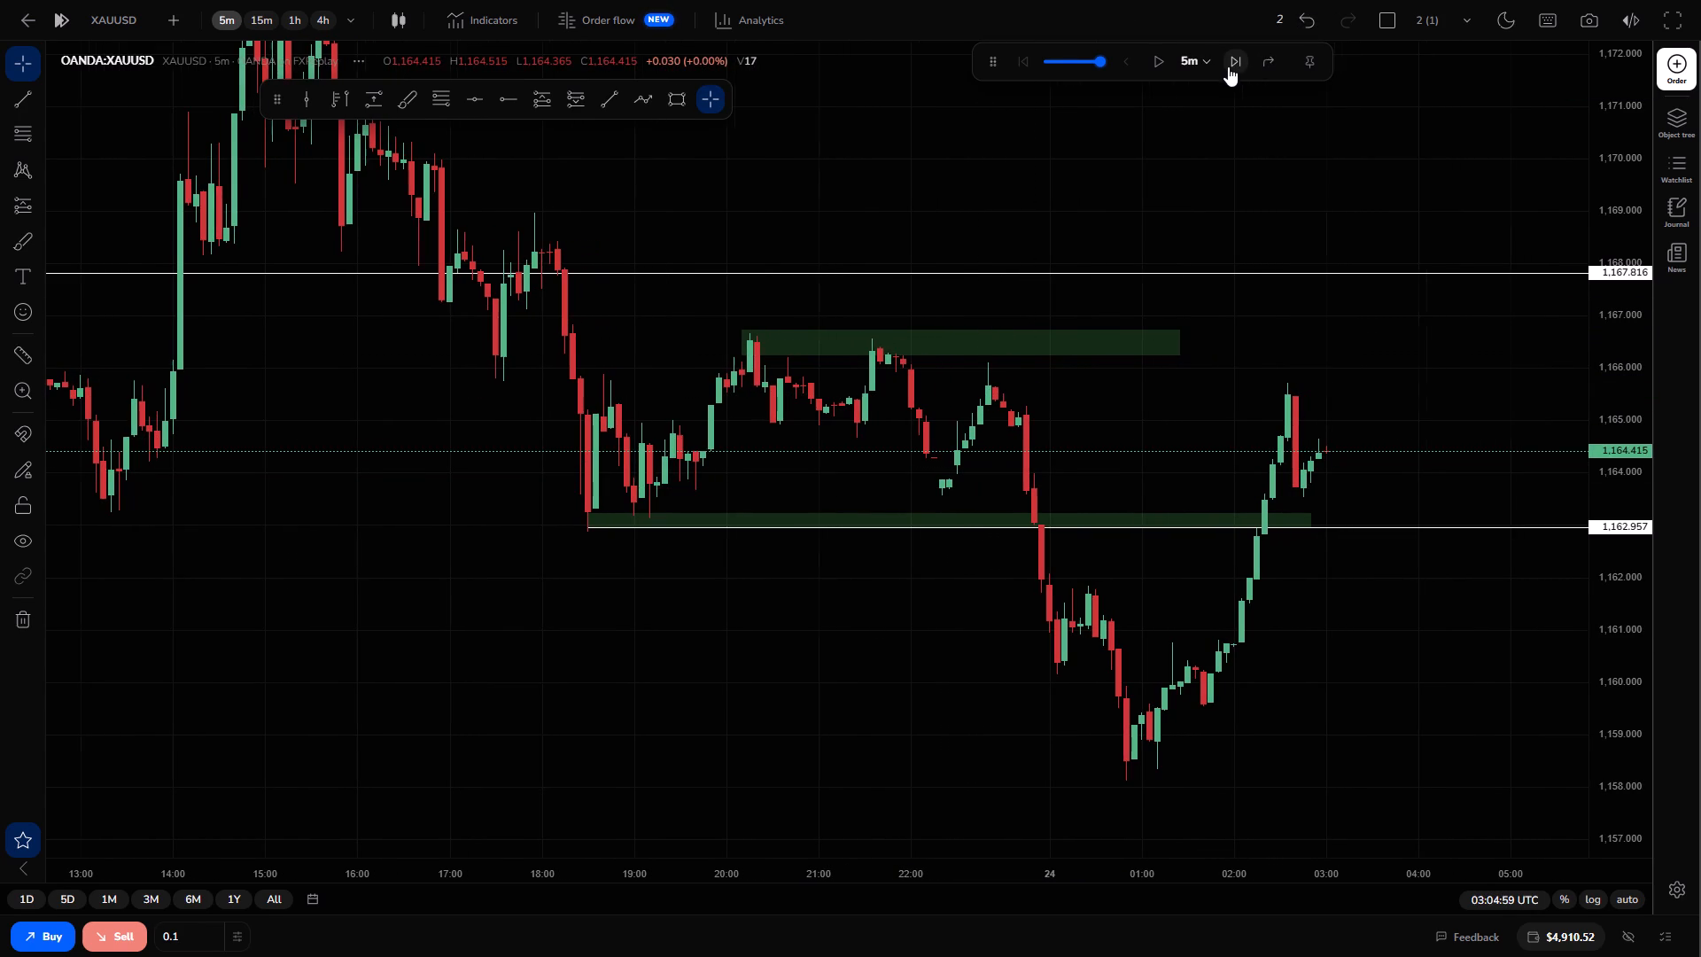
pyautogui.click(1152, 57)
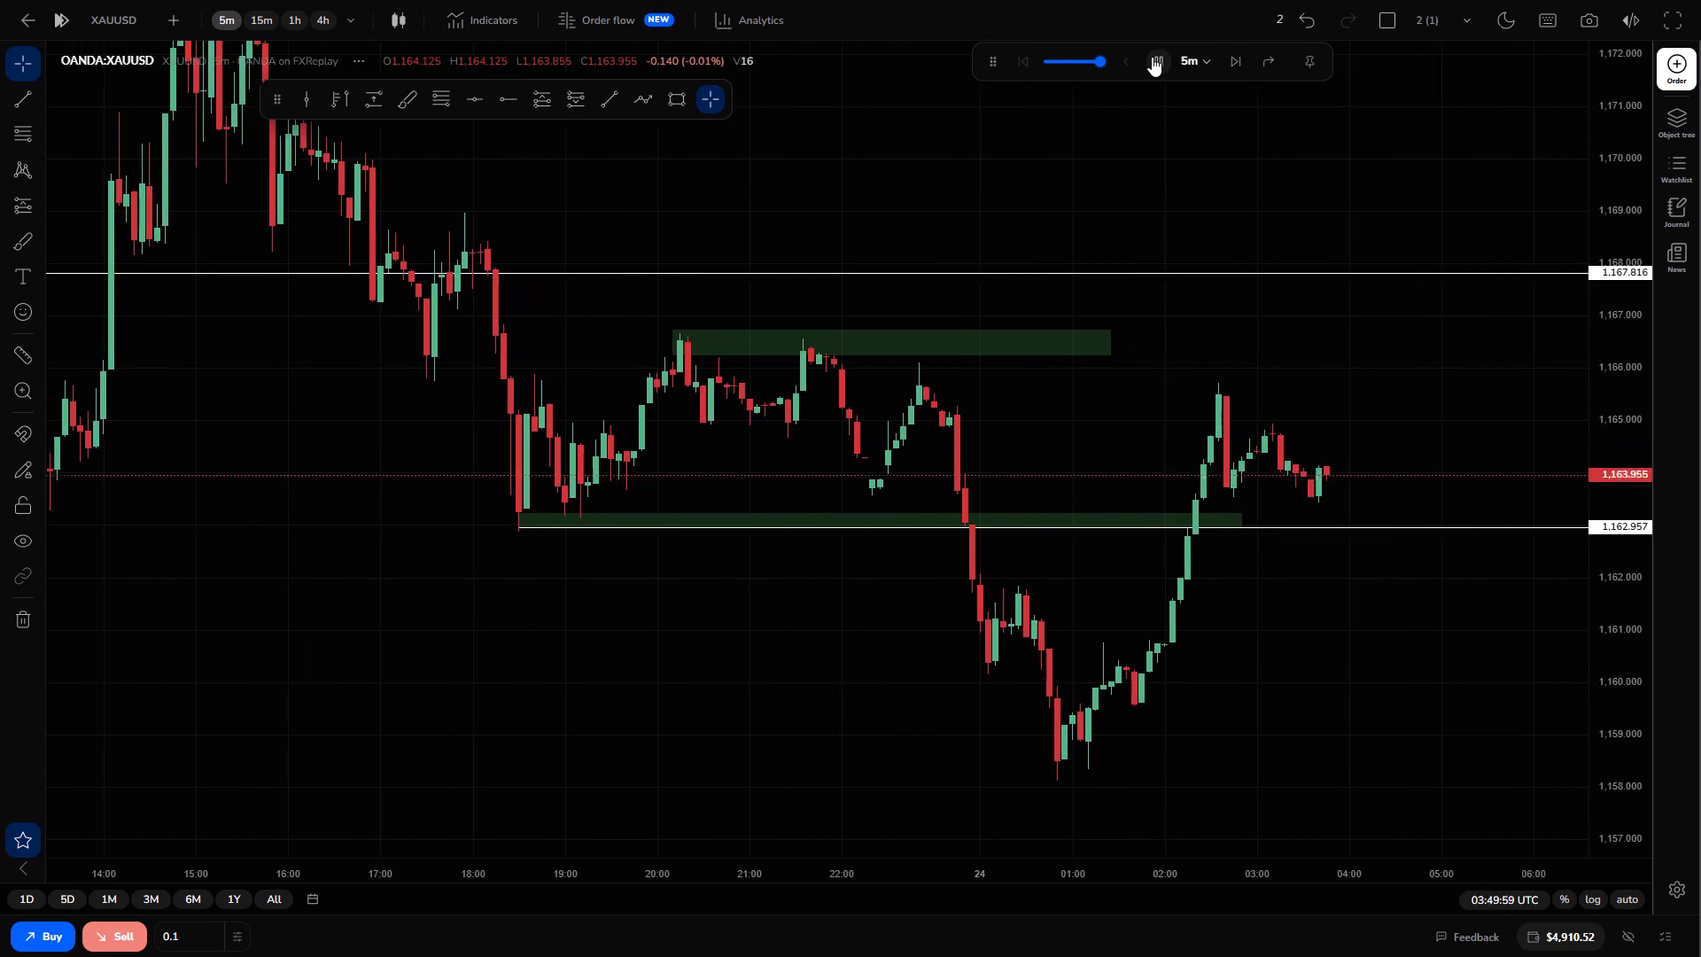
pyautogui.click(1152, 57)
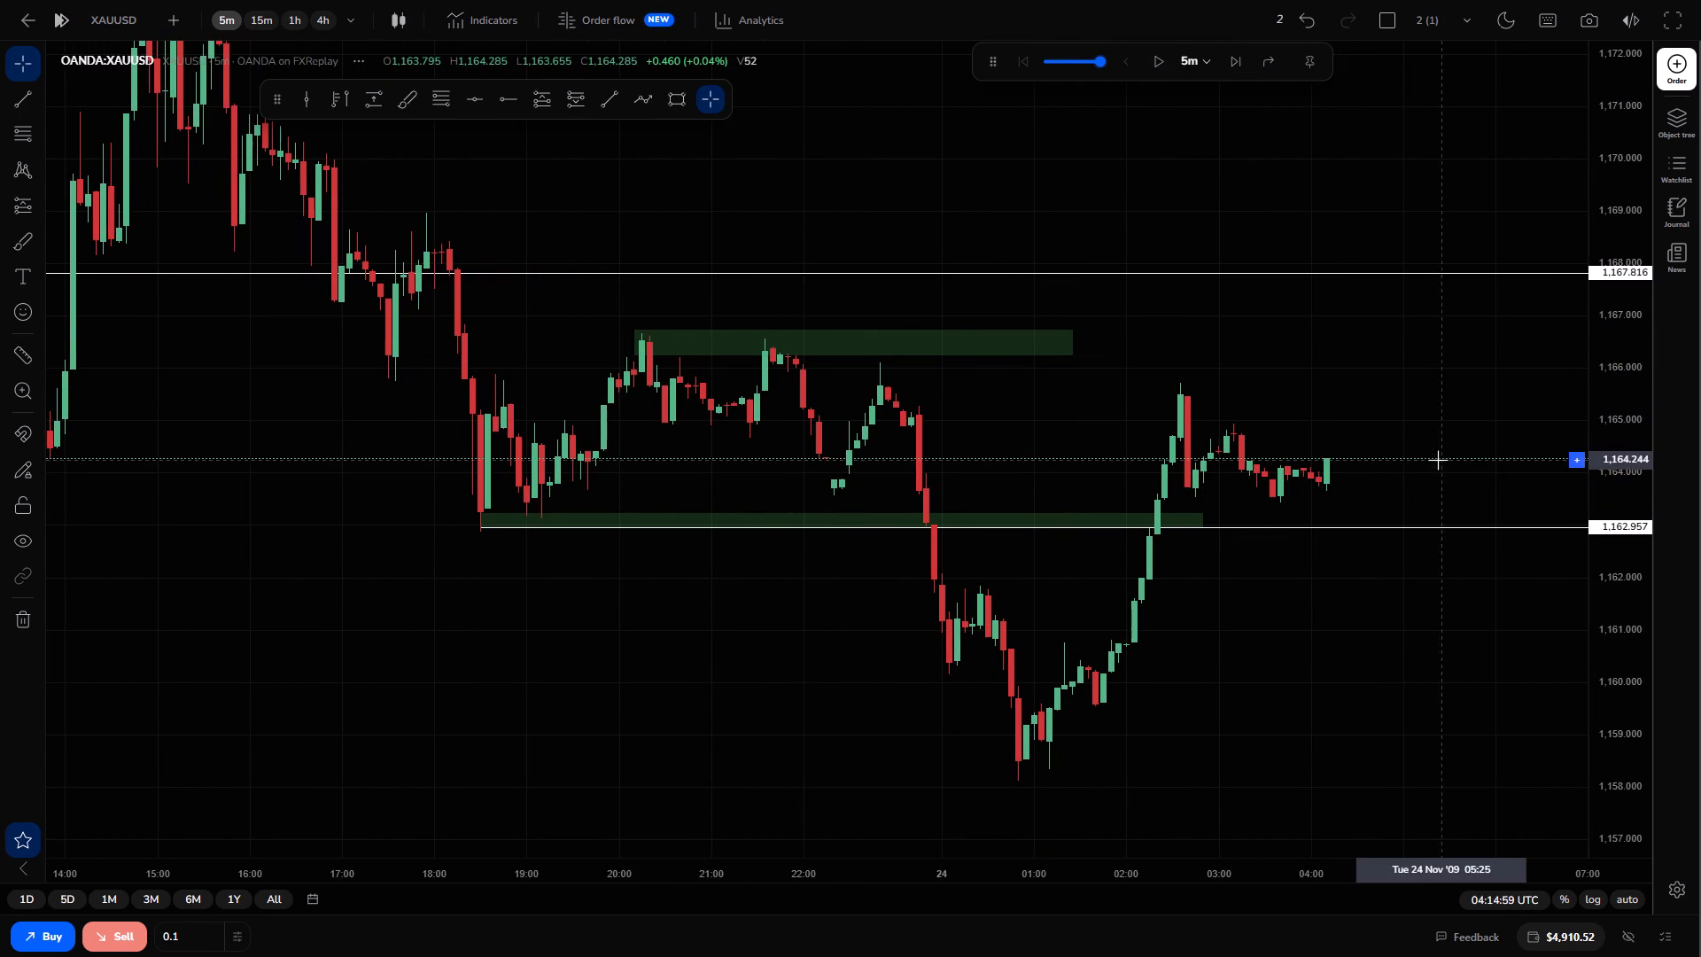
# Extend the green zone over the 23 November evening highs forward to about 07:00 on 24 November.
pyautogui.moveTo(1627, 481); pyautogui.dragTo(1589, 323)
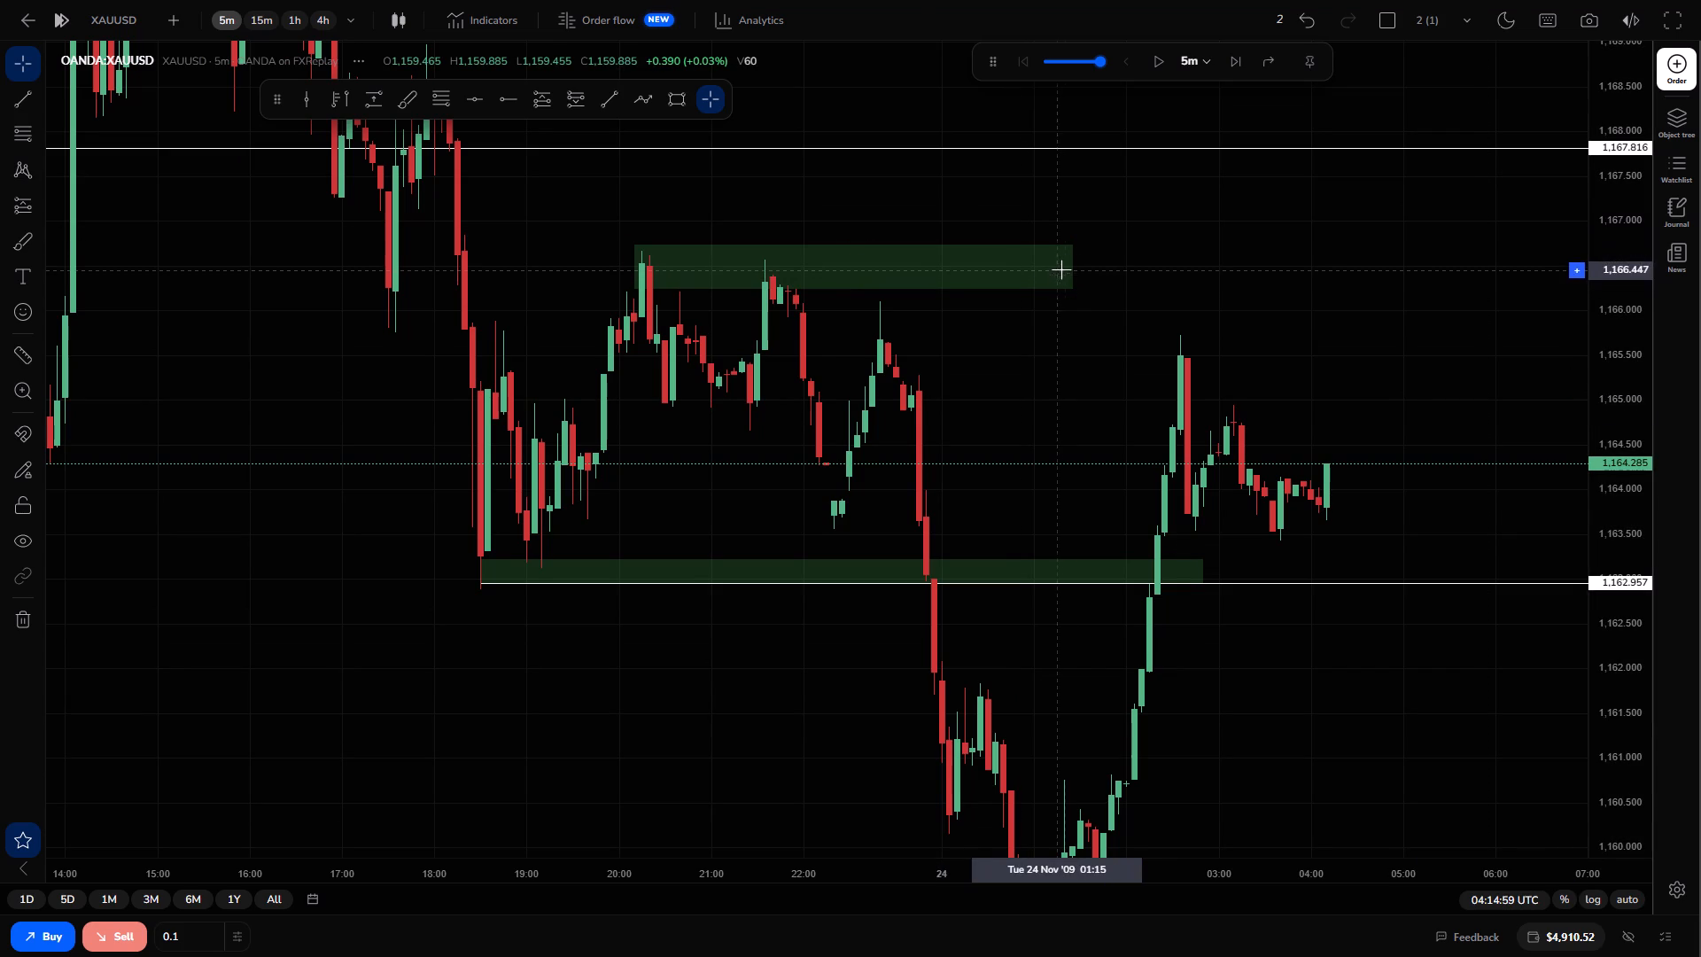
pyautogui.moveTo(1072, 268); pyautogui.dragTo(1576, 269)
# Play the XAUUSD replay on the 5-minute chart and pause it at 05:19:59.
pyautogui.moveTo(1431, 399); pyautogui.dragTo(1263, 441)
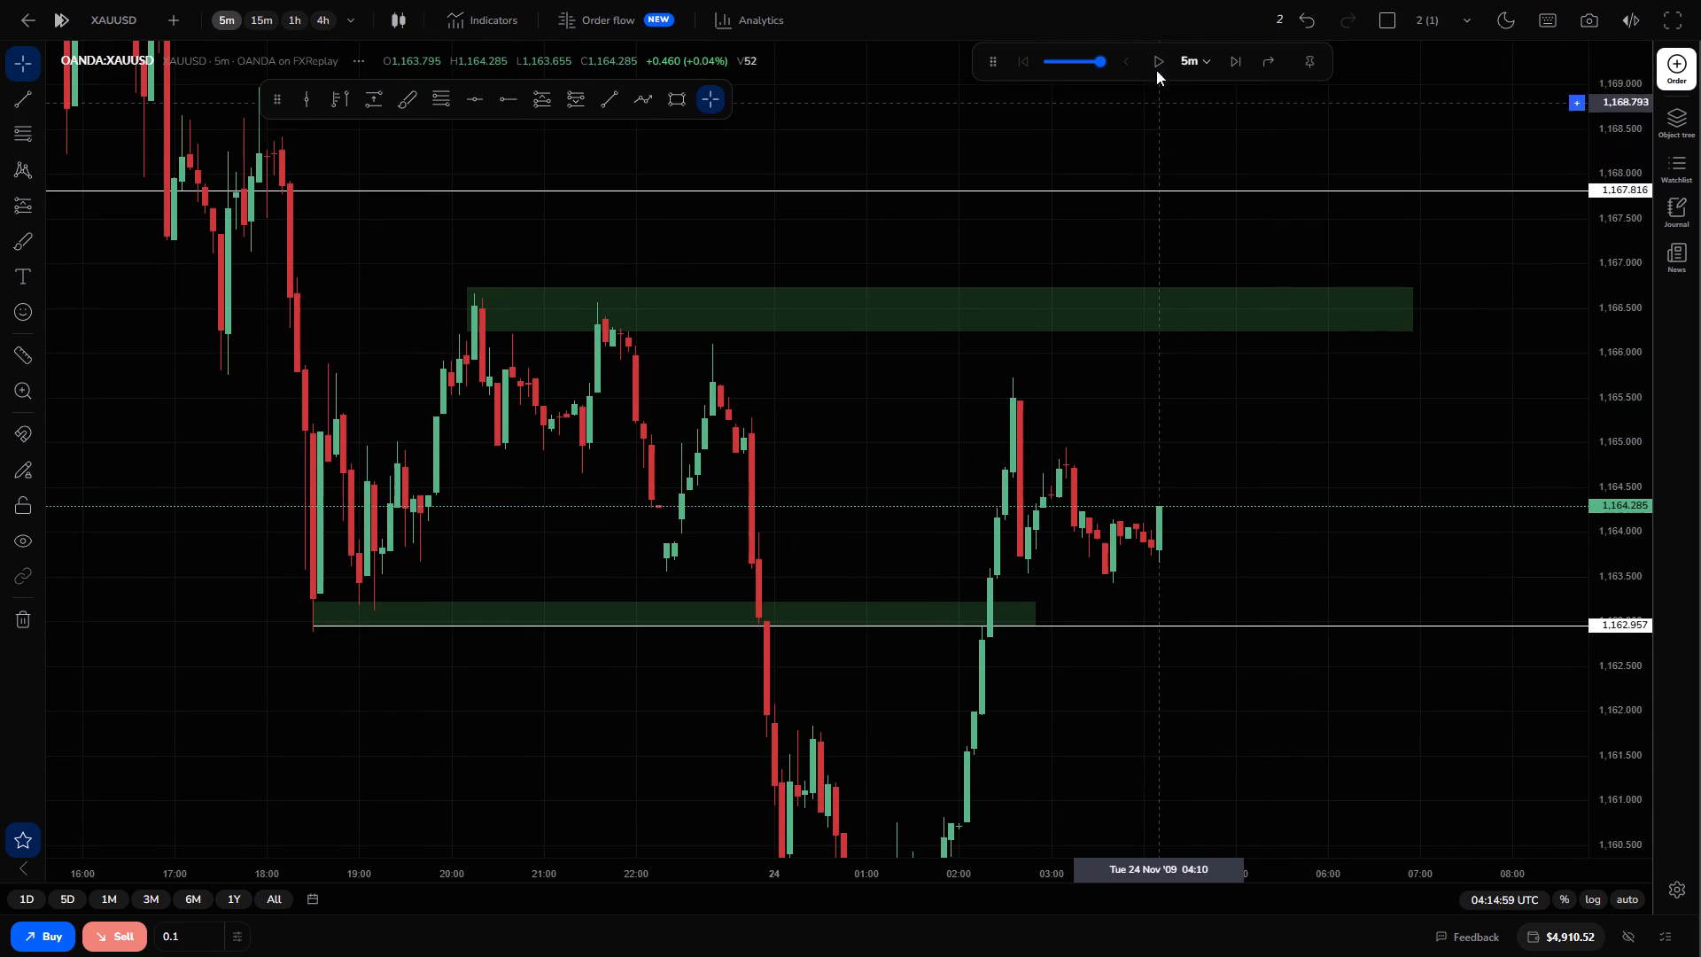
pyautogui.click(1164, 58)
pyautogui.click(1164, 58)
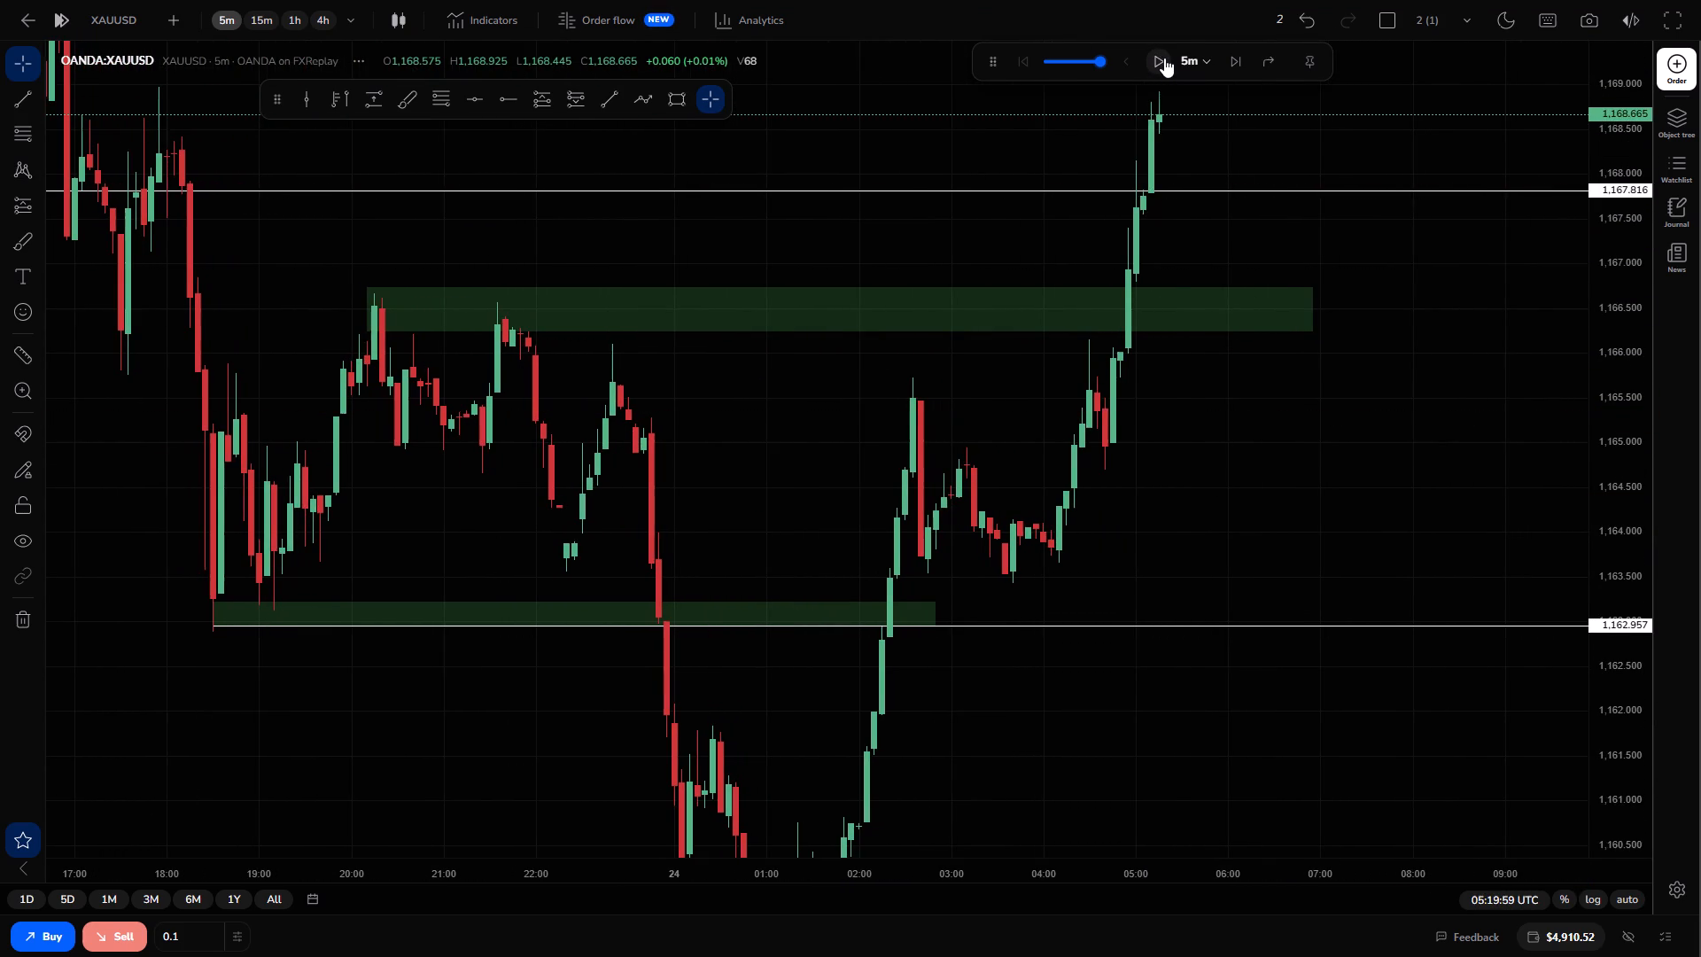
# Step the replay forward candle by candle on the 5-minute chart to 05:54:59.
pyautogui.moveTo(1631, 250); pyautogui.dragTo(1612, 439)
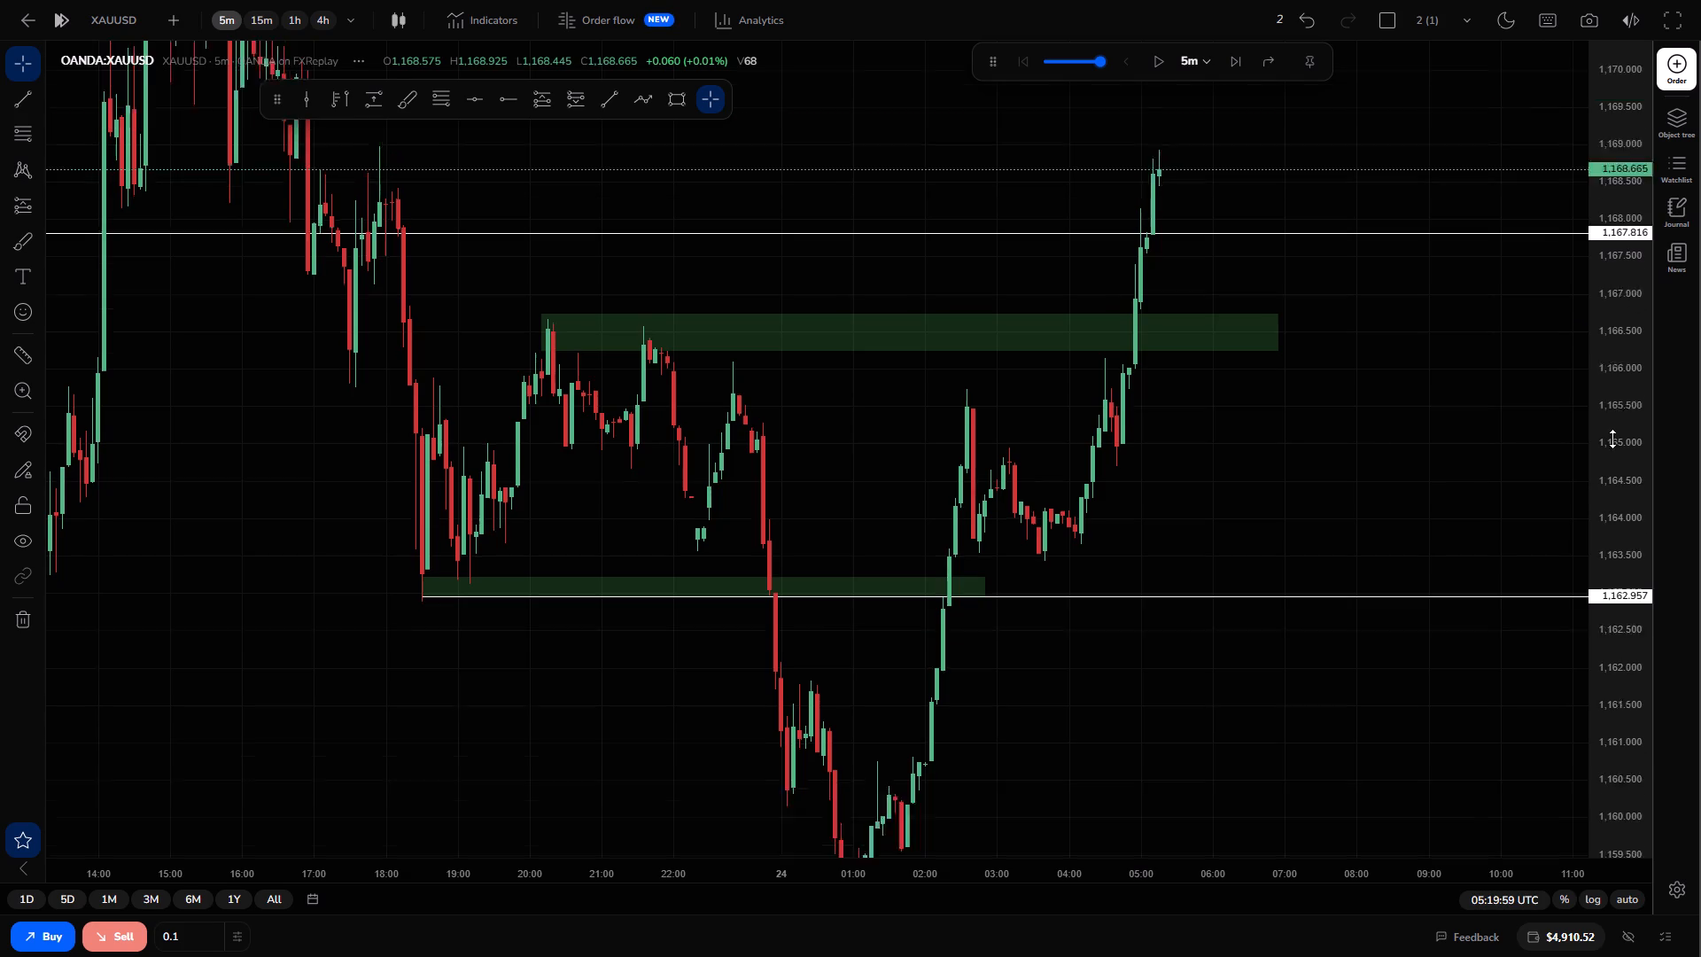
pyautogui.moveTo(1612, 439); pyautogui.dragTo(1610, 443)
pyautogui.moveTo(1147, 466); pyautogui.dragTo(1563, 554)
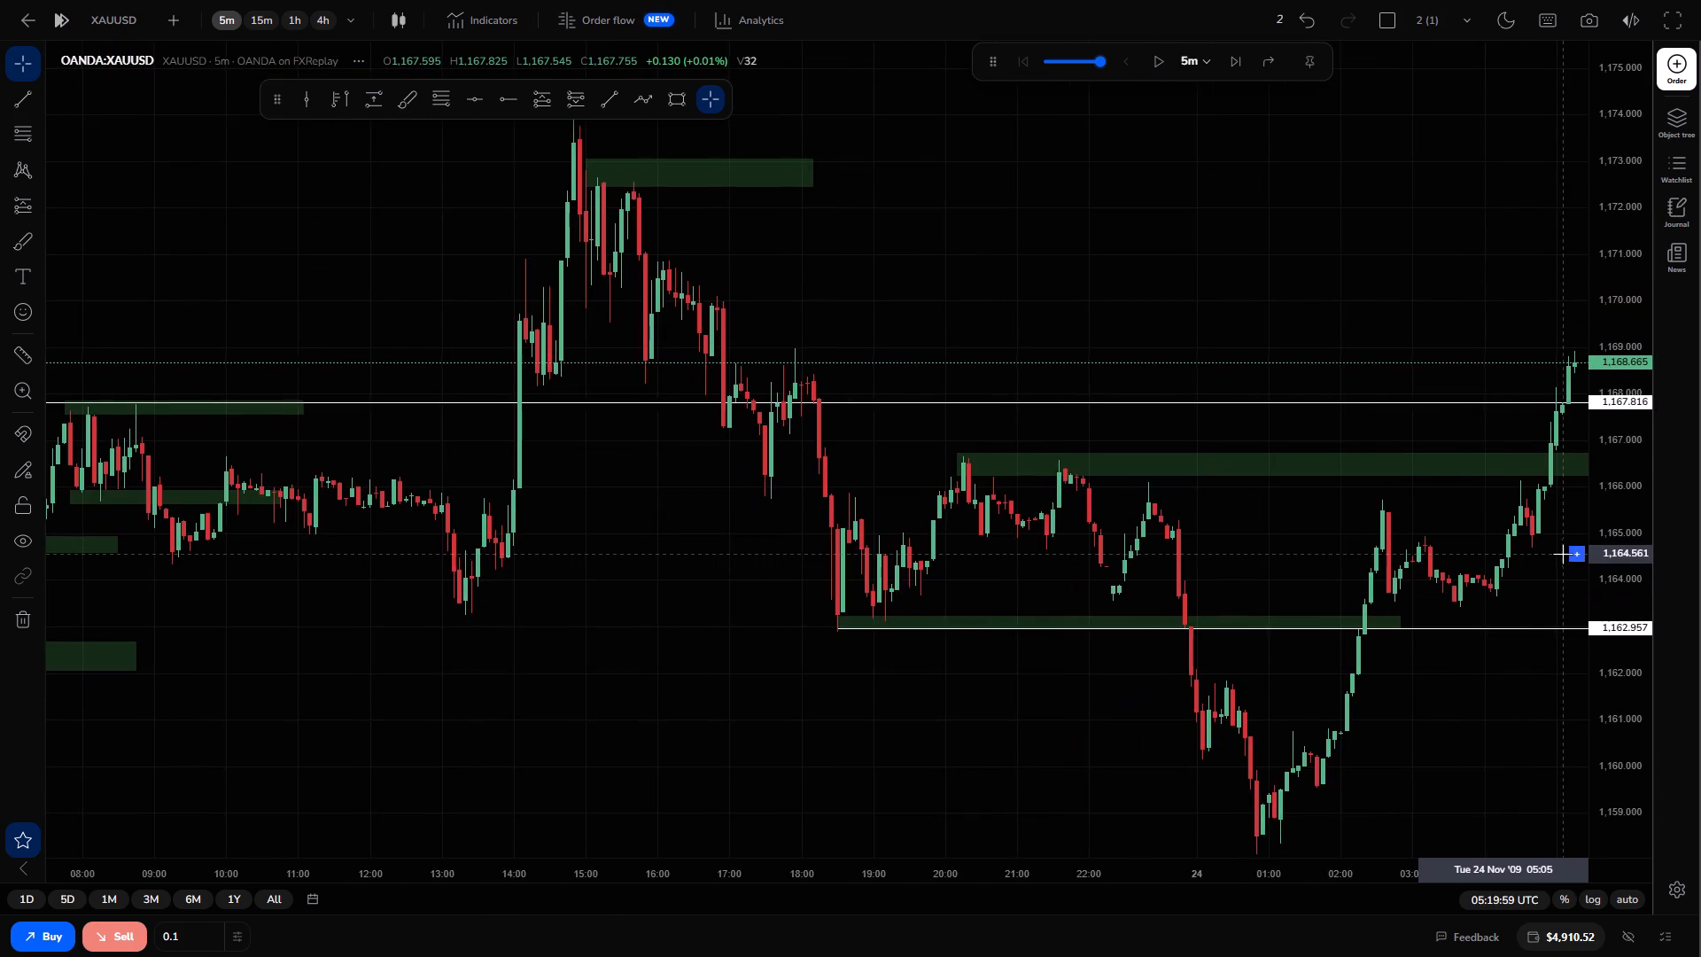
pyautogui.moveTo(1427, 577); pyautogui.dragTo(1192, 534)
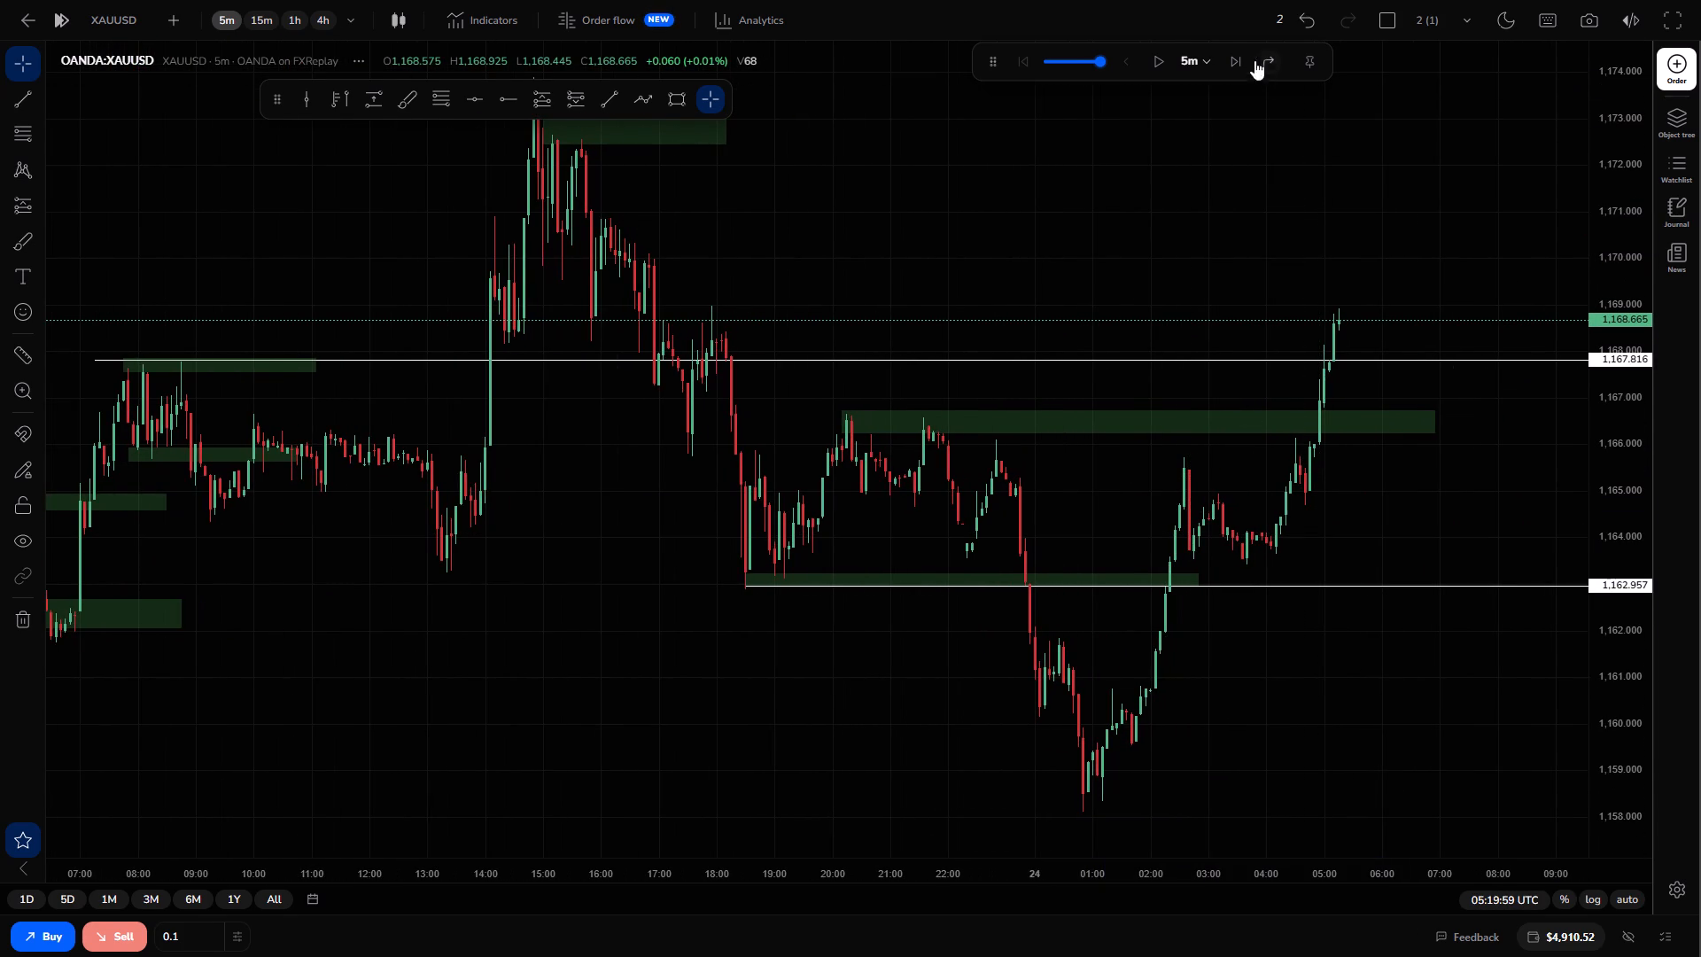
pyautogui.click(1237, 54)
pyautogui.click(1237, 54)
pyautogui.click(1237, 54)
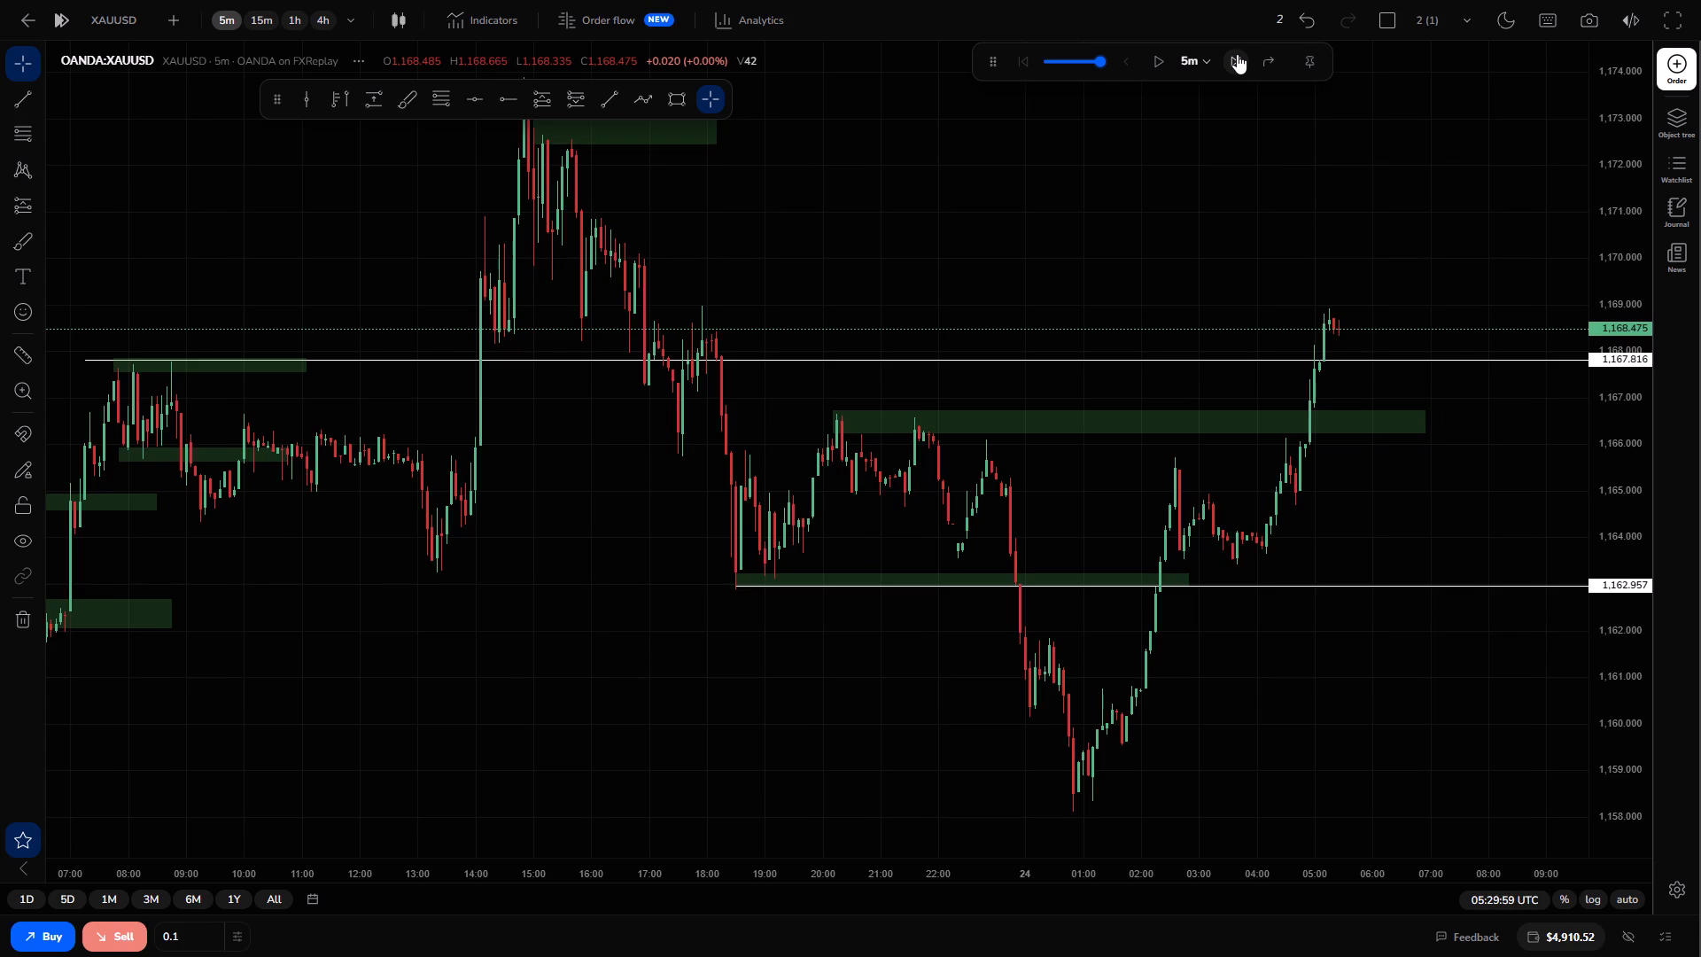
pyautogui.doubleClick(1237, 54)
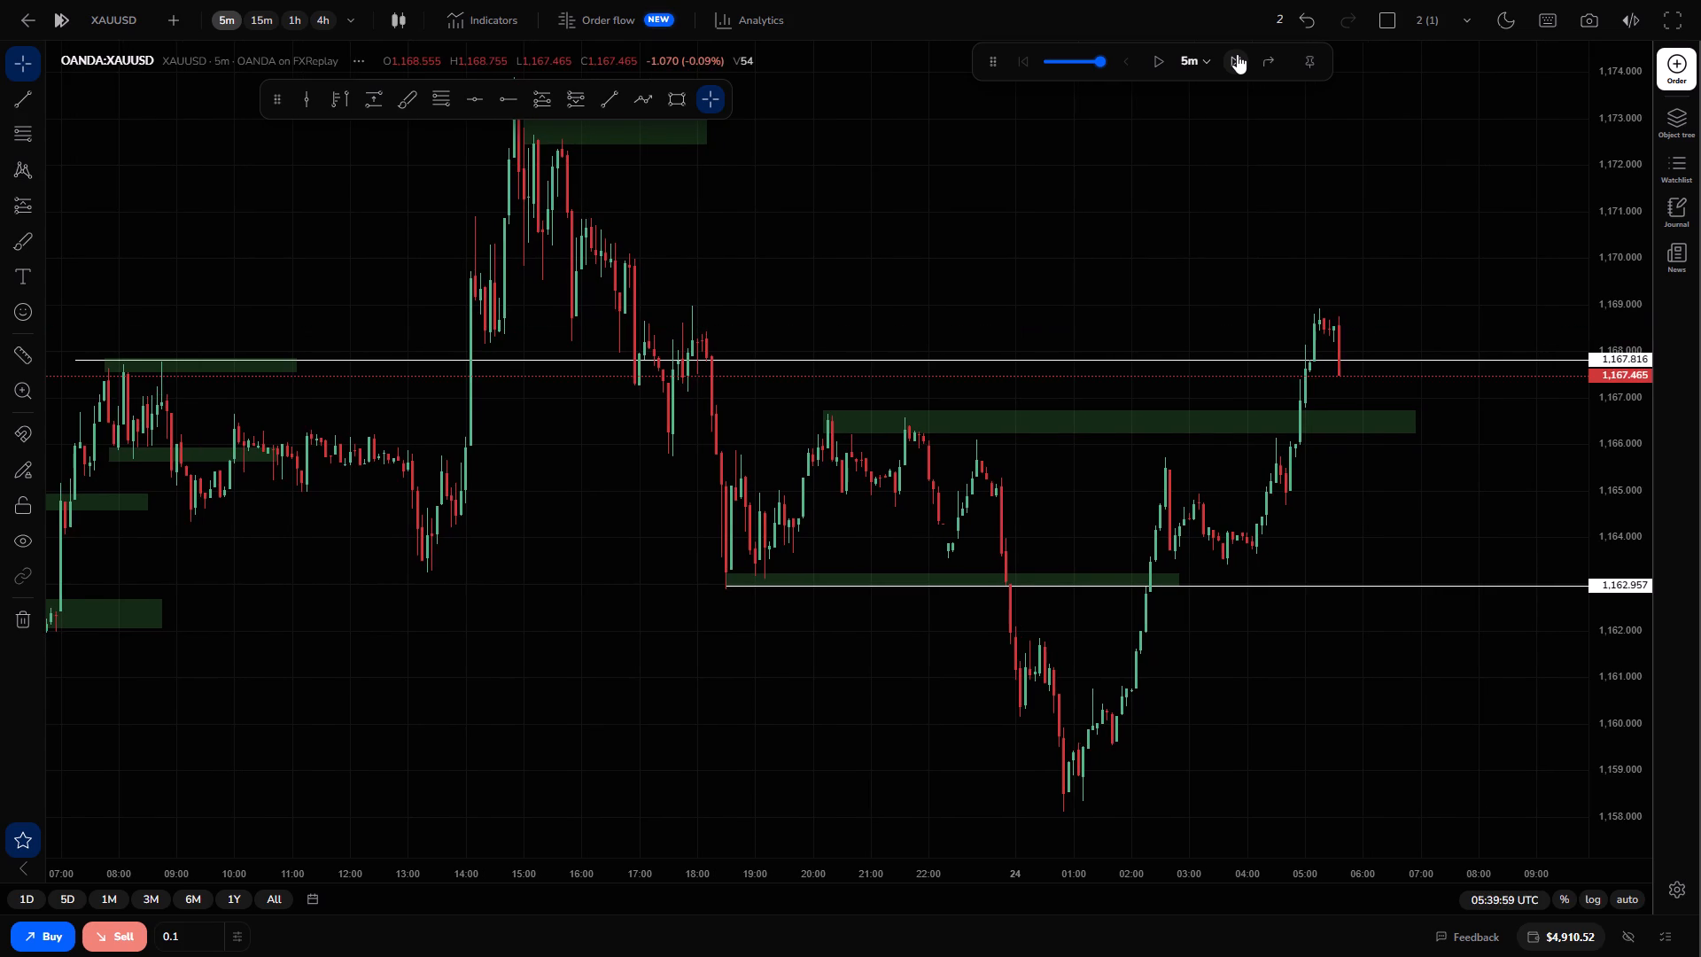
pyautogui.click(1237, 54)
pyautogui.click(1237, 54)
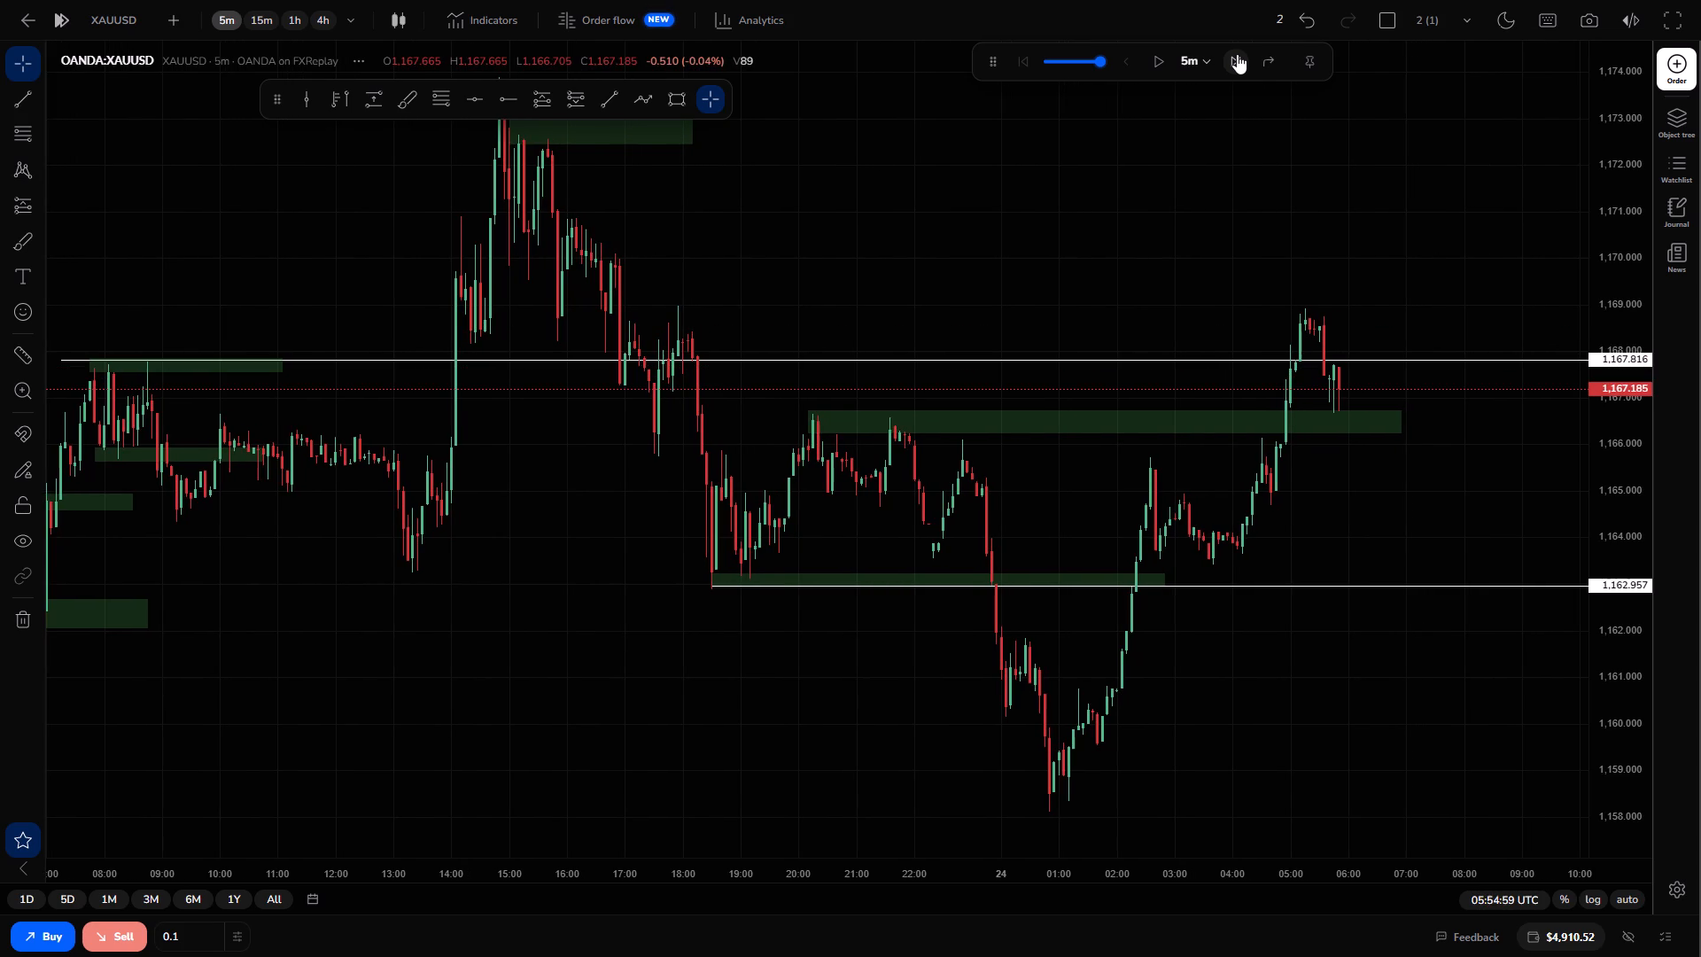
# Step the replay forward on the 5-minute chart to 06:34:59.
pyautogui.scroll(-1, 1259, 108)
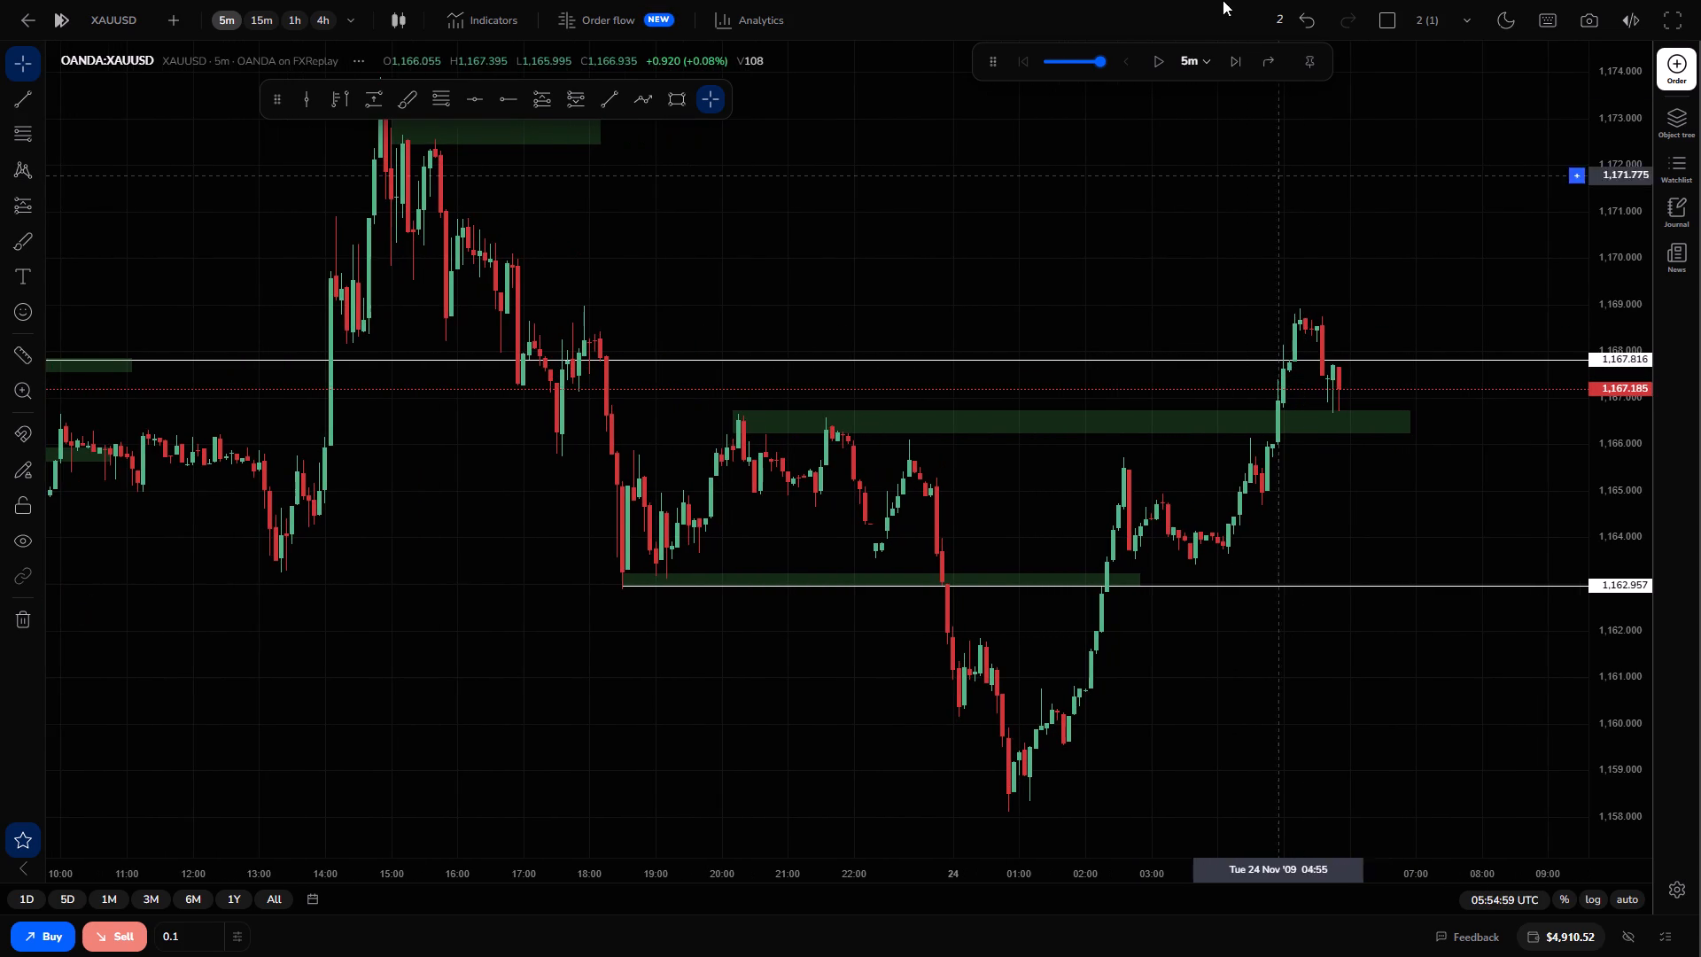
pyautogui.scroll(-1, 1223, 0)
pyautogui.doubleClick(1226, 59)
pyautogui.tripleClick(1226, 59)
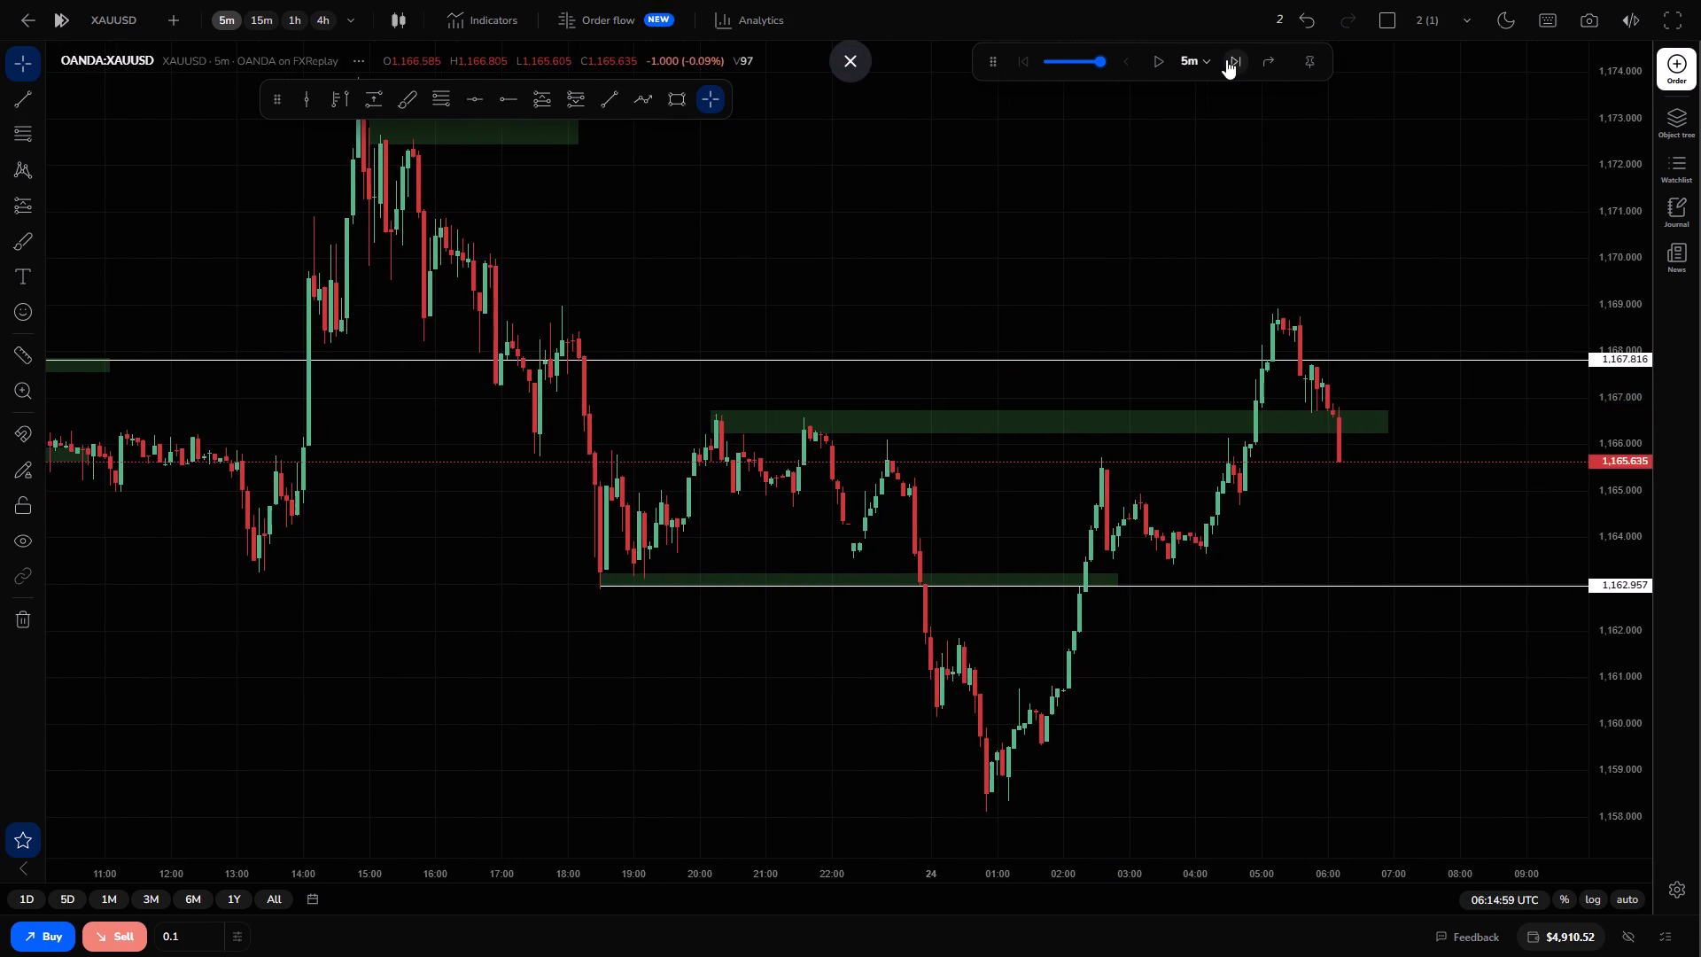
pyautogui.tripleClick(1226, 59)
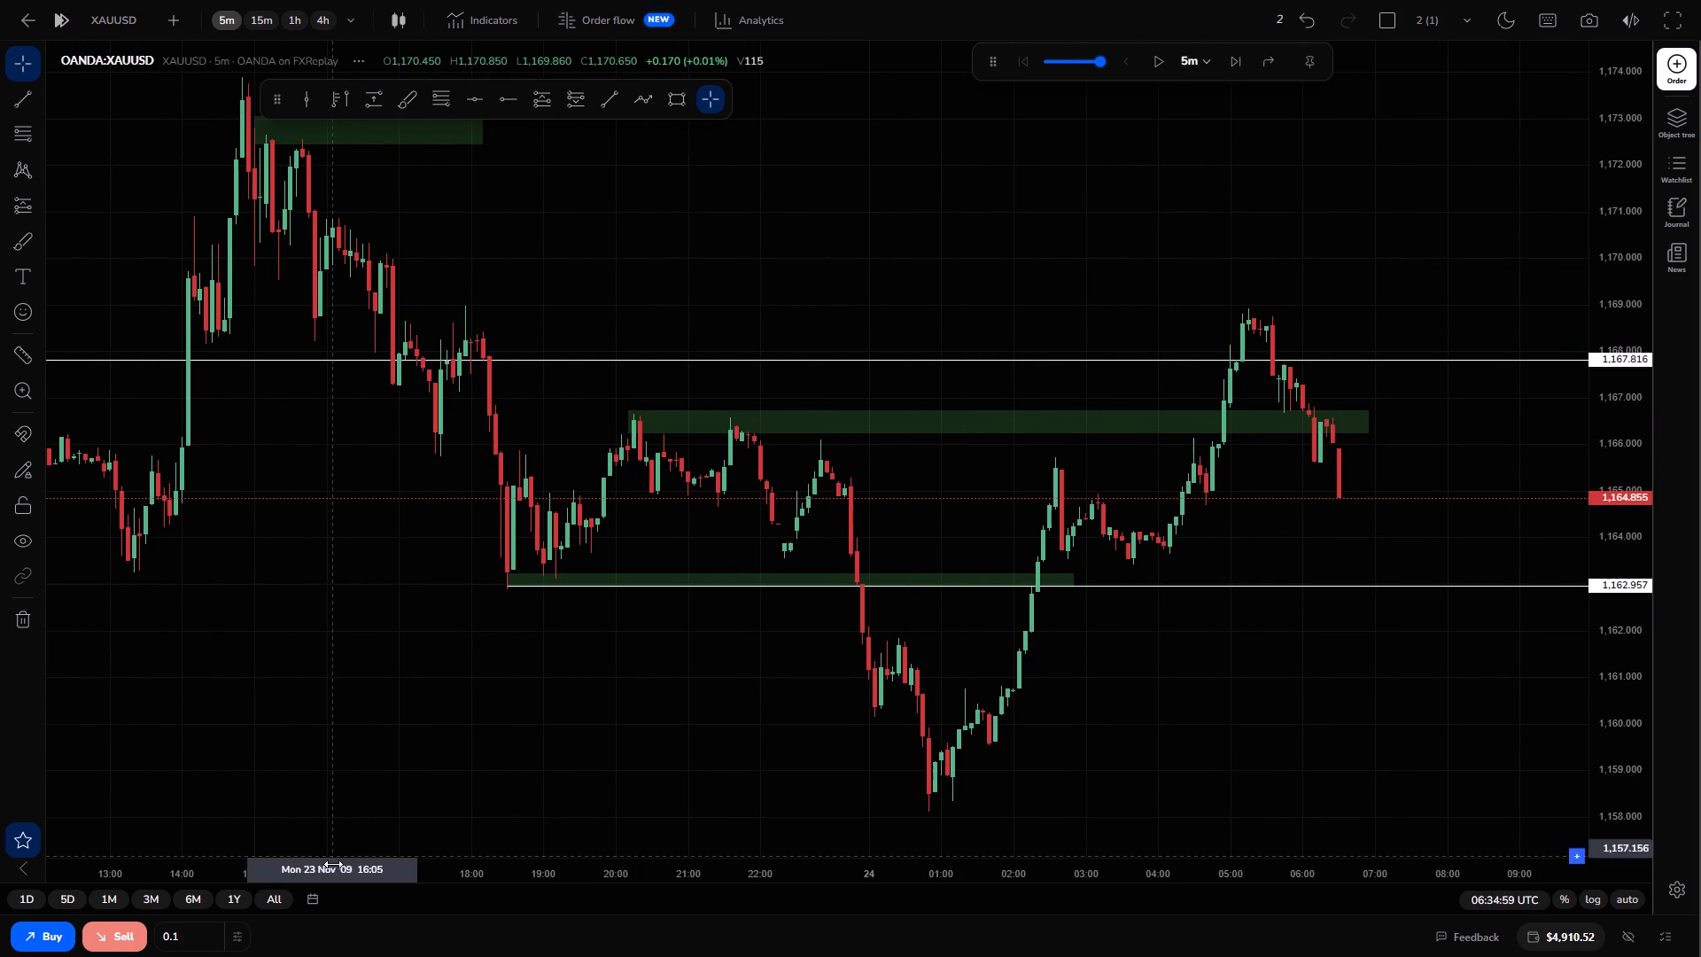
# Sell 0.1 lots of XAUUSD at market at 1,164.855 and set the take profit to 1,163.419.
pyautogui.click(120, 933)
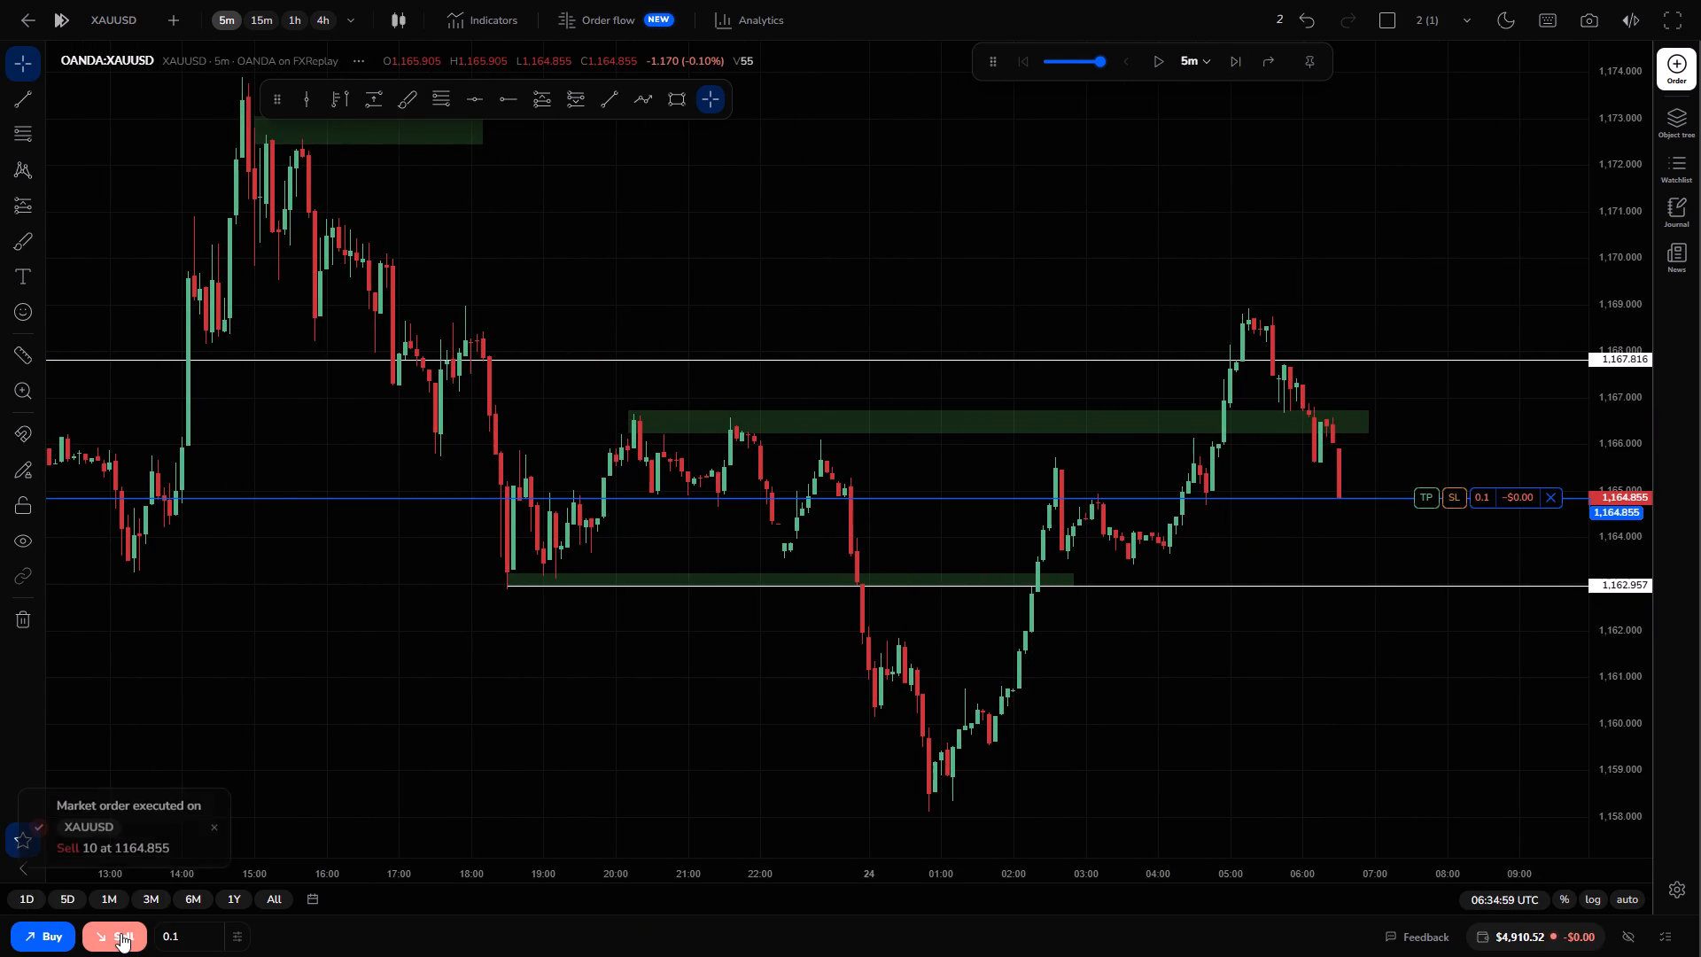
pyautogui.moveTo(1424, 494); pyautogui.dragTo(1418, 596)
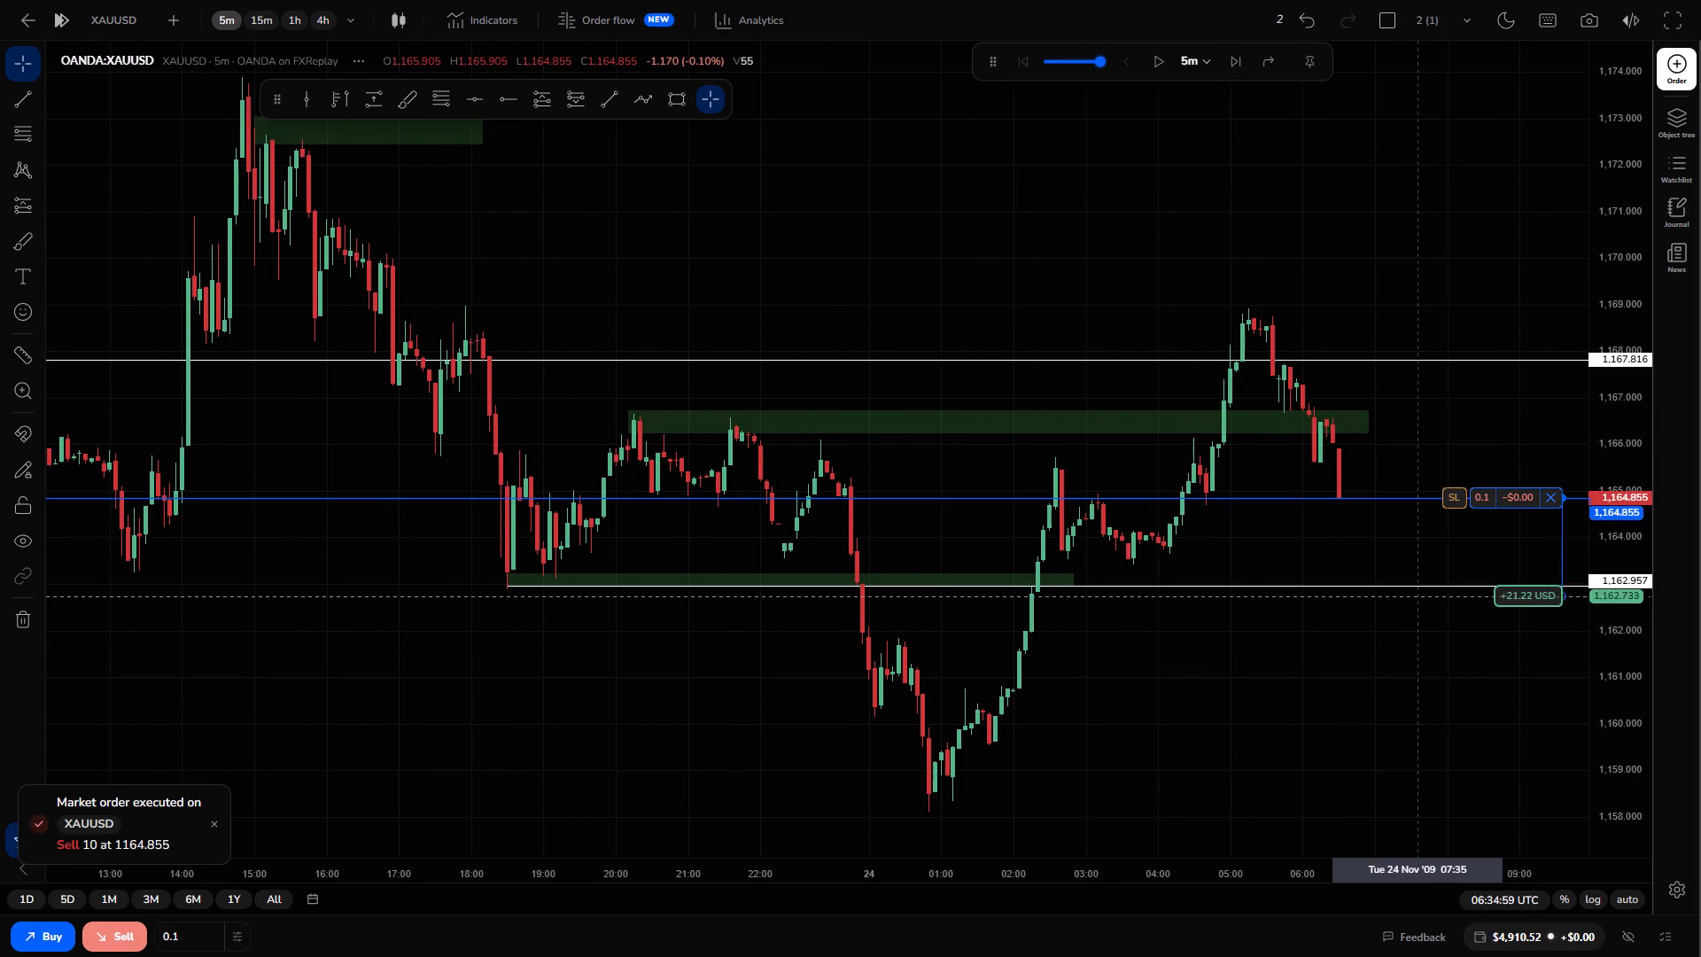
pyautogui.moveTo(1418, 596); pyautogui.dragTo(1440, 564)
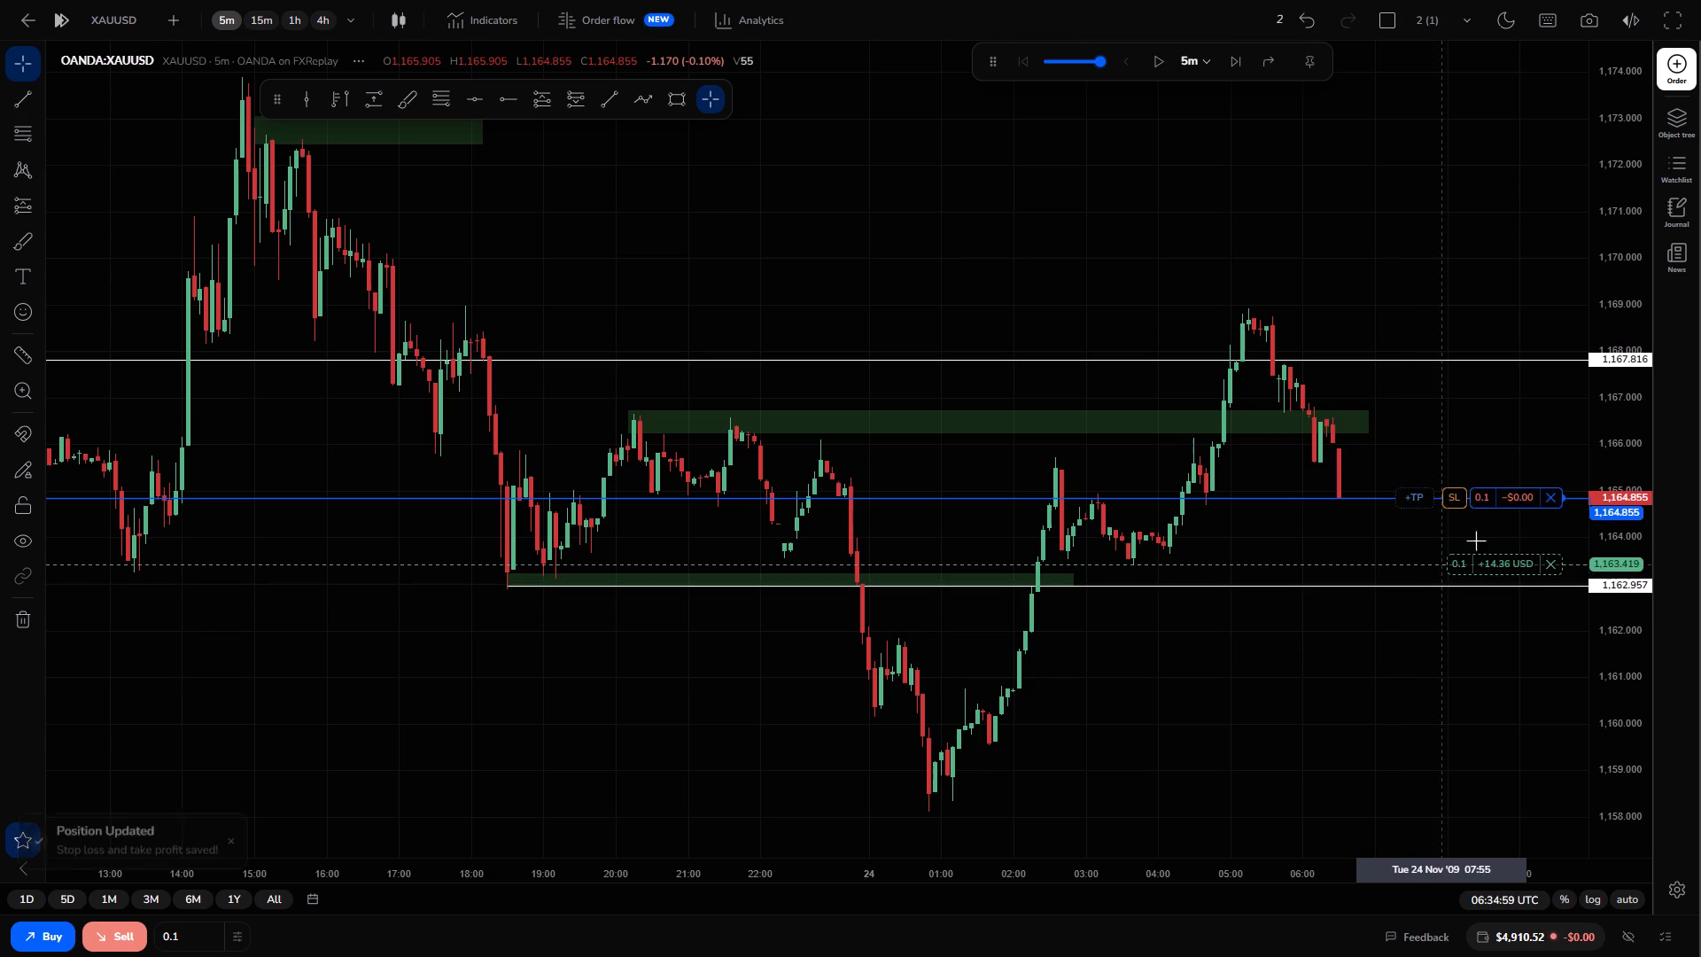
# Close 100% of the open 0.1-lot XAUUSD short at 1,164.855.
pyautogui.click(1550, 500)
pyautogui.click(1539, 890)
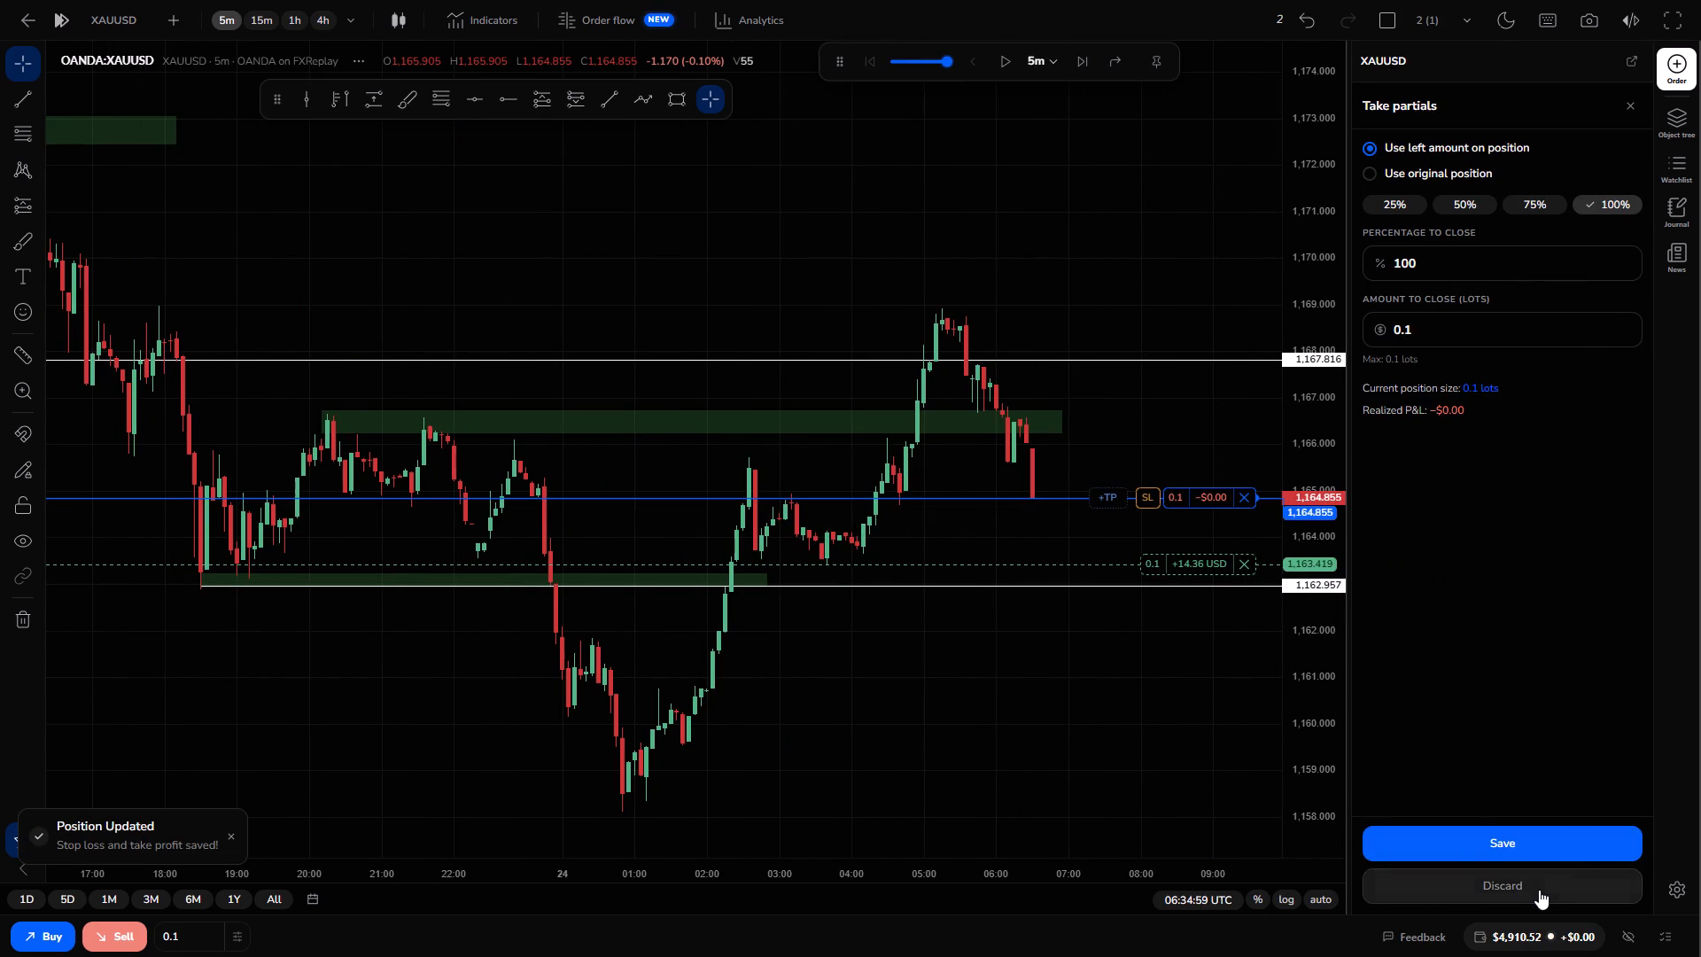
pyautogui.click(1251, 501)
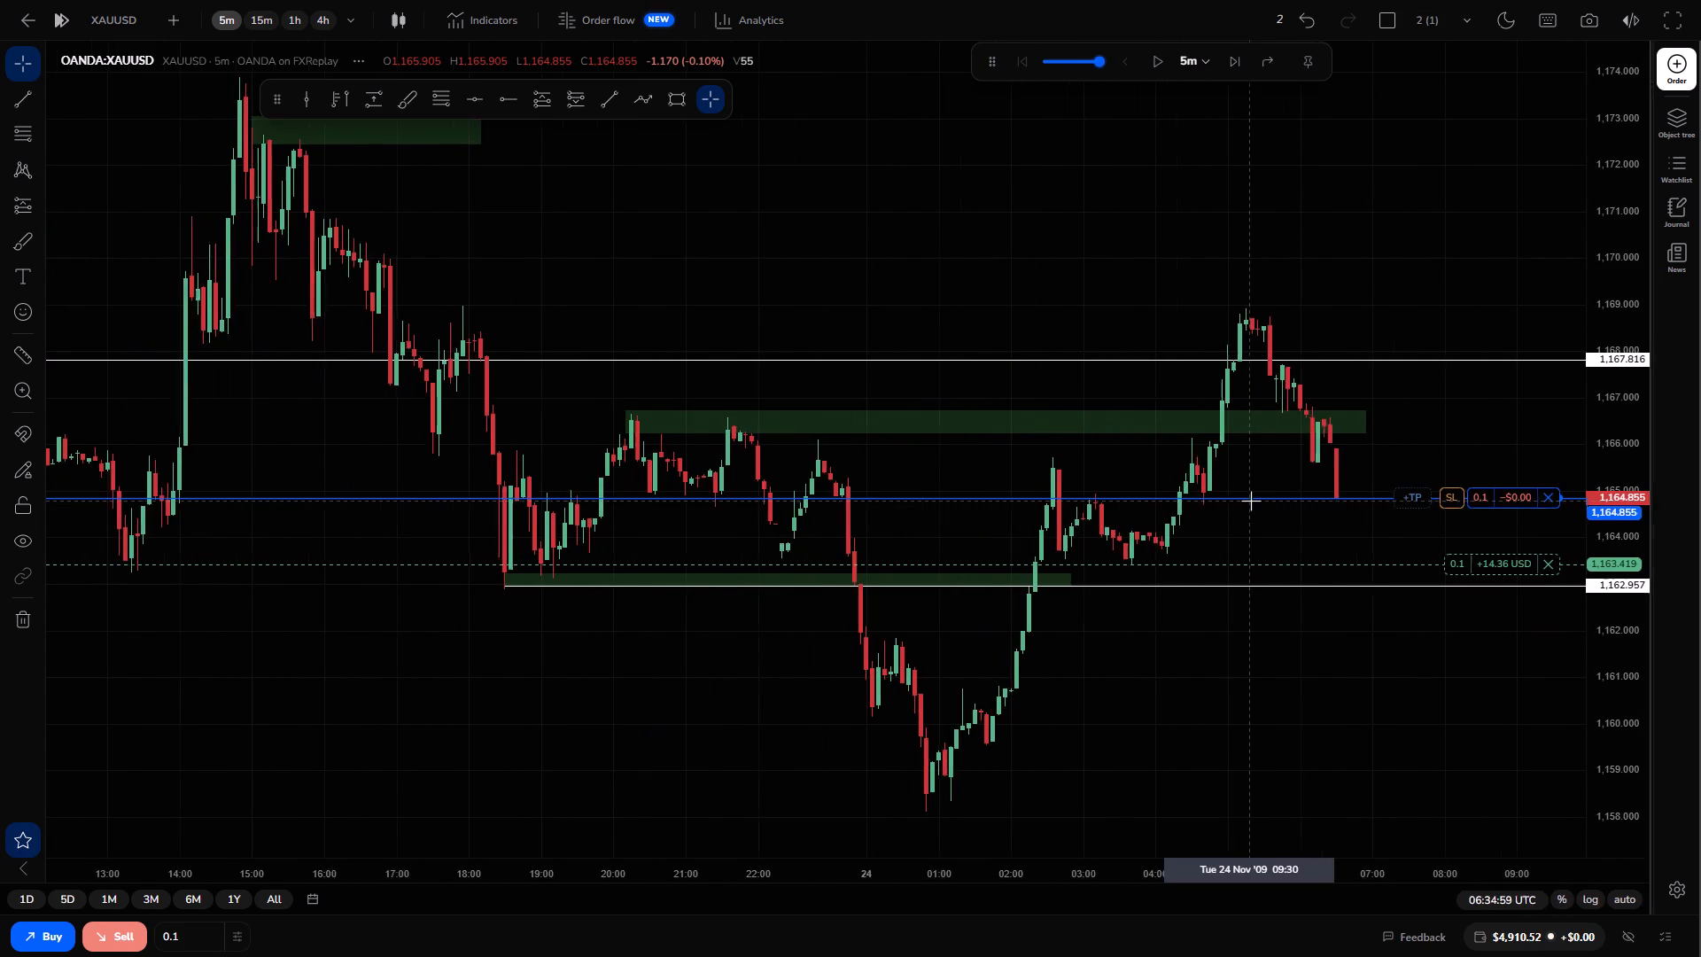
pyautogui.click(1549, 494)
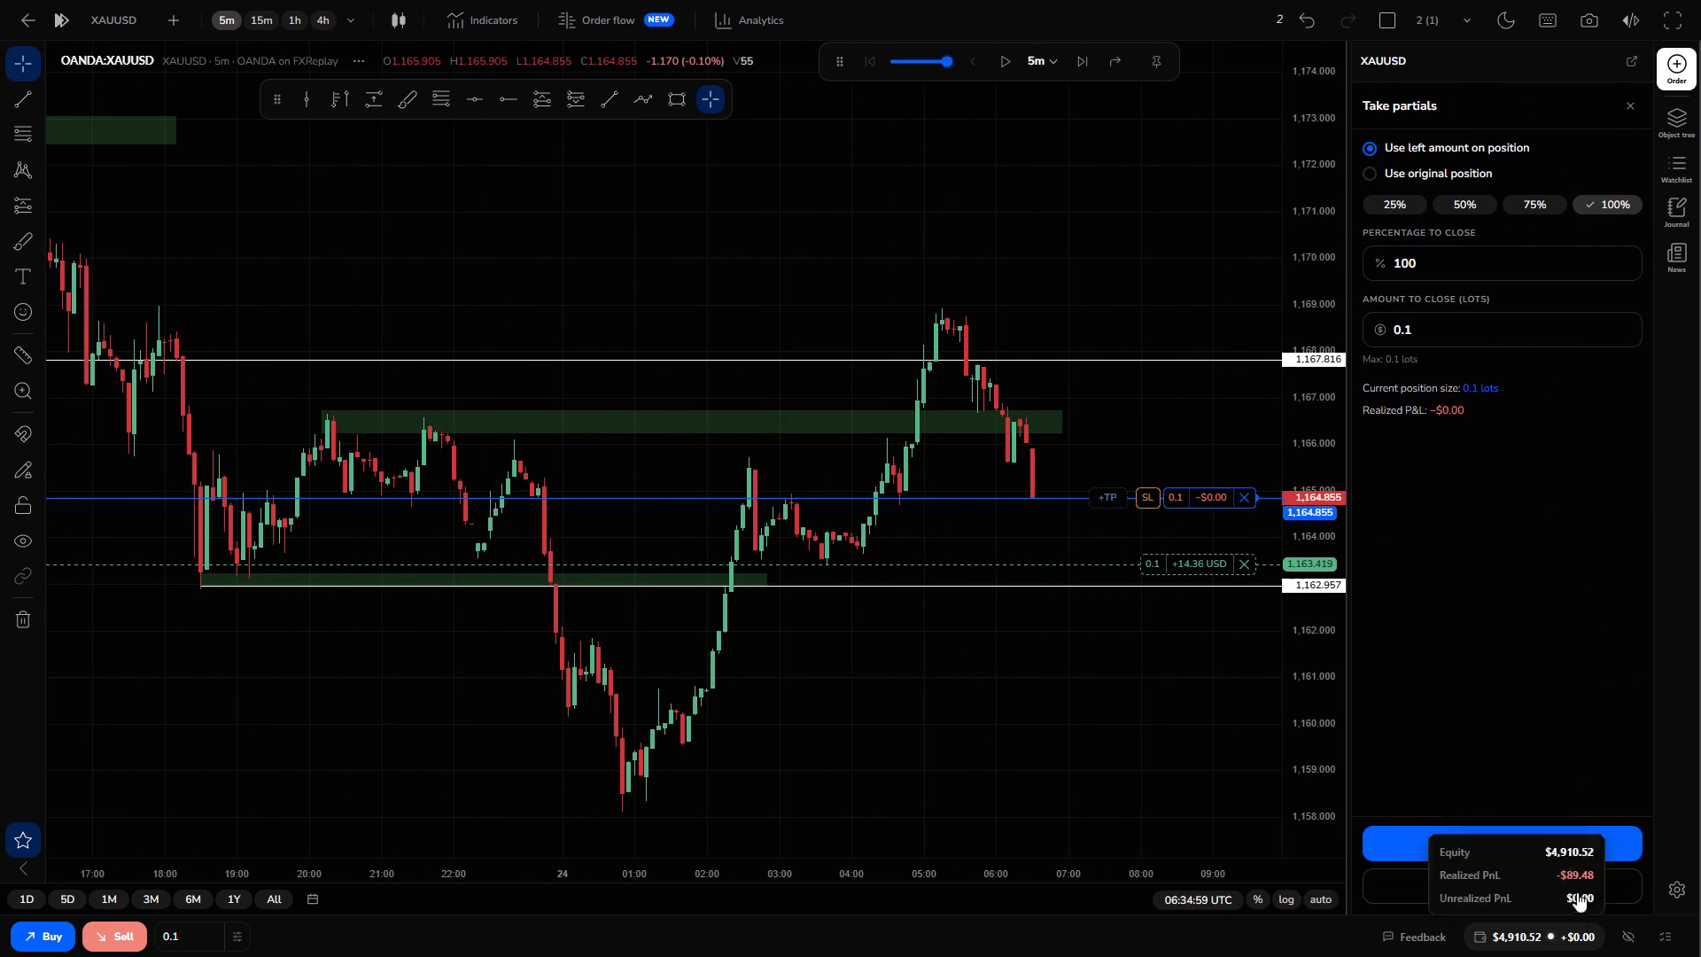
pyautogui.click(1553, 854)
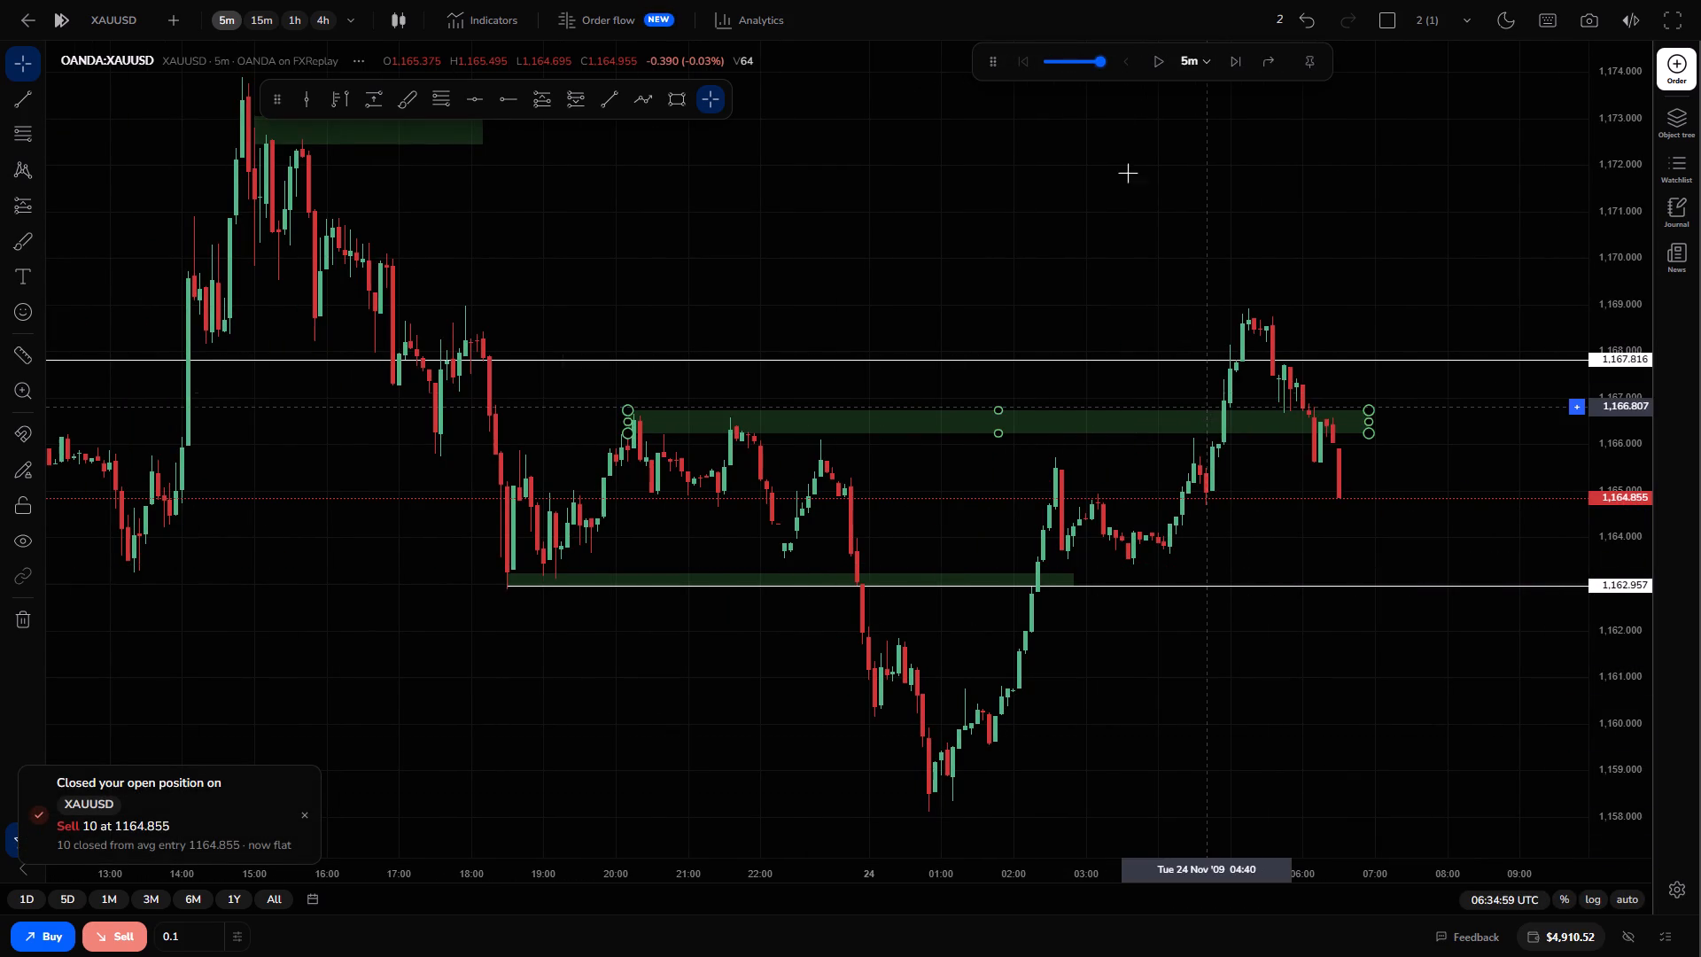
# Step the replay forward on the 5-minute chart to 07:14:59 without an open position.
pyautogui.click(1234, 56)
pyautogui.doubleClick(1234, 56)
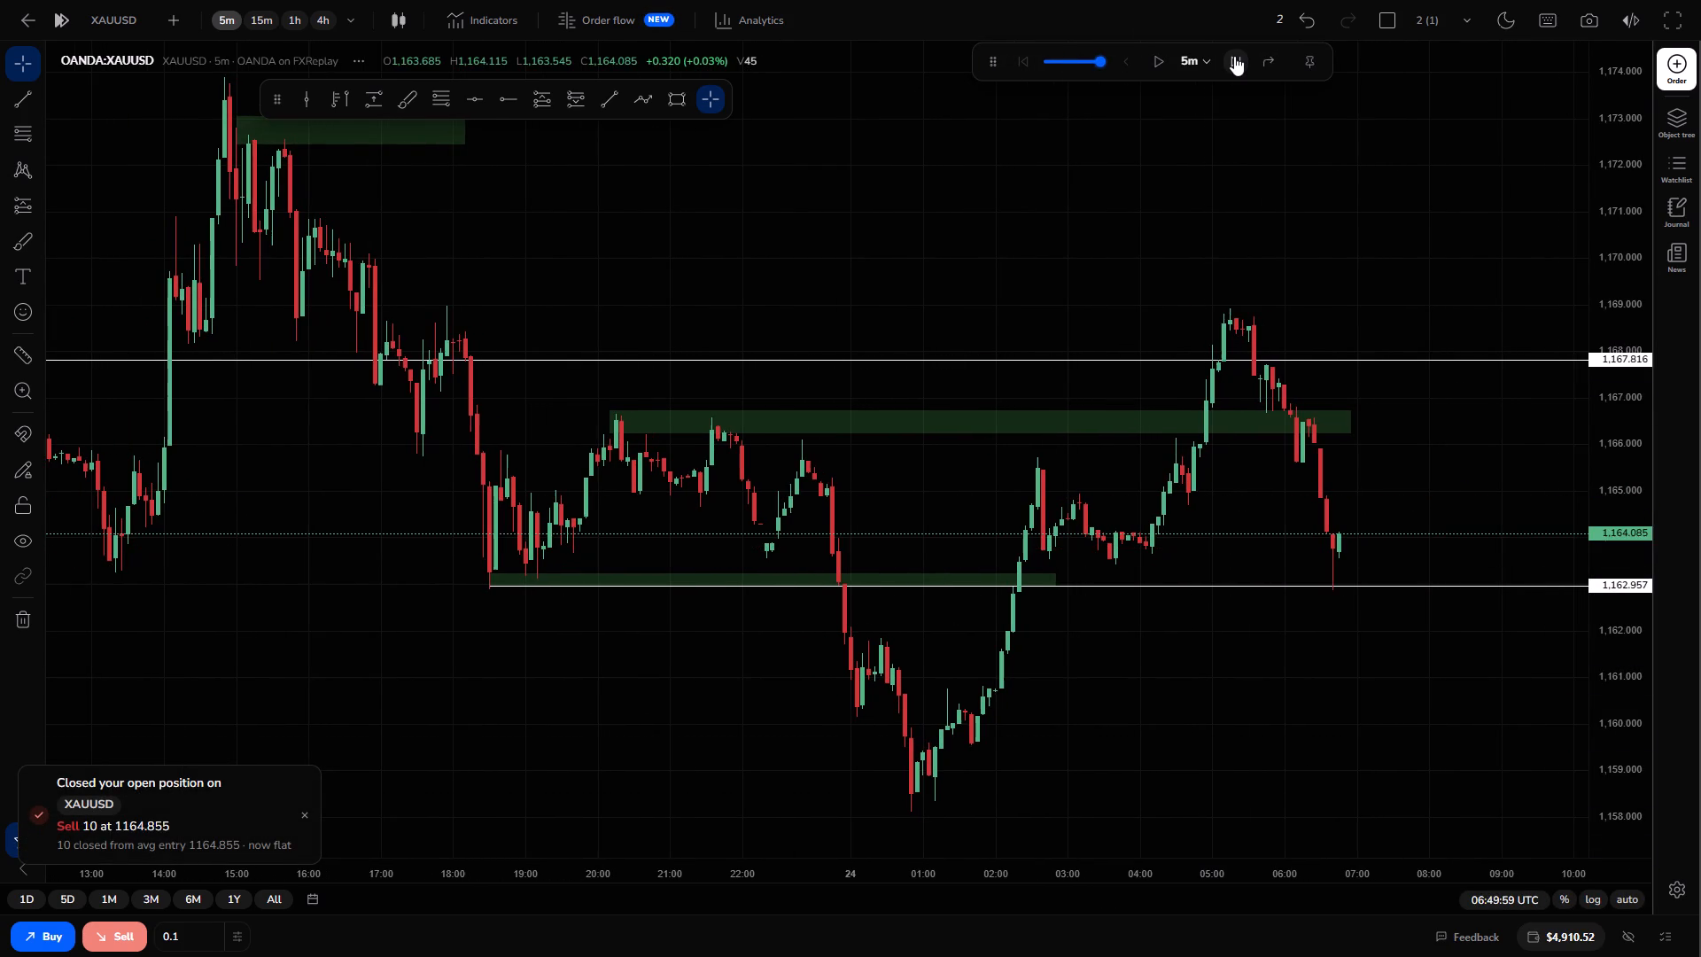
pyautogui.click(1234, 56)
pyautogui.doubleClick(1234, 56)
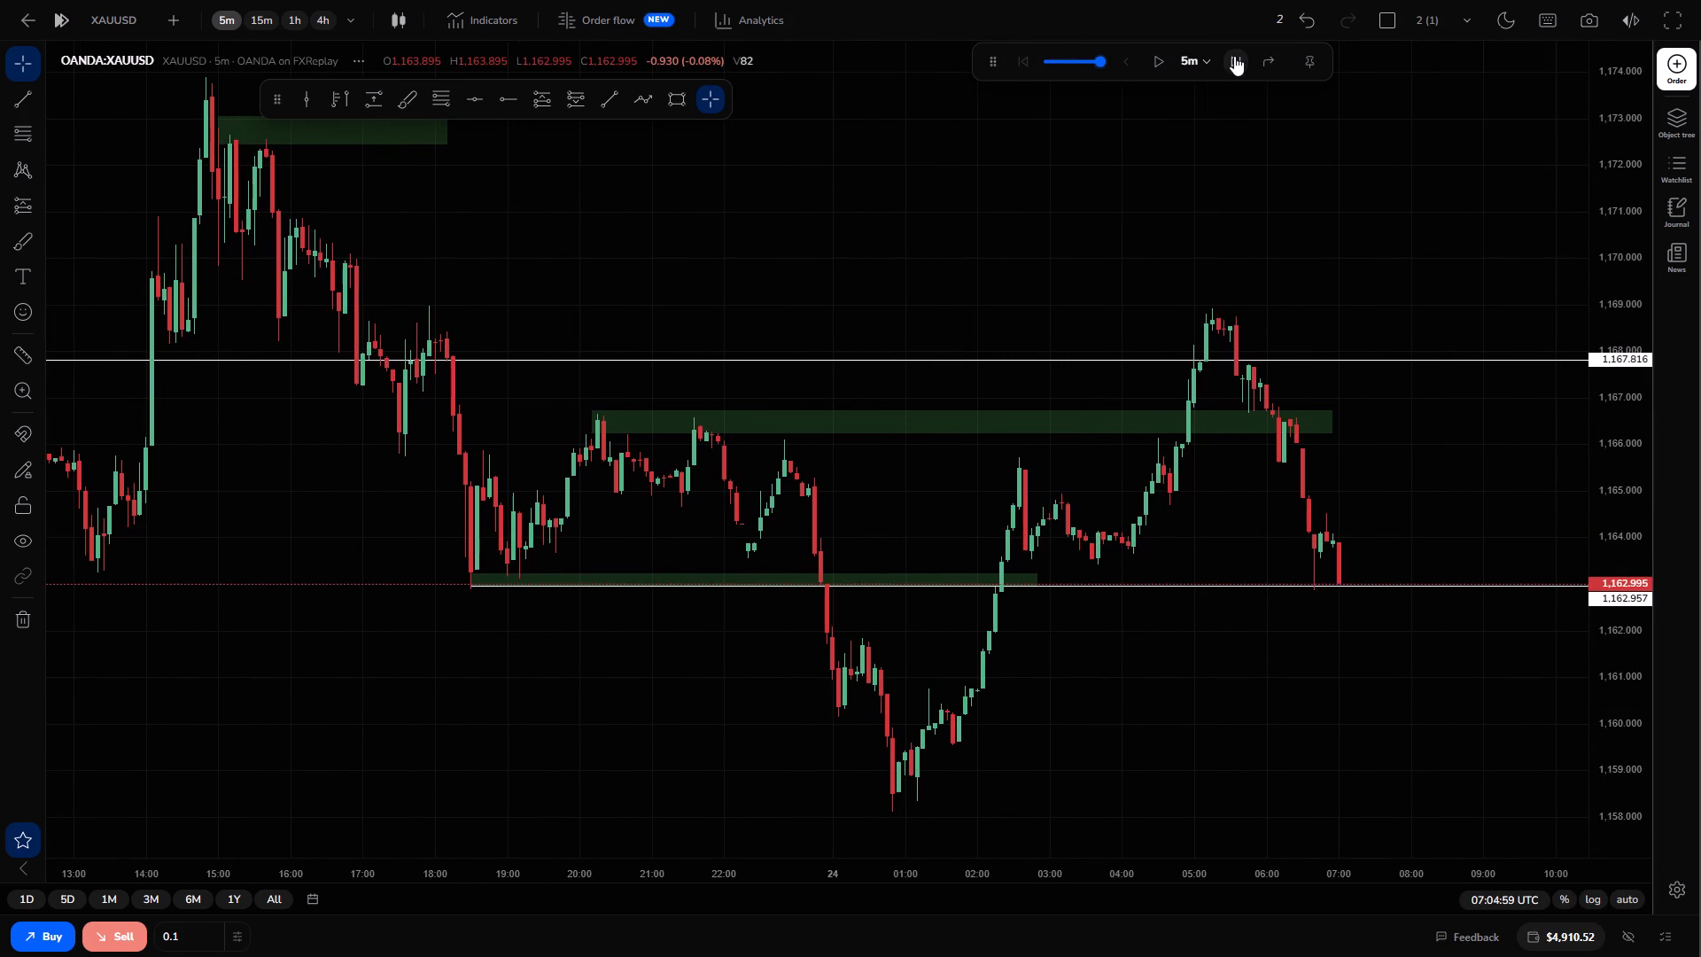
pyautogui.click(1234, 56)
pyautogui.click(1234, 56)
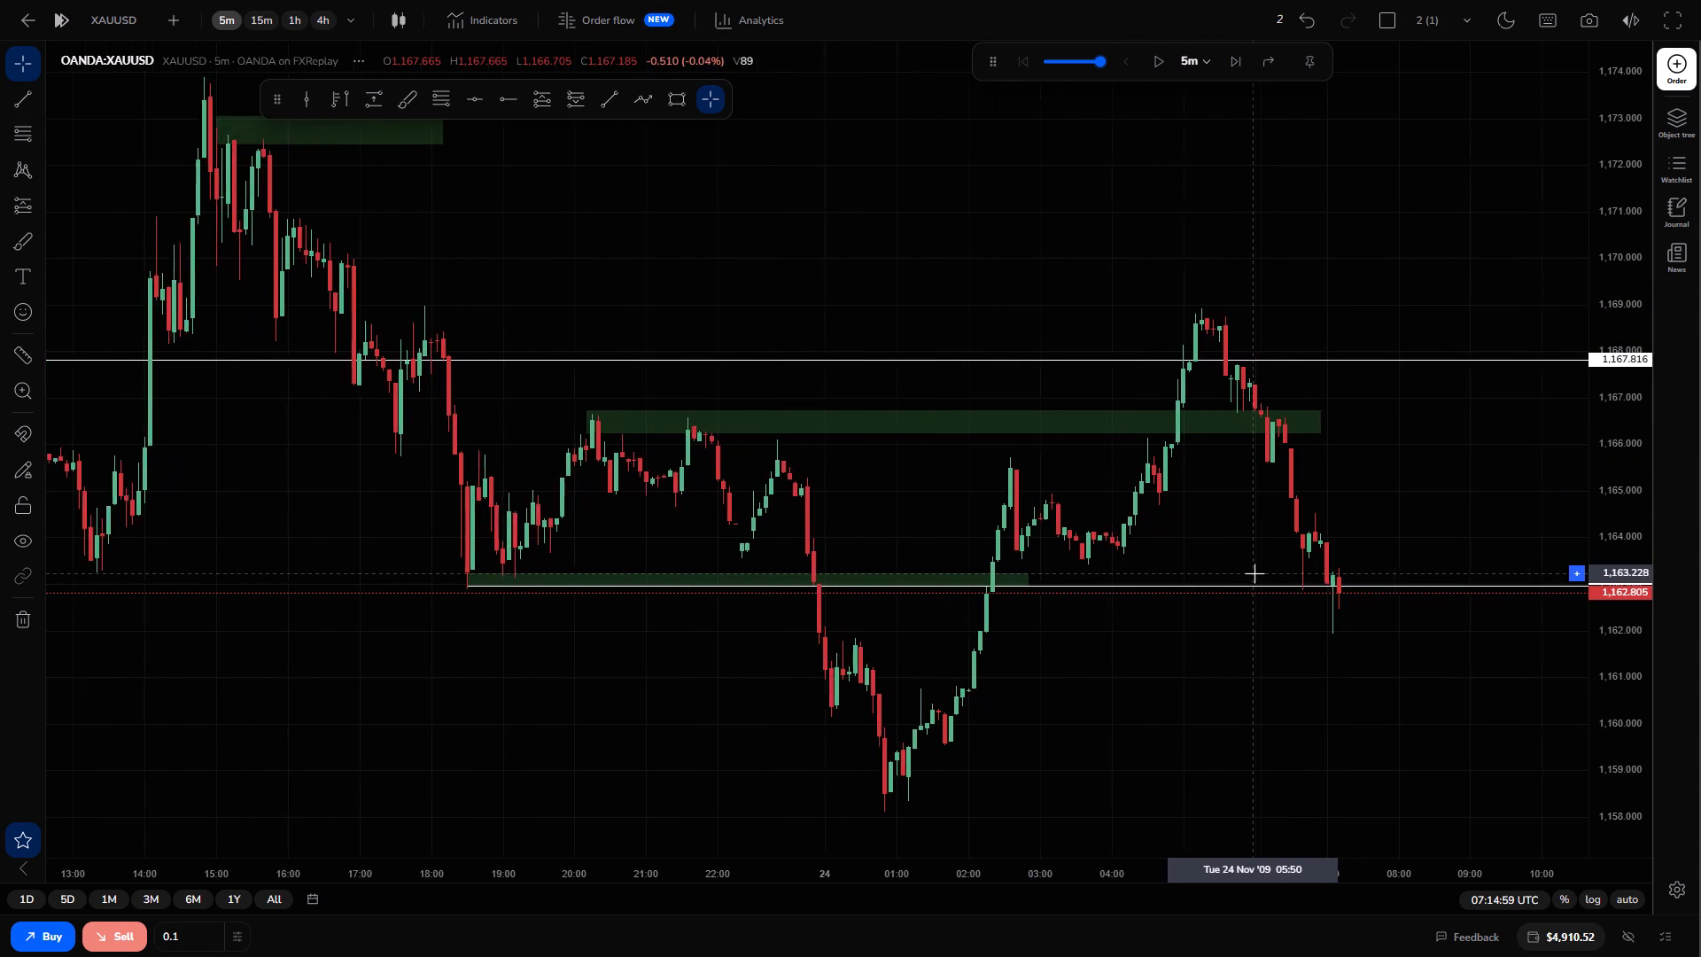
# Place a horizontal ray at 1,166.541 from the 23 November 20:15 high inside the upper green zone.
pyautogui.moveTo(1096, 531); pyautogui.dragTo(1146, 451)
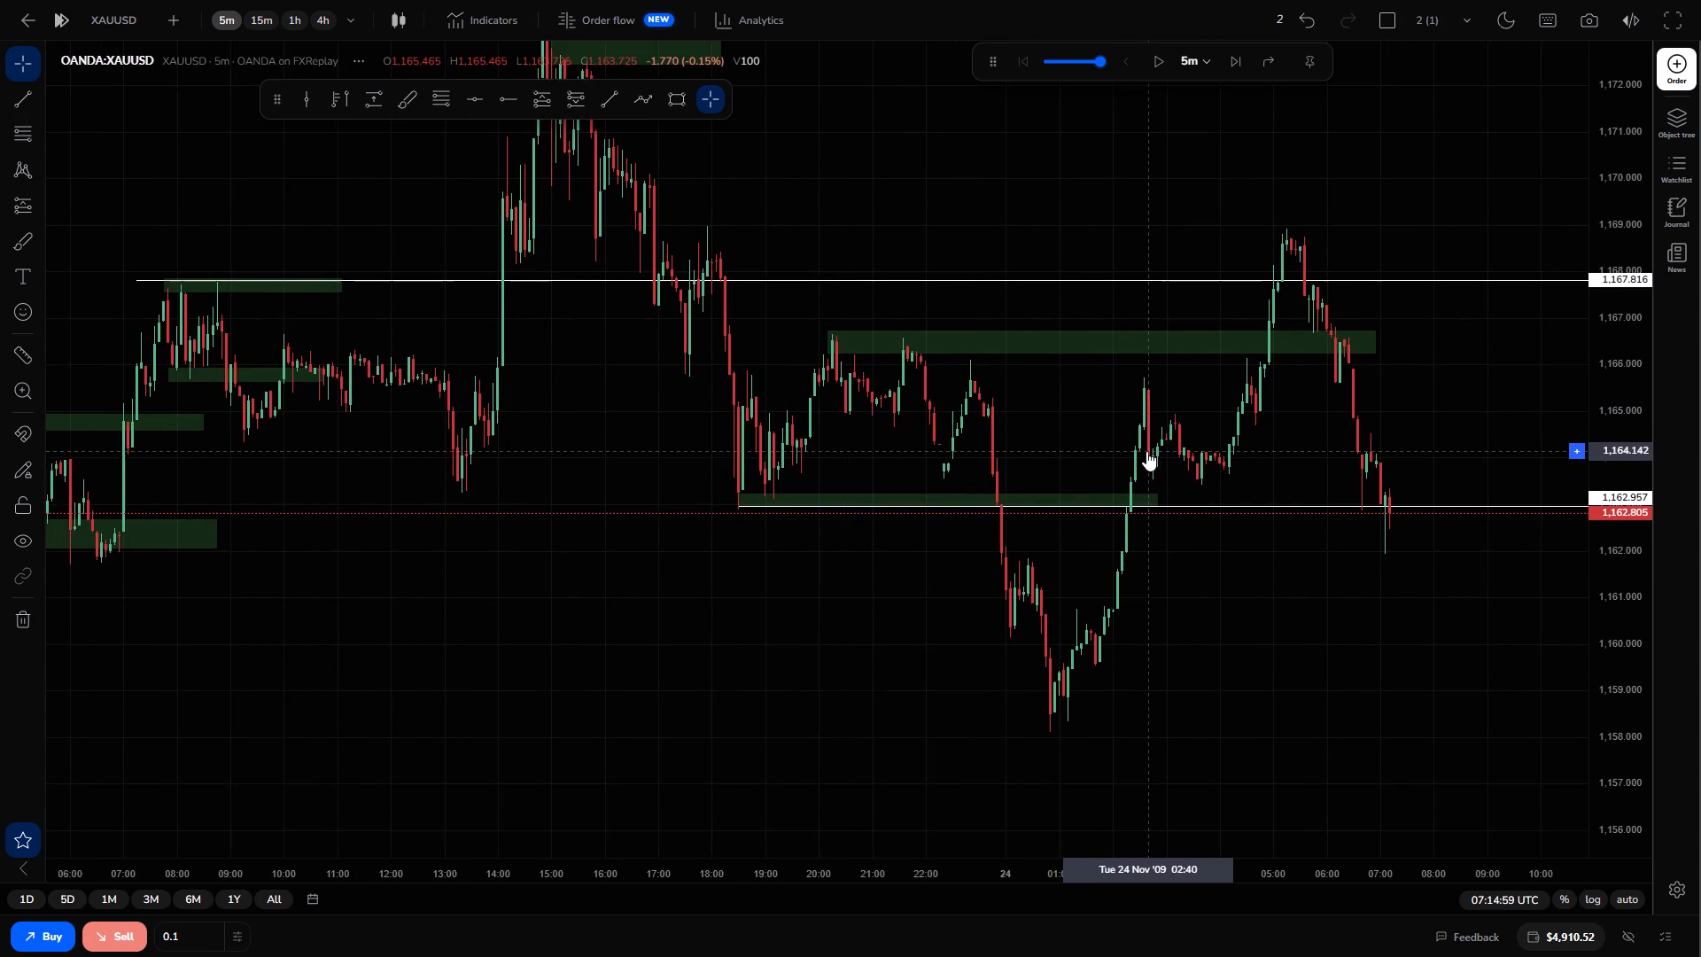
pyautogui.click(1113, 515)
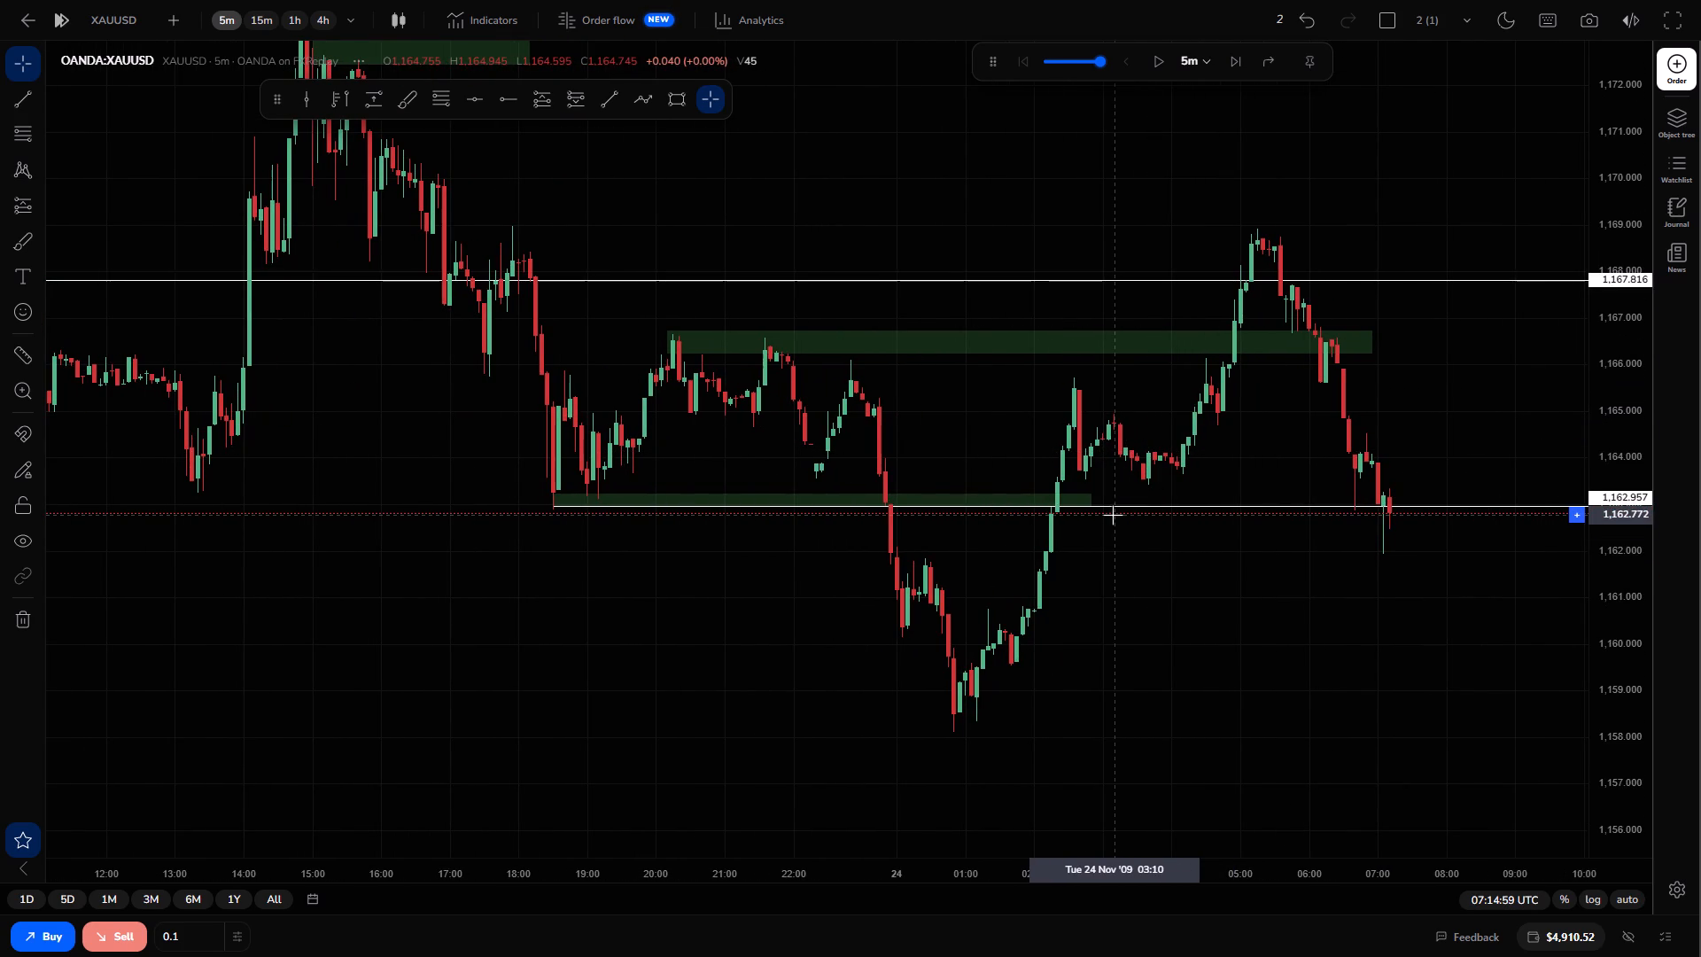
pyautogui.moveTo(1139, 576); pyautogui.dragTo(1107, 548)
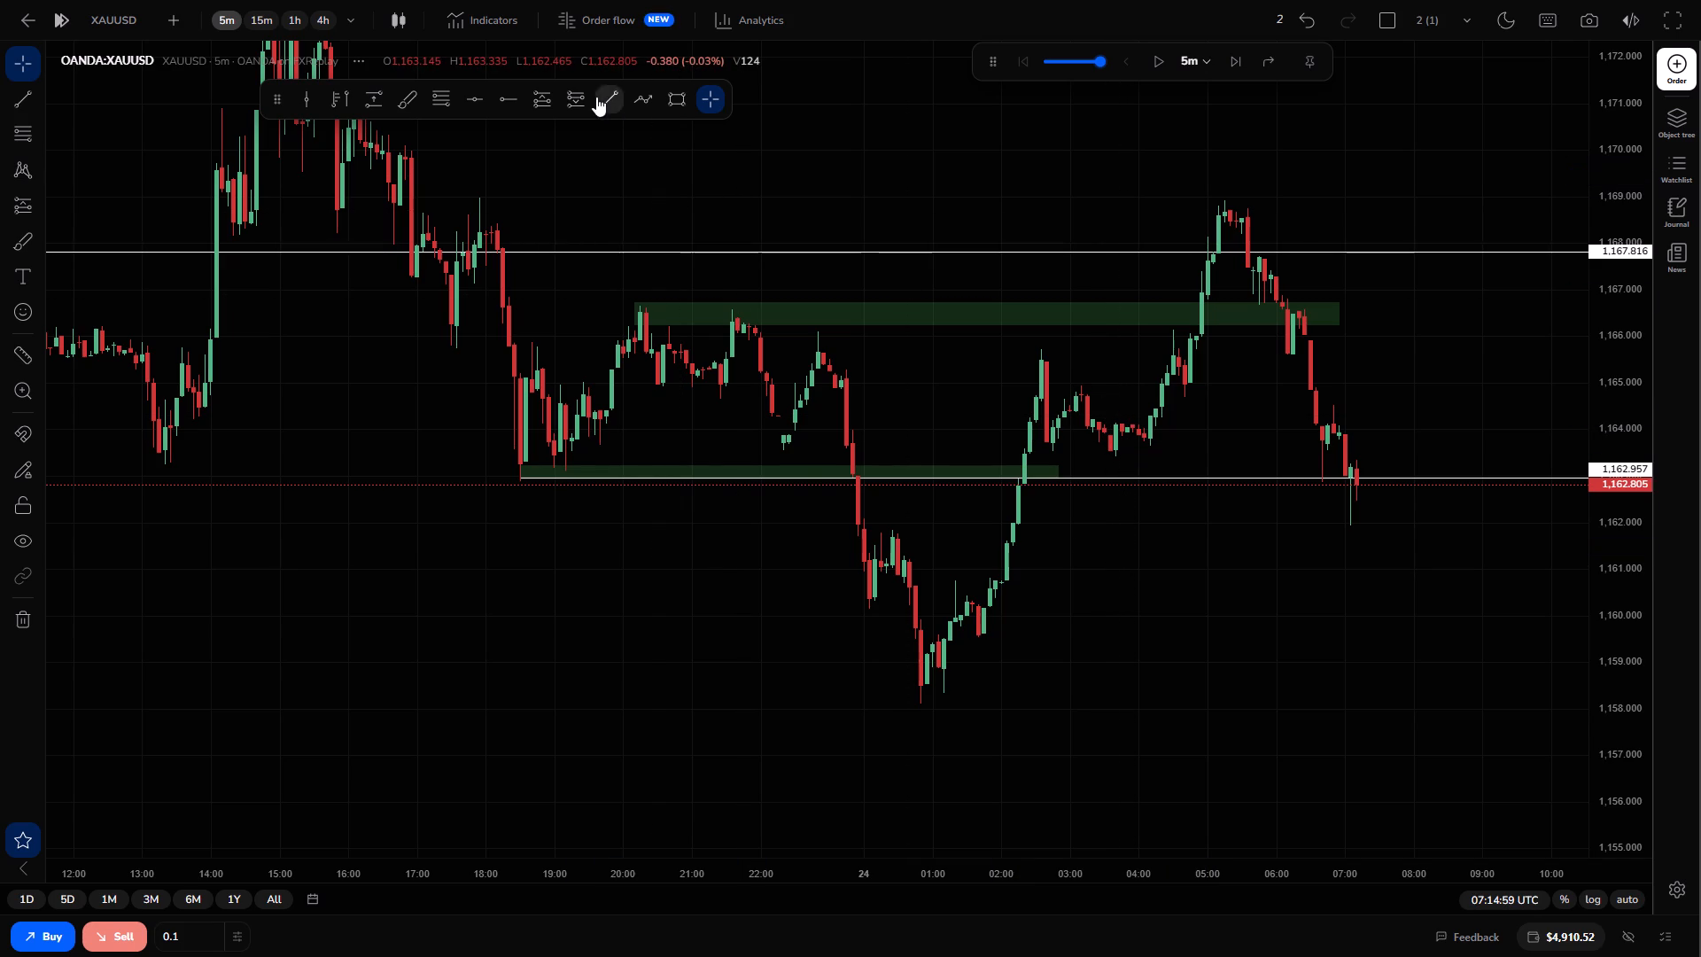
pyautogui.click(517, 97)
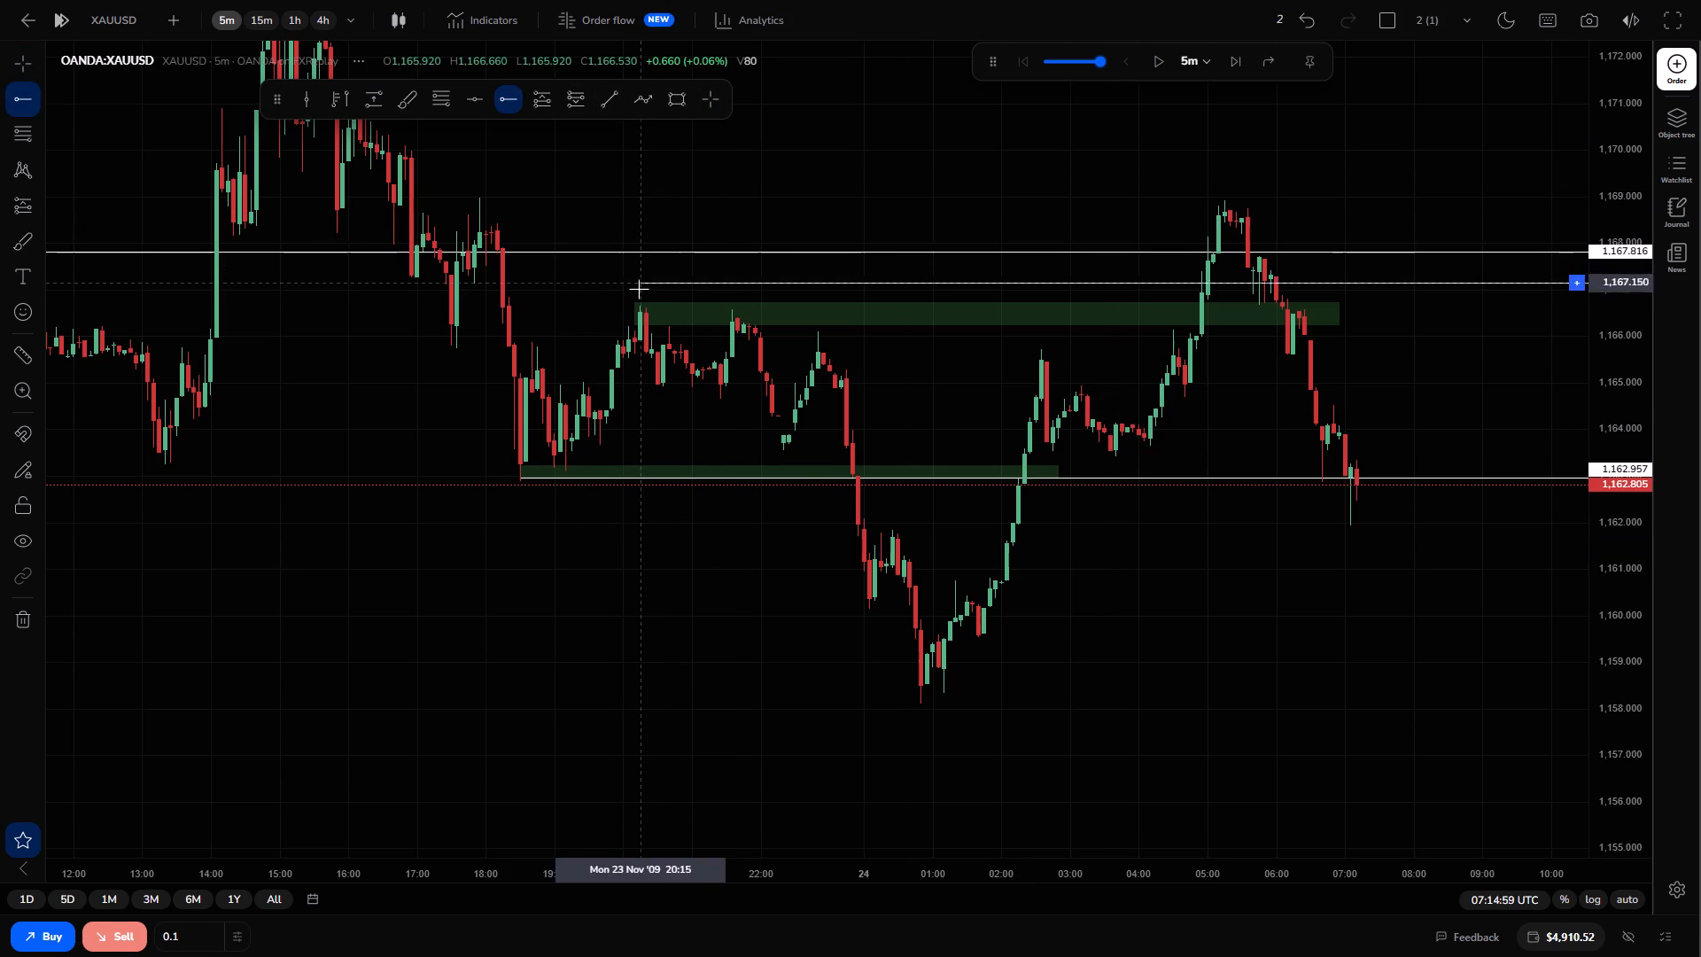
pyautogui.click(639, 311)
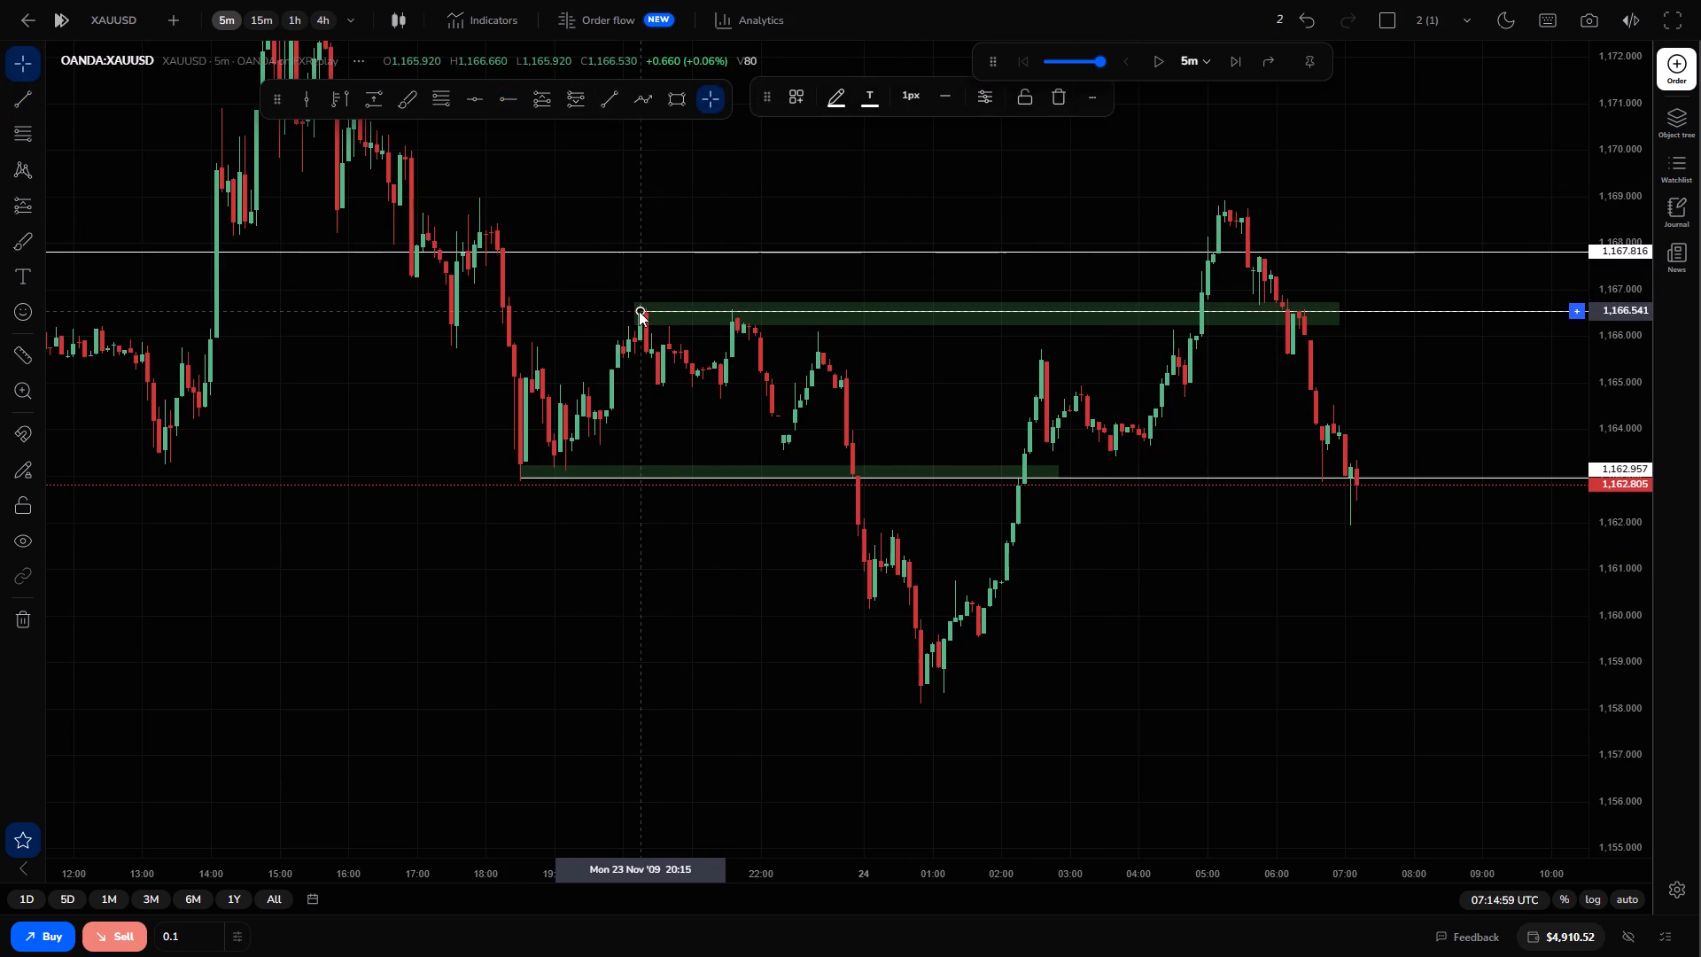
# Delete the horizontal ray at 1,167.816 above the upper green zone.
pyautogui.click(887, 432)
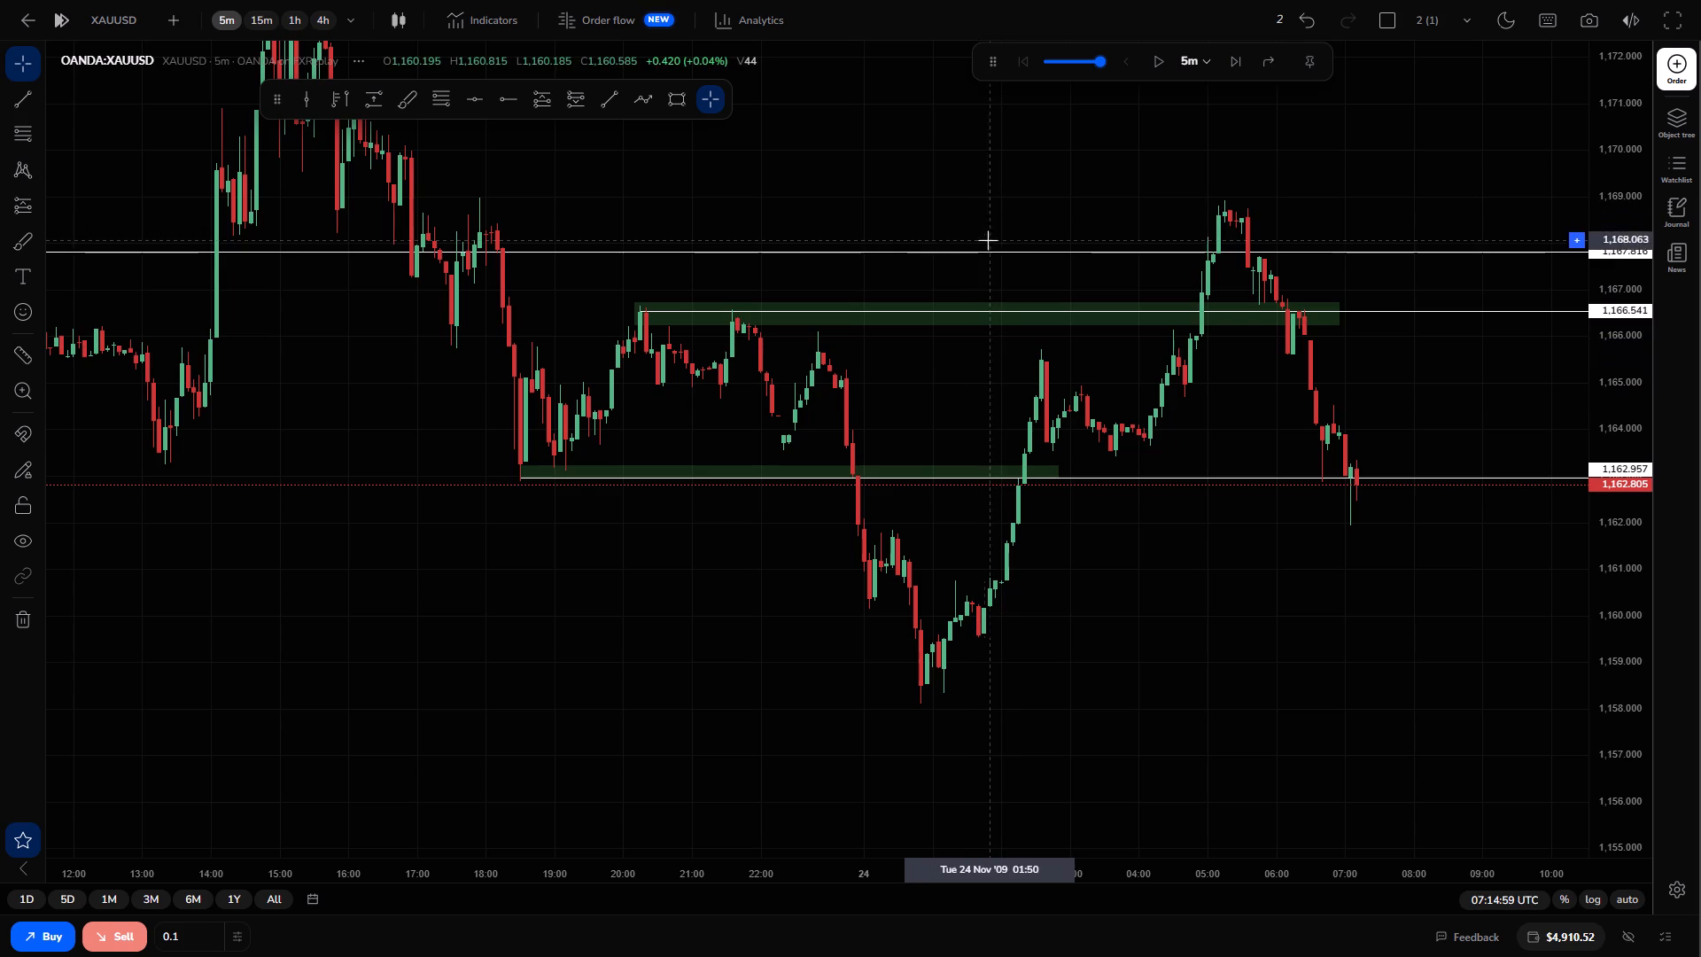
pyautogui.click(995, 255)
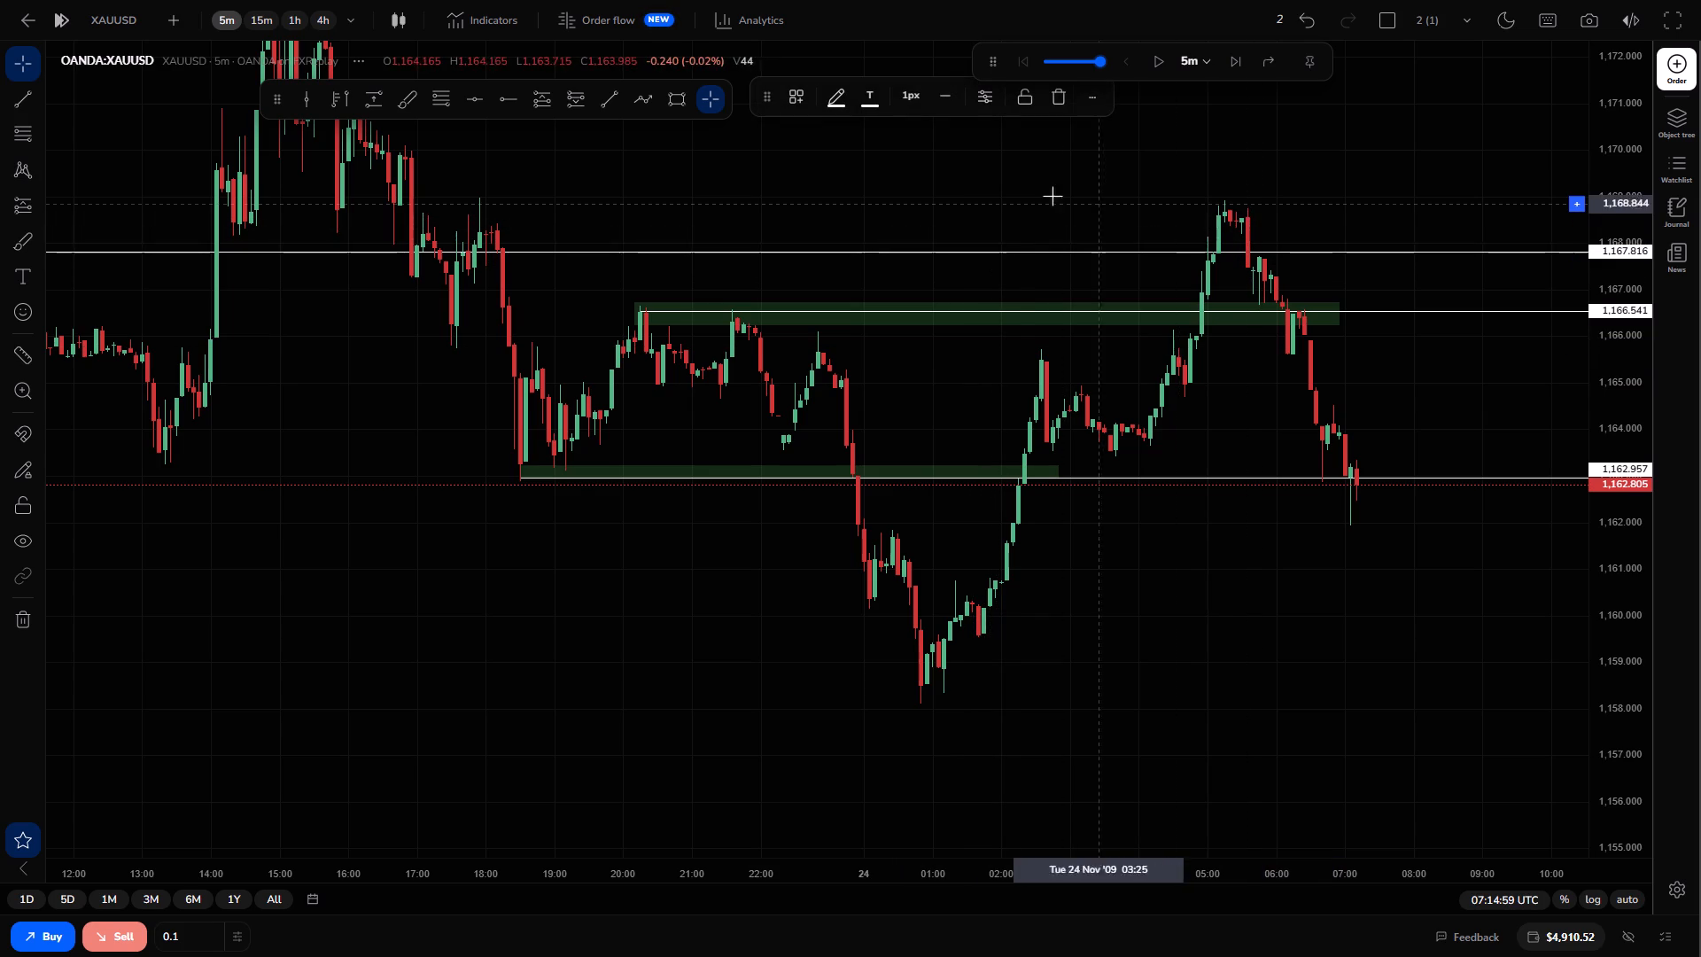
pyautogui.moveTo(950, 195); pyautogui.dragTo(1151, 306)
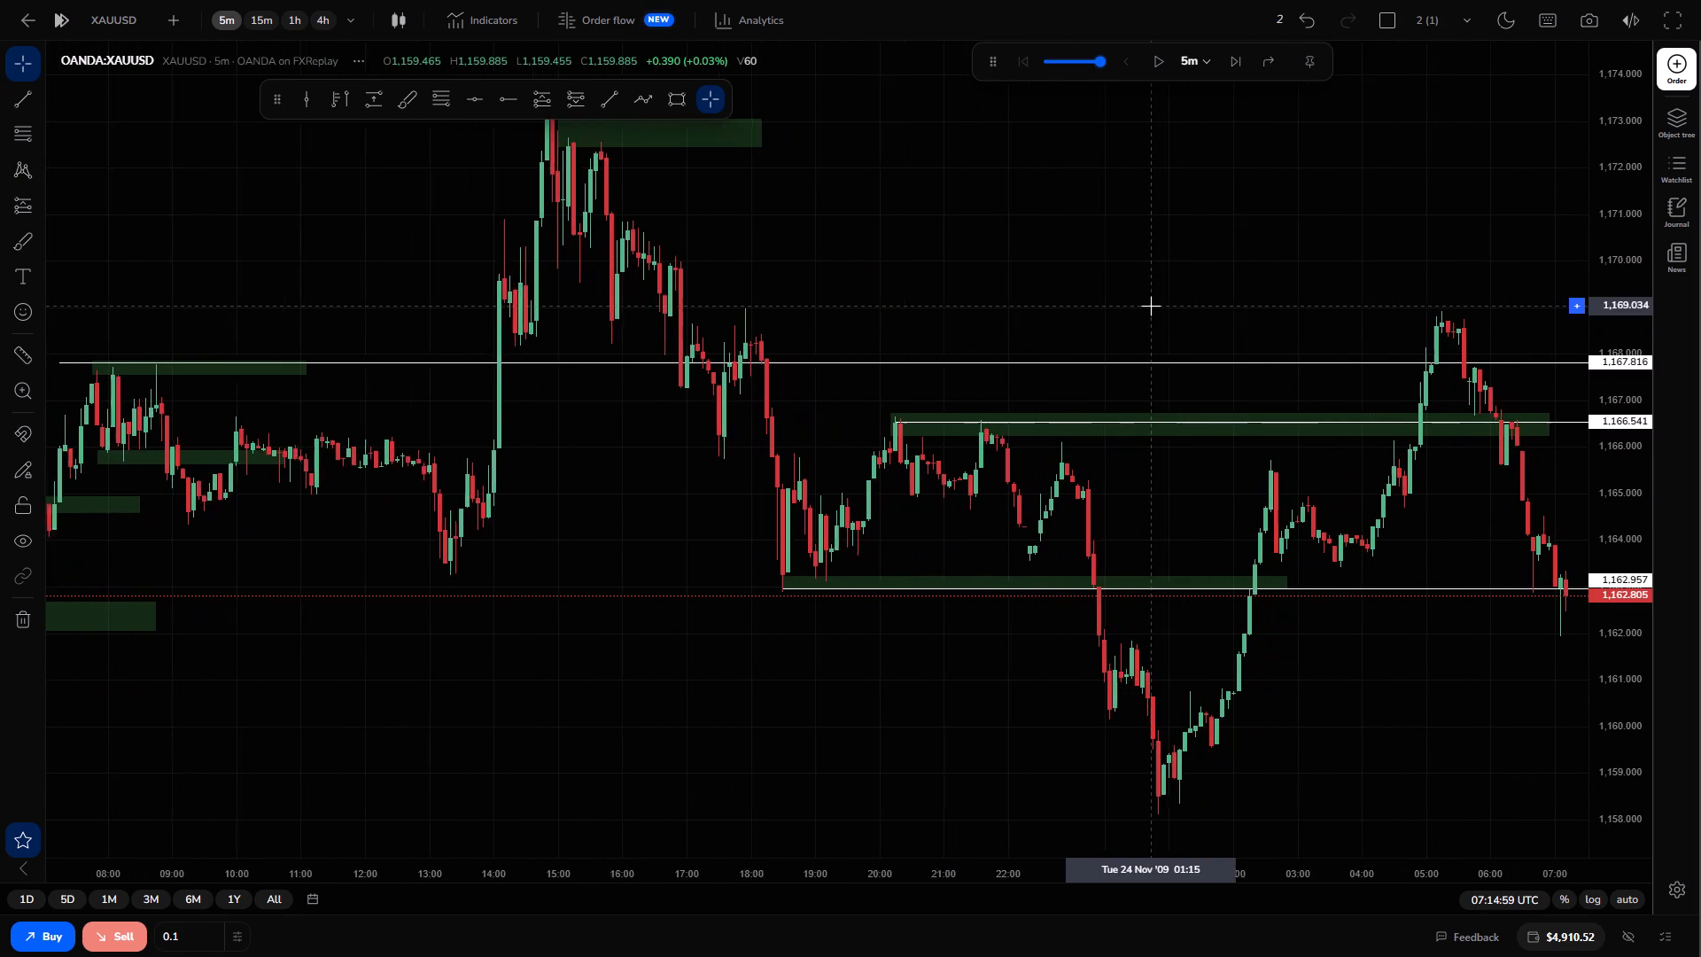
pyautogui.click(1122, 362)
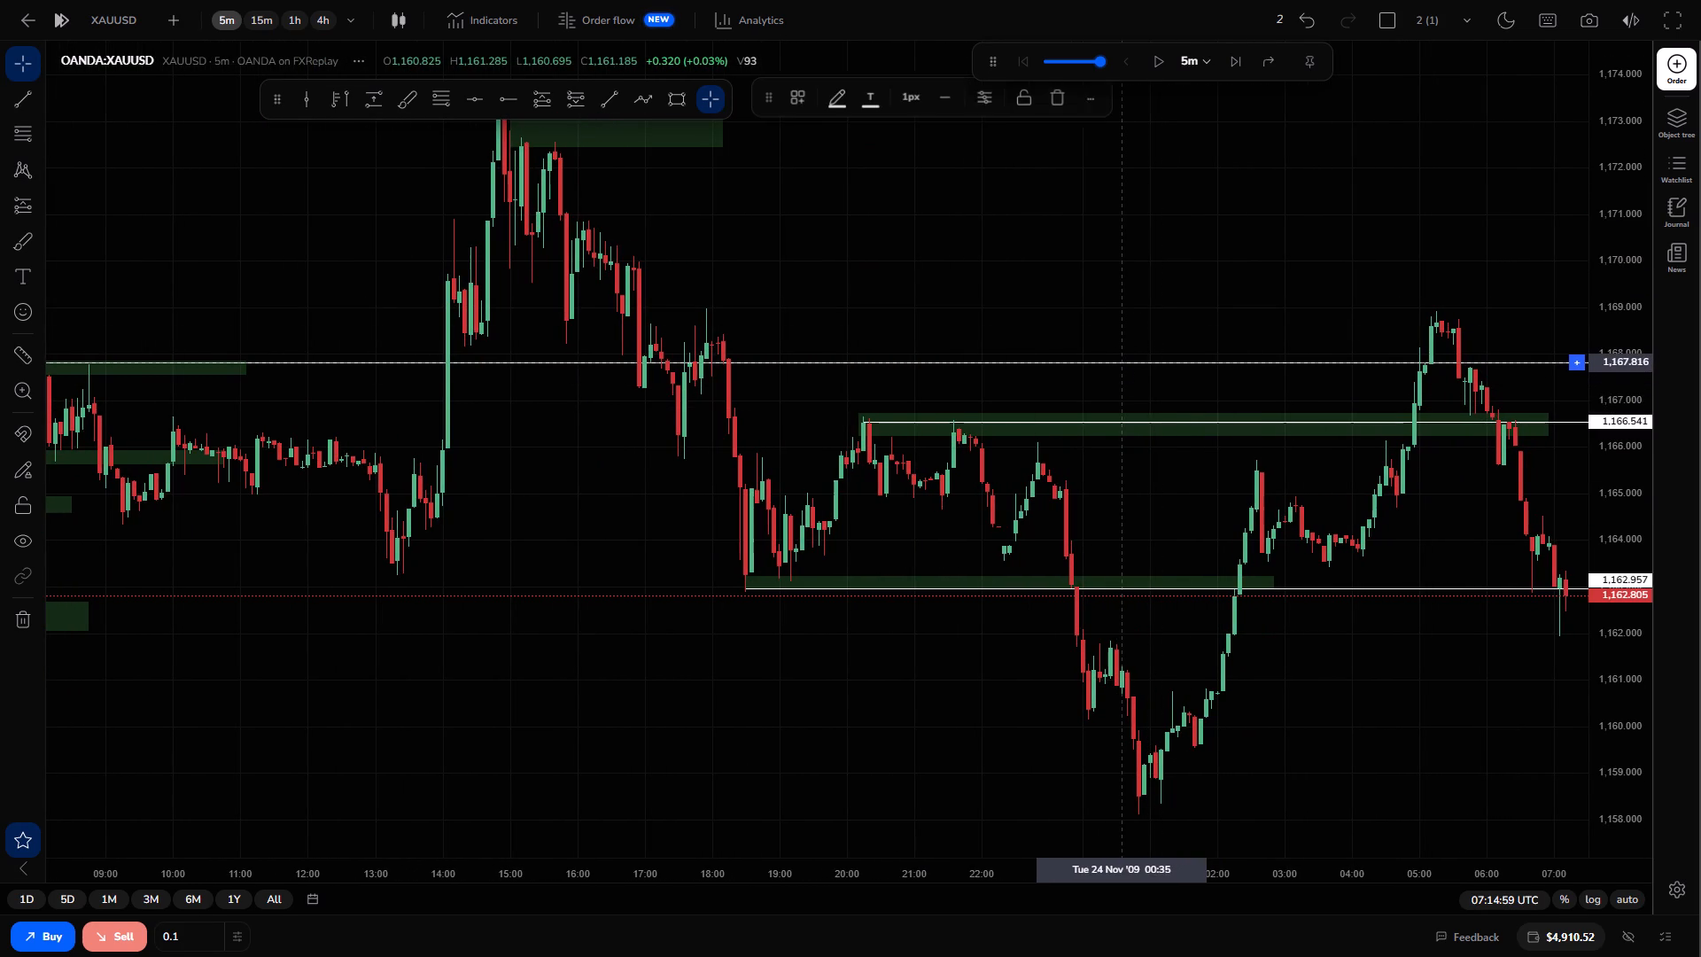
pyautogui.moveTo(1060, 102); pyautogui.dragTo(1168, 230)
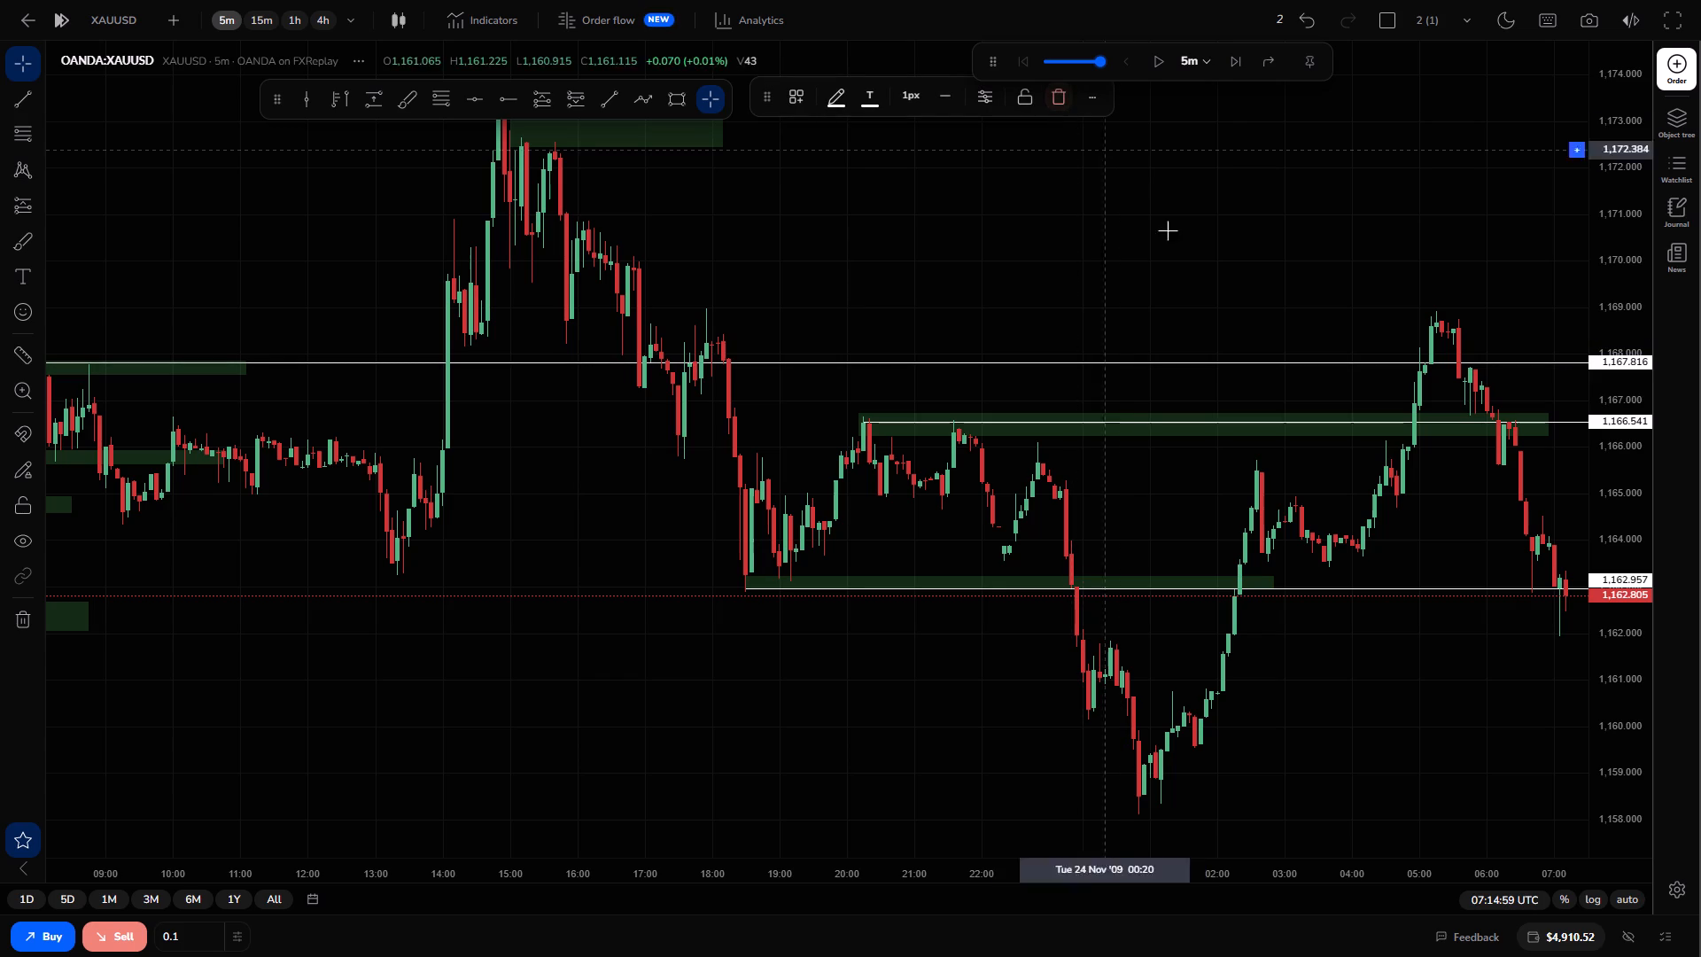
pyautogui.moveTo(1168, 230); pyautogui.dragTo(1051, 86)
pyautogui.click(1051, 86)
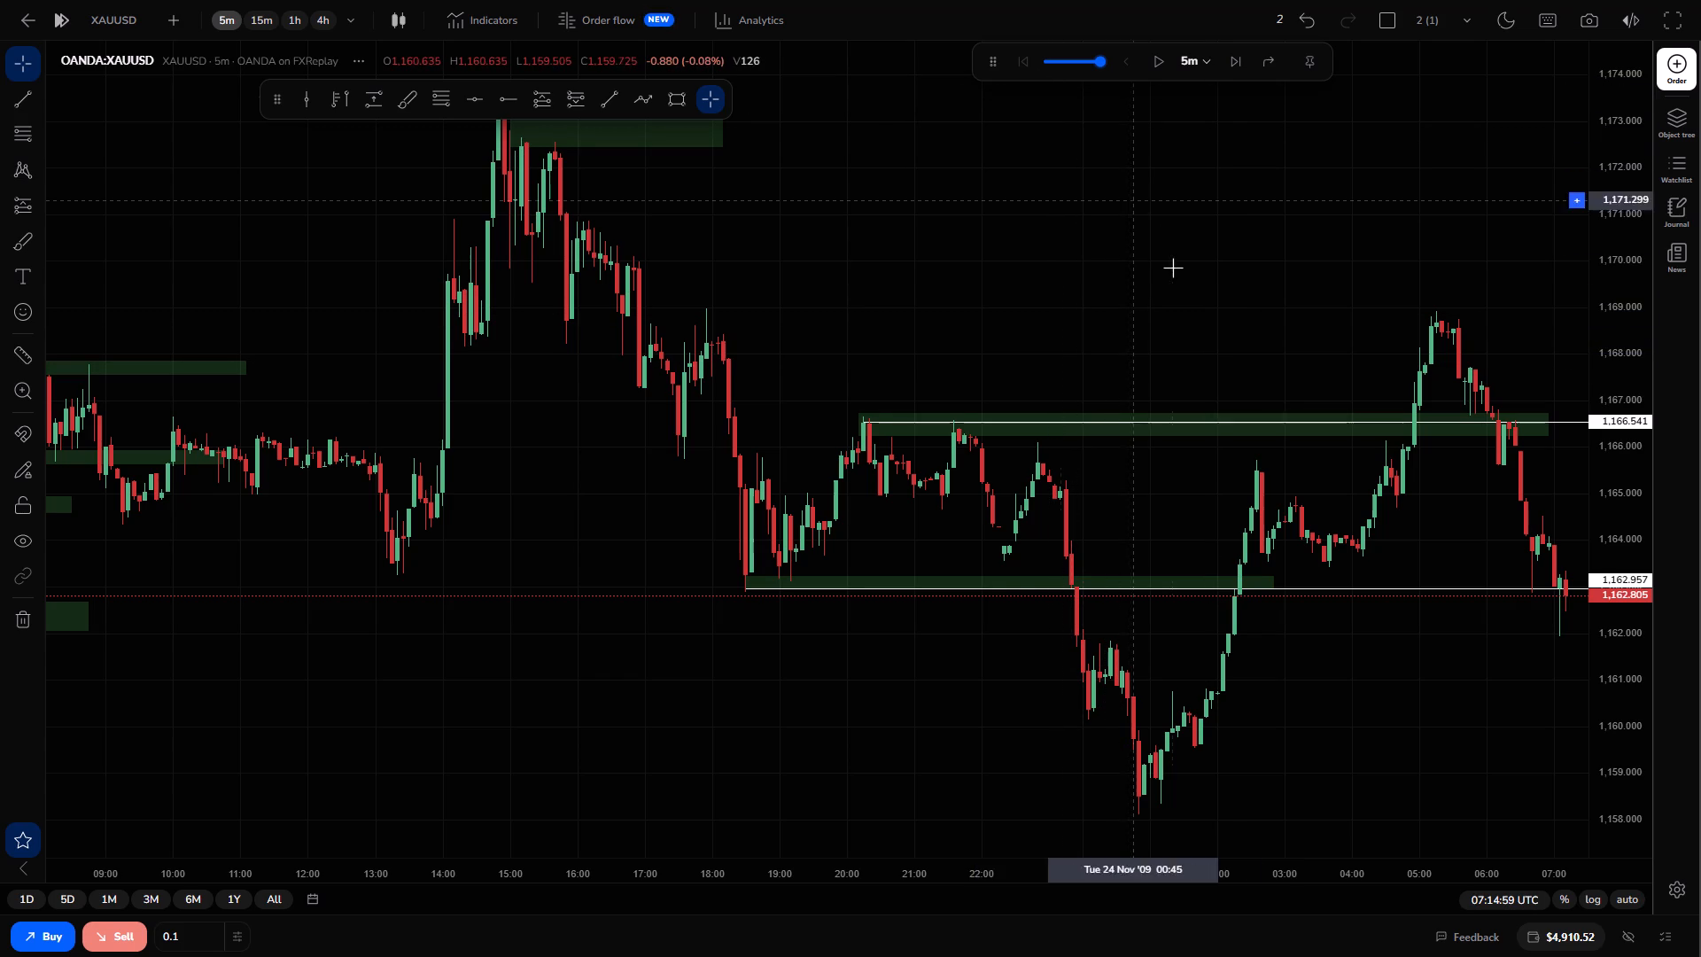
# Switch to TradingView to check the open BTCUSD short on the 1-hour chart, then return to the FX Replay session in full screen.
pyautogui.moveTo(1173, 268); pyautogui.dragTo(918, 275)
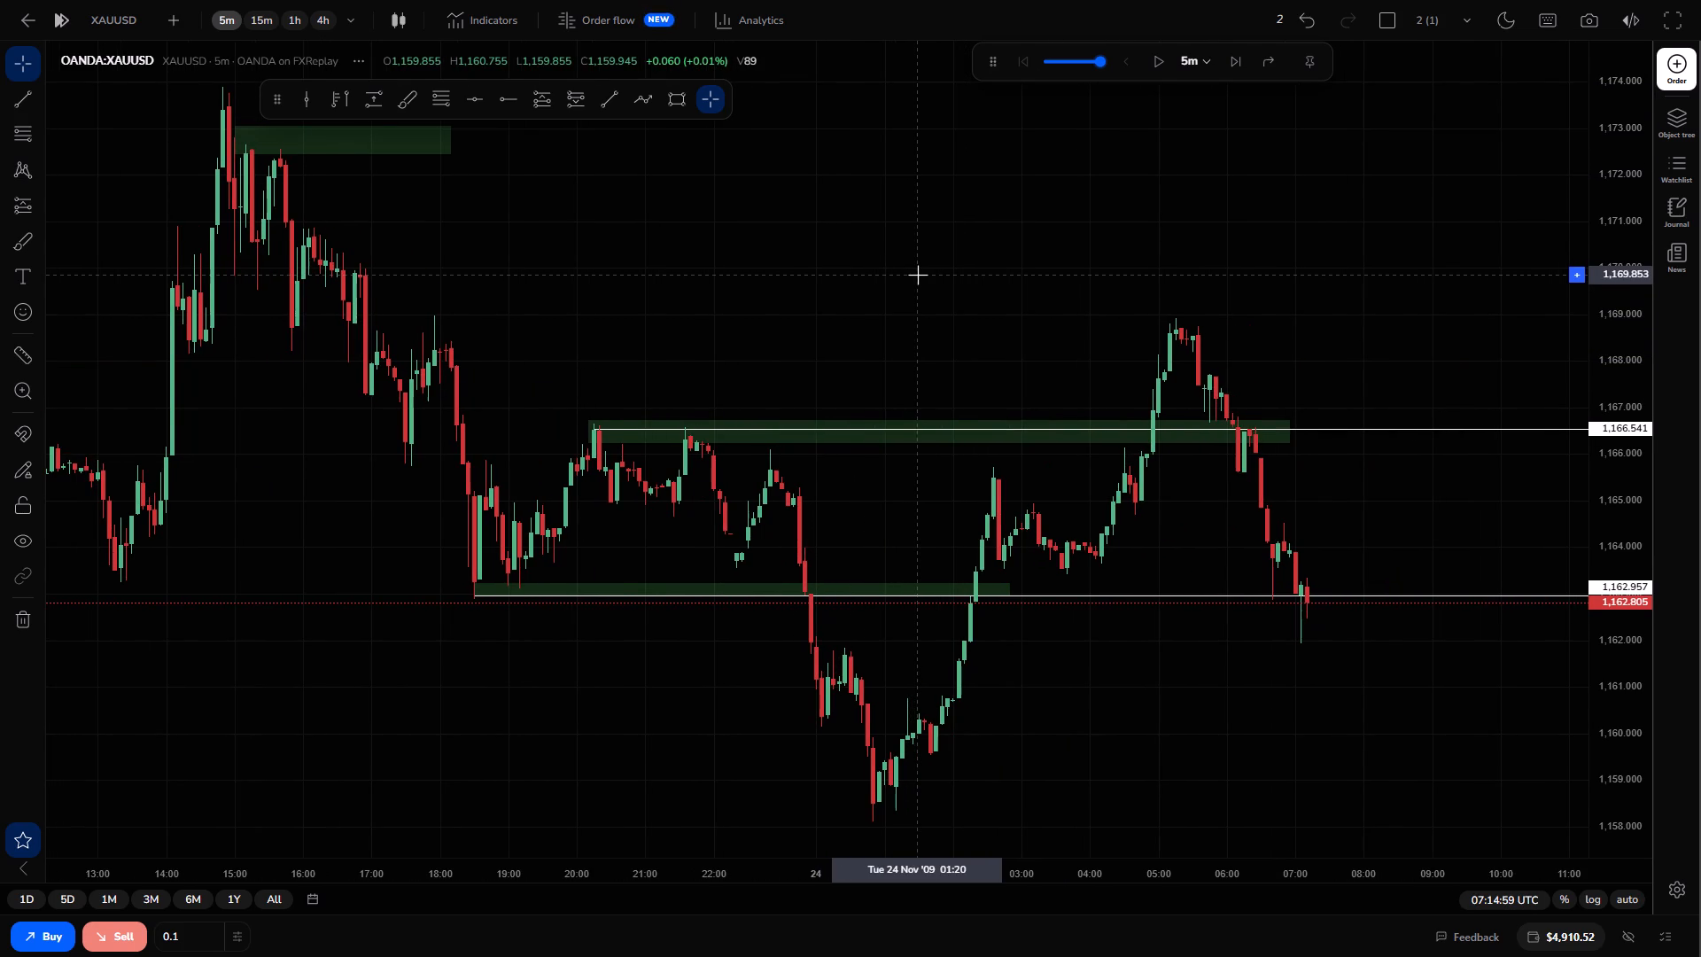
pyautogui.press('F11')
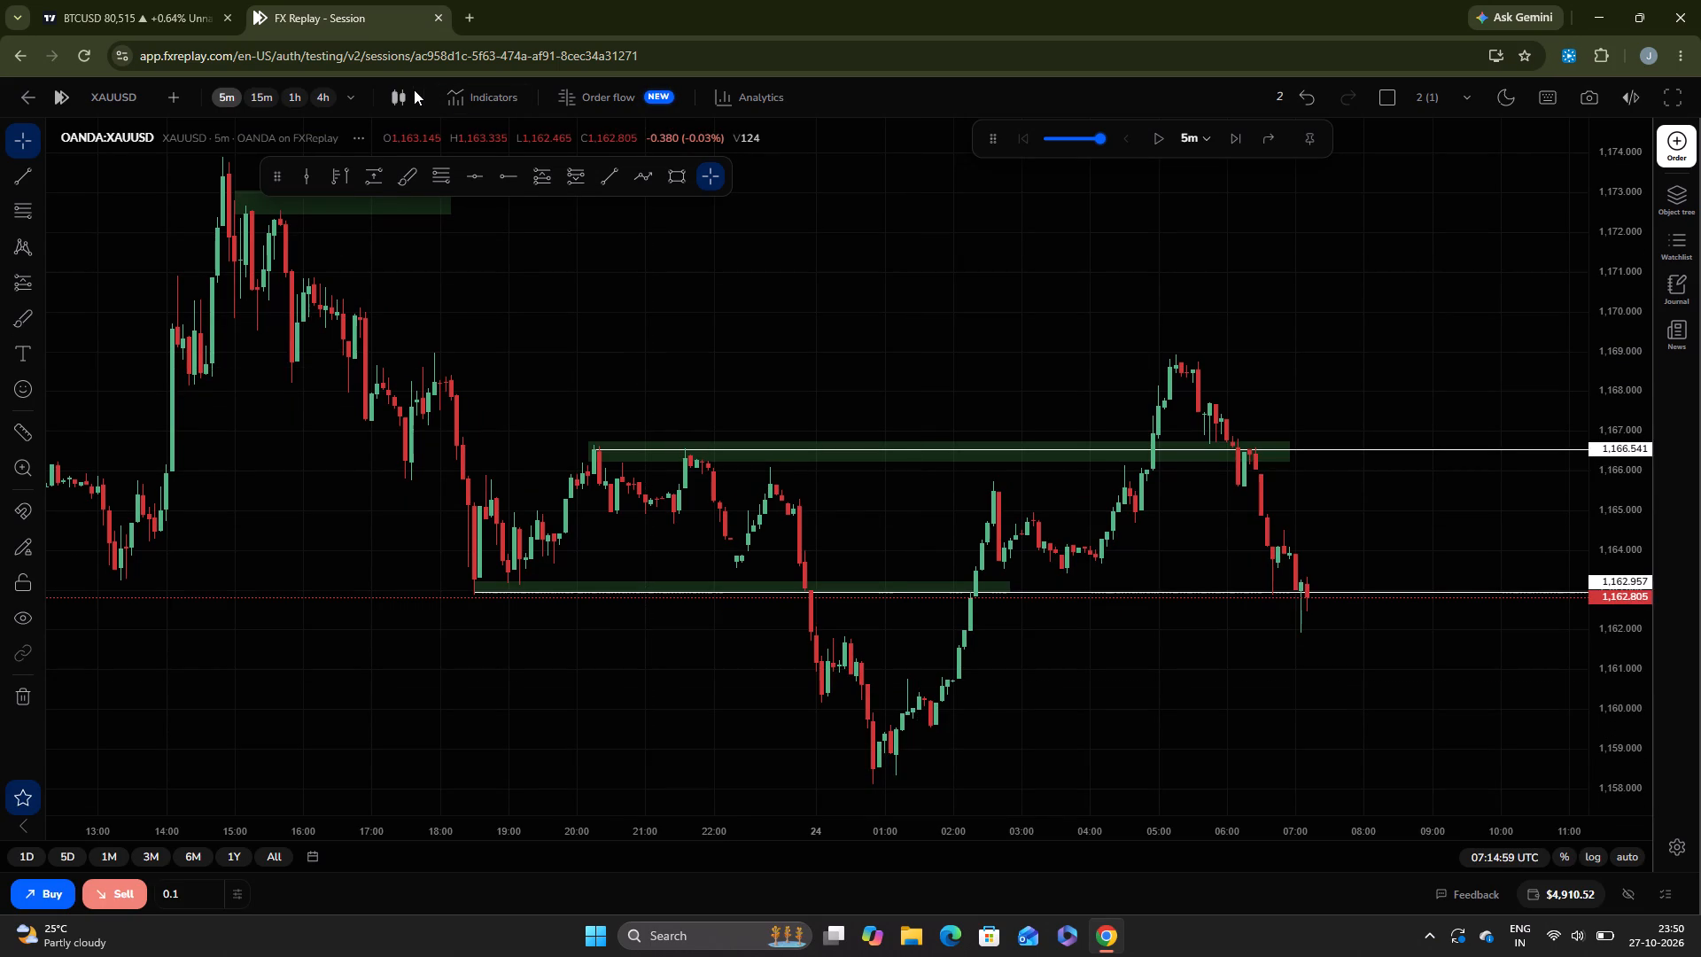
pyautogui.click(172, 2)
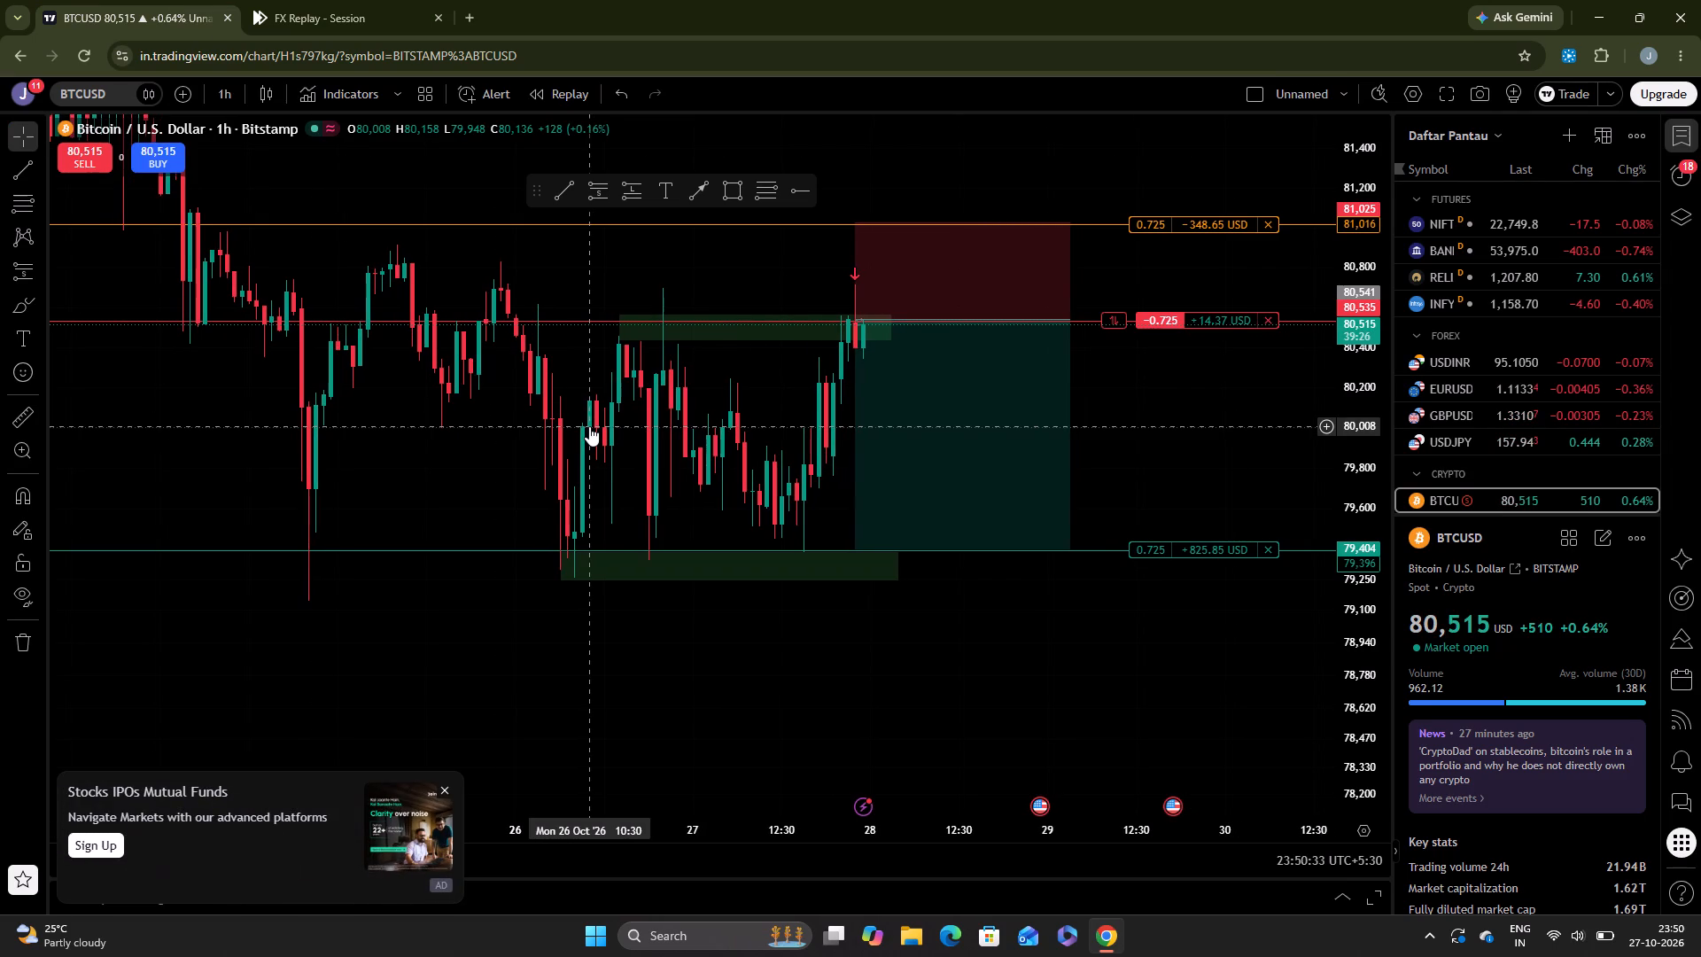
pyautogui.click(367, 31)
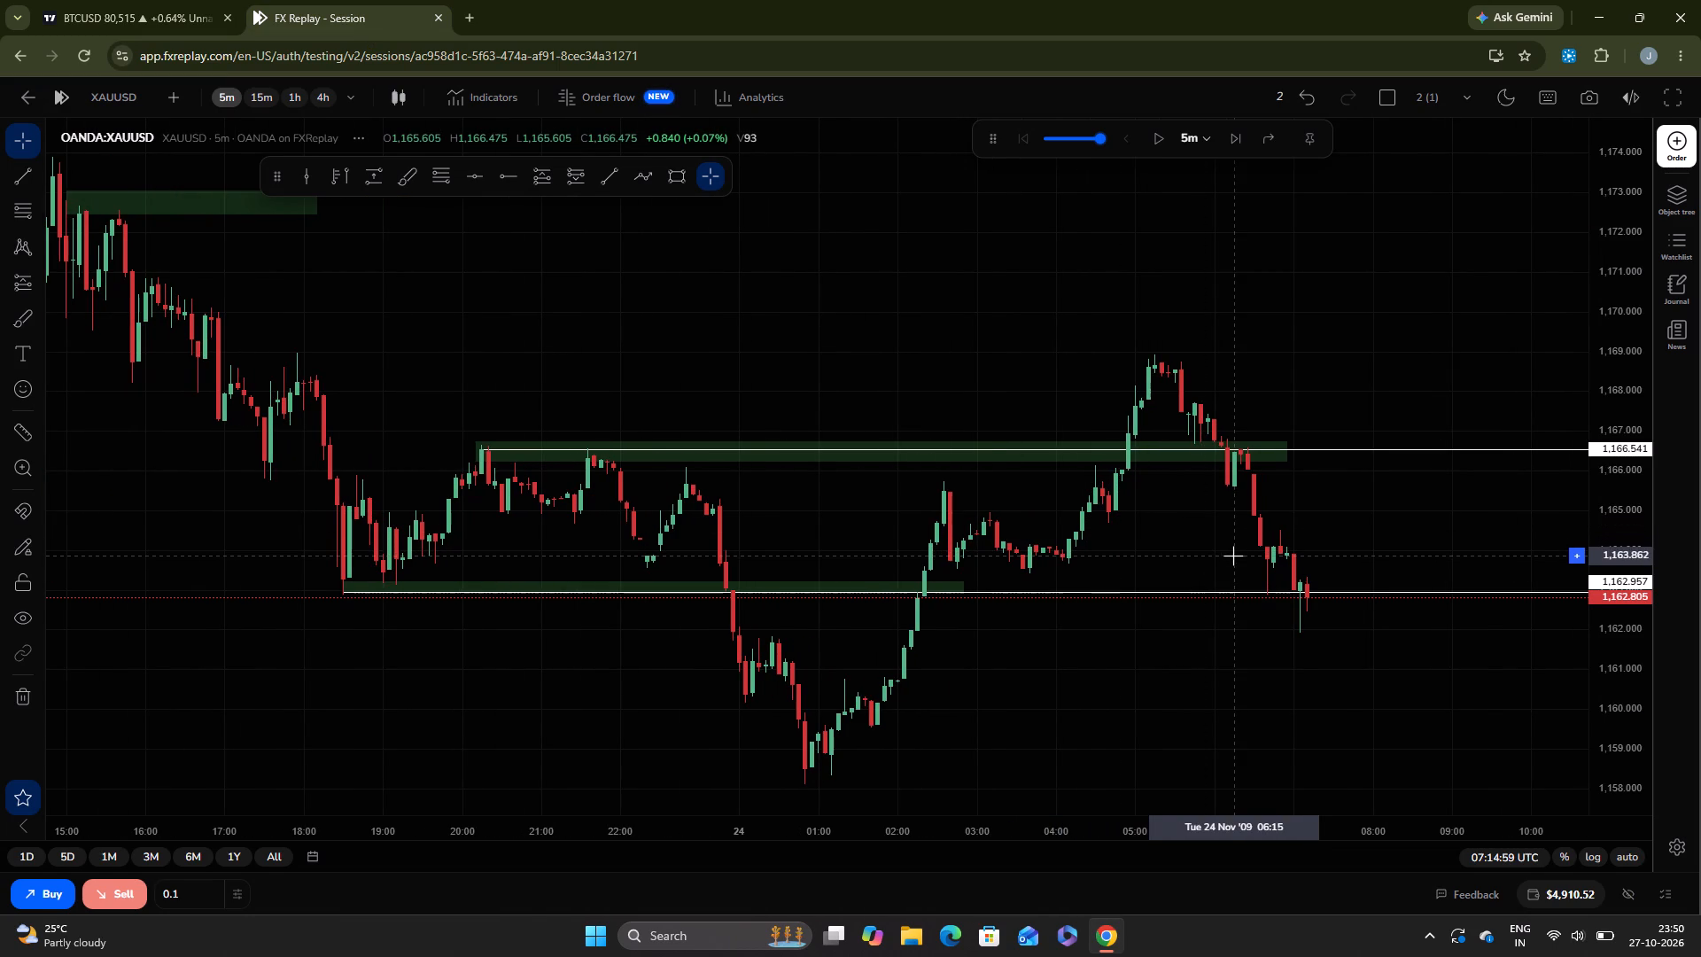
pyautogui.press('F11')
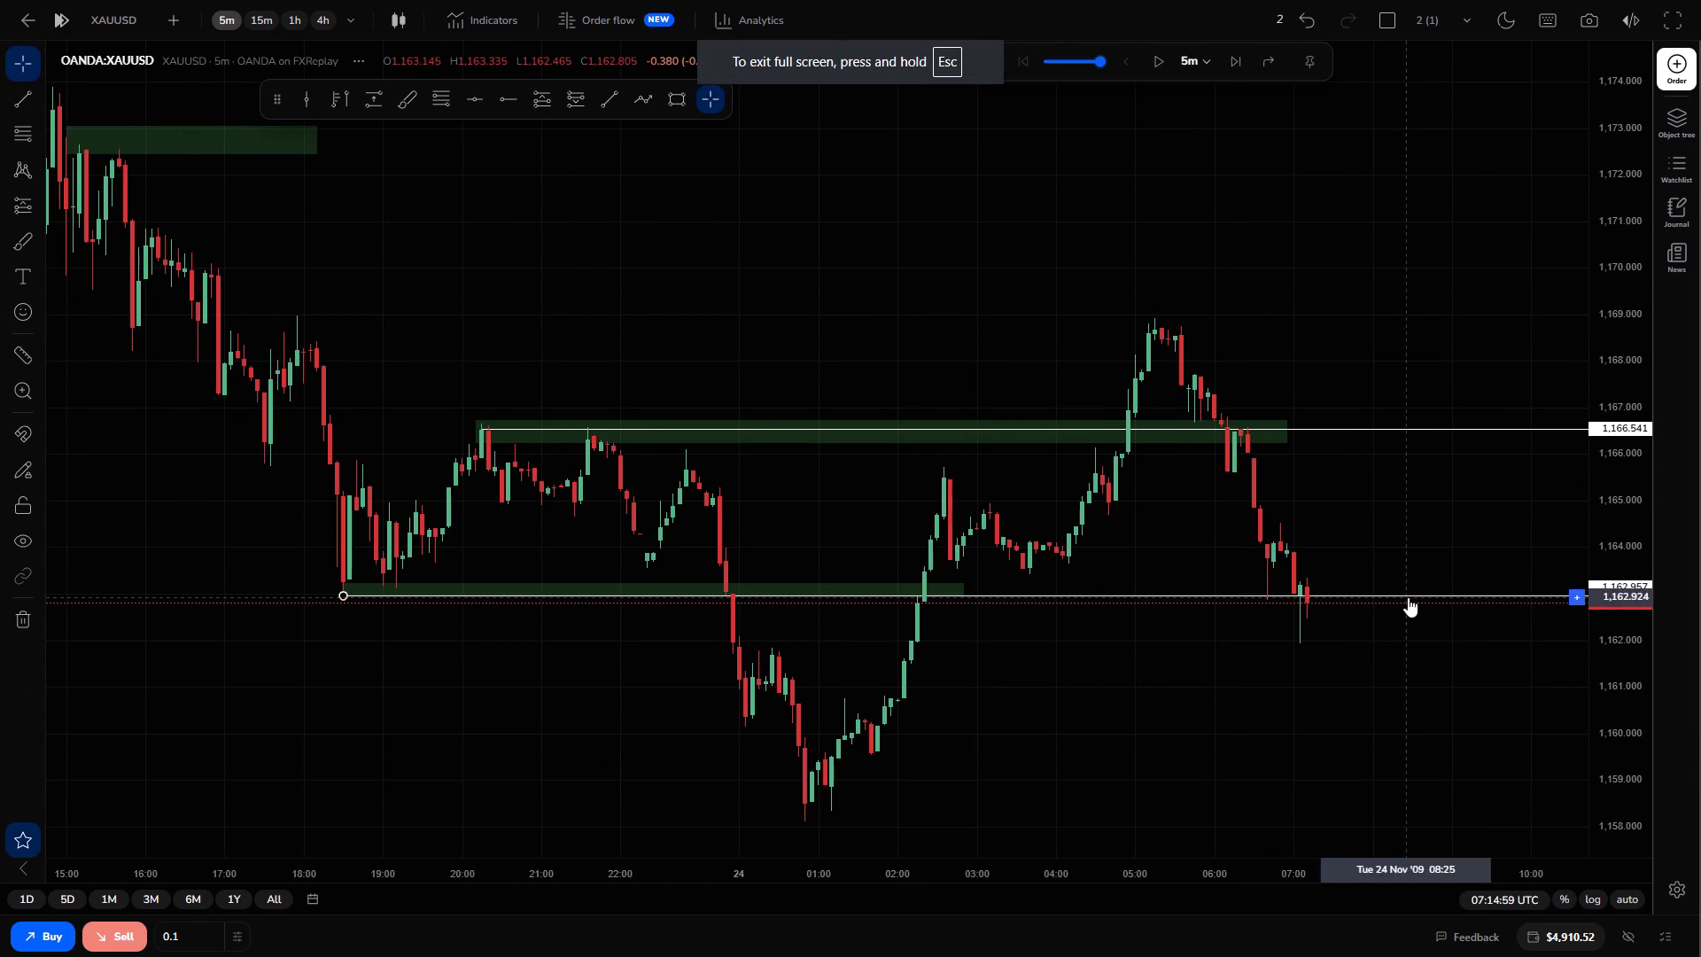
# Step the XAUUSD replay forward on the 5-minute chart to 10:14:59 without an open position.
pyautogui.moveTo(1421, 643); pyautogui.dragTo(1423, 518)
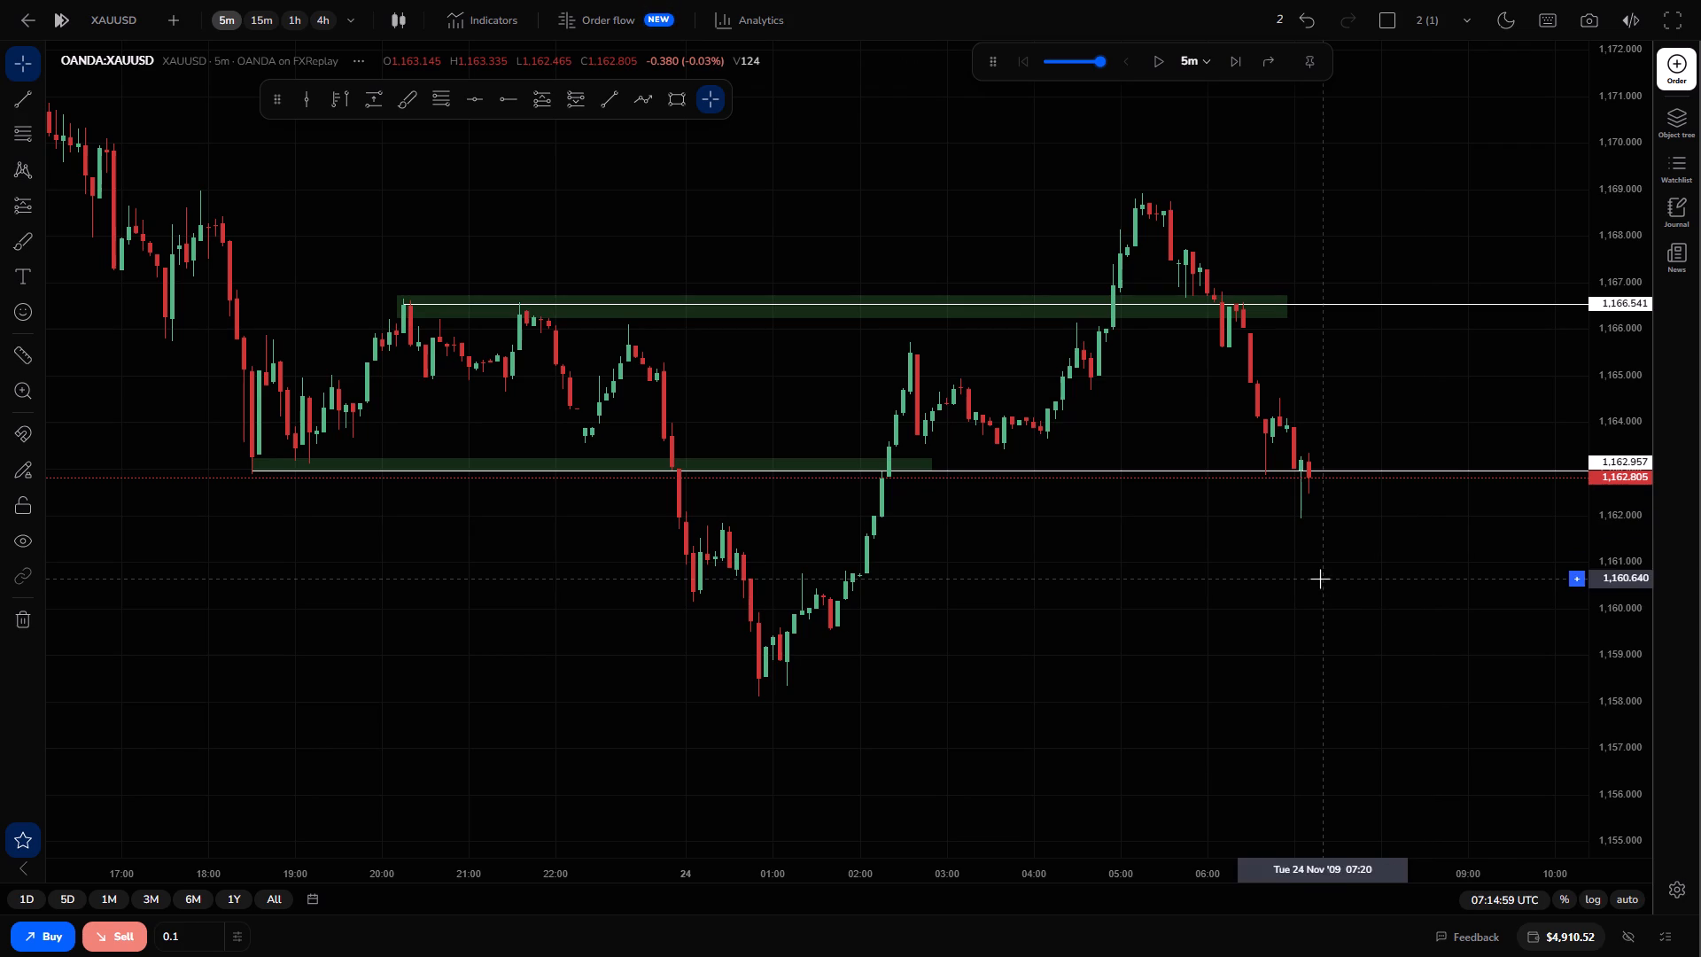
pyautogui.moveTo(1305, 566); pyautogui.dragTo(1360, 683)
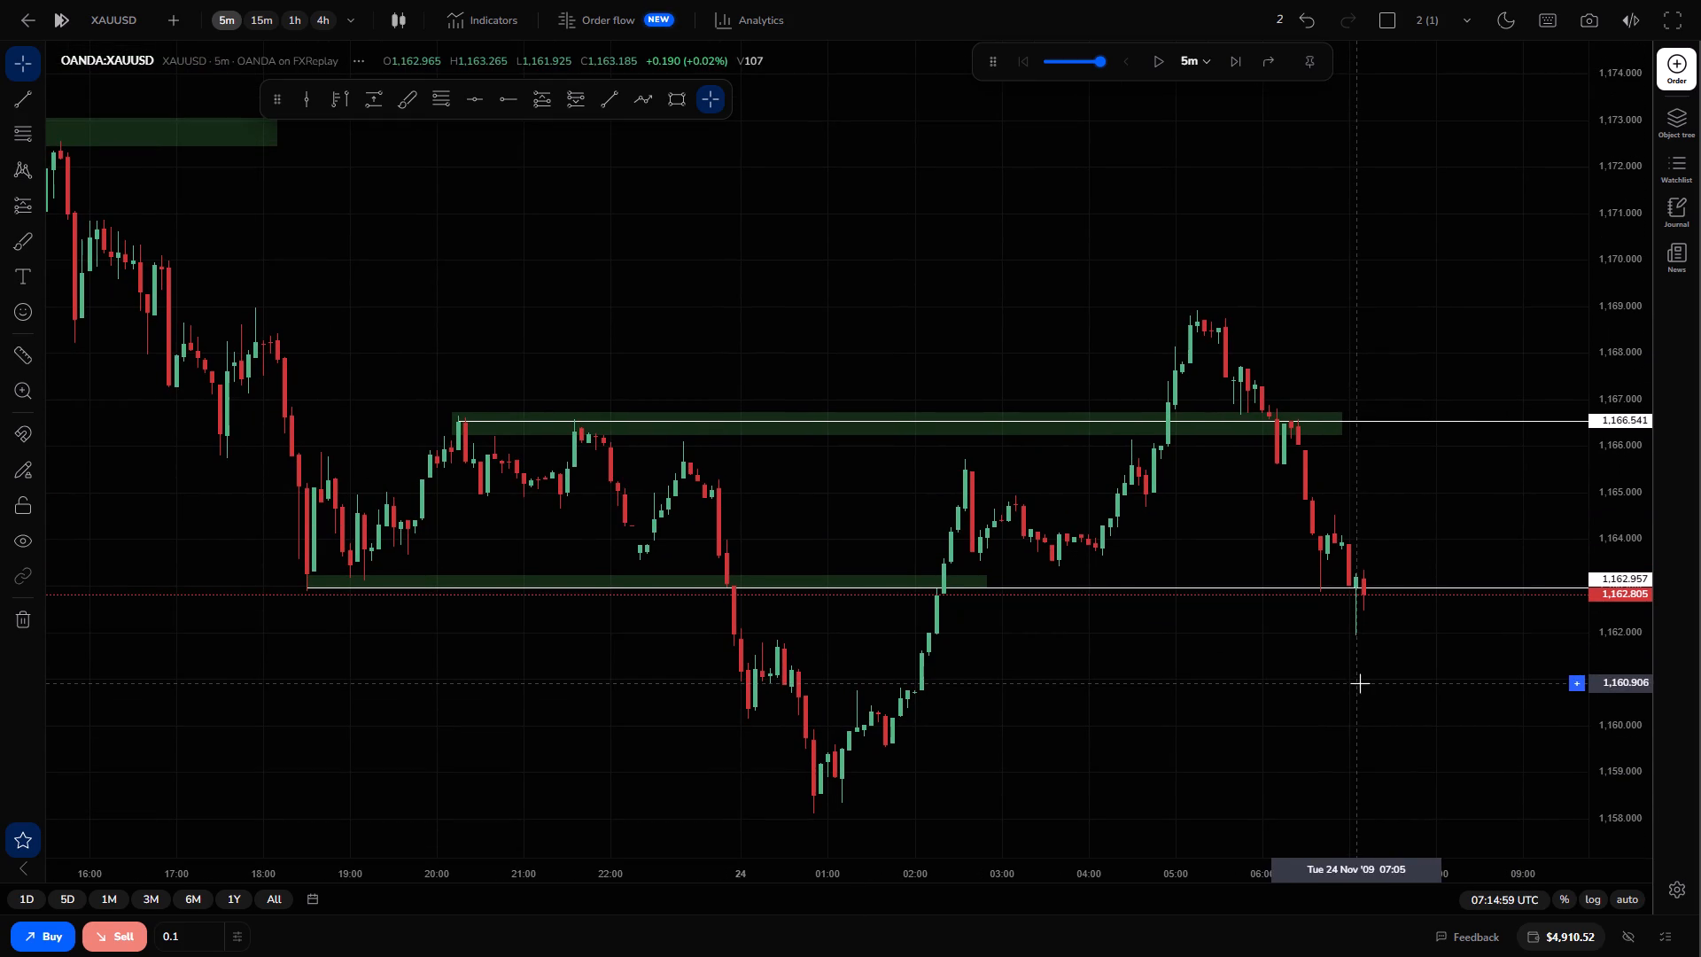
pyautogui.moveTo(1296, 671); pyautogui.dragTo(1270, 550)
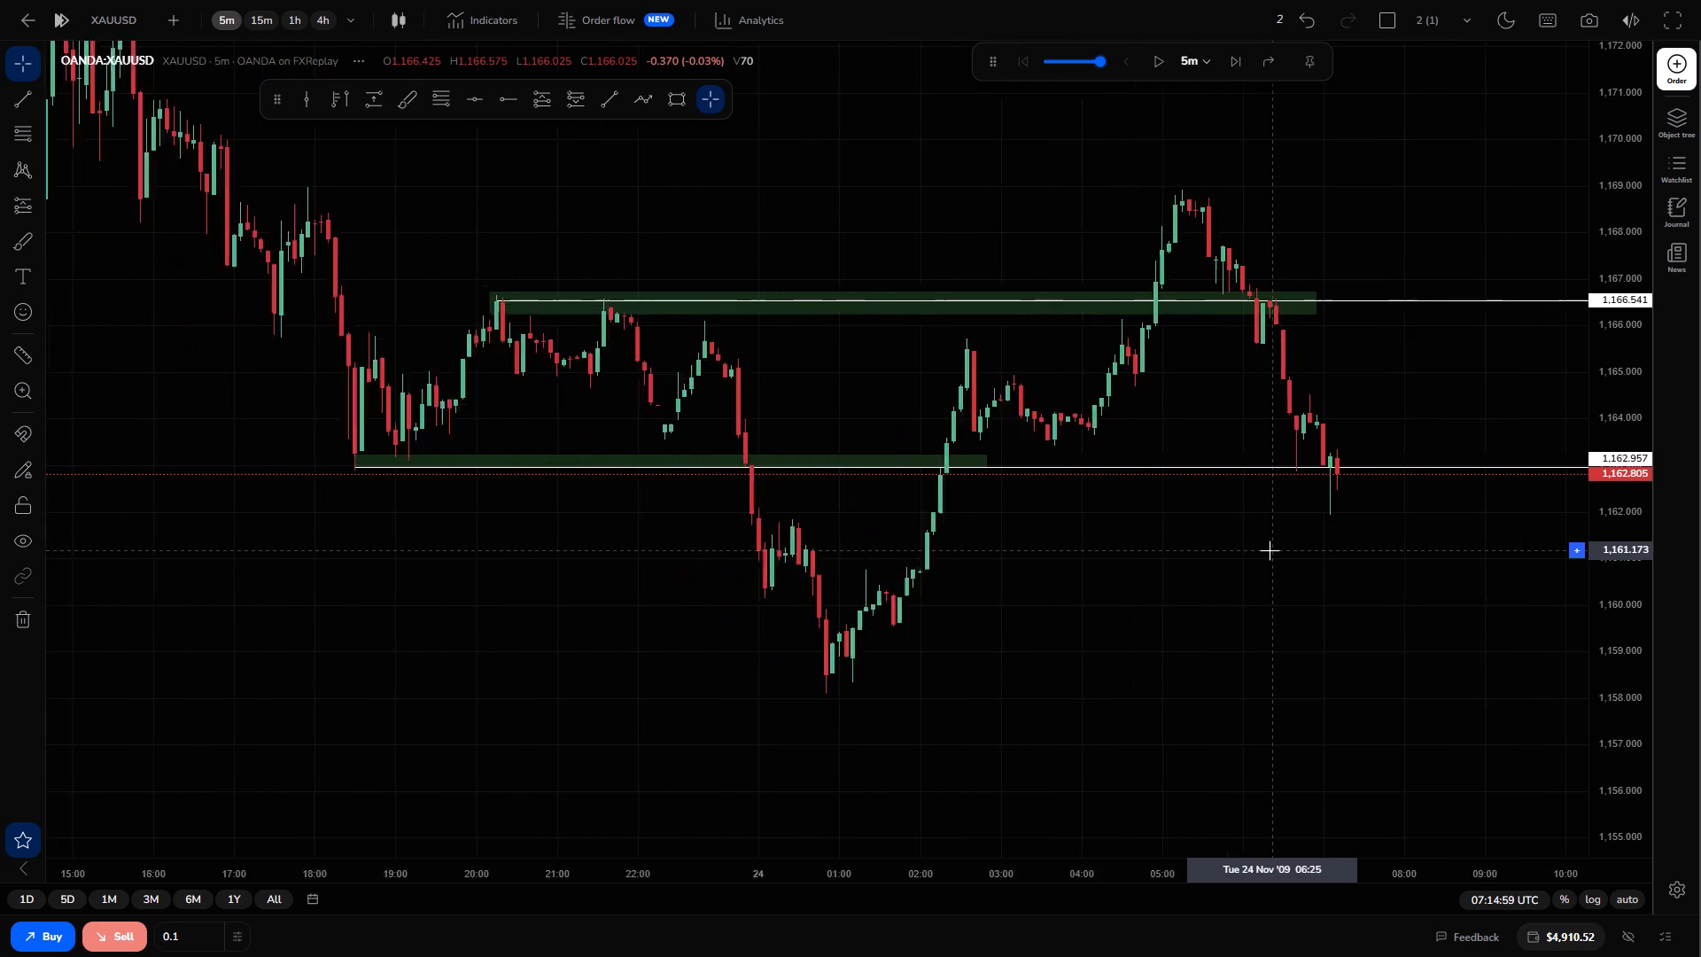
pyautogui.moveTo(1226, 554); pyautogui.dragTo(1313, 625)
pyautogui.hscroll(-1, 1313, 625)
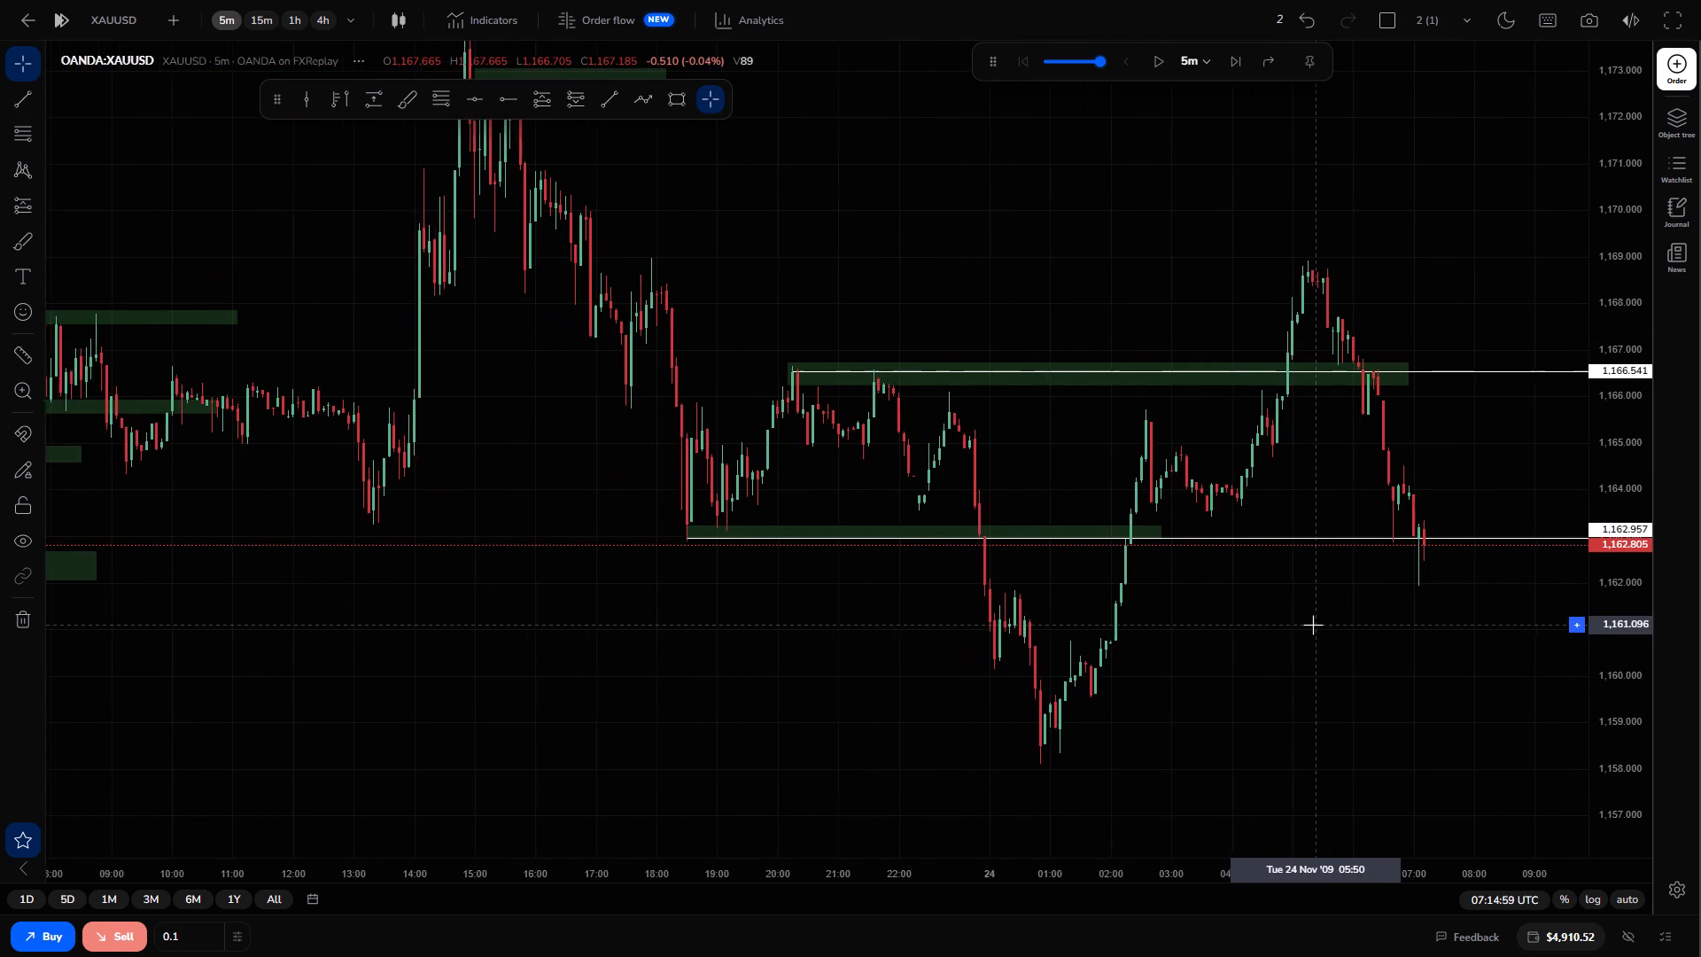
pyautogui.moveTo(1360, 672); pyautogui.dragTo(1262, 577)
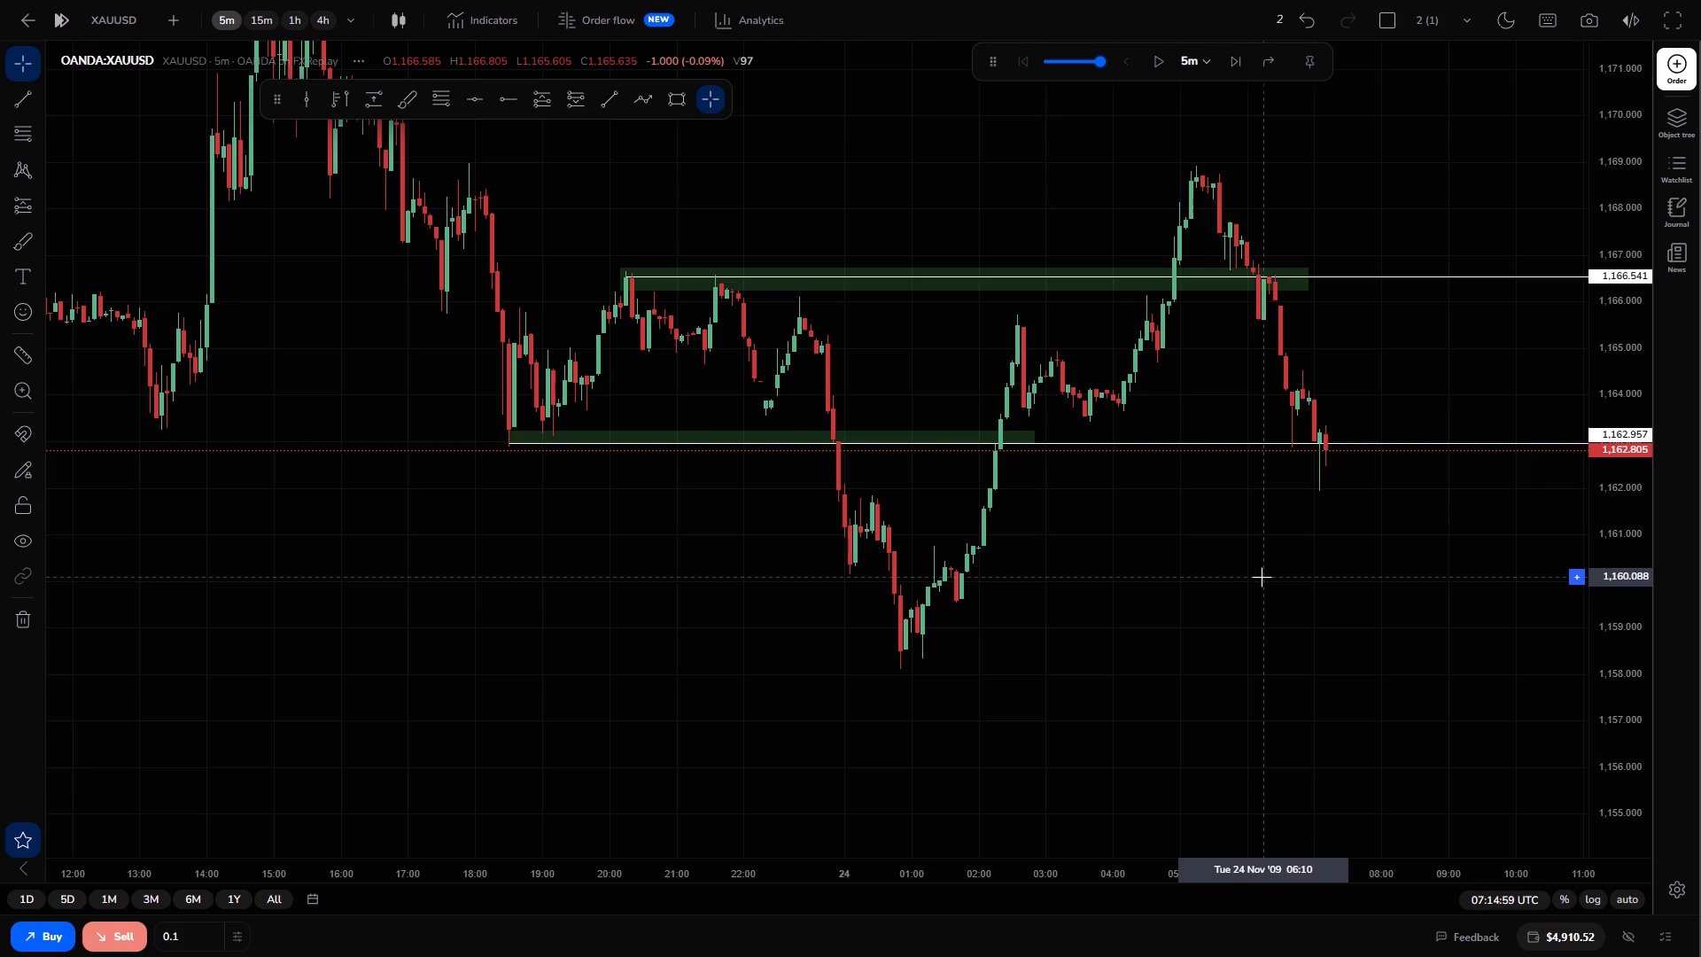
pyautogui.tripleClick(1238, 72)
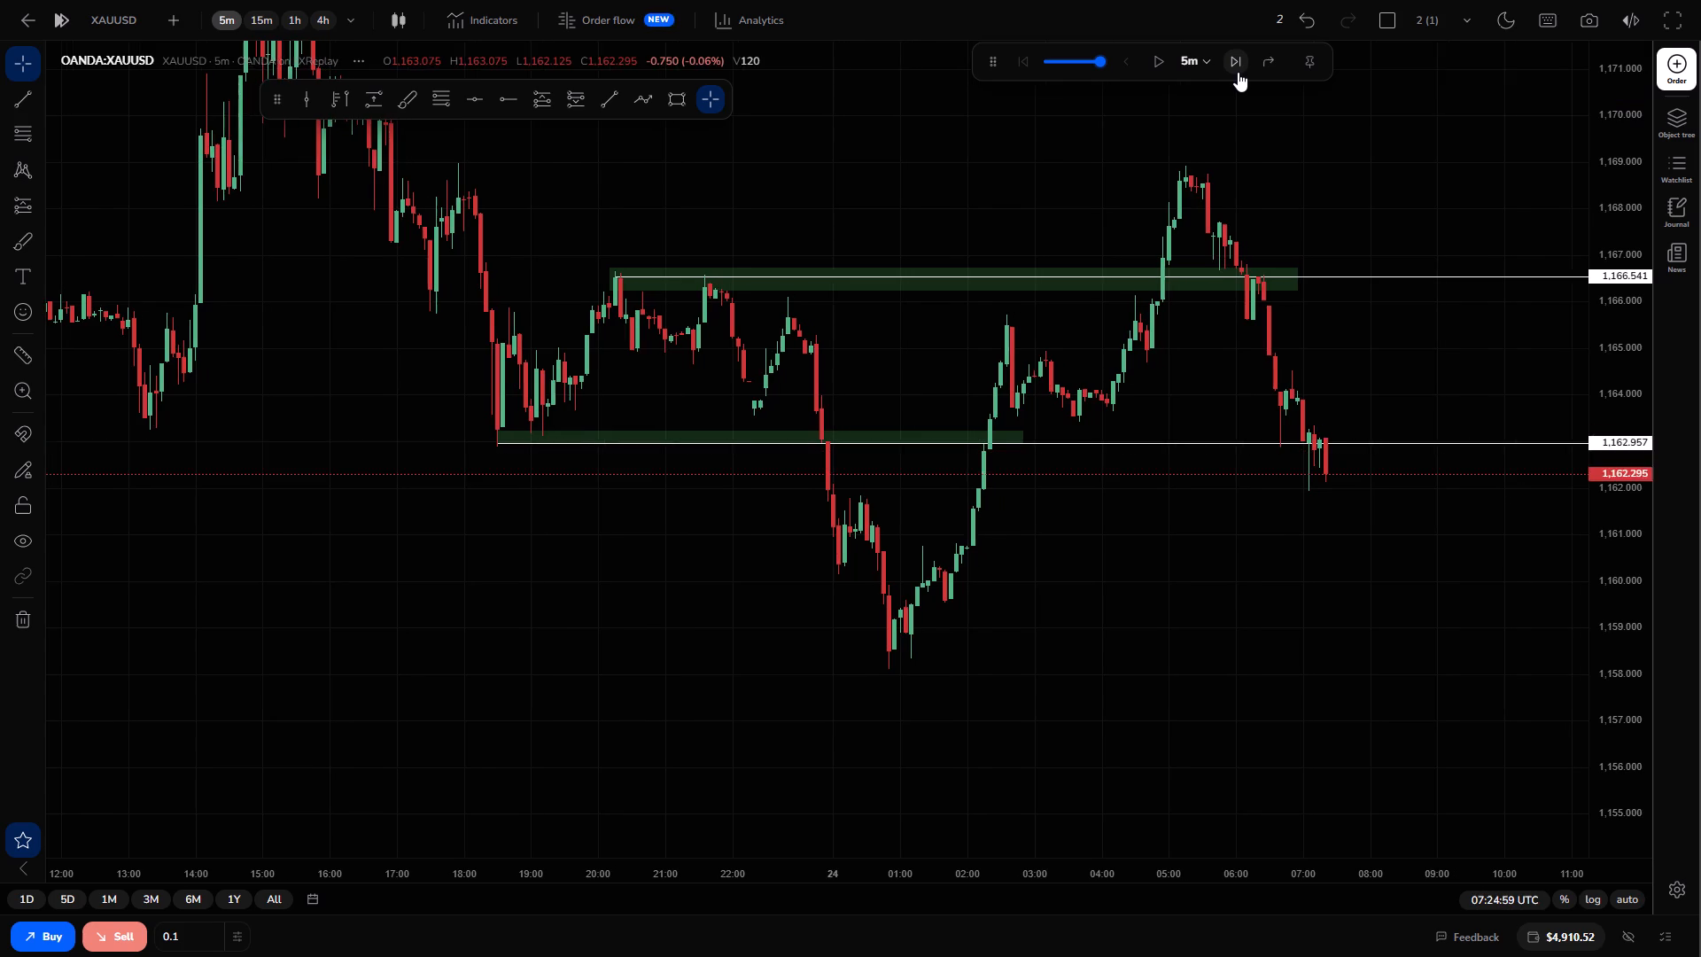
pyautogui.click(1238, 72)
pyautogui.tripleClick(1238, 72)
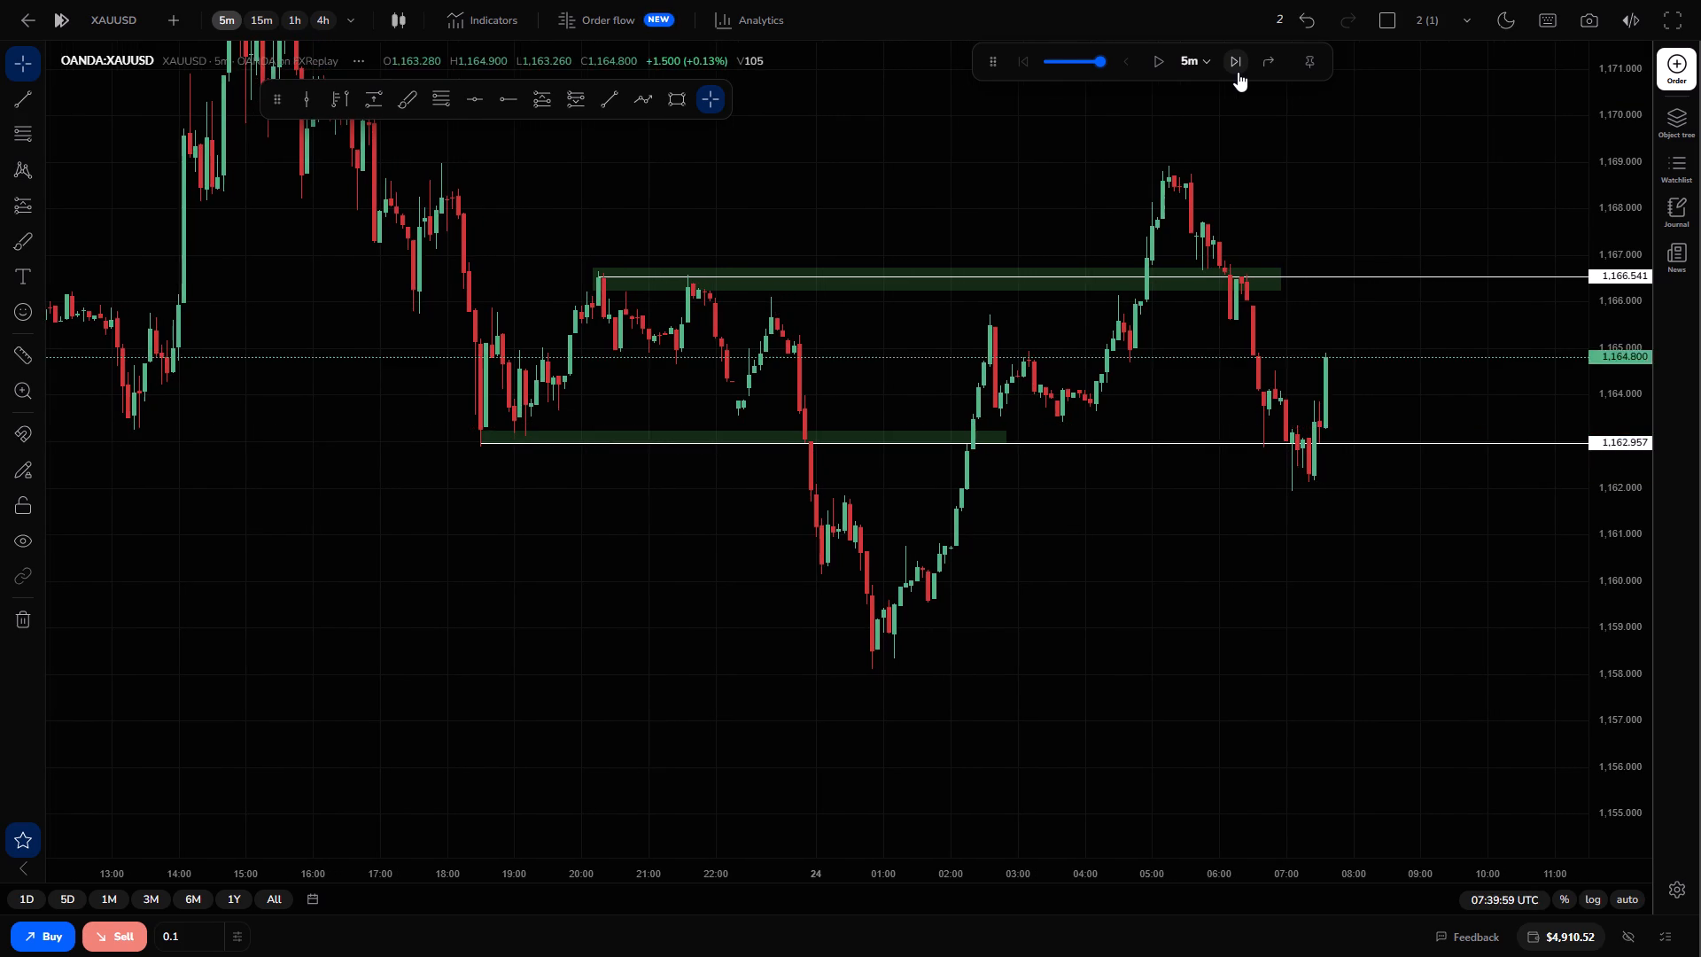
pyautogui.tripleClick(1238, 72)
pyautogui.tripleClick(1238, 72)
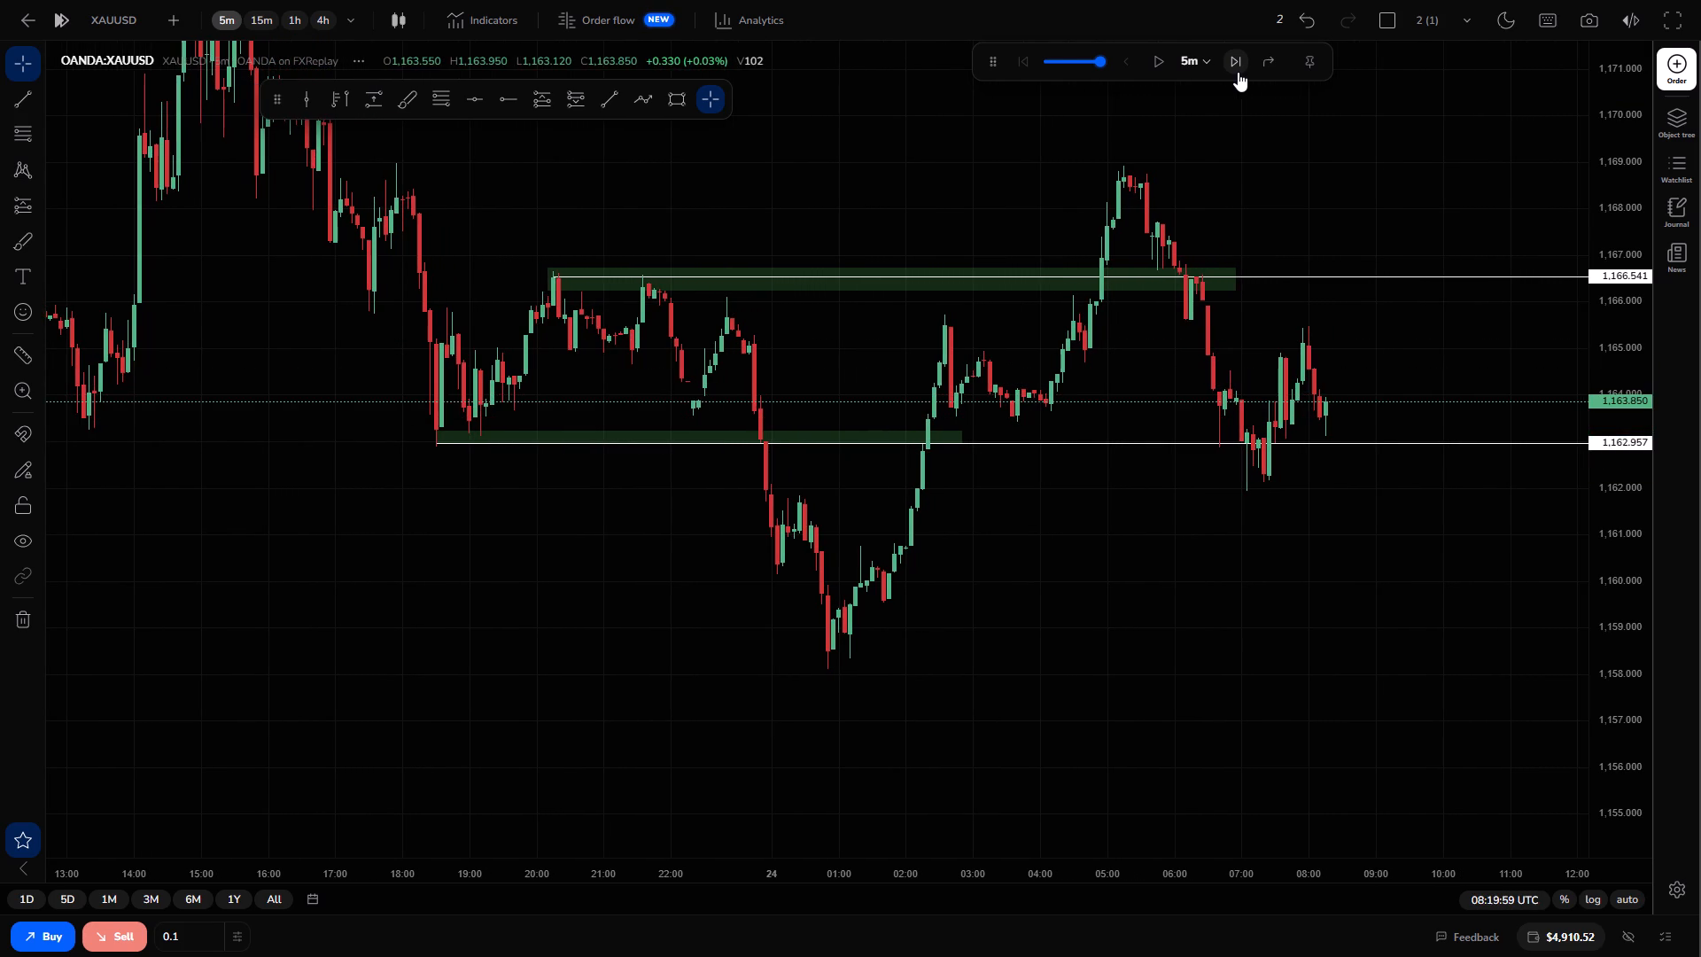
pyautogui.tripleClick(1238, 72)
pyautogui.tripleClick(1238, 72)
pyautogui.doubleClick(1238, 72)
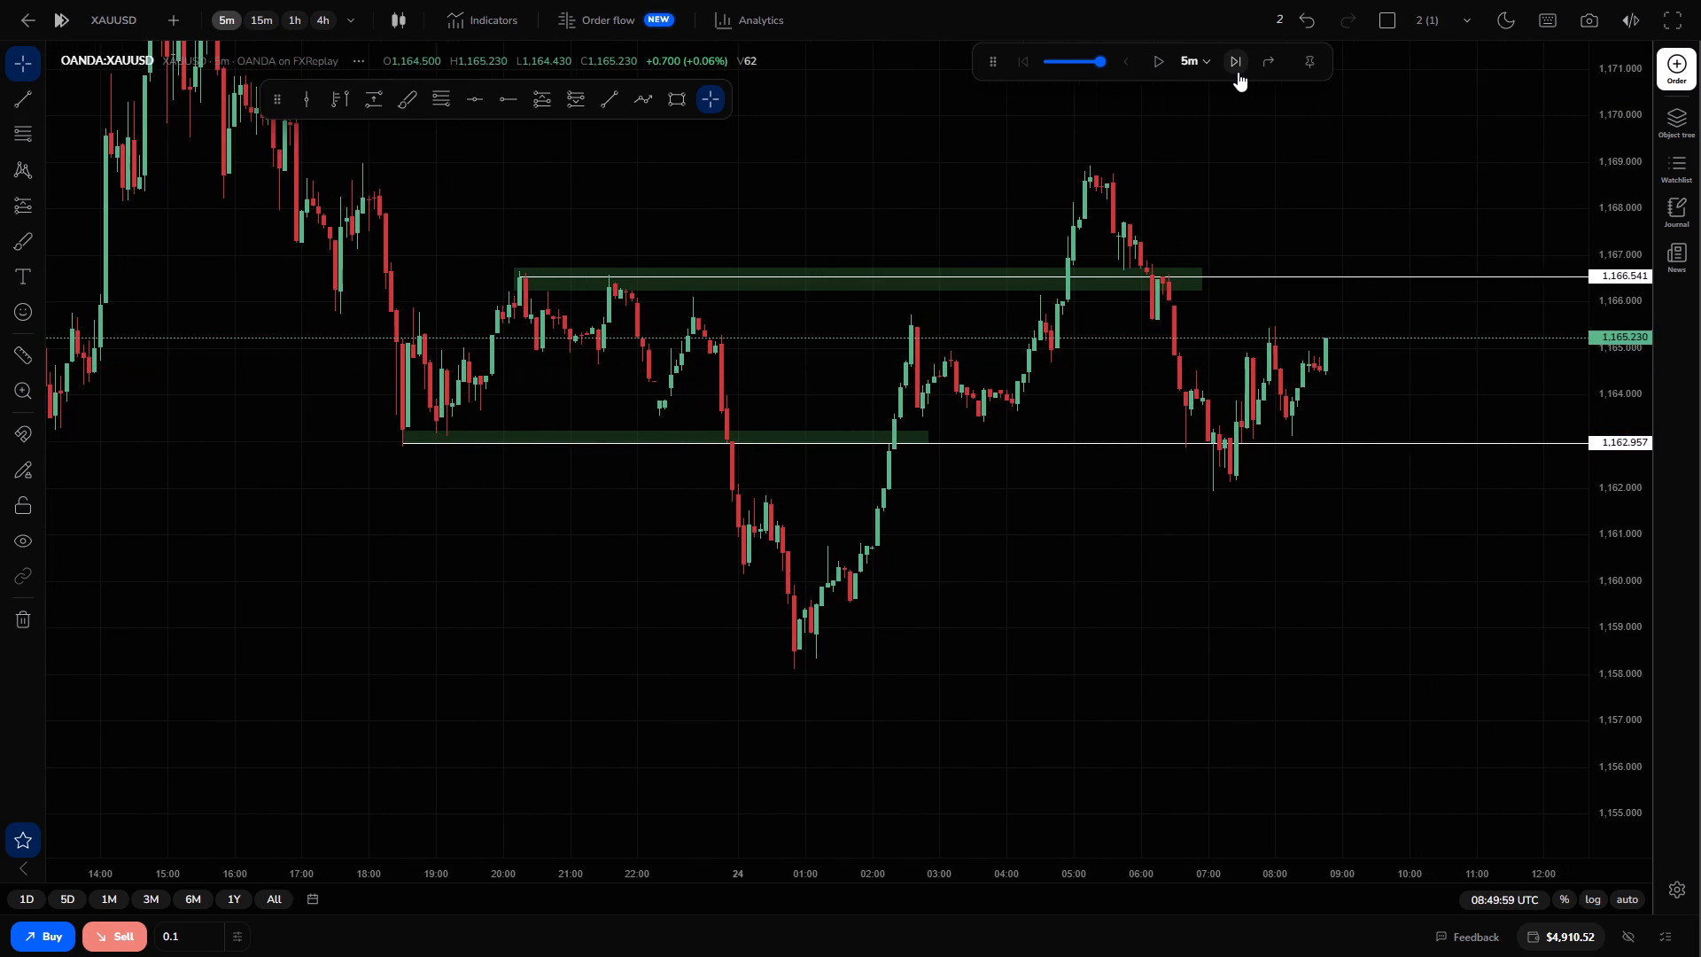
pyautogui.tripleClick(1238, 72)
pyautogui.tripleClick(1238, 72)
pyautogui.tripleClick(1238, 72)
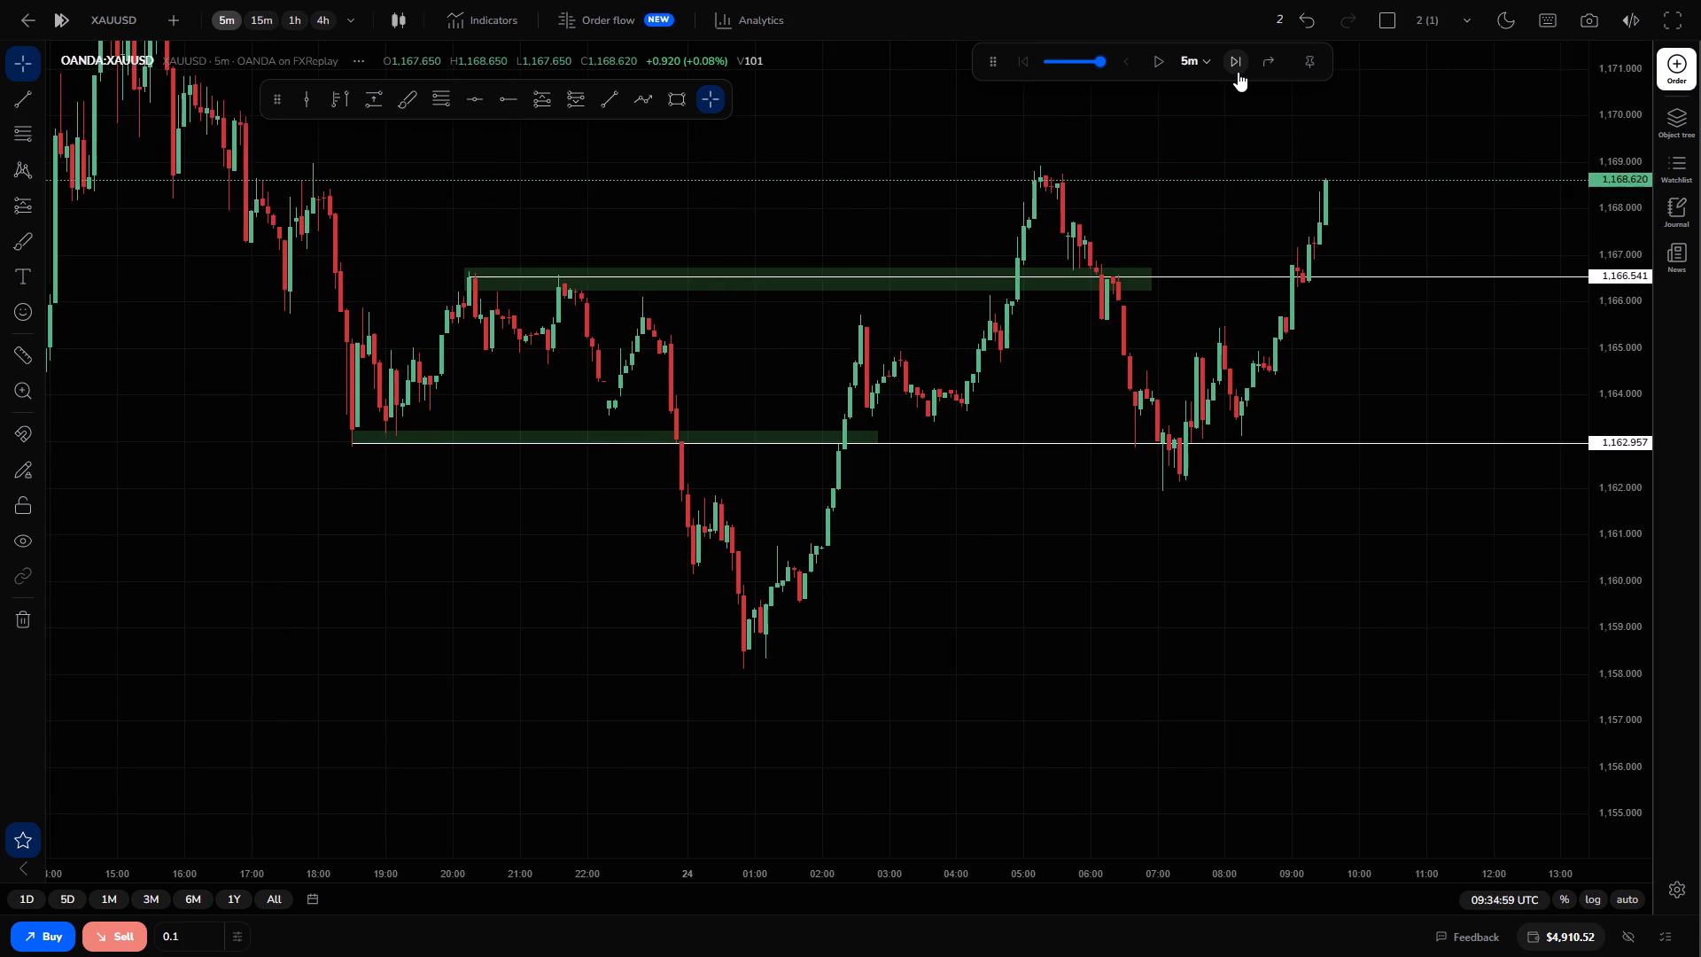
pyautogui.click(1238, 72)
pyautogui.tripleClick(1238, 72)
pyautogui.tripleClick(1238, 72)
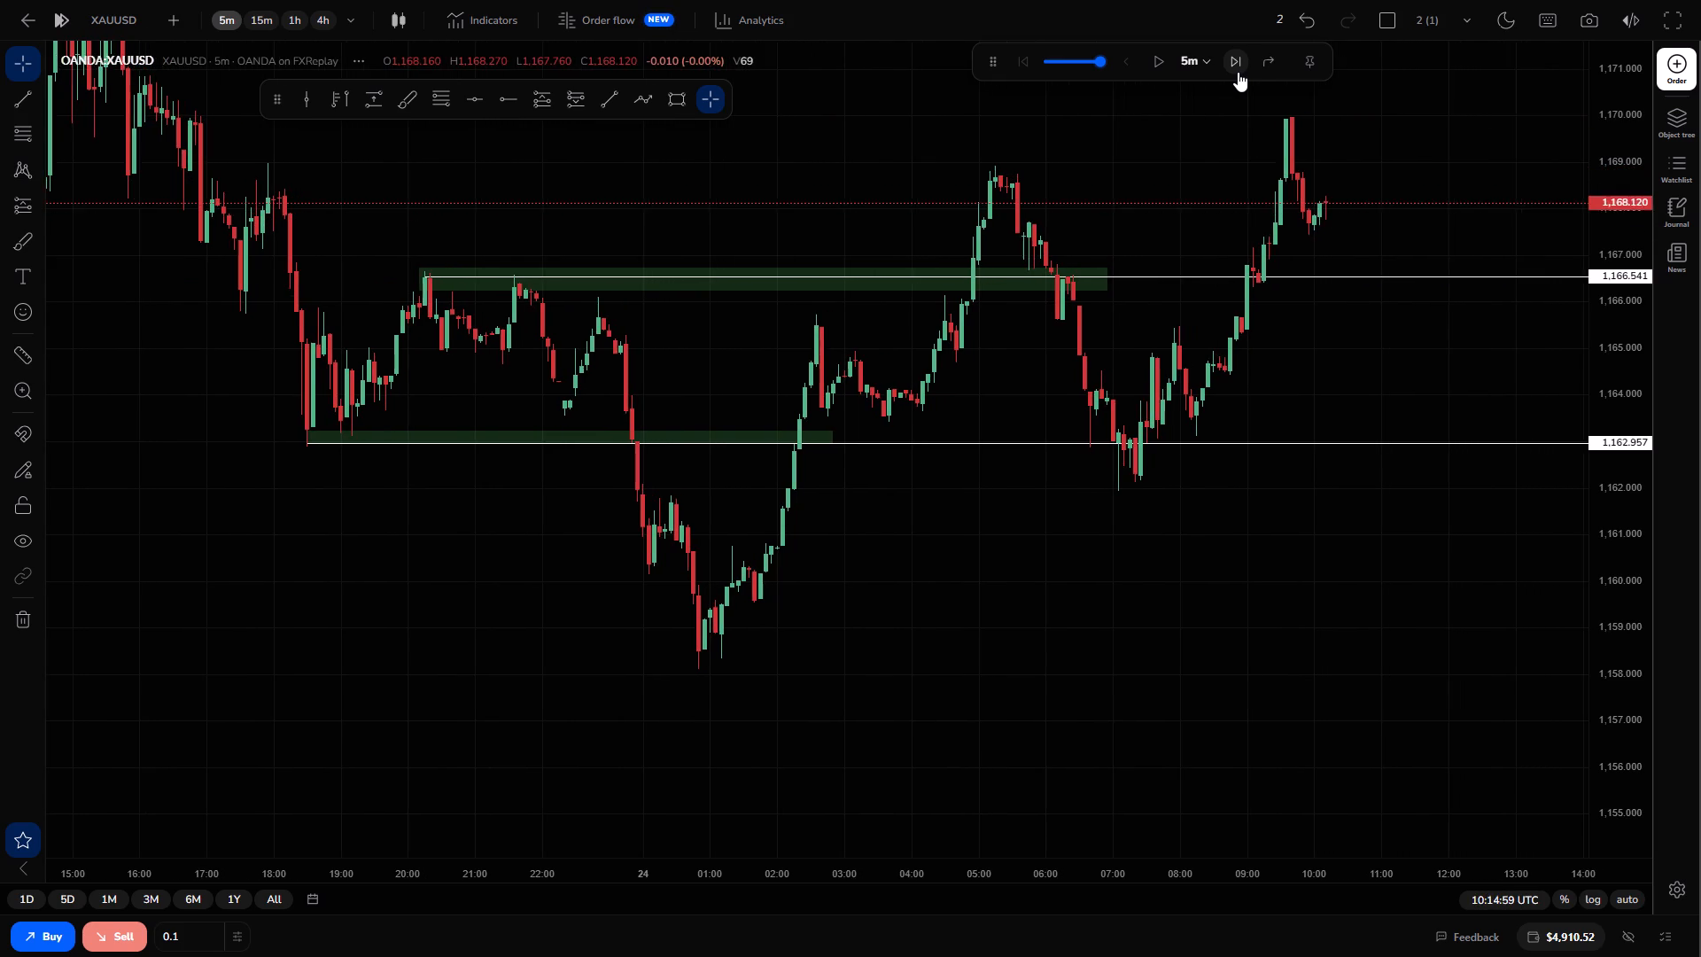
# Advance the replay further with automatic playback and pause it at 14:39:59.
pyautogui.doubleClick(1238, 72)
pyautogui.click(1152, 62)
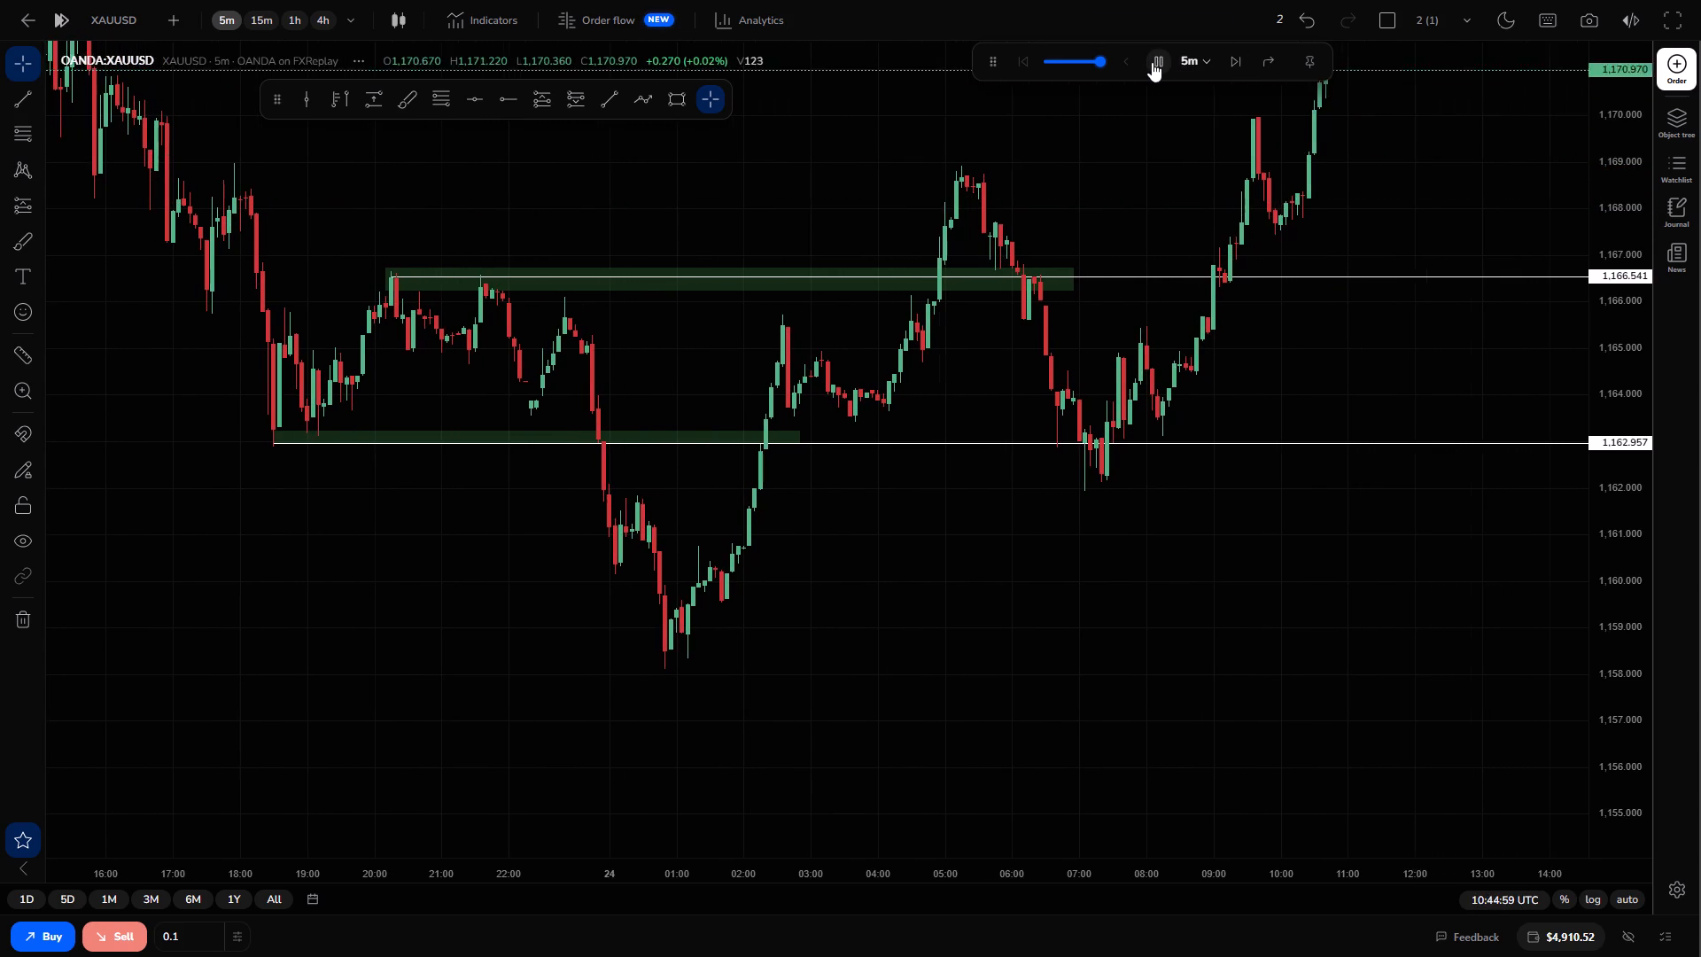
pyautogui.click(1152, 62)
pyautogui.moveTo(1247, 246); pyautogui.dragTo(1262, 391)
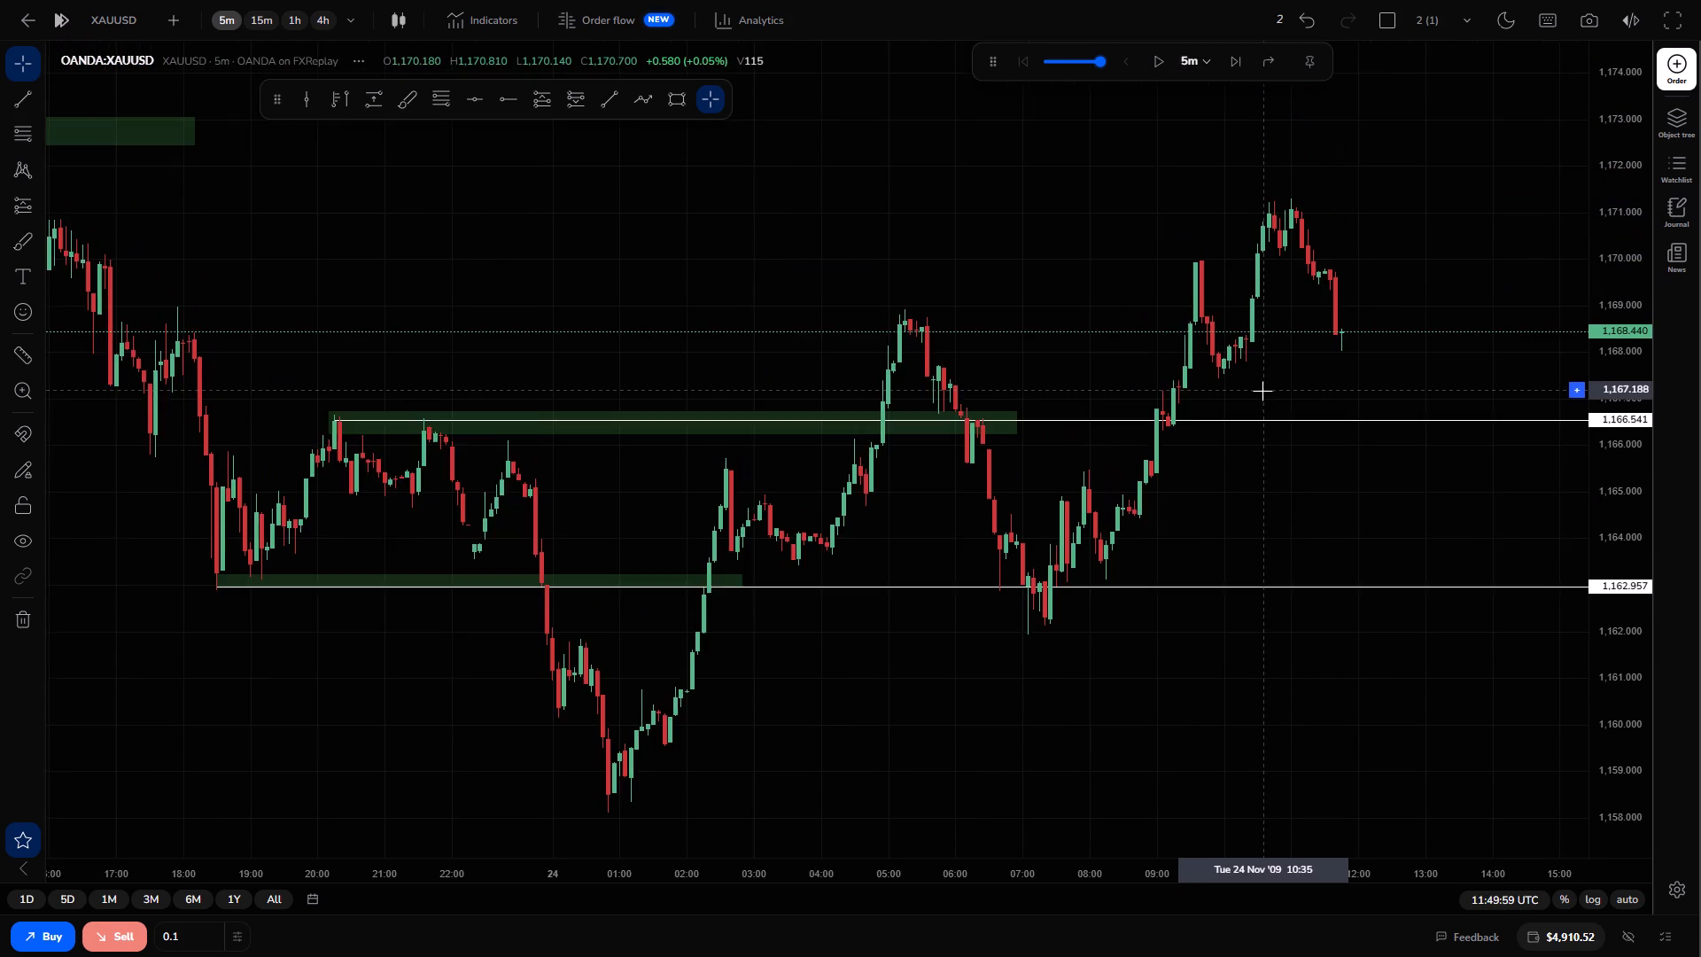
pyautogui.click(1153, 53)
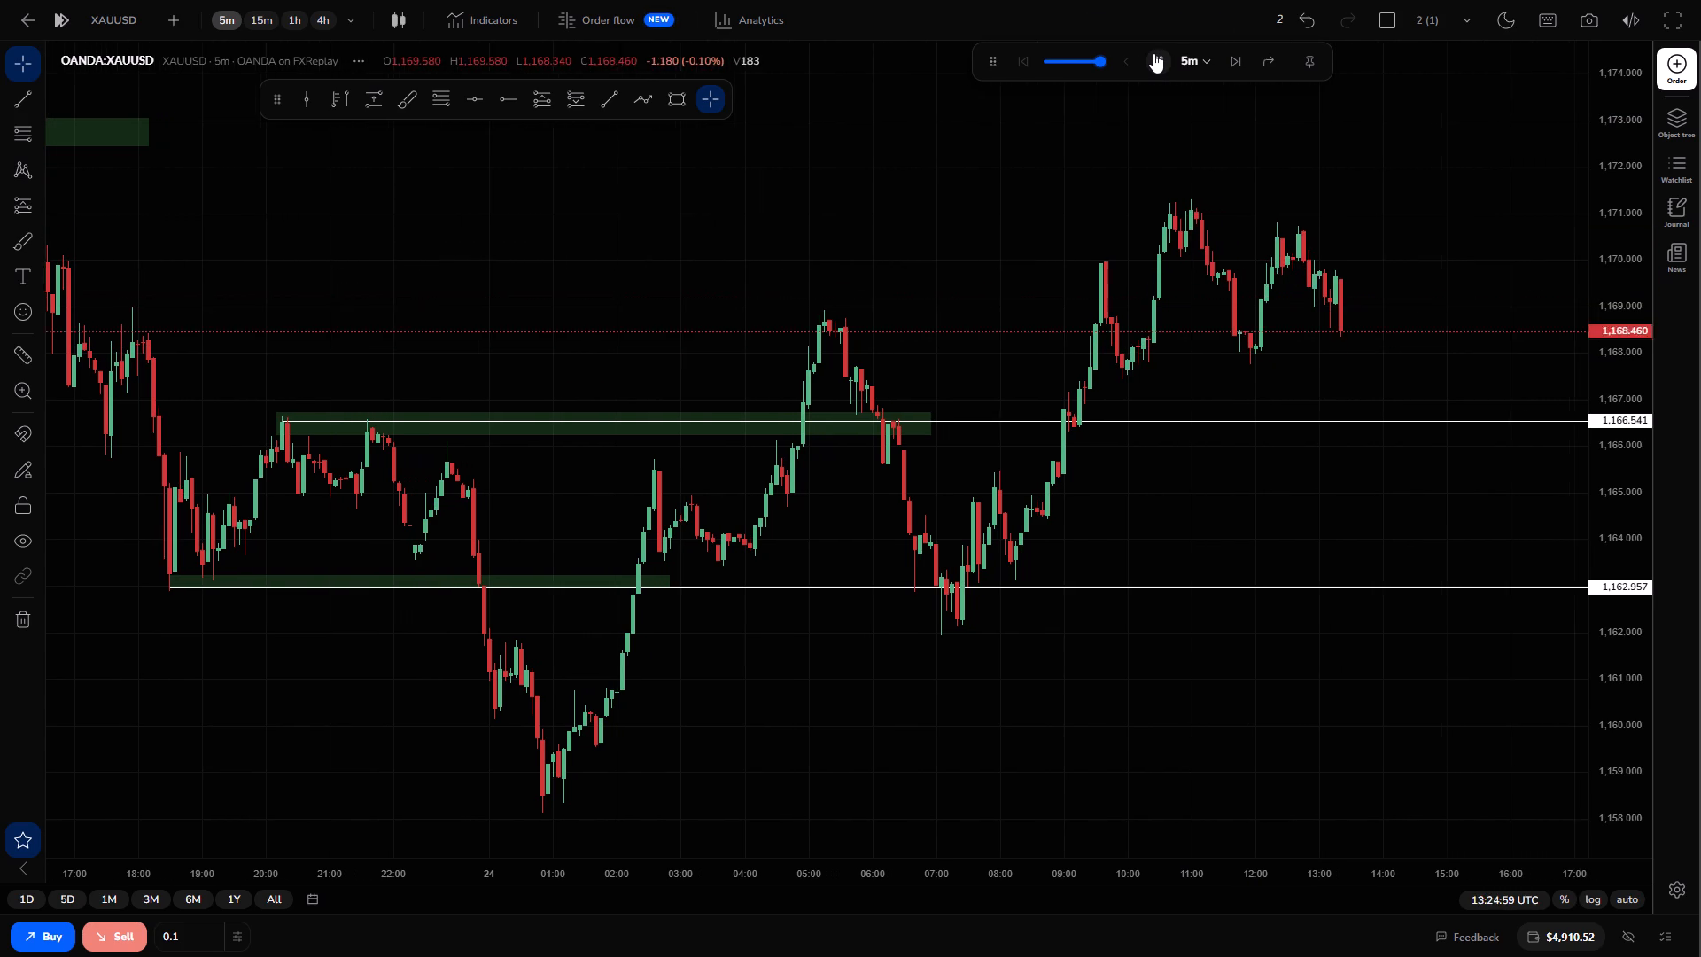
pyautogui.click(1153, 53)
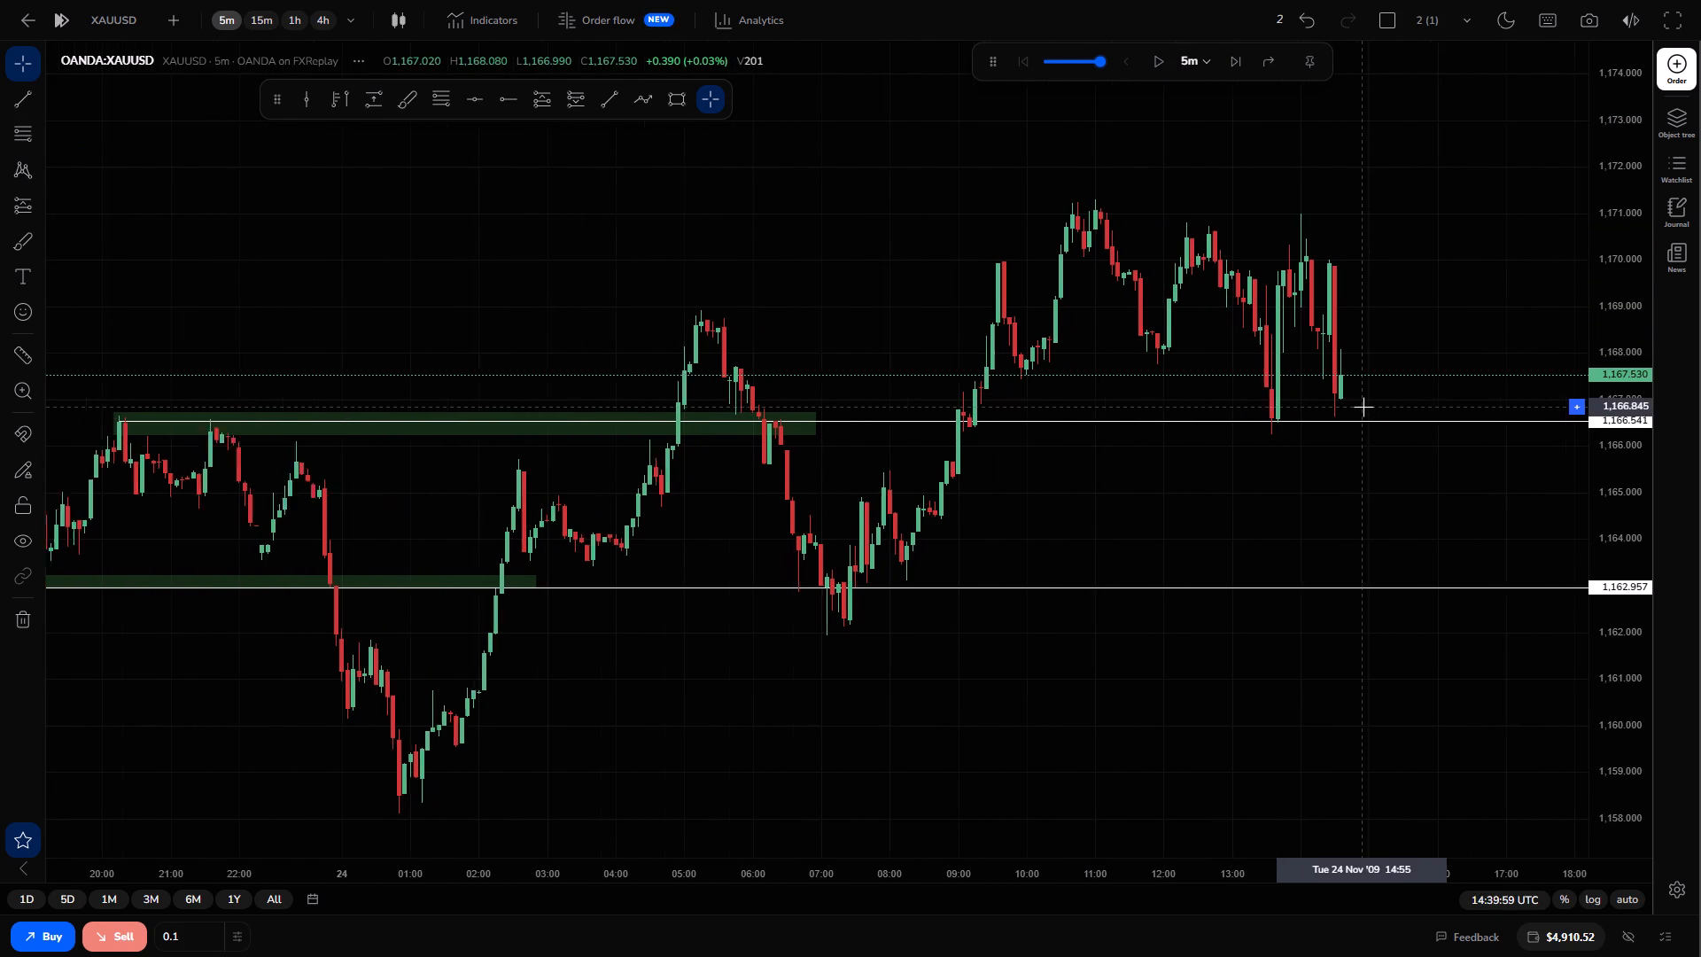
# Move the horizontal ray from the upper green zone up to 1,168.748, near the 24 November 05:15 high.
pyautogui.moveTo(1599, 338); pyautogui.dragTo(1608, 419)
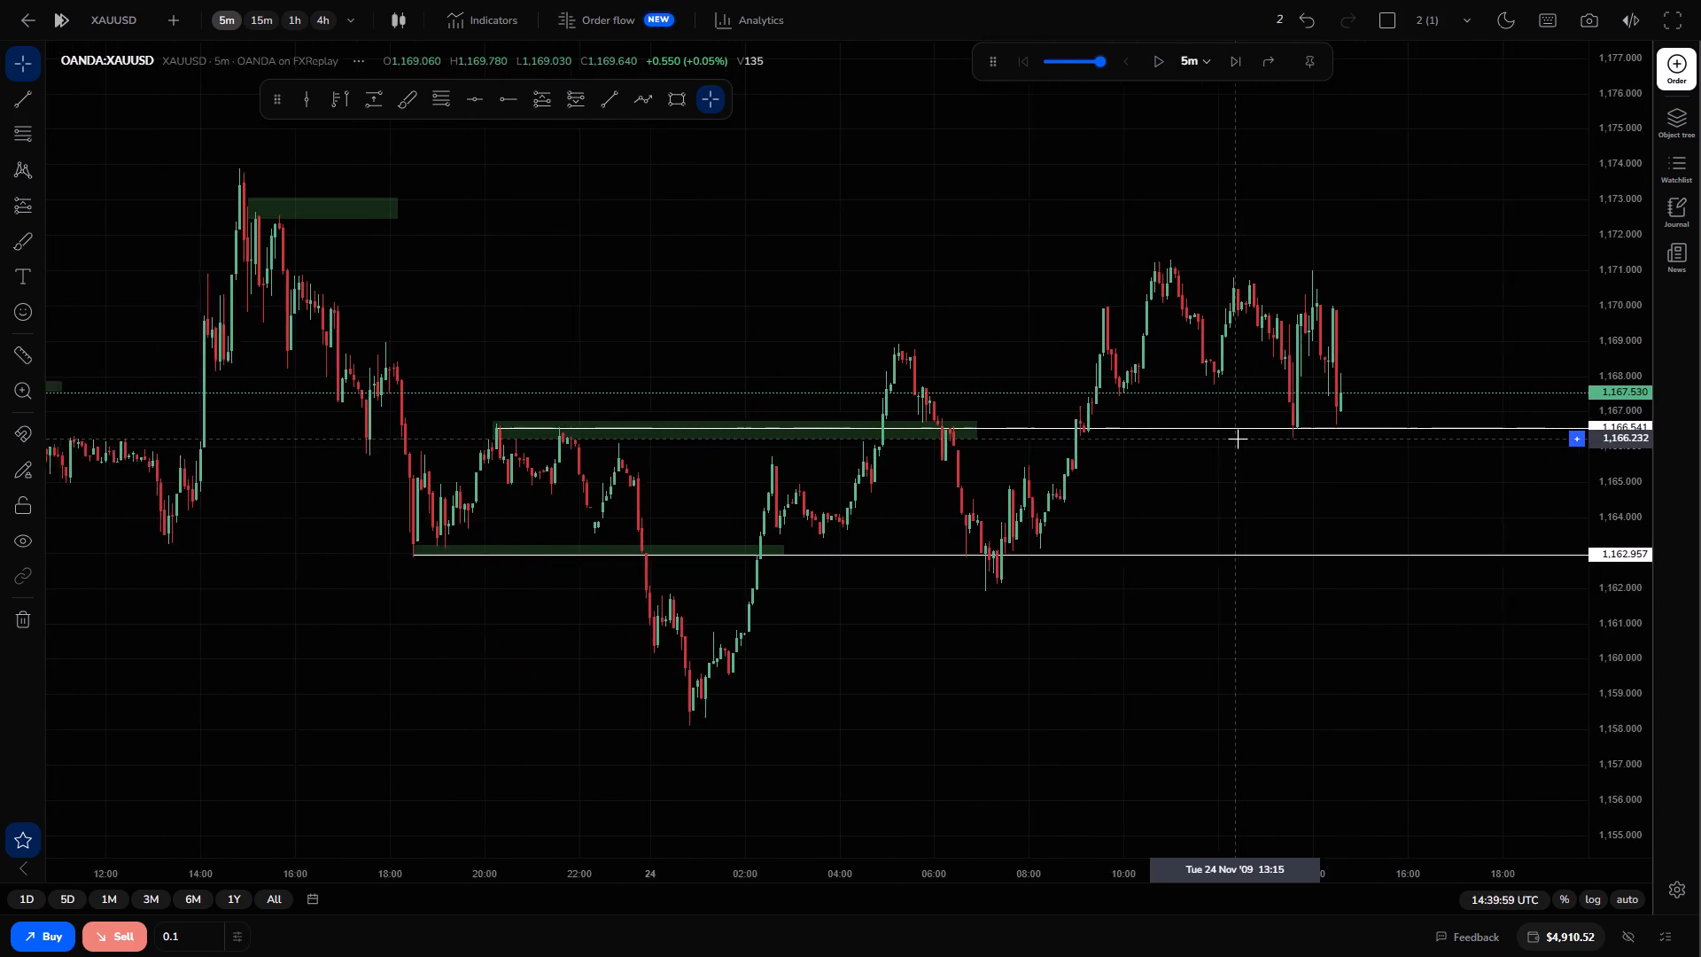
pyautogui.moveTo(1241, 430); pyautogui.dragTo(1253, 415)
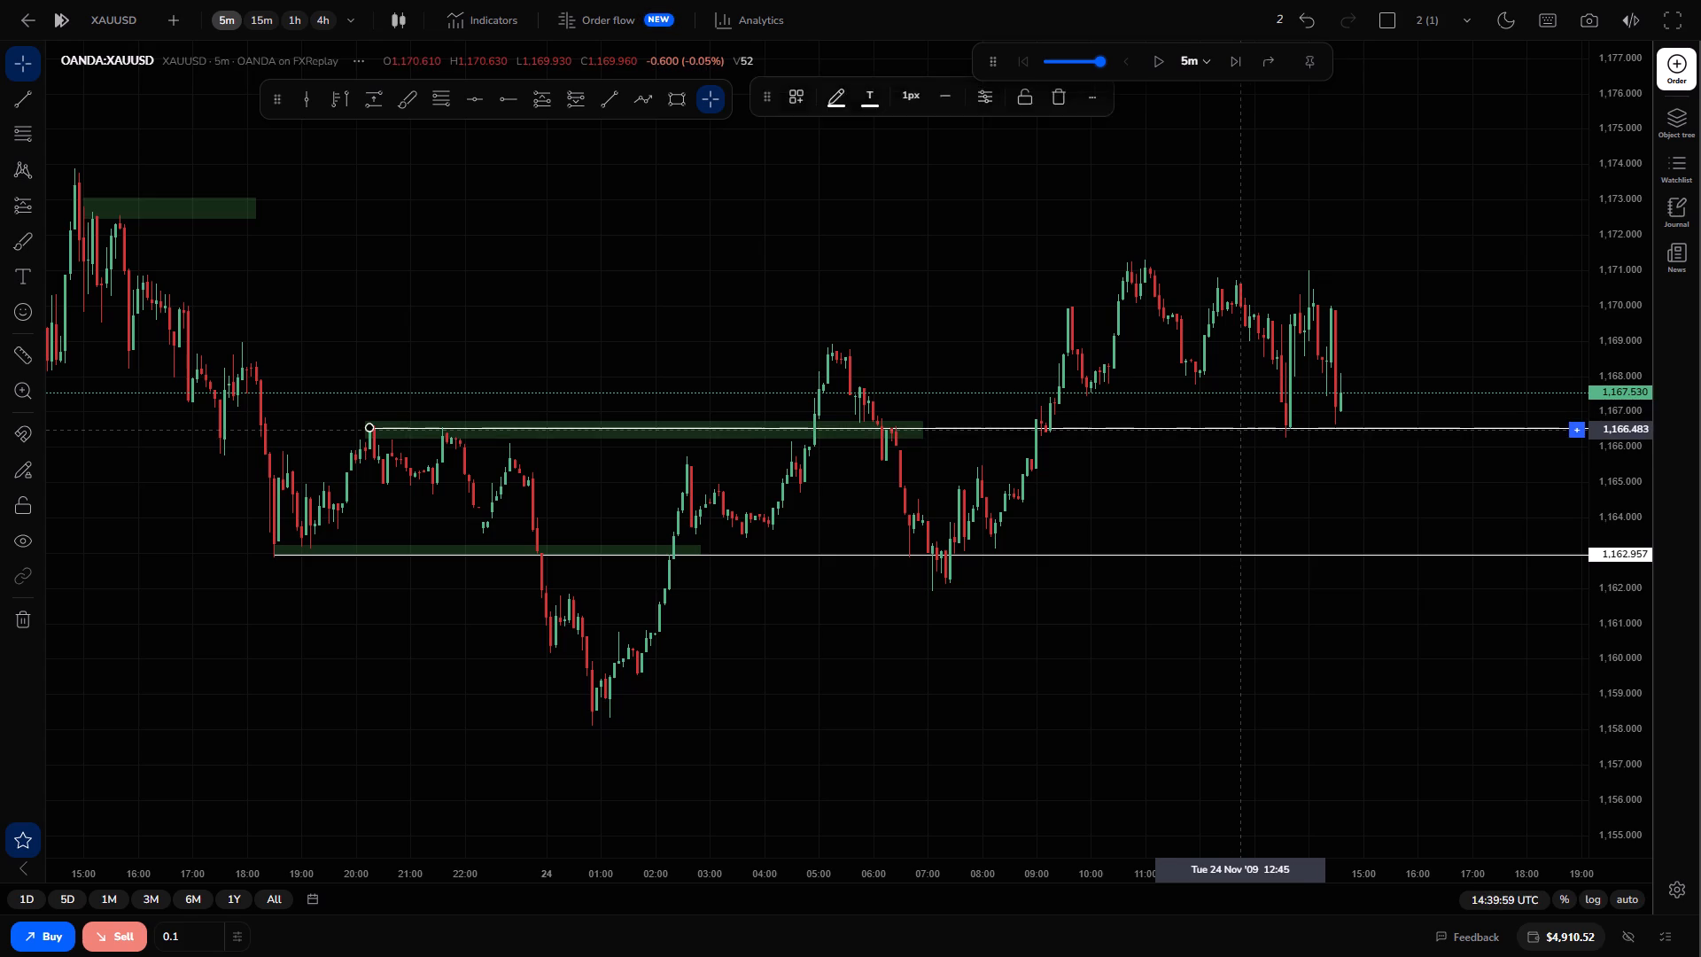
pyautogui.moveTo(1253, 415); pyautogui.dragTo(1468, 352)
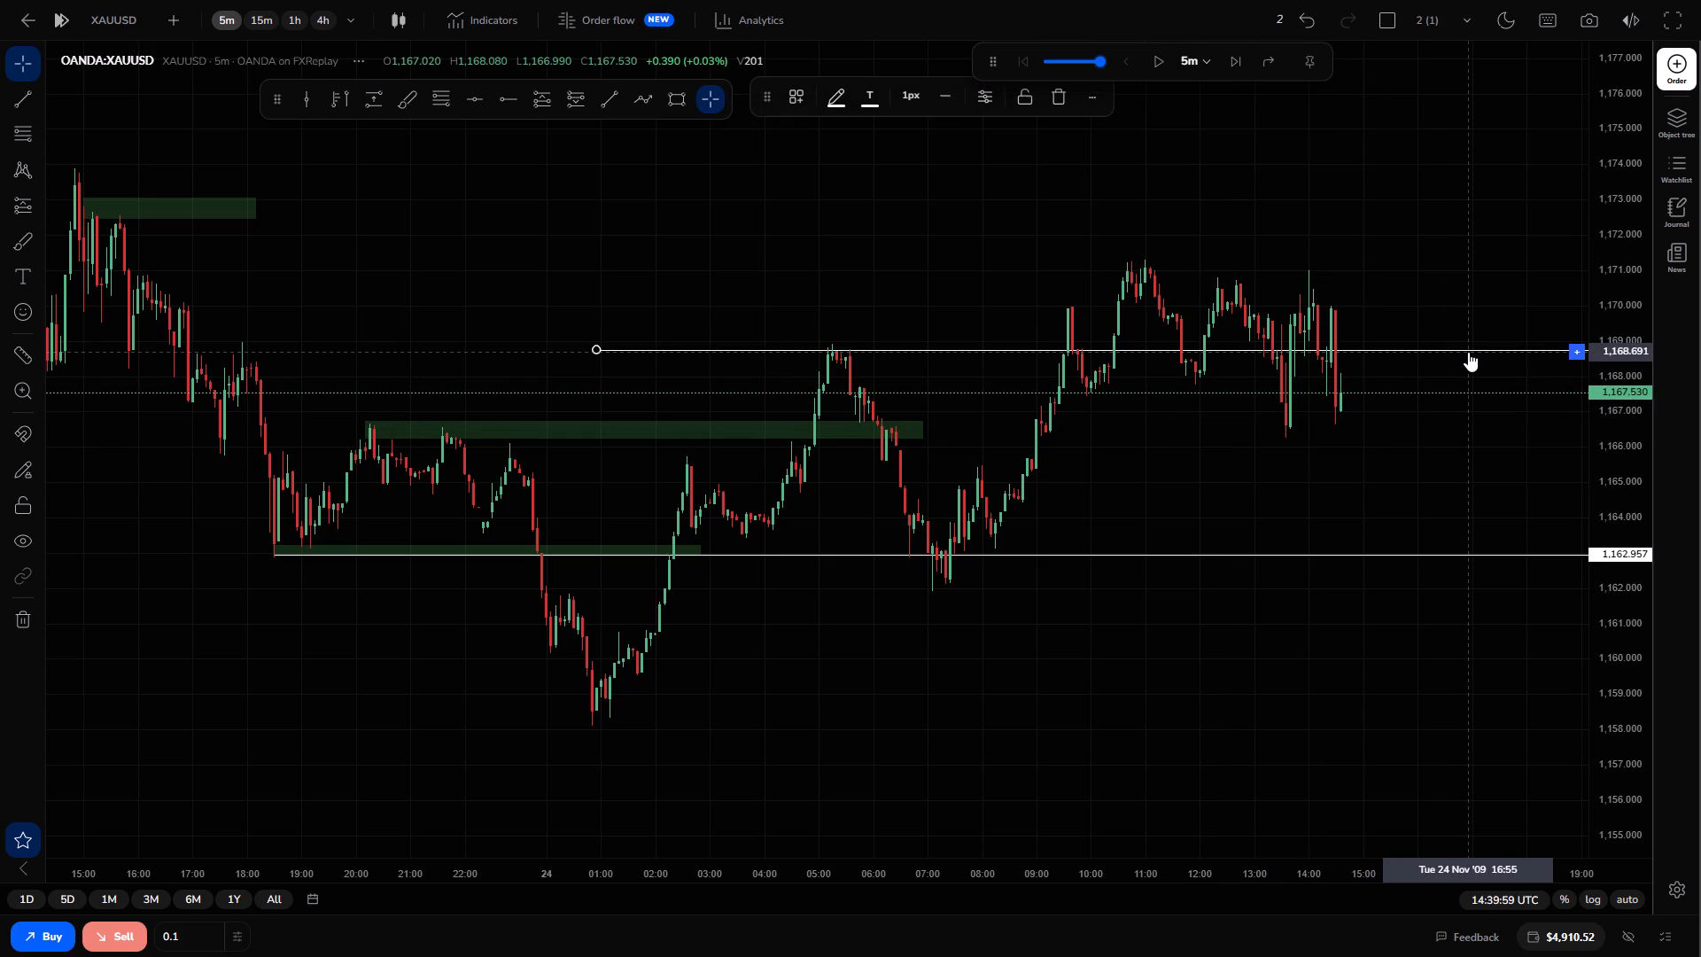
pyautogui.click(1298, 453)
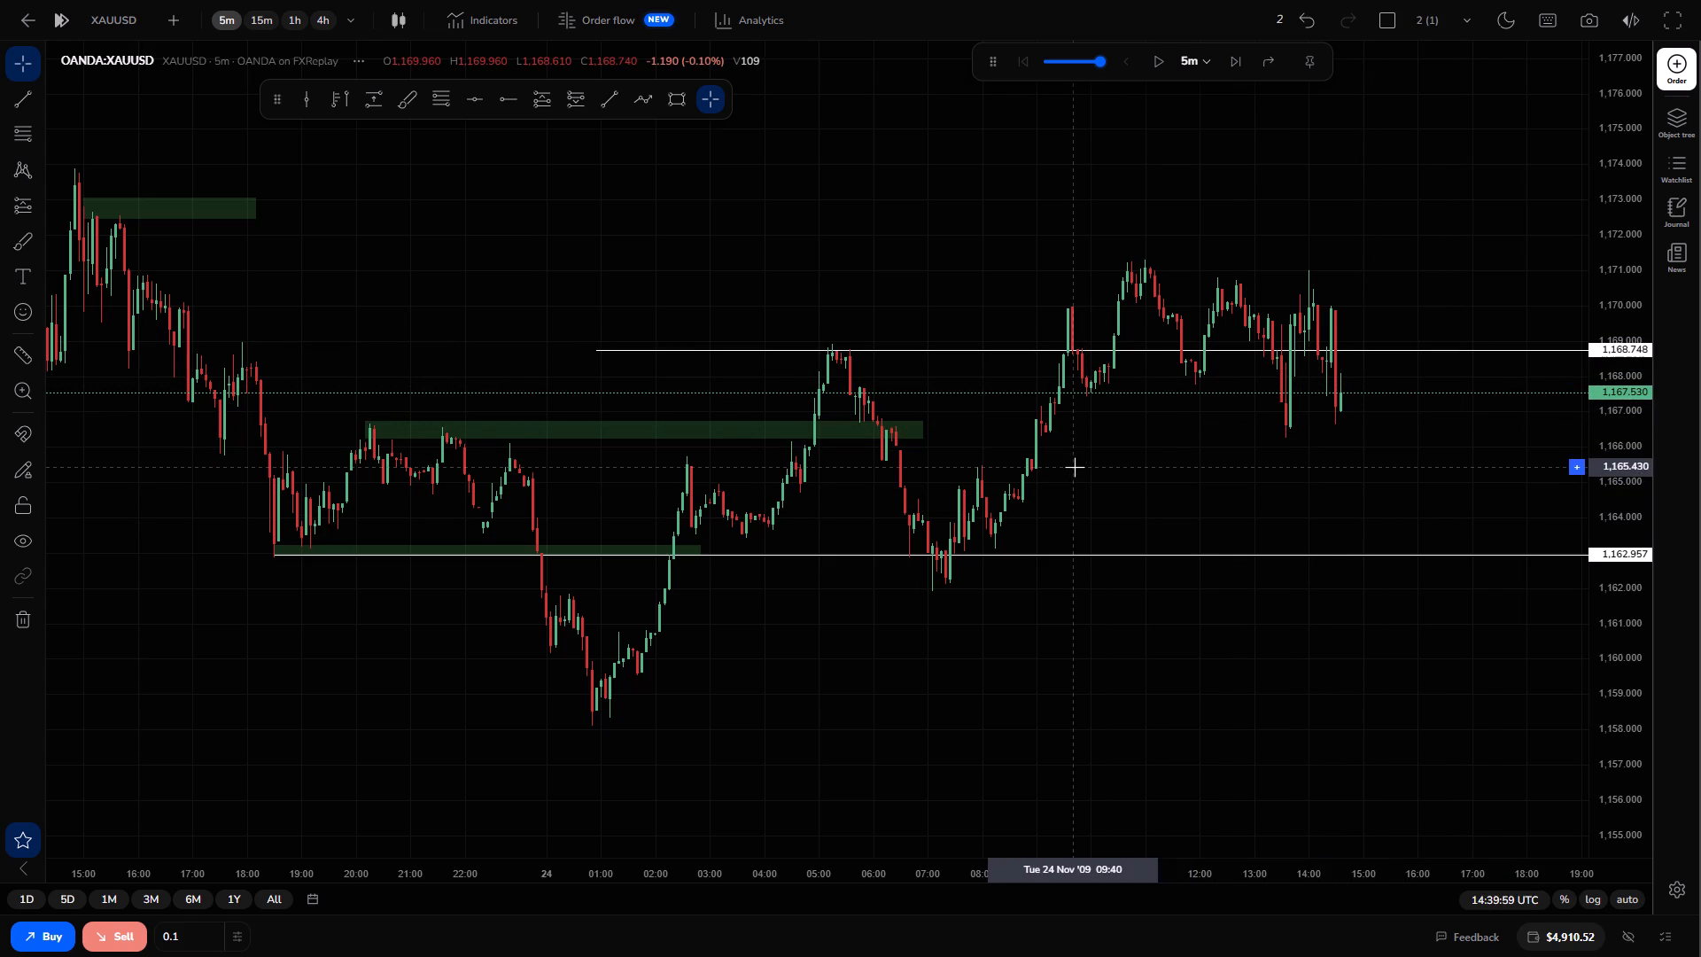
pyautogui.click(1075, 467)
# Draw a trend line along the upper green zone's top edge, from 23 November 20:10 at 1,166.709 to 24 November 04:55 at 1,166.784.
pyautogui.moveTo(1021, 482); pyautogui.dragTo(979, 517)
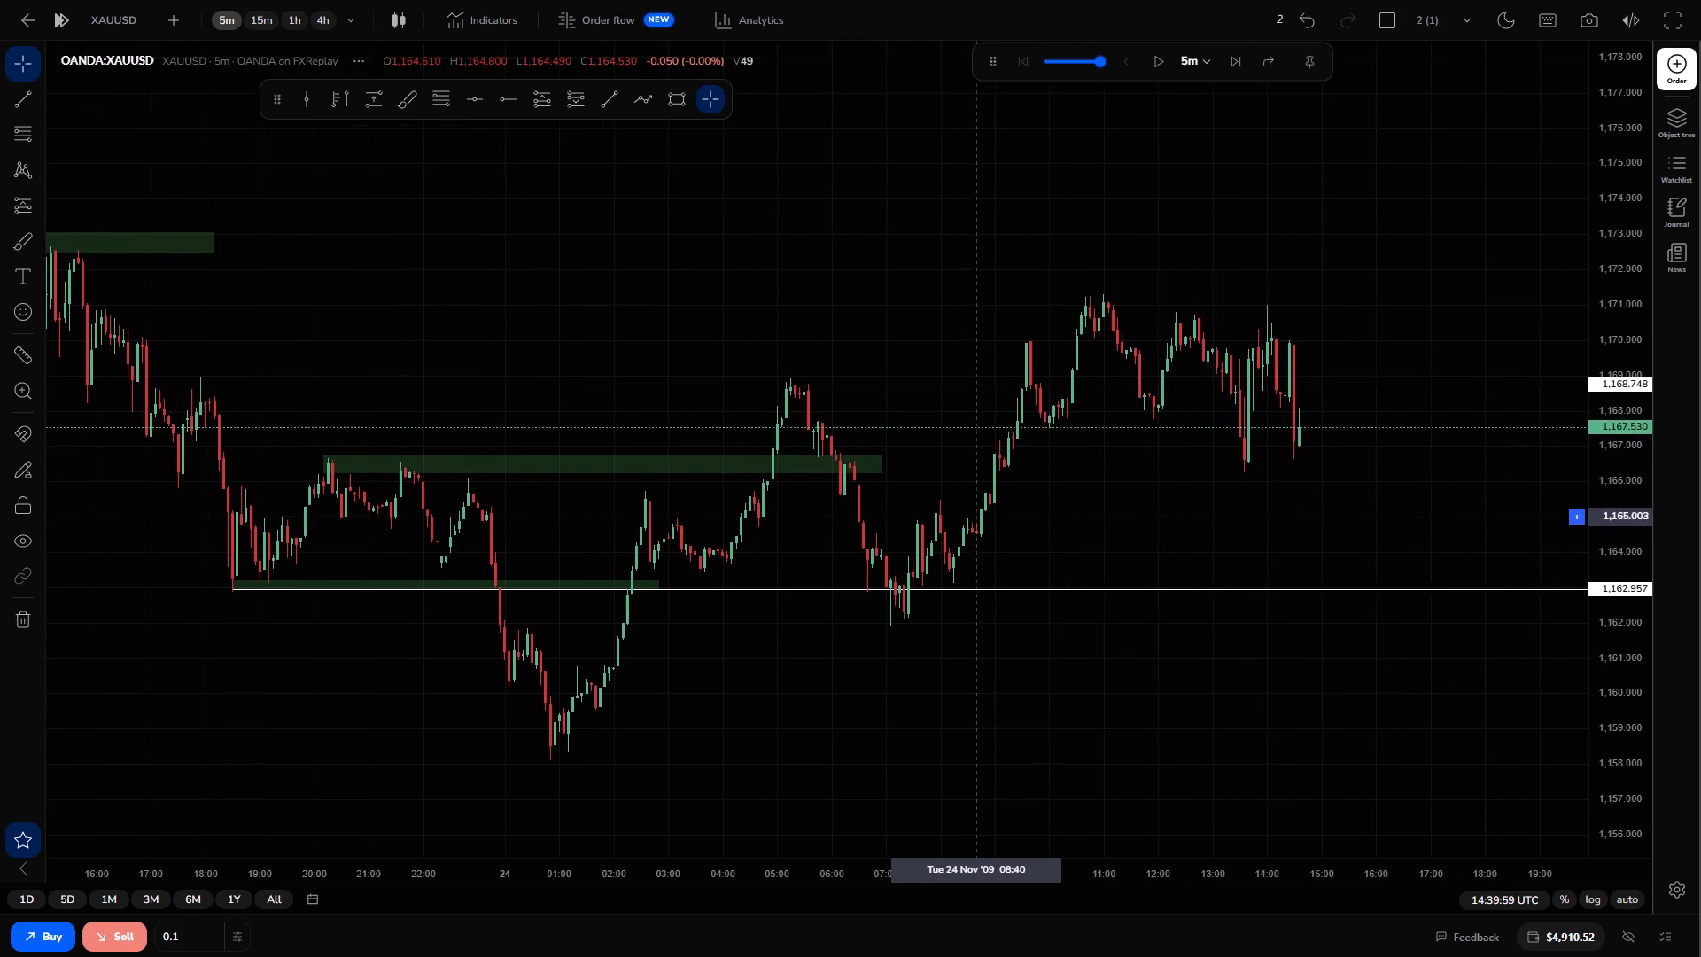
pyautogui.moveTo(979, 517); pyautogui.dragTo(1011, 420)
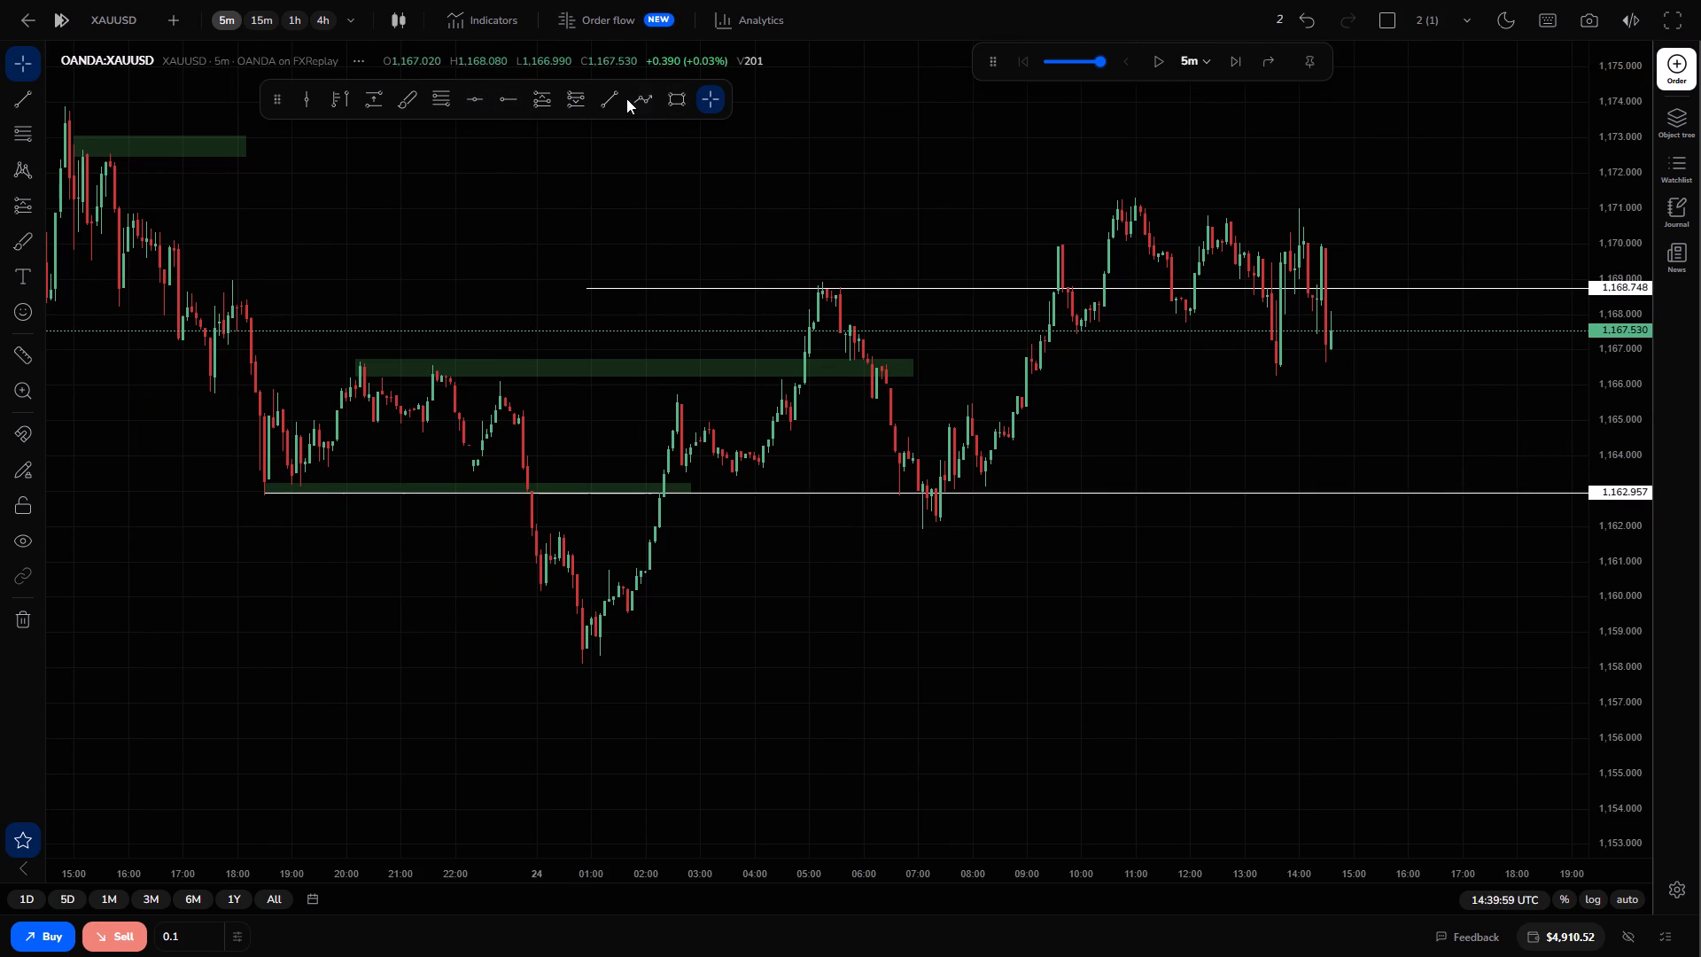
pyautogui.click(598, 97)
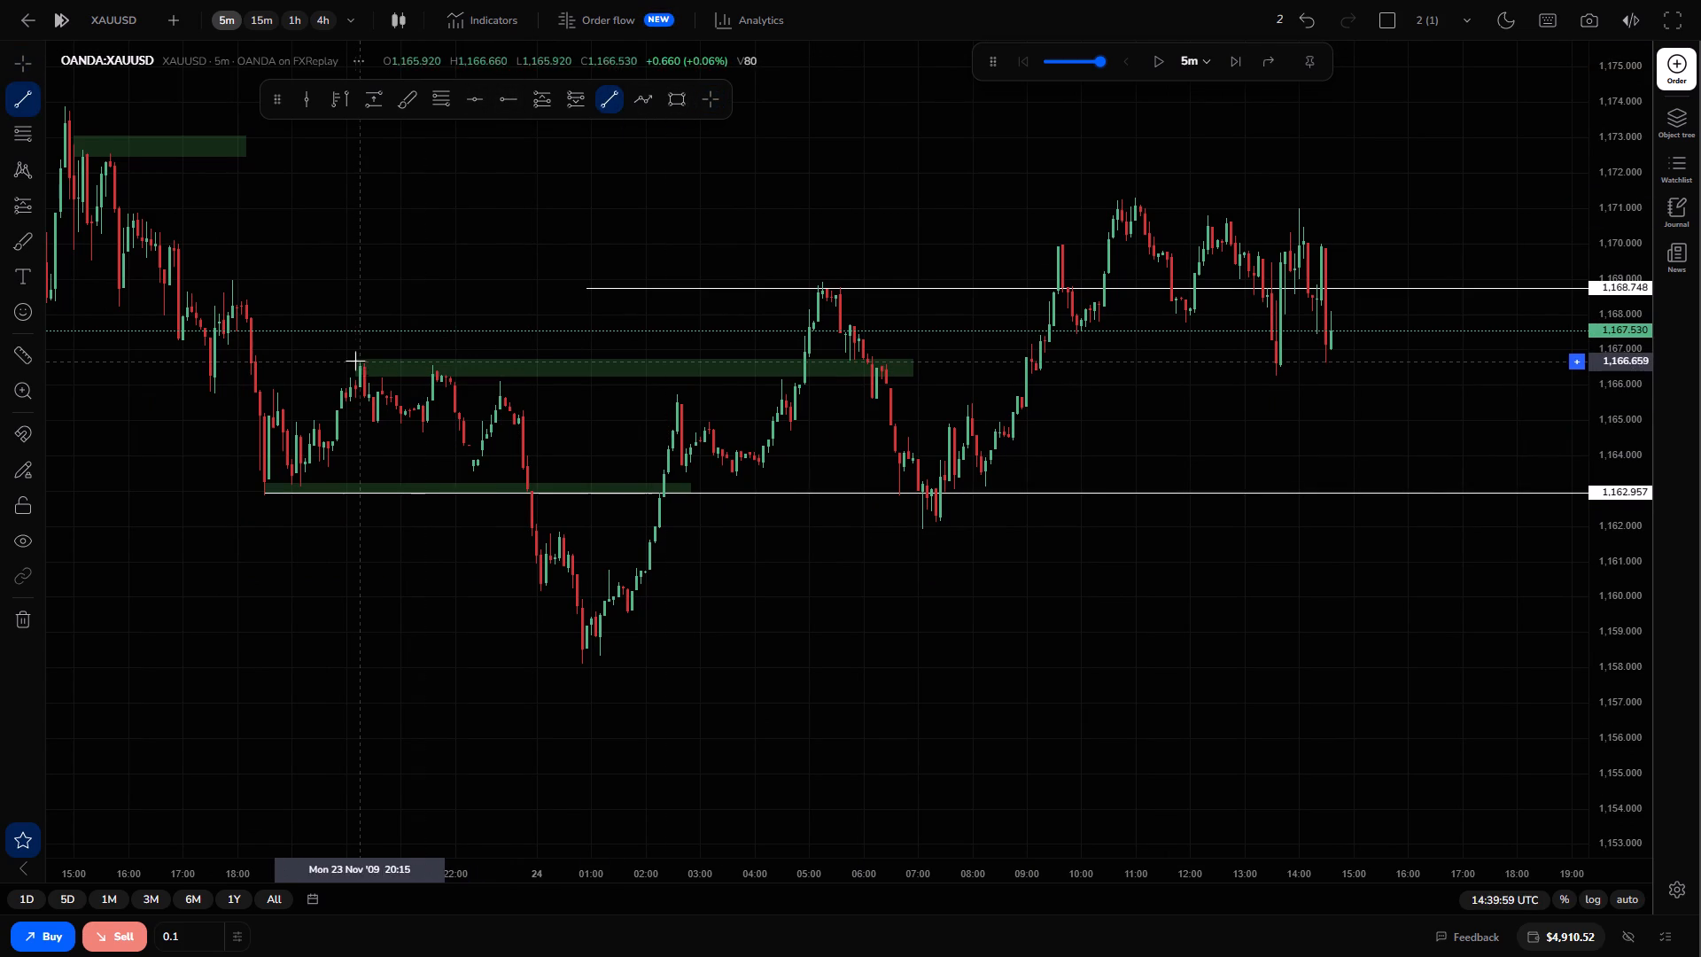
pyautogui.moveTo(353, 360); pyautogui.dragTo(808, 354)
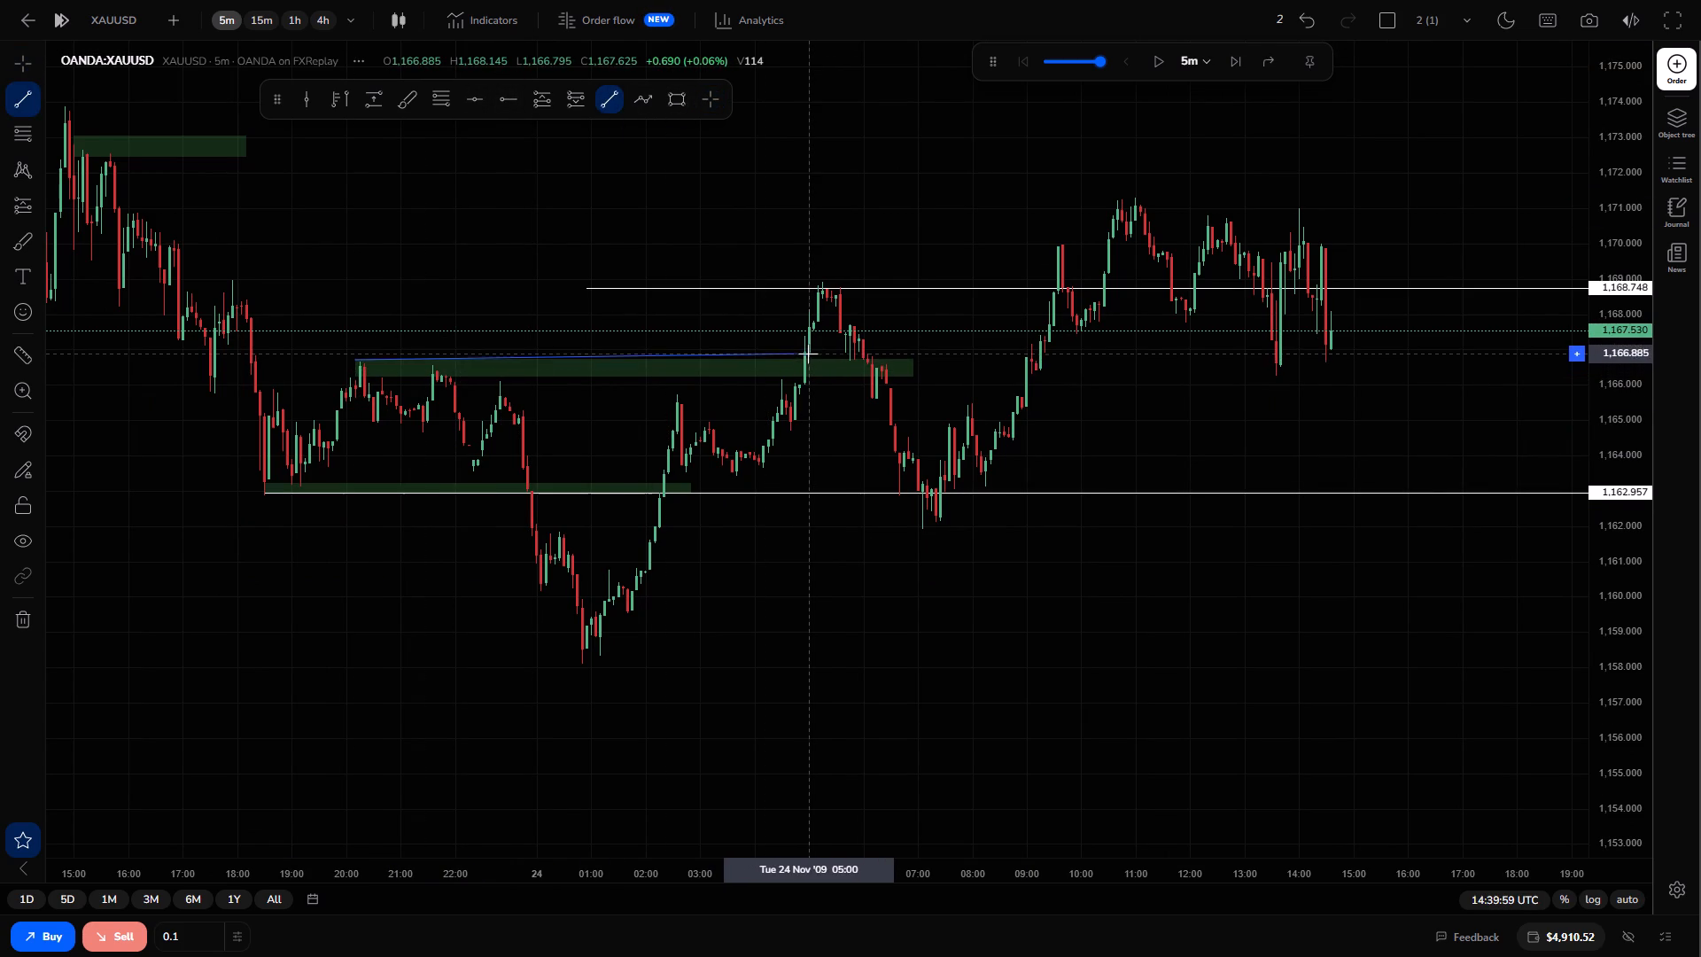
pyautogui.moveTo(808, 354); pyautogui.dragTo(808, 357)
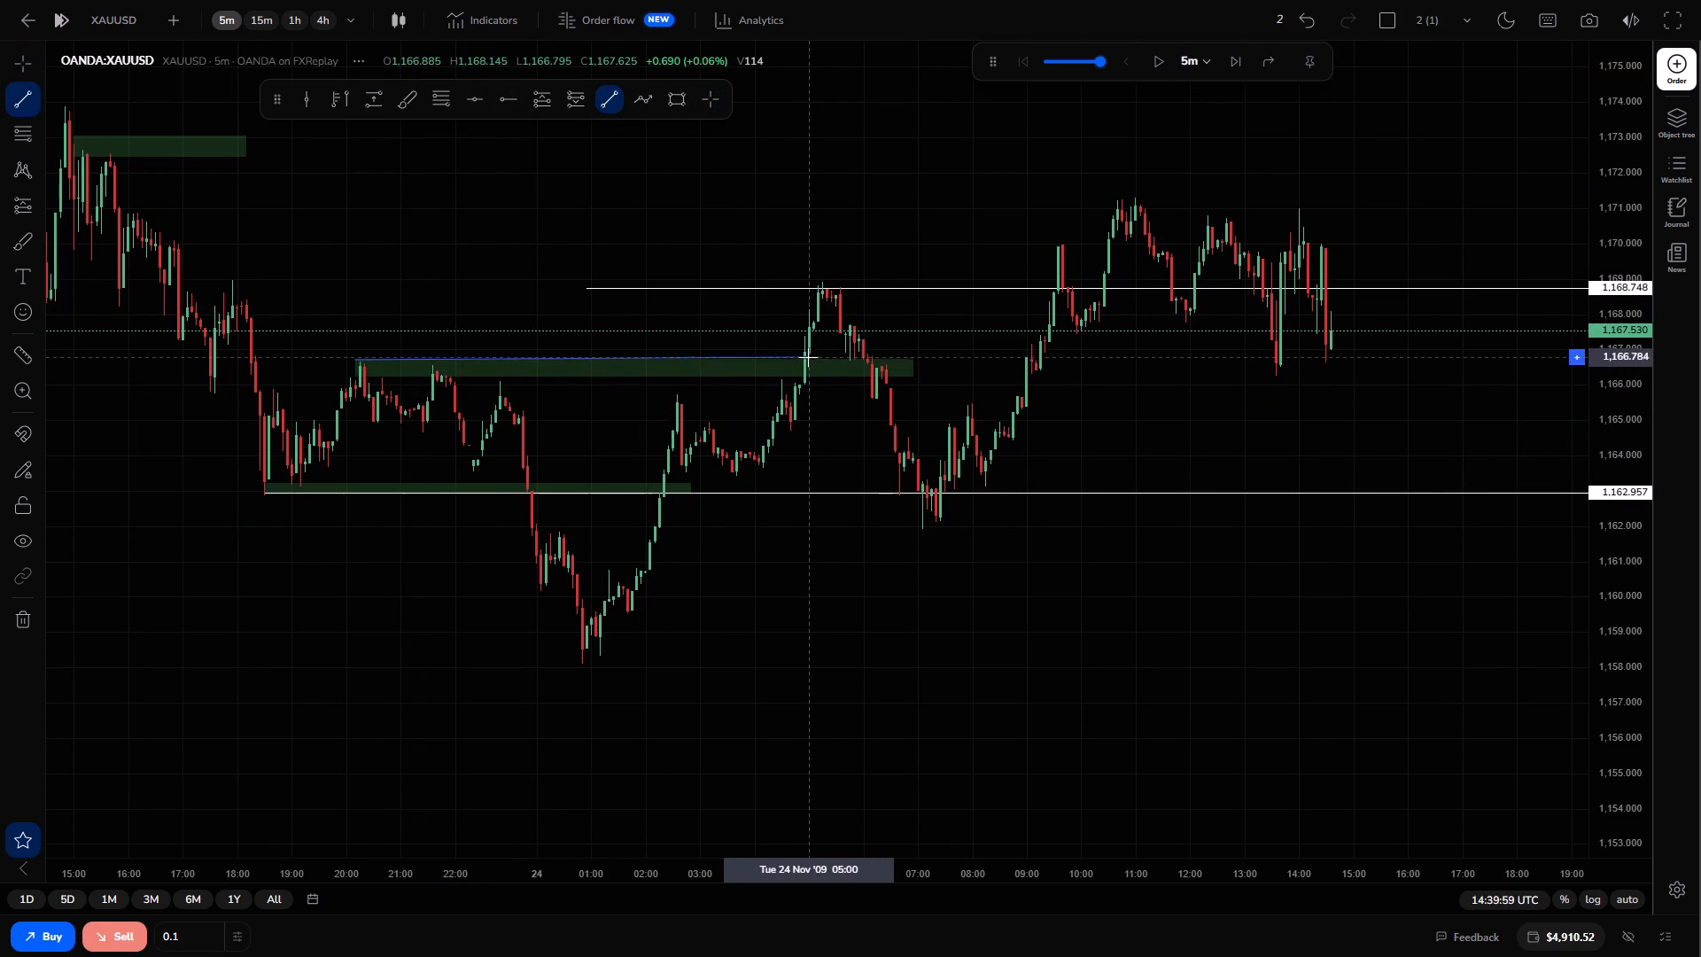
pyautogui.moveTo(808, 357); pyautogui.dragTo(808, 358)
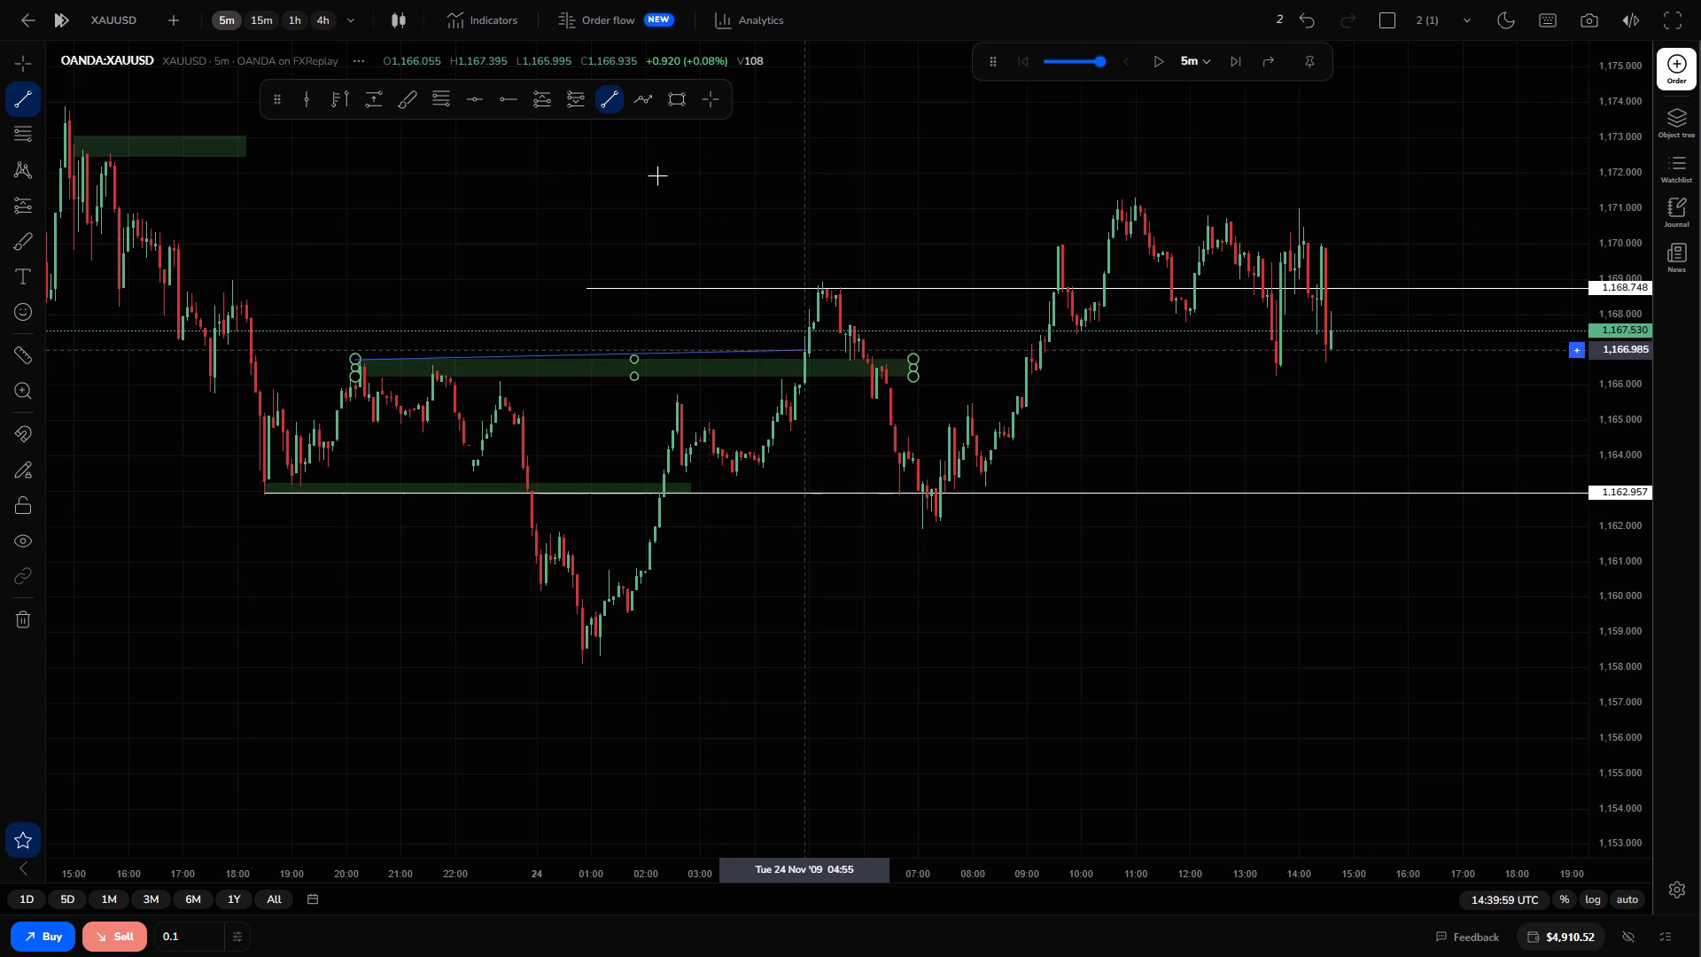
pyautogui.click(804, 357)
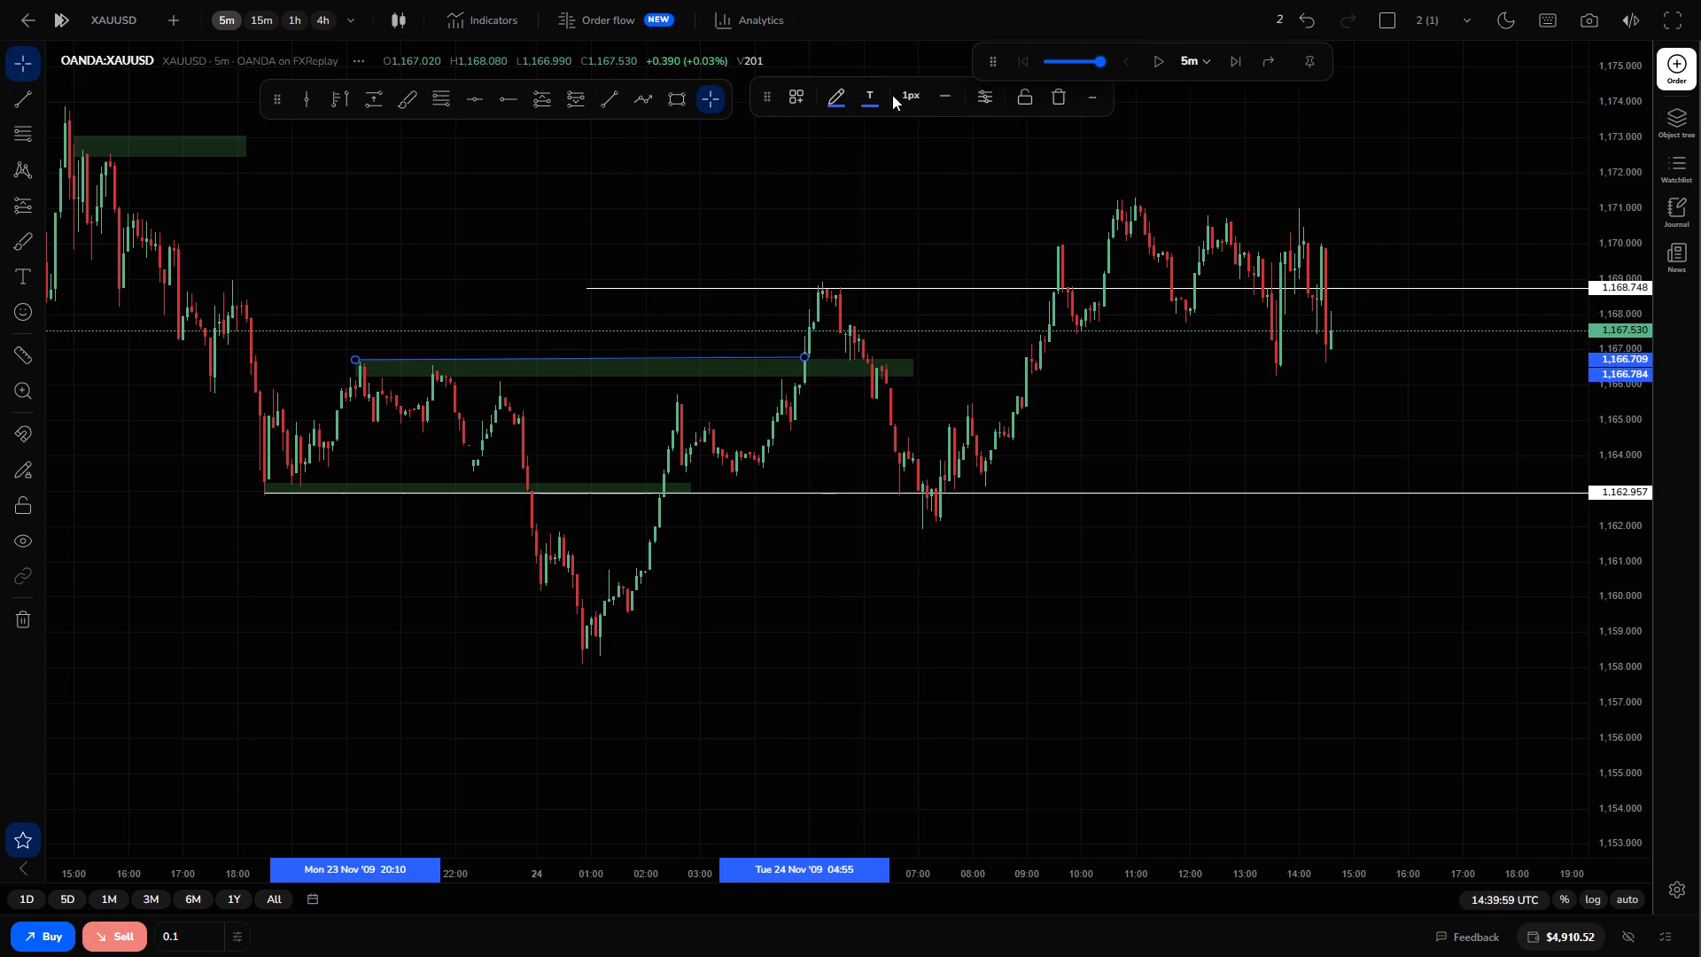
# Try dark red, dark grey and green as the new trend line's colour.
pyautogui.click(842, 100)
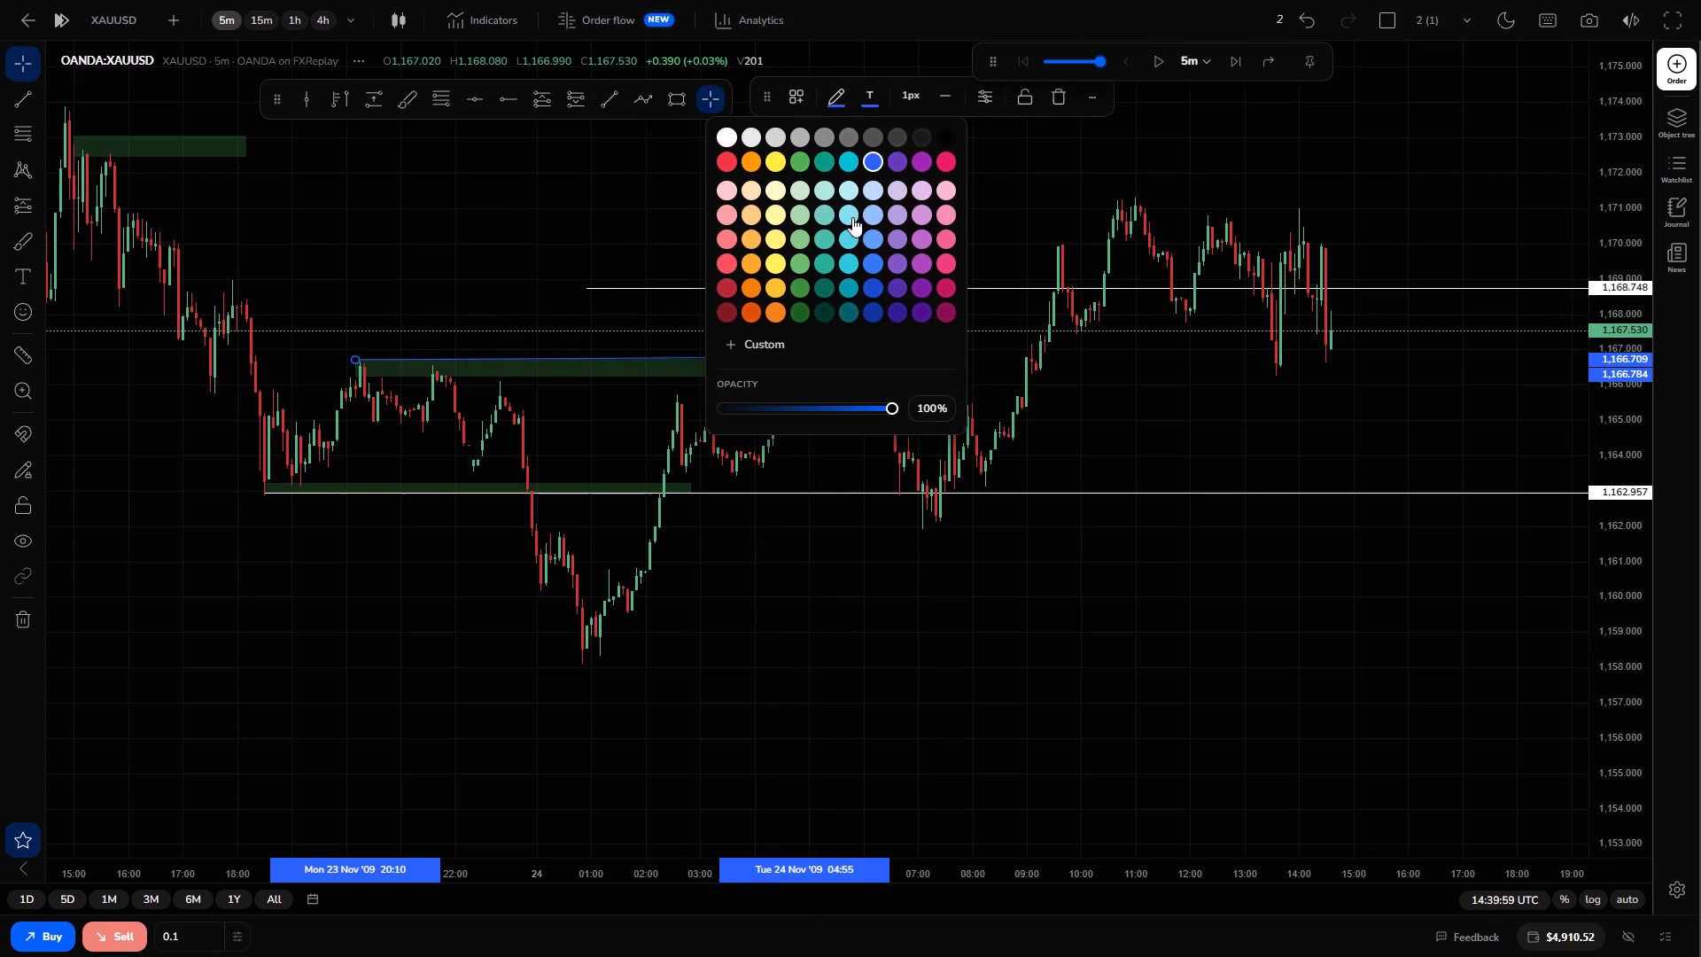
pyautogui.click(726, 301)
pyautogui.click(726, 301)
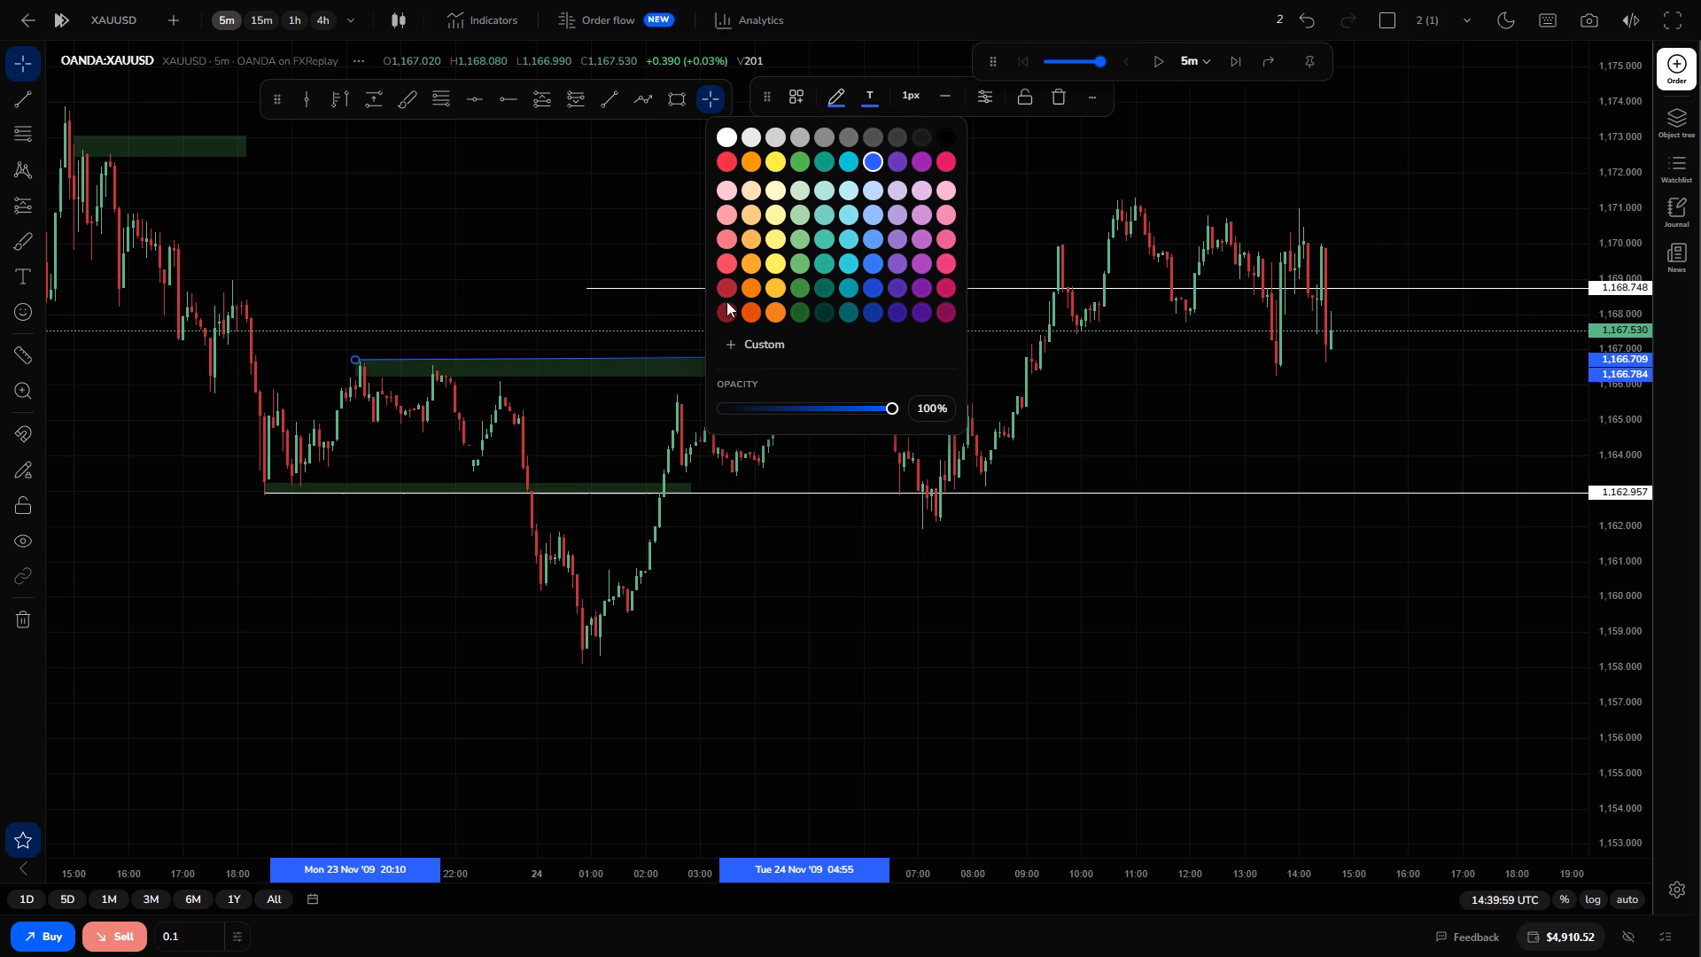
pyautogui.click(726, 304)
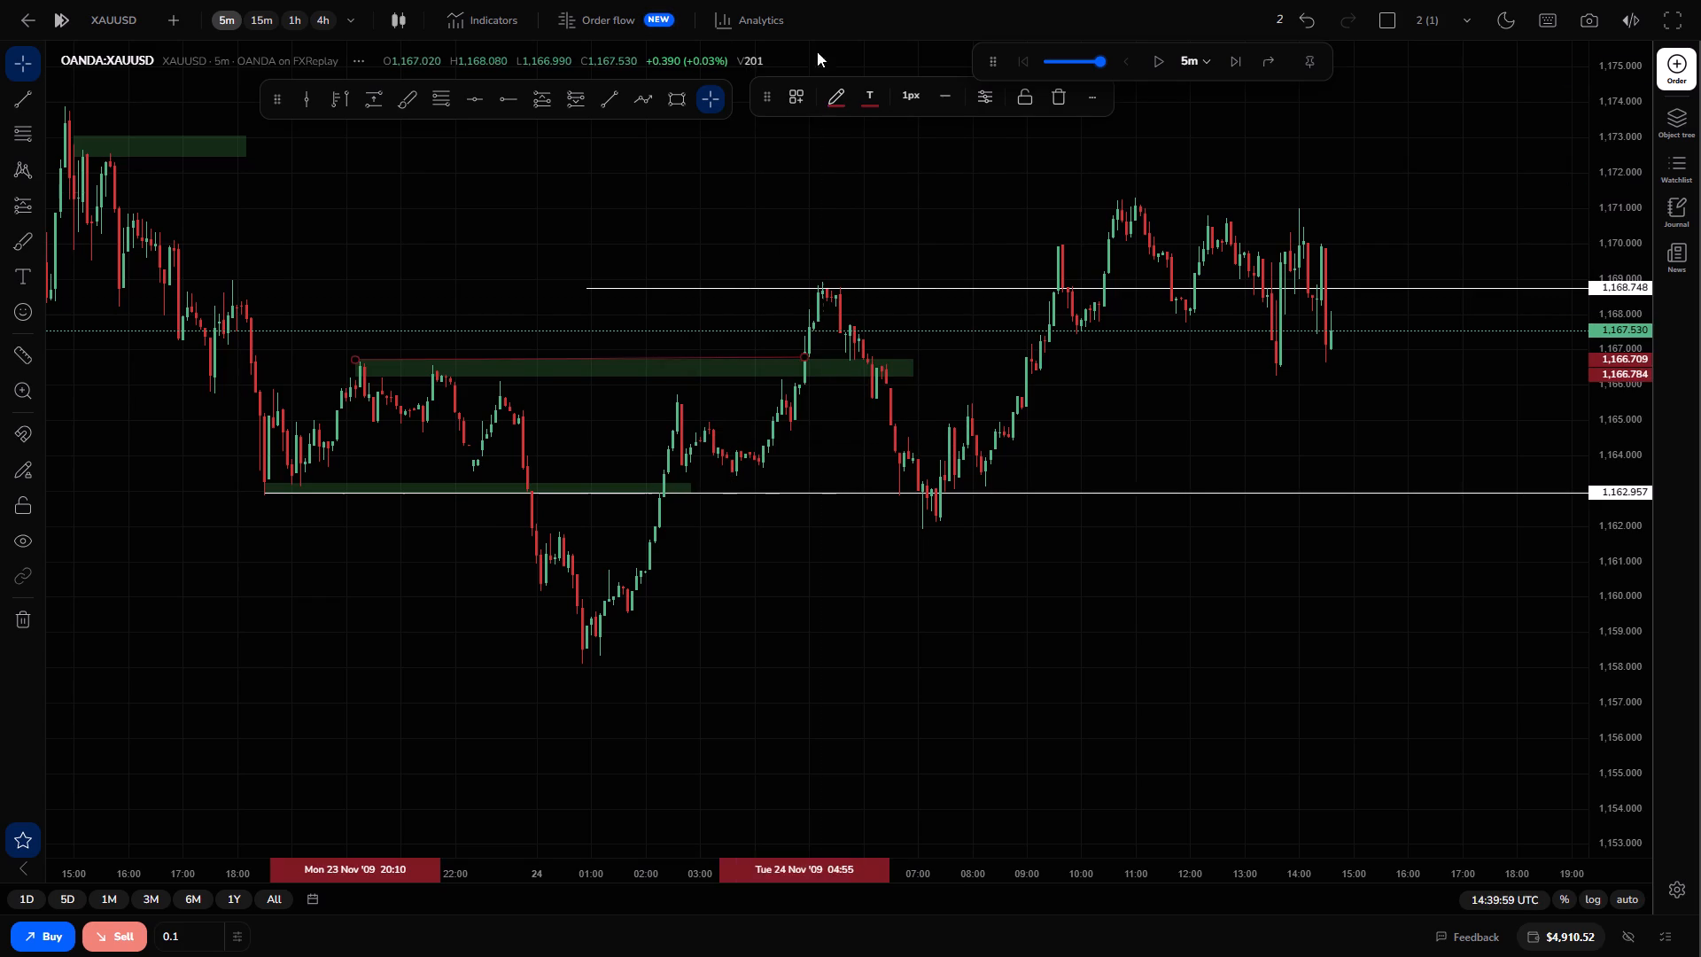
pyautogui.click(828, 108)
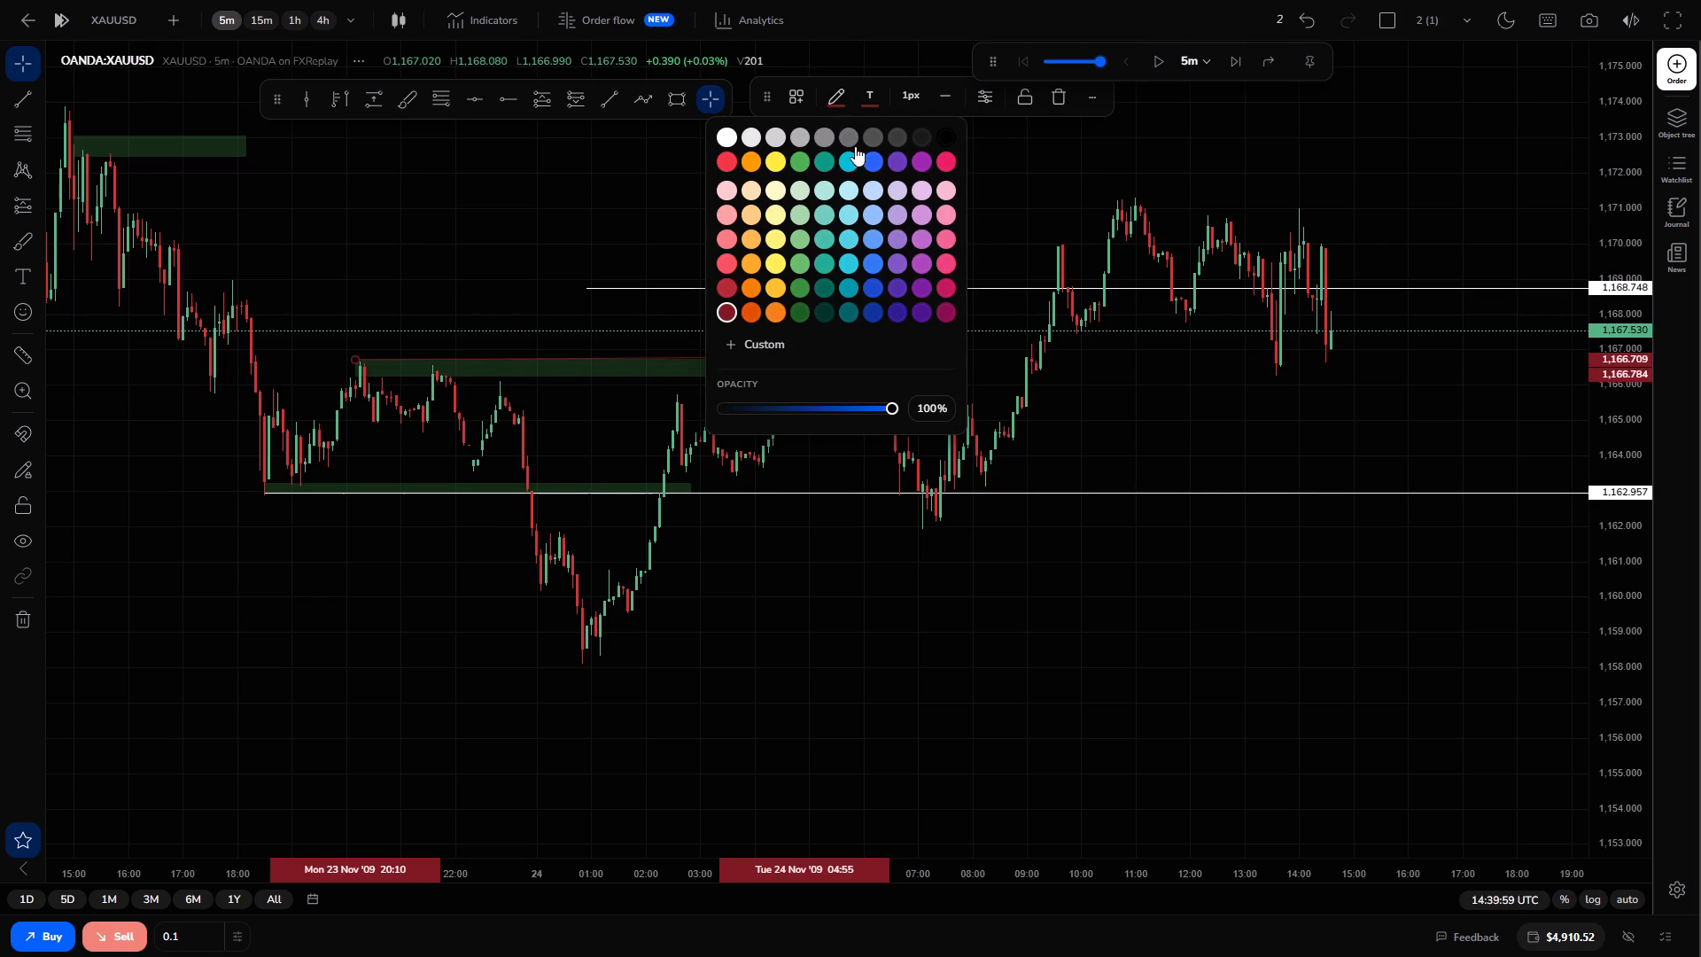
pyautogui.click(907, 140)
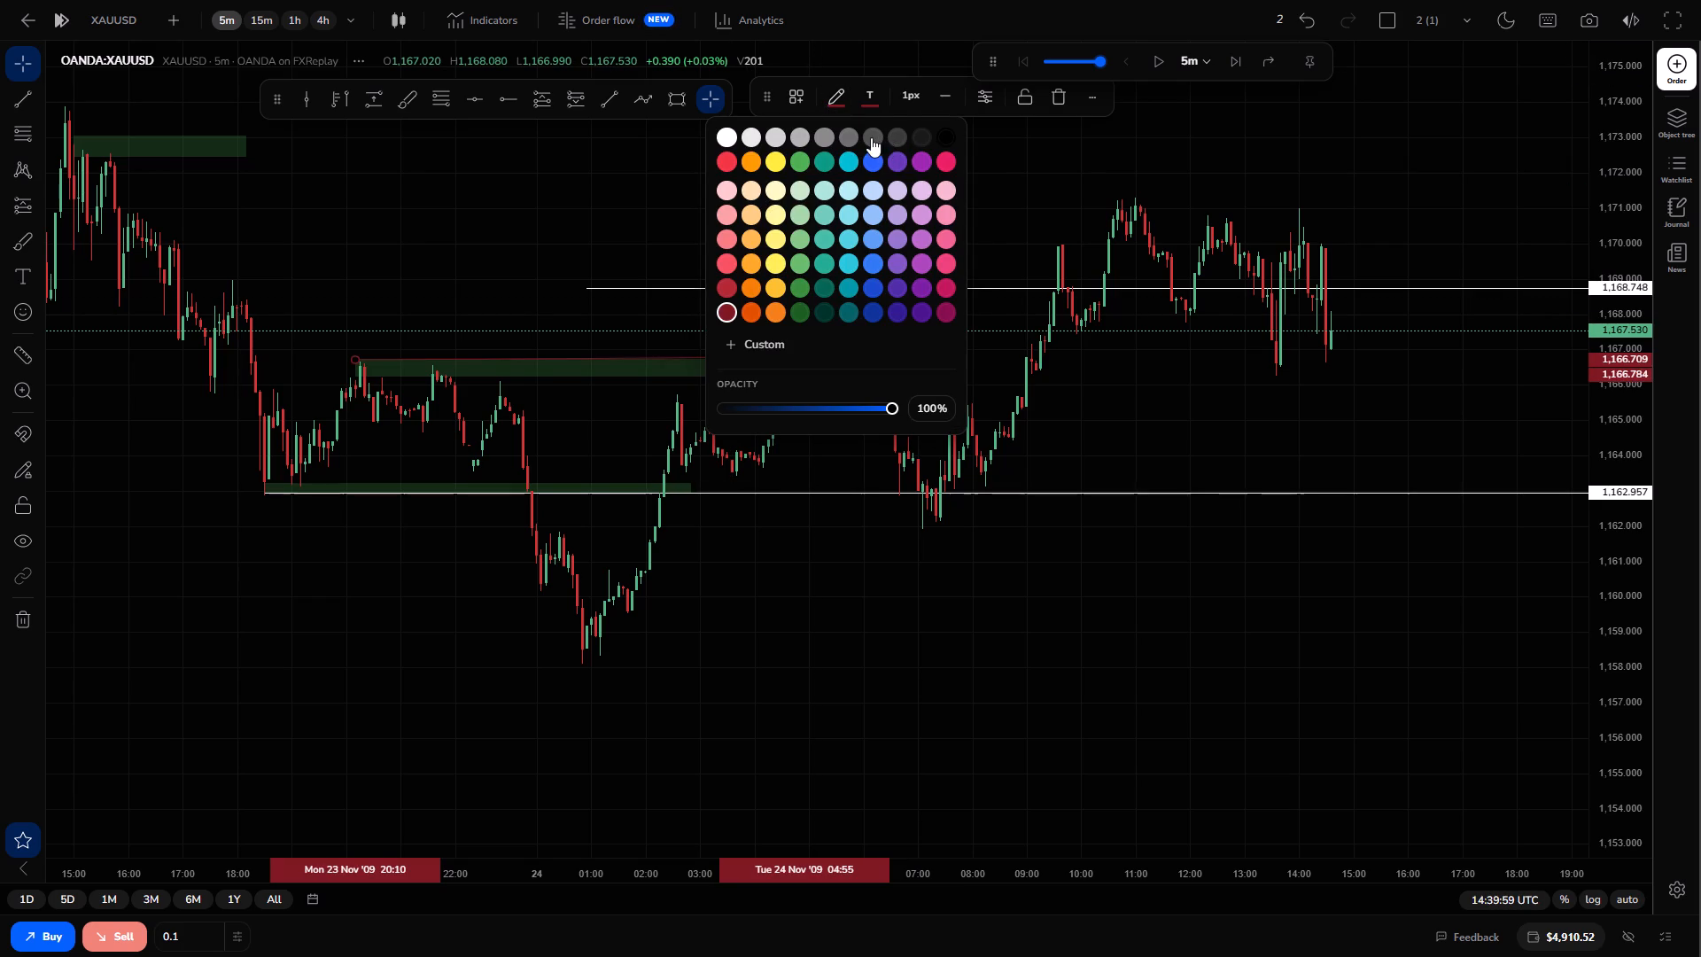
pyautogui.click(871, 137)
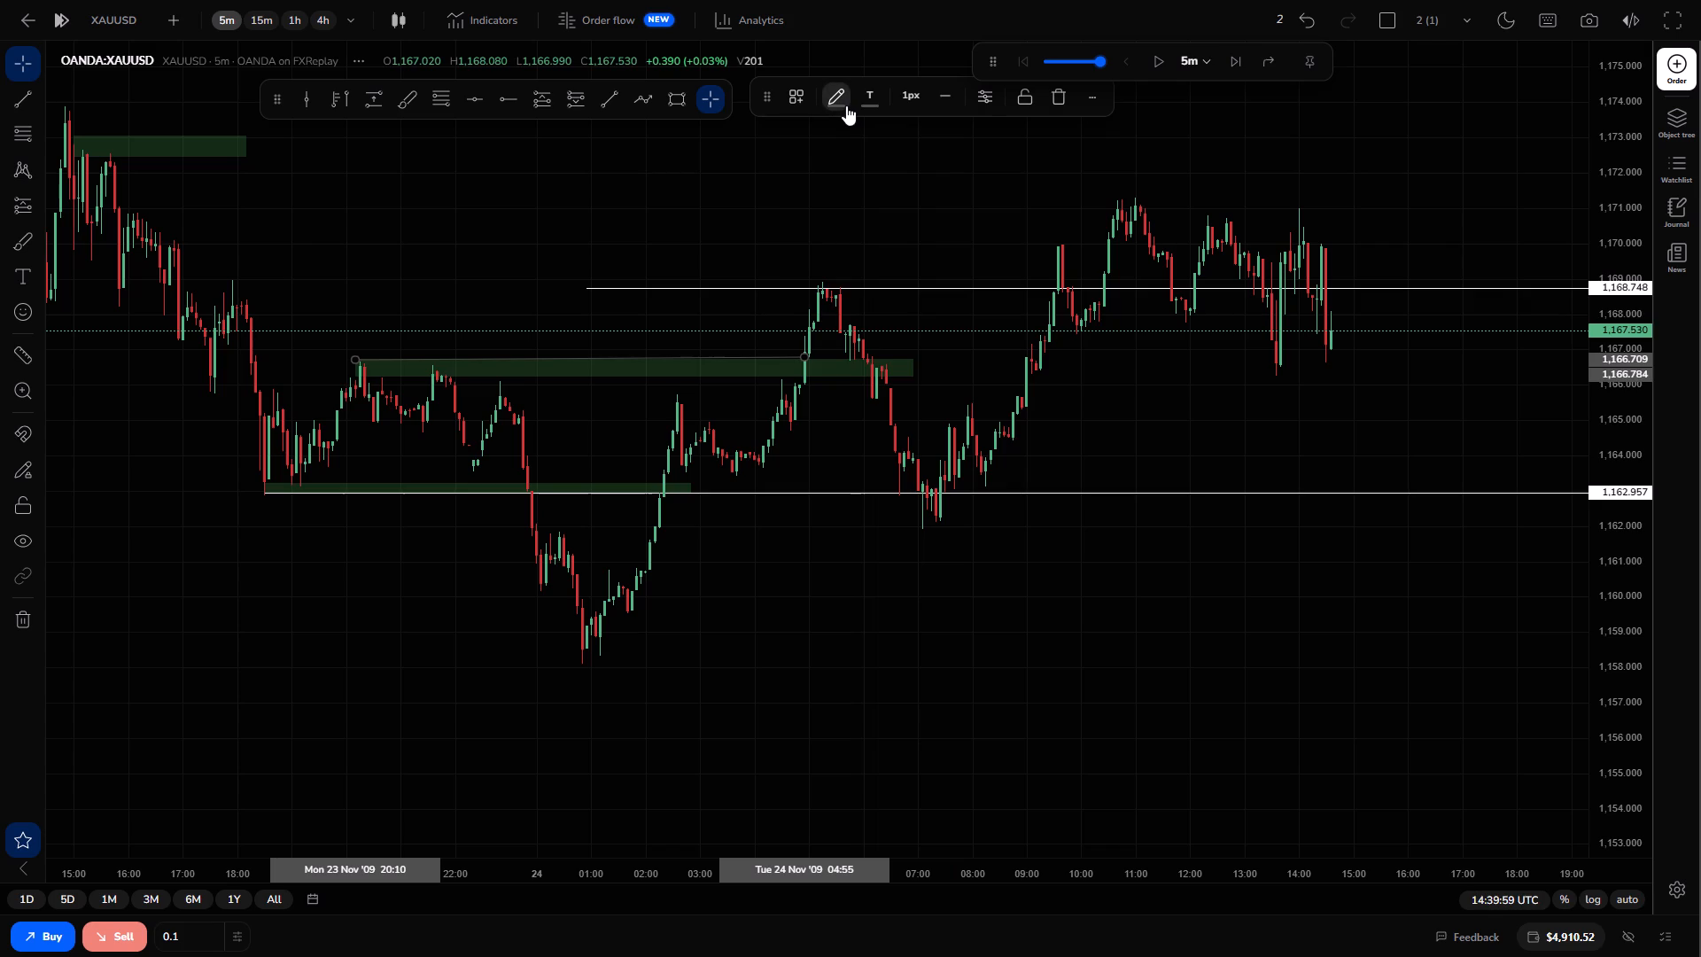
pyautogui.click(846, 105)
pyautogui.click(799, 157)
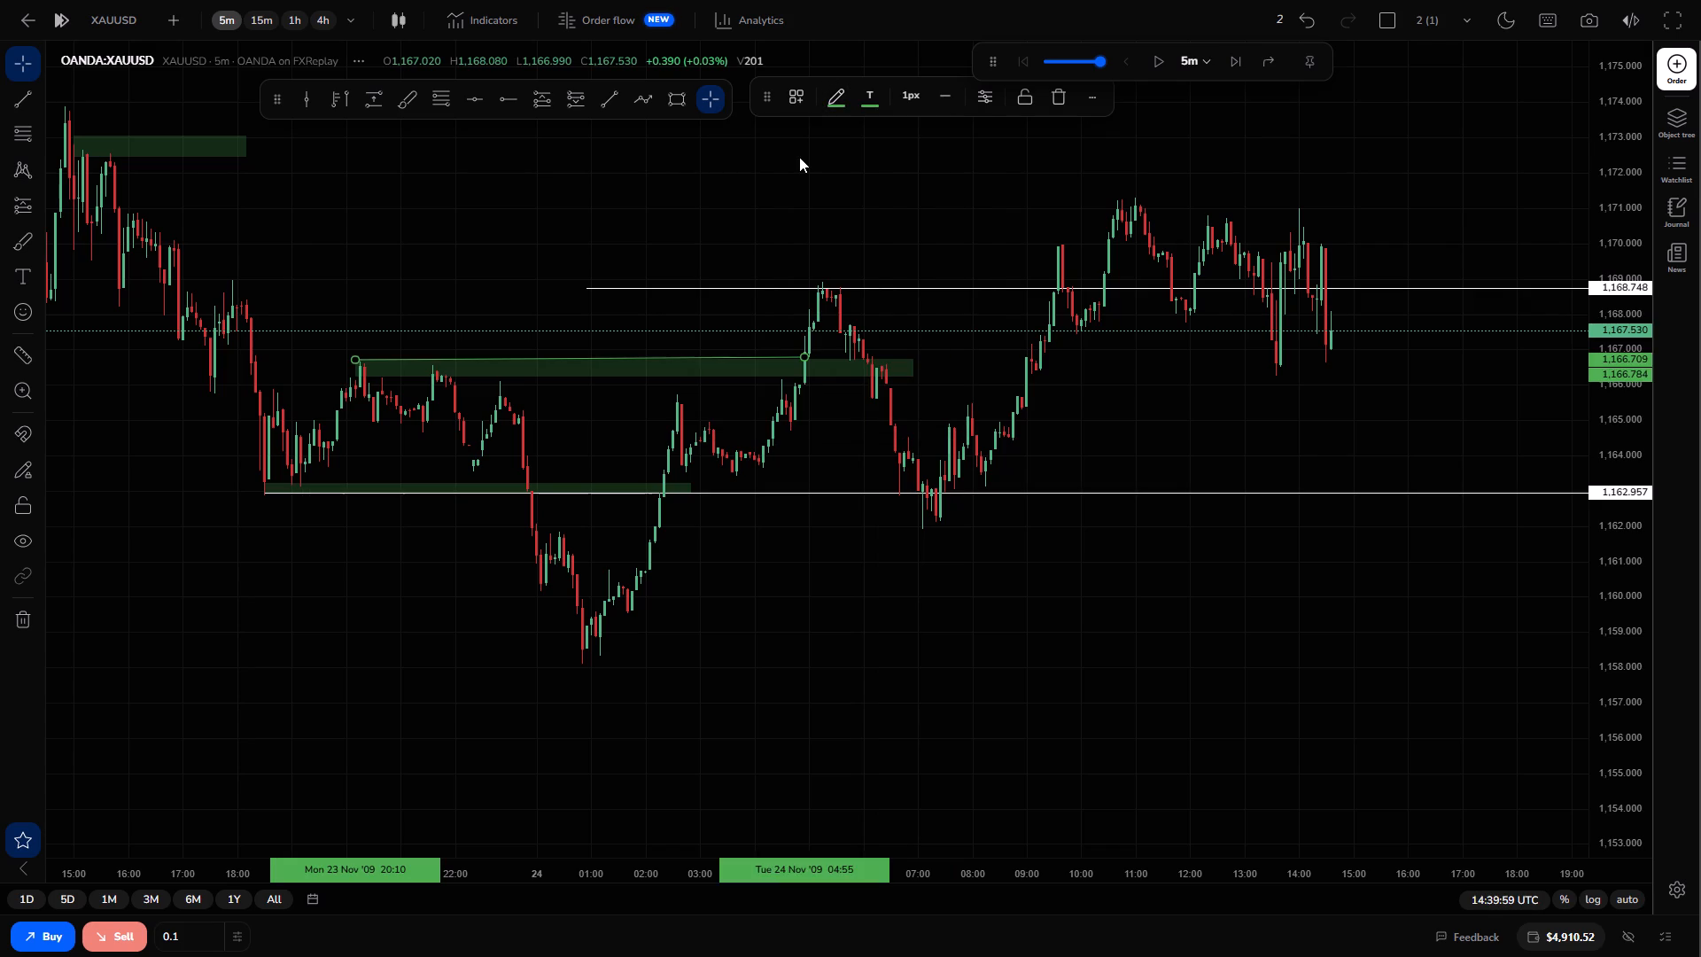
# Set the trend line's colour to yellow.
pyautogui.click(829, 98)
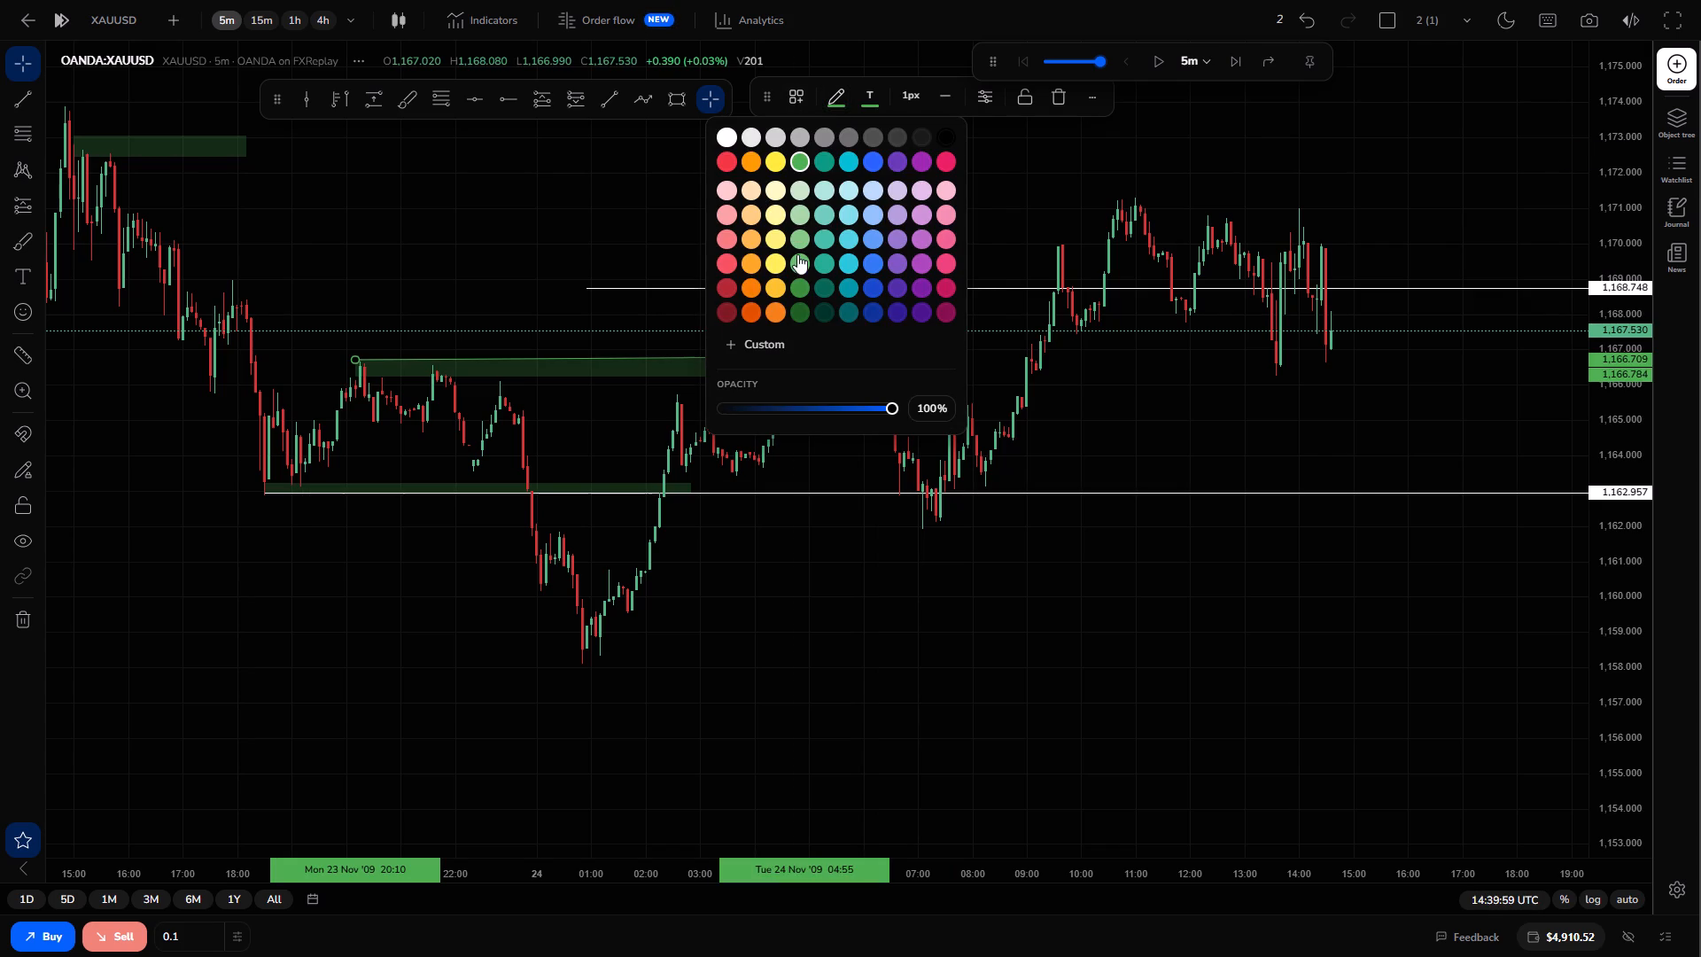
pyautogui.click(768, 271)
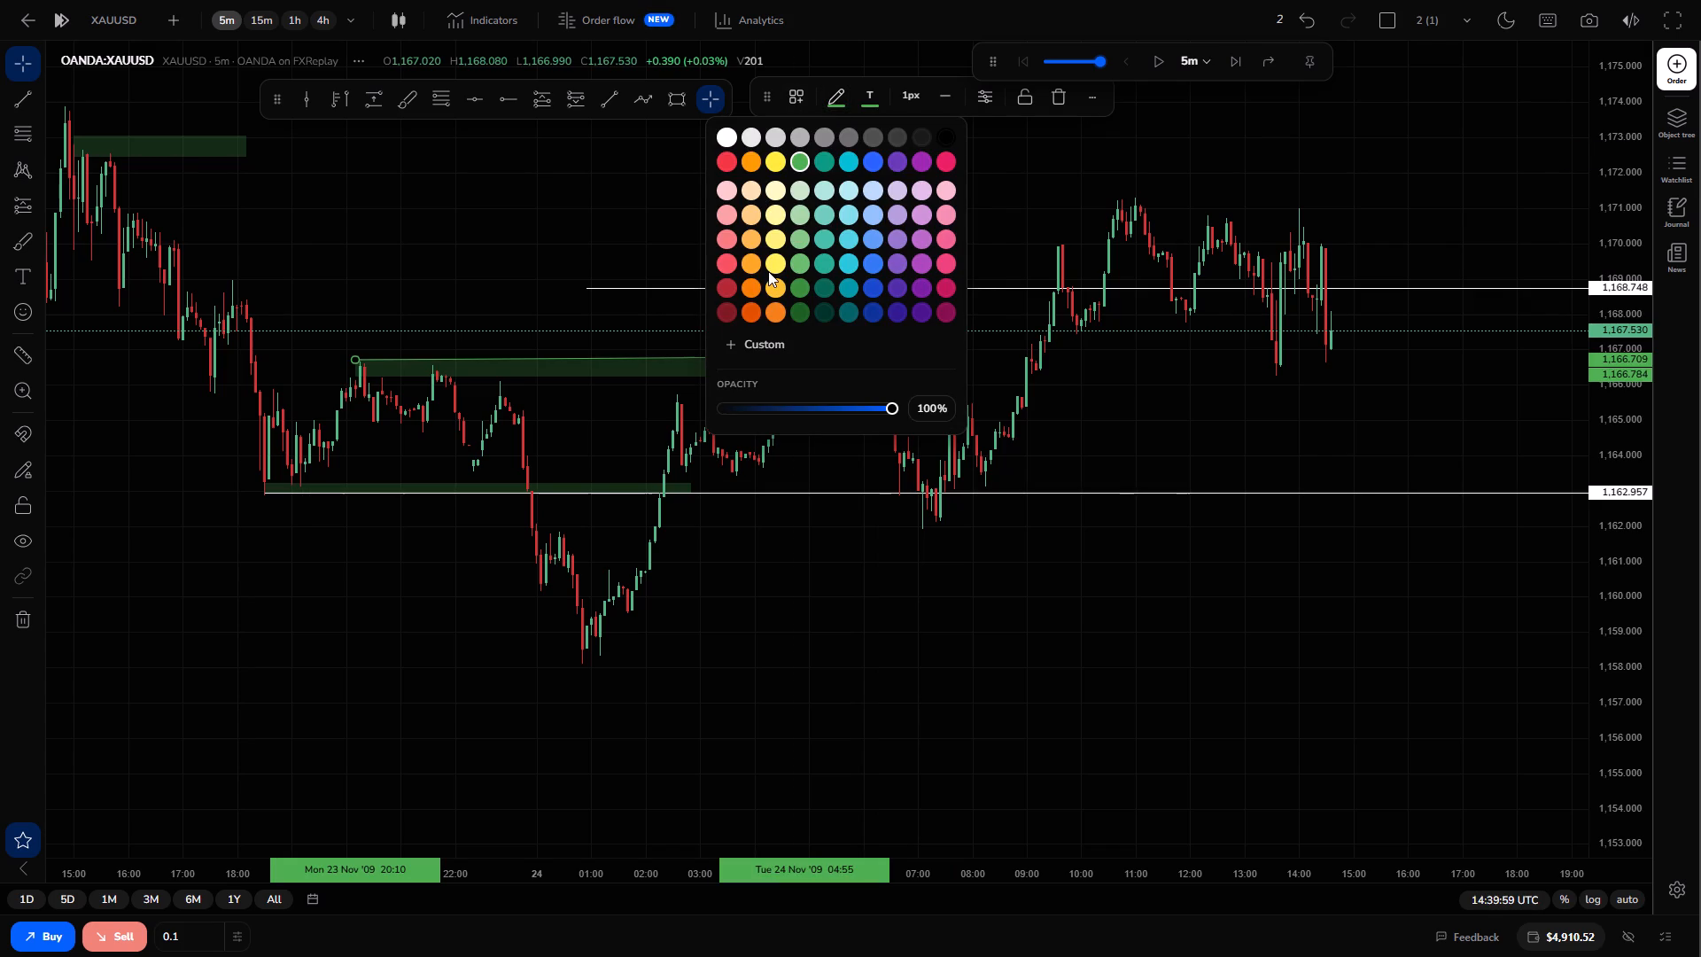
pyautogui.click(774, 263)
pyautogui.click(811, 223)
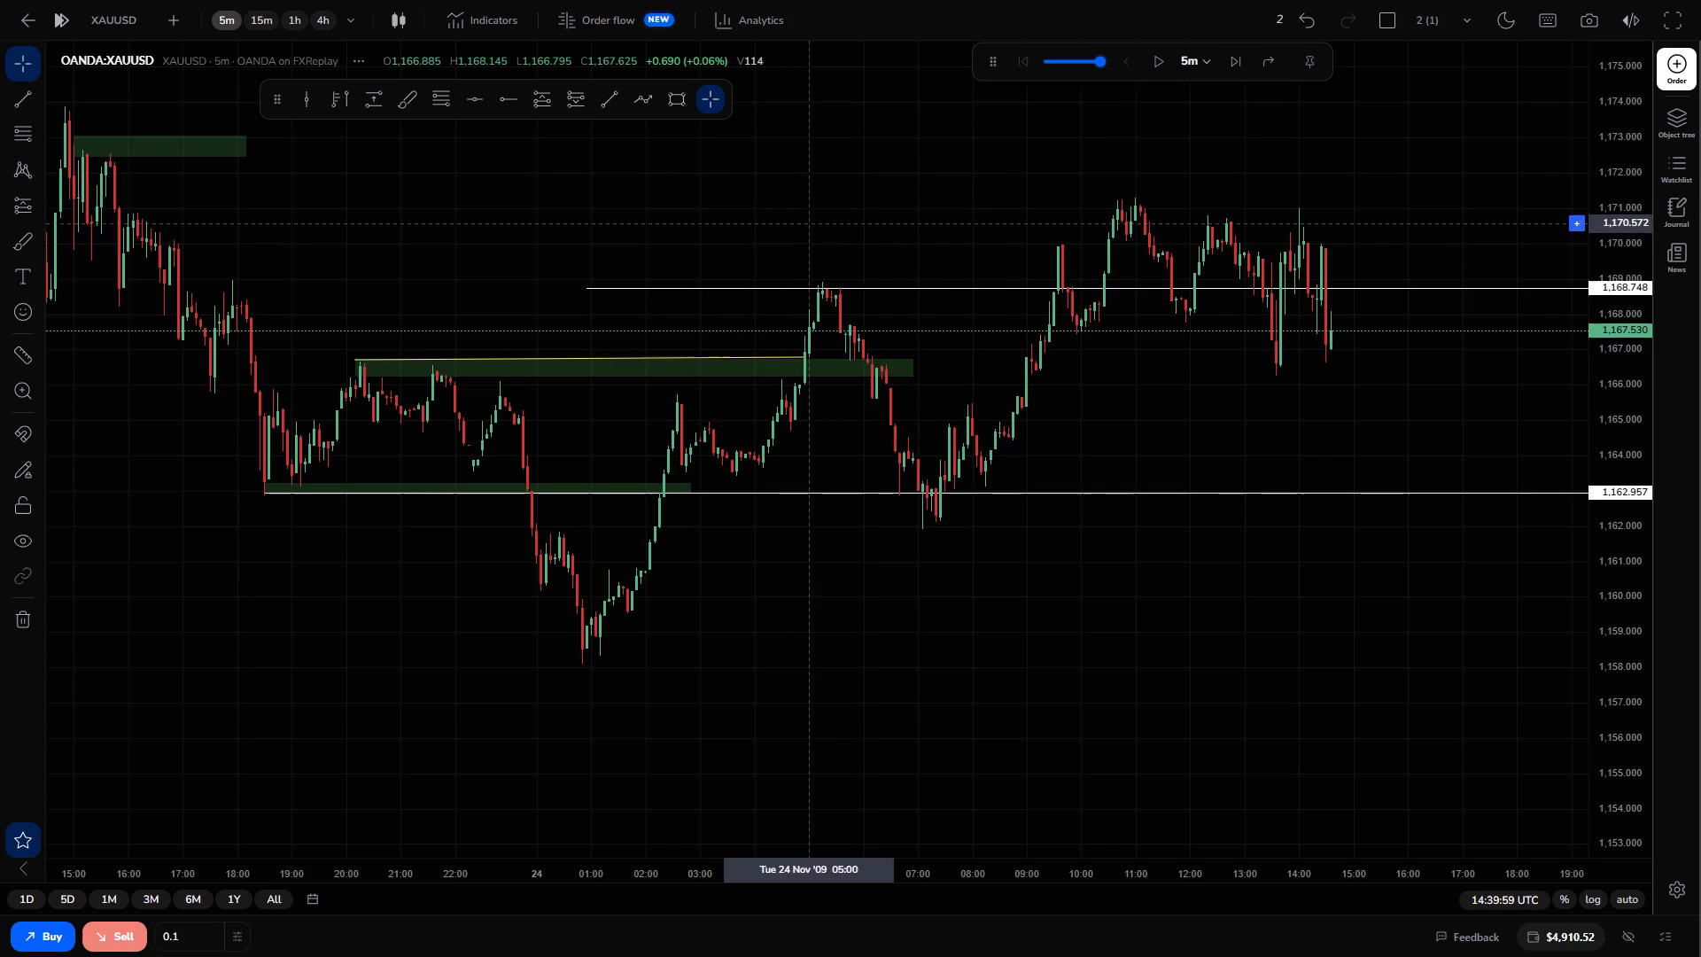
# Save the yellow trend line's style as a drawing template named BOS.
pyautogui.click(794, 355)
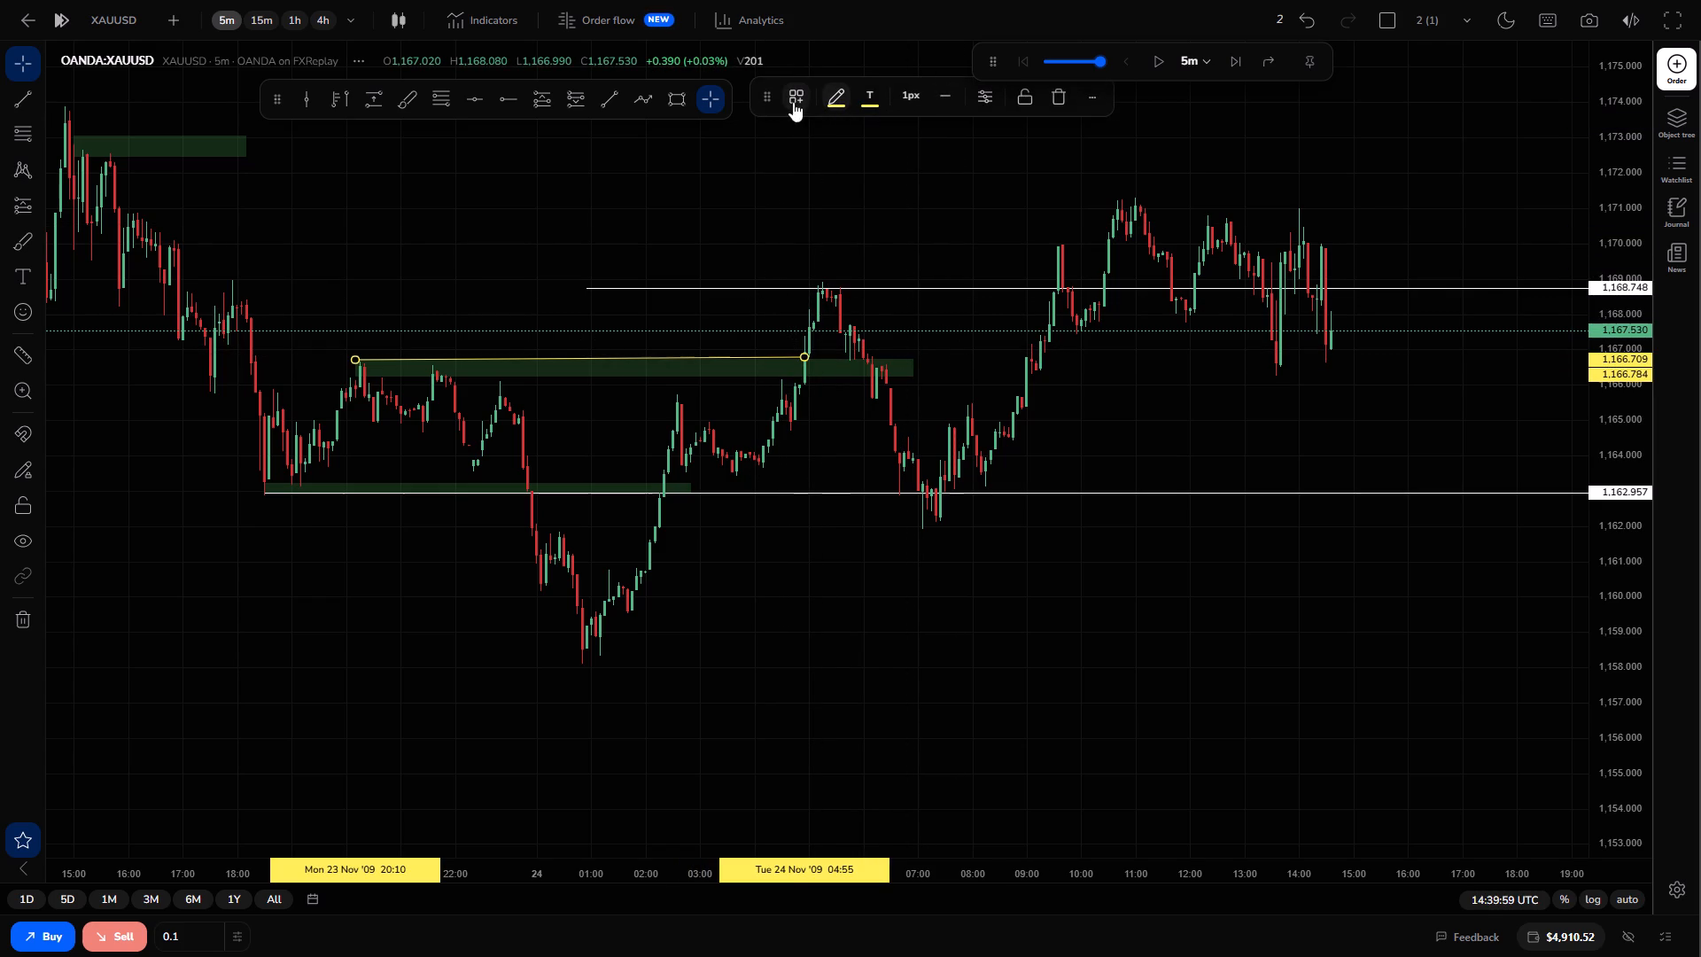
pyautogui.click(795, 103)
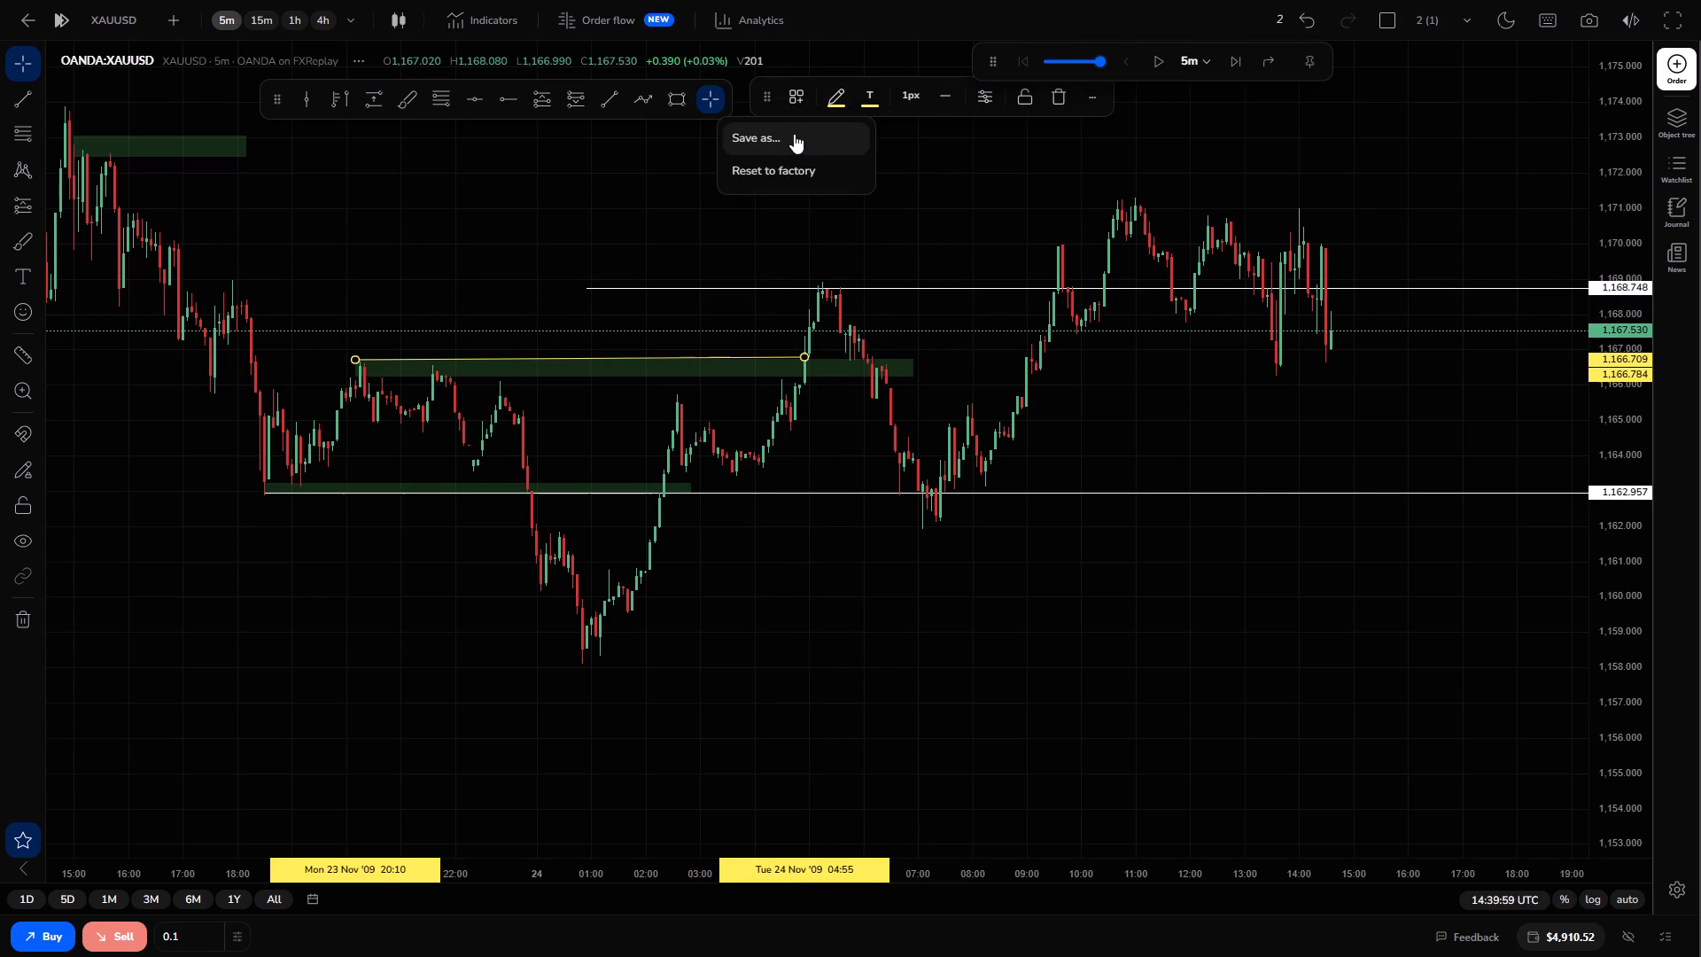
pyautogui.click(794, 134)
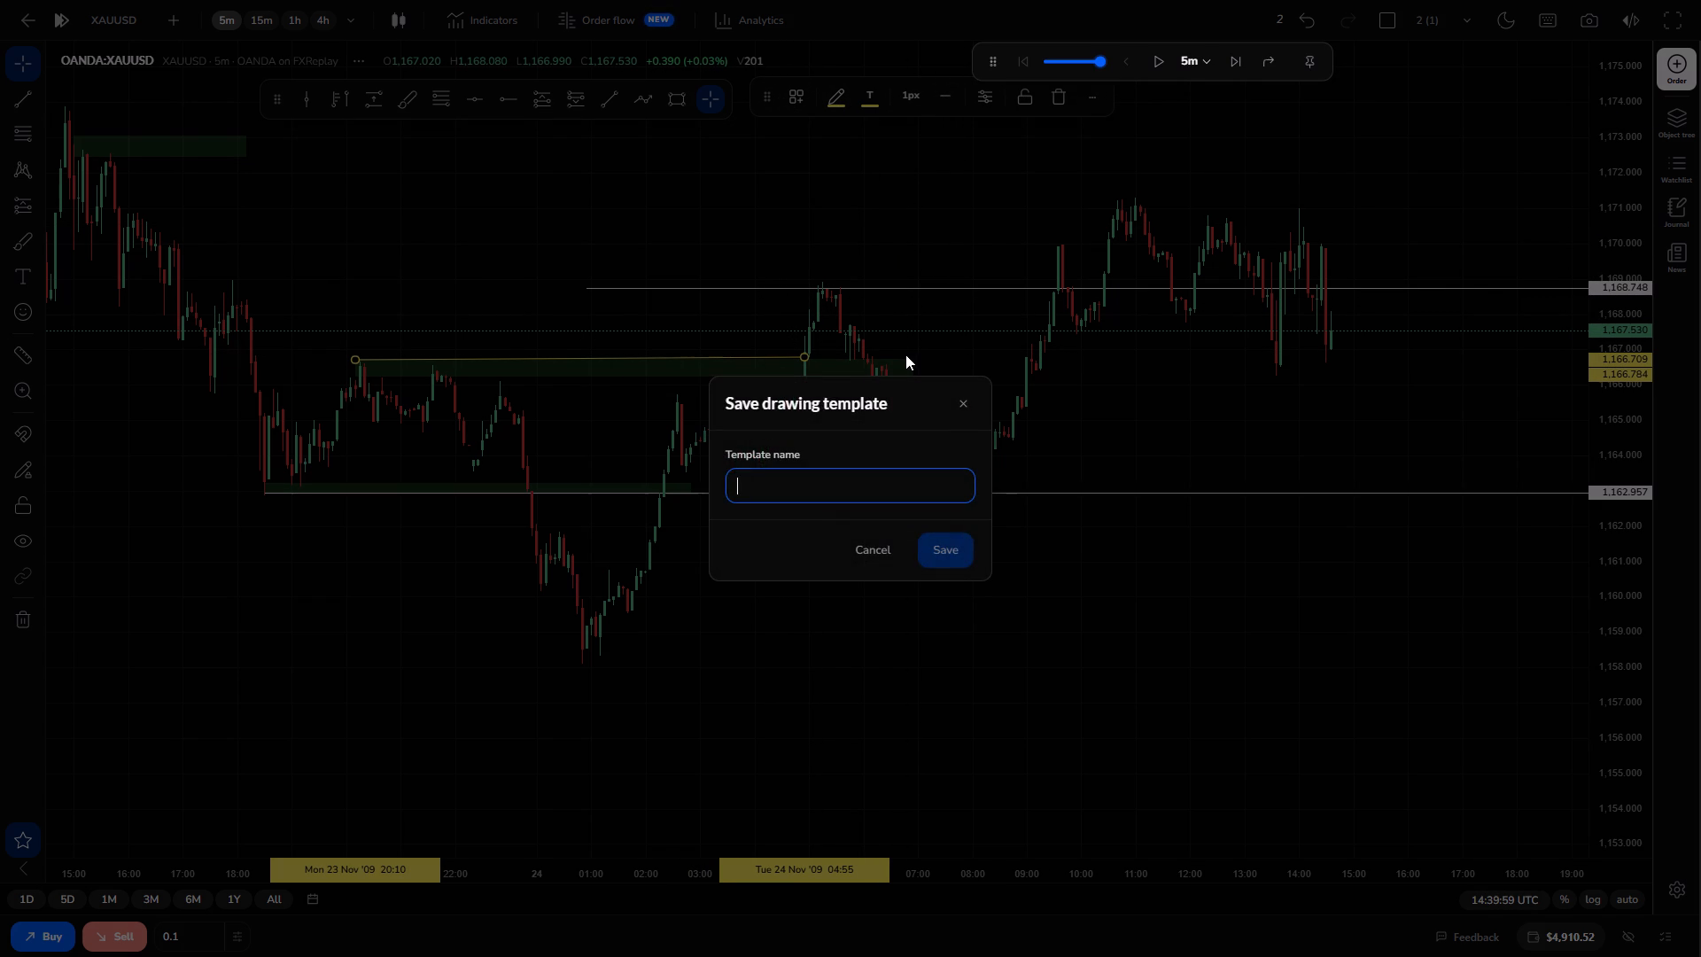
pyautogui.write('BOS')
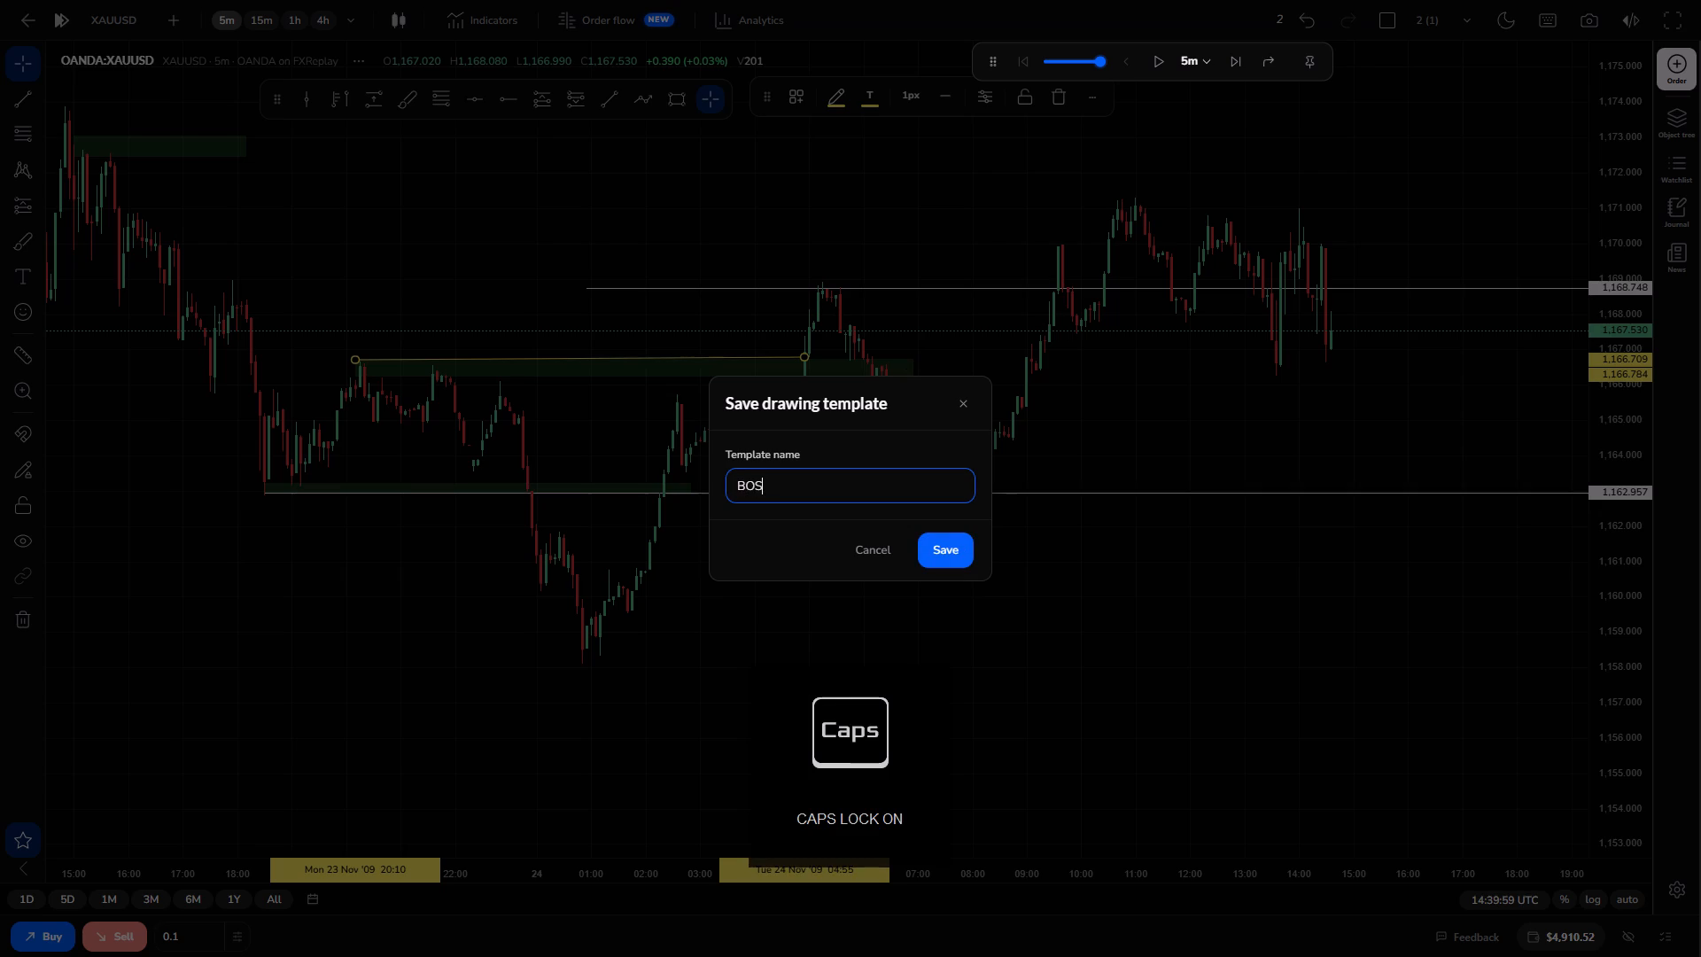
pyautogui.press('Return')
pyautogui.click(1028, 381)
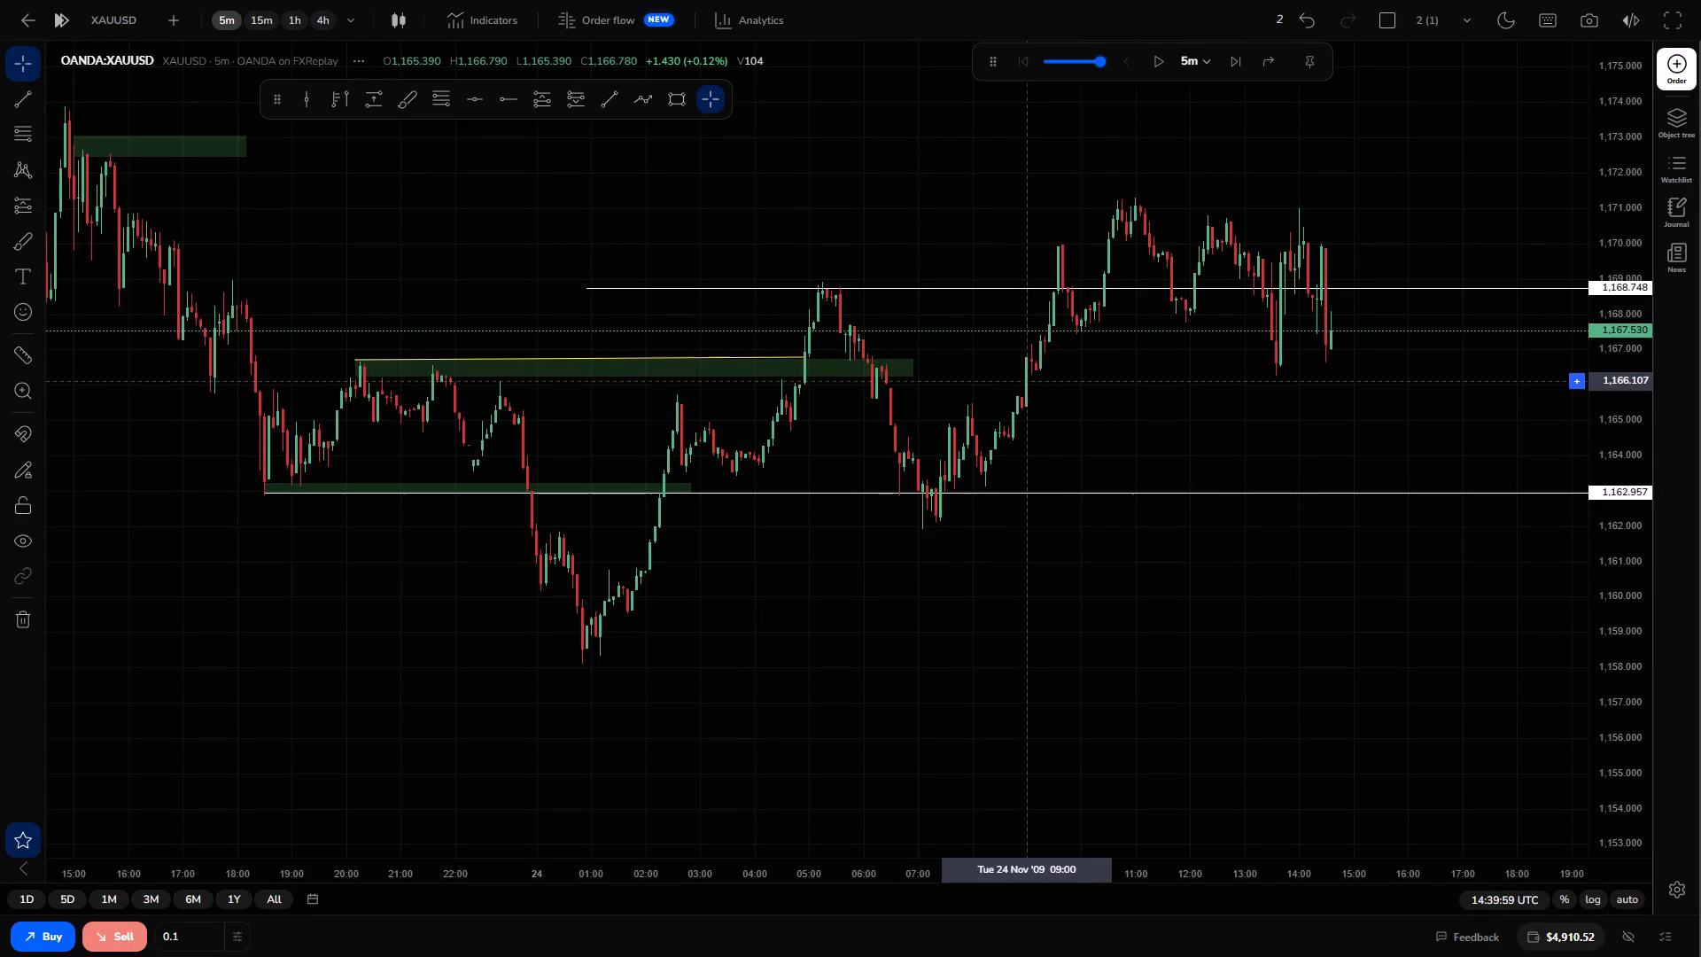
# Move the upper horizontal ray so it starts at the 24 November 05:15 high, at 1,168.848.
pyautogui.moveTo(1162, 401); pyautogui.dragTo(1022, 416)
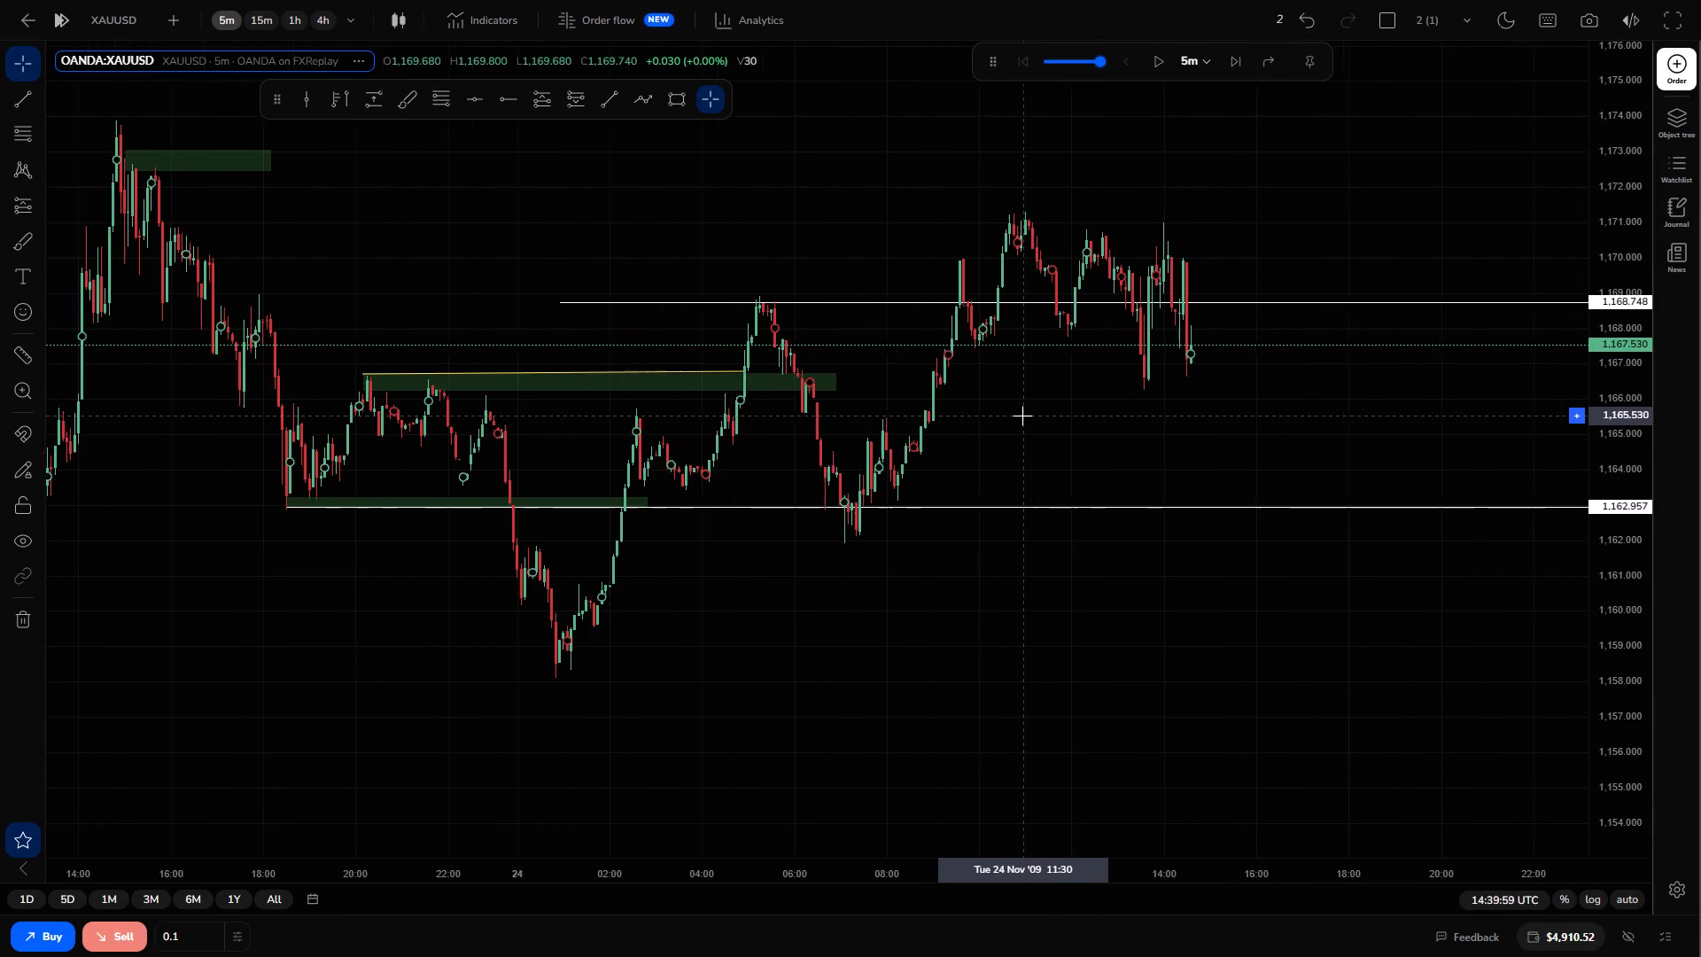
pyautogui.moveTo(1058, 402); pyautogui.dragTo(1088, 472)
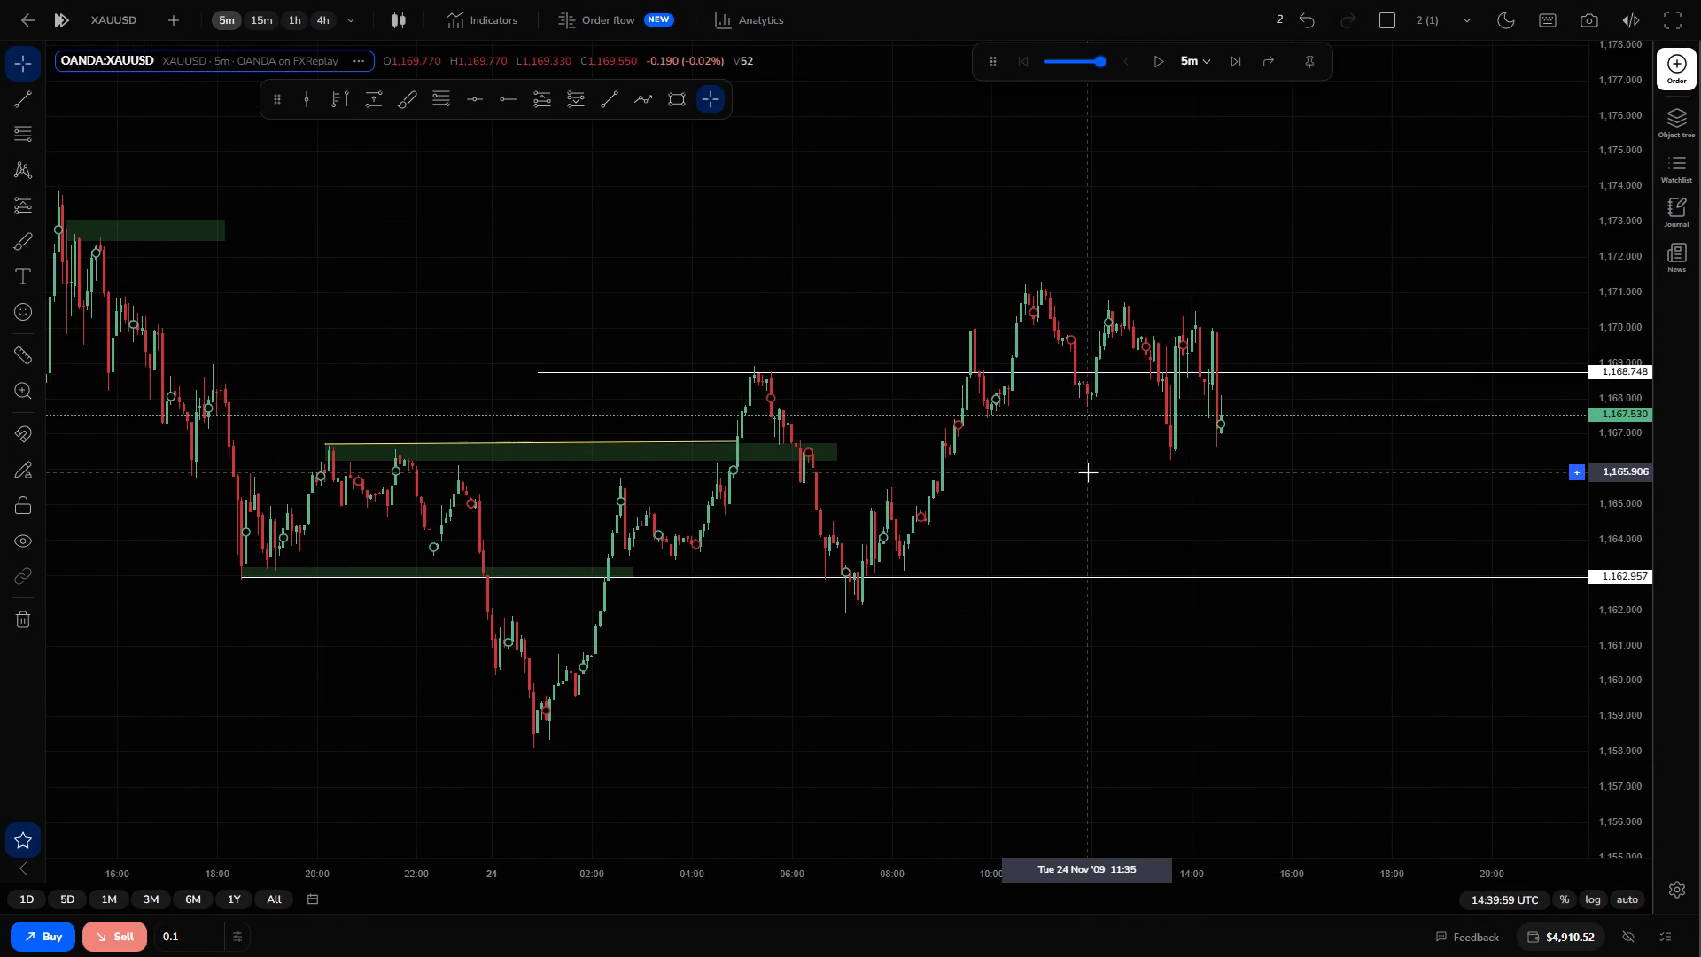
pyautogui.moveTo(1107, 370); pyautogui.dragTo(1320, 367)
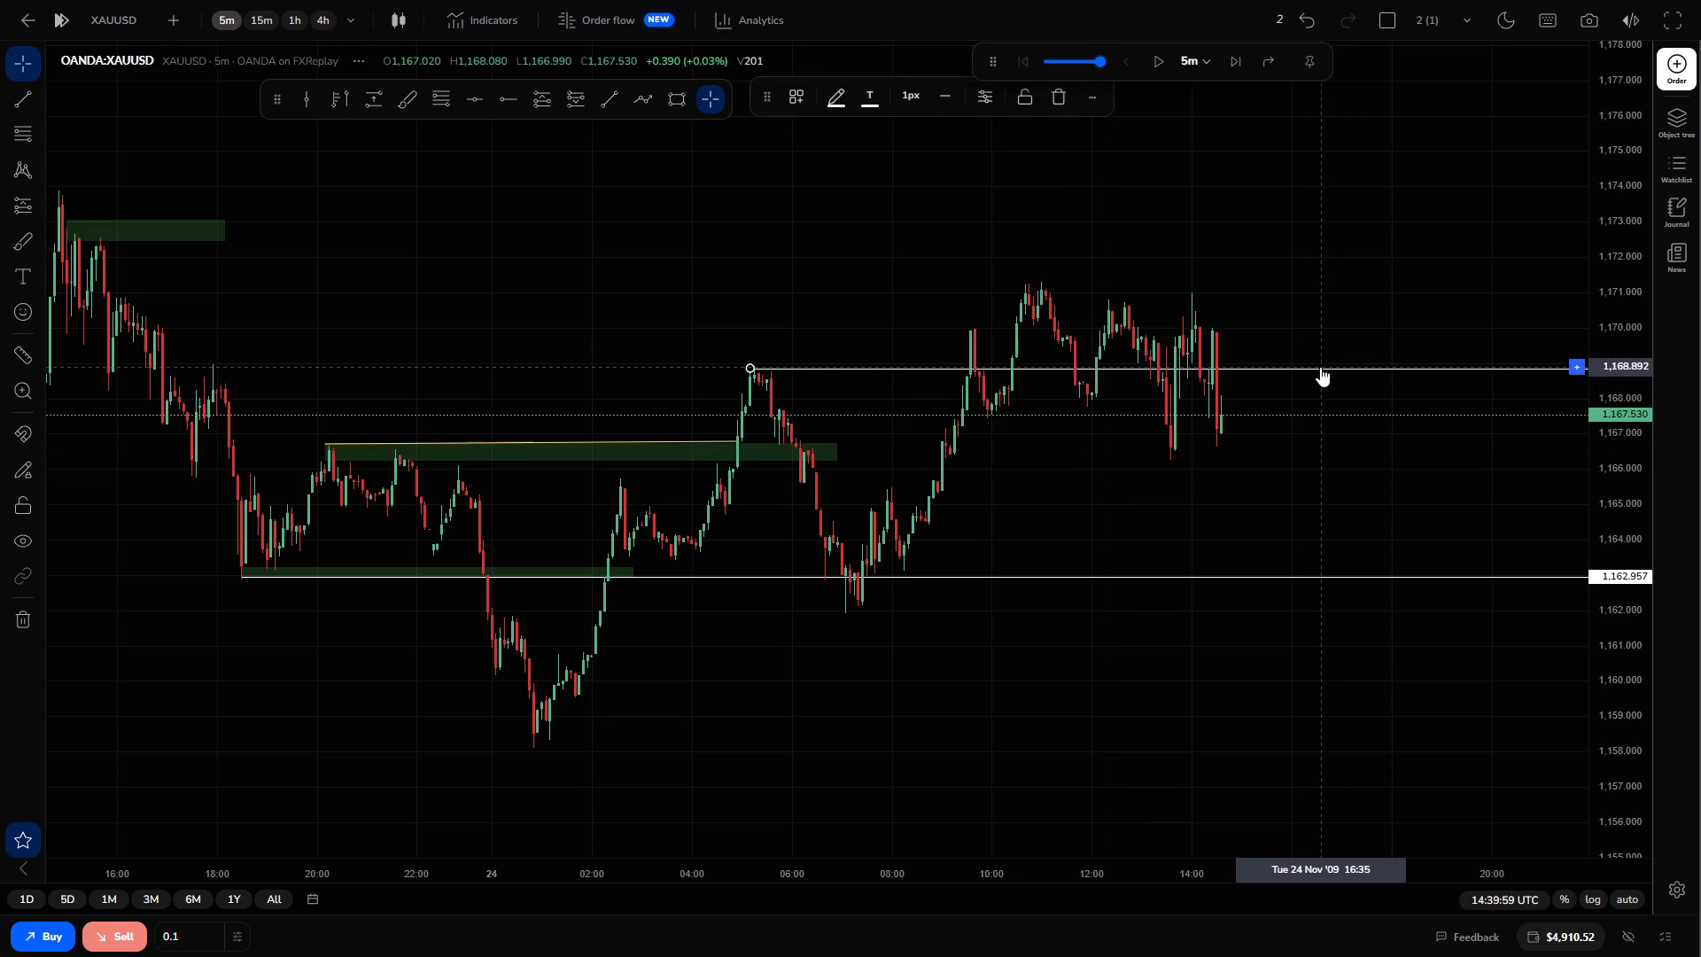
# Draw a green rectangle zone over the 24 November highs, from about 10:40 to 16:40, between about 1,170.8 and 1,171.3.
pyautogui.moveTo(1284, 443); pyautogui.dragTo(1345, 463)
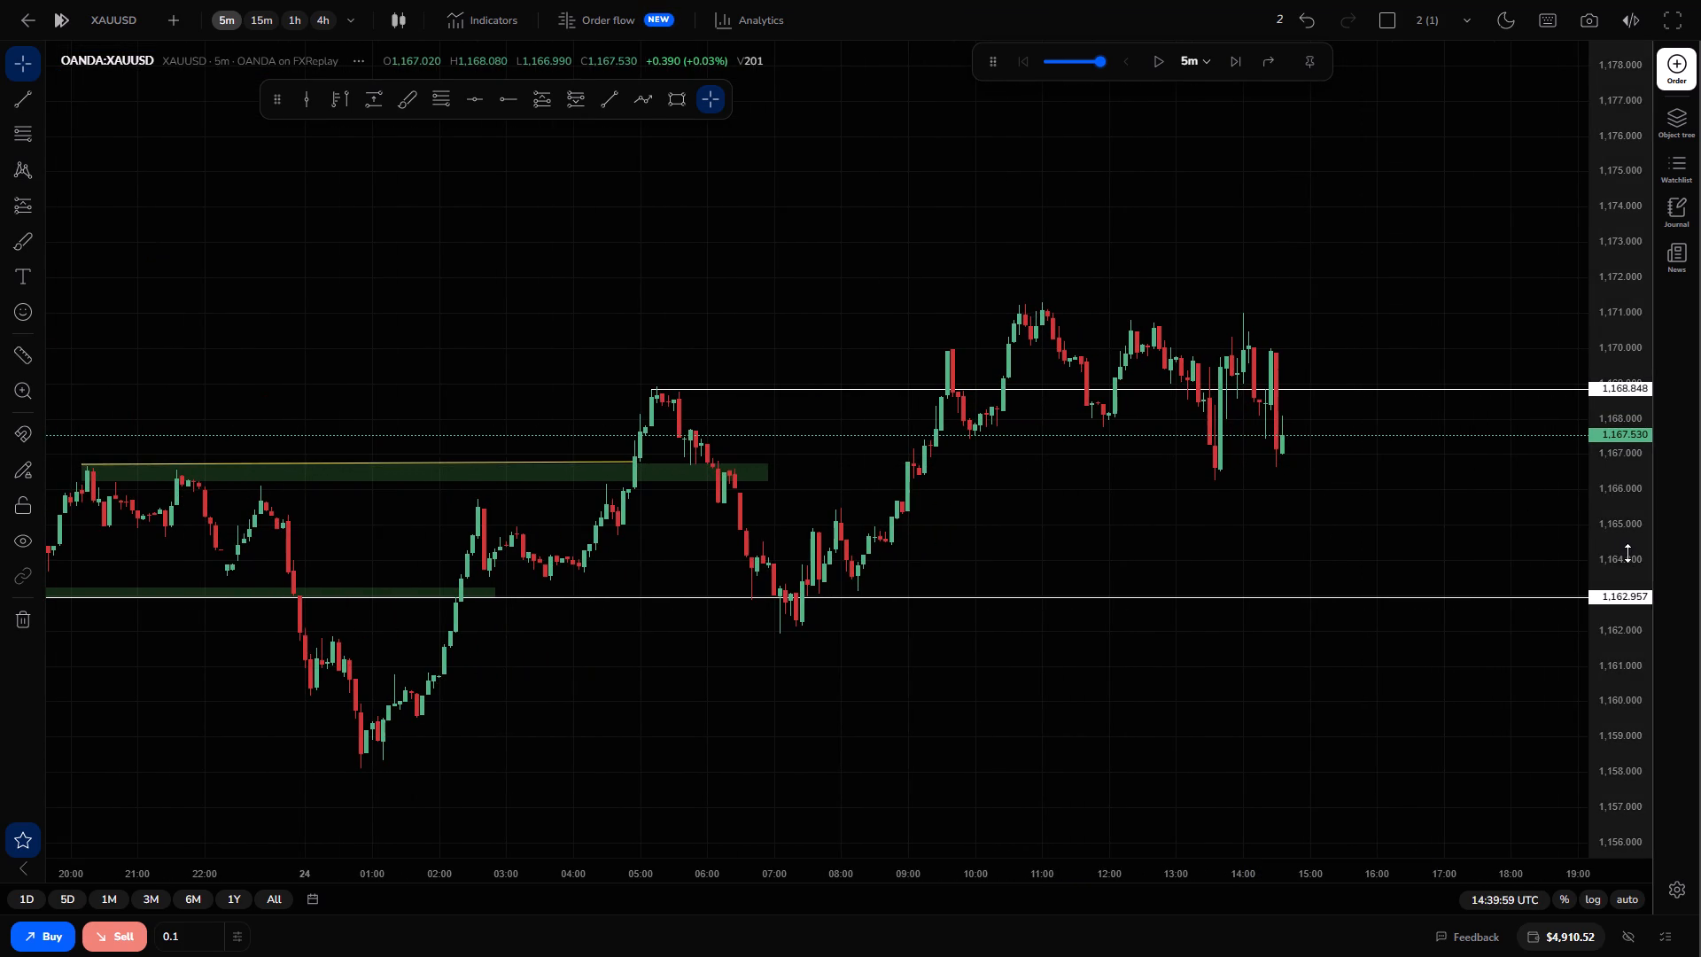
pyautogui.moveTo(1627, 553); pyautogui.dragTo(1608, 463)
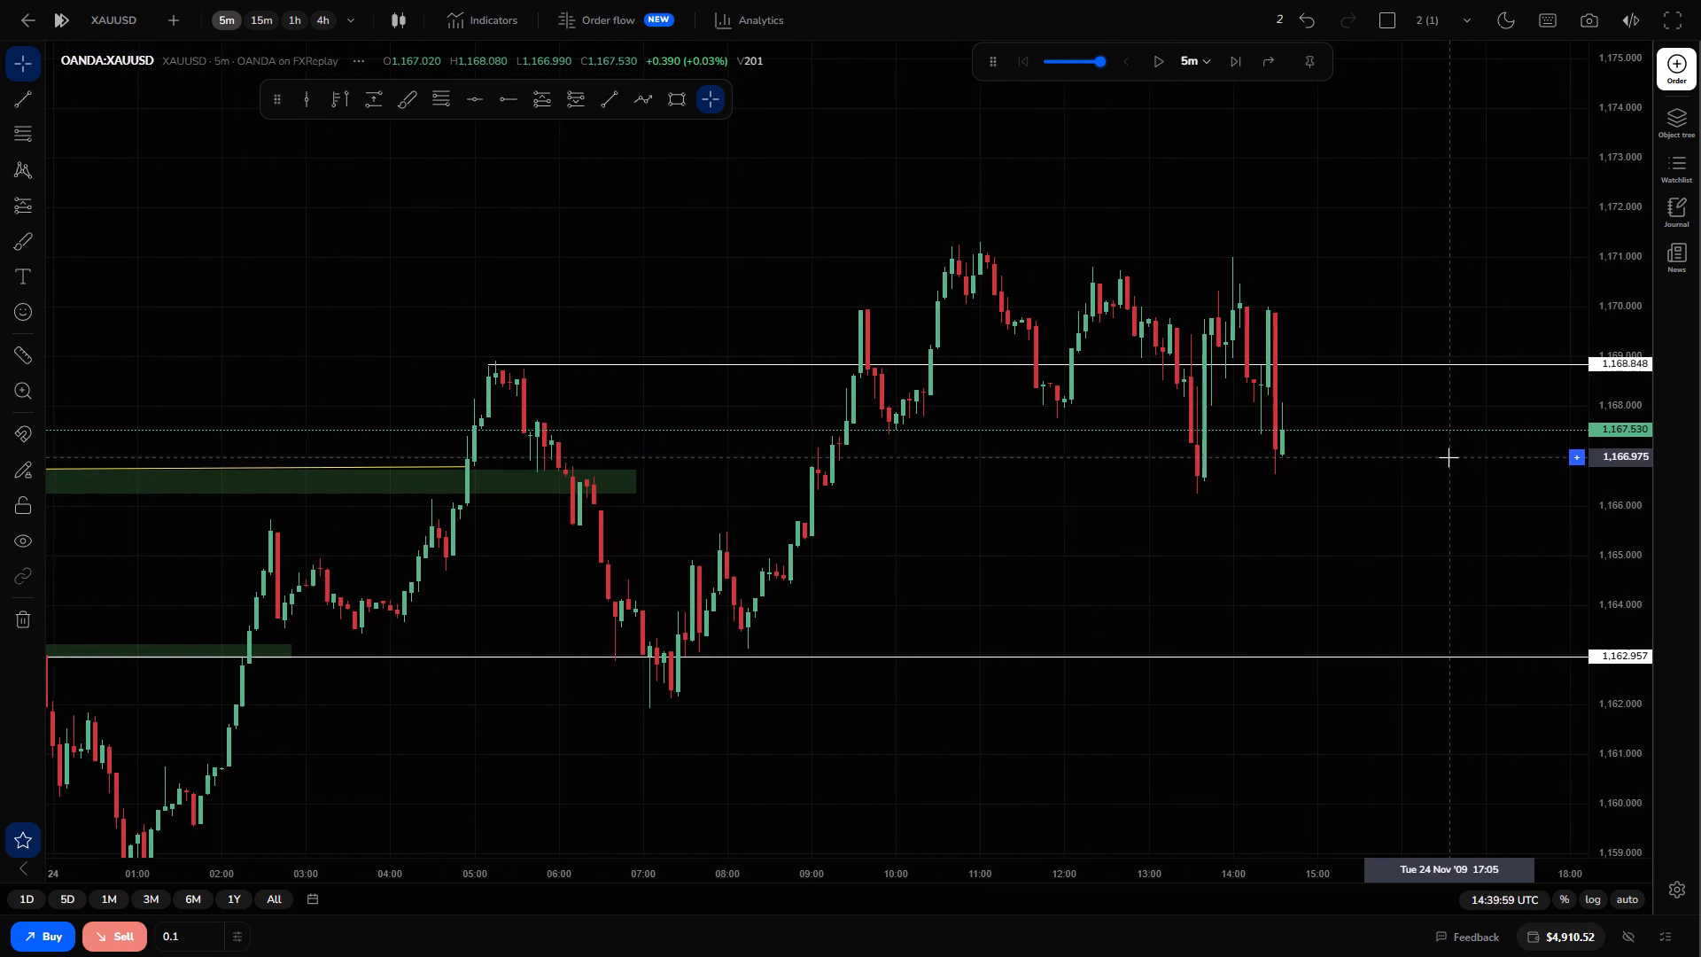
pyautogui.click(685, 101)
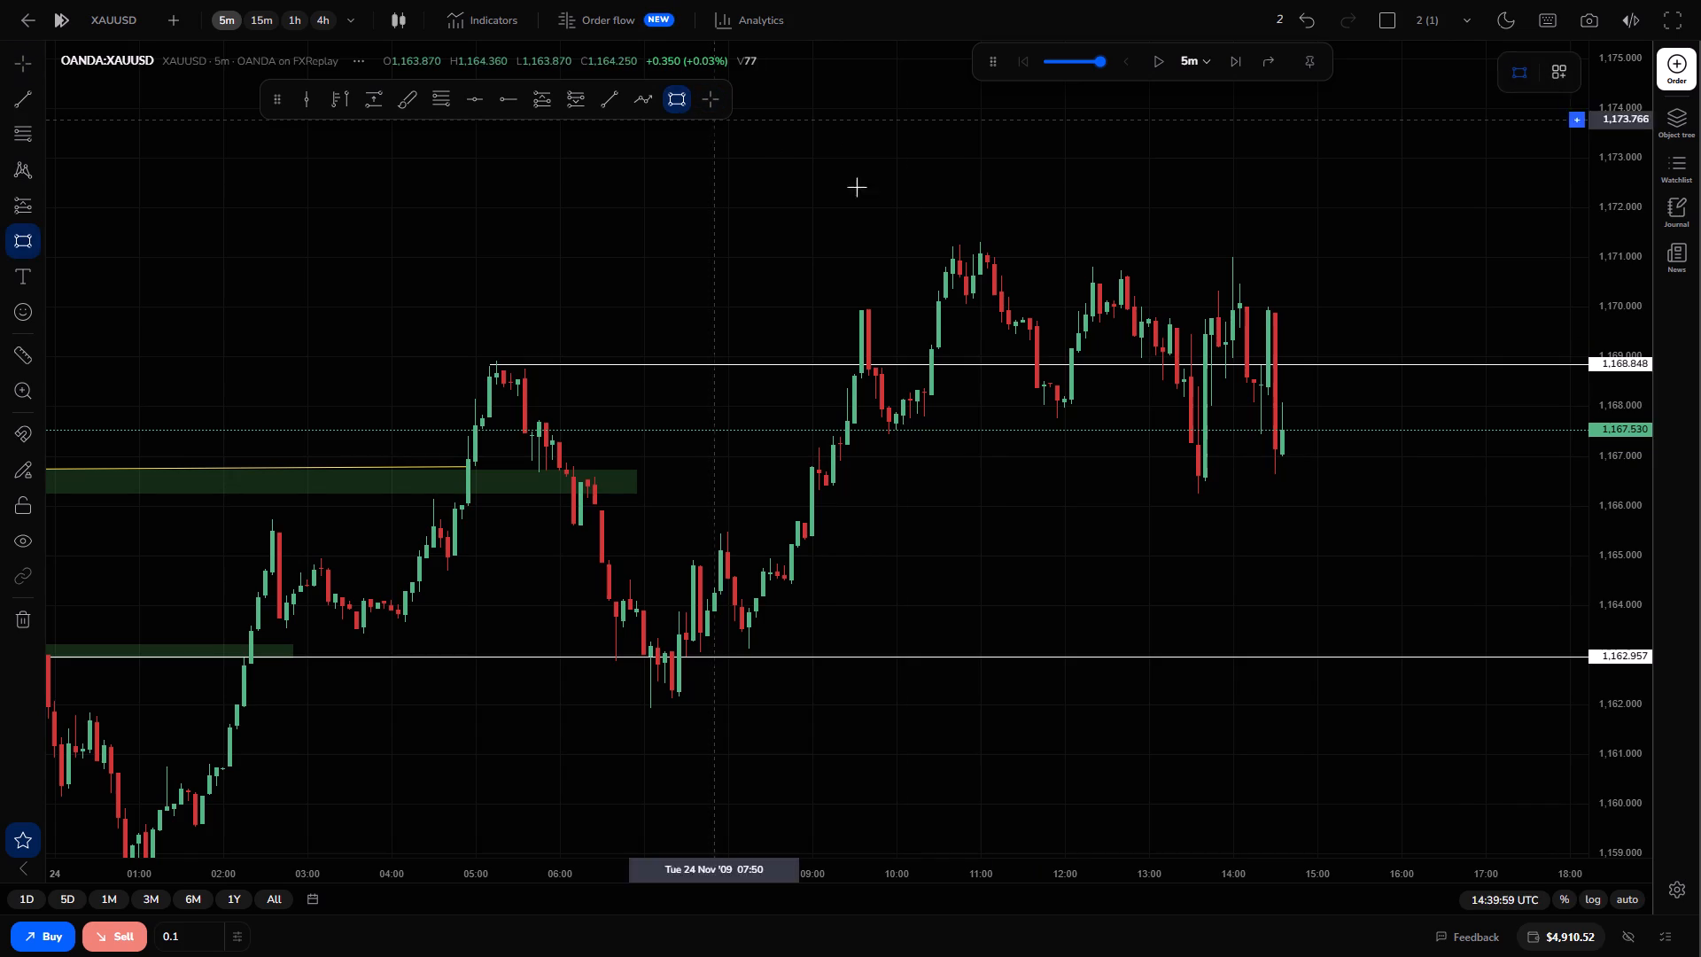
pyautogui.moveTo(956, 242); pyautogui.dragTo(1317, 298)
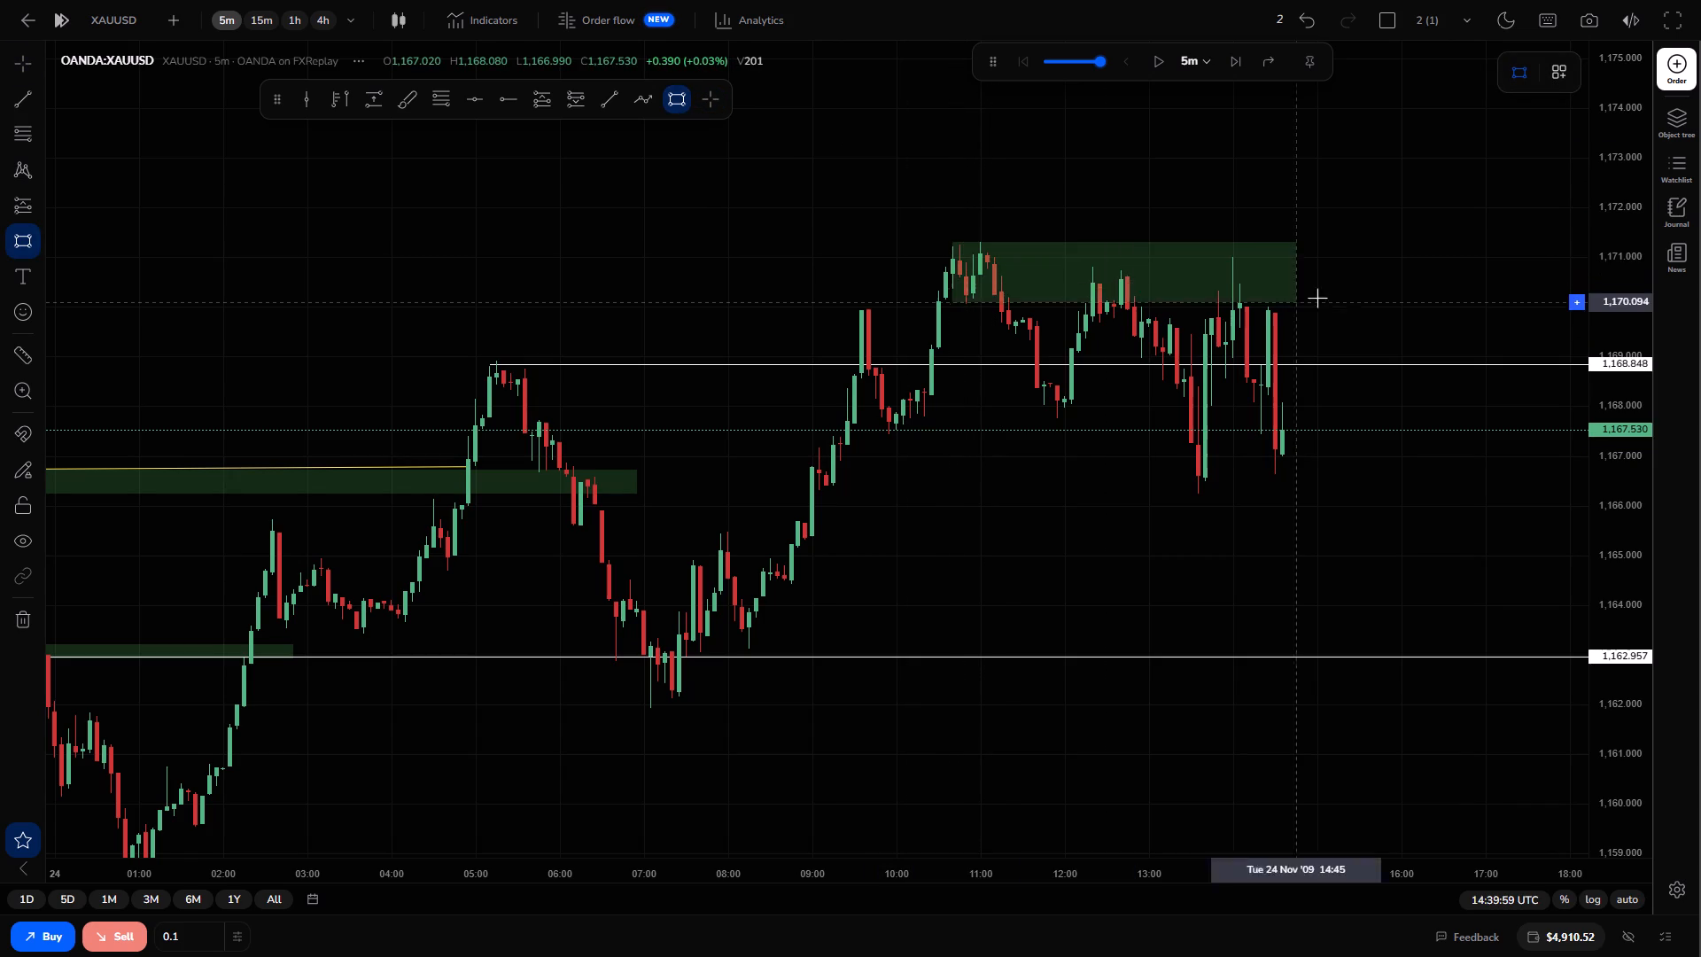
pyautogui.moveTo(1317, 298); pyautogui.dragTo(1400, 270)
pyautogui.moveTo(1458, 269); pyautogui.dragTo(1433, 470)
# Draw a green rectangle zone over the 24 November pullback lows from 09:45 to 15:30, between 1,167.429 and 1,167.843.
pyautogui.moveTo(1433, 470); pyautogui.dragTo(1328, 445)
pyautogui.moveTo(1328, 445); pyautogui.dragTo(1314, 315)
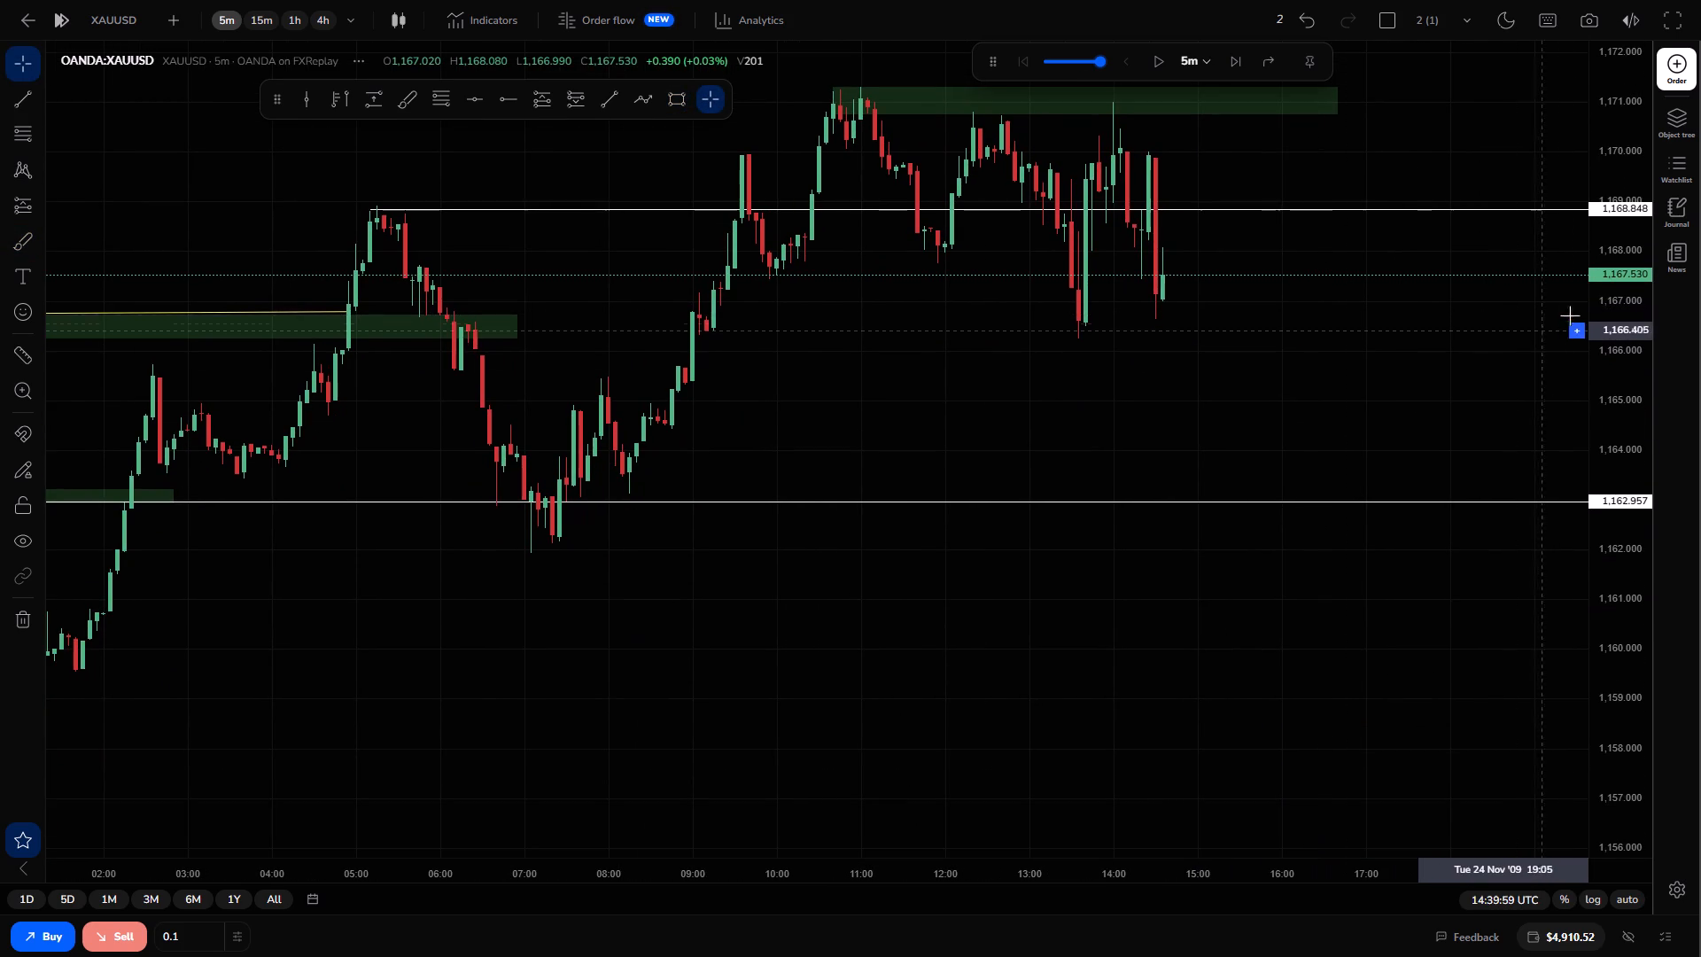
pyautogui.moveTo(1586, 307); pyautogui.dragTo(1564, 330)
pyautogui.moveTo(1627, 305); pyautogui.dragTo(1604, 380)
pyautogui.click(667, 98)
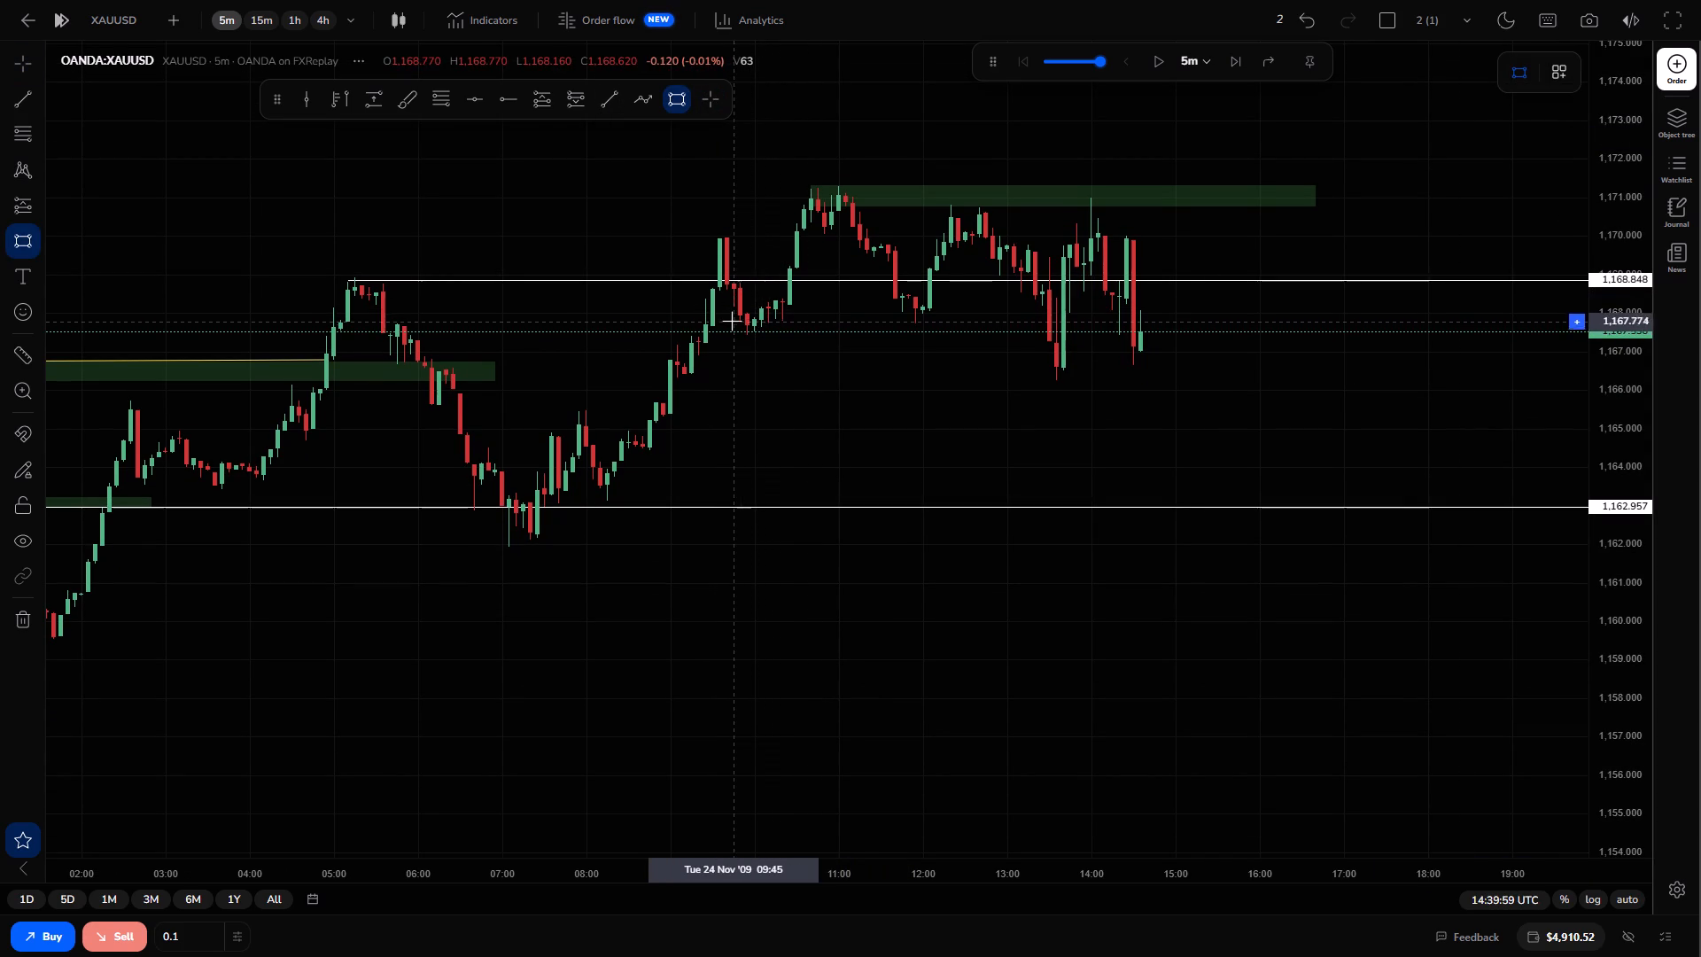
pyautogui.moveTo(731, 319); pyautogui.dragTo(1115, 319)
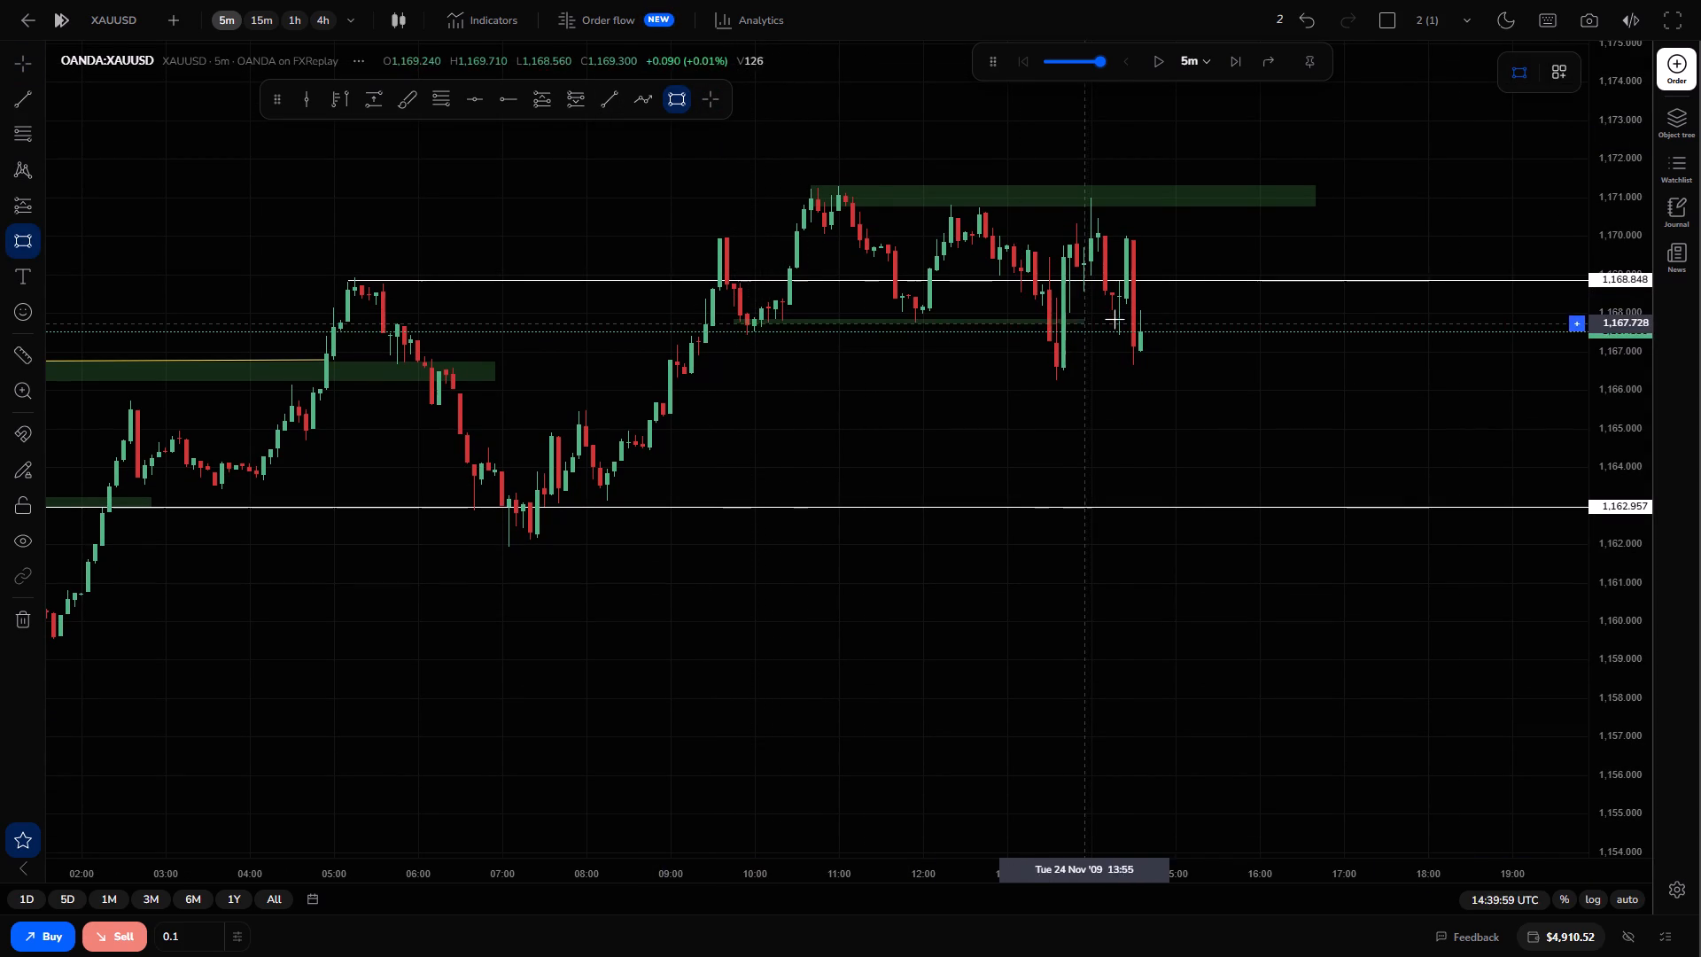
pyautogui.moveTo(1115, 319); pyautogui.dragTo(1220, 335)
pyautogui.click(1220, 335)
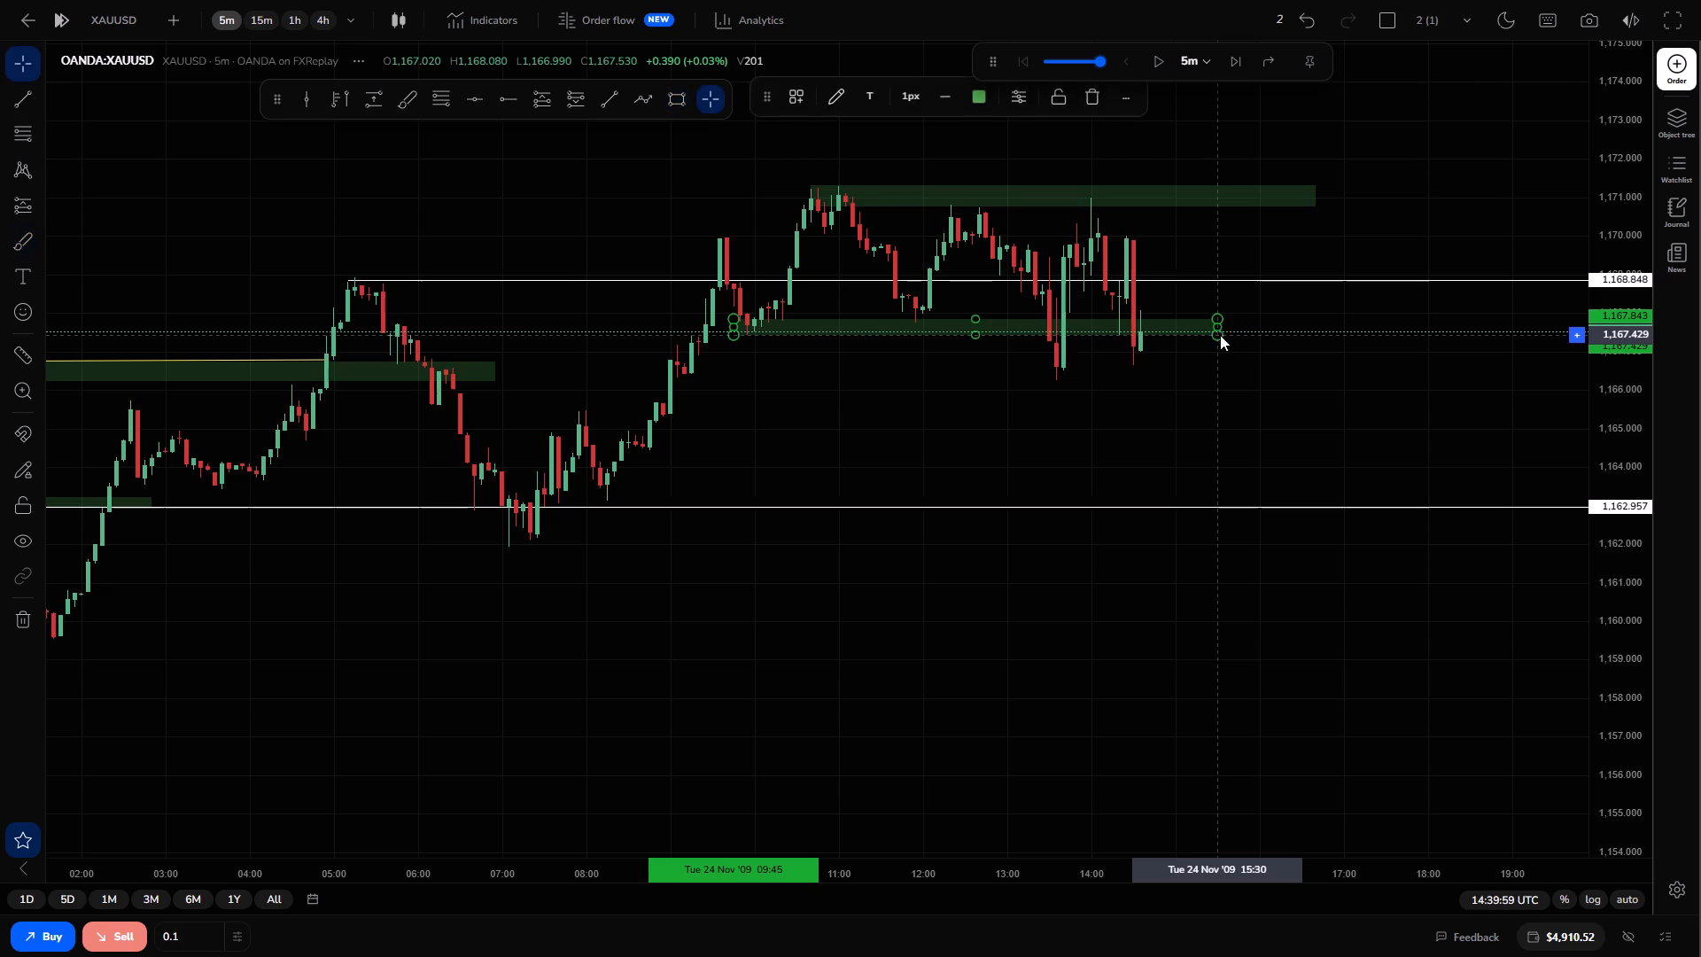
pyautogui.click(1158, 422)
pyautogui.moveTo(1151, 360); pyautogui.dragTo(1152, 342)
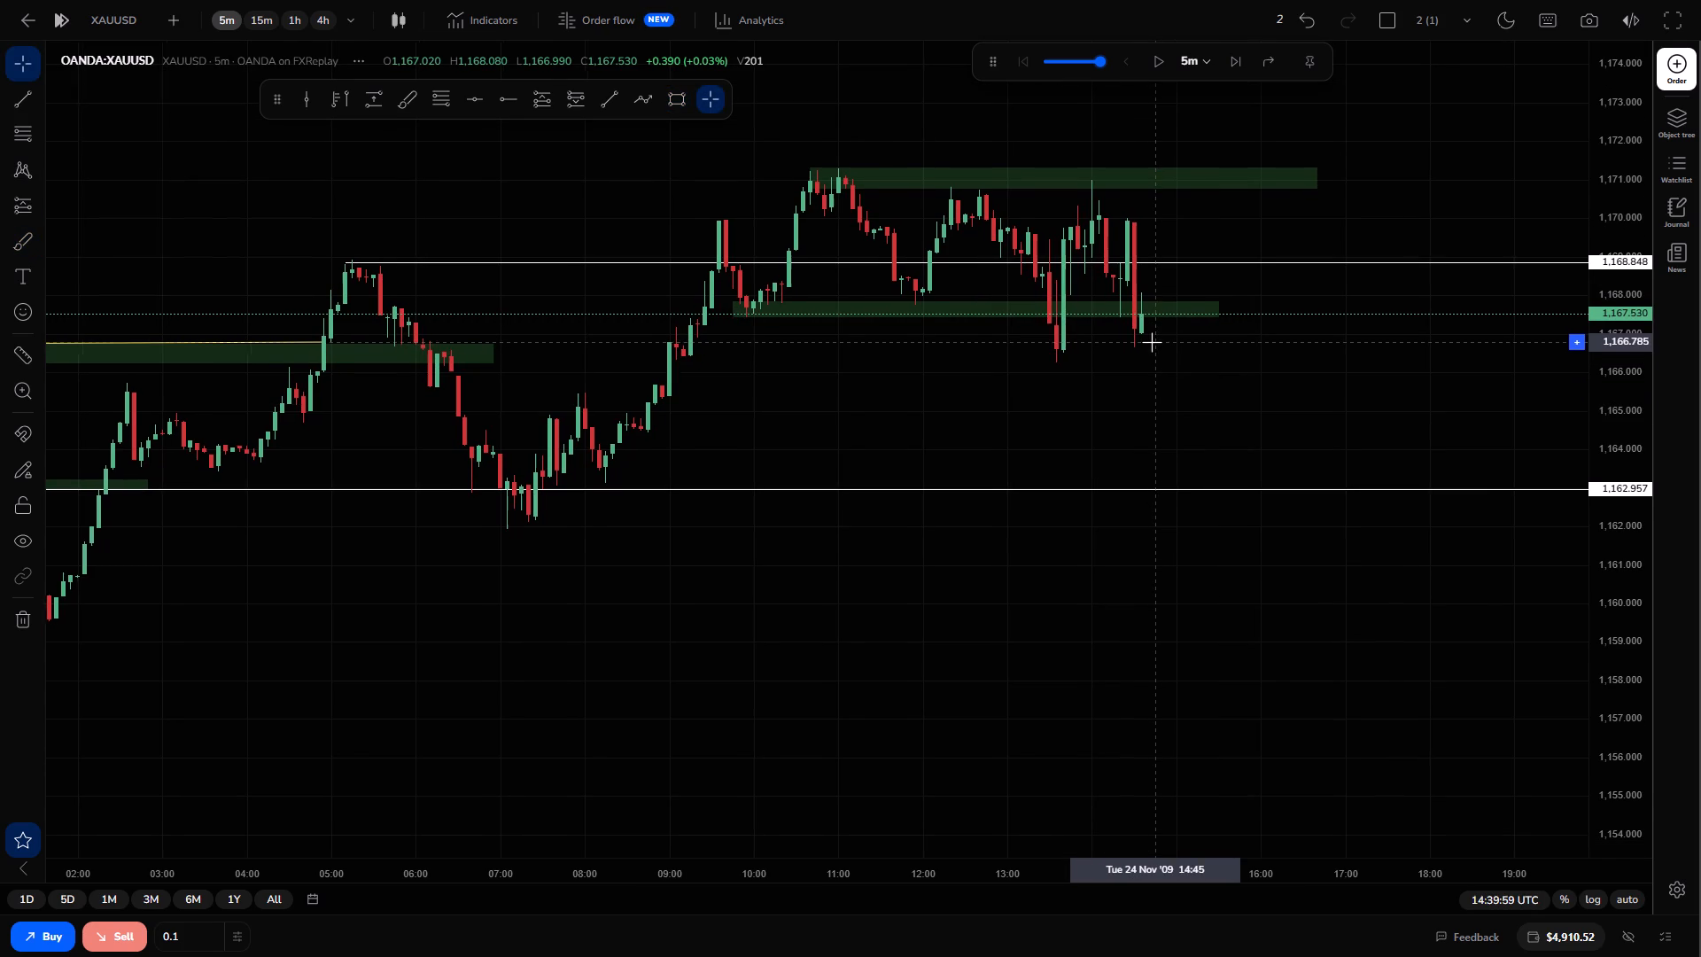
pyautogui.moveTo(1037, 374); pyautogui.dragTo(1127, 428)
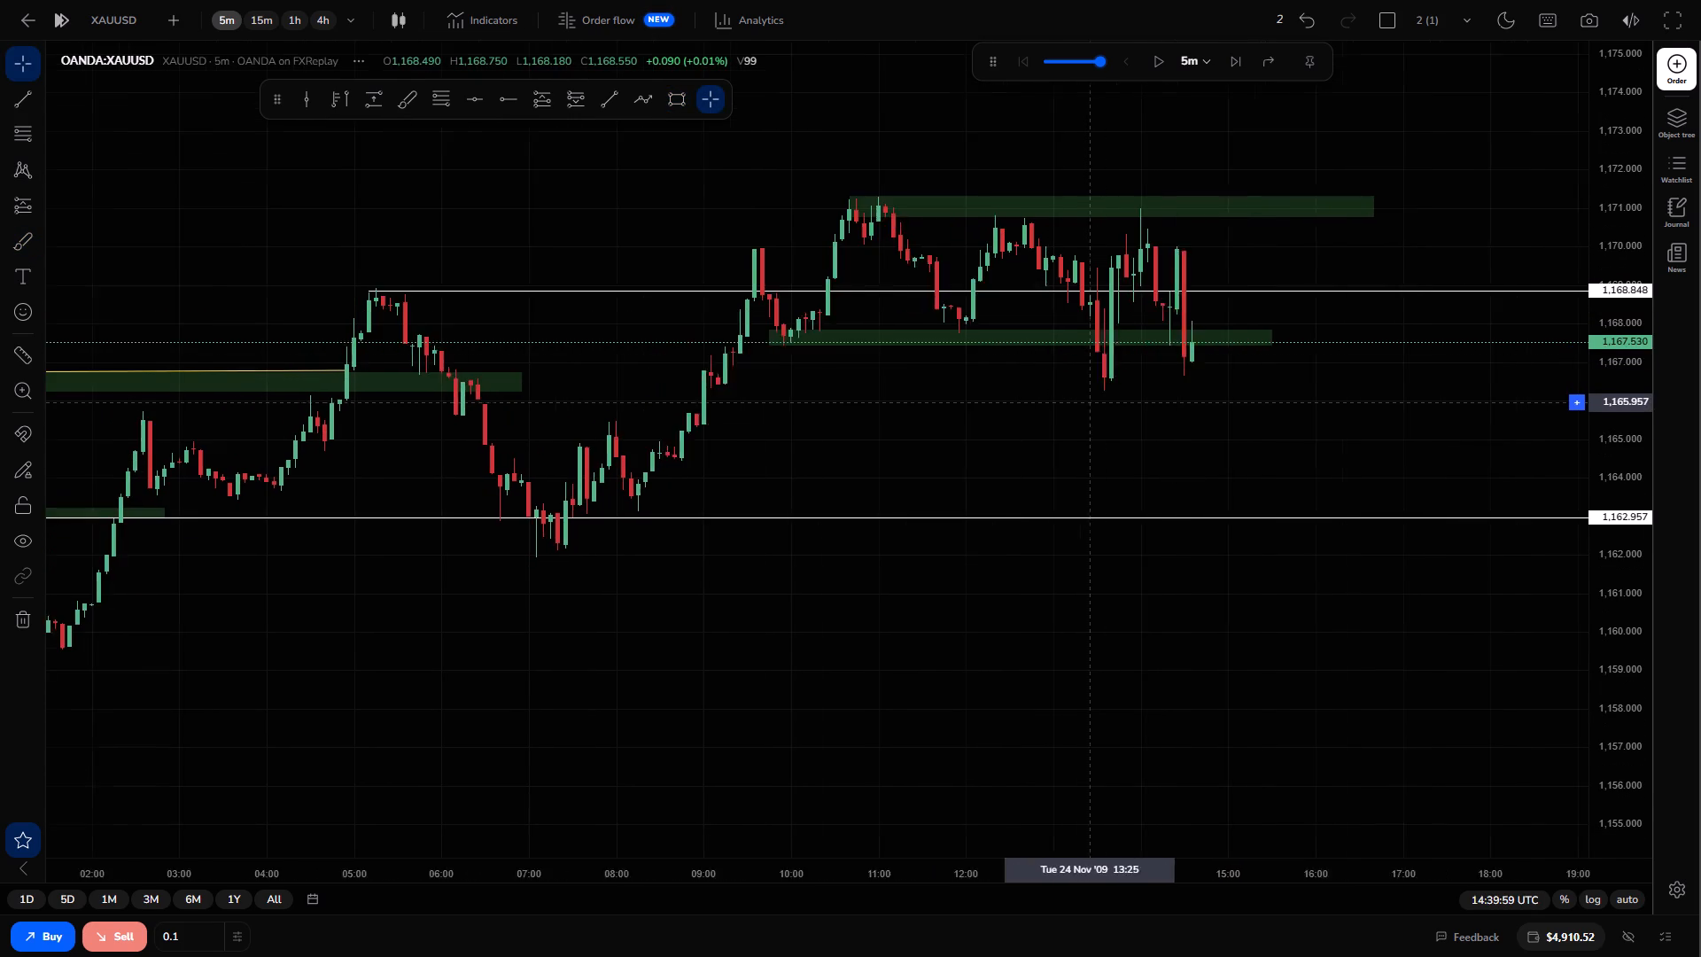
# Advance the XAUUSD replay by two 5-minute candles to 14:49:59 UTC on 24 November.
pyautogui.moveTo(1127, 428); pyautogui.dragTo(1128, 428)
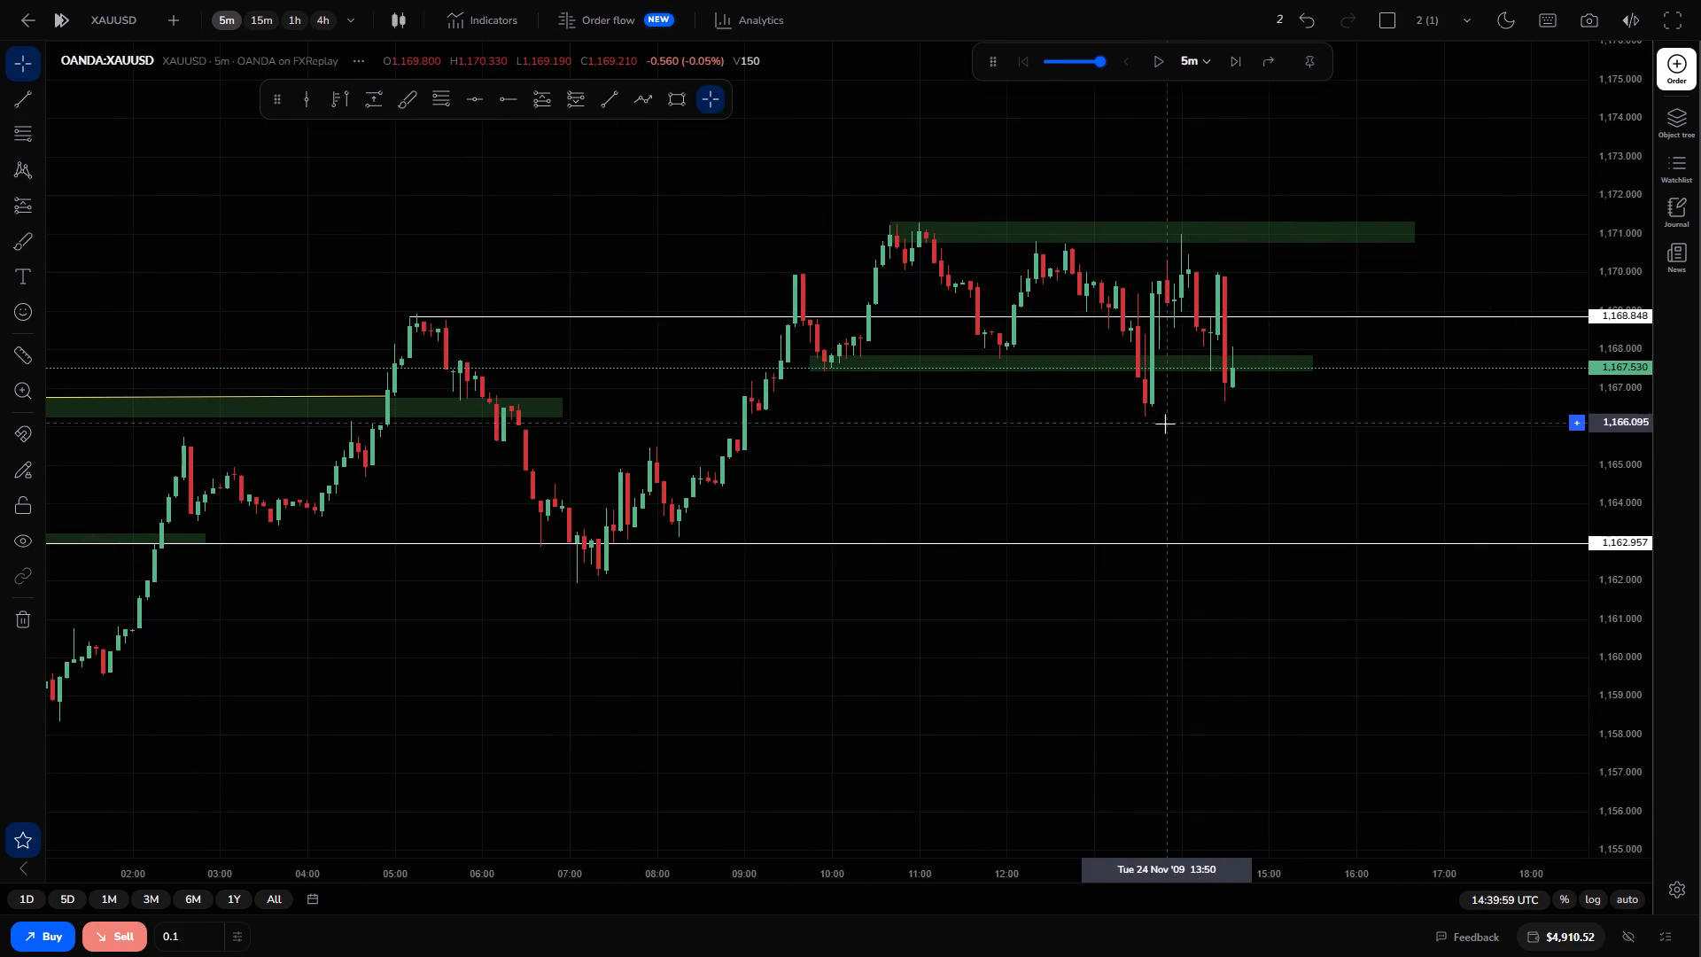
pyautogui.click(1242, 64)
pyautogui.click(1242, 64)
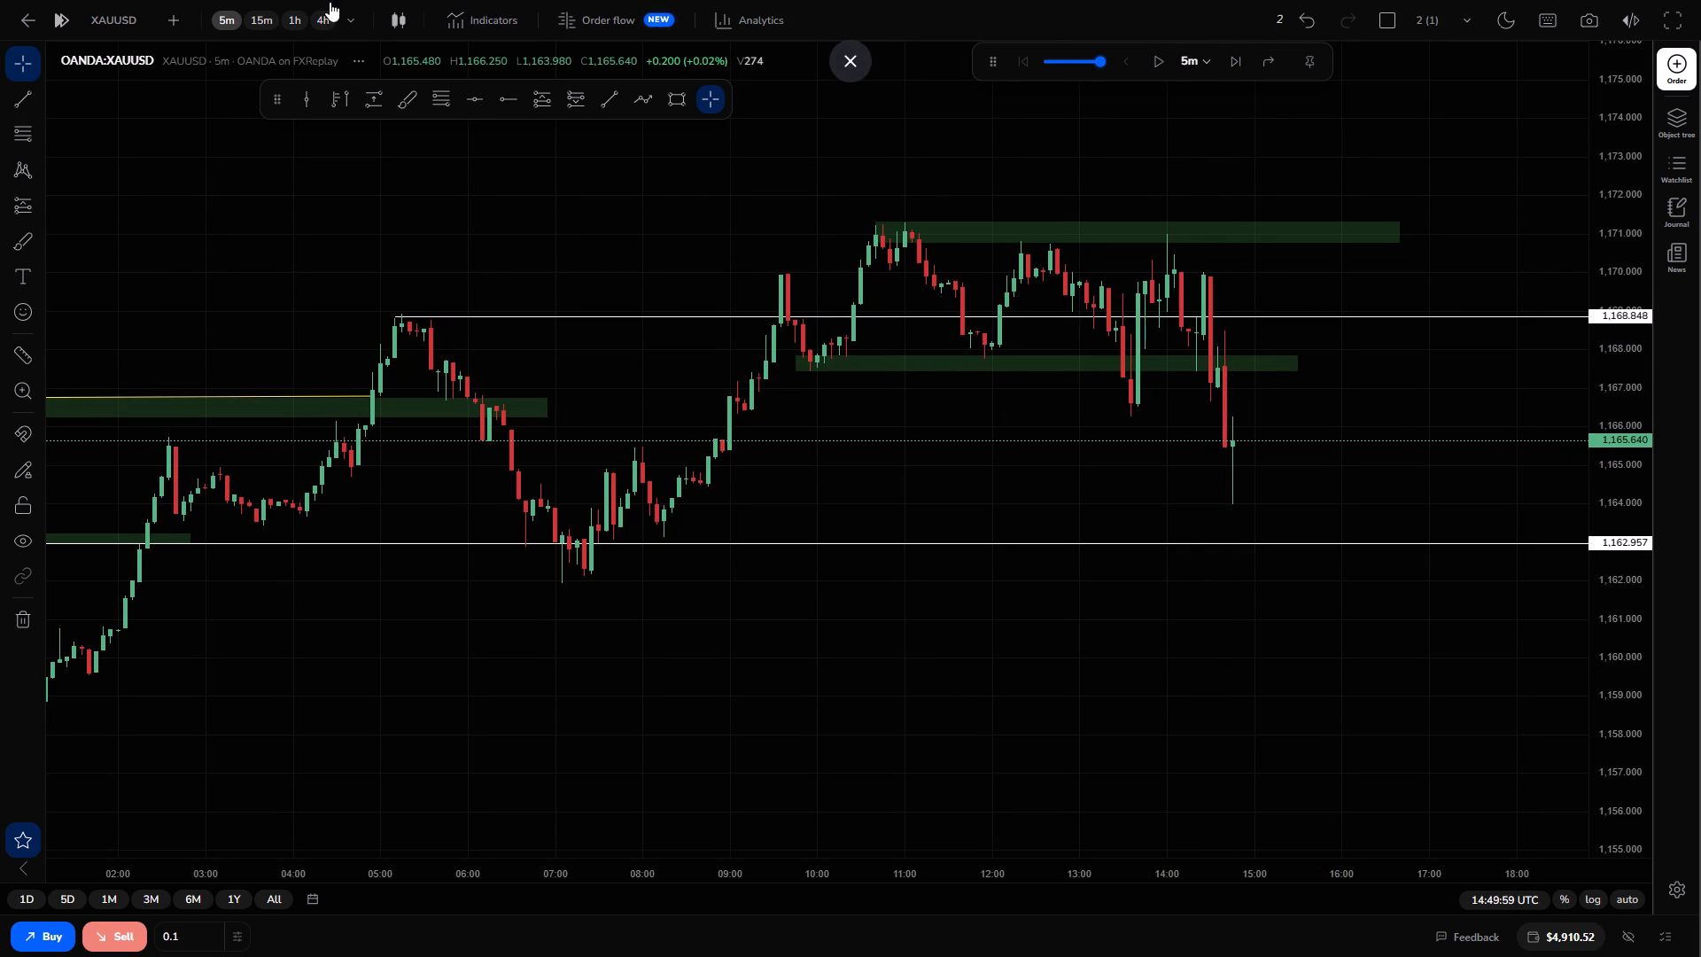
# On the 15-minute chart, buy 0.1 XAUUSD at market with take profit at 1,171.270 and stop loss at 1,163.657.
pyautogui.click(260, 16)
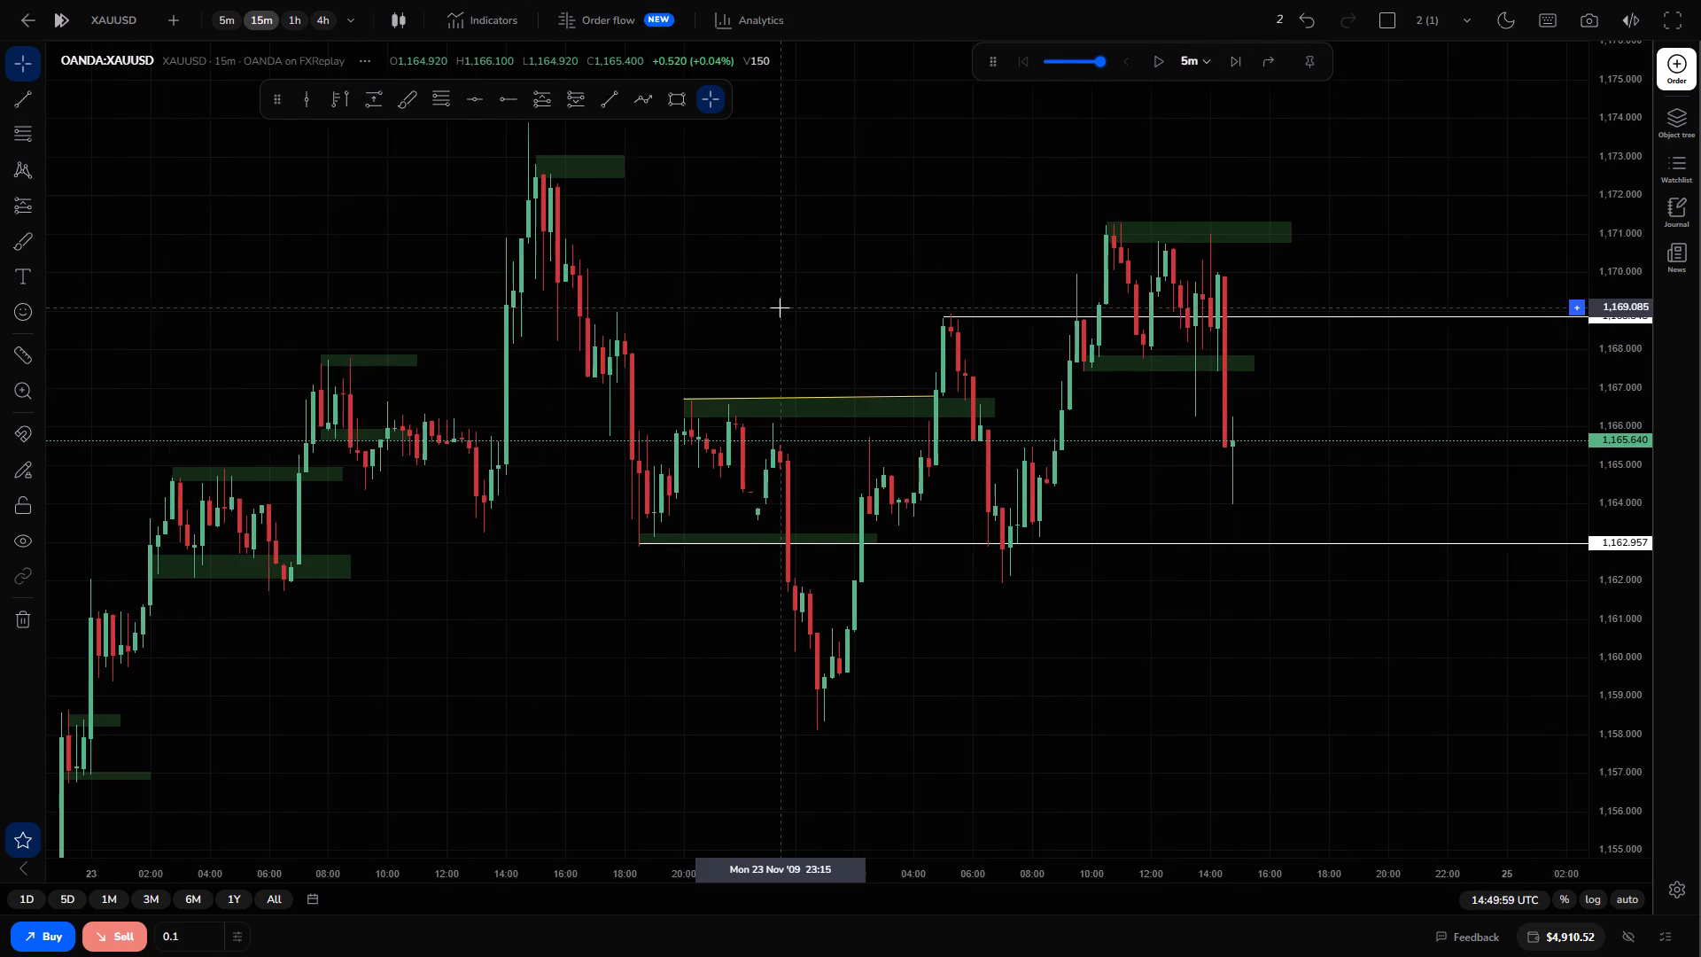
pyautogui.click(58, 939)
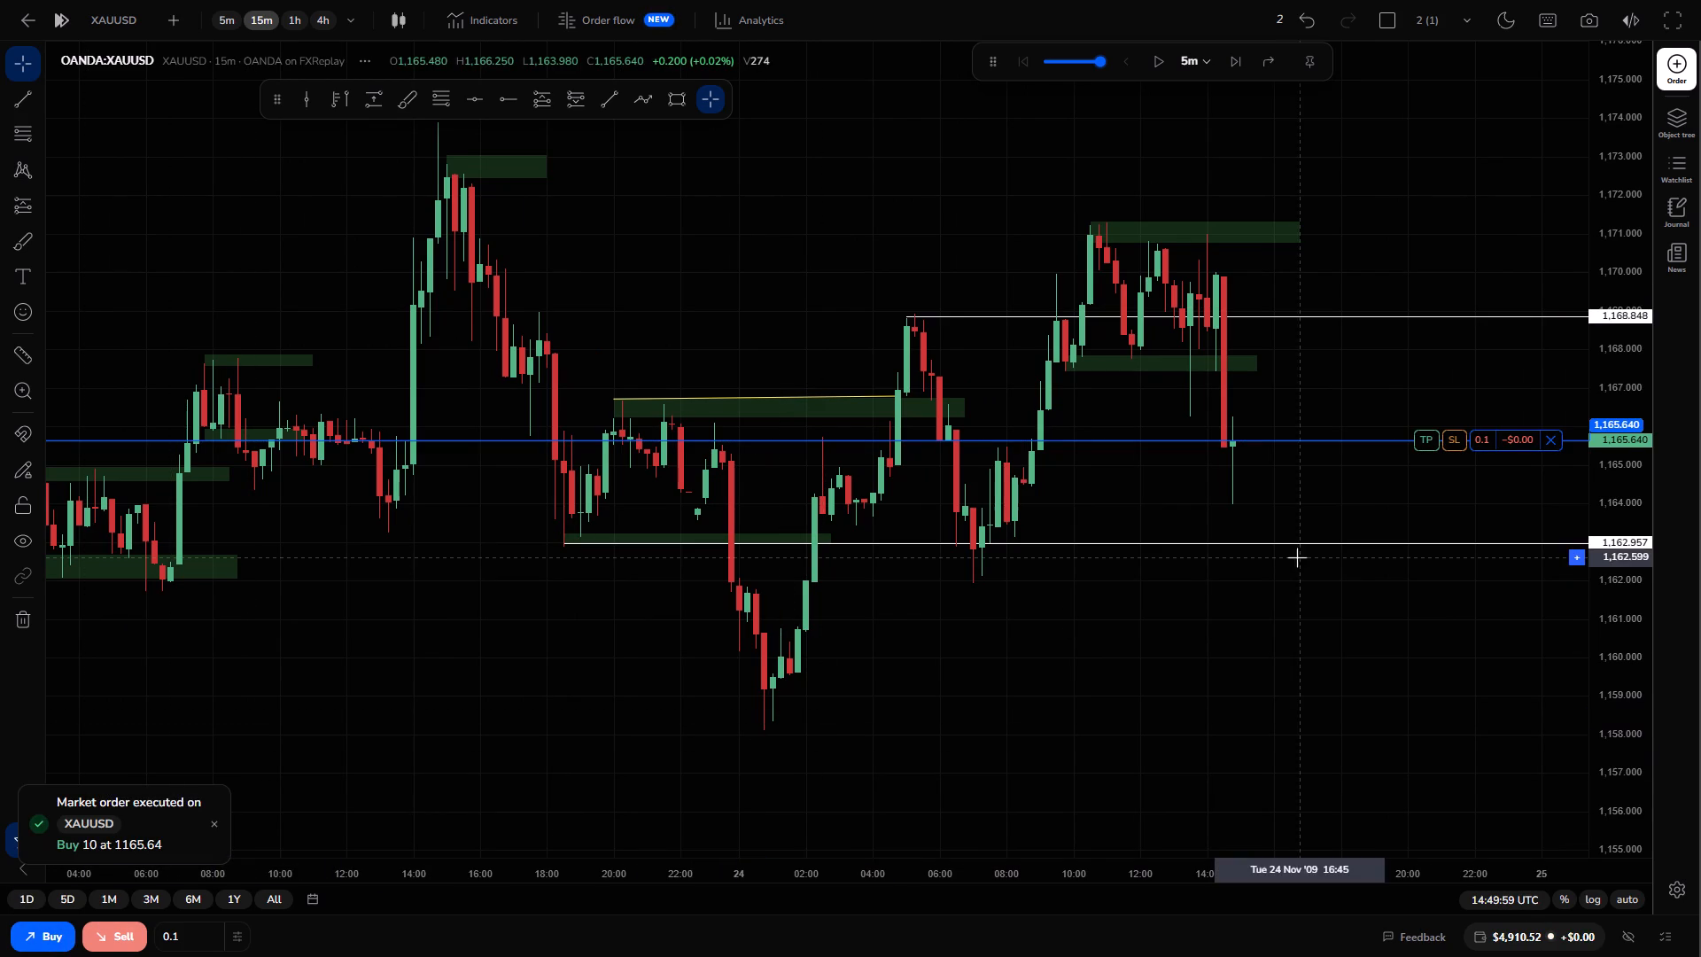
pyautogui.moveTo(1428, 434); pyautogui.dragTo(1416, 224)
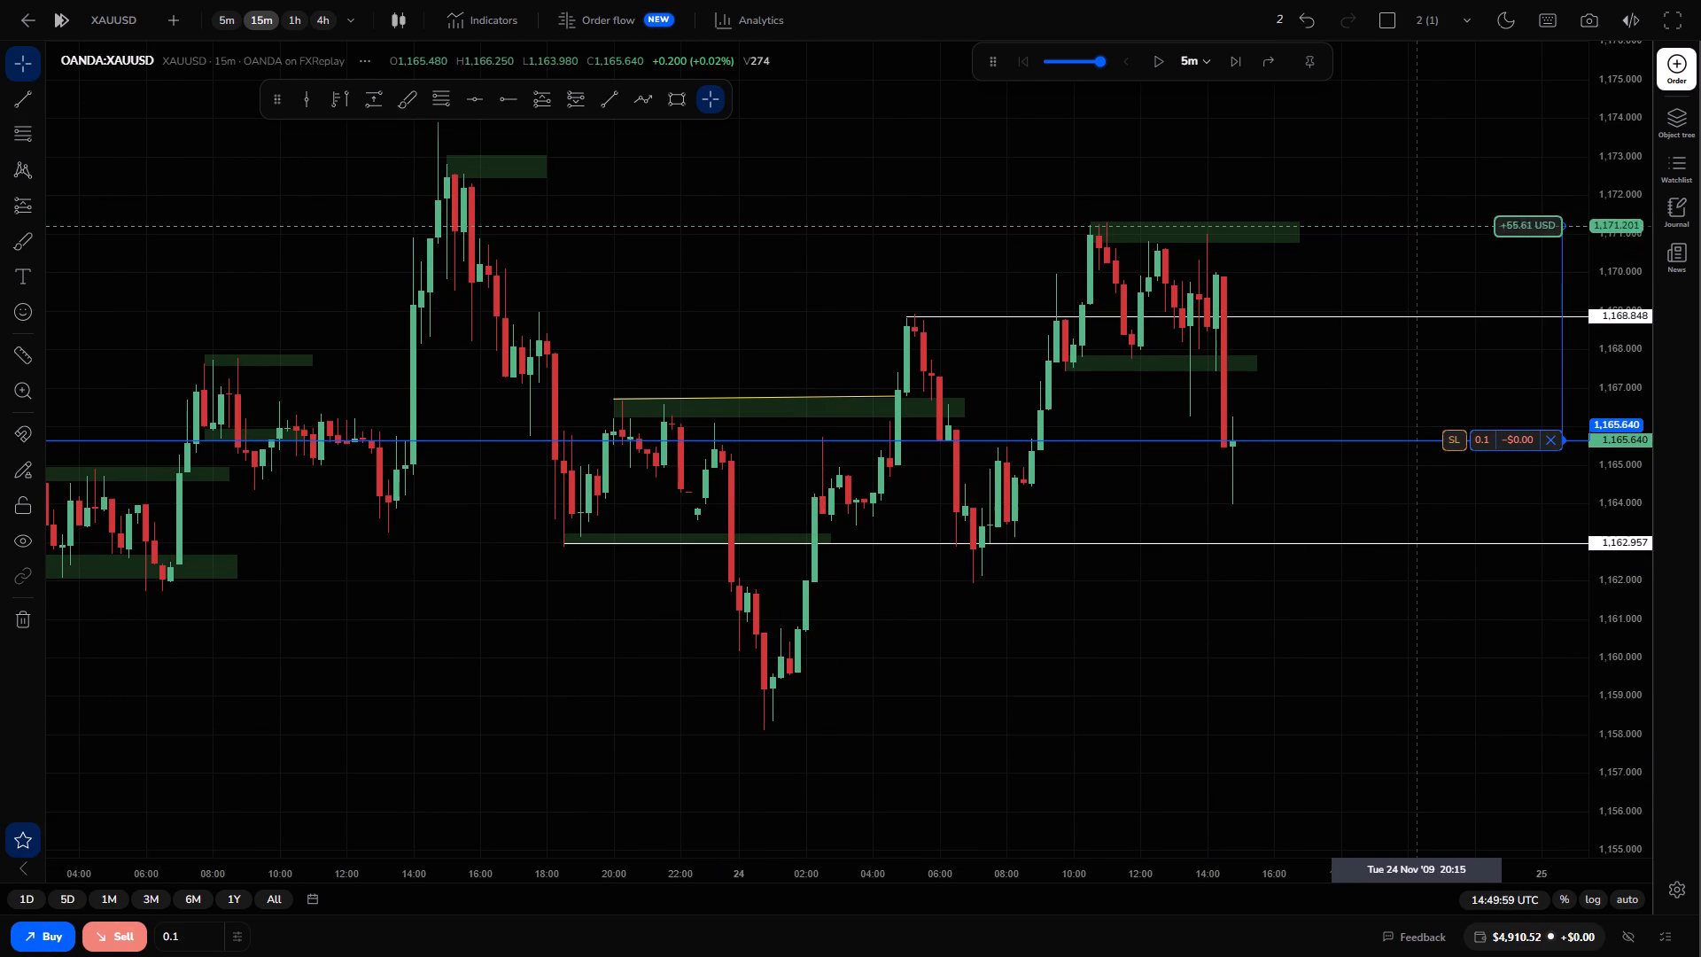
pyautogui.moveTo(1416, 224); pyautogui.dragTo(1413, 223)
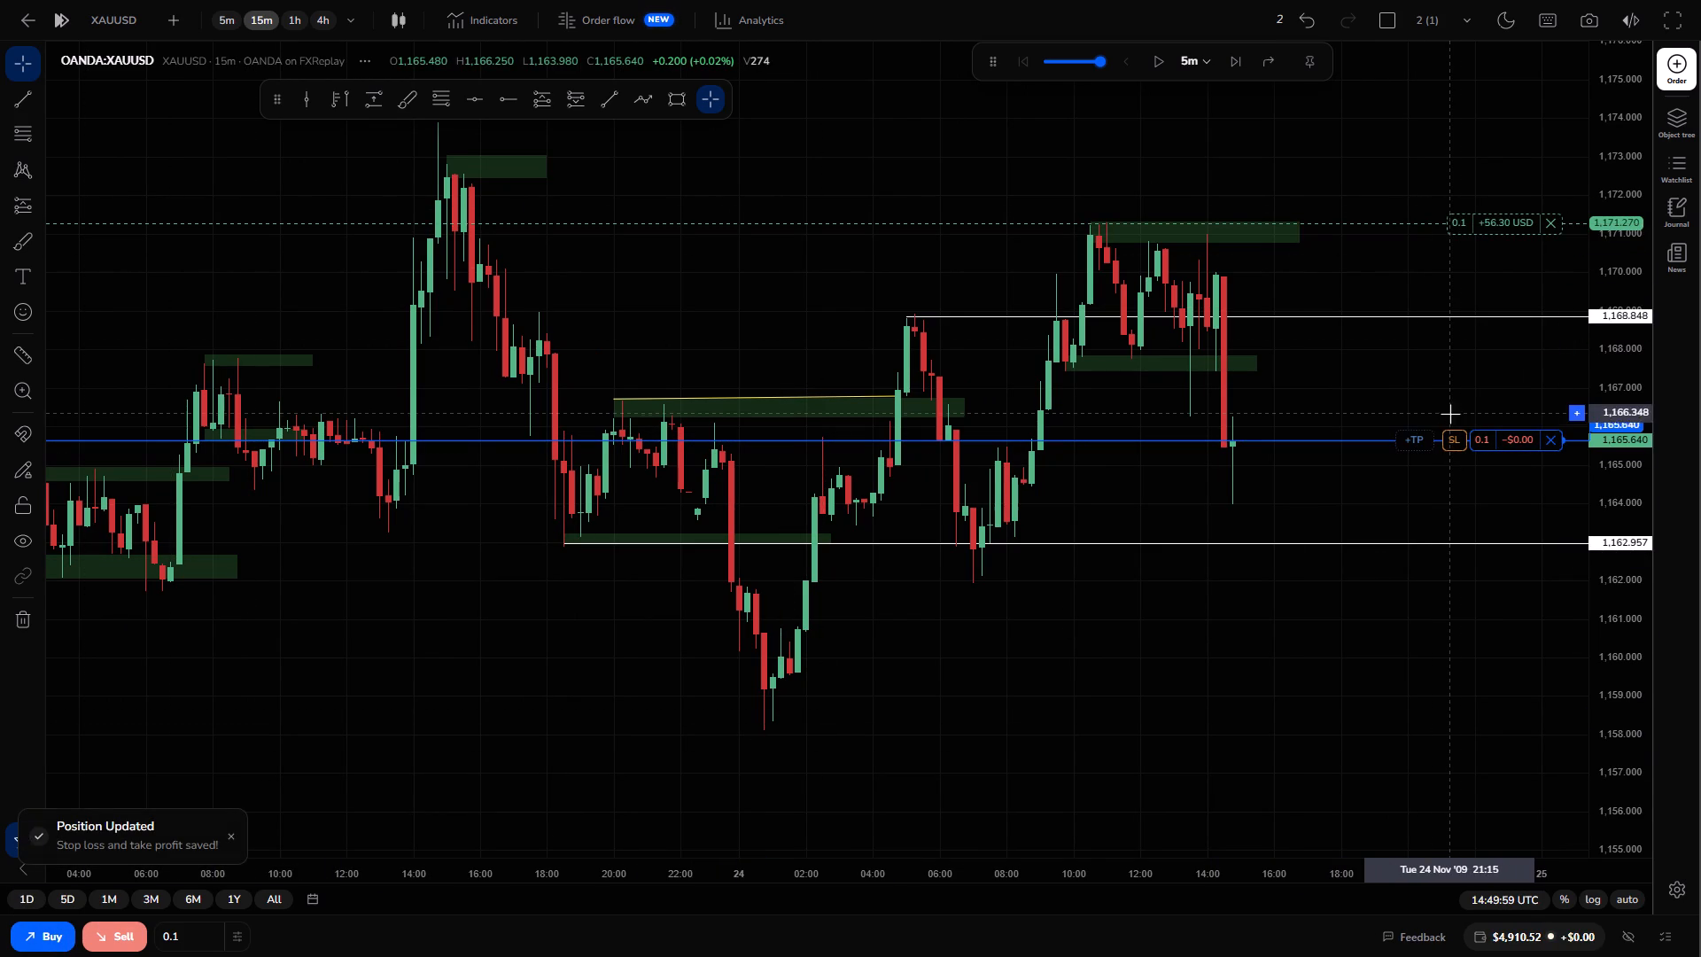
pyautogui.moveTo(1451, 437); pyautogui.dragTo(1453, 517)
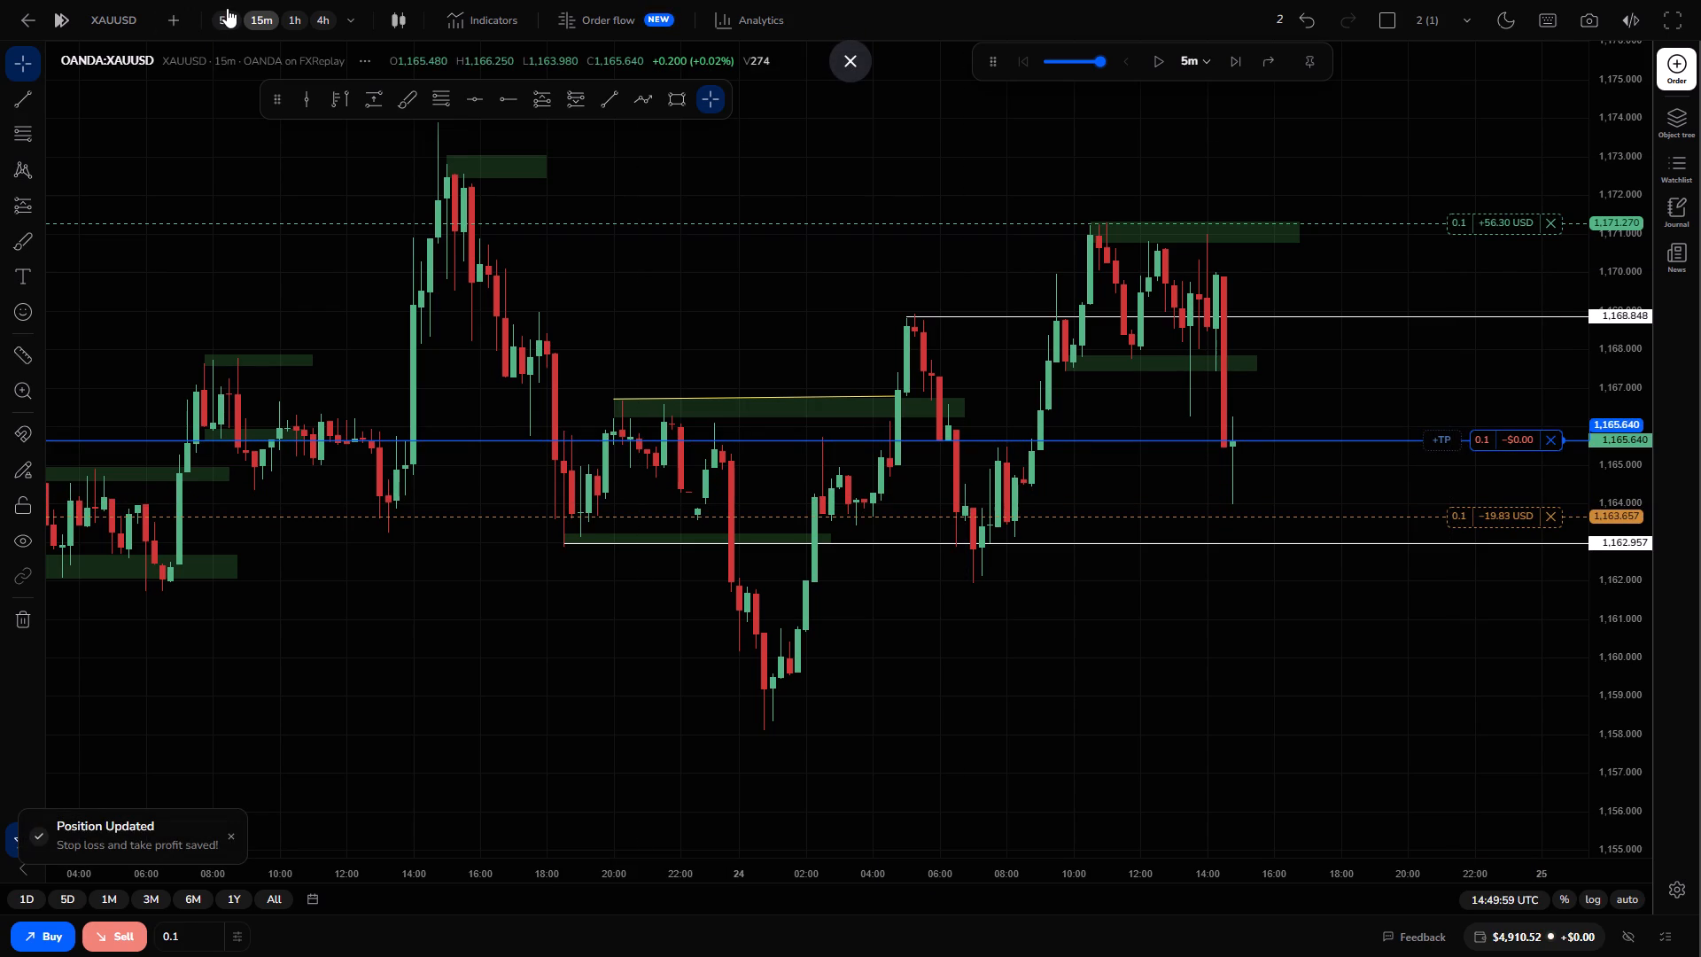
# Return to the 5-minute chart and run the replay forward to 18:09:59 UTC on 24 November.
pyautogui.click(227, 8)
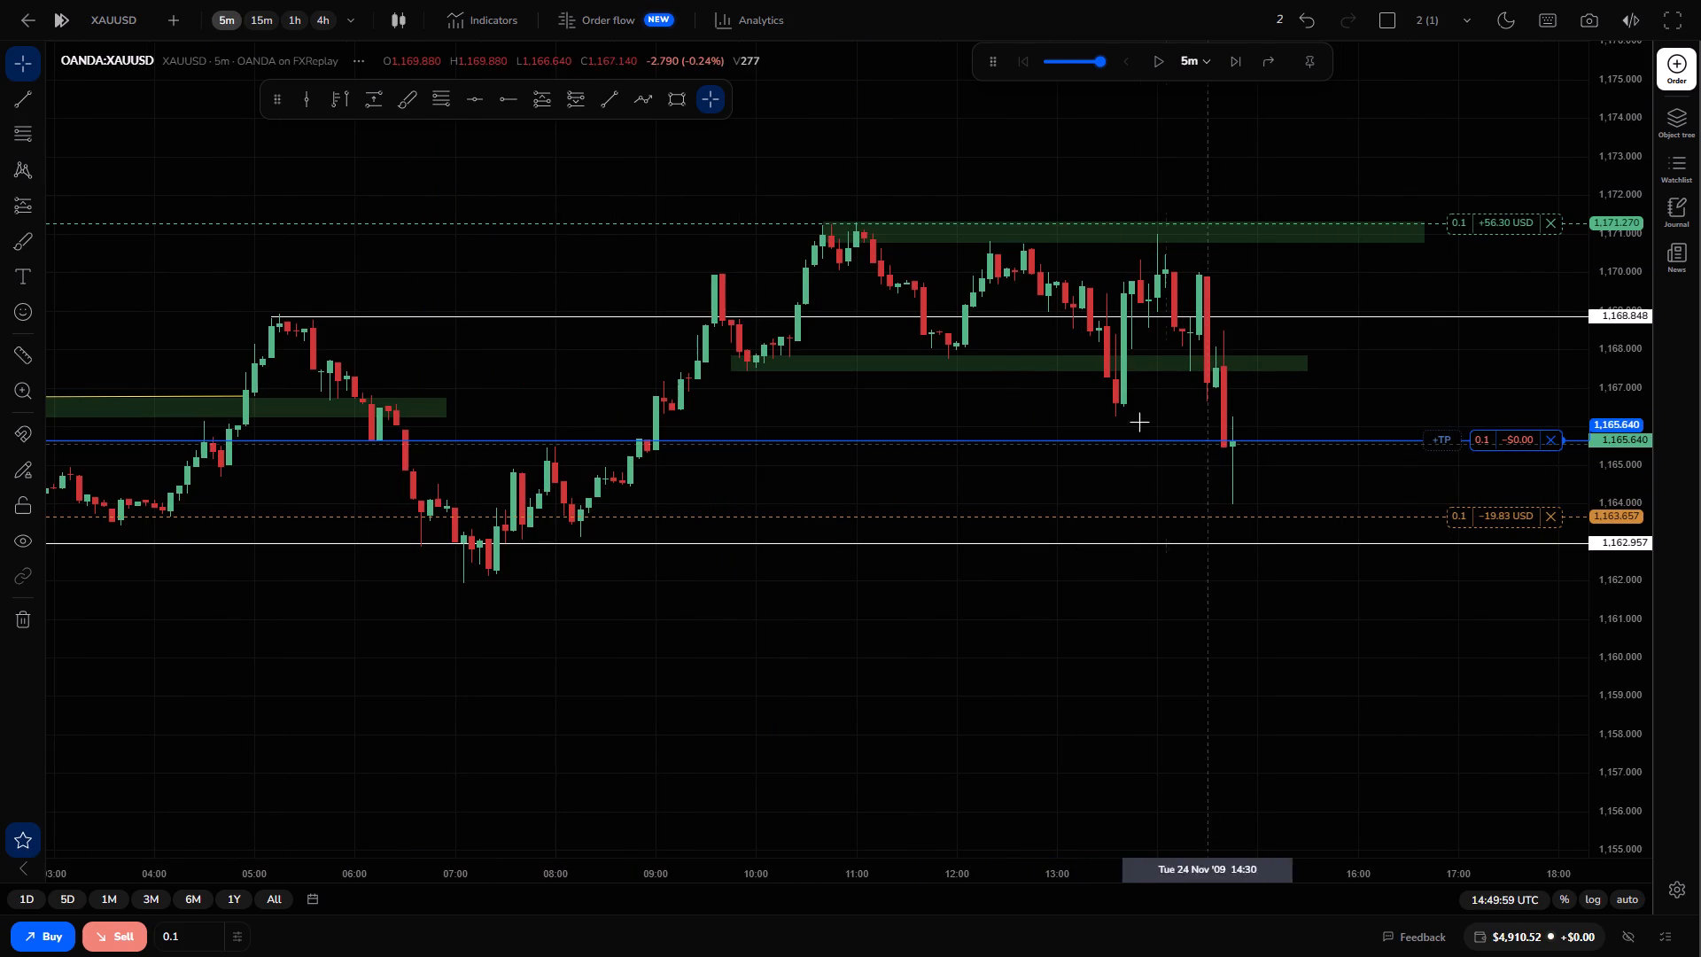
pyautogui.click(1229, 66)
pyautogui.click(1229, 66)
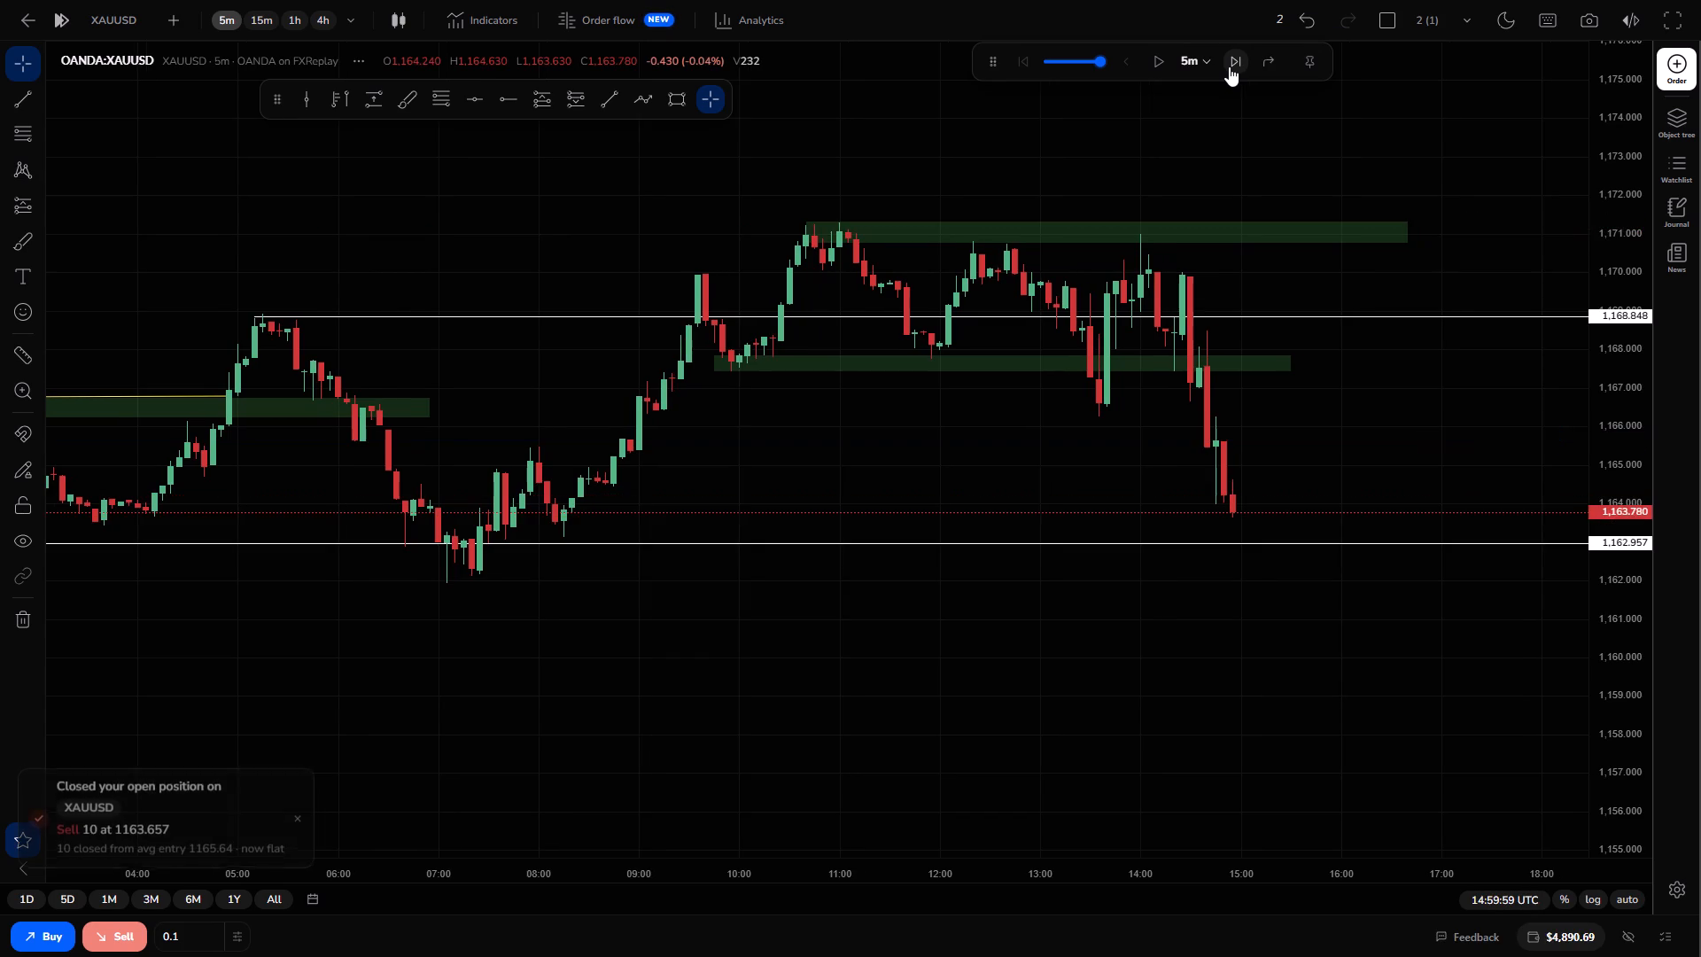
pyautogui.click(1229, 66)
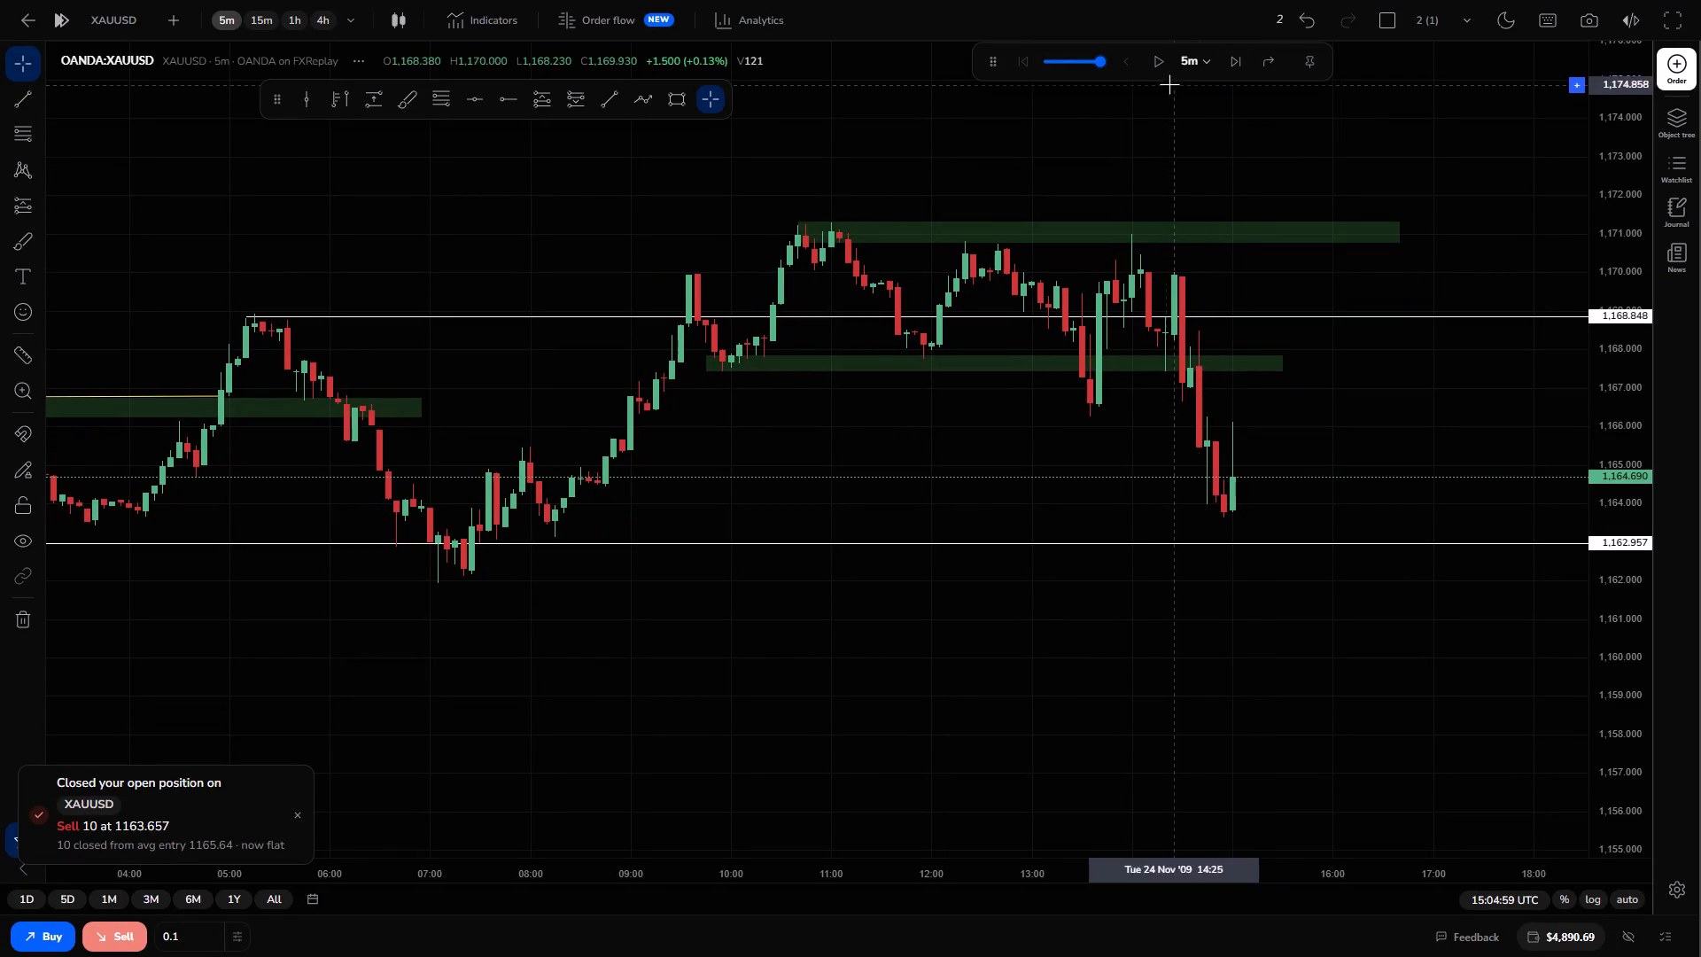
pyautogui.click(1156, 56)
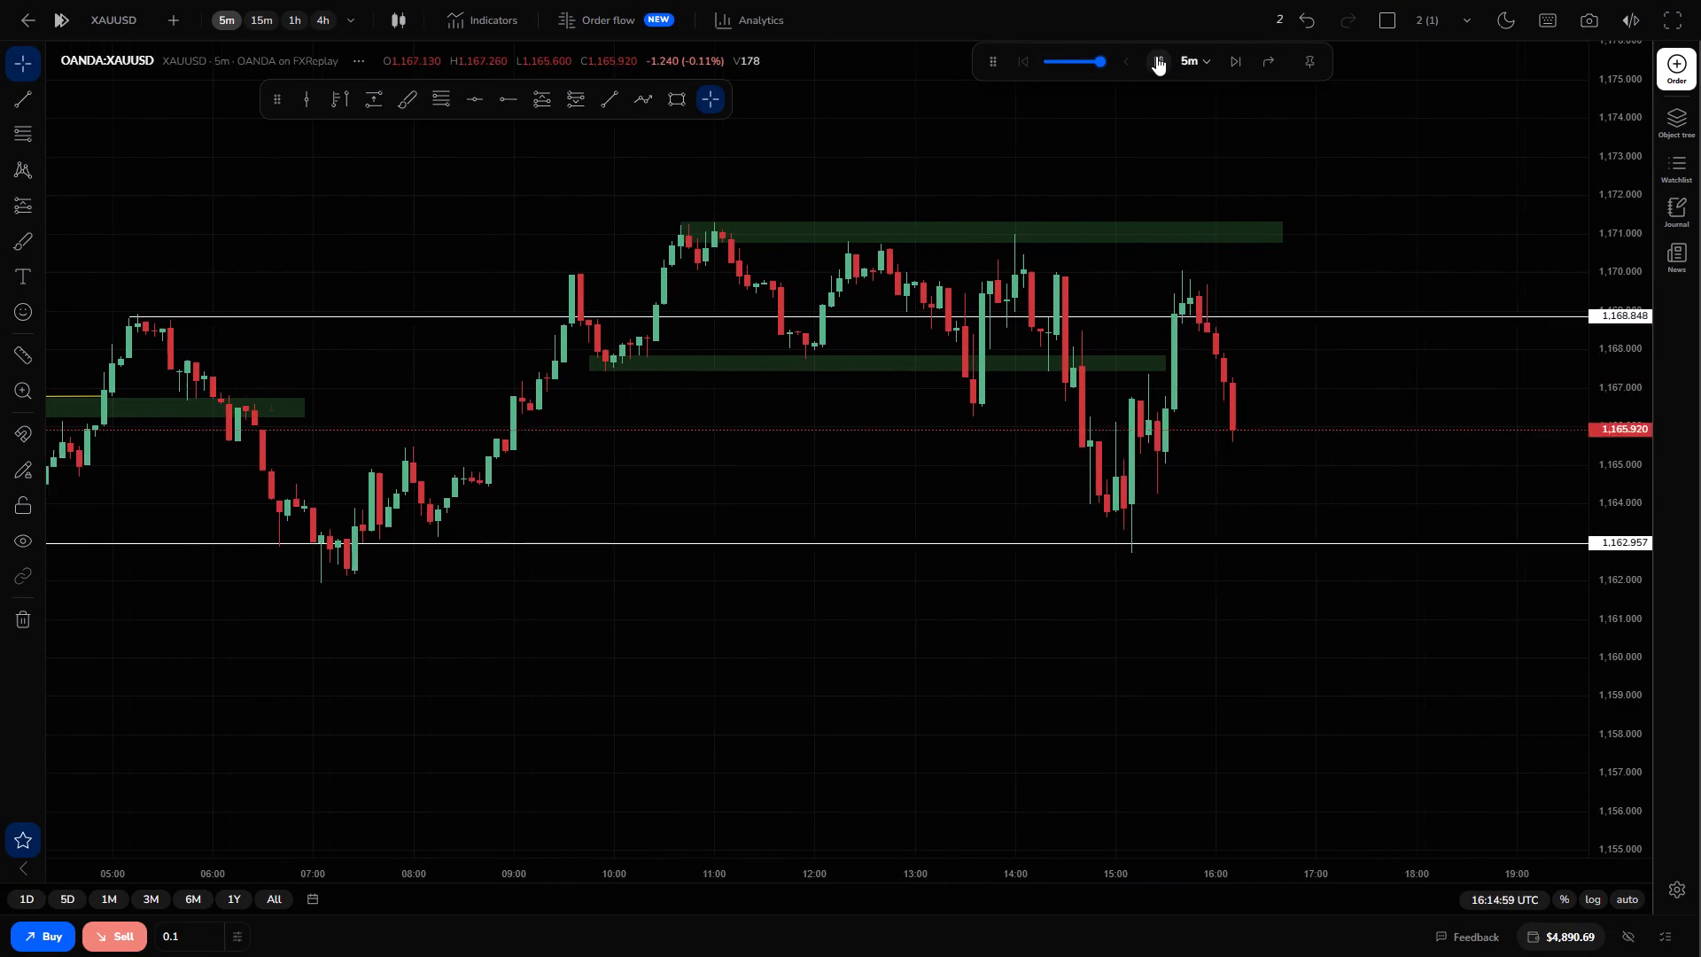
pyautogui.click(1156, 56)
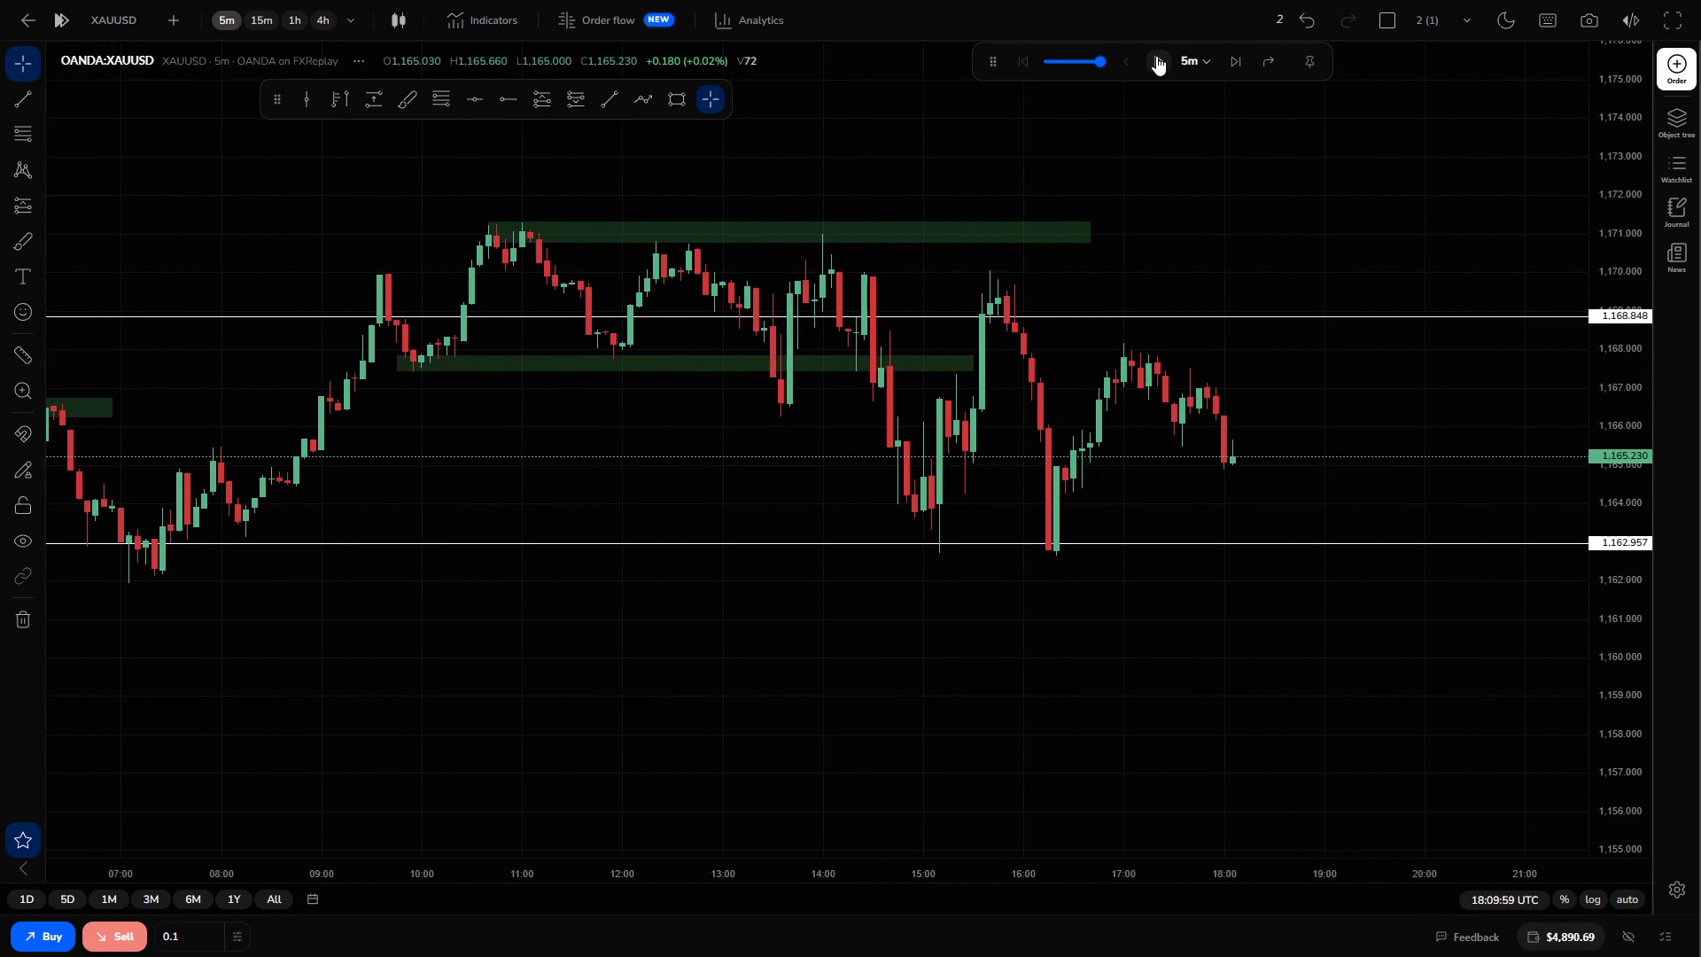
# Shift the upper green zone later and lower, spanning about 11:20 to 17:20 between about 1,170.3 and 1,170.8.
pyautogui.moveTo(1139, 474); pyautogui.dragTo(1278, 509)
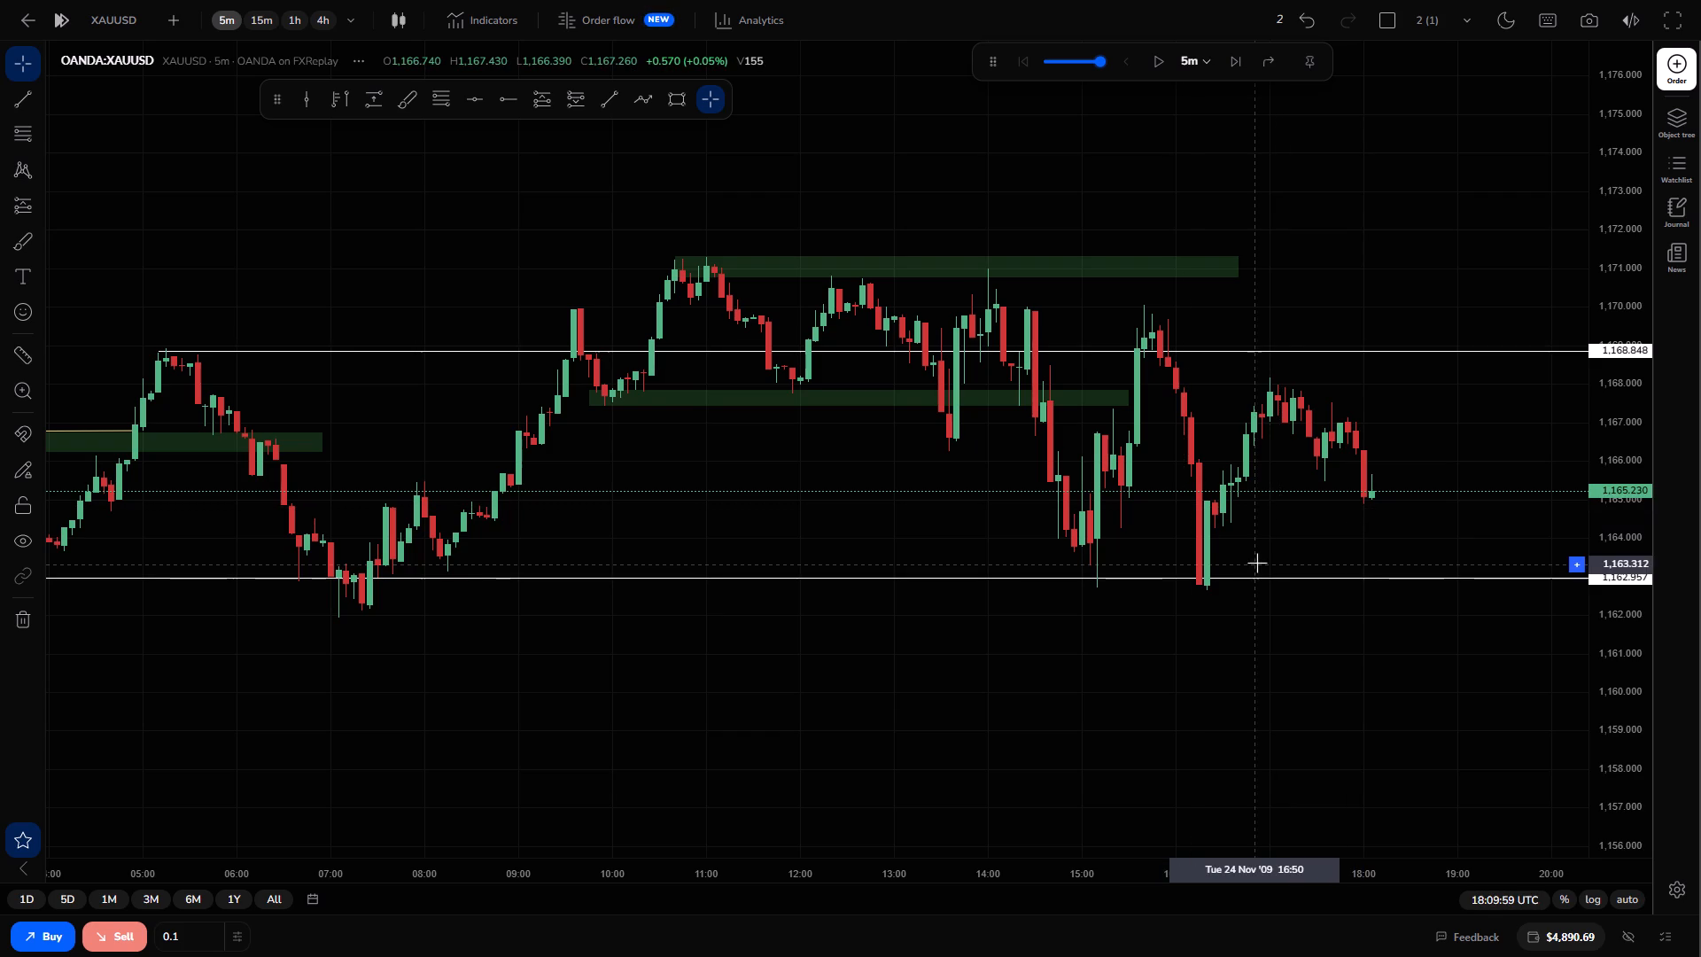
pyautogui.moveTo(1257, 562); pyautogui.dragTo(1335, 558)
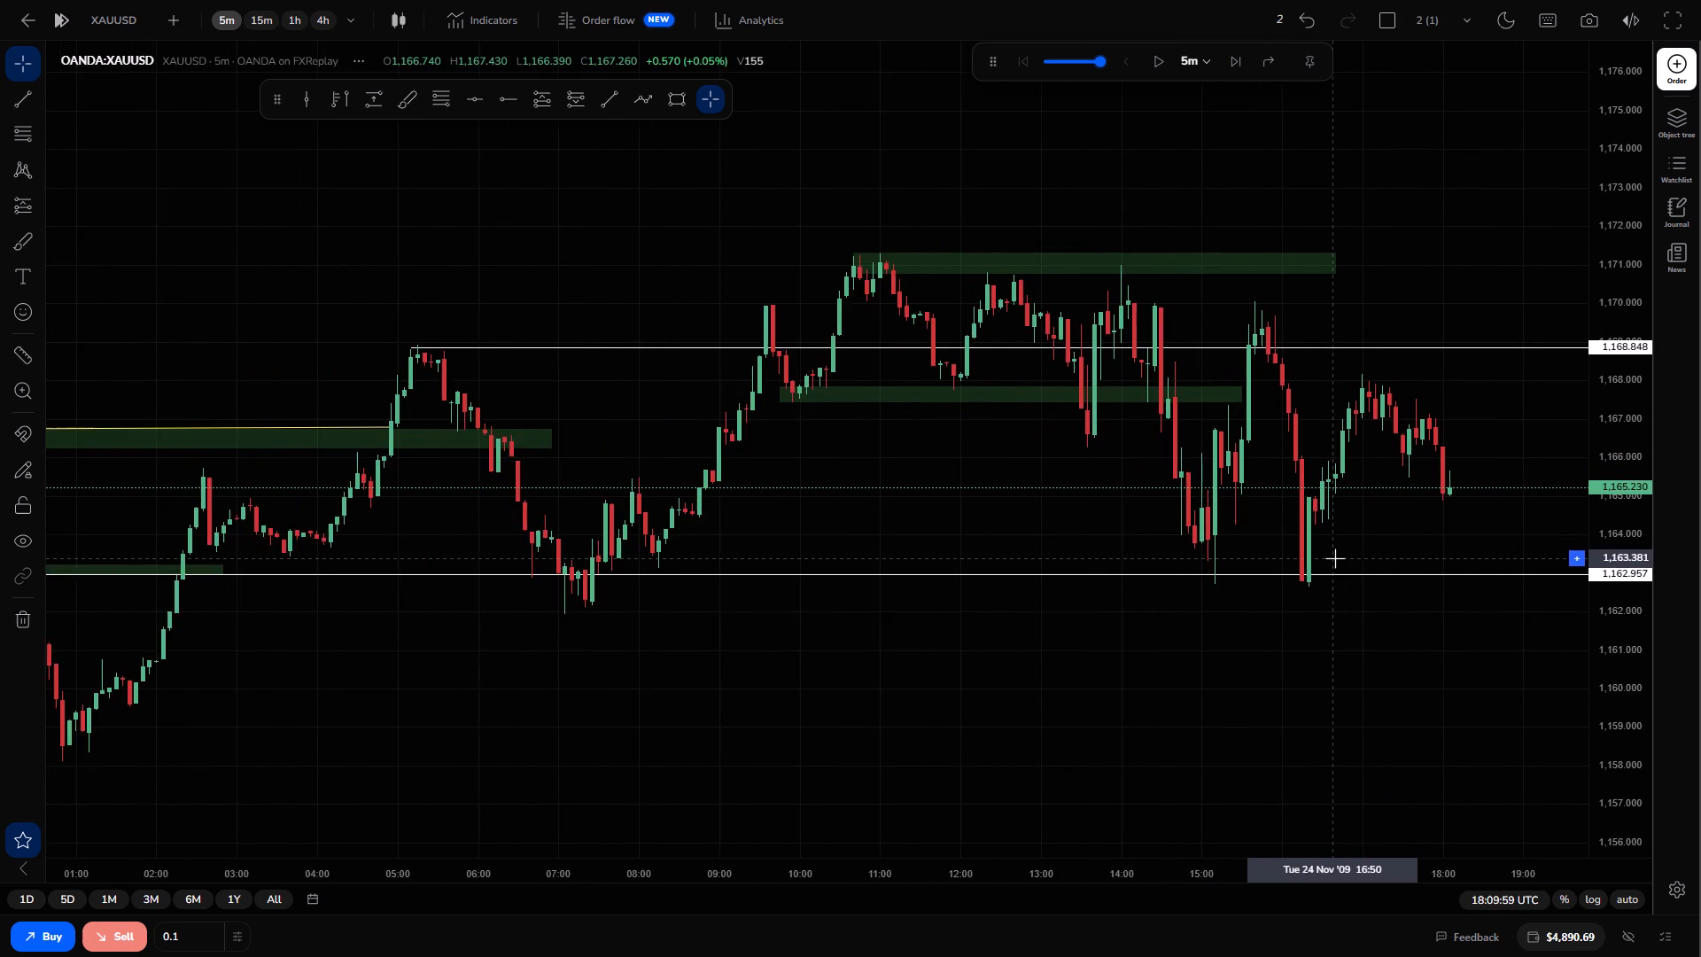
pyautogui.moveTo(1183, 517); pyautogui.dragTo(1245, 561)
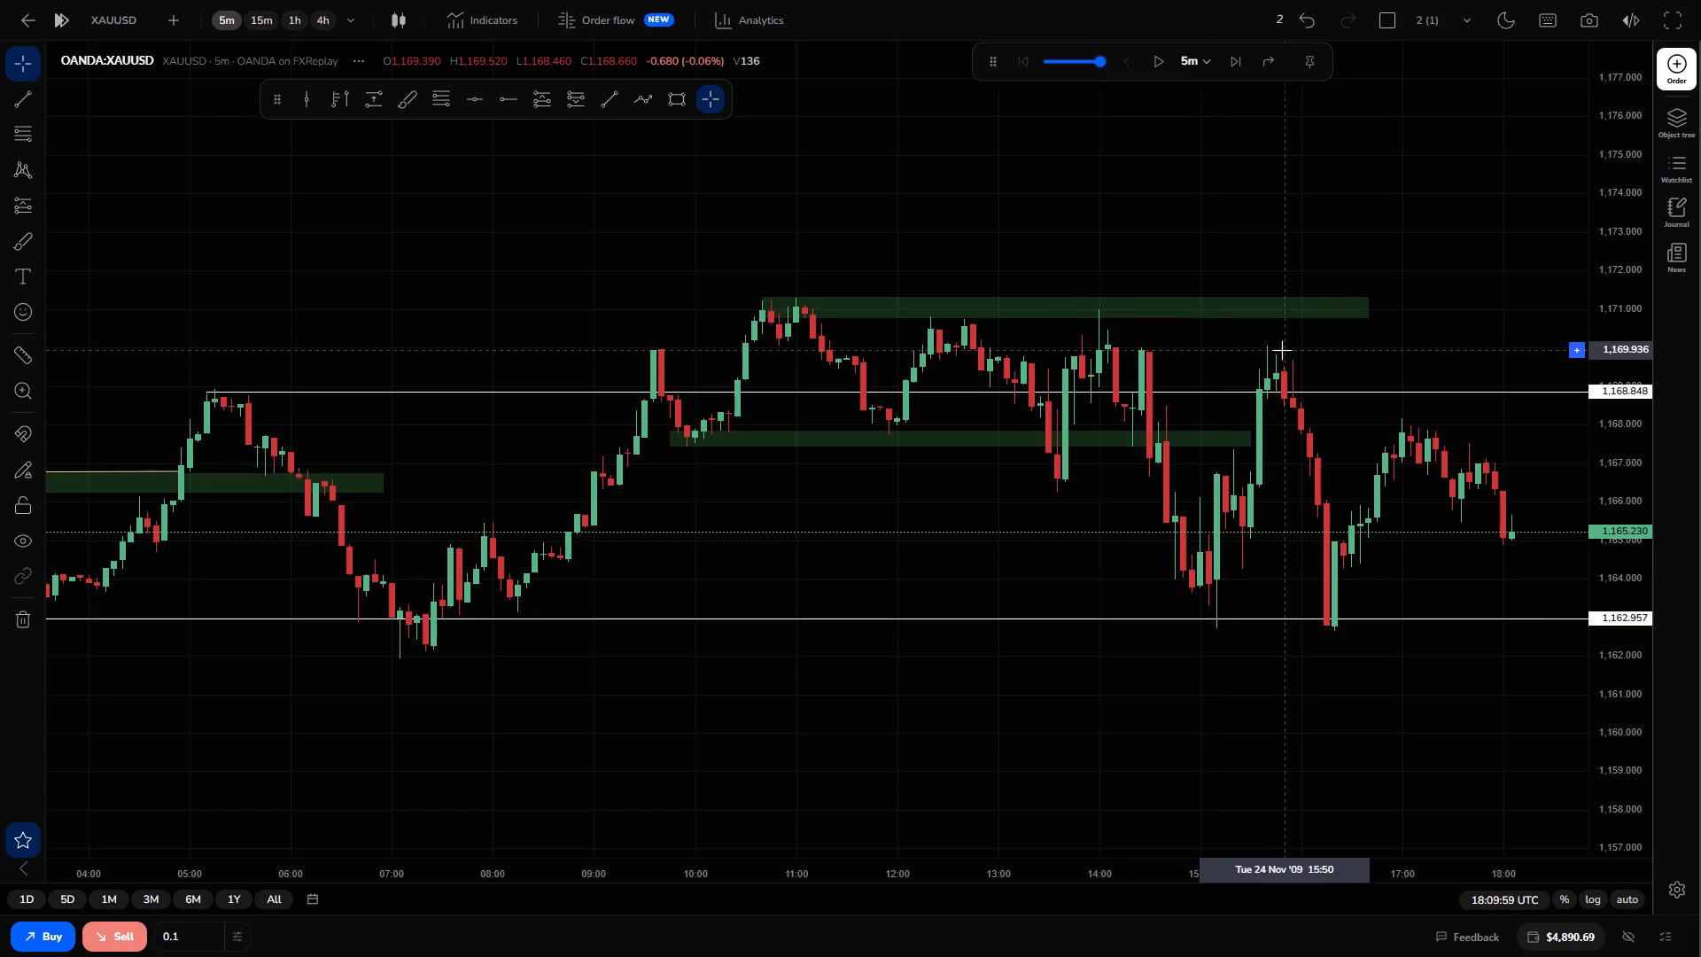
pyautogui.moveTo(1279, 323); pyautogui.dragTo(1307, 342)
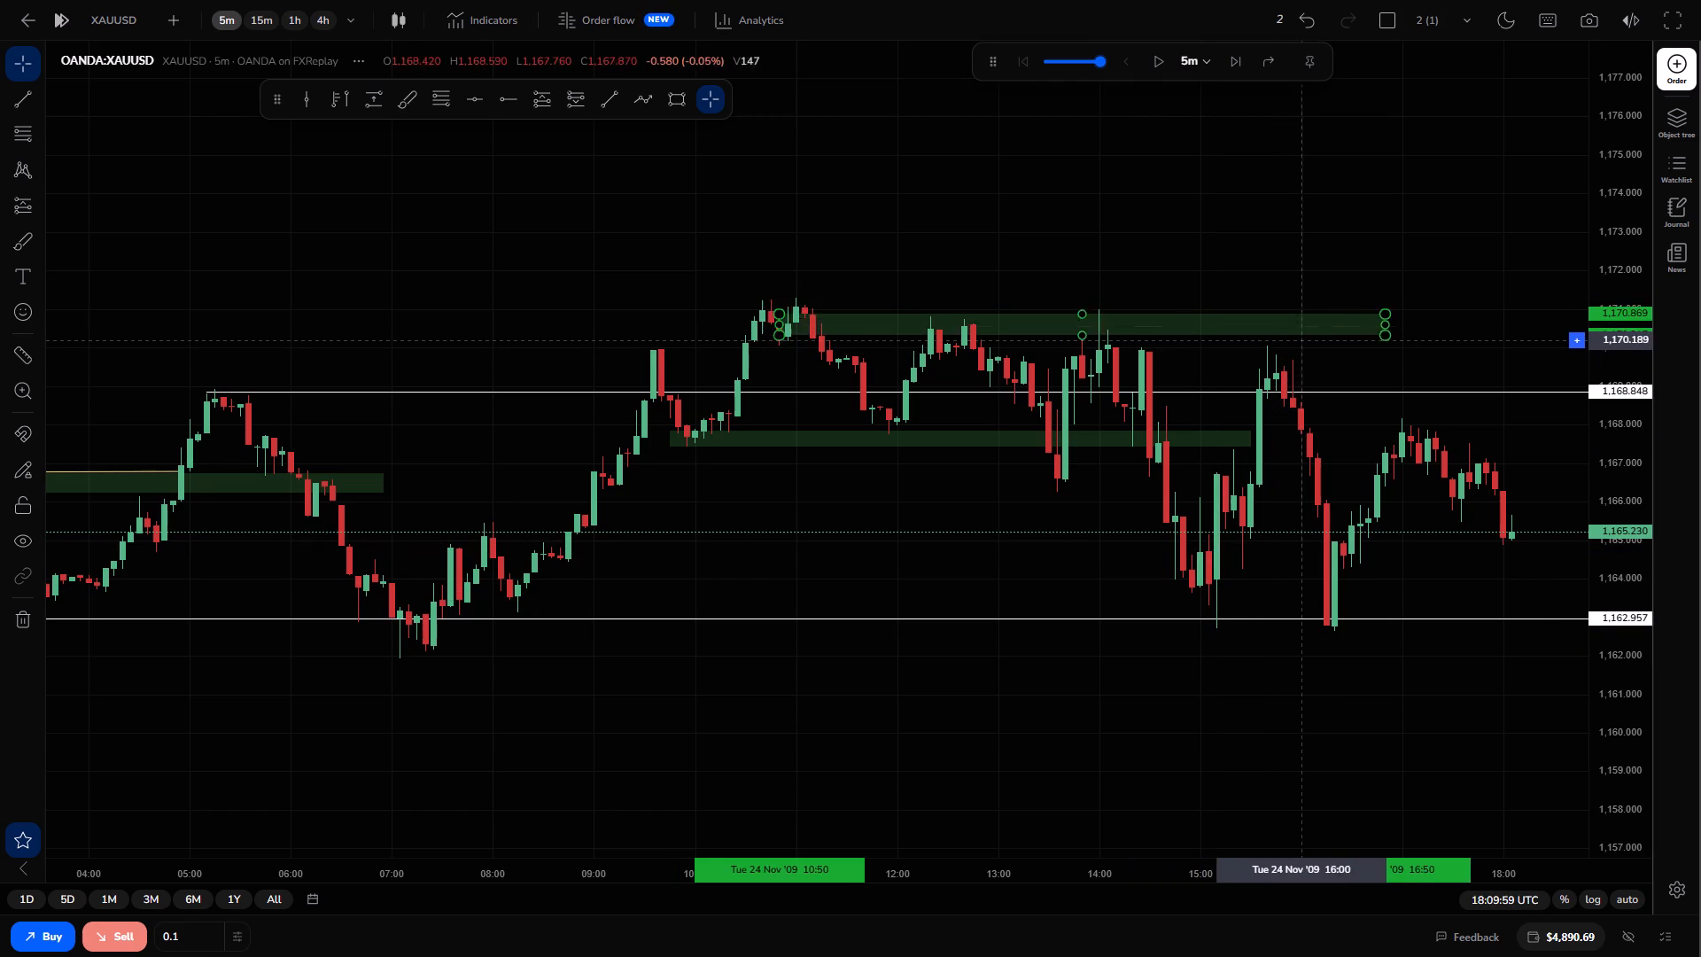
pyautogui.moveTo(1307, 342); pyautogui.dragTo(1347, 343)
pyautogui.click(1371, 416)
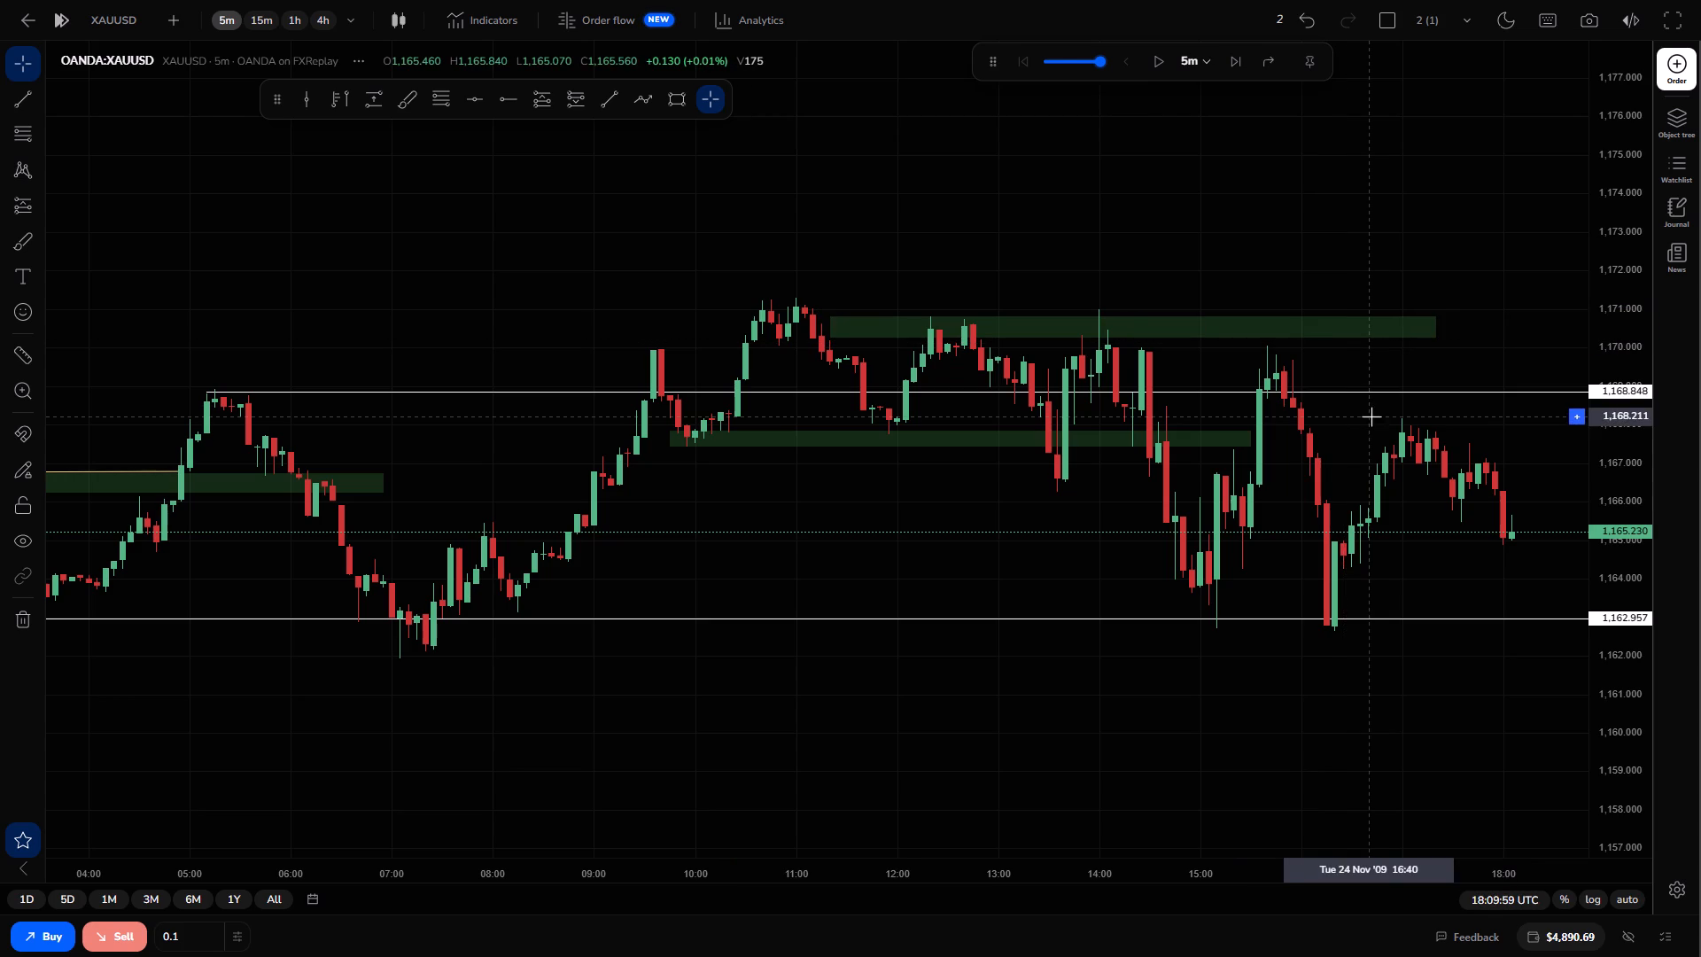
# Play the XAUUSD replay forward to 01:19:59 UTC on 25 November and pause it.
pyautogui.moveTo(1378, 496); pyautogui.dragTo(1232, 461)
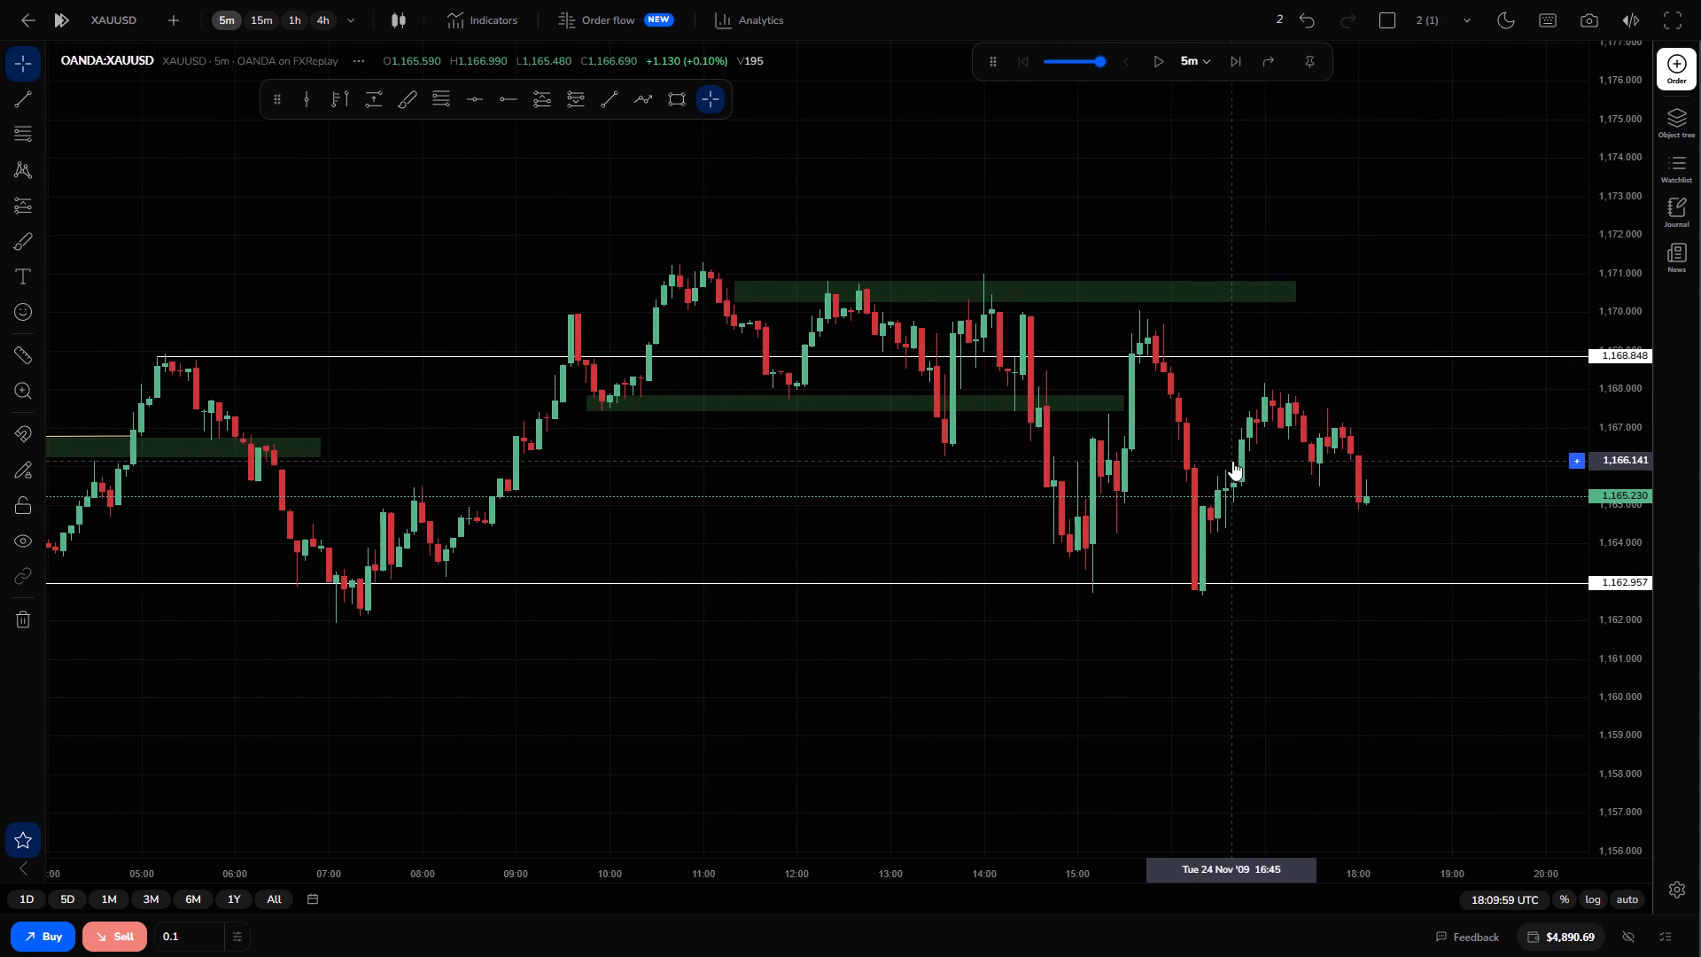
pyautogui.click(1232, 461)
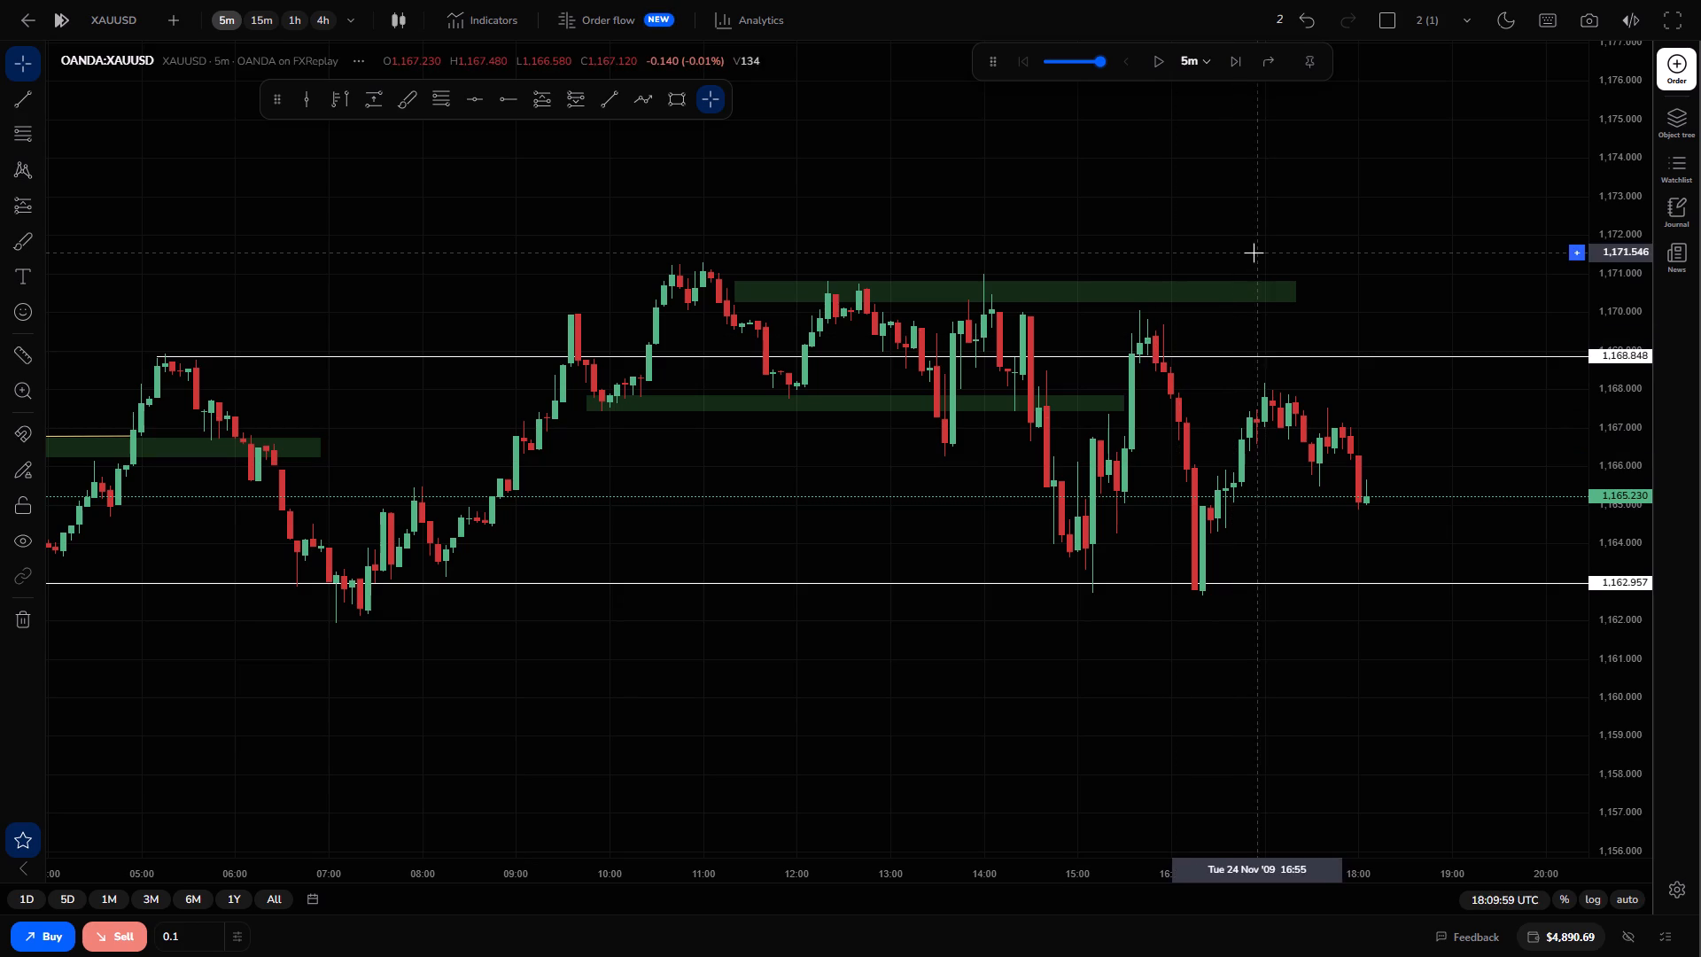
pyautogui.click(1160, 59)
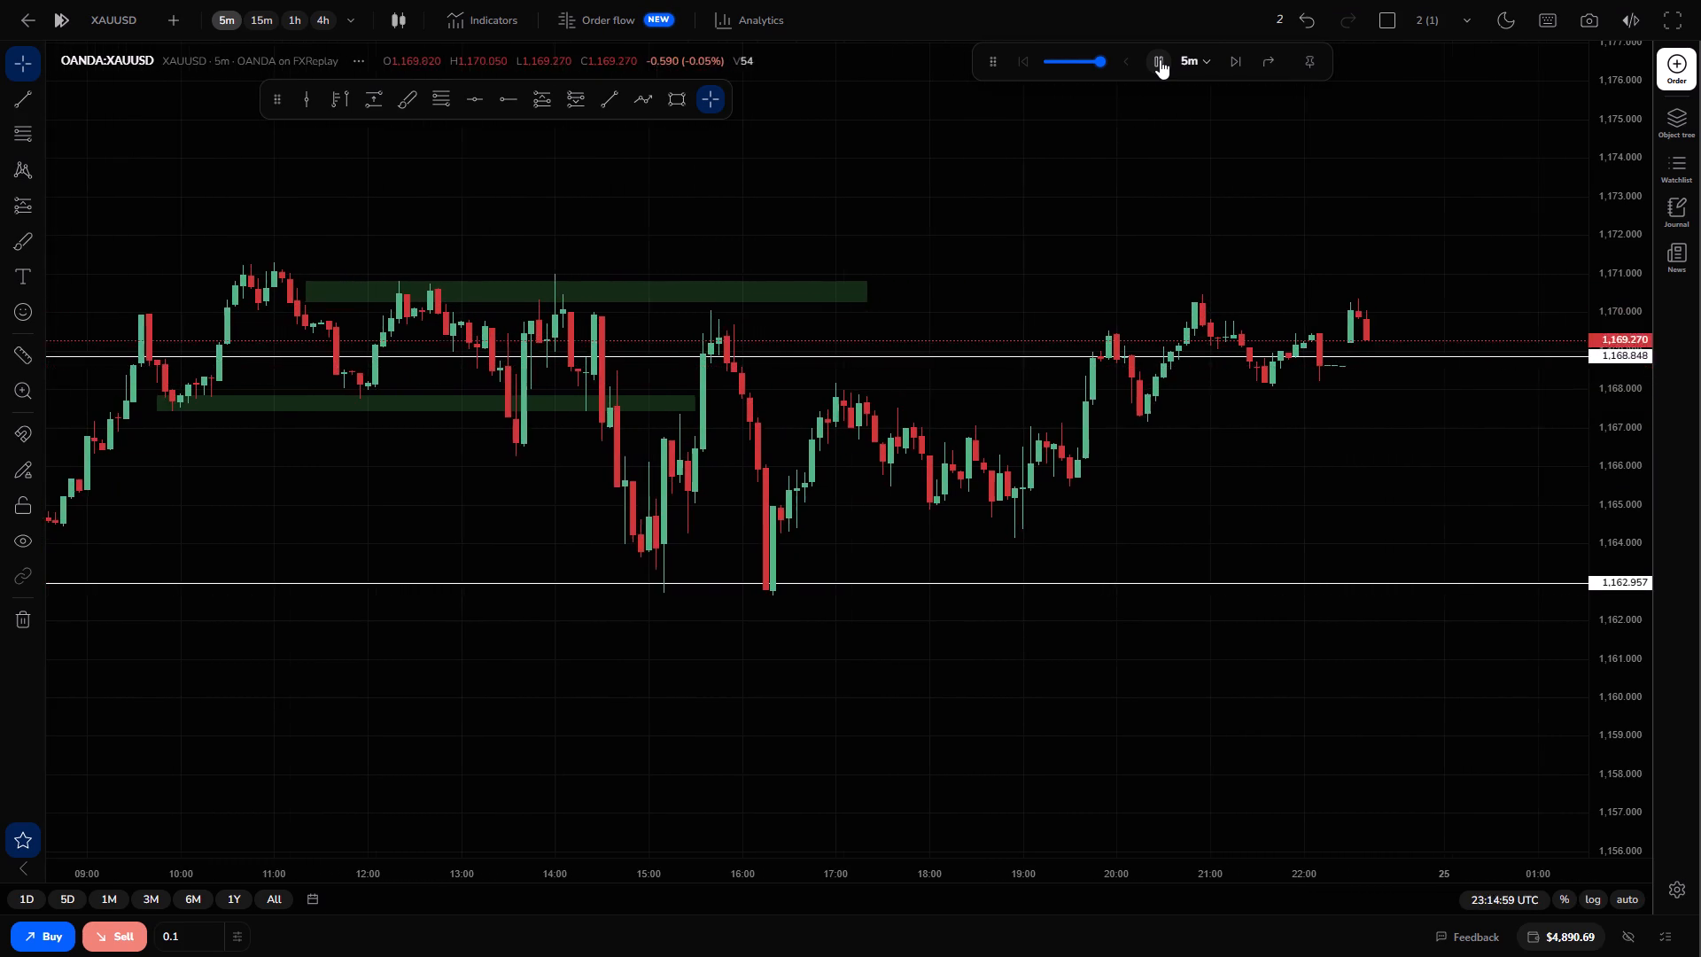
pyautogui.click(1160, 59)
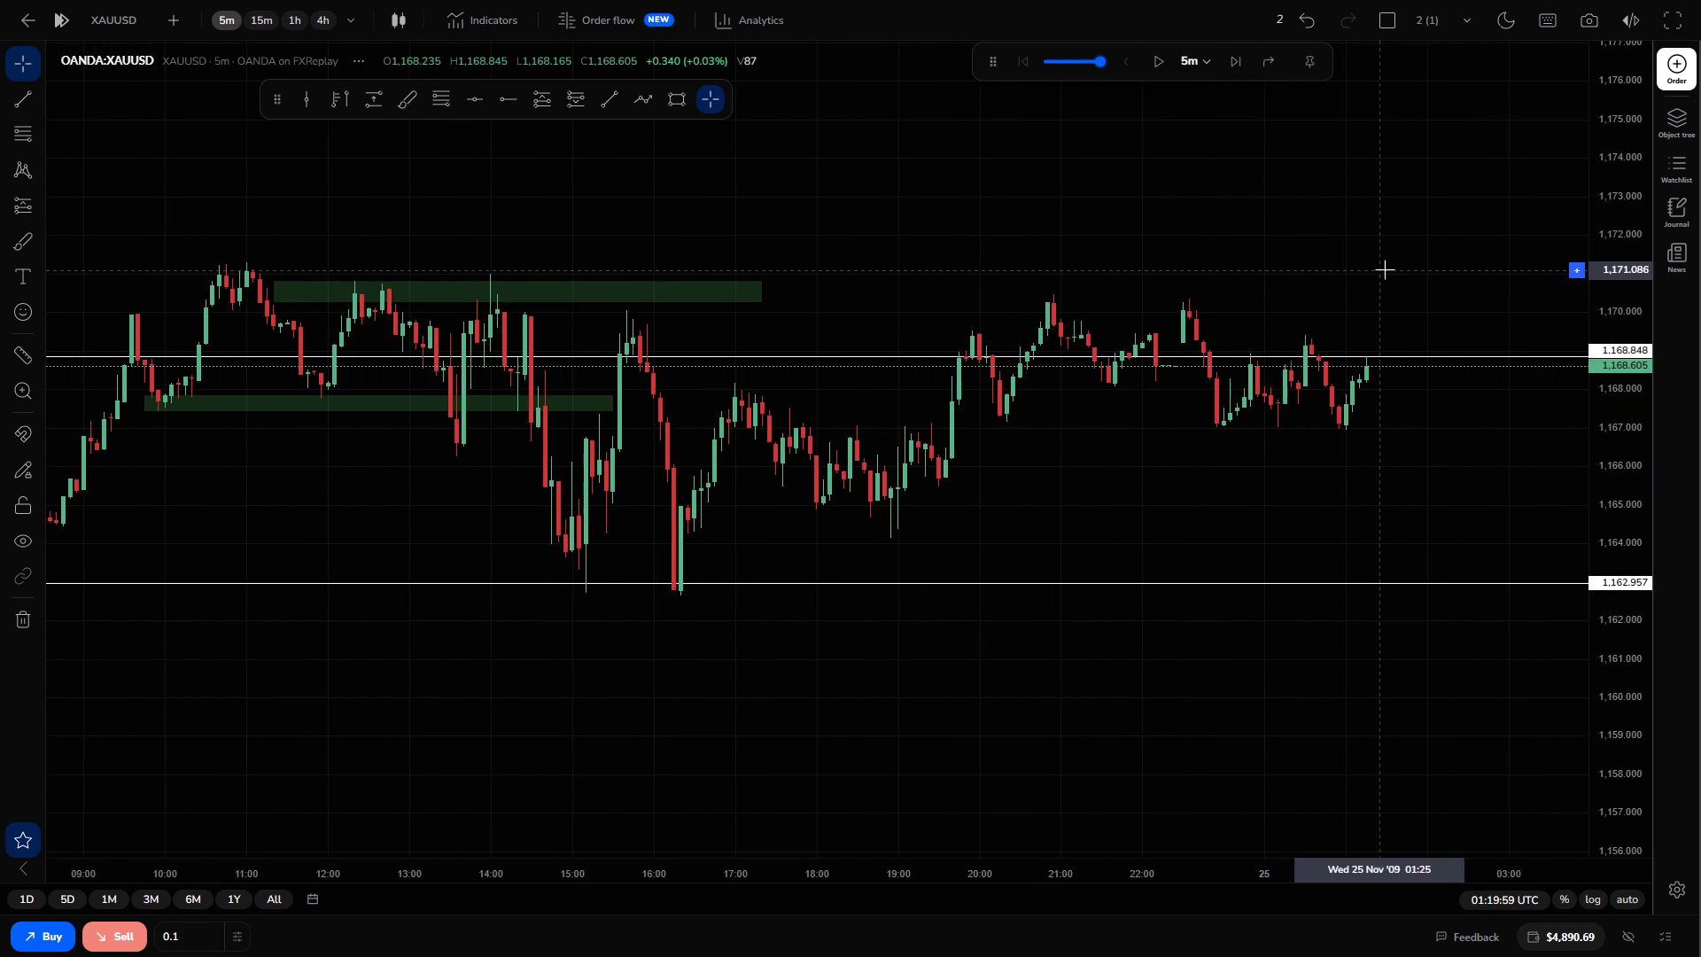
# Check the open BTCUSD short on the TradingView 1-hour chart and return to the FX Replay session.
pyautogui.press('F11')
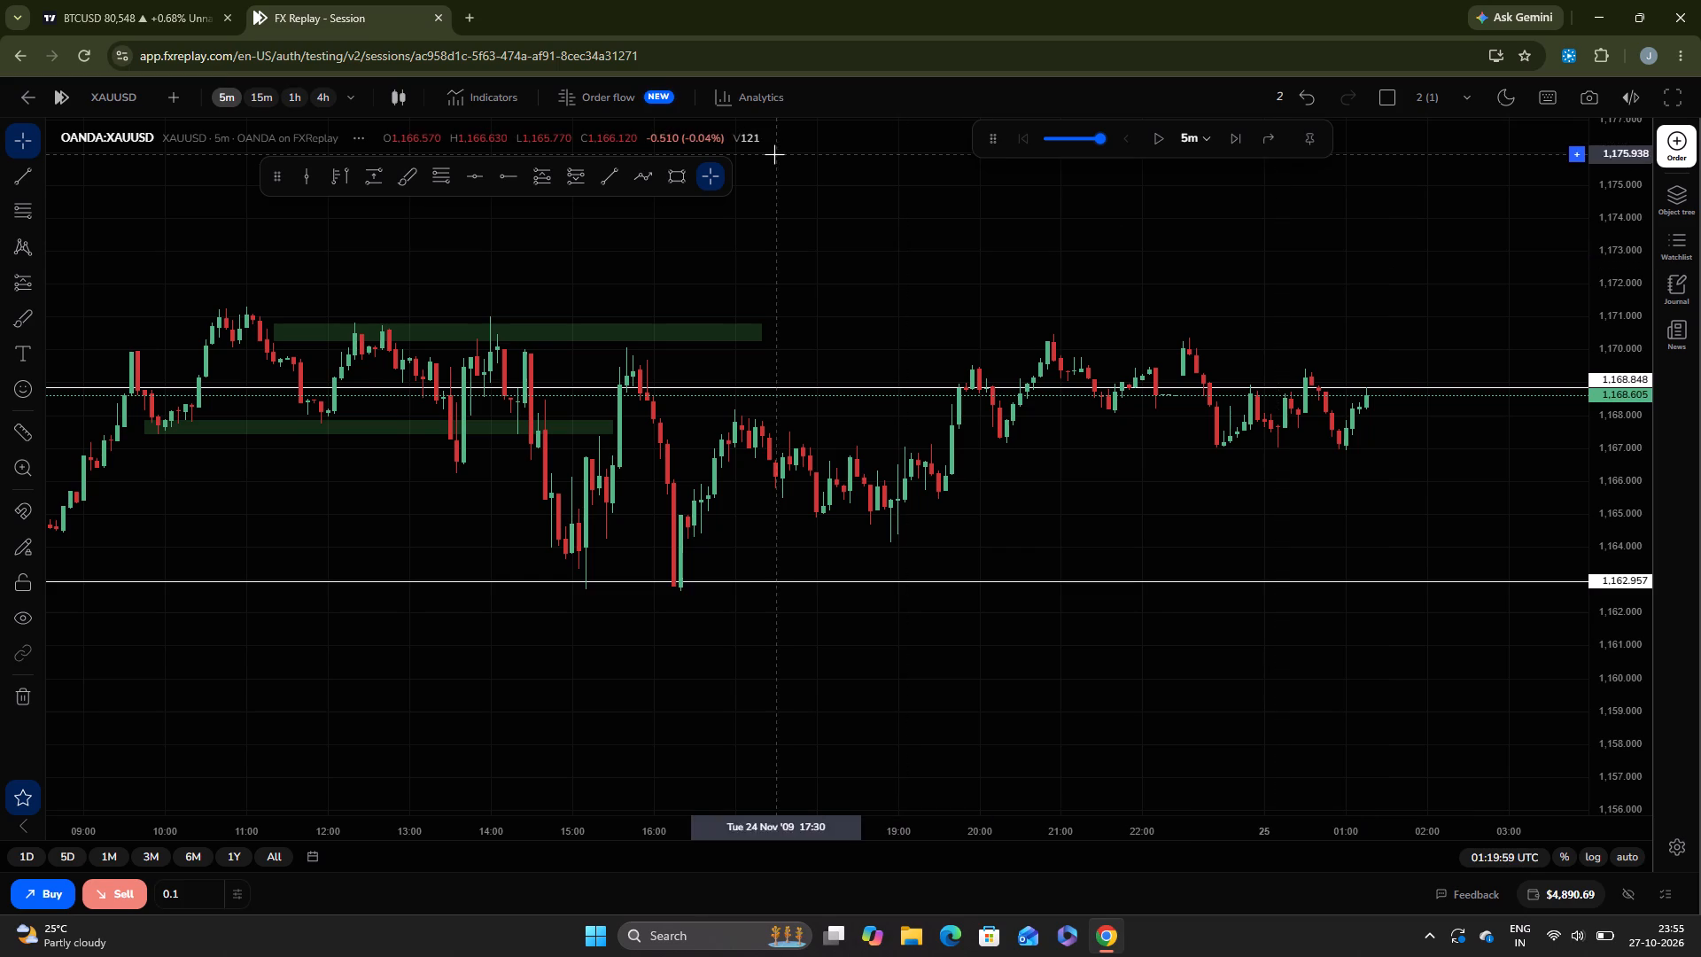
pyautogui.click(184, 27)
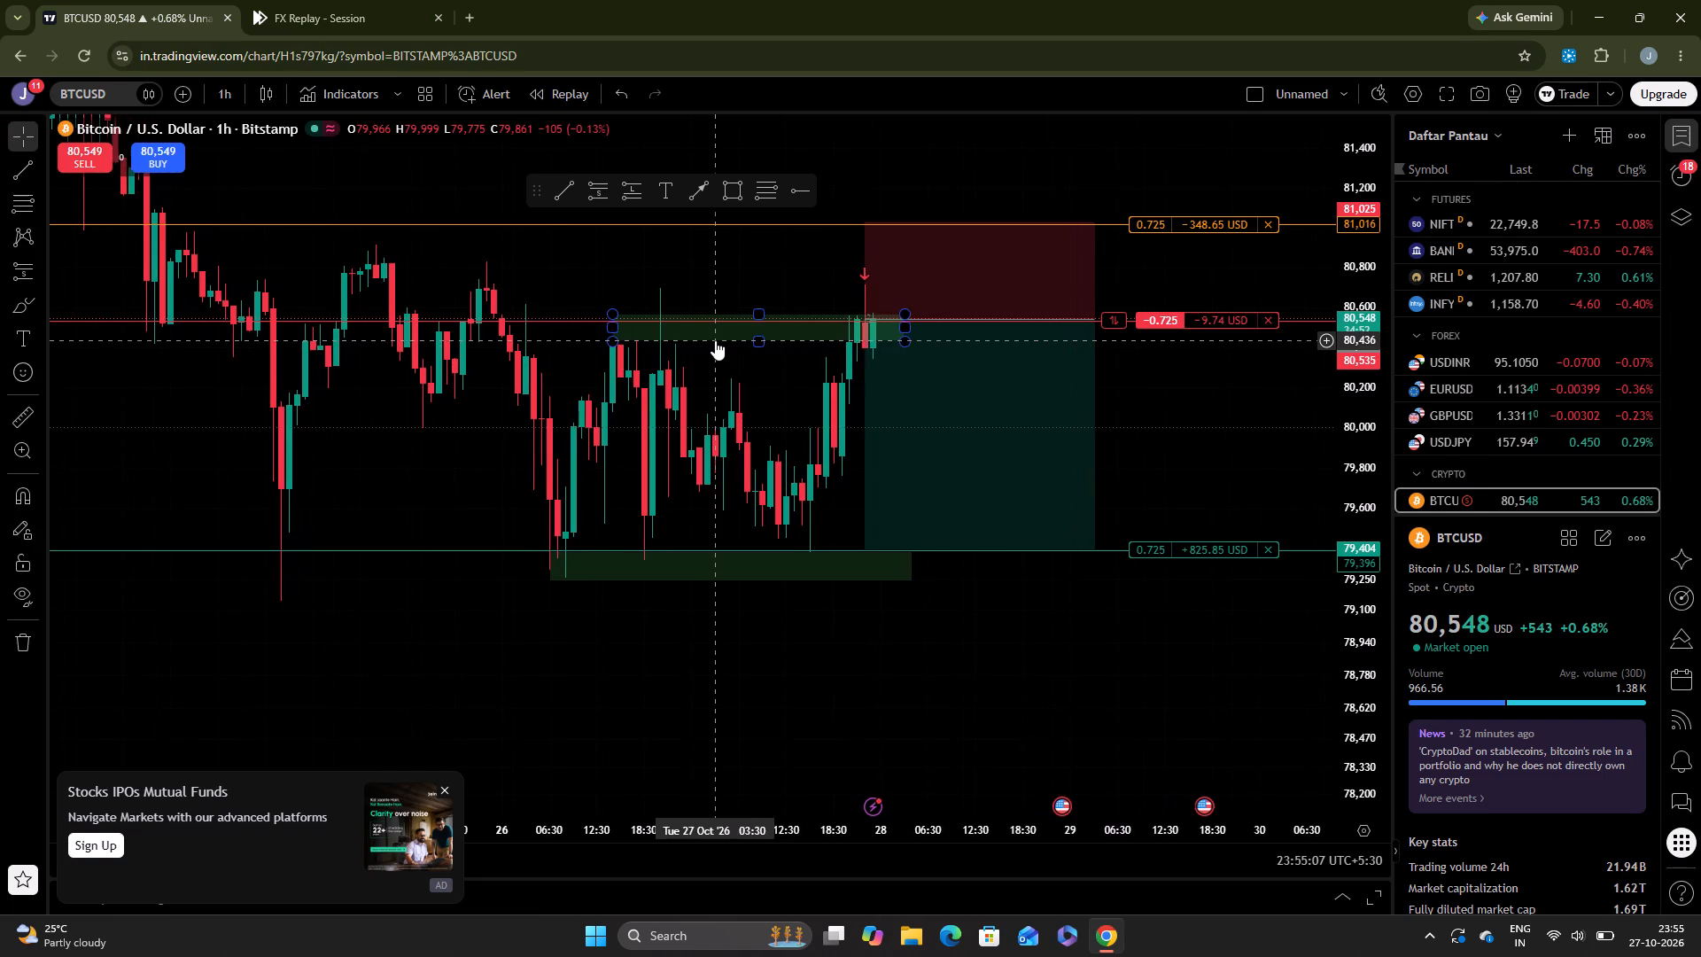
pyautogui.click(342, 2)
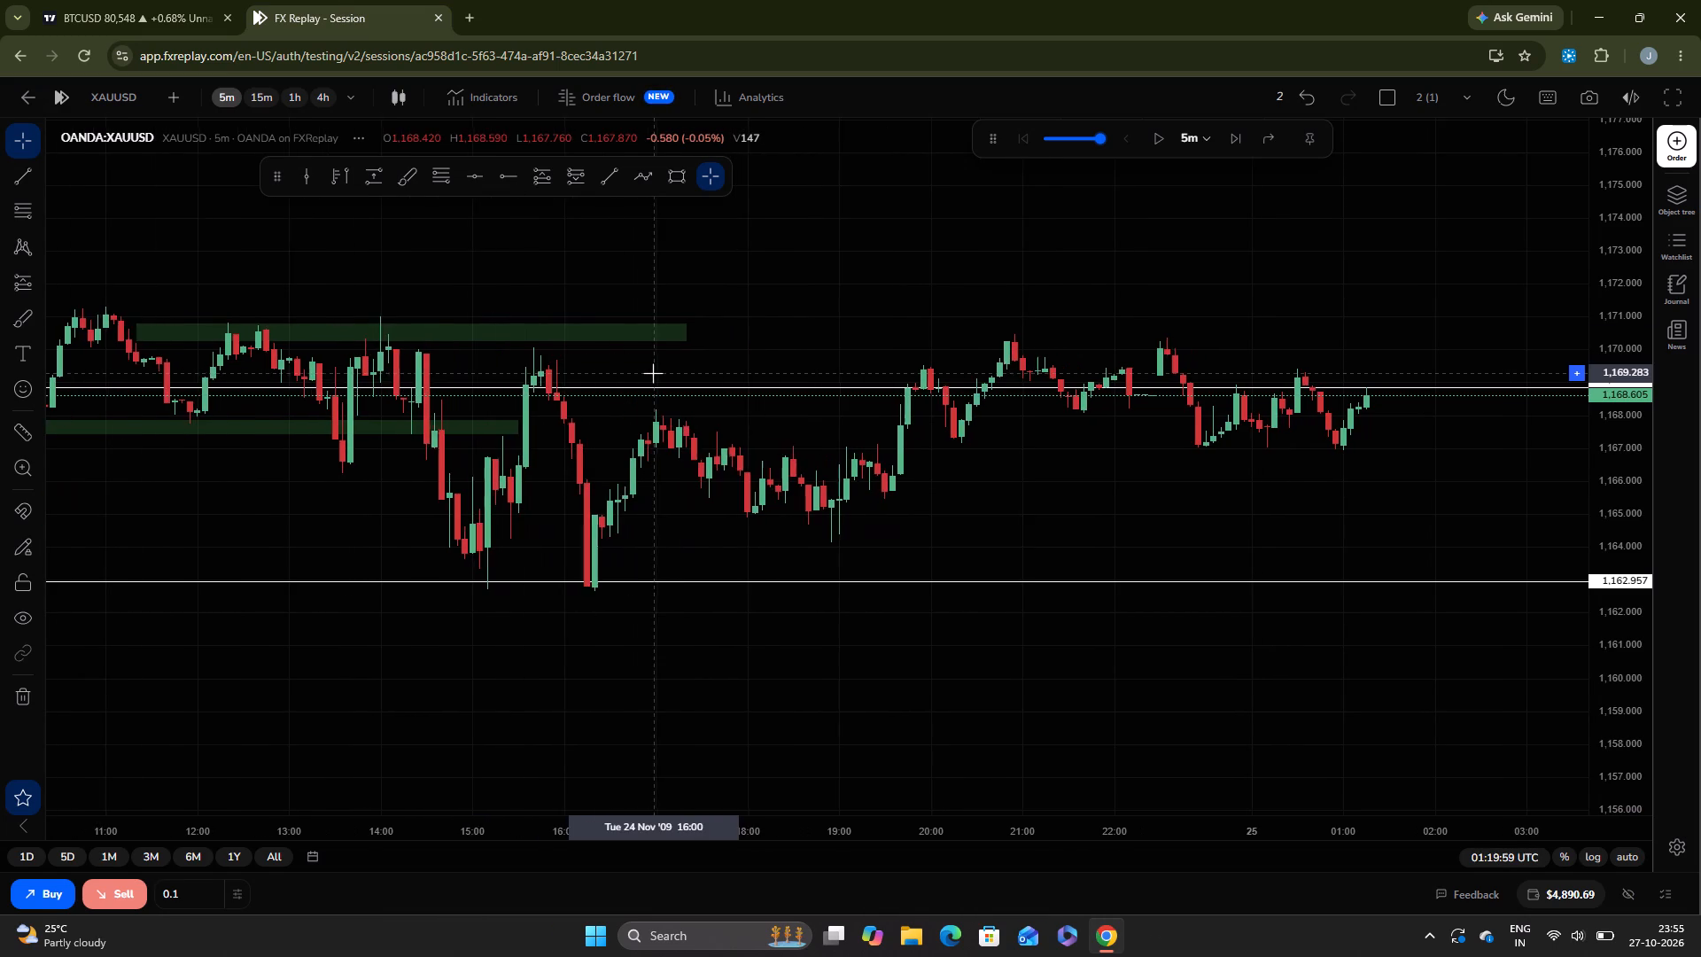
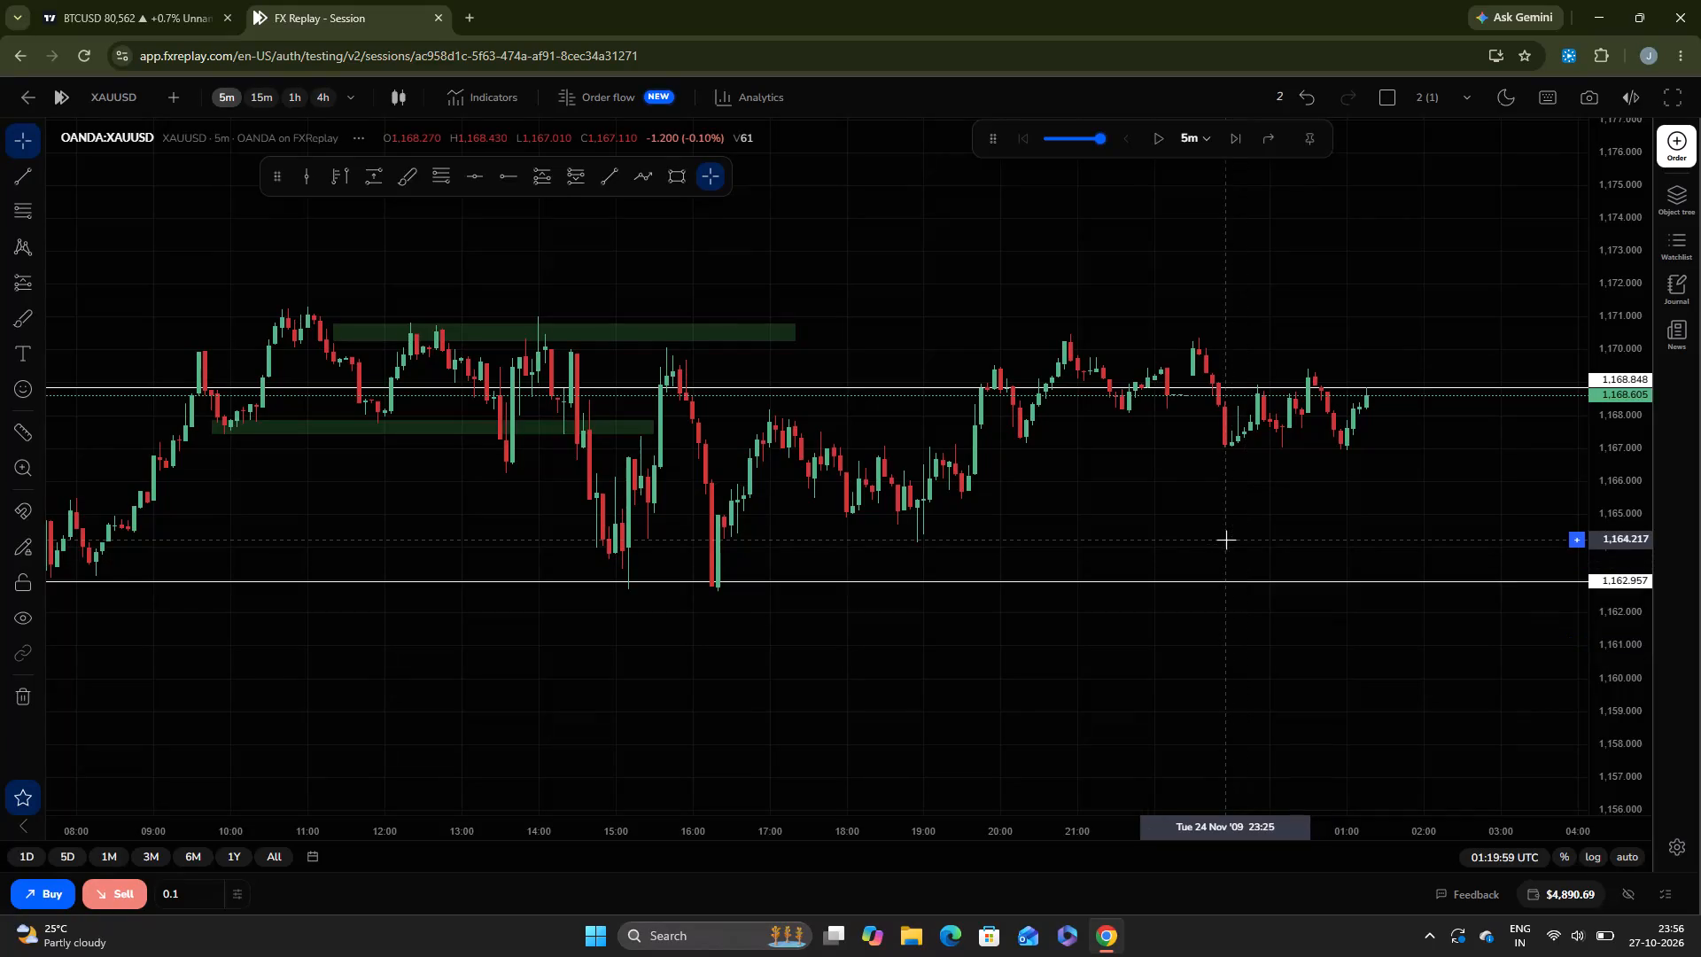
# Switch to full screen and examine the 24 November XAUUSD swings, zones and levels on the 5-minute chart.
pyautogui.moveTo(1226, 540); pyautogui.dragTo(1281, 641)
pyautogui.hscroll(-1, 1281, 641)
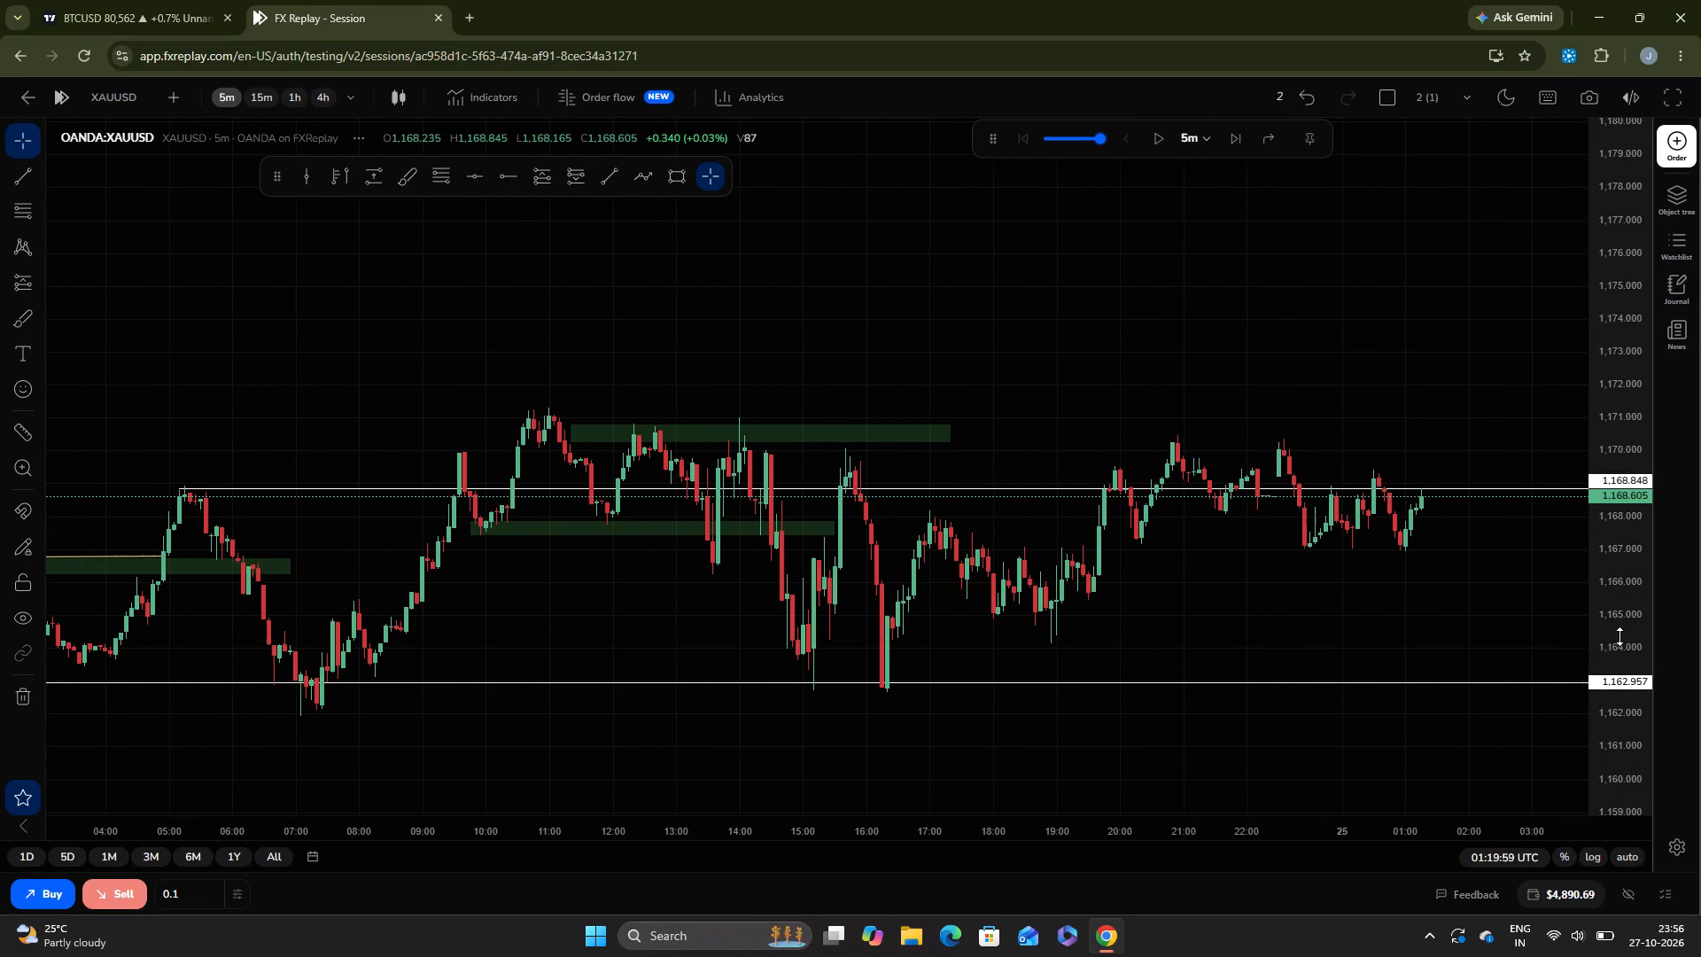
pyautogui.press('F11')
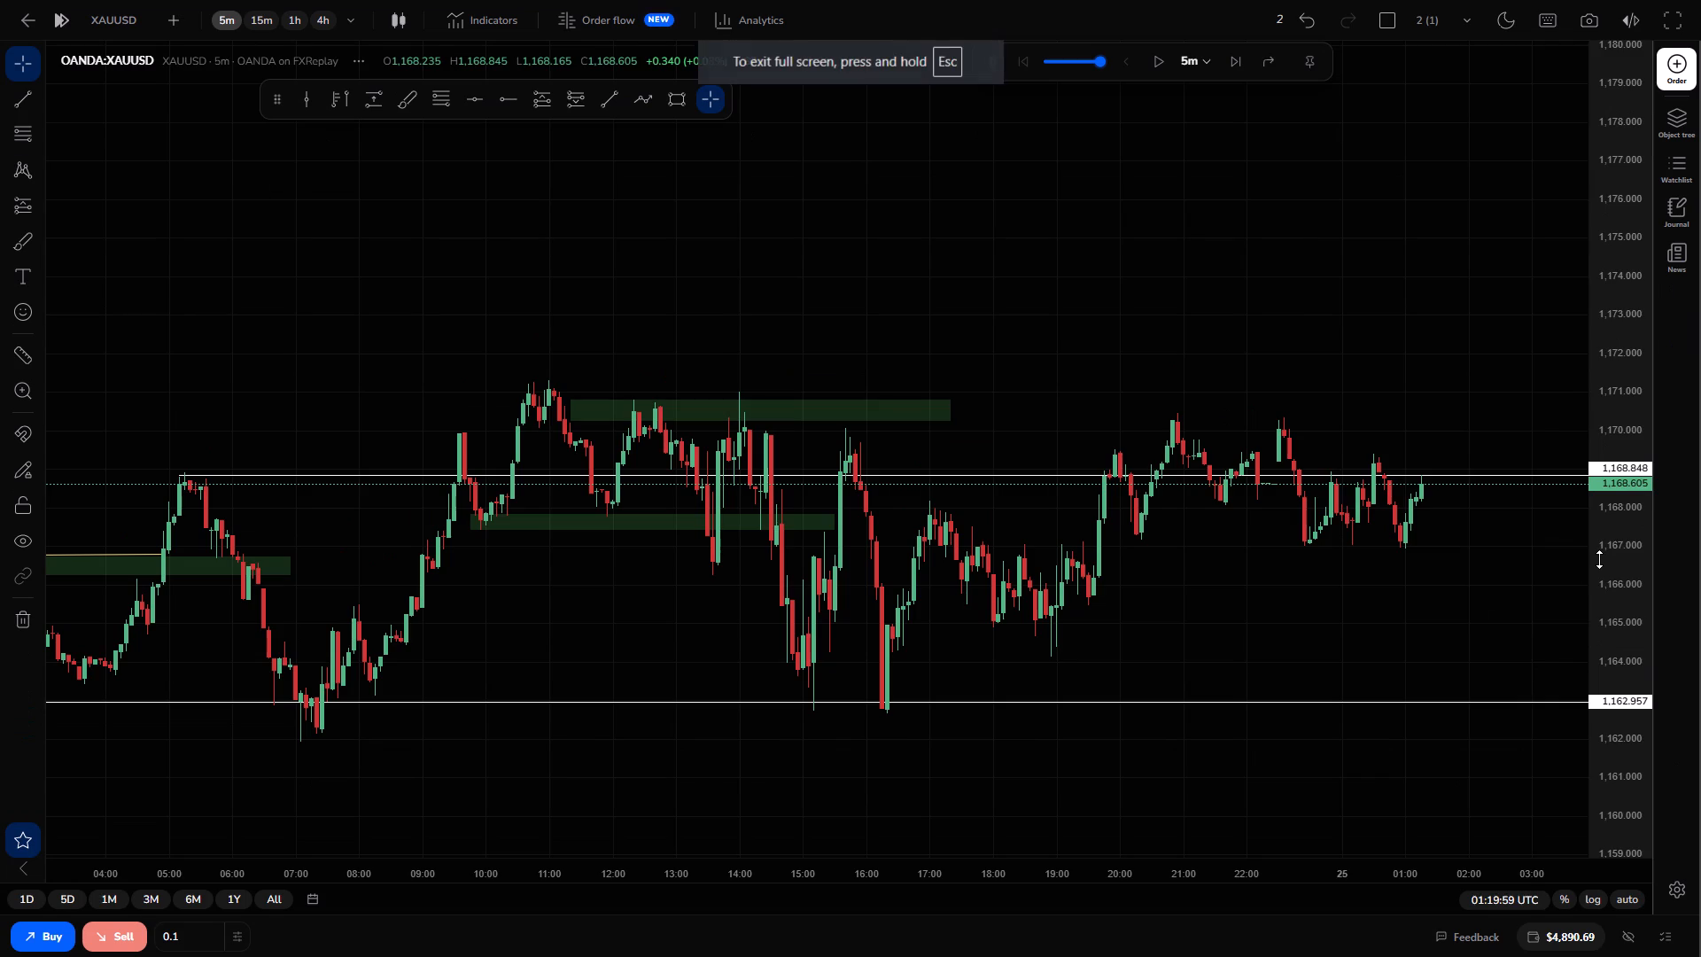
pyautogui.moveTo(1330, 619); pyautogui.dragTo(1344, 569)
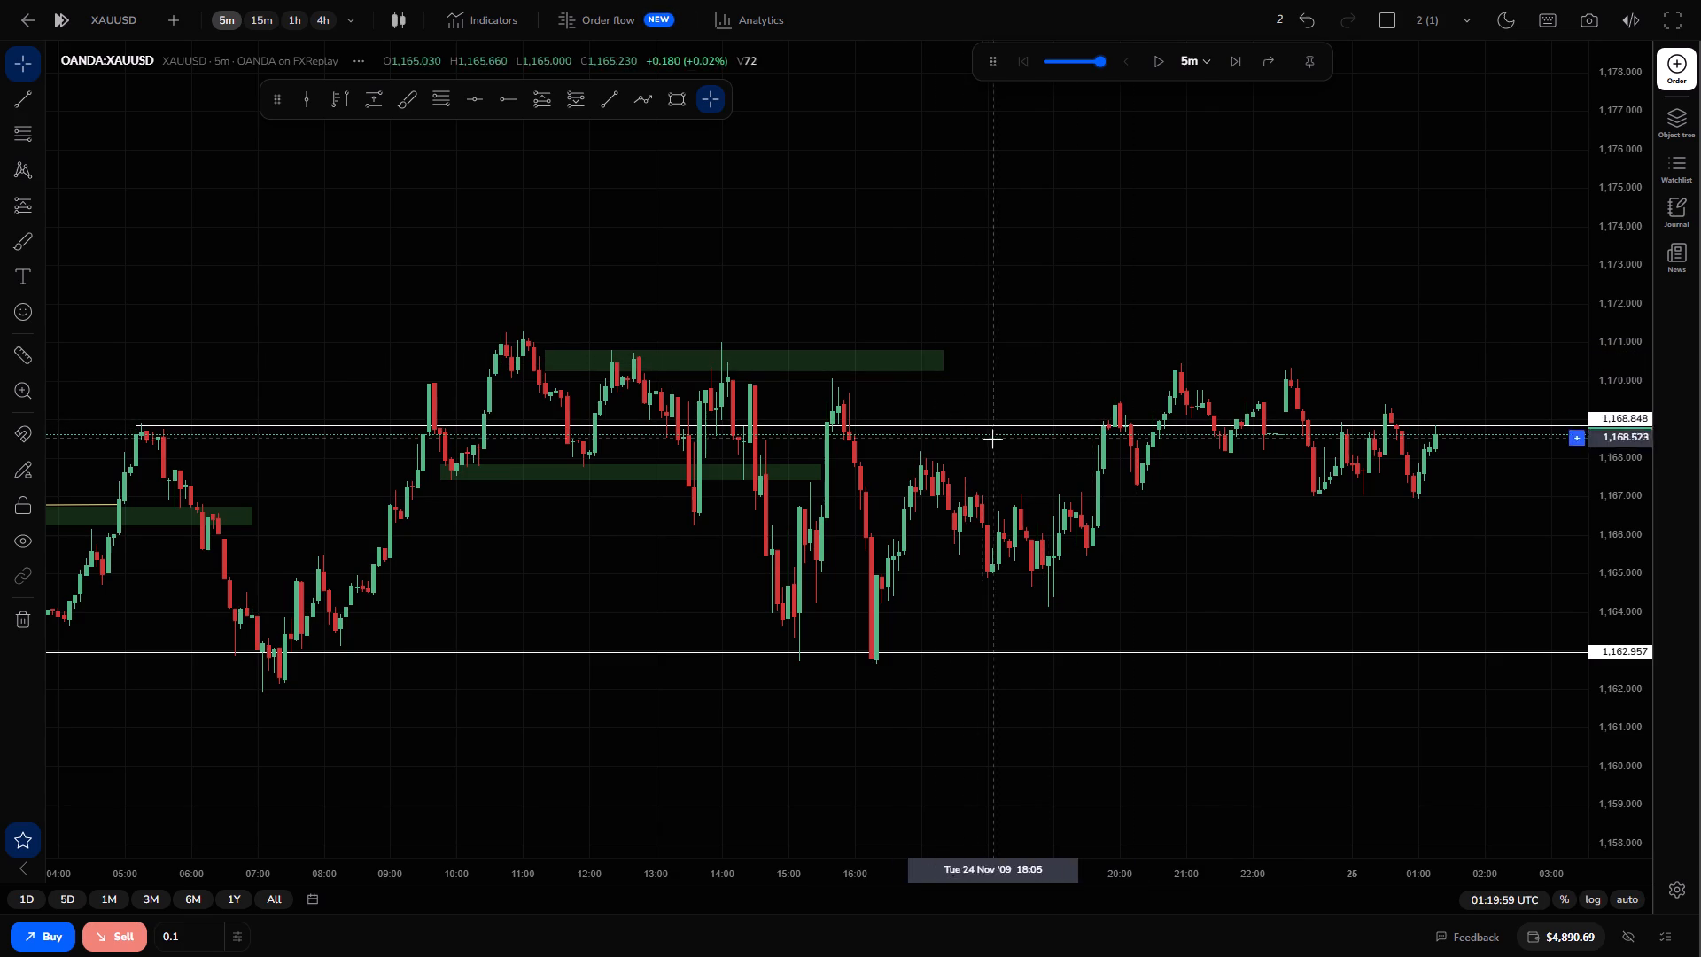
pyautogui.moveTo(693, 534); pyautogui.dragTo(805, 543)
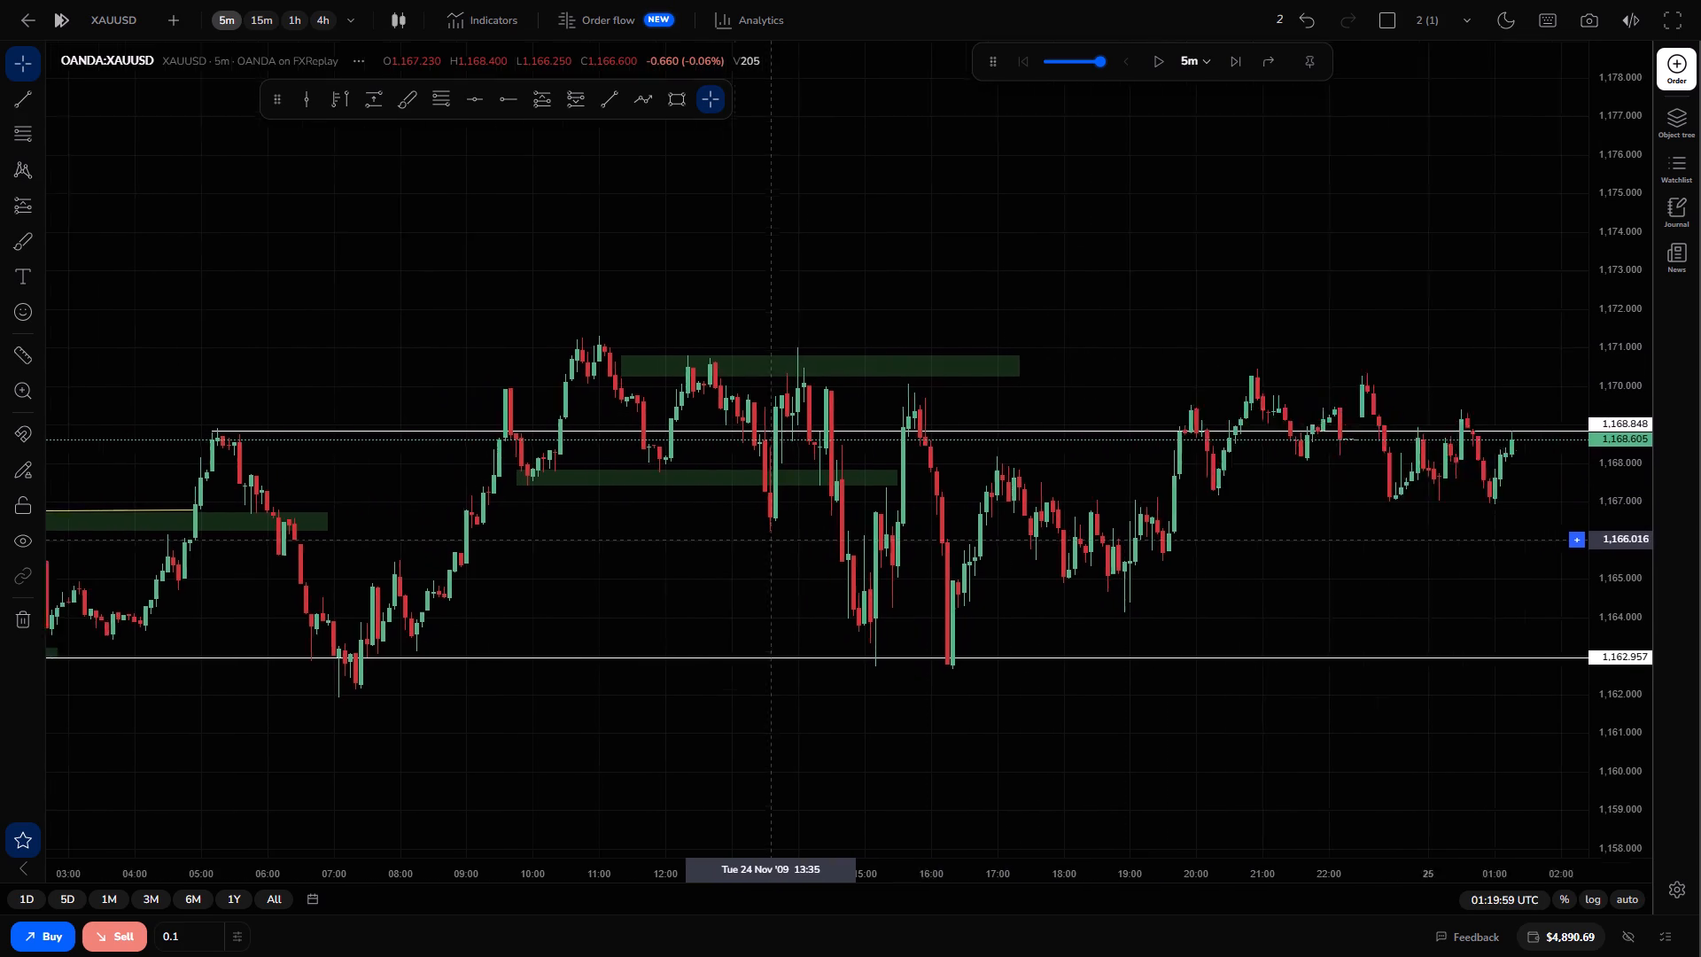
pyautogui.moveTo(805, 543); pyautogui.dragTo(839, 553)
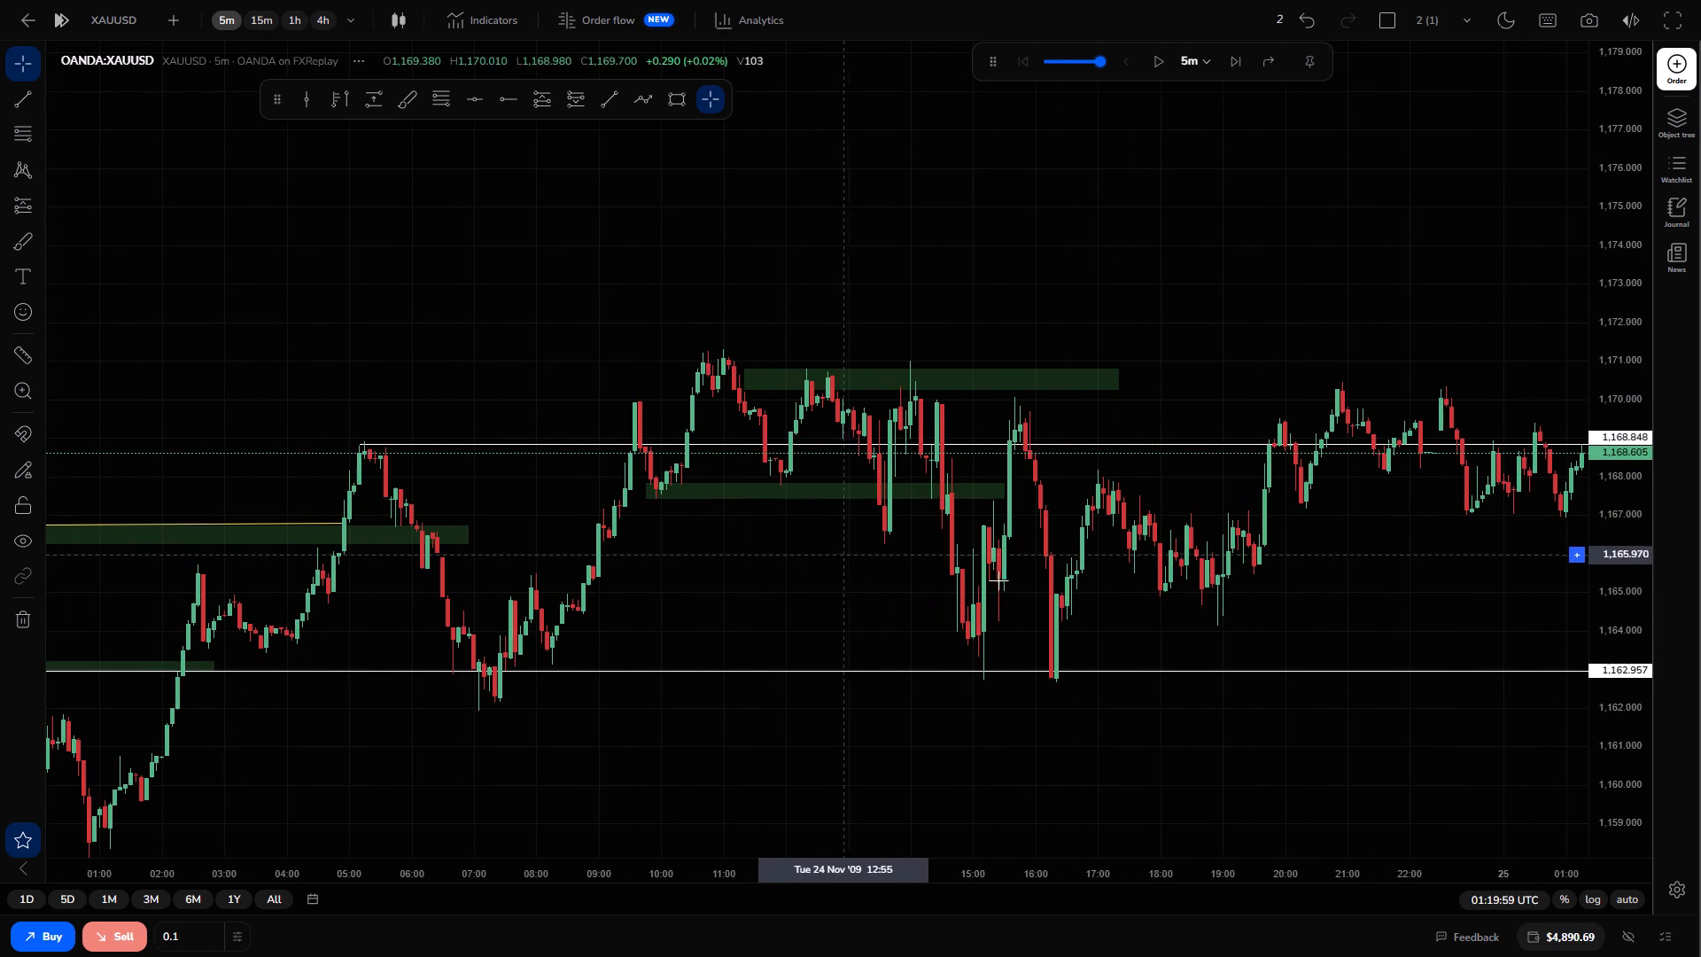
pyautogui.moveTo(1602, 575); pyautogui.dragTo(1604, 615)
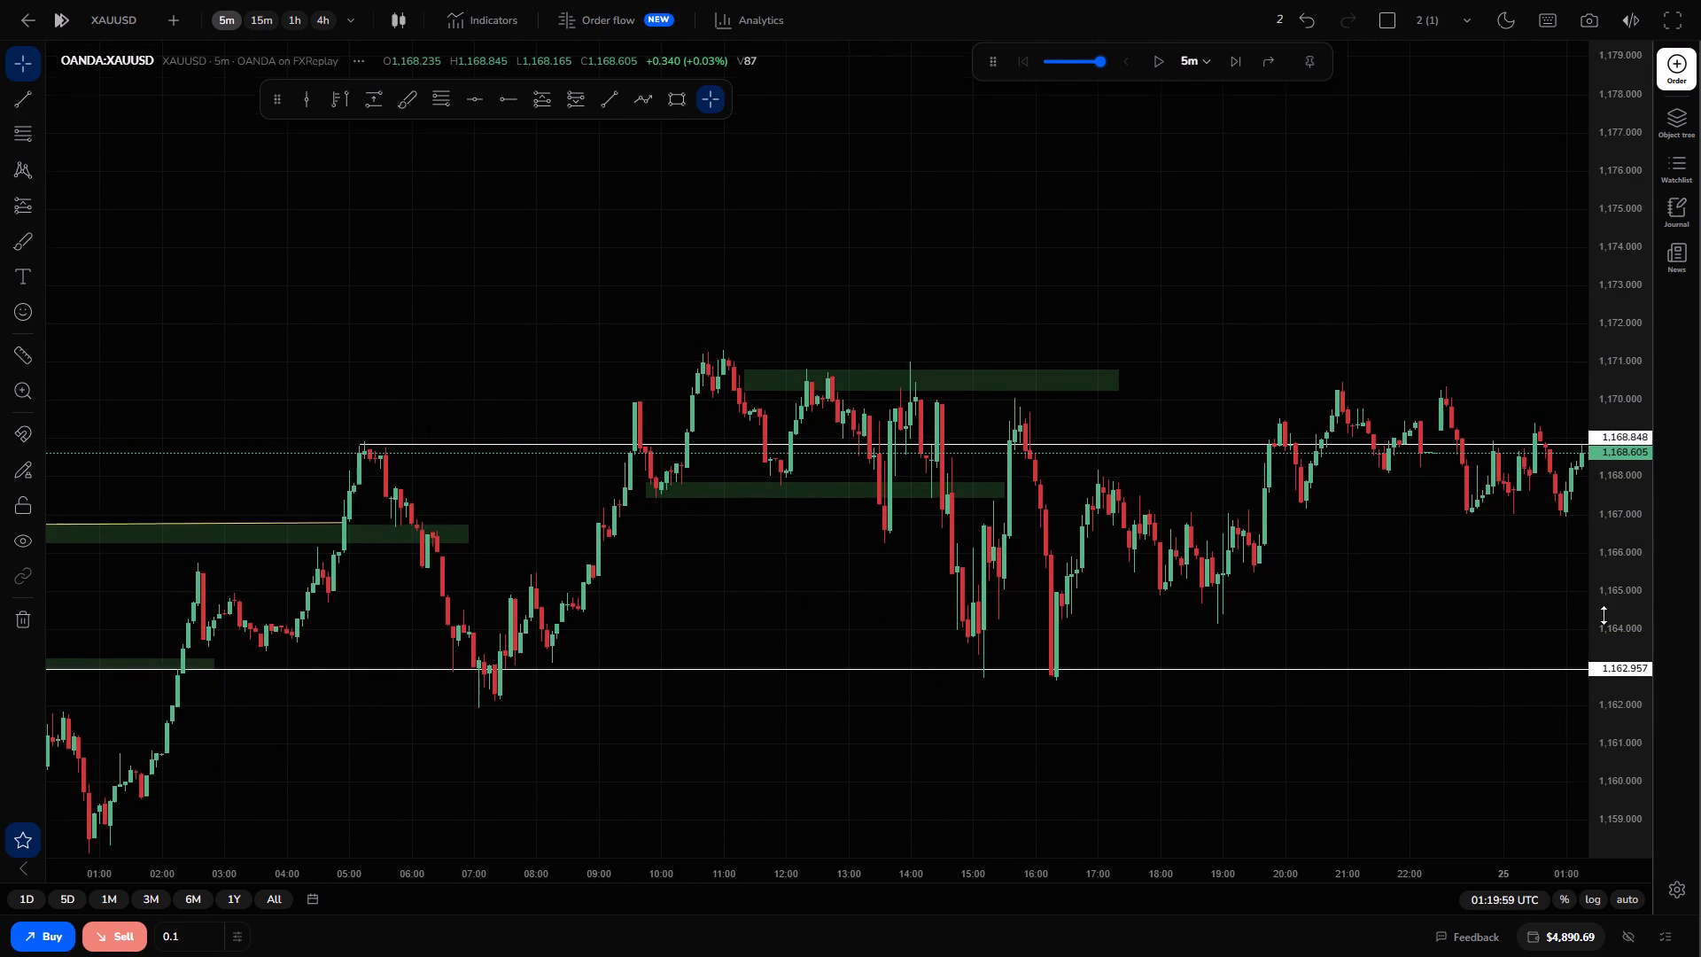
pyautogui.moveTo(1604, 615); pyautogui.dragTo(1580, 867)
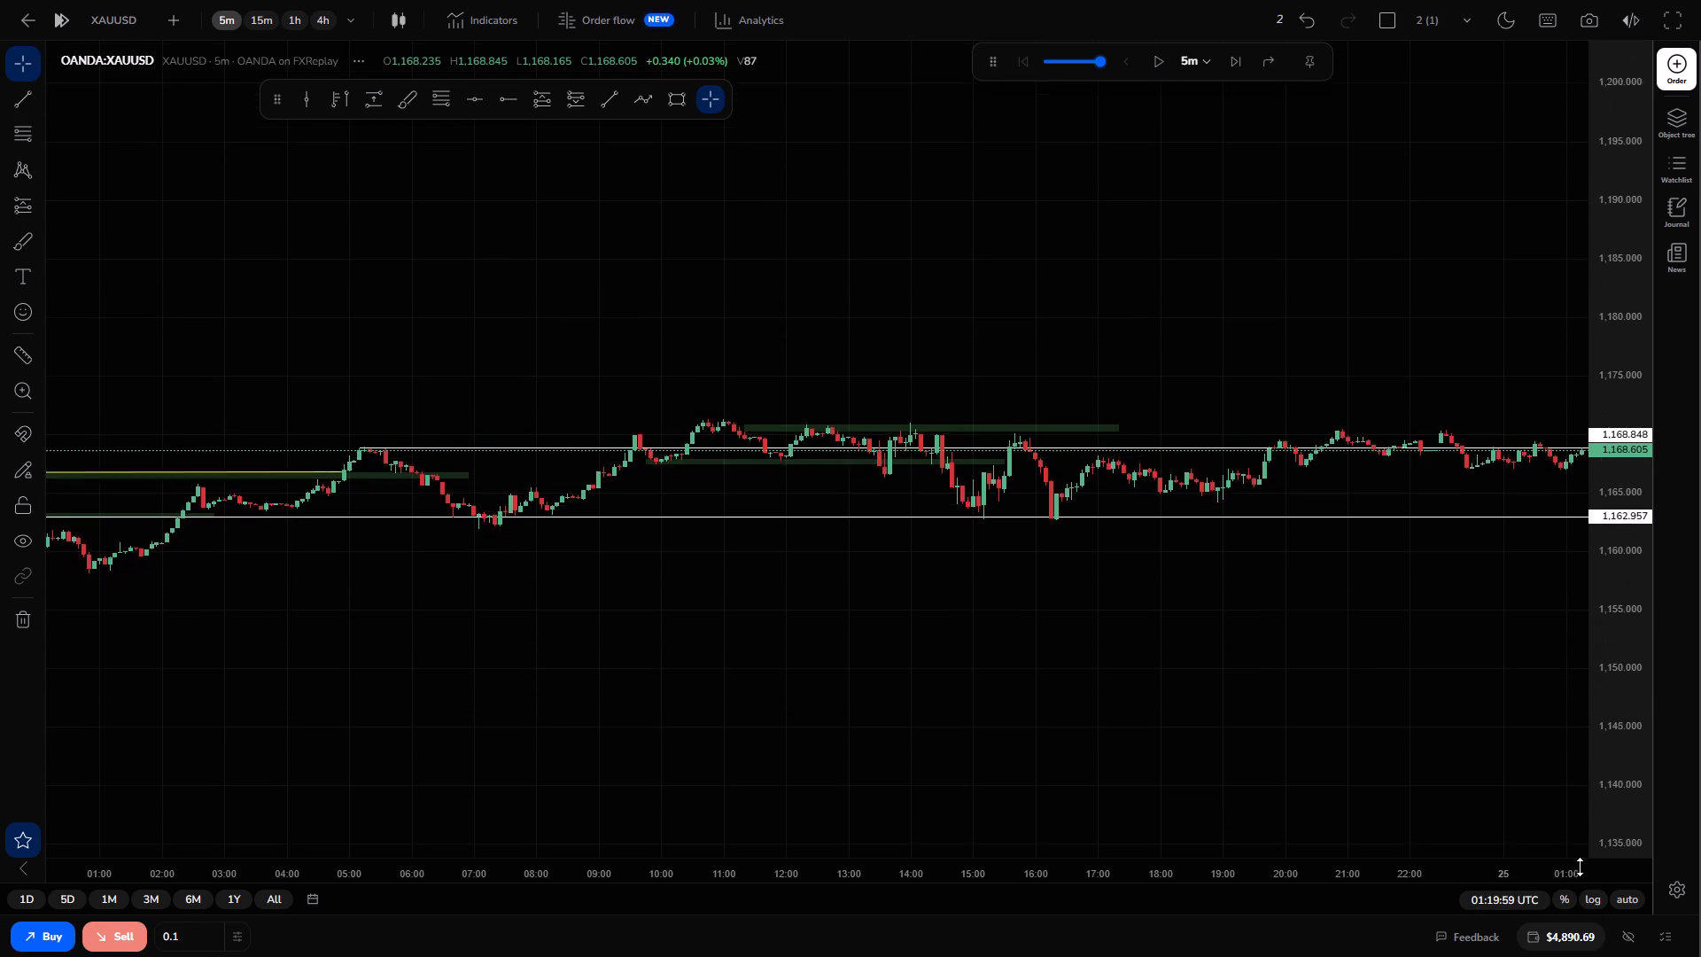
pyautogui.moveTo(1580, 867); pyautogui.dragTo(1545, 610)
pyautogui.click(1166, 872)
pyautogui.moveTo(1112, 797); pyautogui.dragTo(1364, 796)
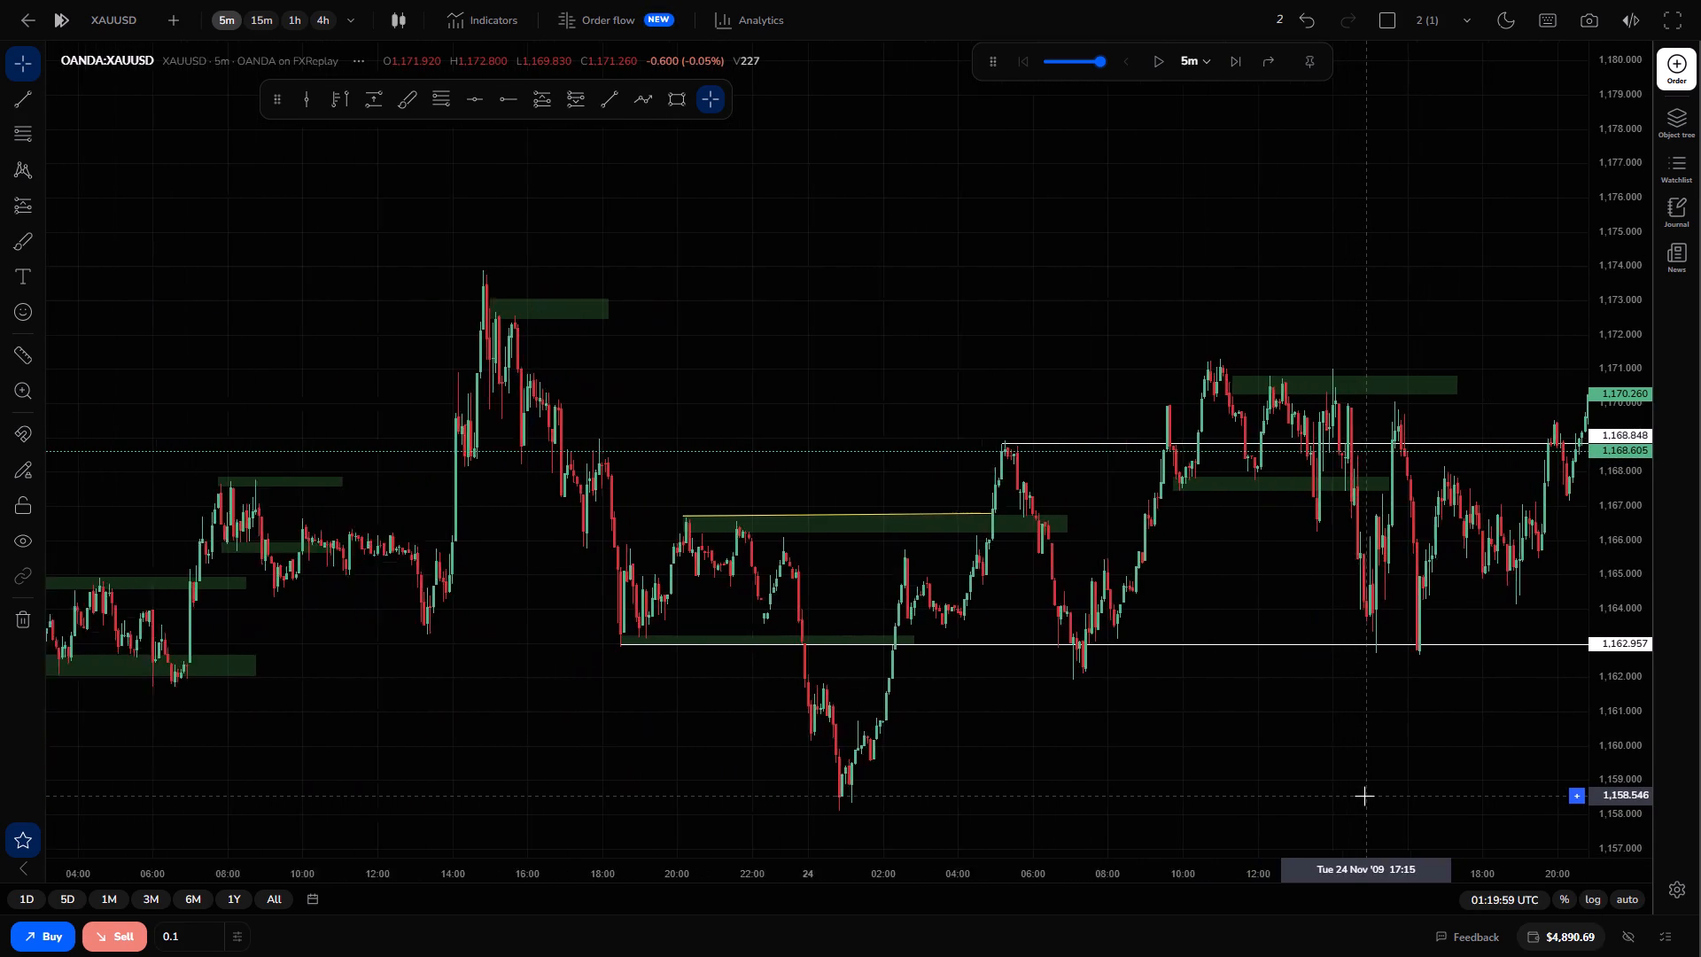
pyautogui.hscroll(1, 1382, 805)
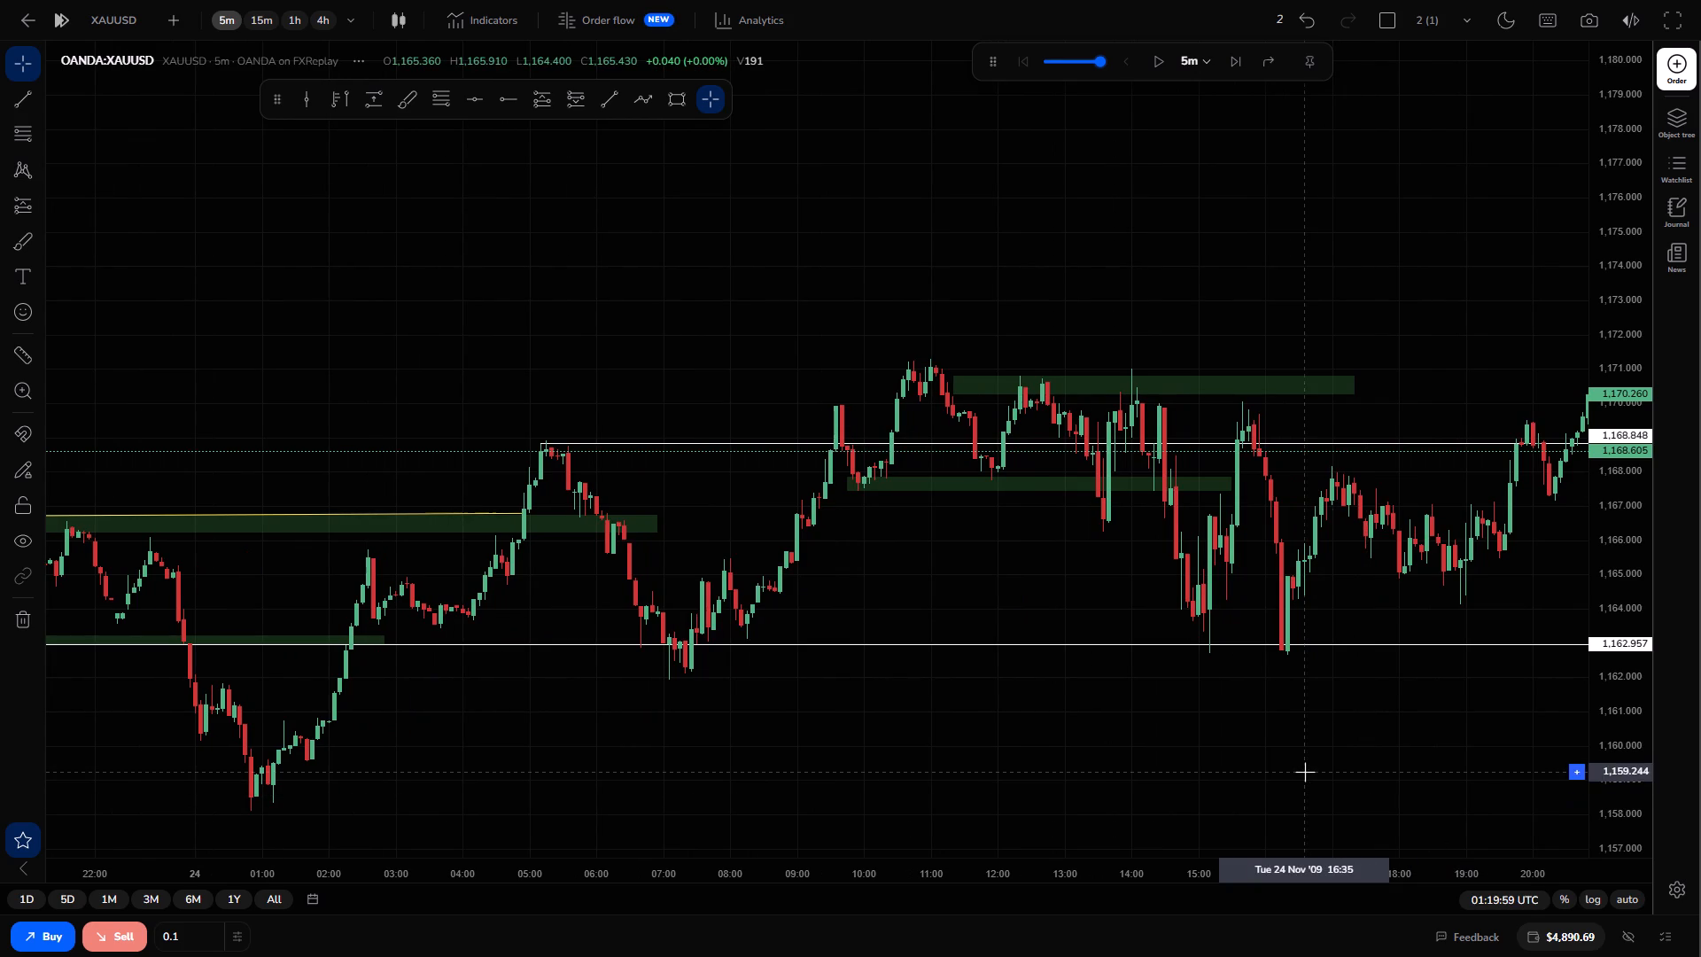
# Delete the white horizontal level at 1,168.848.
pyautogui.moveTo(1305, 772); pyautogui.dragTo(1202, 790)
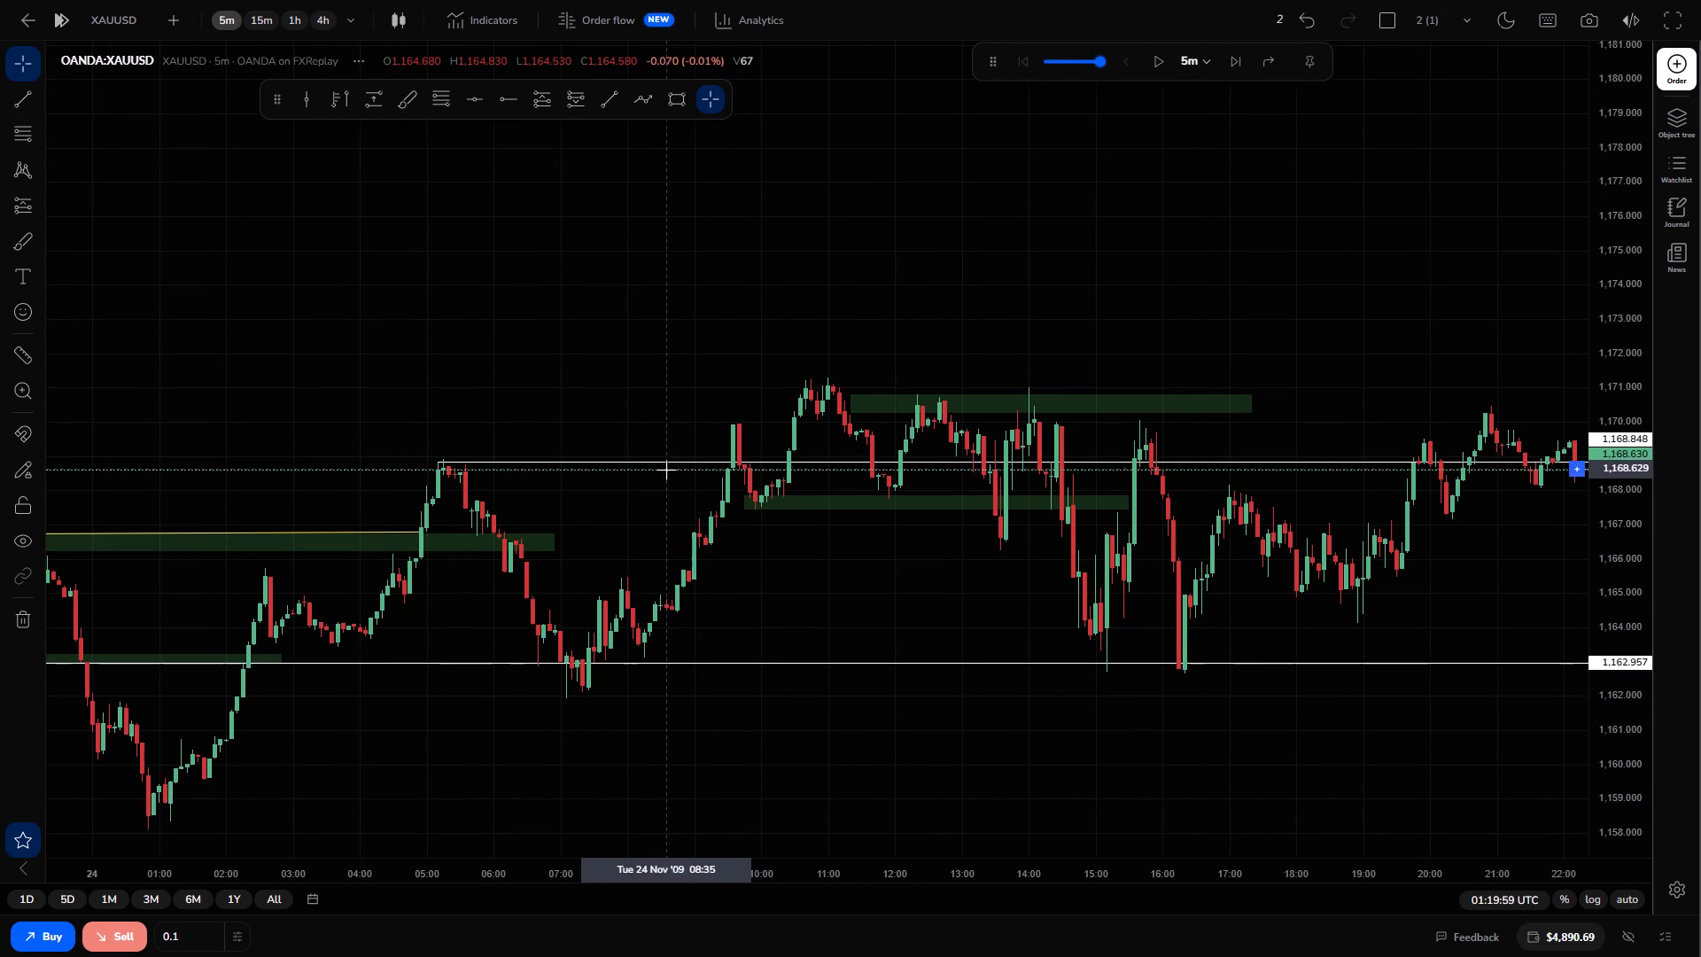
pyautogui.click(670, 460)
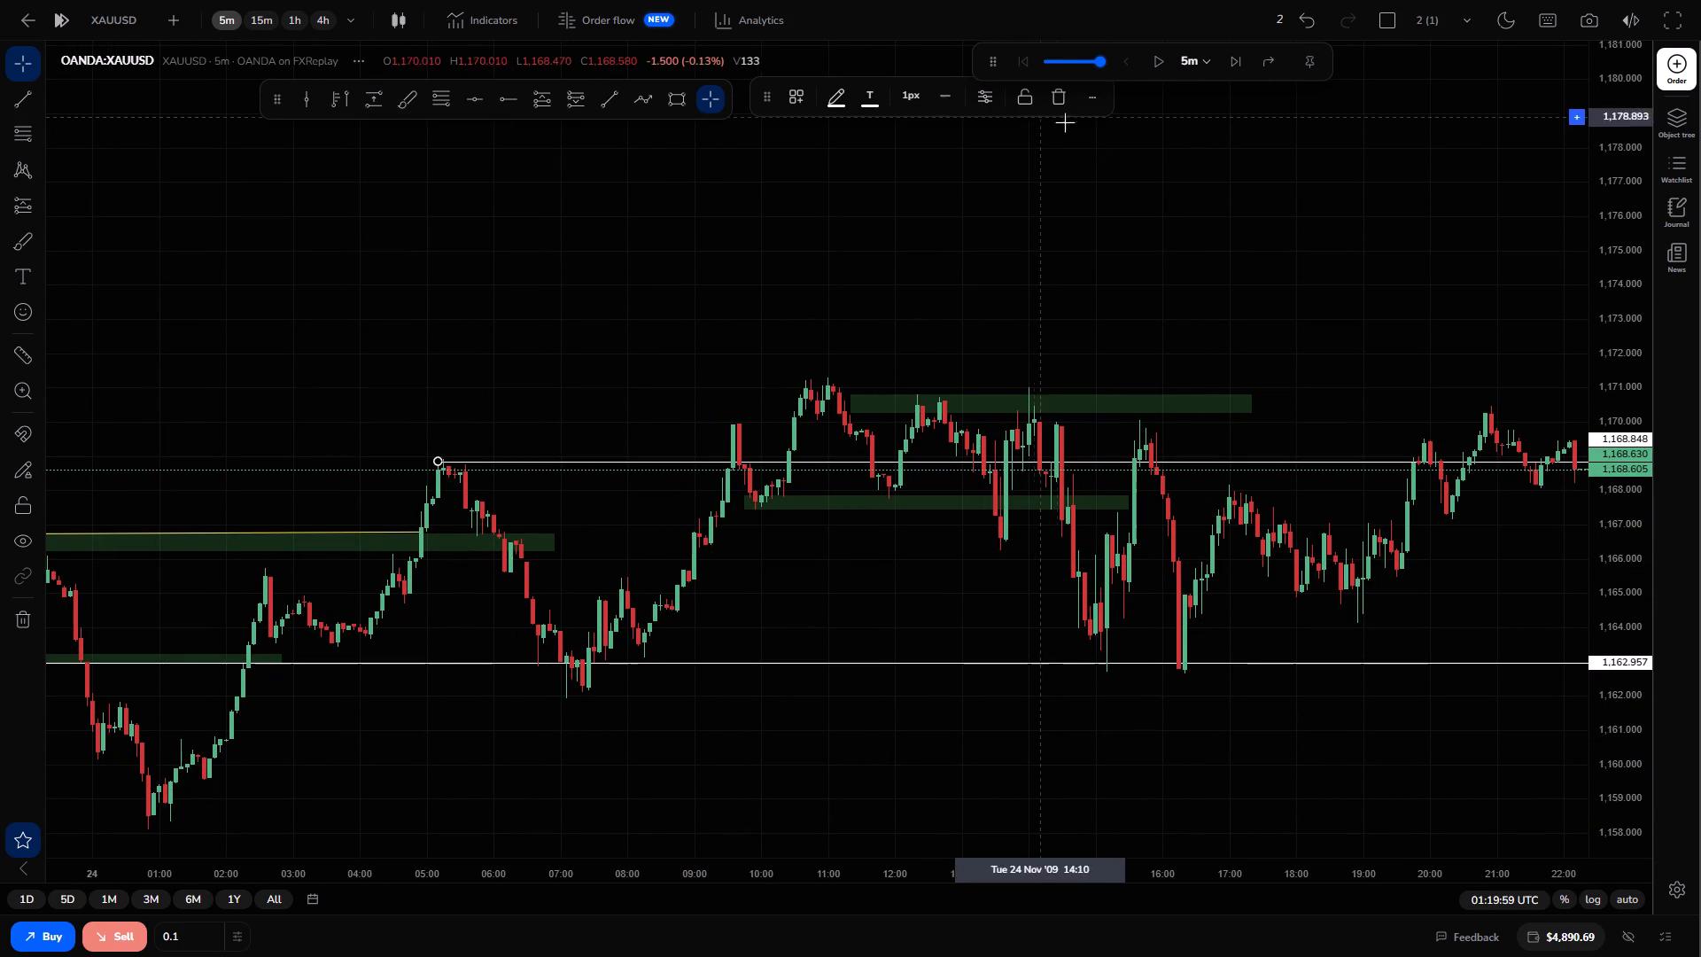
pyautogui.click(1055, 106)
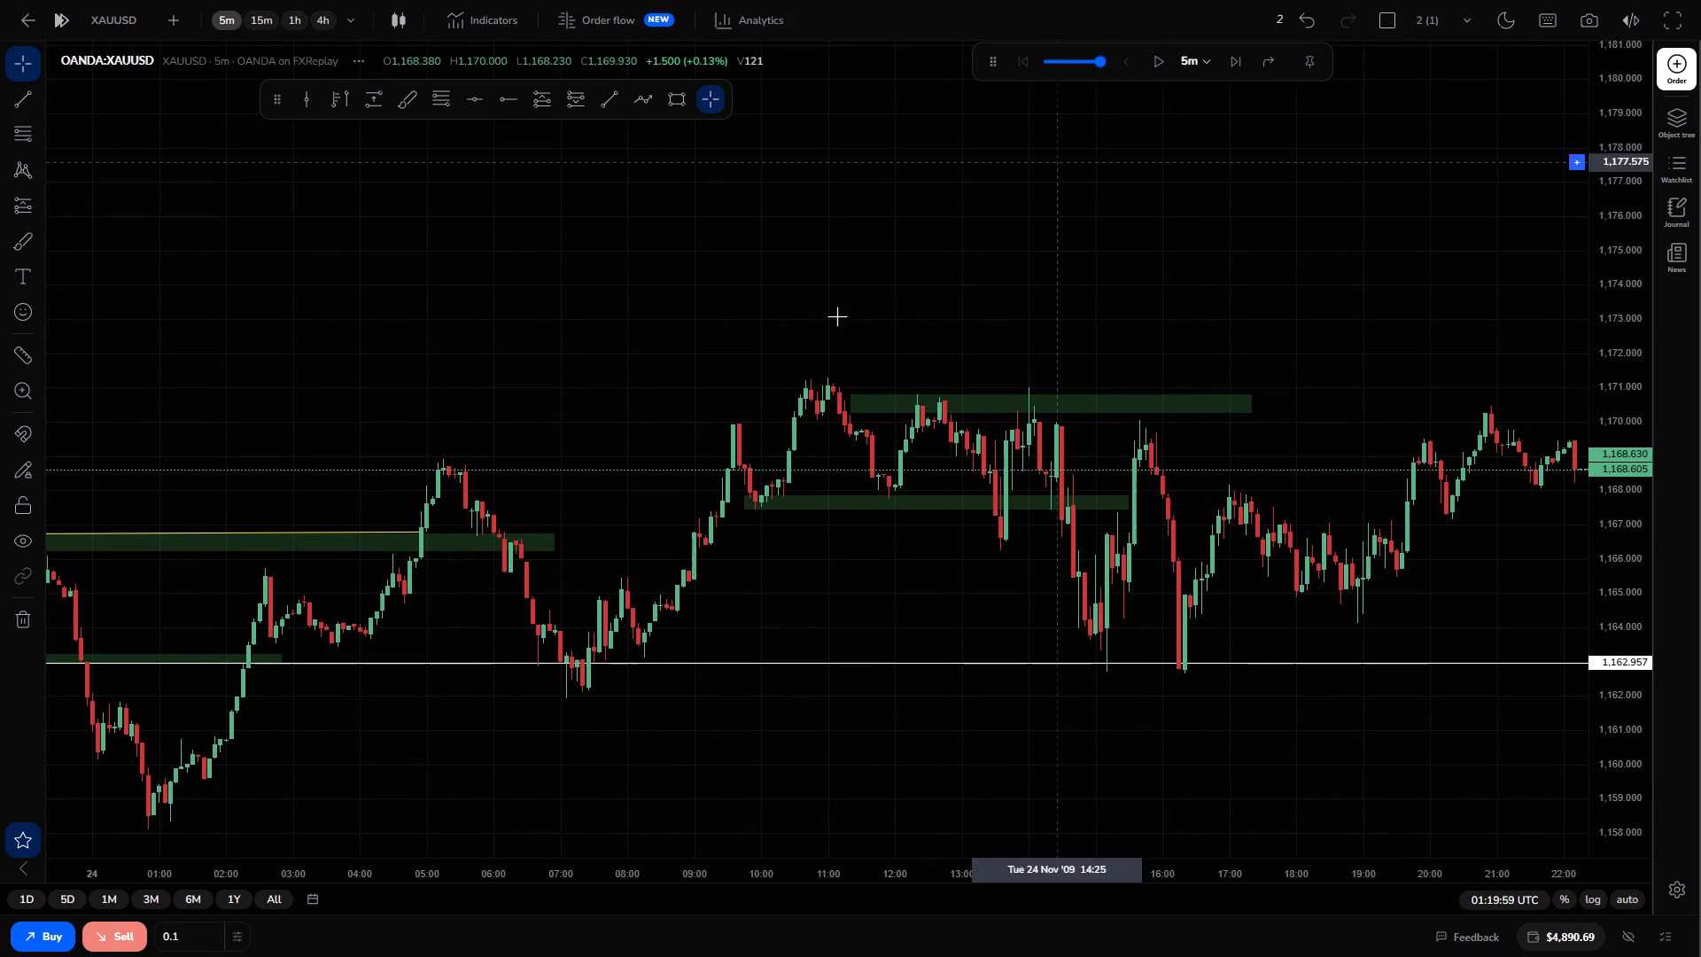
# Copy the yellow structure-break line and place the duplicate at about 1,168.8 to 1,168.9, starting from the 05:15 high on 24 November.
pyautogui.click(357, 529)
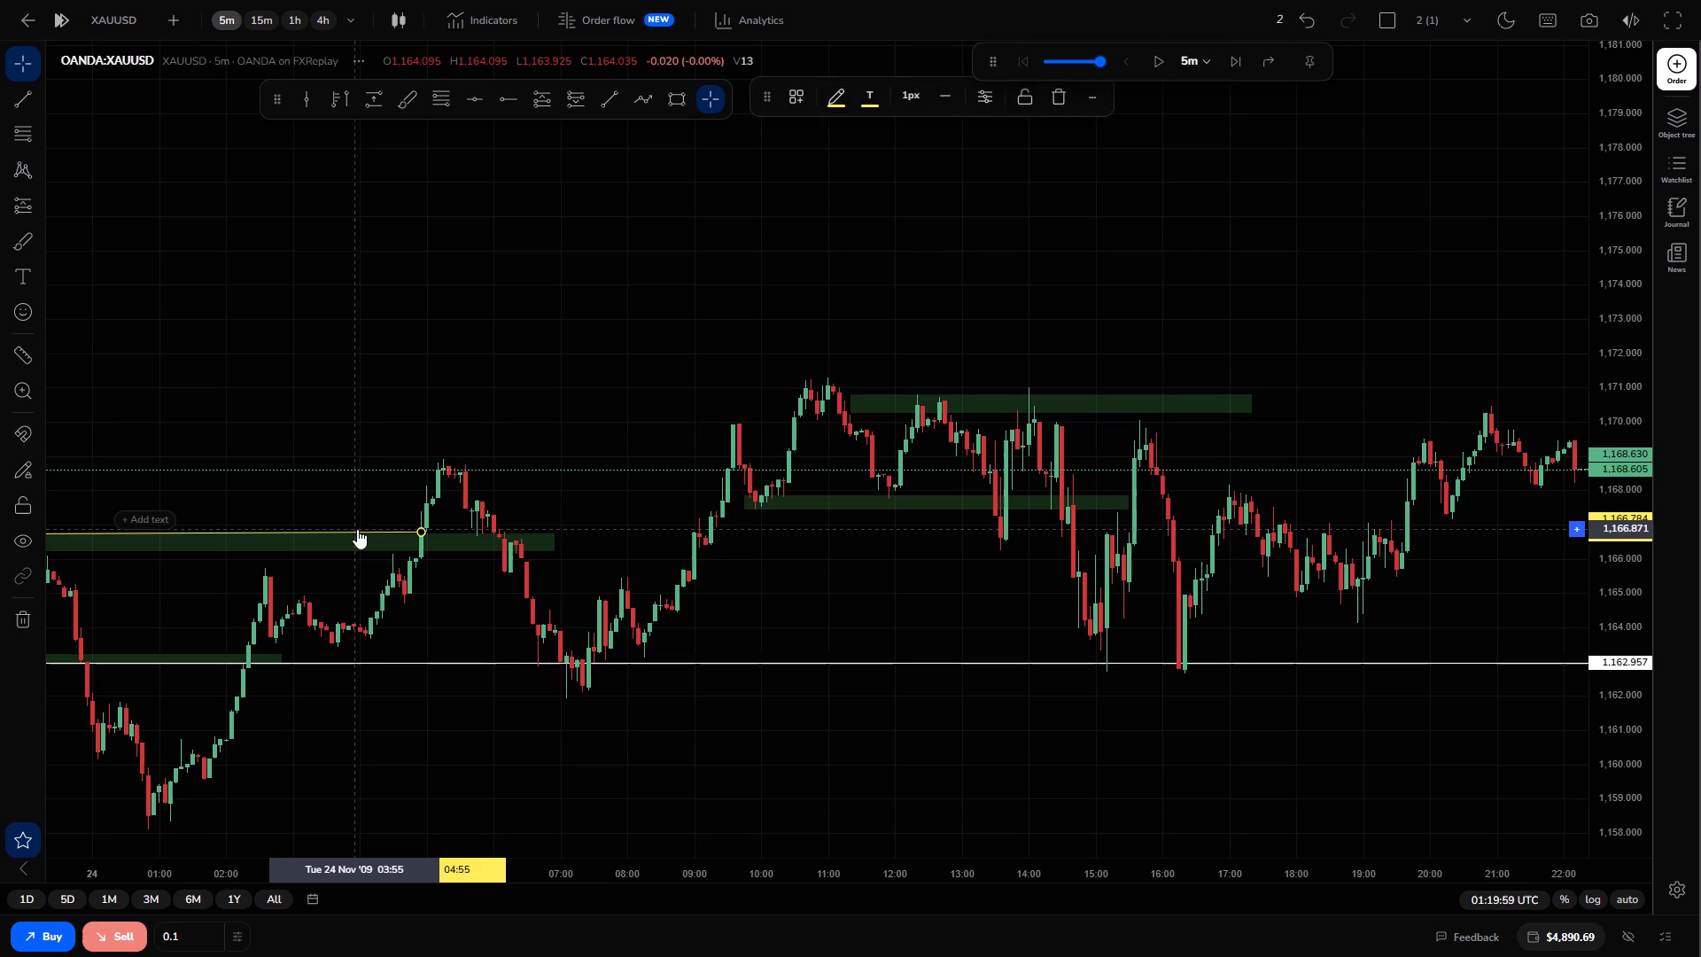
pyautogui.click(803, 106)
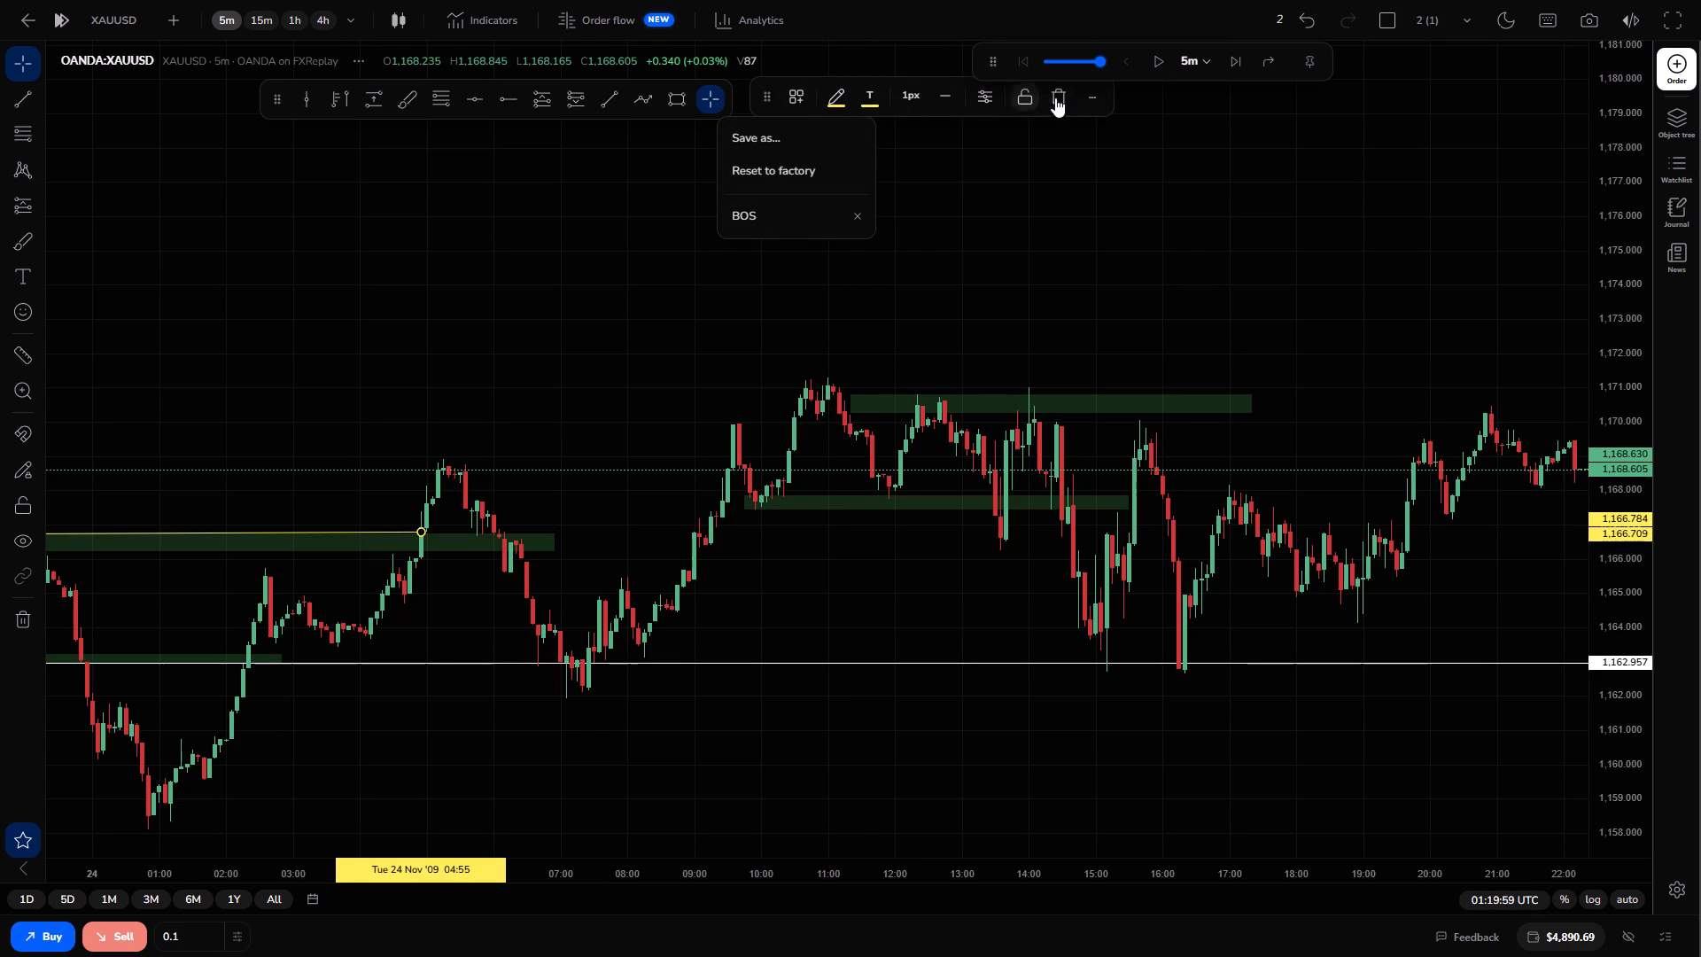
pyautogui.click(1107, 96)
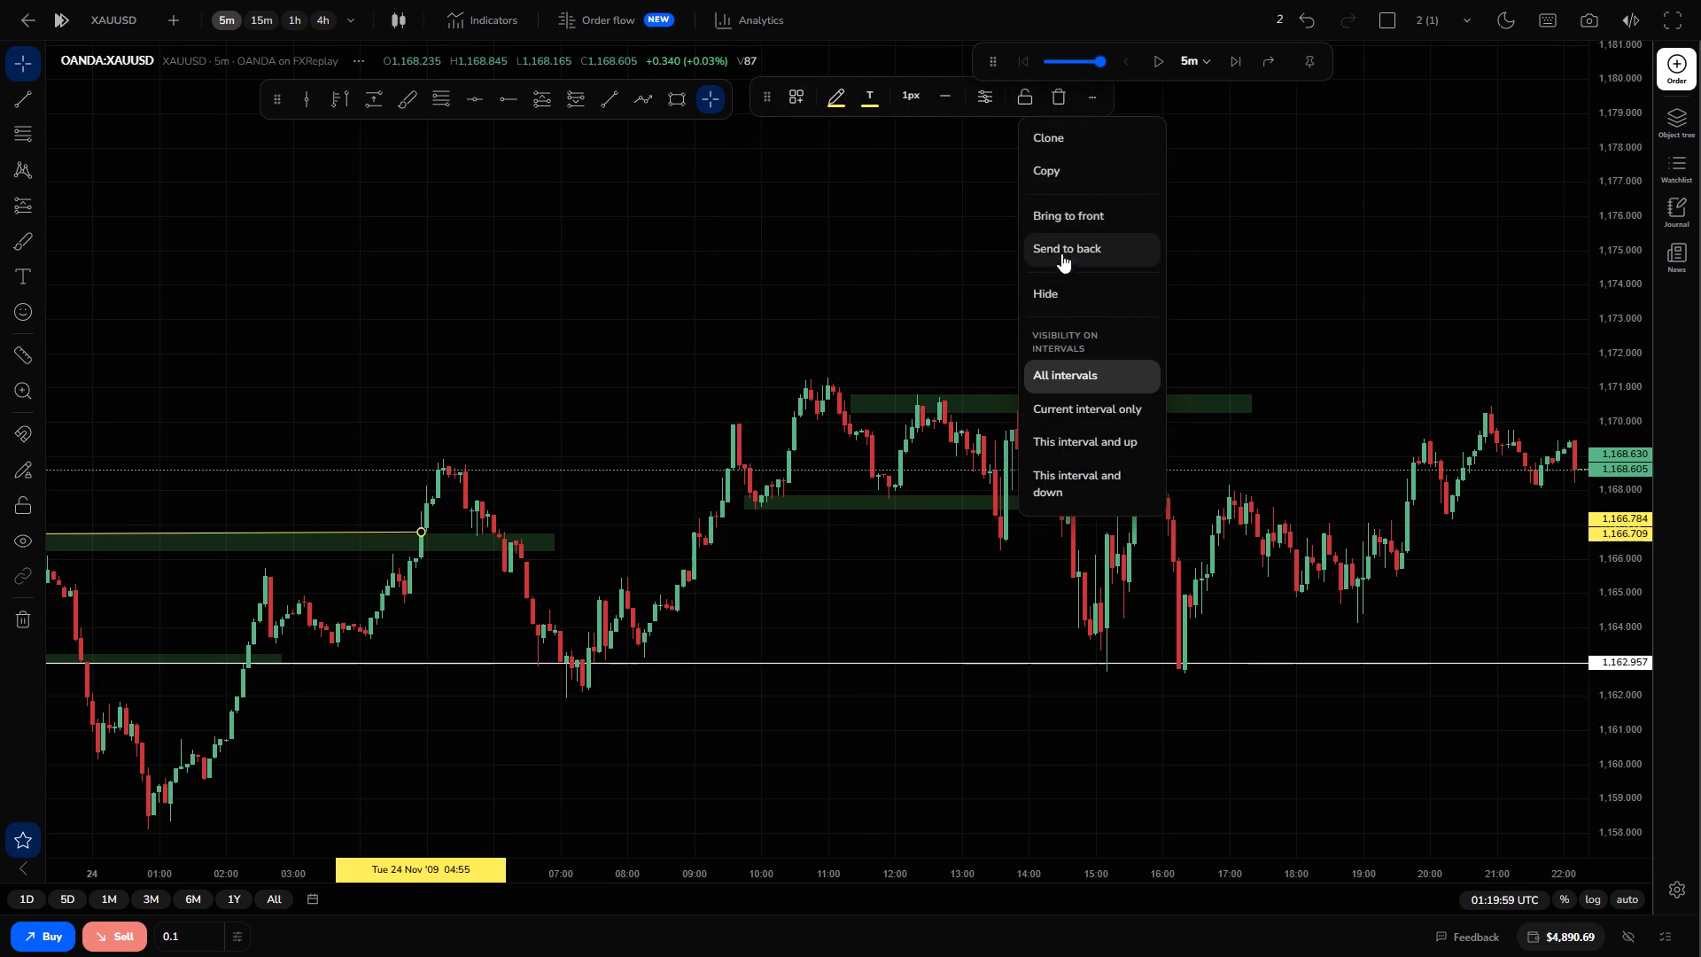
pyautogui.click(1050, 175)
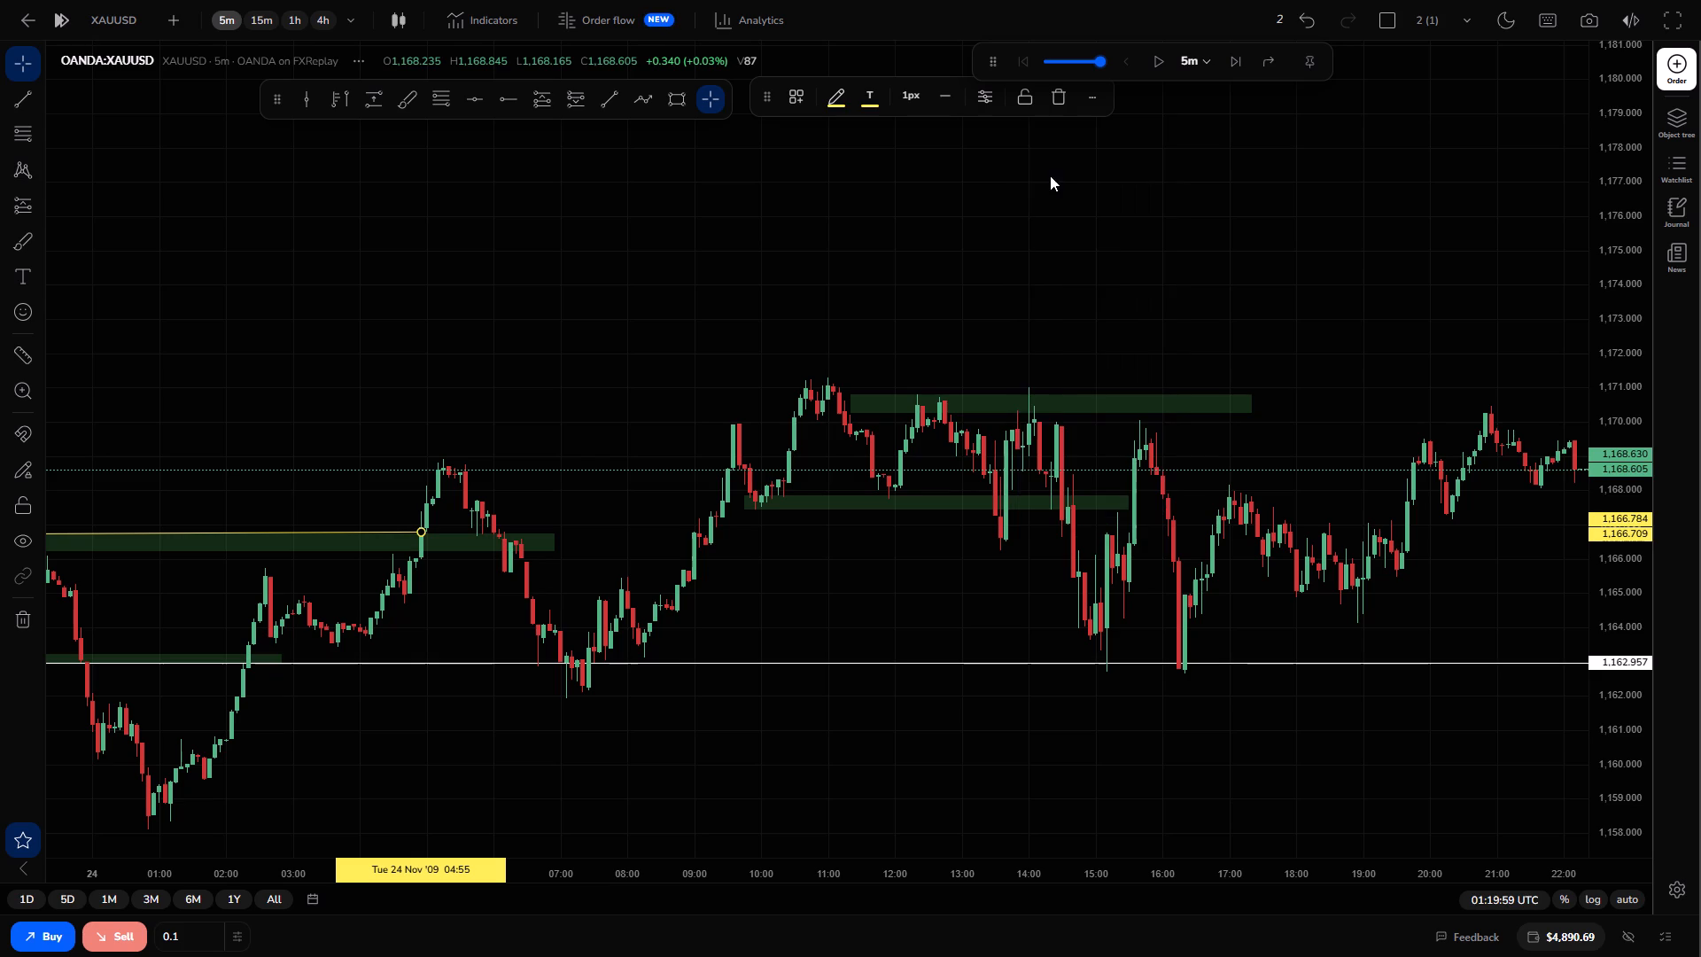
pyautogui.click(610, 468)
pyautogui.hotkey('ctrl', 'v')
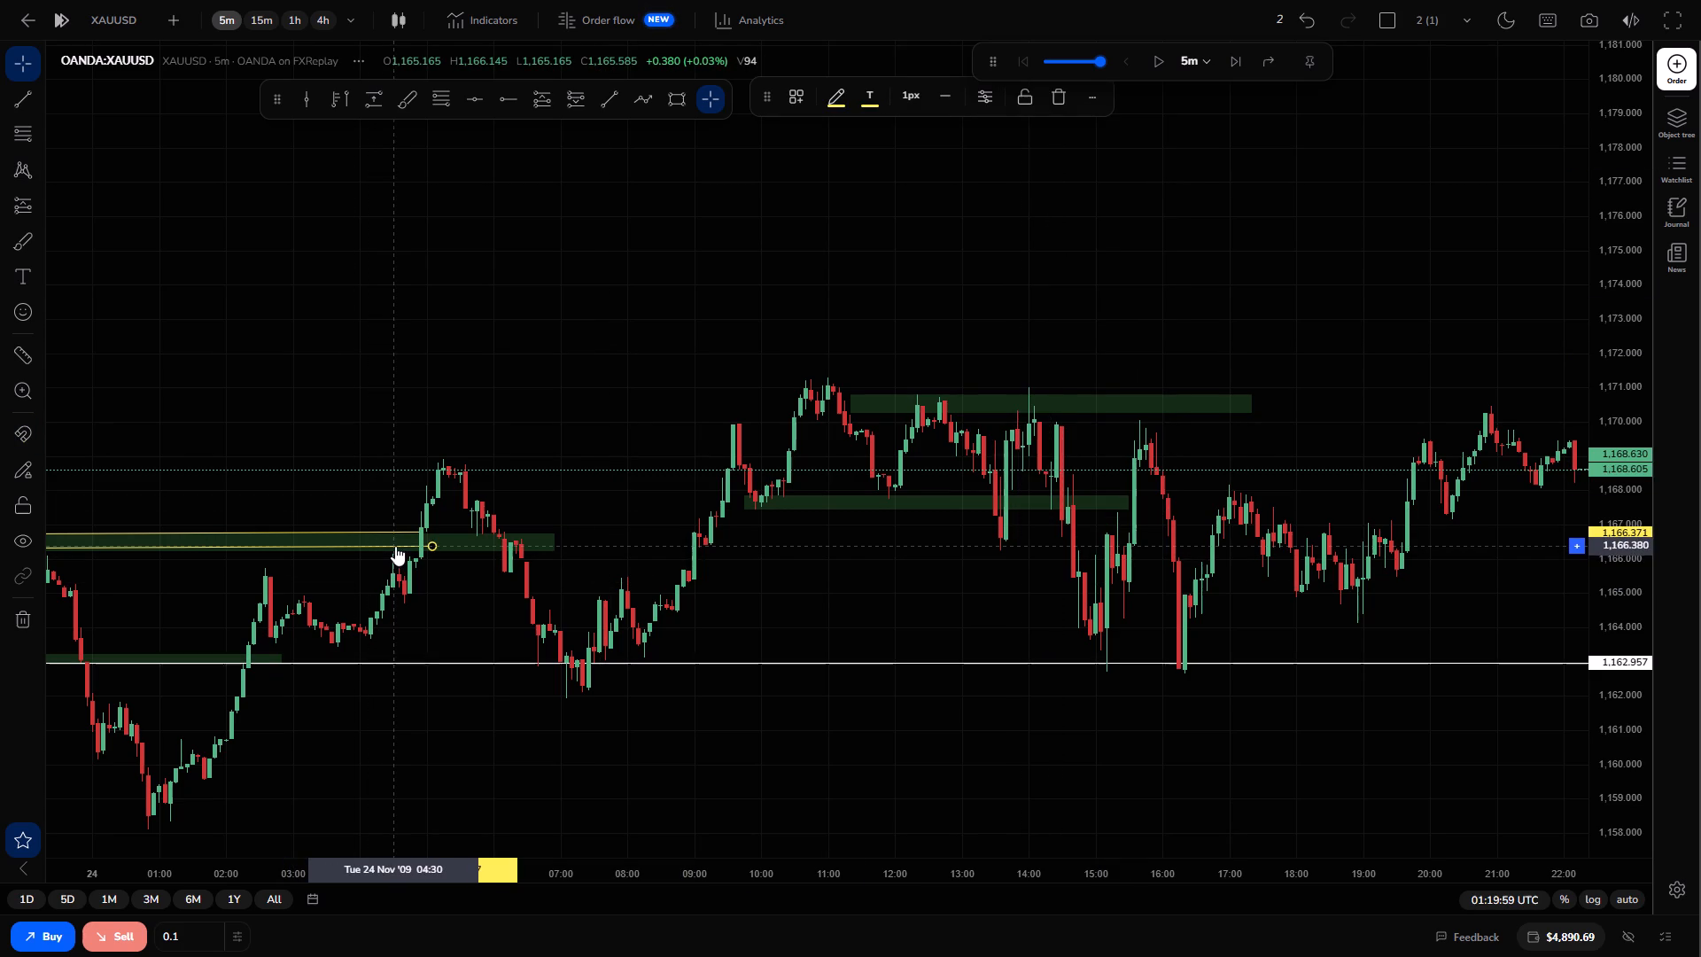
pyautogui.moveTo(395, 546); pyautogui.dragTo(955, 455)
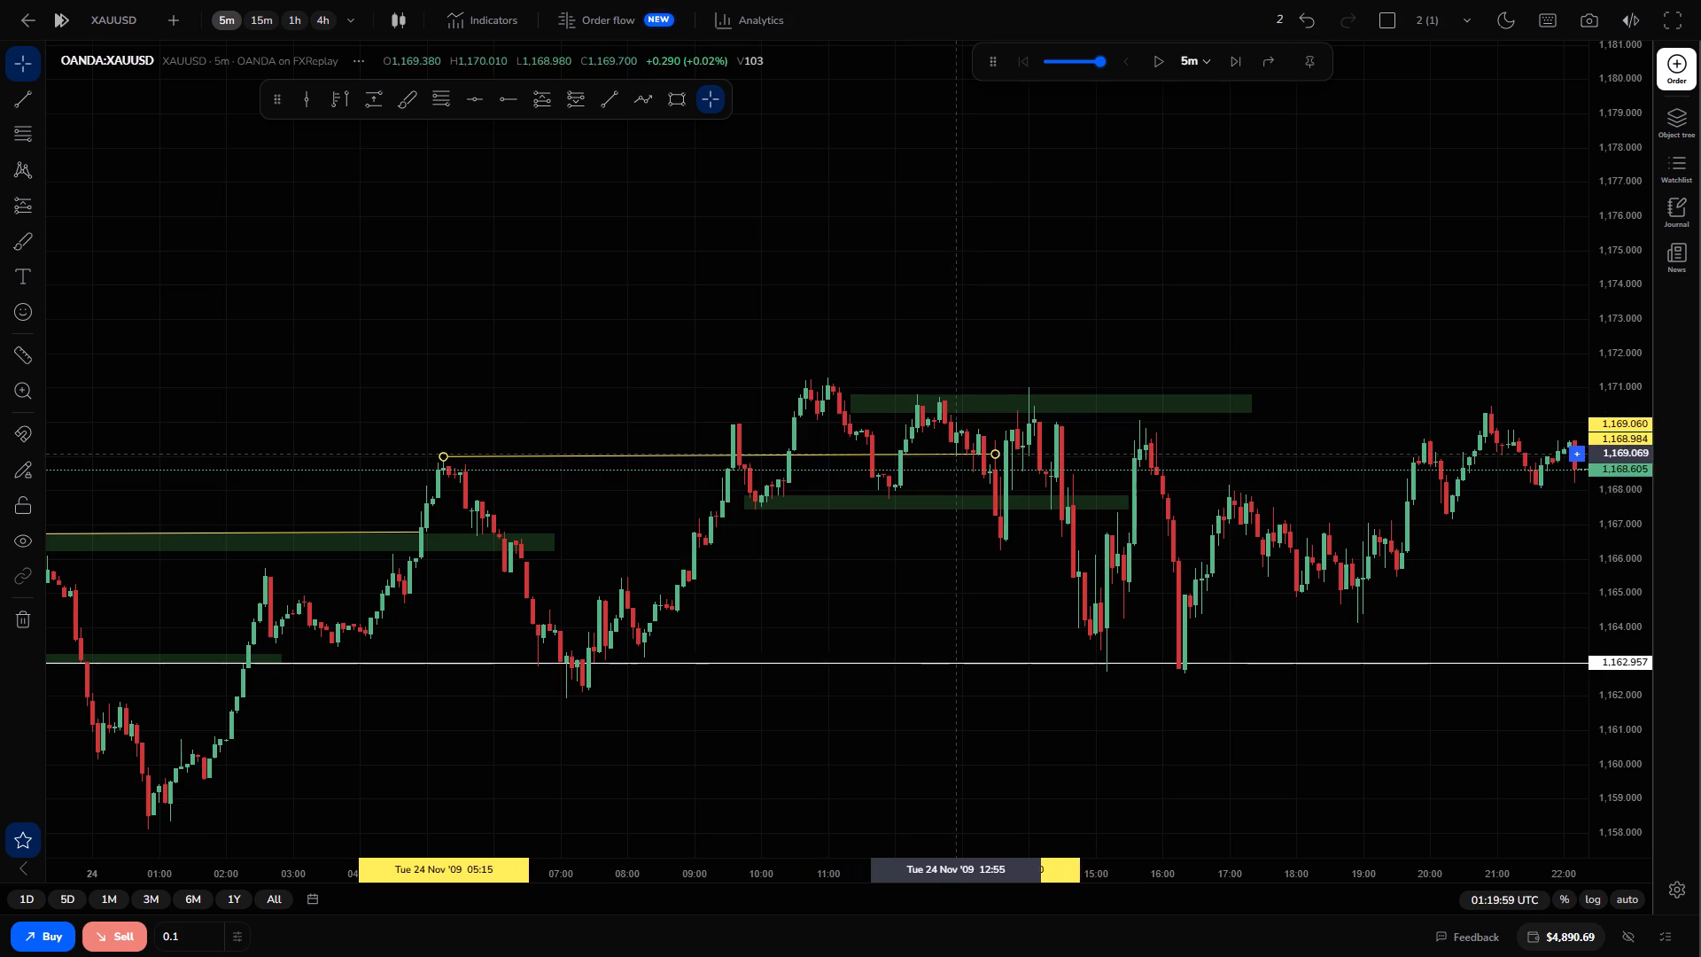
pyautogui.moveTo(955, 455); pyautogui.dragTo(953, 459)
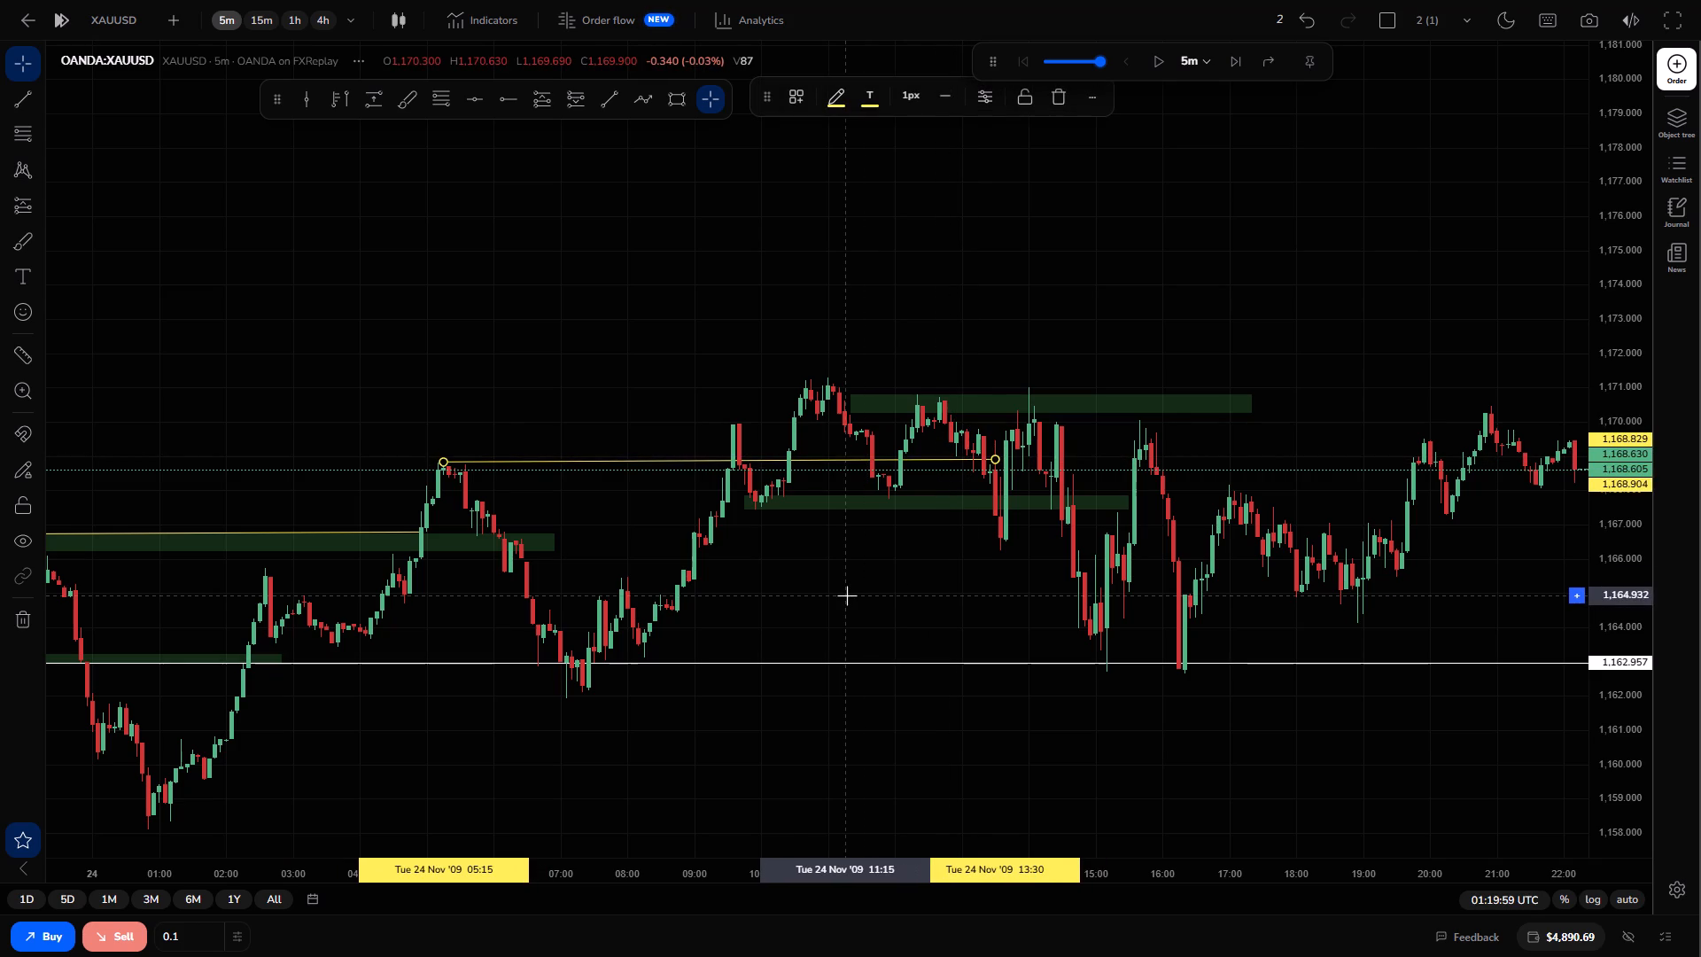
# Shorten the copied yellow line so it ends at 09:30 on 24 November, where price breaks the earlier high.
pyautogui.click(847, 595)
pyautogui.moveTo(847, 595); pyautogui.dragTo(654, 582)
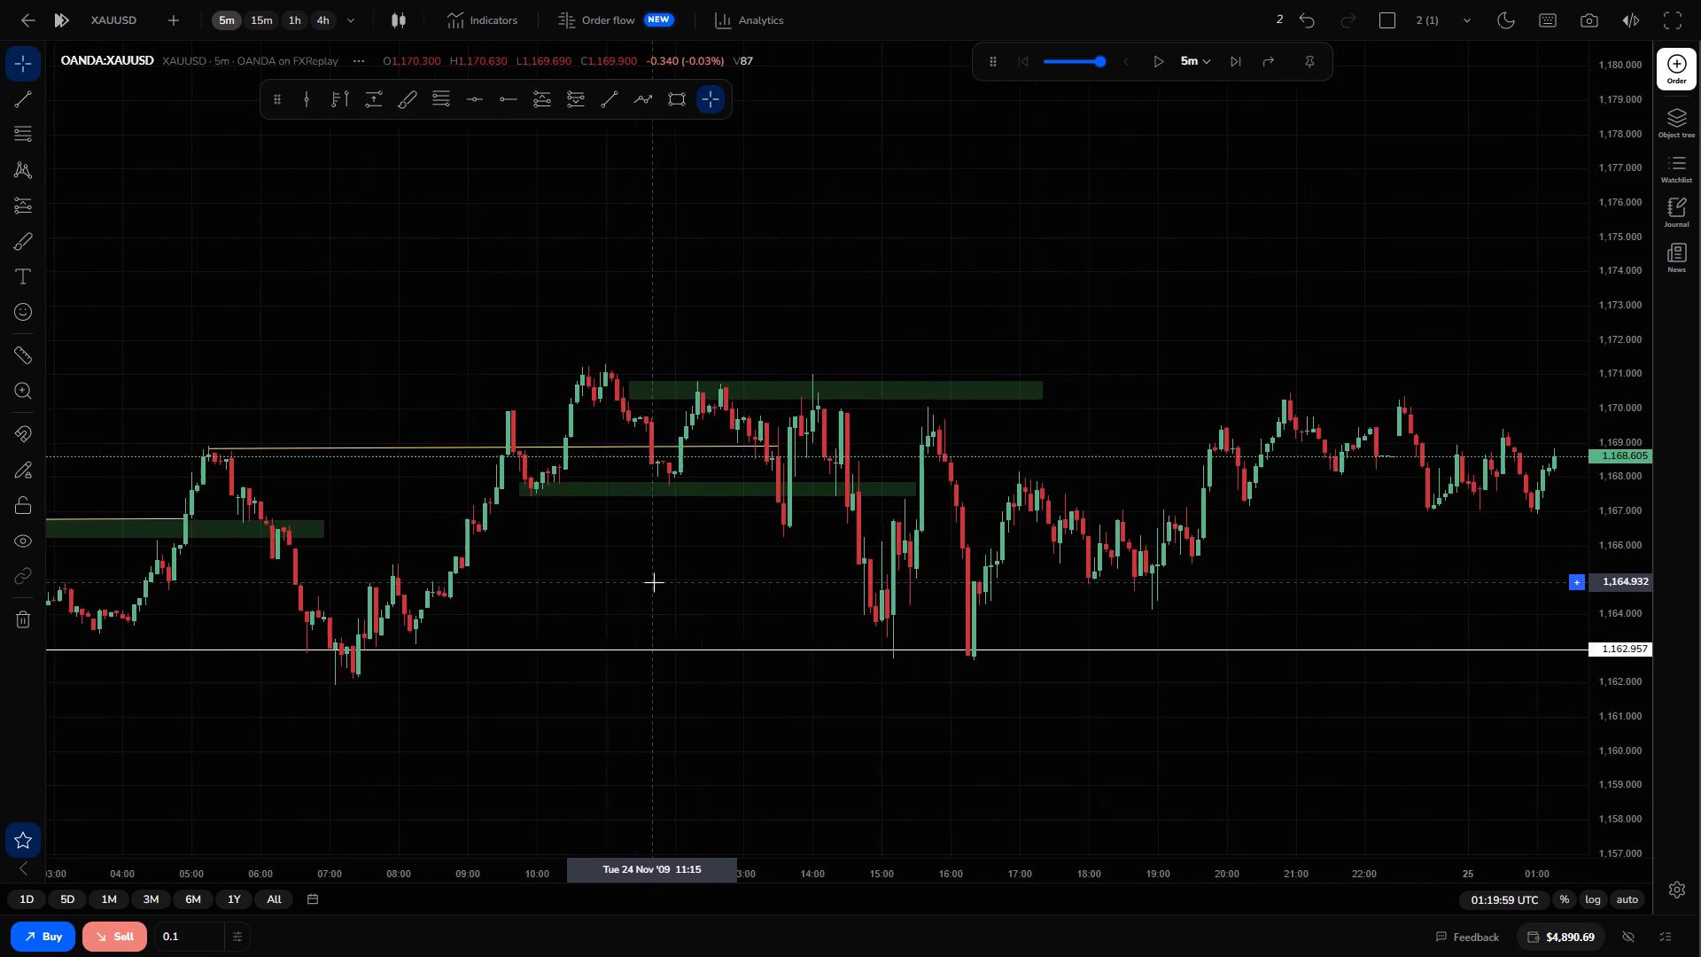
pyautogui.moveTo(740, 610); pyautogui.dragTo(649, 575)
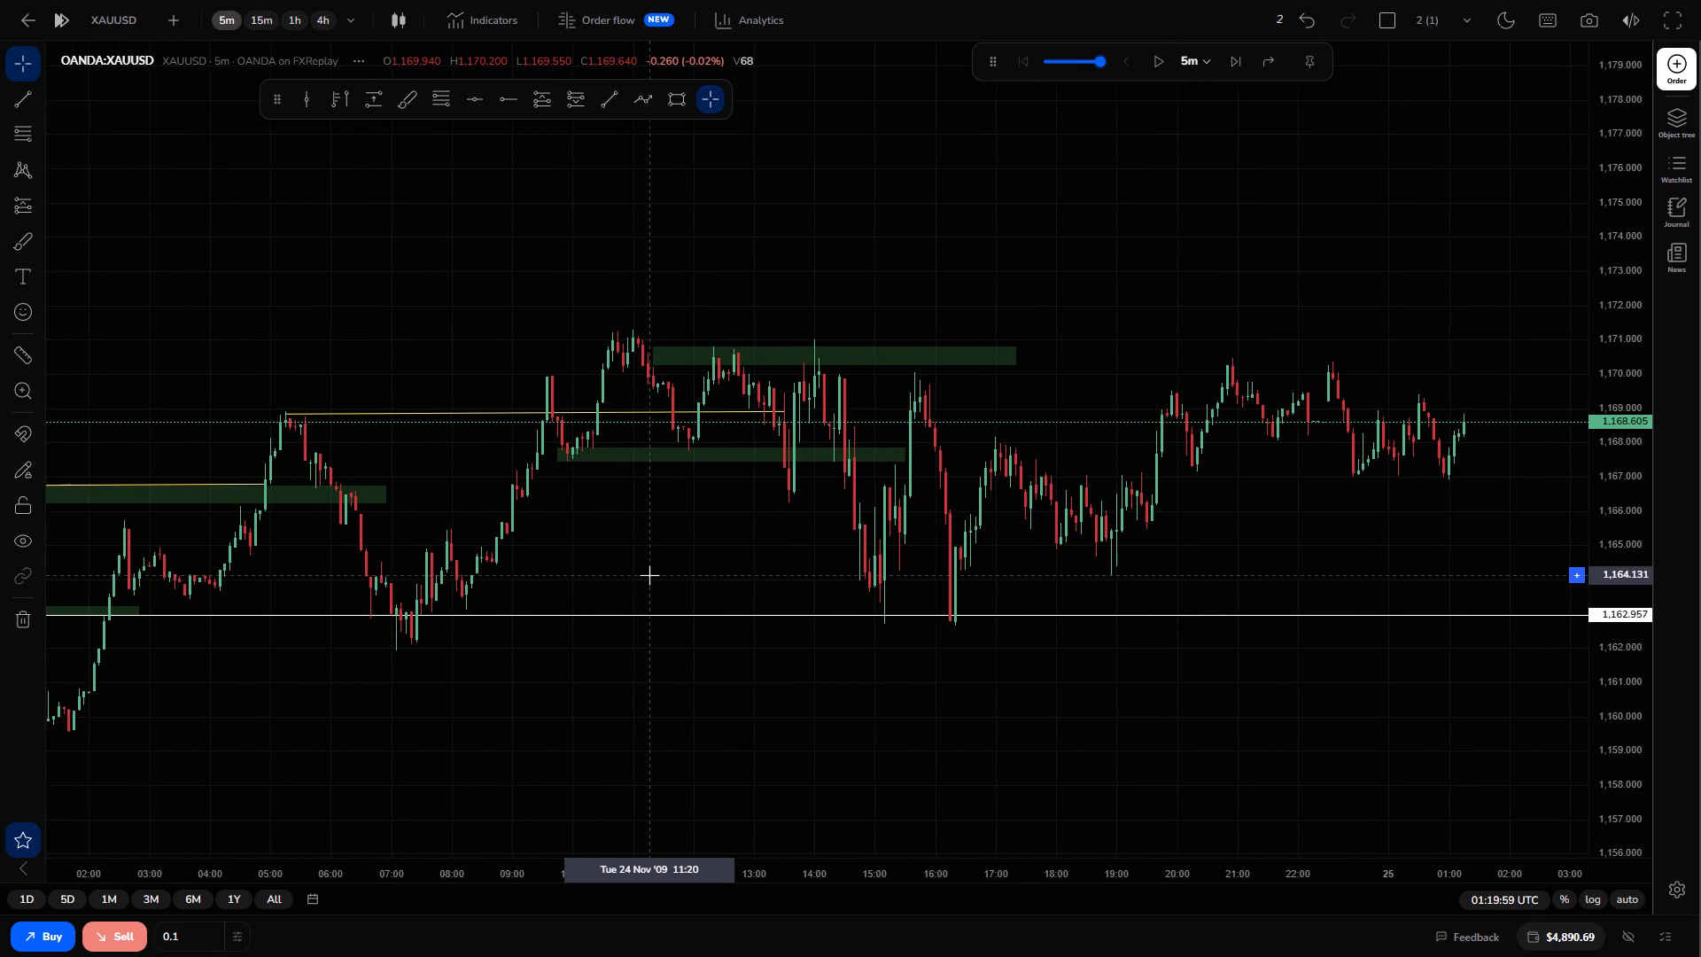
pyautogui.moveTo(1243, 597); pyautogui.dragTo(1148, 590)
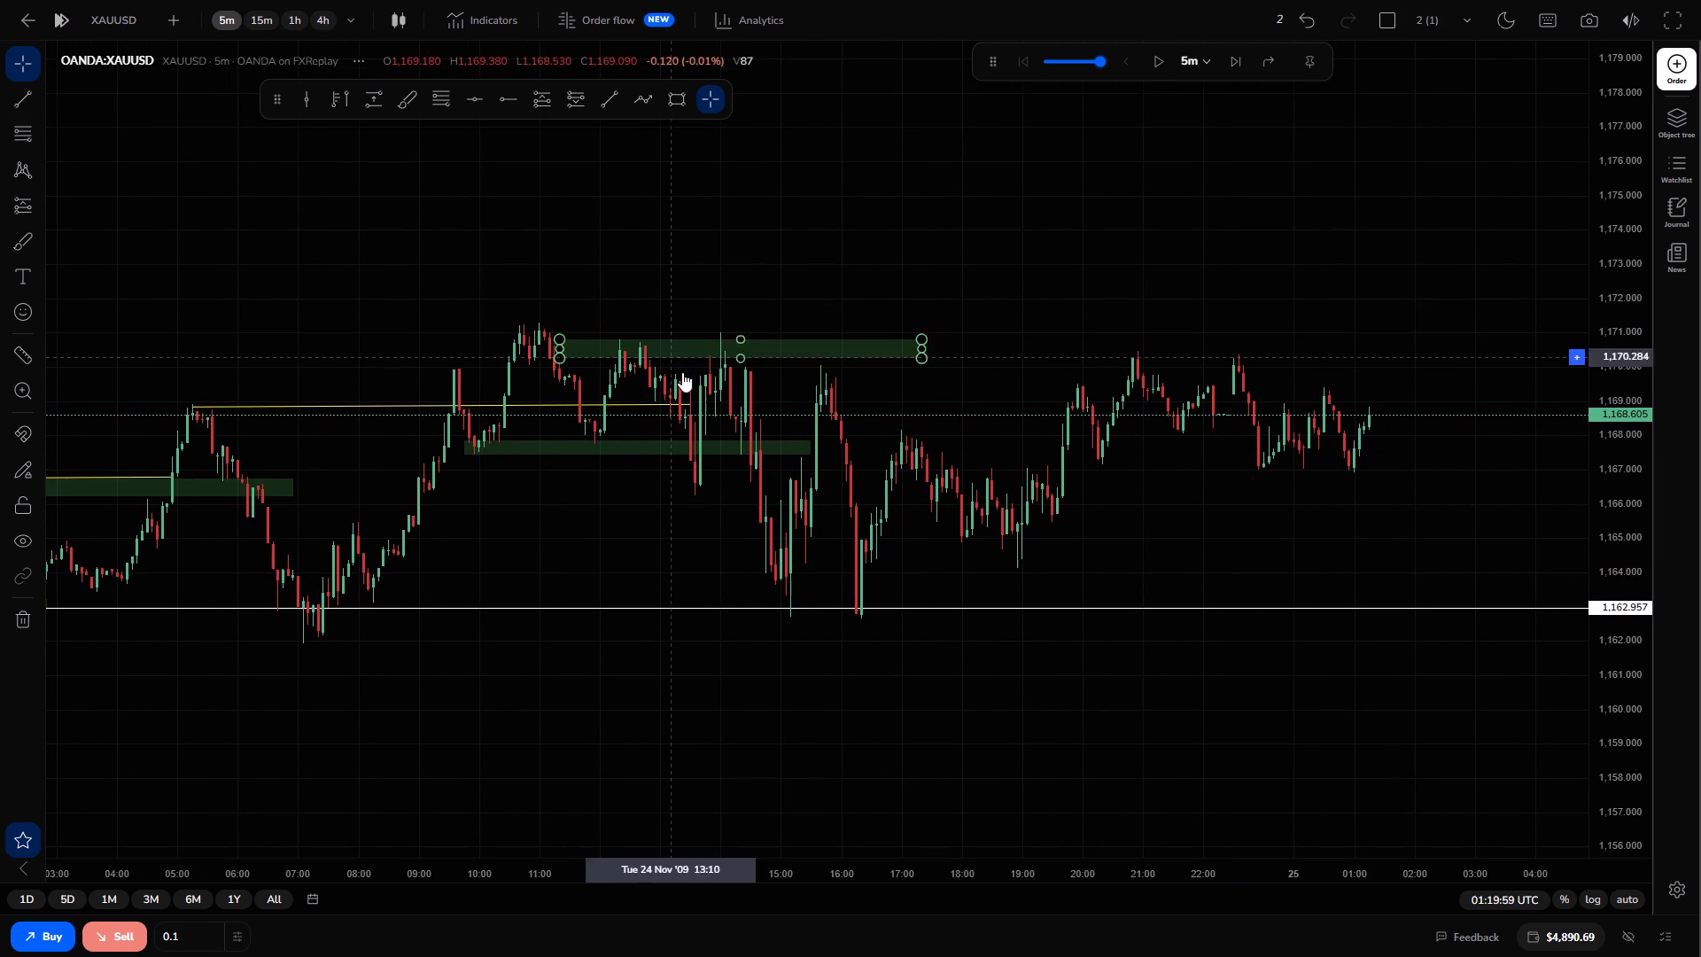
pyautogui.moveTo(687, 401); pyautogui.dragTo(456, 401)
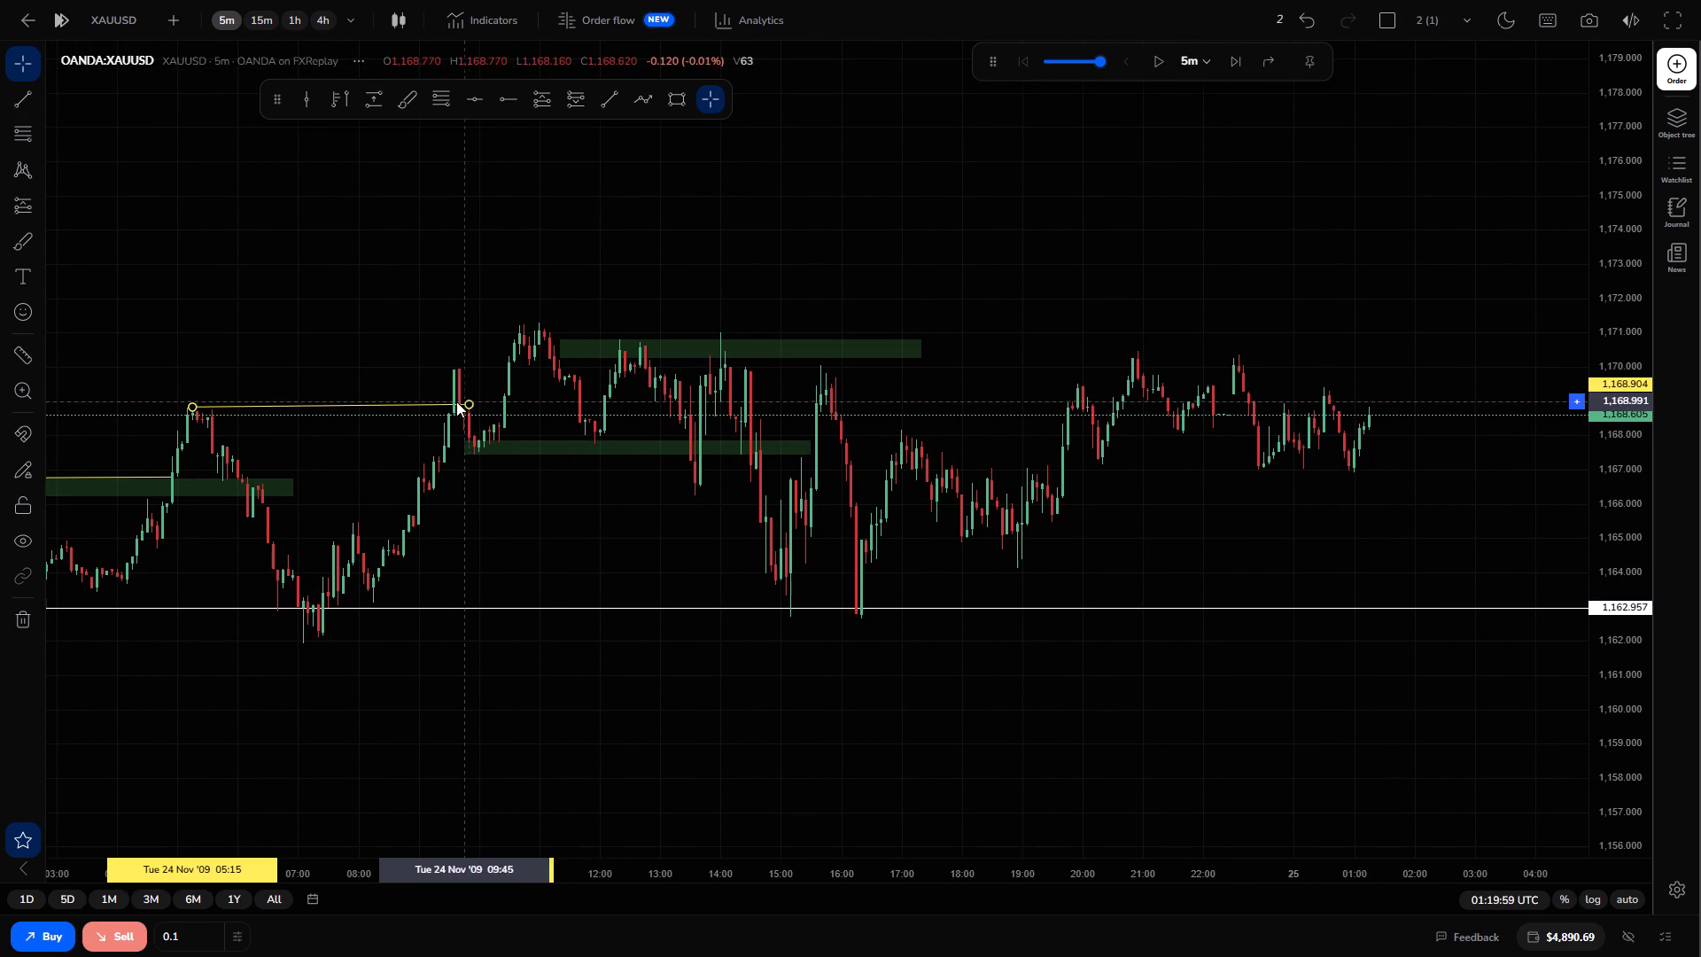
pyautogui.moveTo(456, 401); pyautogui.dragTo(447, 401)
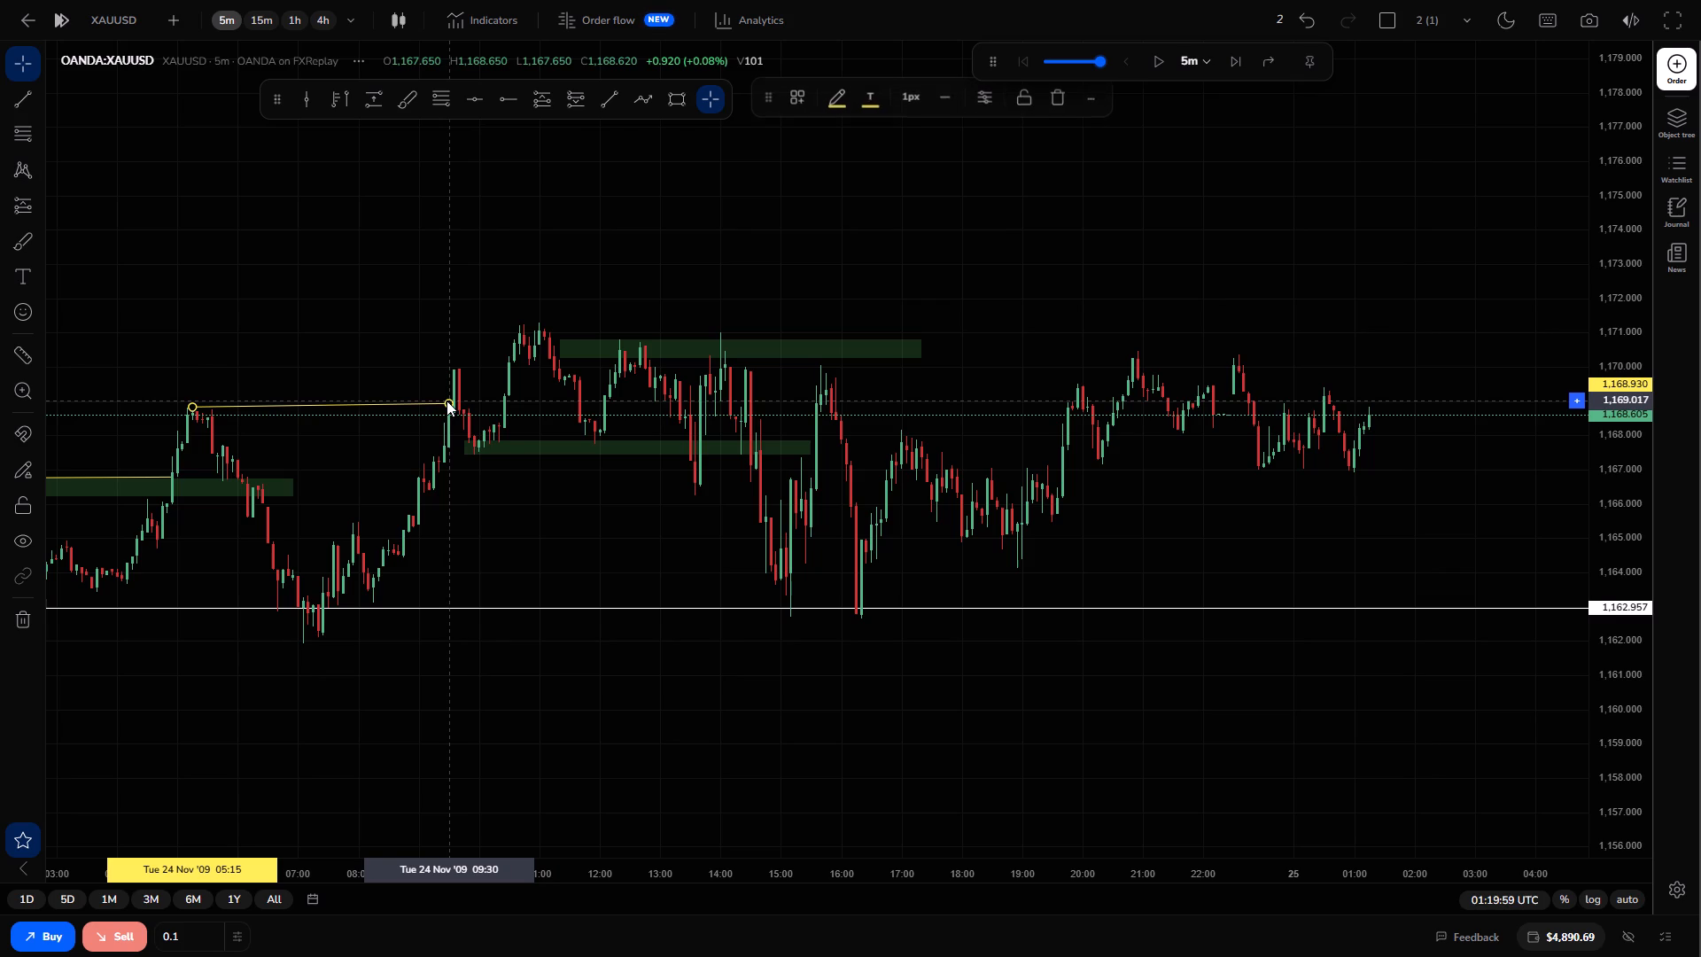
pyautogui.click(447, 401)
# Draw a green zone over the recent highs from 20:05 on 24 November to 01:40 on 25 November, between about 1,170.6 and 1,170.0.
pyautogui.moveTo(647, 544); pyautogui.dragTo(686, 566)
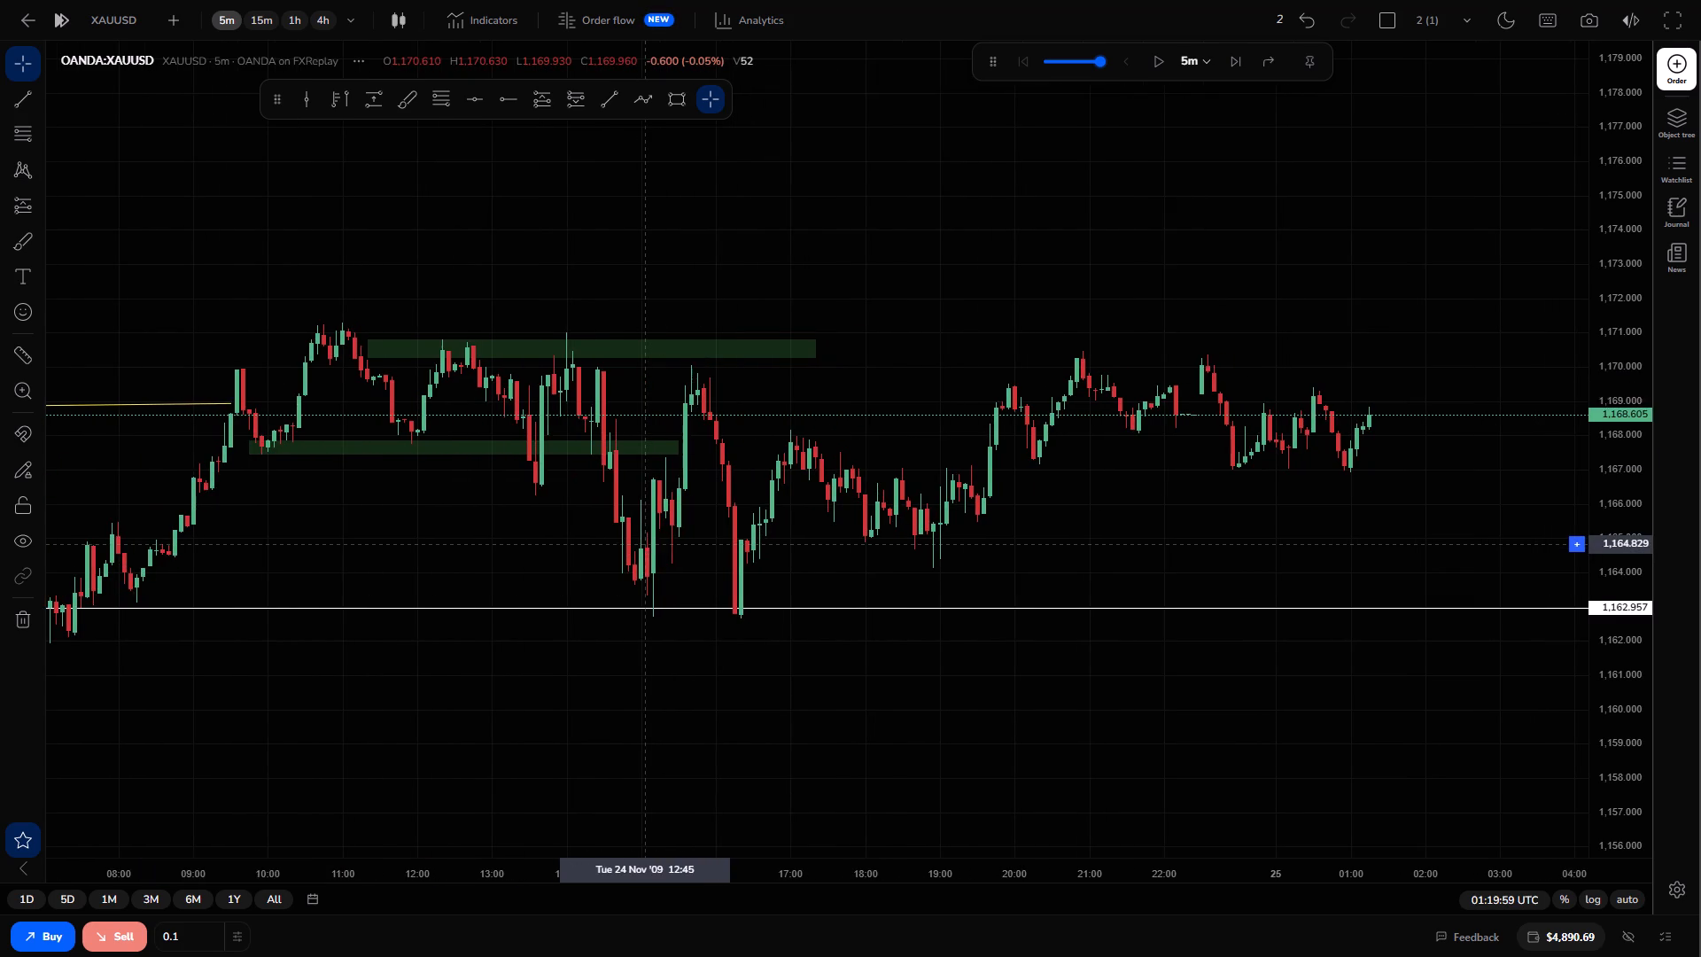
pyautogui.moveTo(686, 566); pyautogui.dragTo(867, 687)
pyautogui.moveTo(867, 687); pyautogui.dragTo(930, 587)
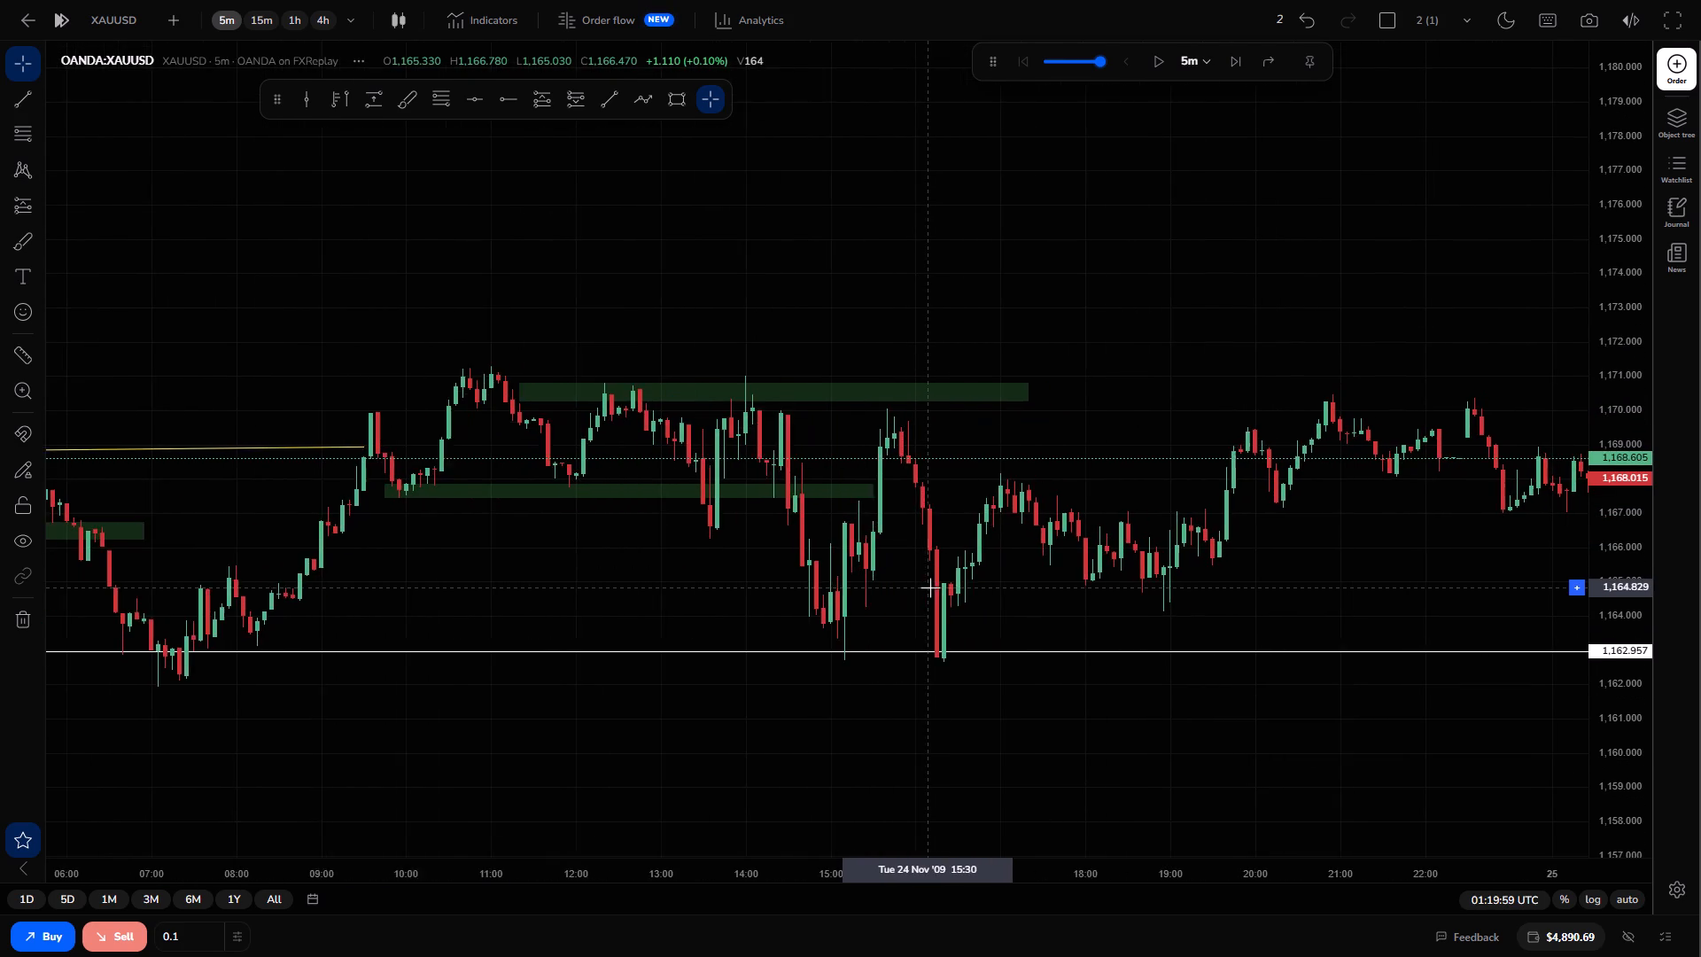
pyautogui.moveTo(1468, 572); pyautogui.dragTo(1231, 528)
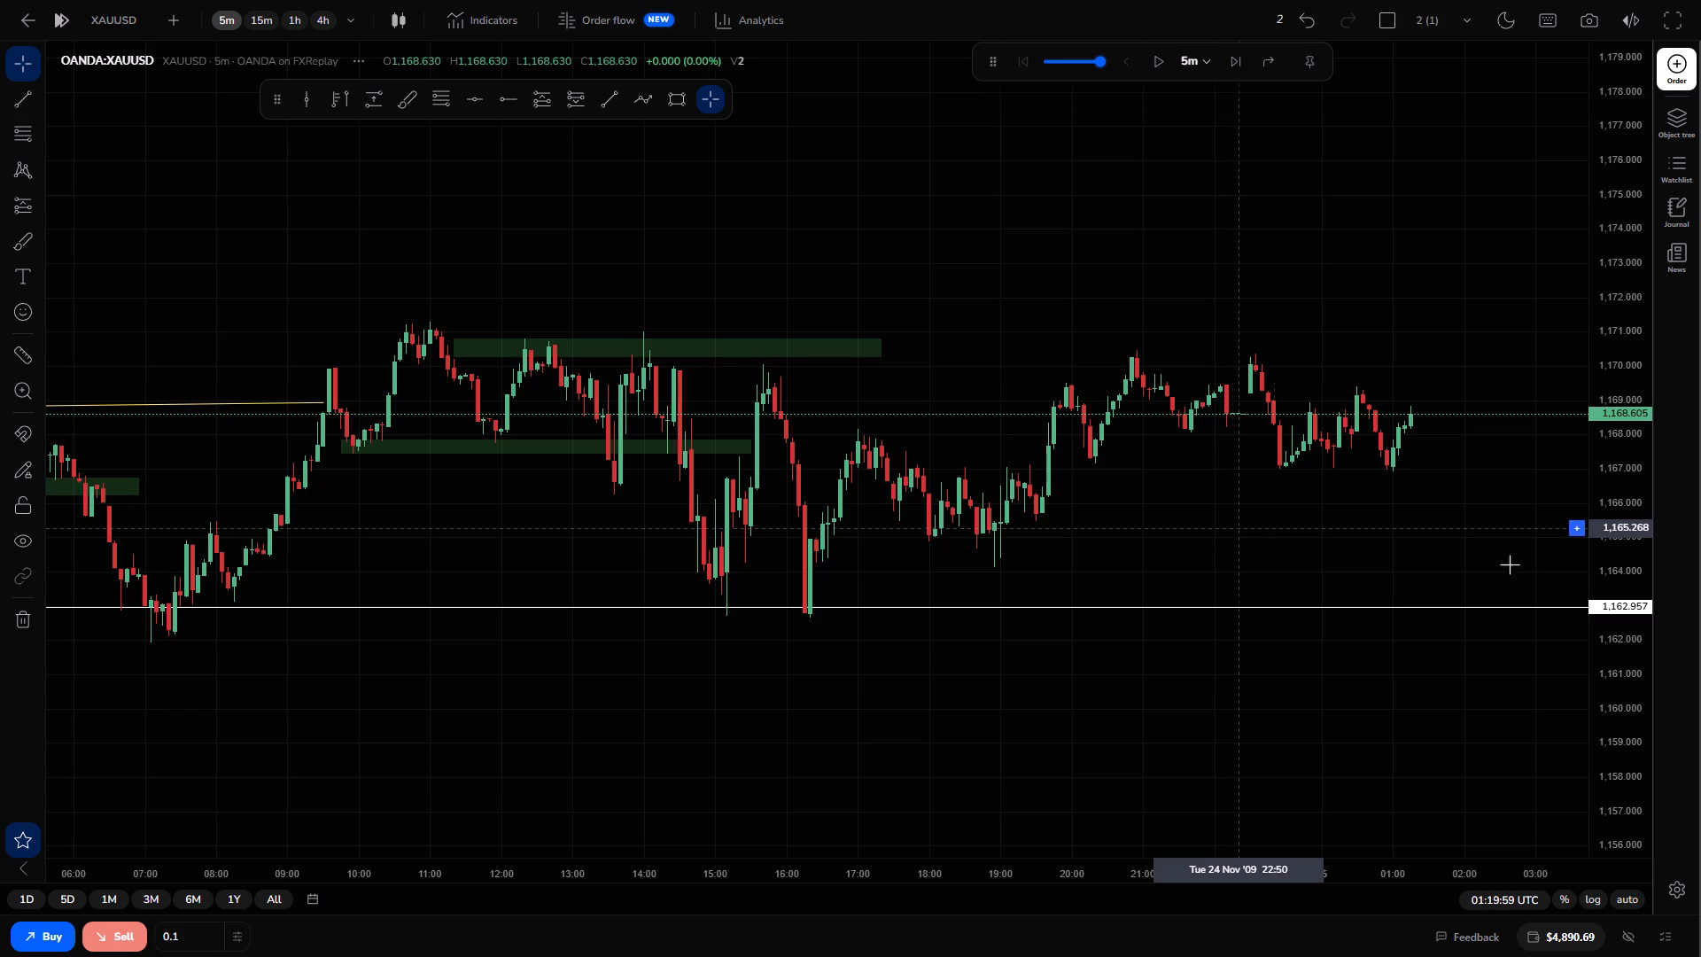
pyautogui.moveTo(1613, 577); pyautogui.dragTo(1486, 338)
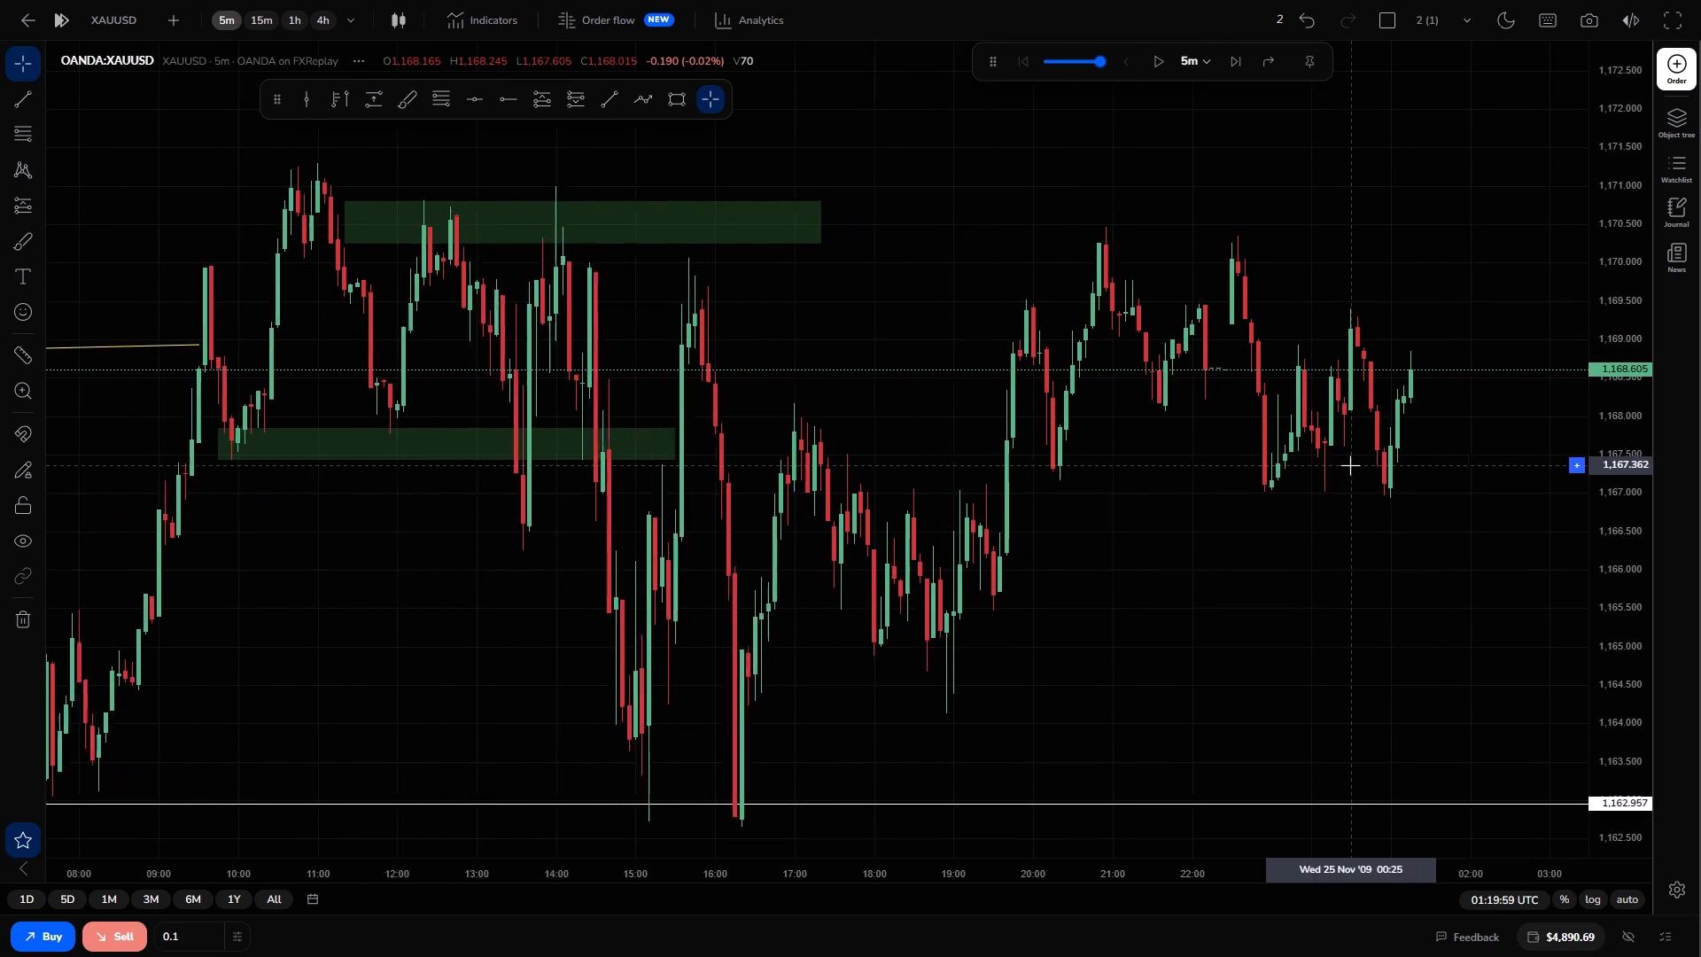
pyautogui.moveTo(1596, 321); pyautogui.dragTo(1619, 471)
pyautogui.click(664, 104)
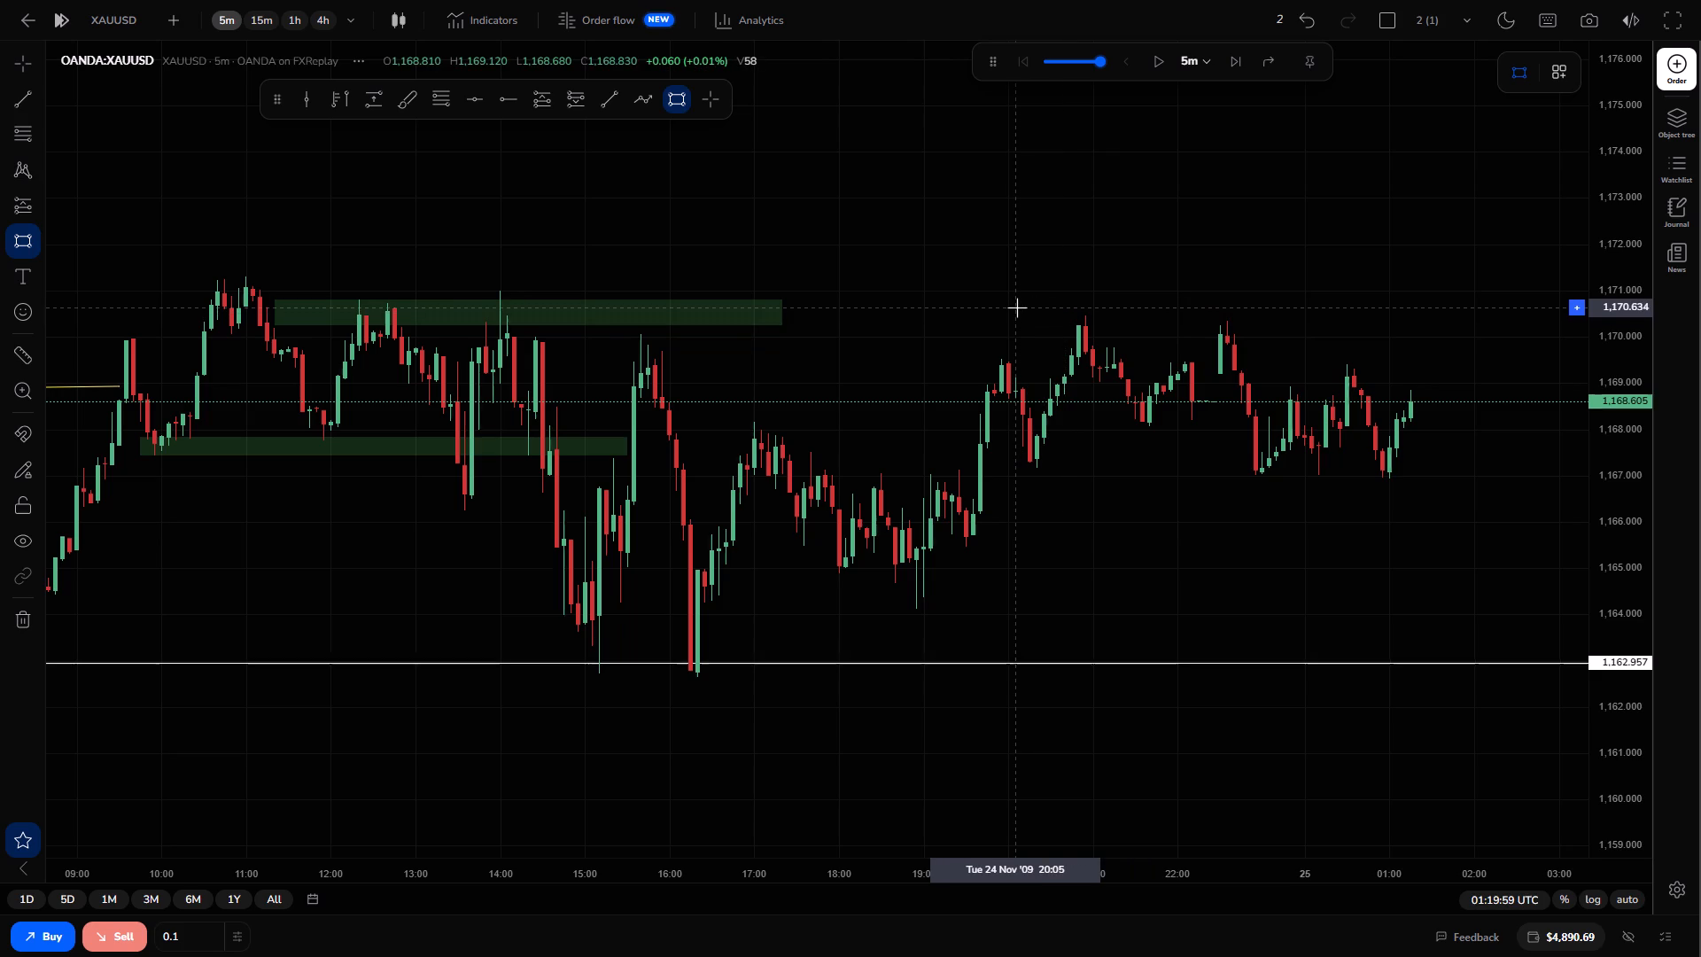
pyautogui.moveTo(1017, 307); pyautogui.dragTo(1449, 338)
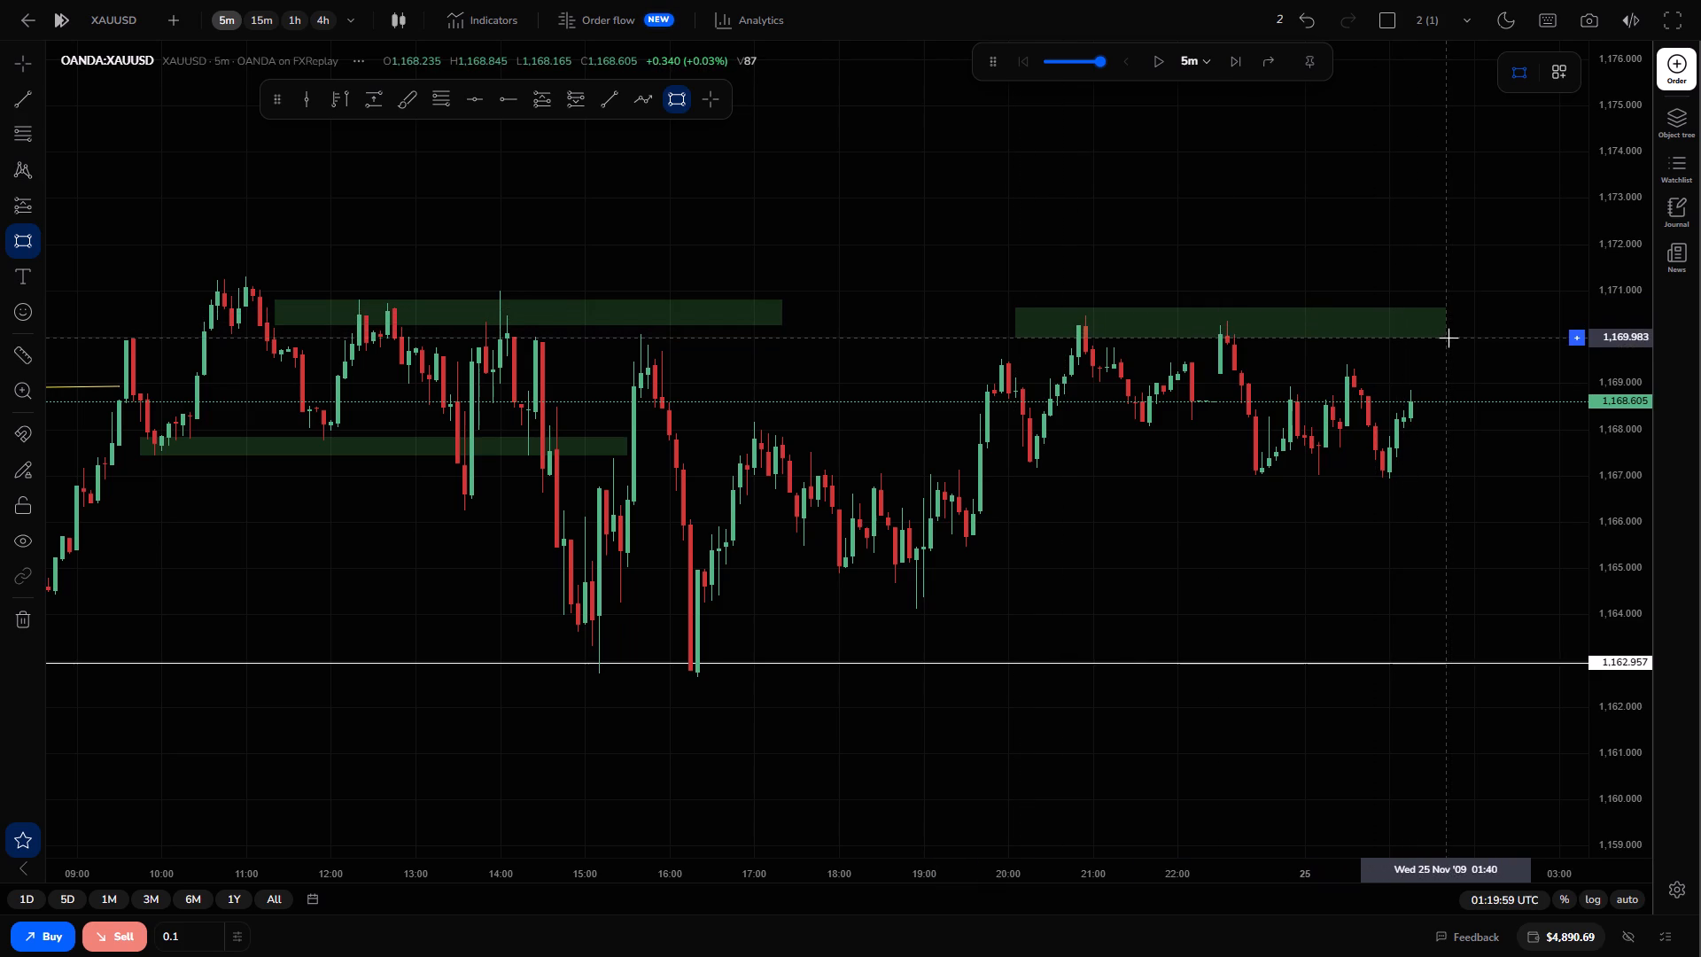
pyautogui.moveTo(1449, 338); pyautogui.dragTo(1436, 489)
pyautogui.click(1436, 489)
# Draw a green zone under the recent lows from 20:15 on 24 November to 02:50 on 25 November, between about 1,167.2 and 1,166.8.
pyautogui.click(675, 110)
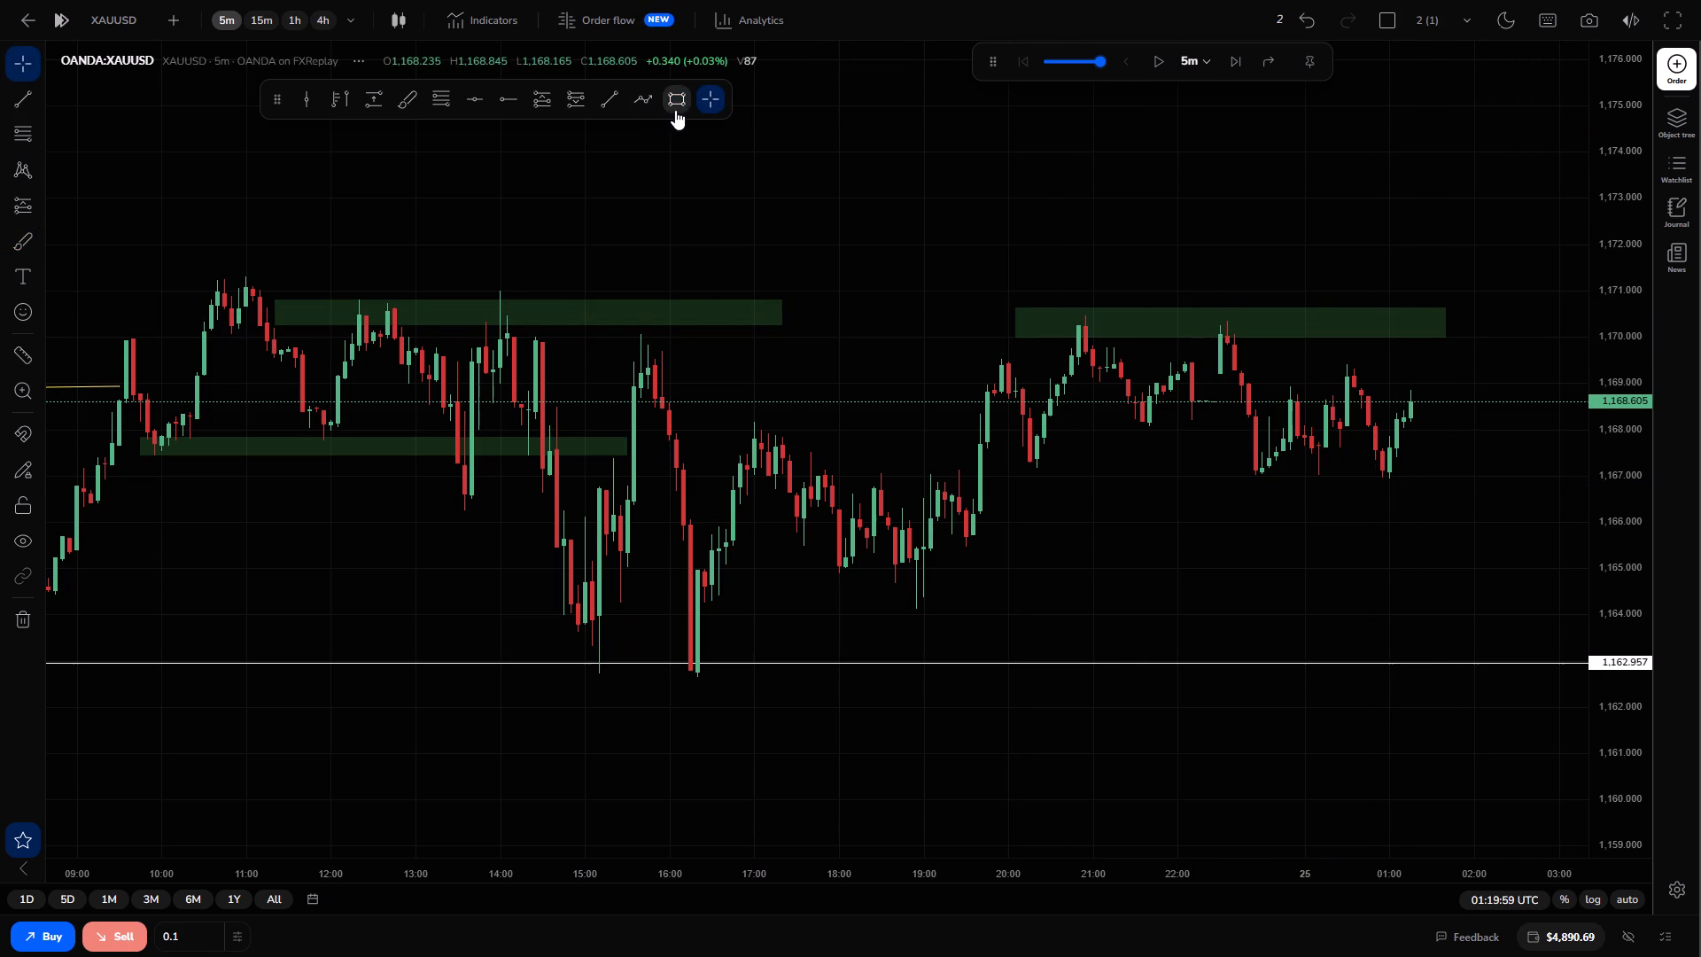
pyautogui.moveTo(1027, 467); pyautogui.dragTo(1035, 485)
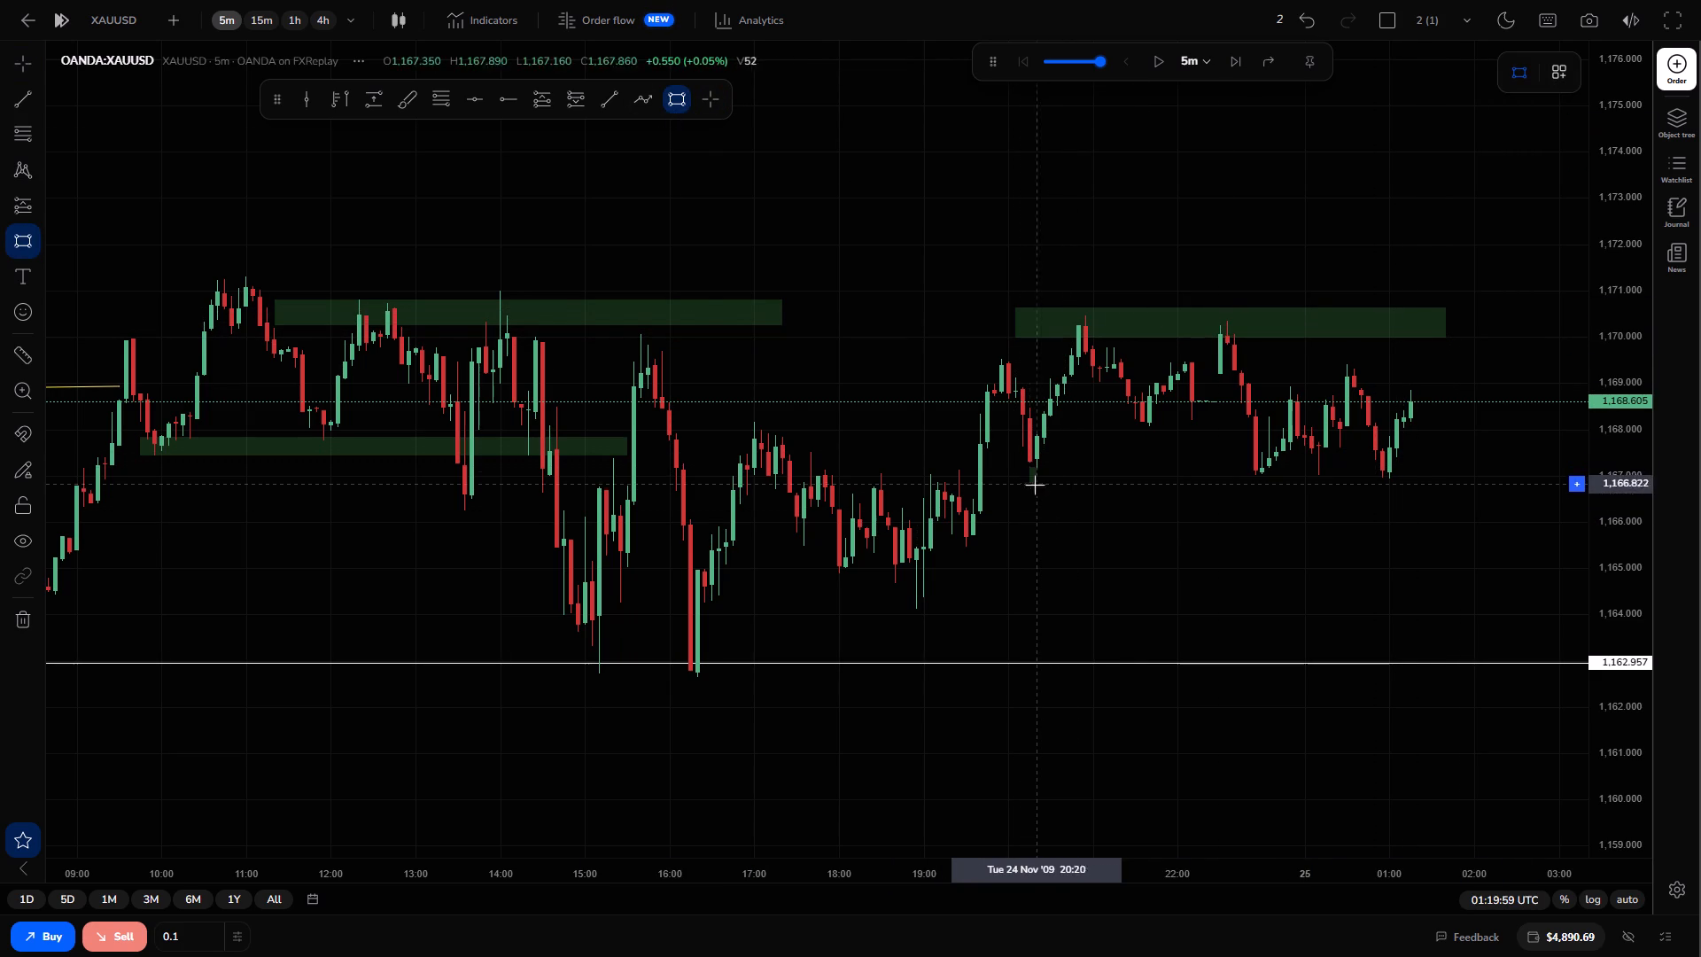
pyautogui.moveTo(1035, 485); pyautogui.dragTo(1543, 486)
pyautogui.click(1543, 486)
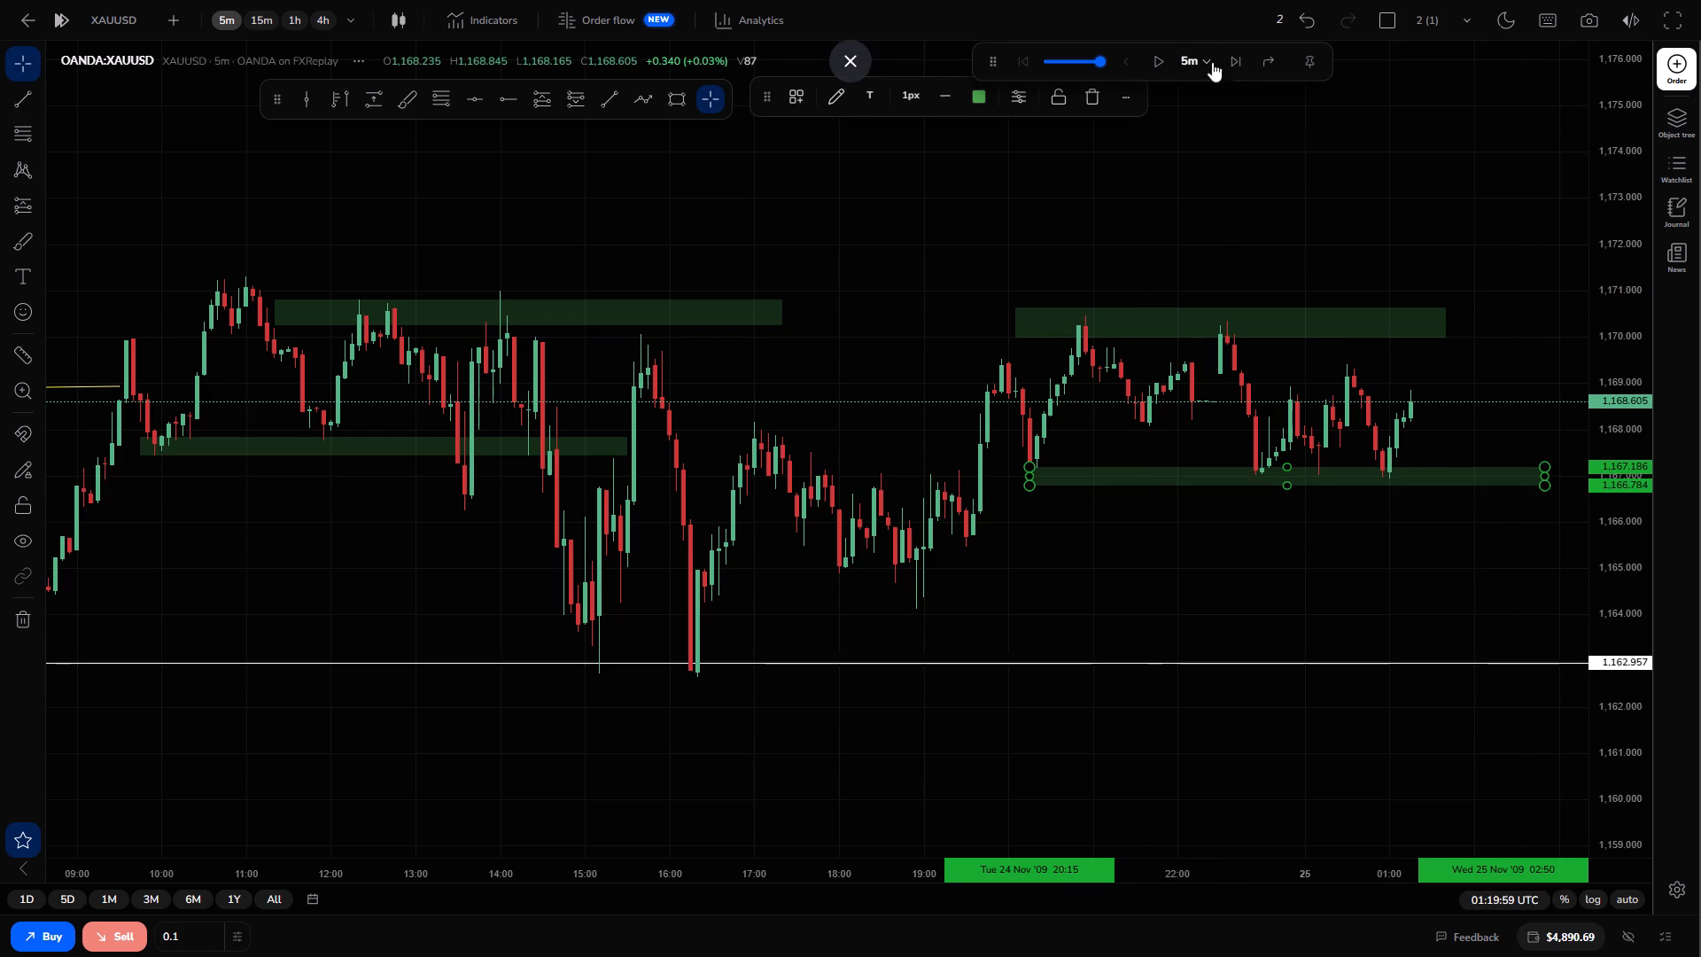
# Run the XAUUSD replay forward to 02:44:59 UTC on 25 November and pause it.
pyautogui.tripleClick(1238, 66)
pyautogui.tripleClick(1238, 66)
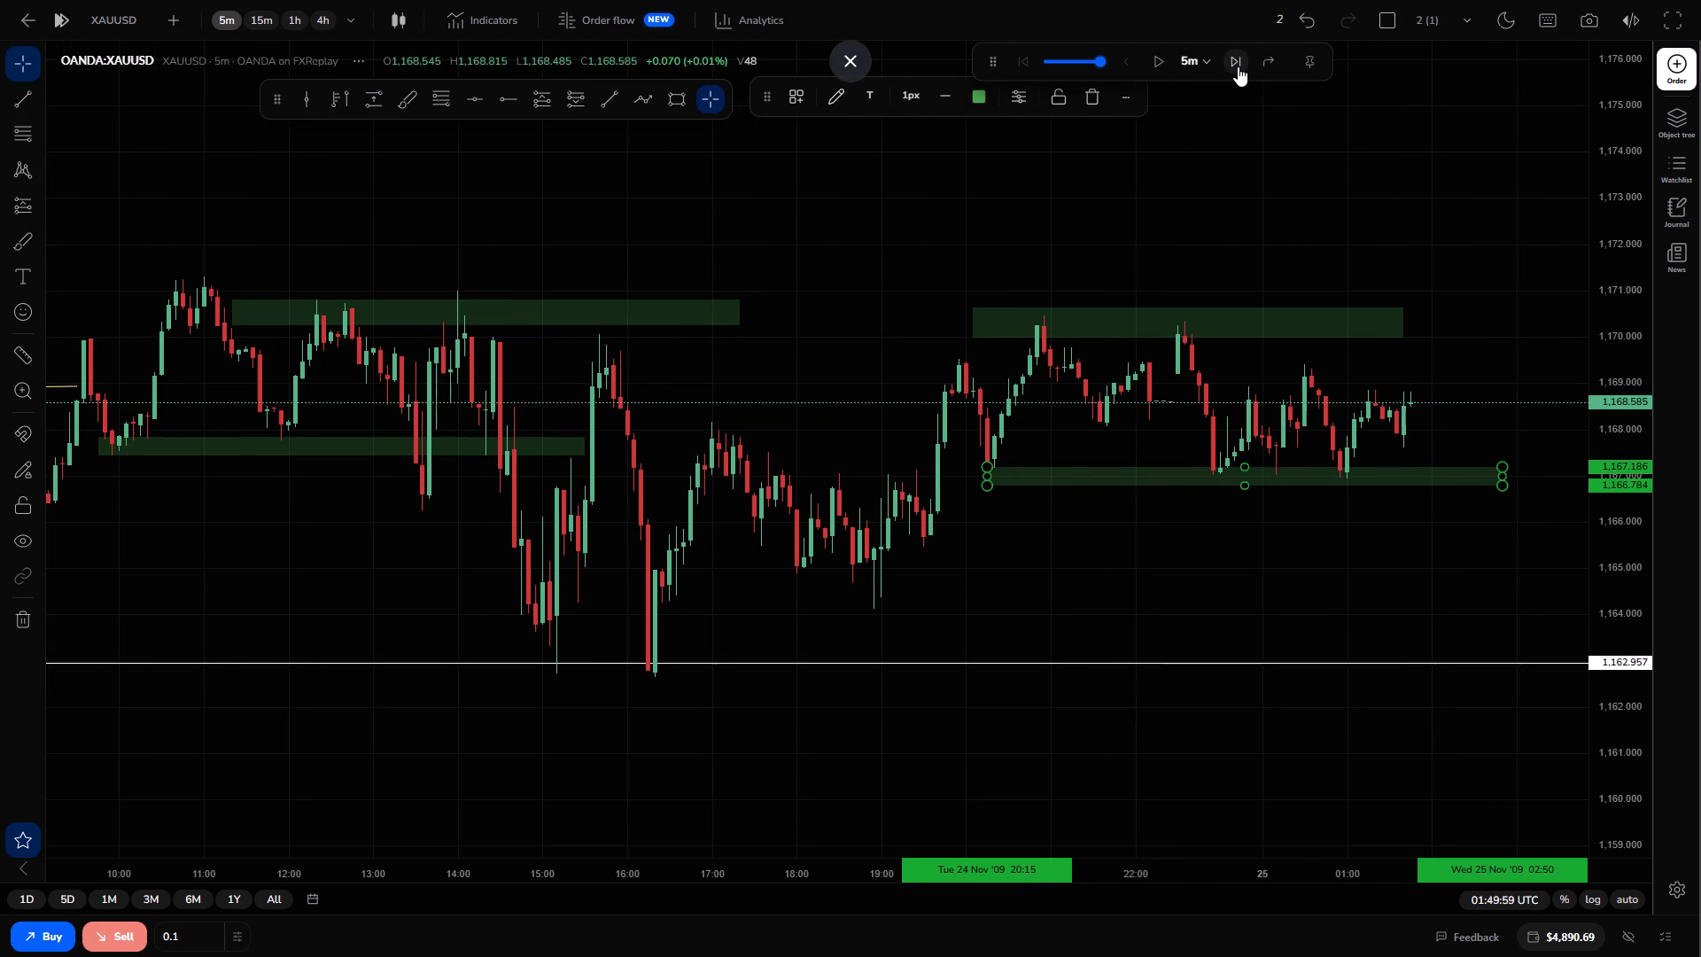
pyautogui.click(1161, 60)
pyautogui.click(1161, 60)
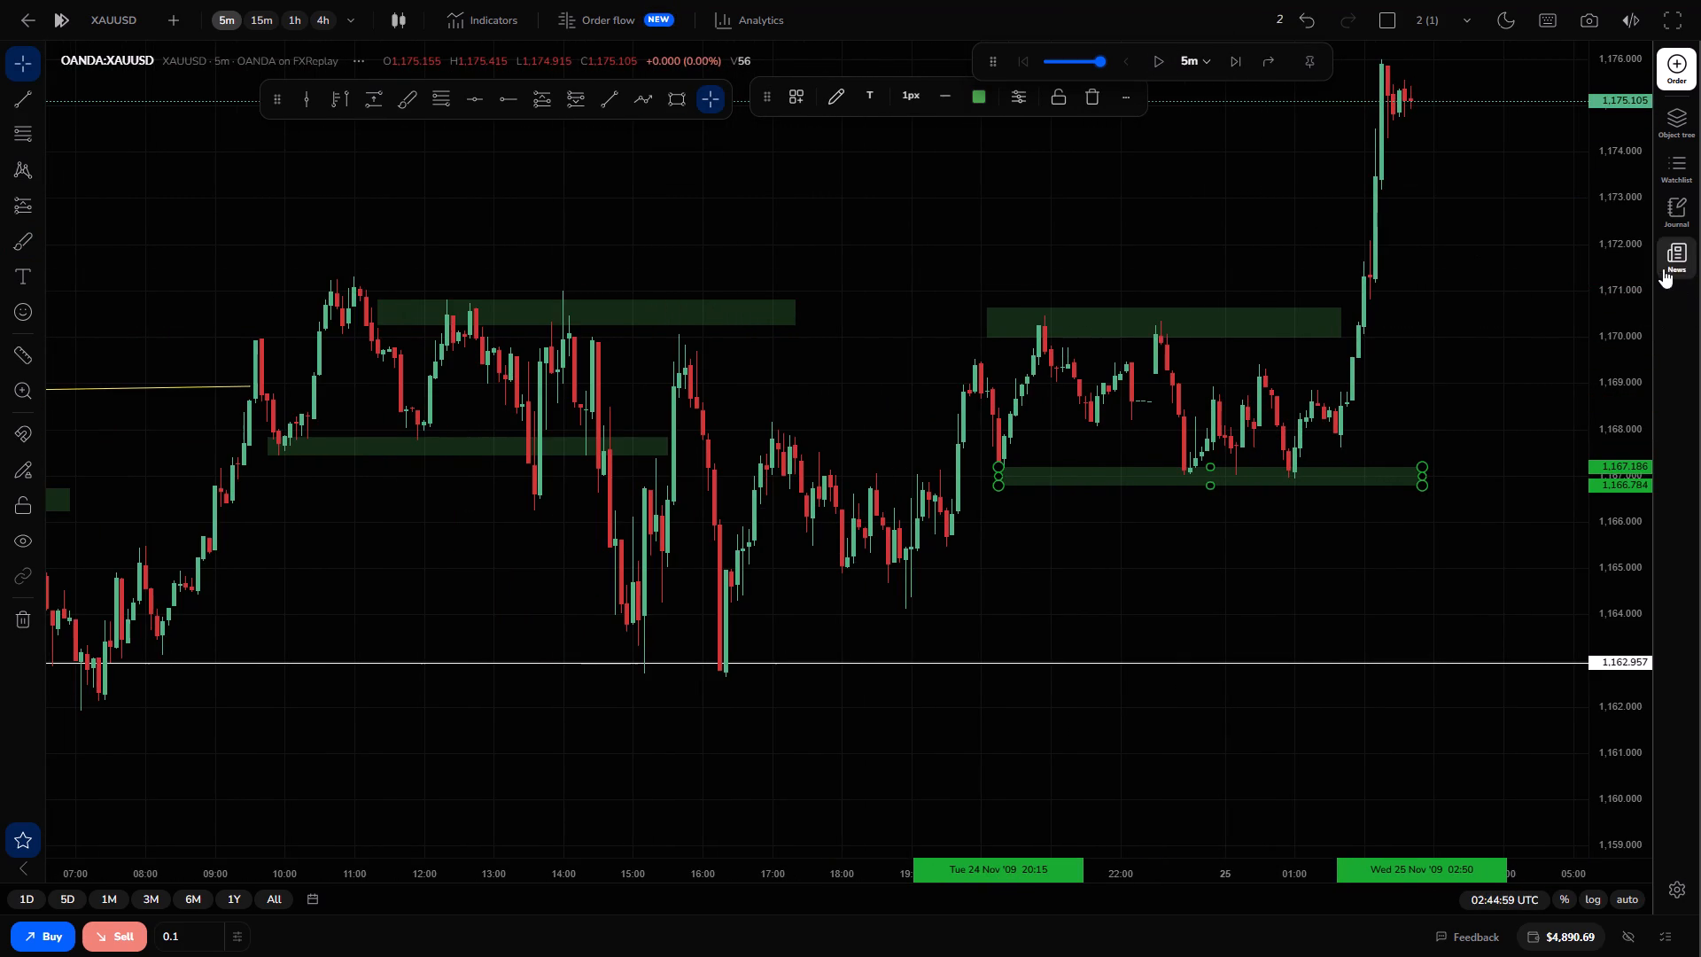
# Advance the XAUUSD replay one 5-minute candle at a time to 04:39:59 UTC on 25 November.
pyautogui.moveTo(1644, 253); pyautogui.dragTo(1655, 345)
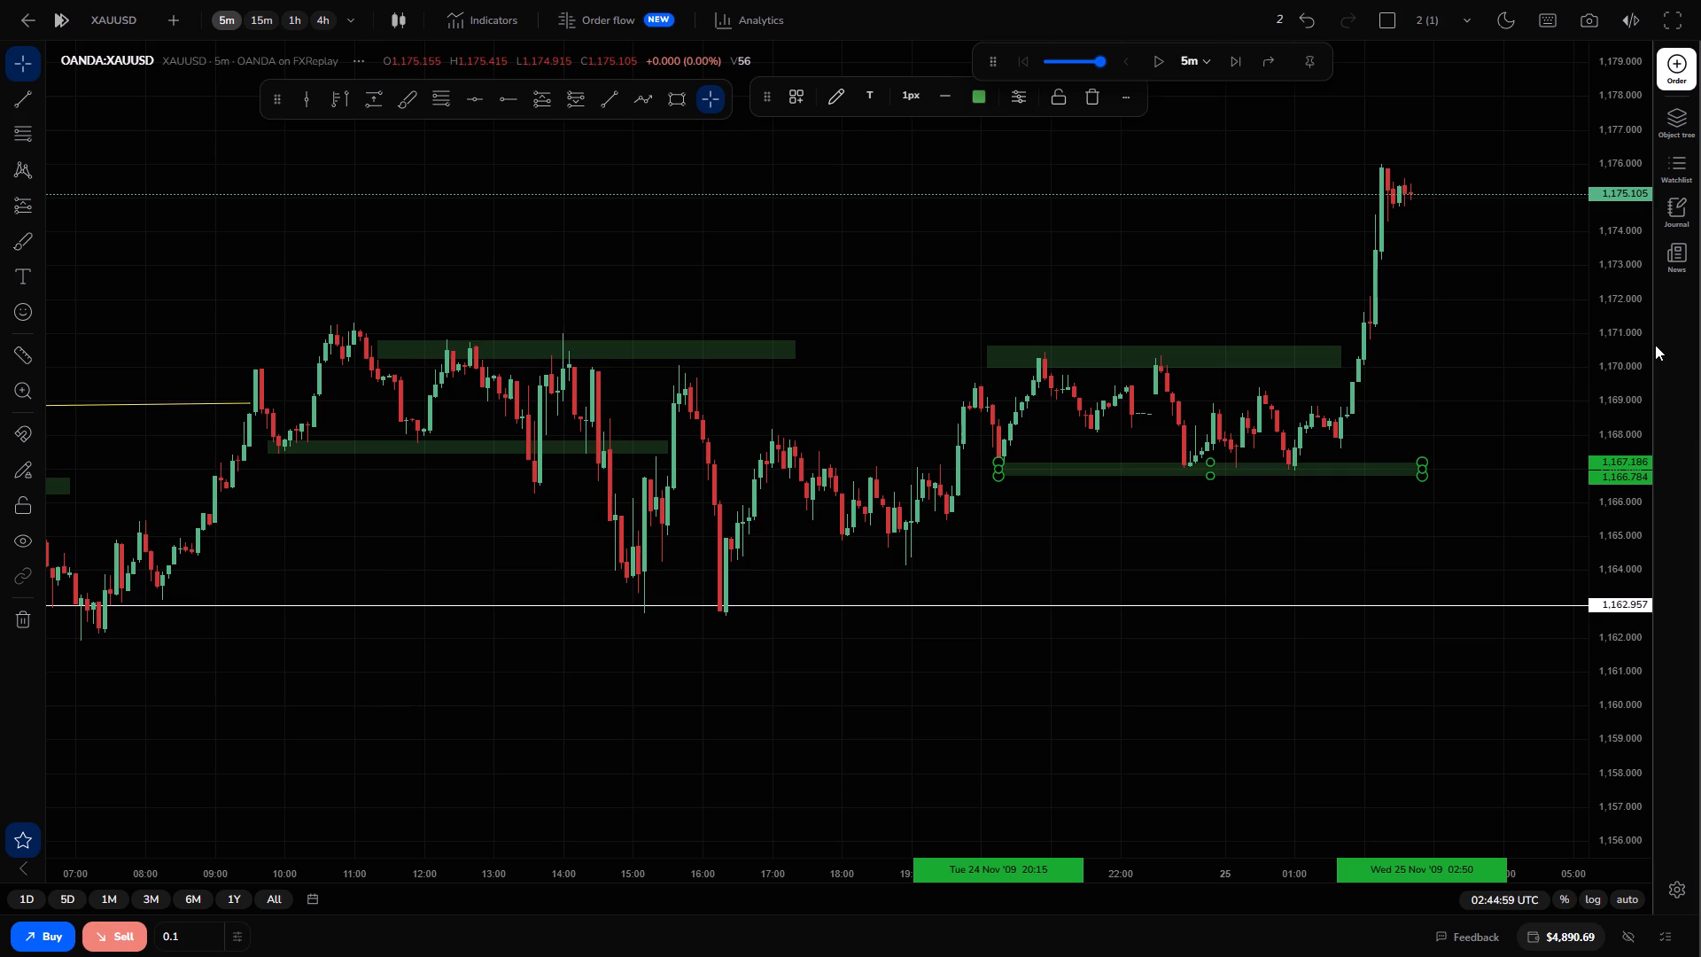
pyautogui.doubleClick(1239, 66)
pyautogui.click(1239, 66)
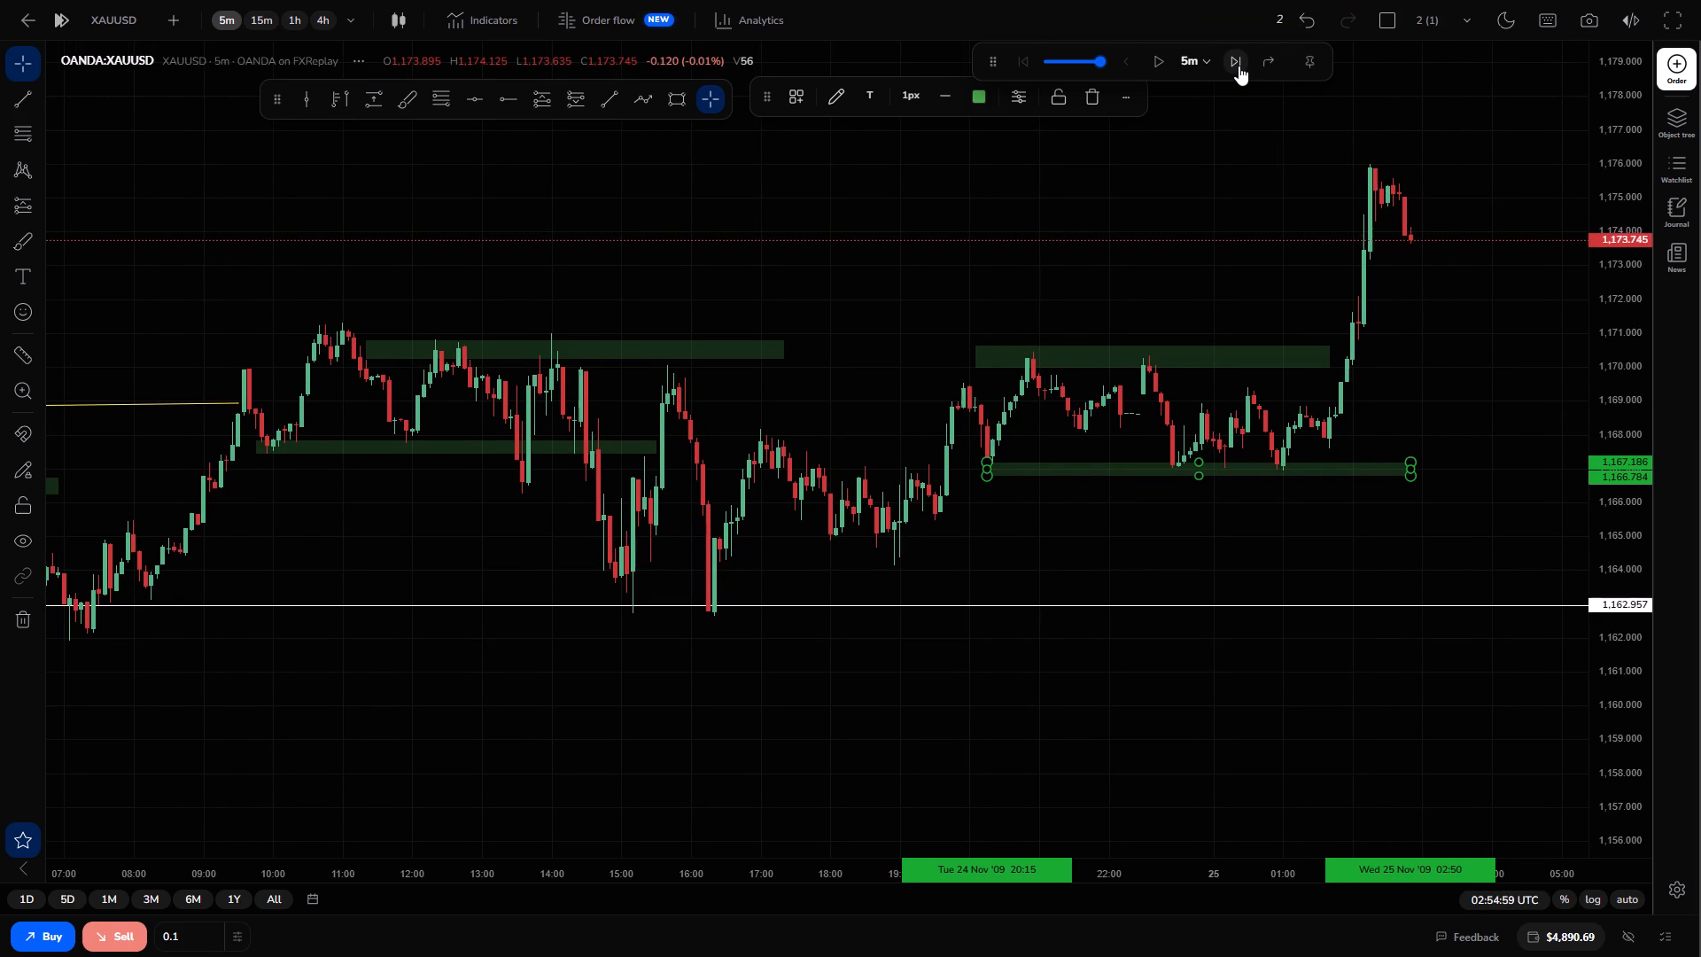
pyautogui.click(1239, 66)
pyautogui.click(1239, 66)
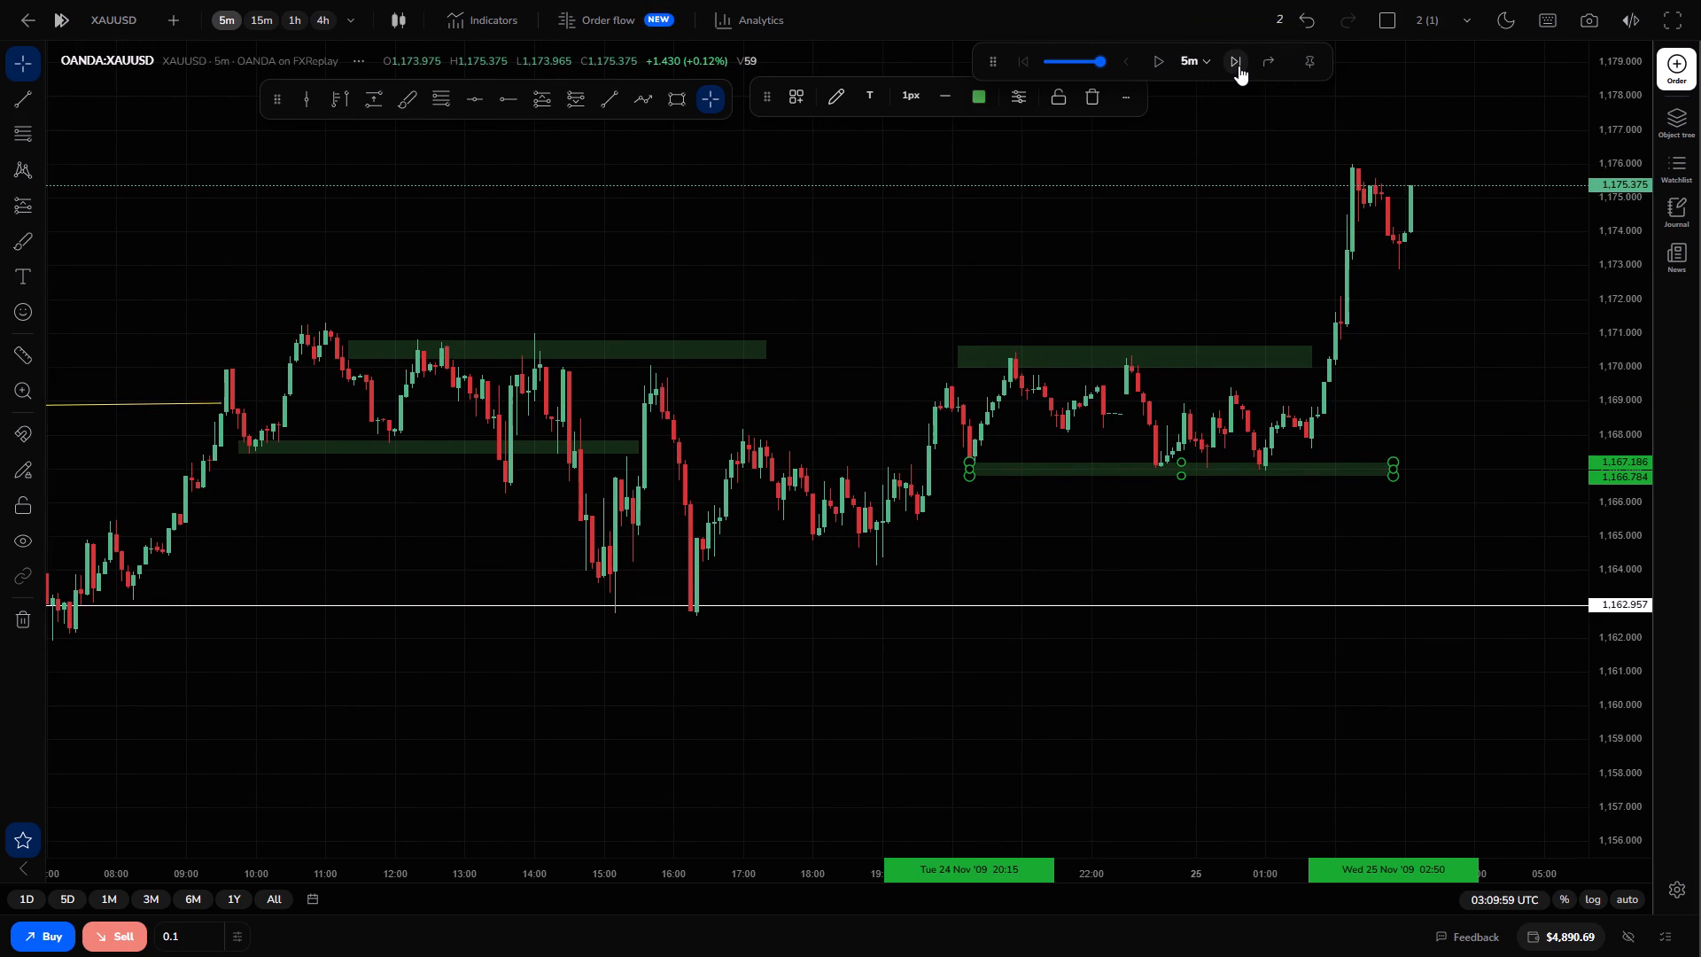
pyautogui.doubleClick(1239, 66)
pyautogui.click(1239, 66)
pyautogui.click(1239, 66)
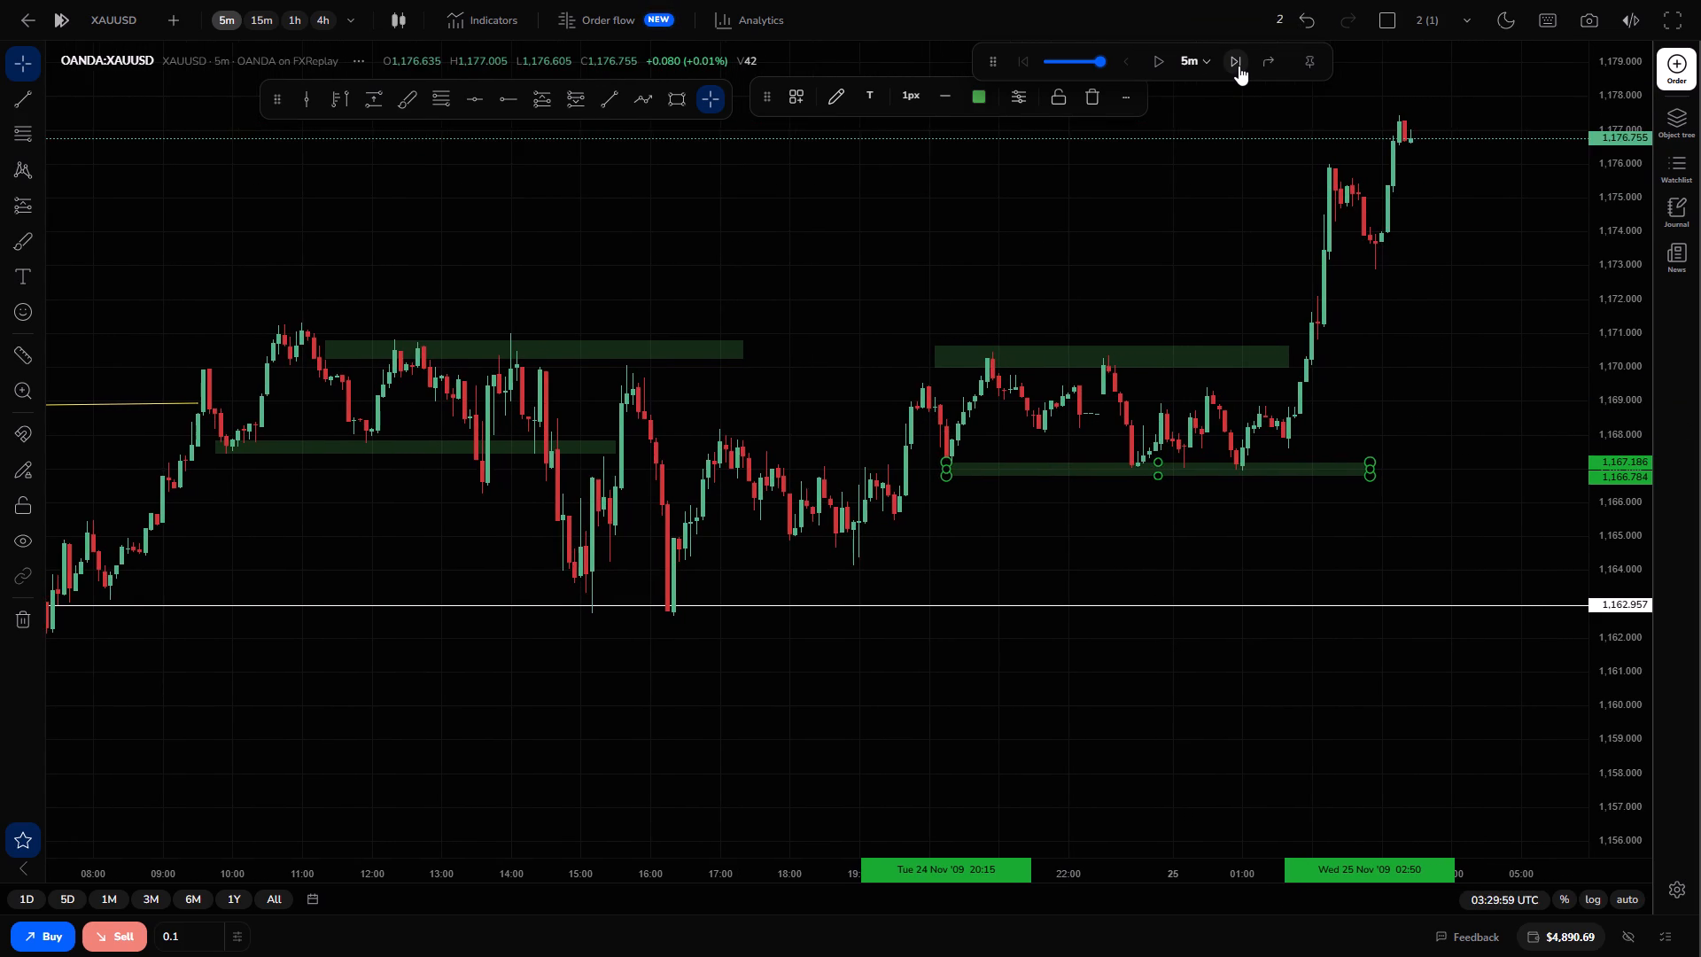
pyautogui.doubleClick(1239, 66)
pyautogui.tripleClick(1239, 66)
pyautogui.tripleClick(1239, 66)
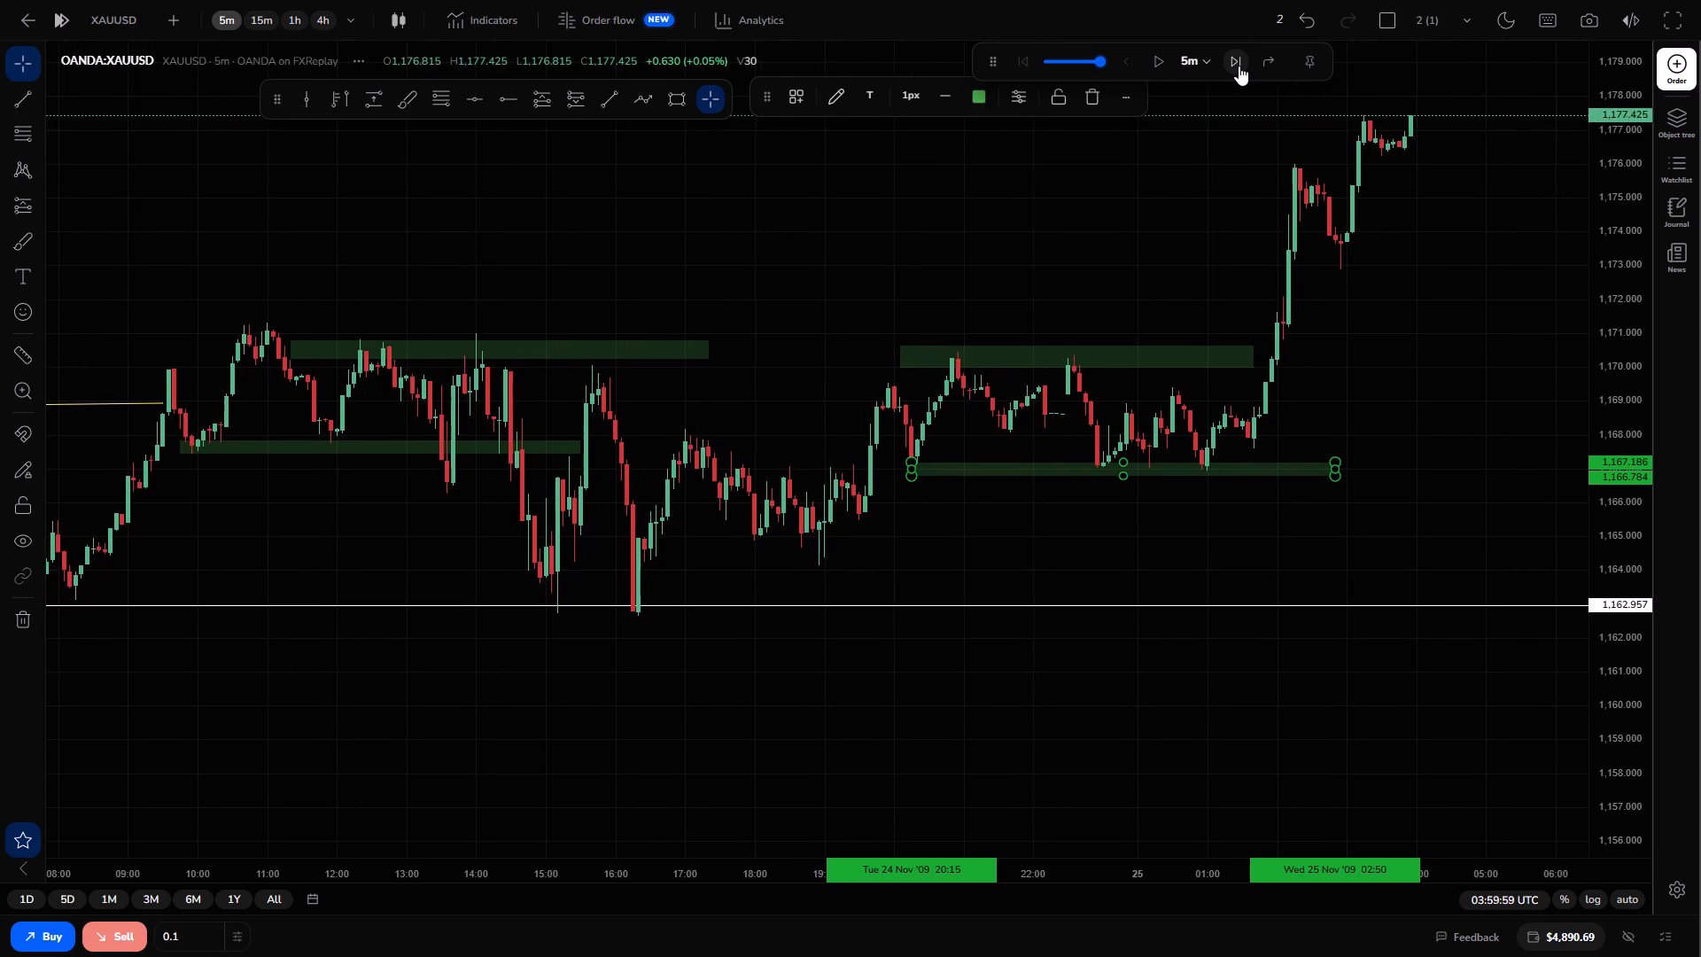
pyautogui.tripleClick(1239, 66)
pyautogui.tripleClick(1239, 66)
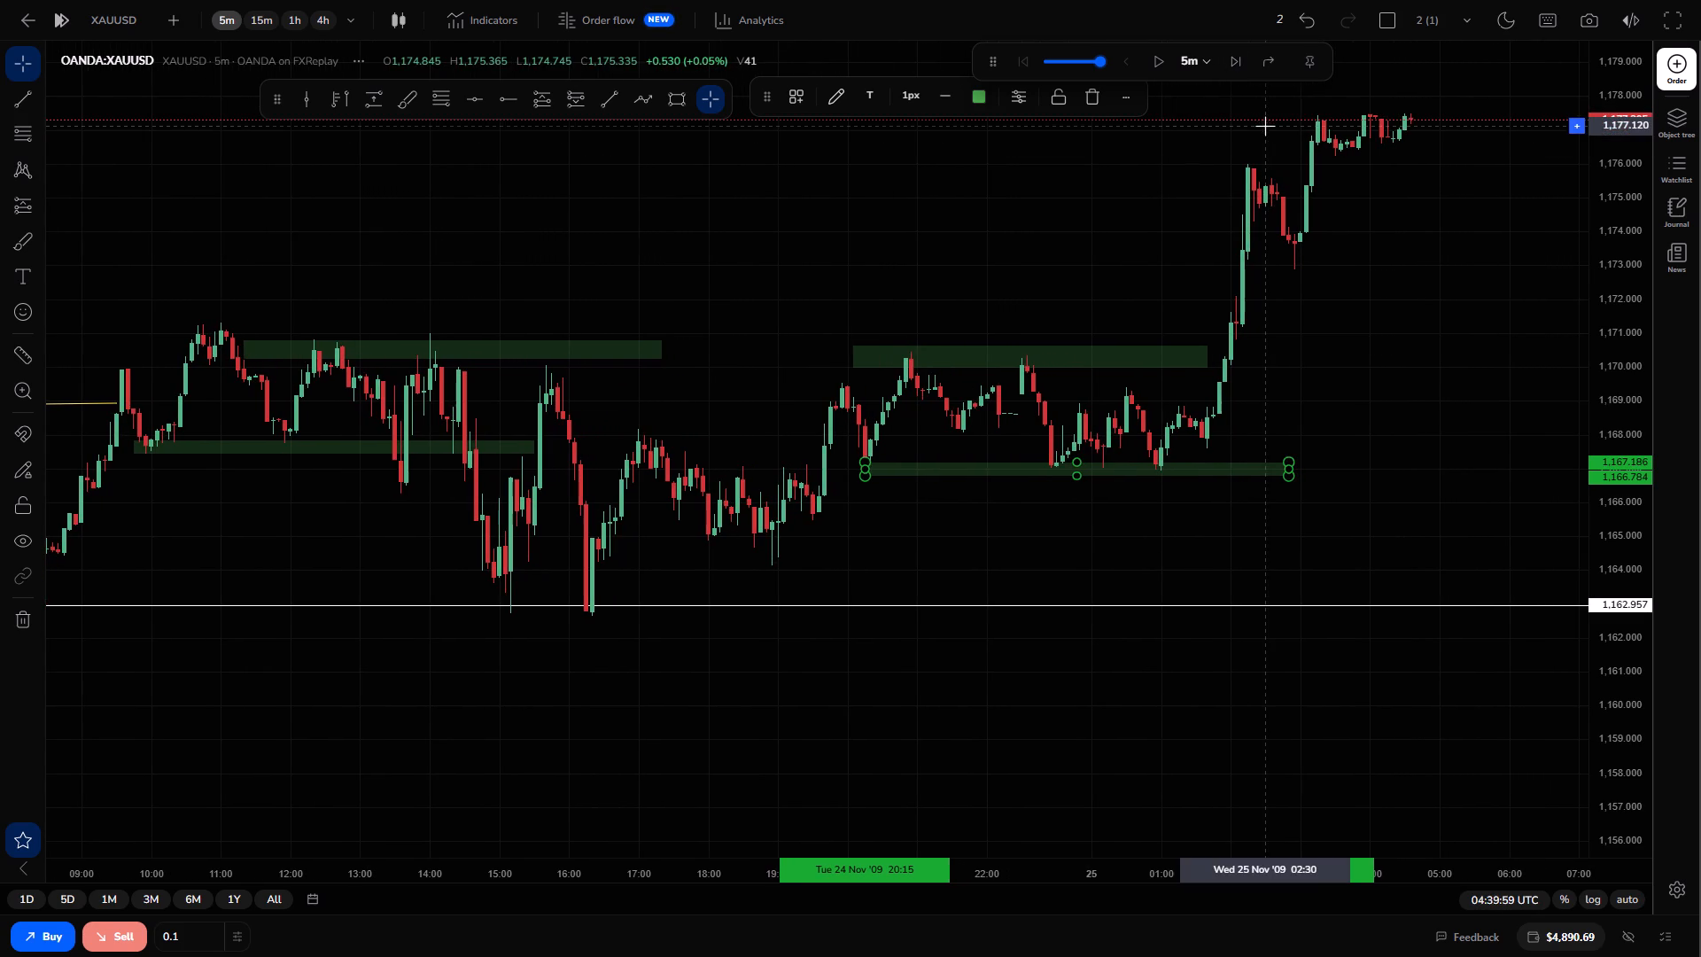
# Play the XAUUSD replay forward to 06:49:59 UTC on 25 November and pause it.
pyautogui.moveTo(1140, 46); pyautogui.dragTo(1162, 59)
pyautogui.click(1162, 59)
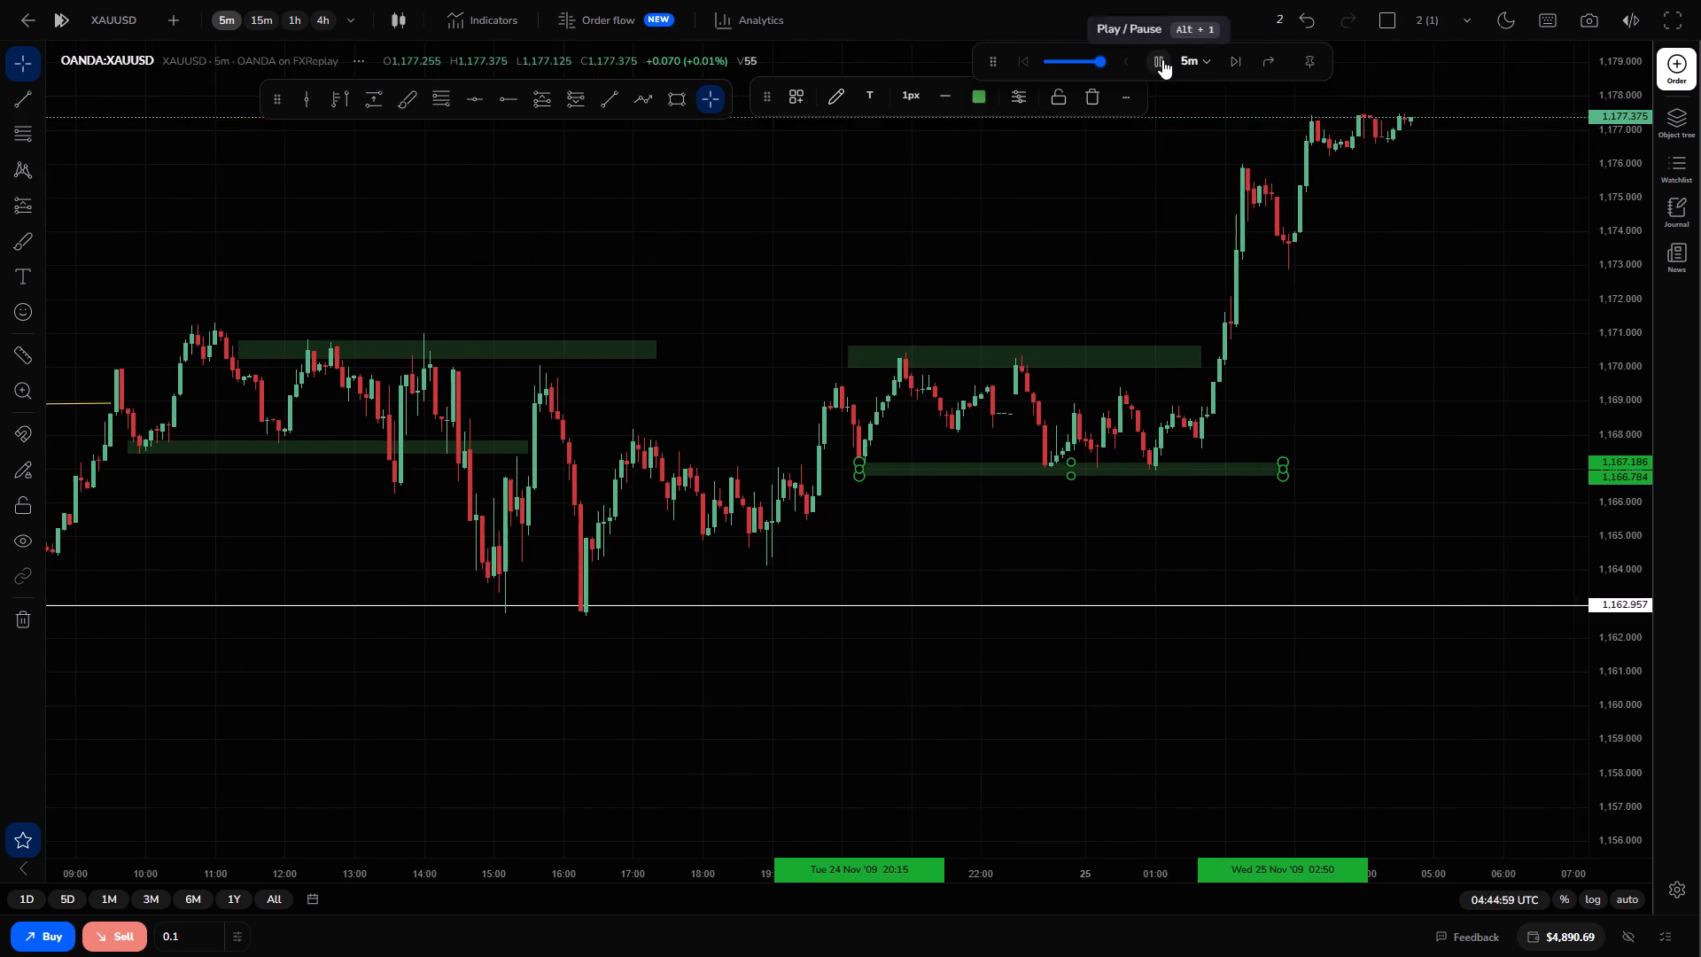
pyautogui.click(1162, 59)
pyautogui.click(1162, 59)
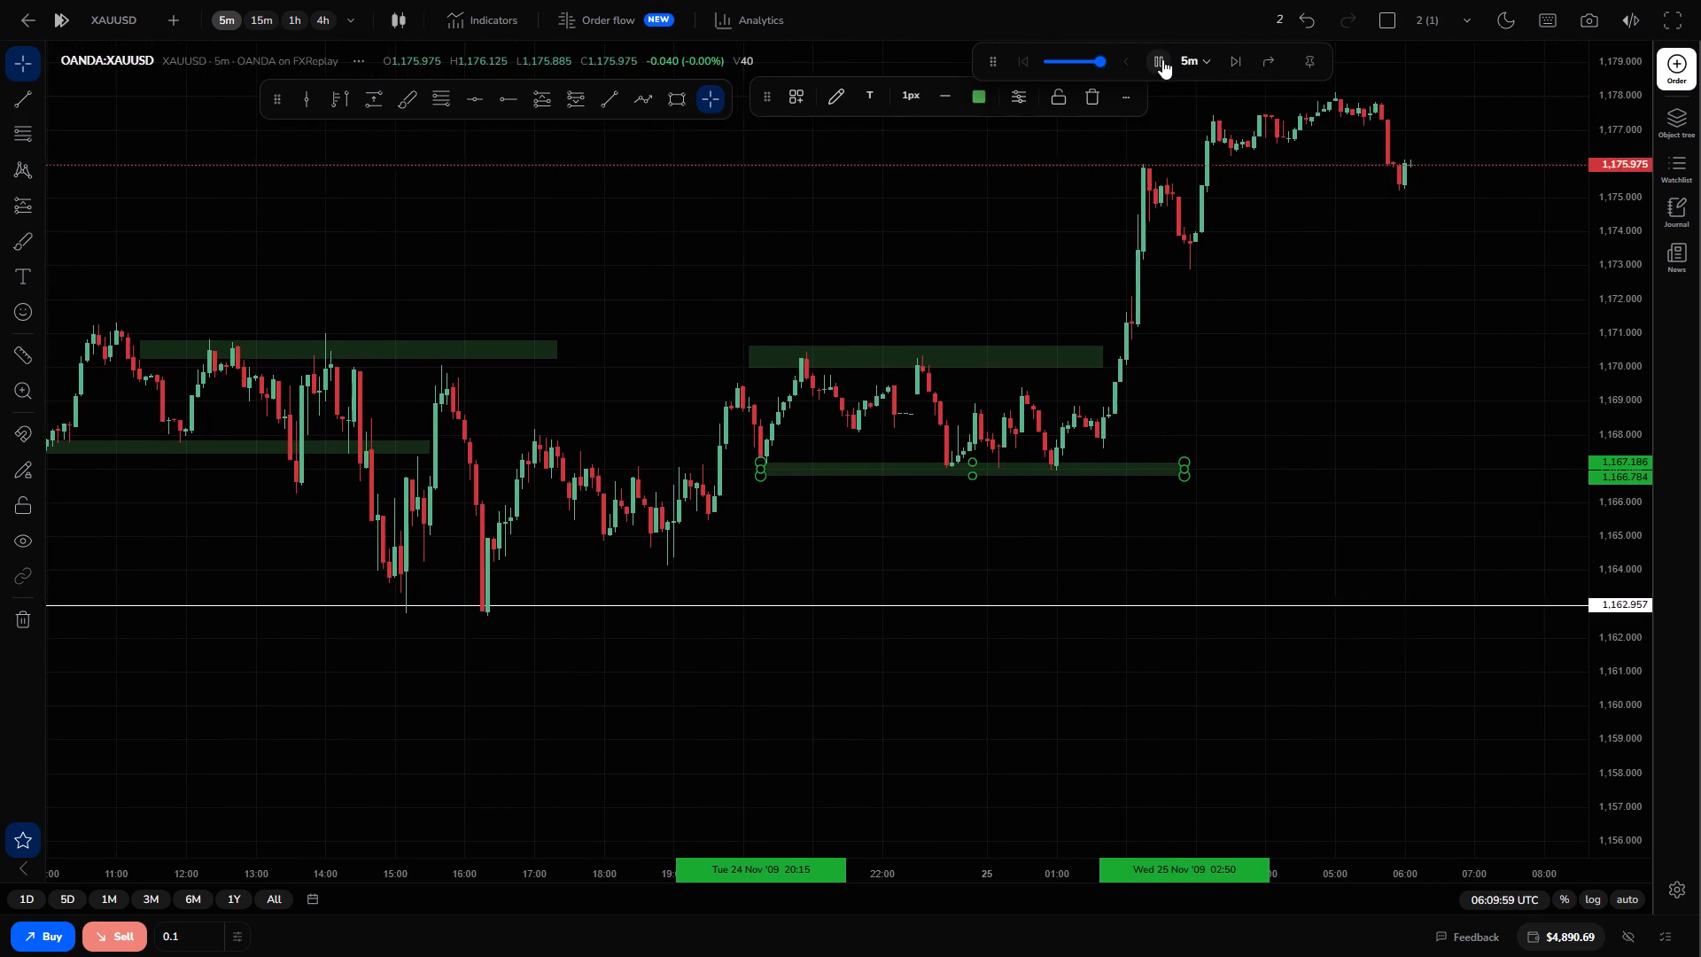
pyautogui.click(1162, 59)
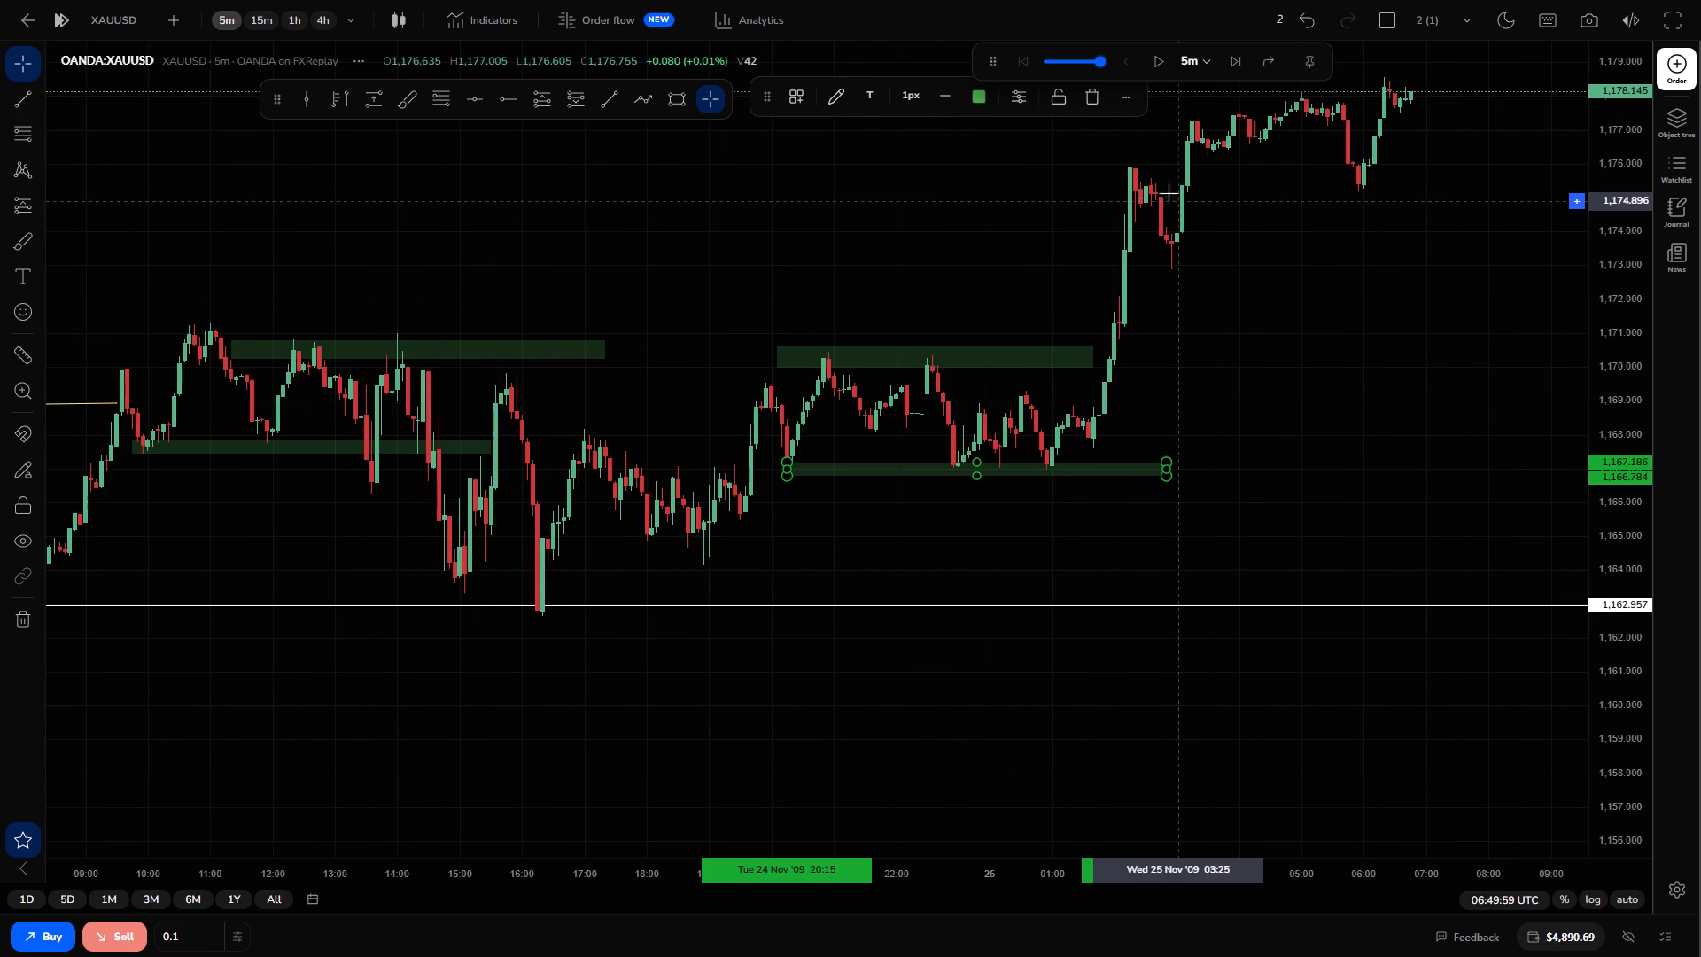
# Paste a copy of the yellow structure line and move it to about 1,172.7, spanning 18:00 on 24 November to 02:45 on 25 November.
pyautogui.click(1141, 168)
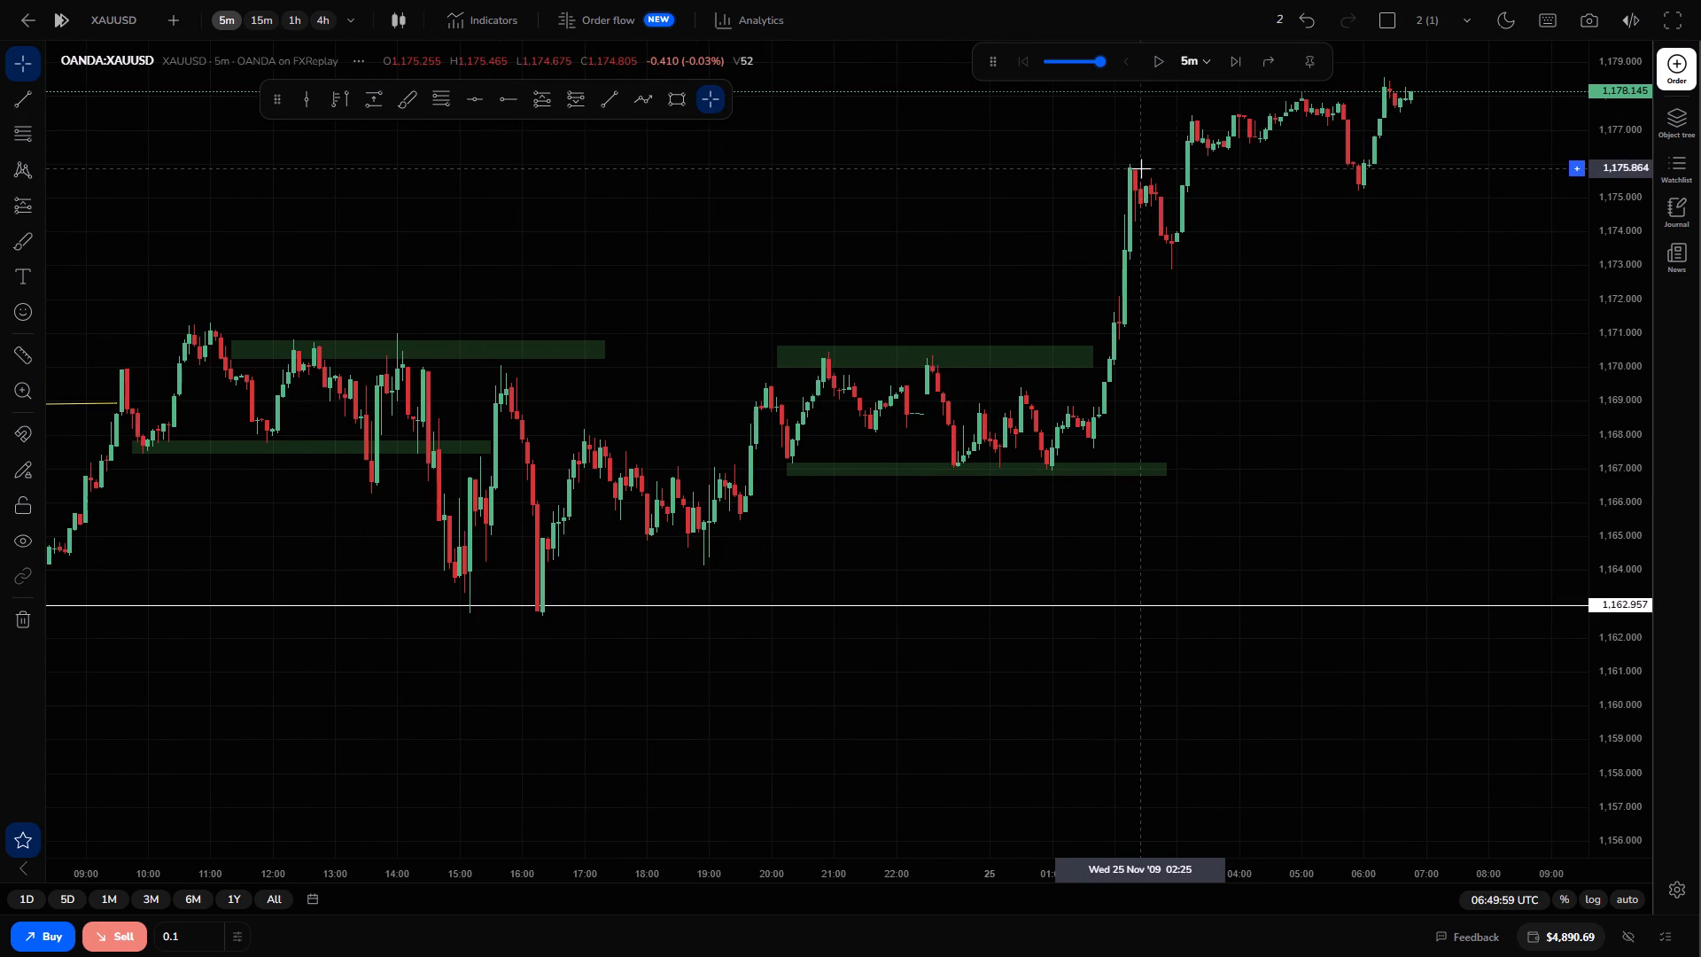
pyautogui.hotkey('ctrl', 'v')
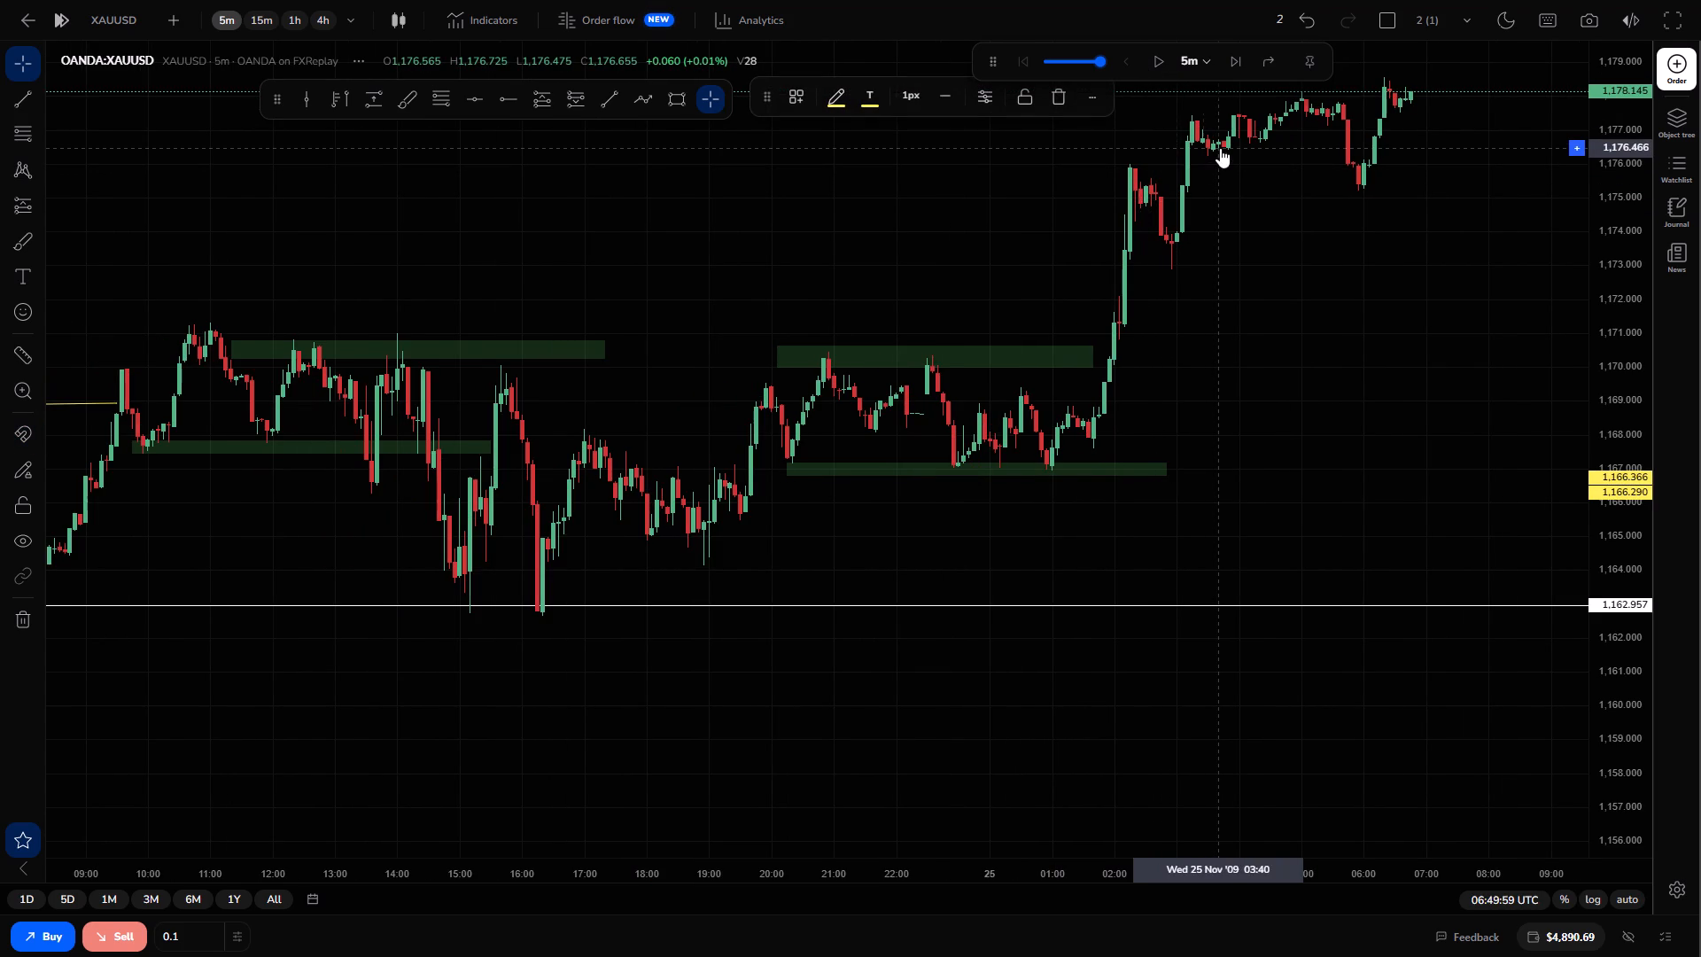
pyautogui.moveTo(1220, 148); pyautogui.dragTo(1557, 255)
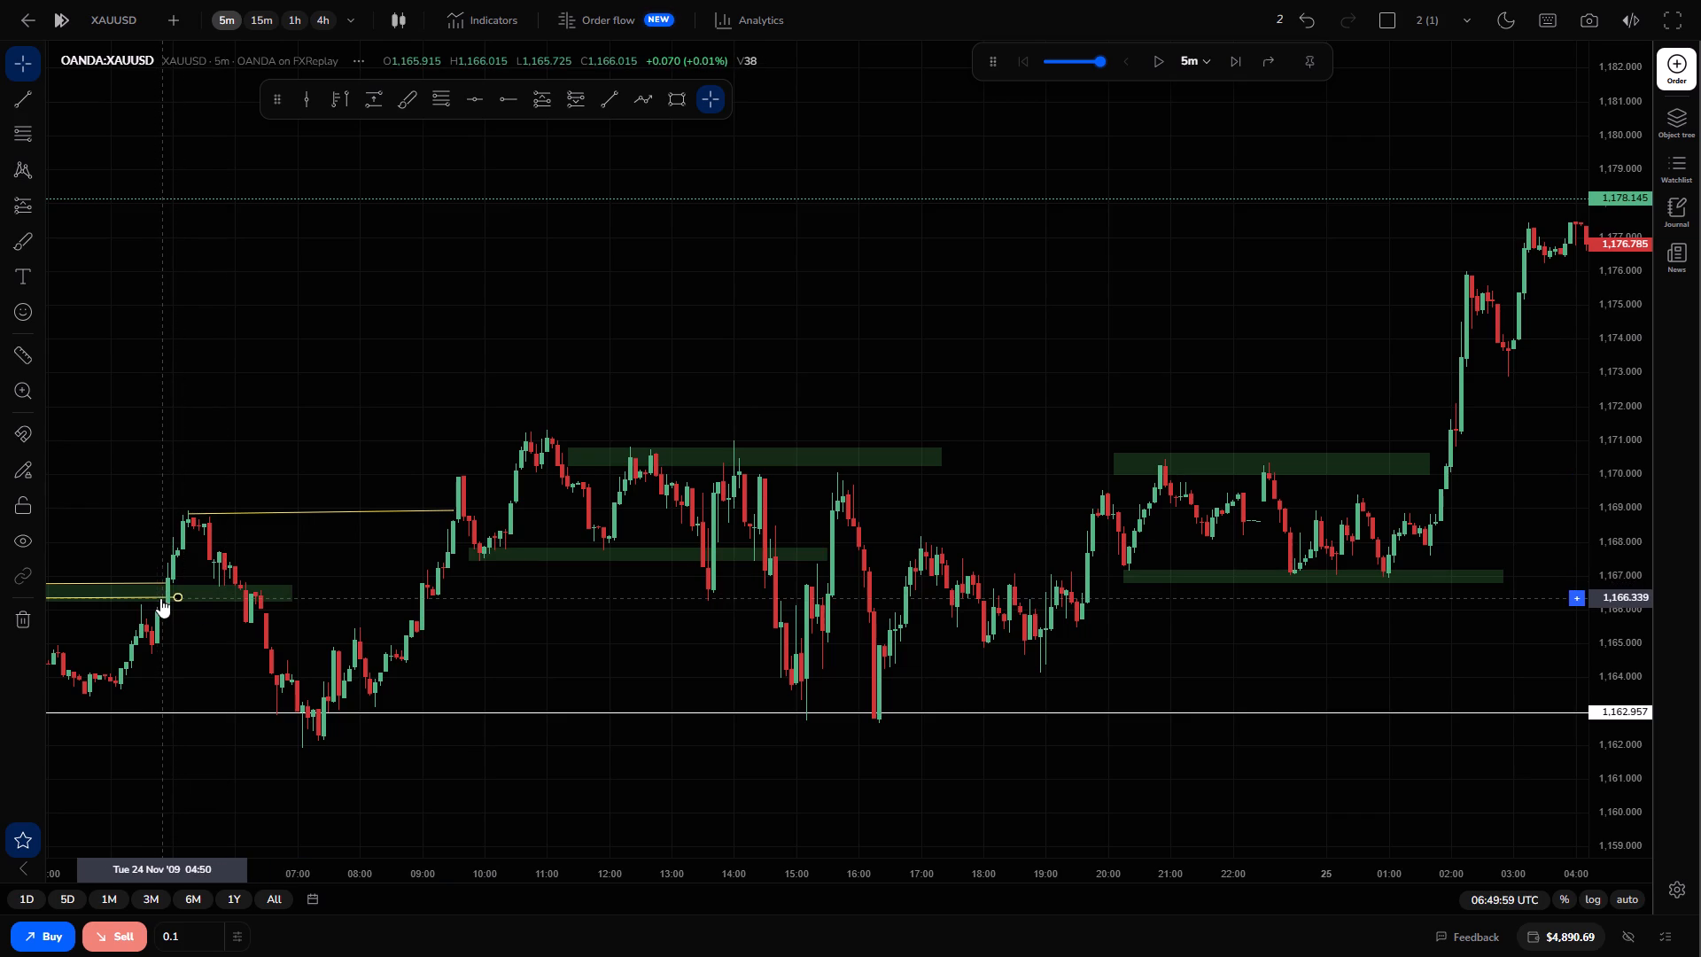
pyautogui.moveTo(160, 598); pyautogui.dragTo(1539, 328)
pyautogui.moveTo(1498, 444); pyautogui.dragTo(1032, 552)
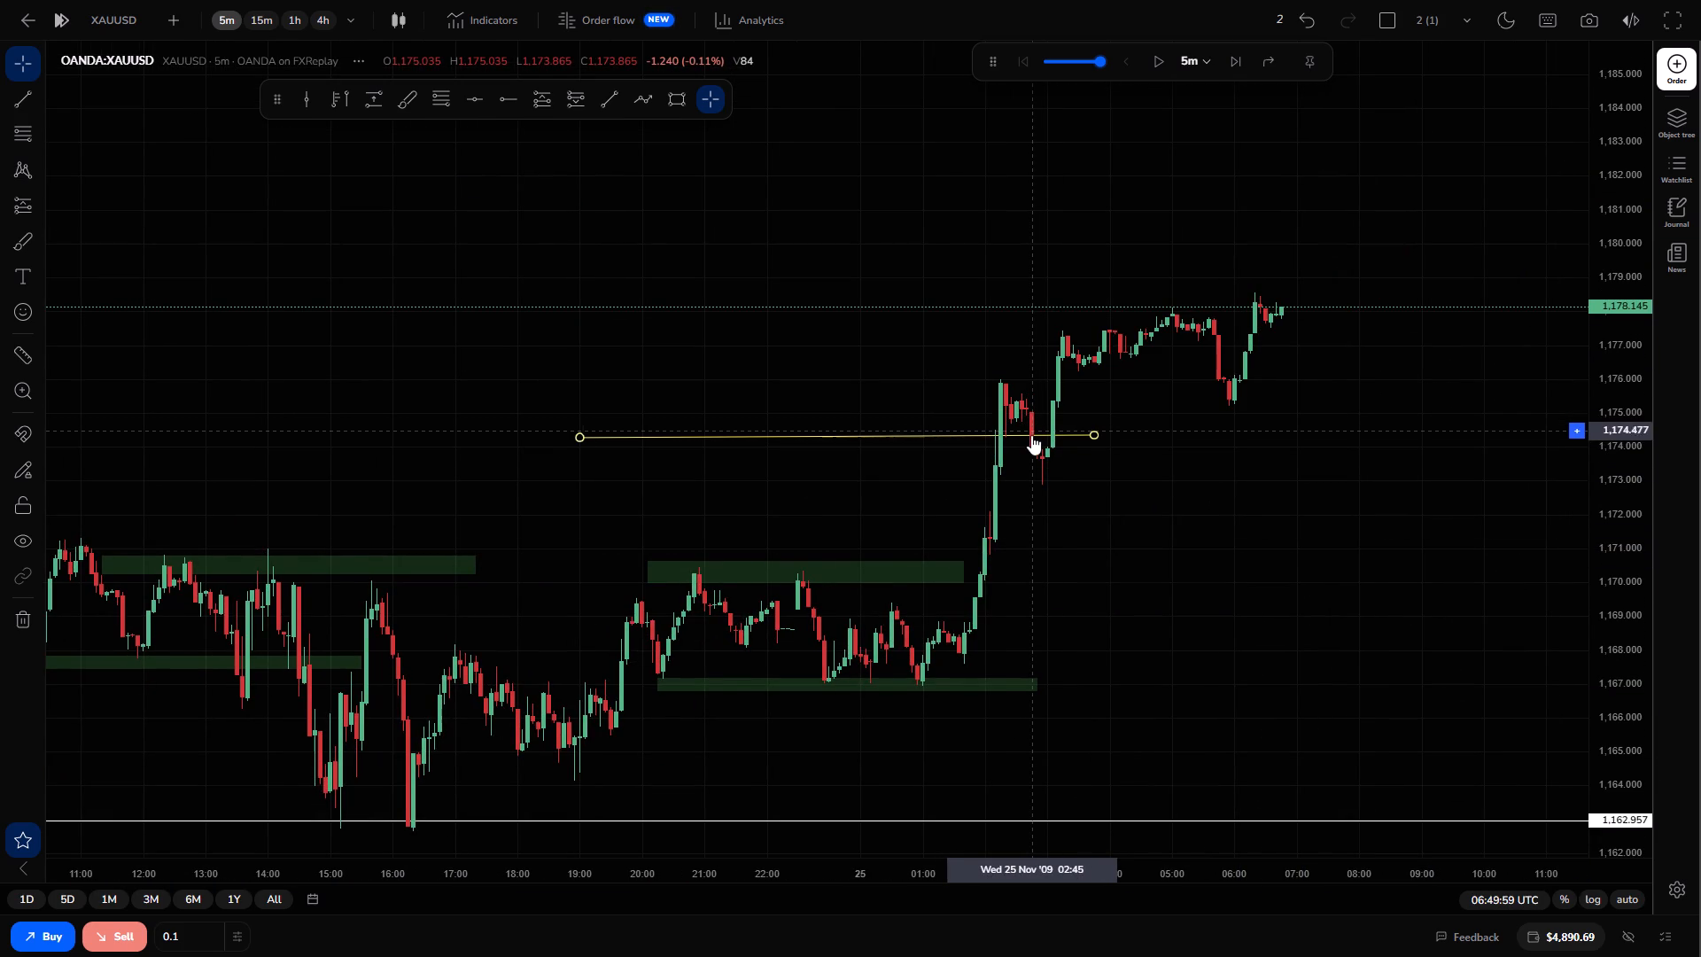
pyautogui.moveTo(1031, 437); pyautogui.dragTo(1443, 385)
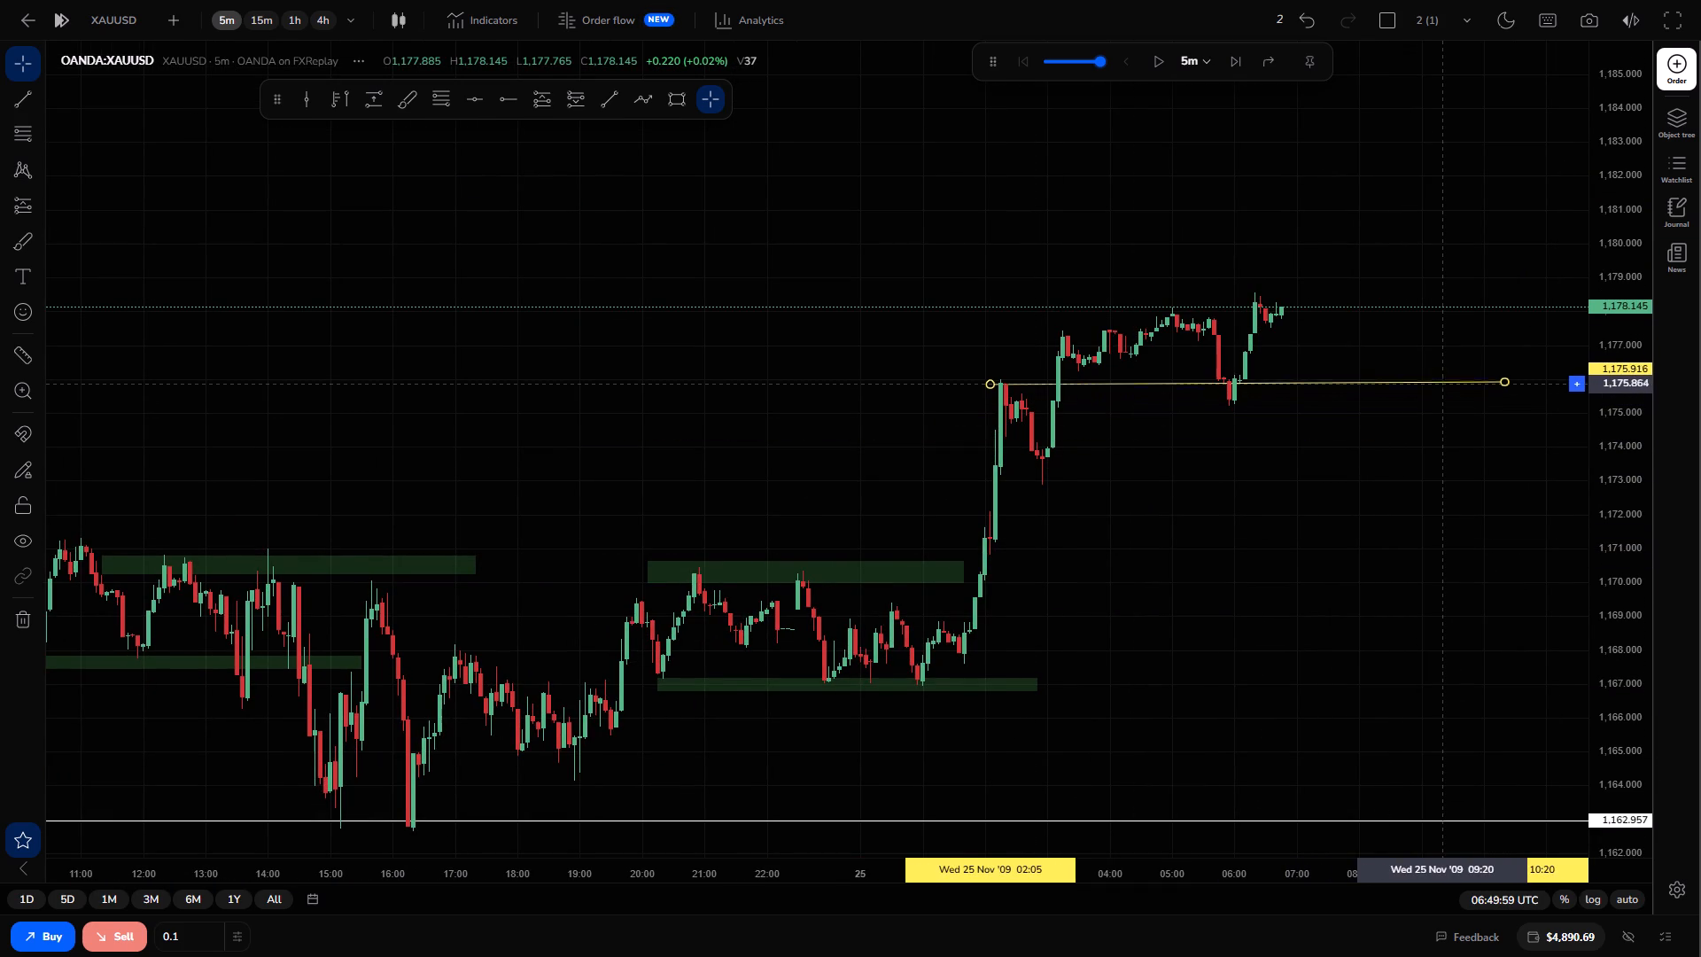
pyautogui.moveTo(1443, 385); pyautogui.dragTo(1021, 501)
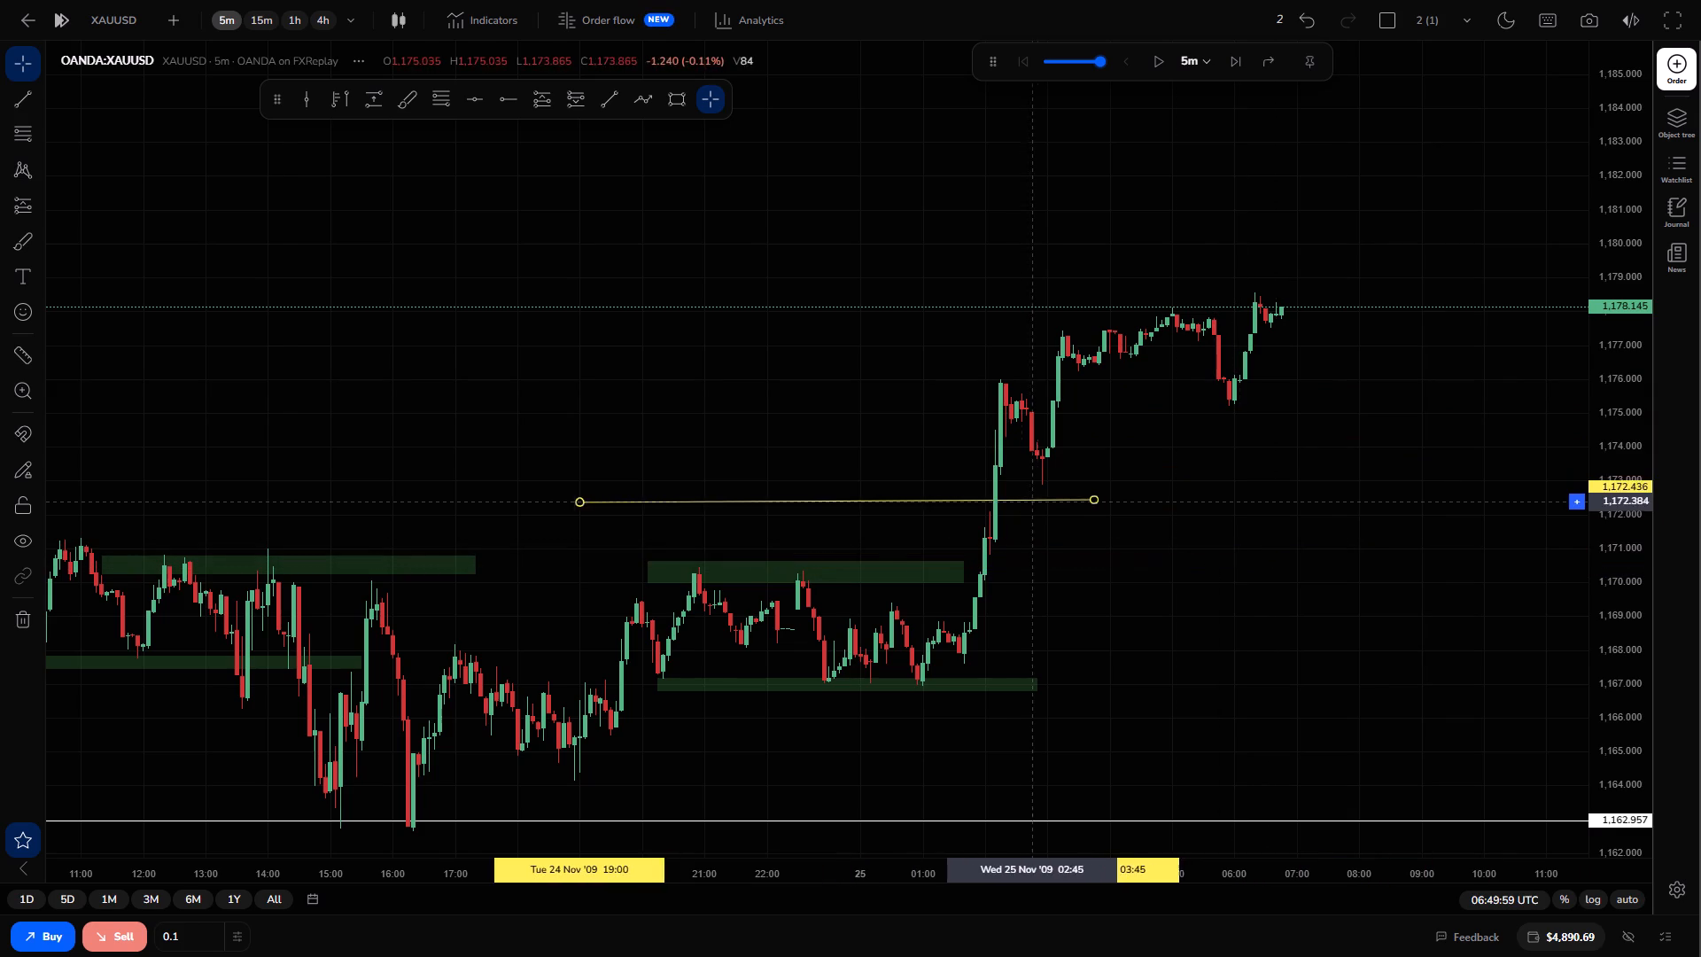
pyautogui.moveTo(1021, 501); pyautogui.dragTo(970, 489)
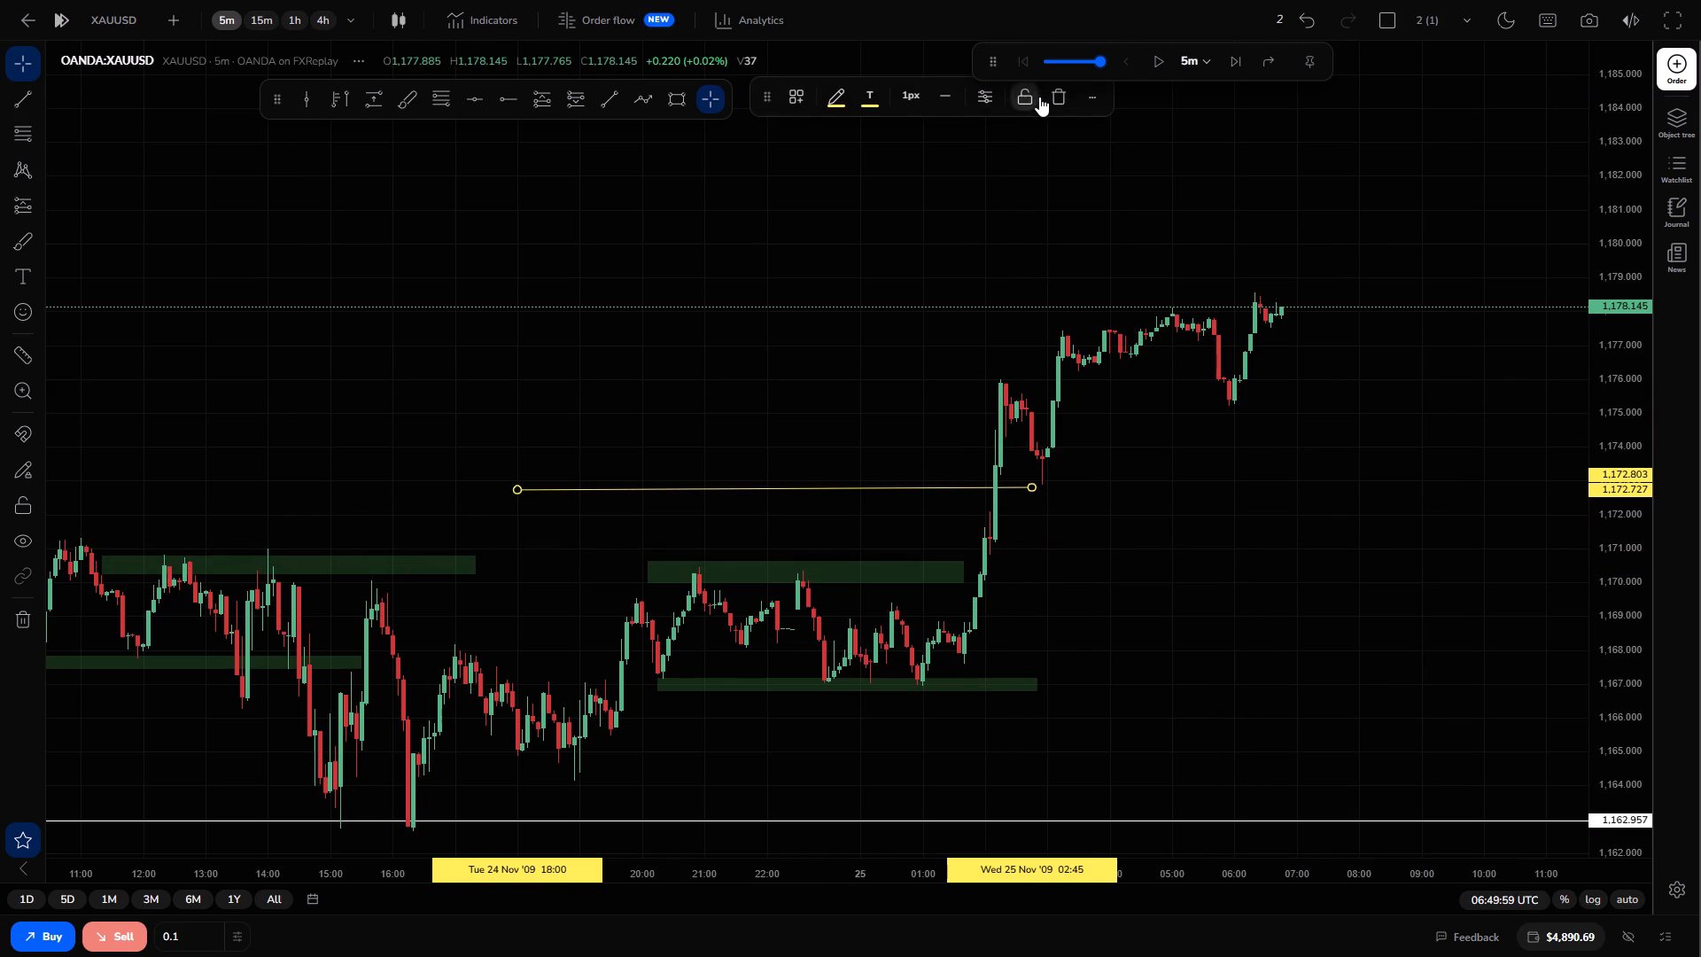
# Lower the copied yellow line to about 1,171.3, level with the 24 November high made around 11:00.
pyautogui.moveTo(1053, 97); pyautogui.dragTo(912, 396)
pyautogui.moveTo(920, 409); pyautogui.dragTo(1454, 381)
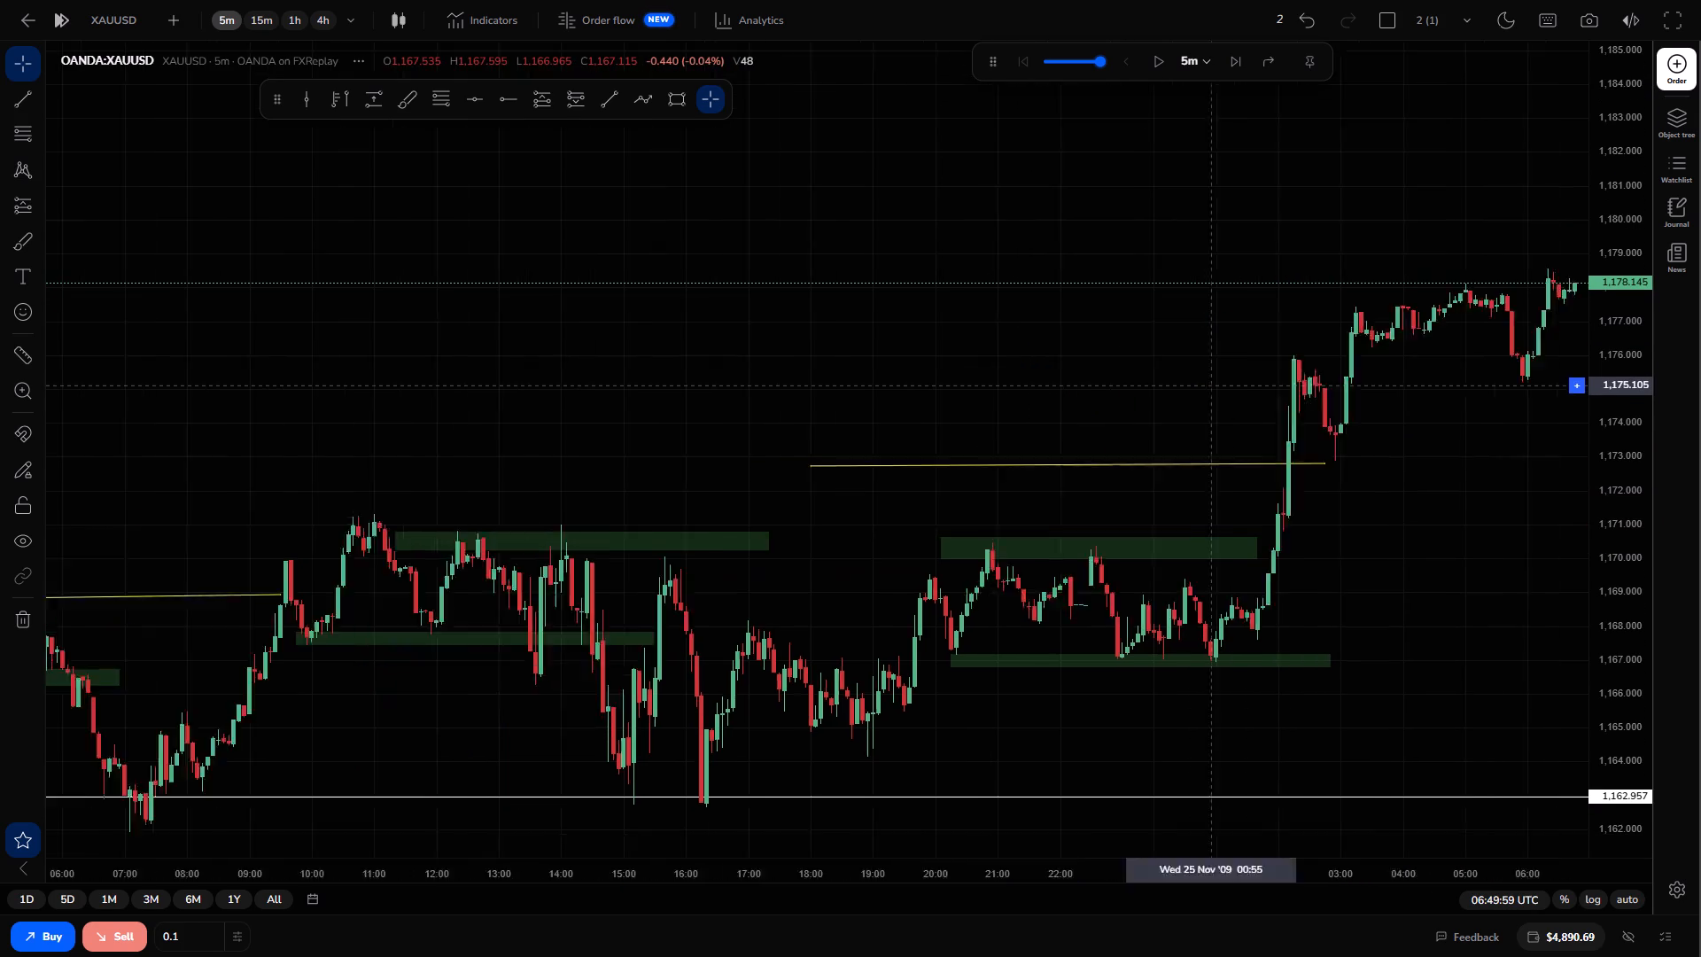
pyautogui.moveTo(1454, 381); pyautogui.dragTo(1521, 380)
pyautogui.moveTo(1297, 401); pyautogui.dragTo(1181, 416)
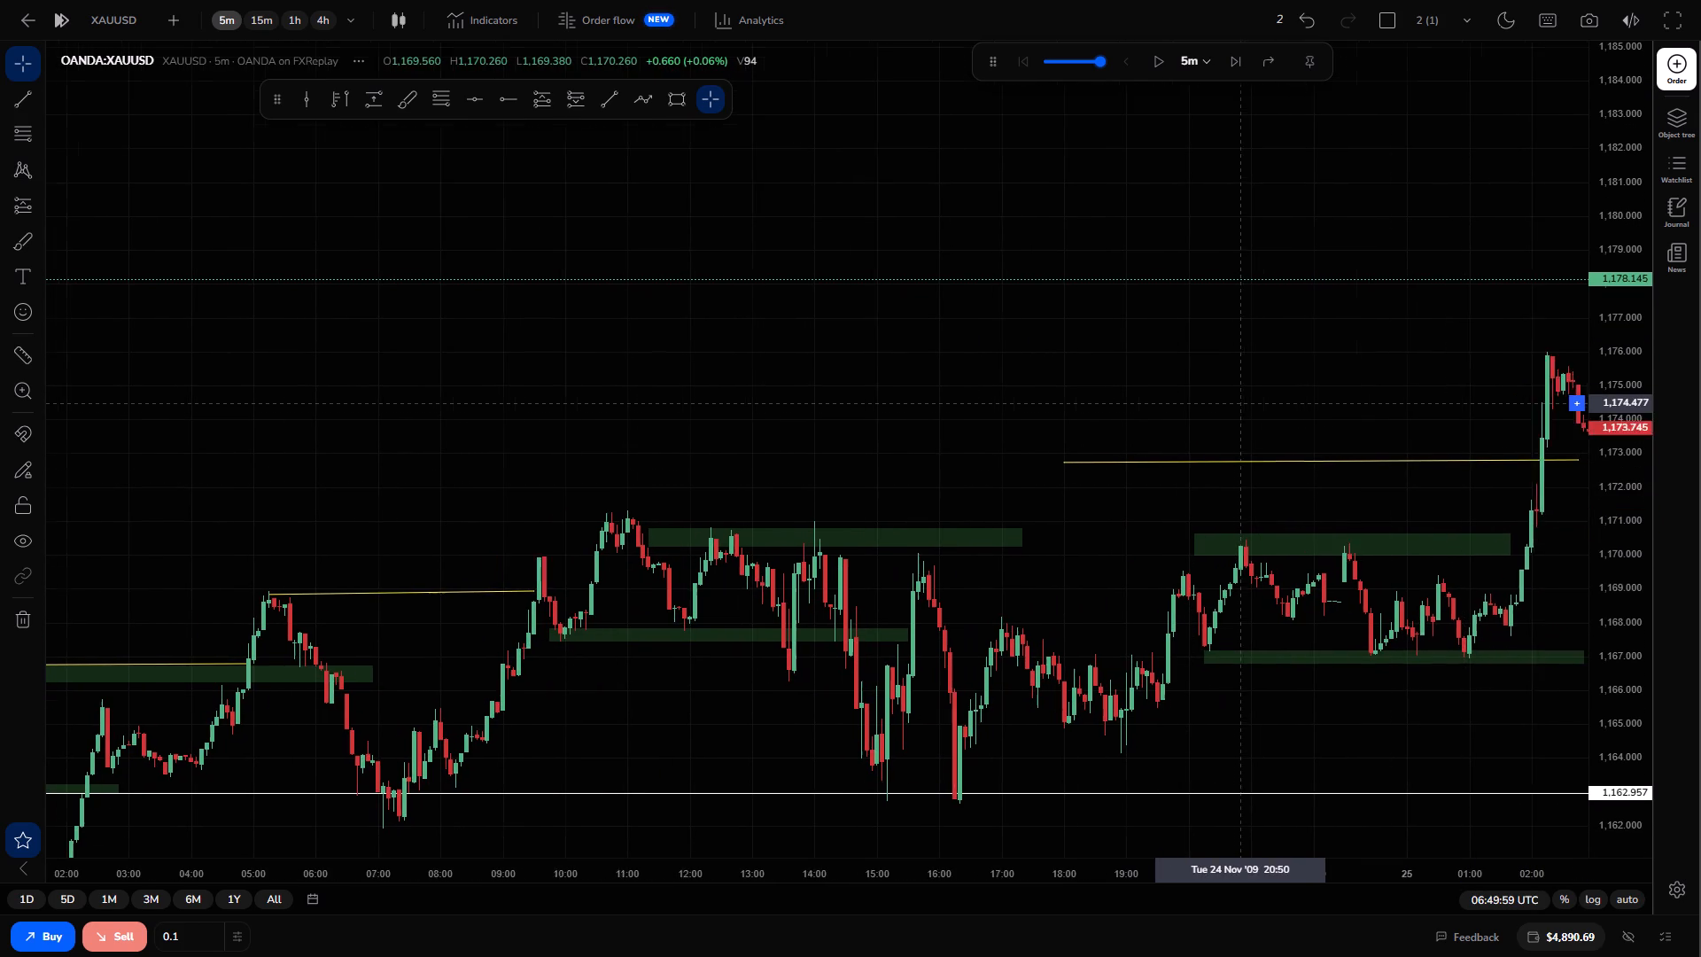
pyautogui.moveTo(1181, 416); pyautogui.dragTo(1128, 430)
pyautogui.moveTo(1158, 487); pyautogui.dragTo(1158, 521)
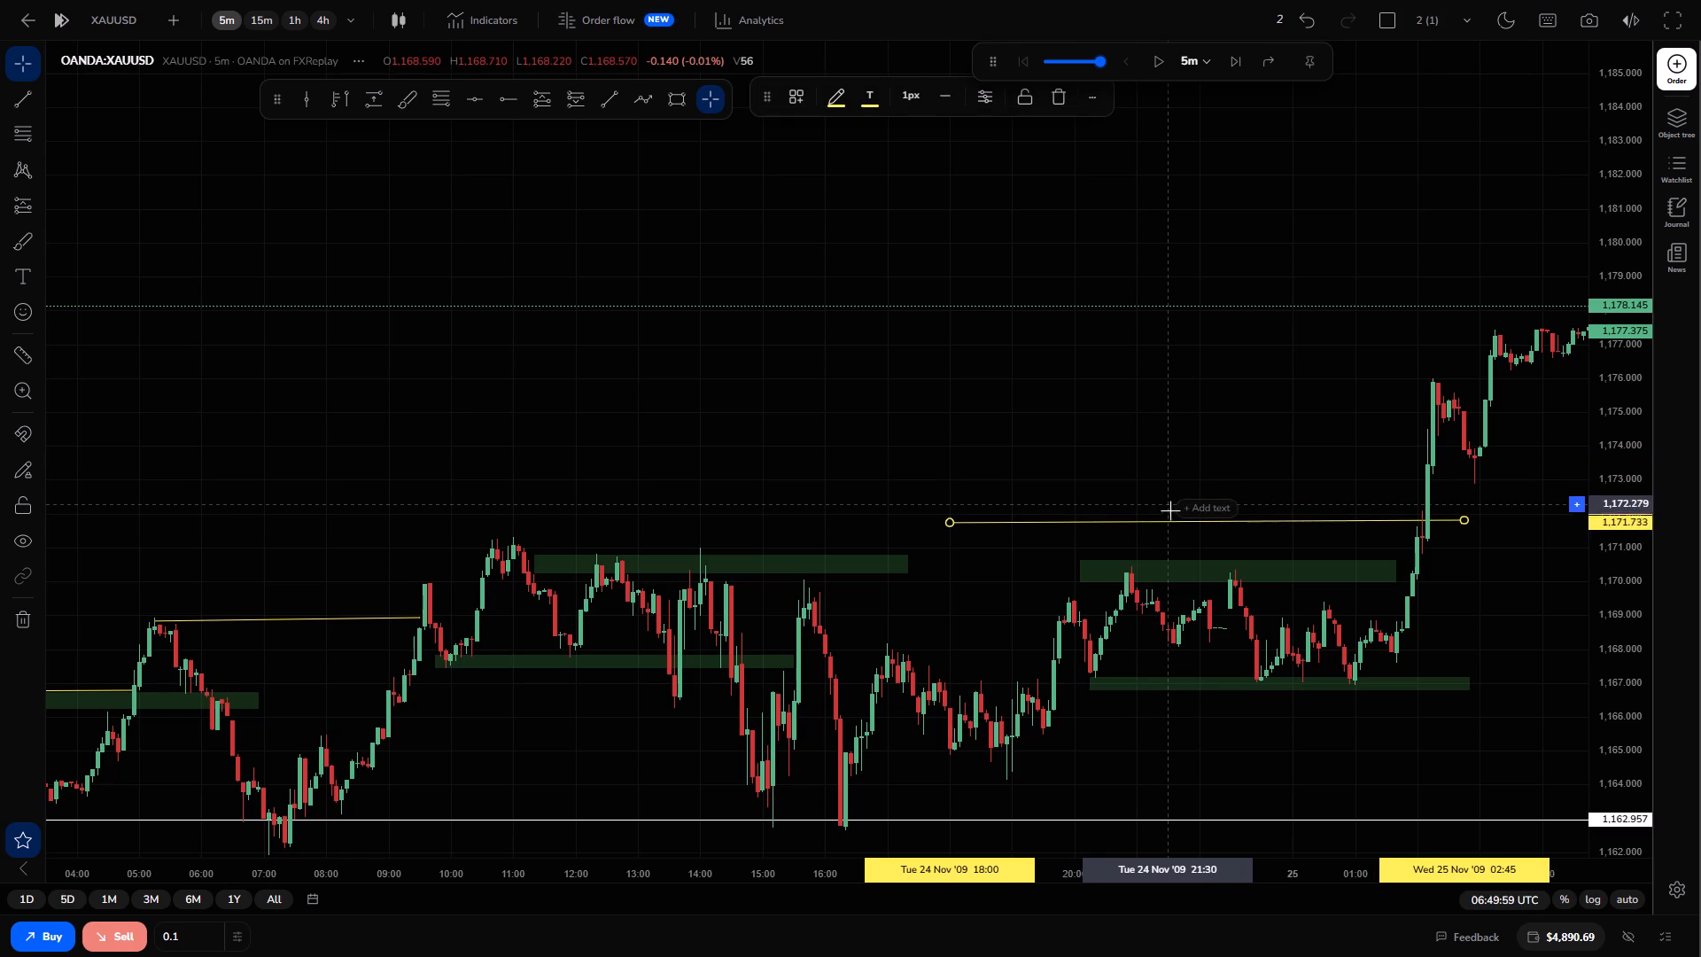
pyautogui.moveTo(1171, 518); pyautogui.dragTo(1175, 534)
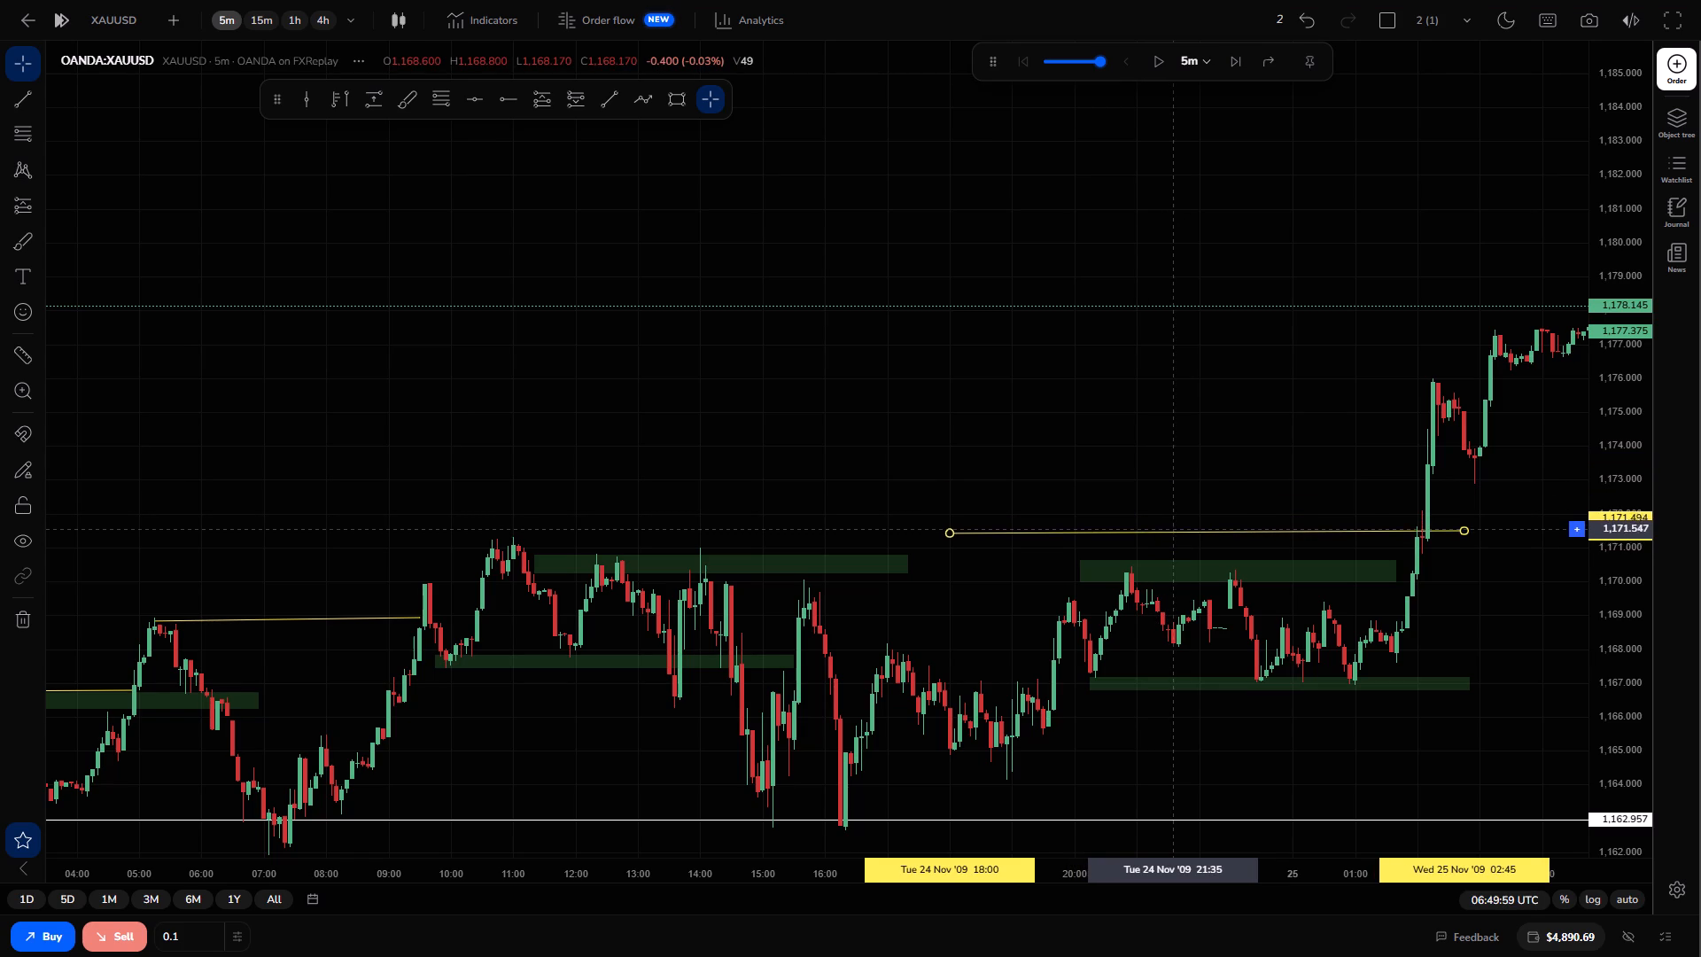
pyautogui.moveTo(1175, 534); pyautogui.dragTo(1176, 536)
pyautogui.click(1176, 408)
# Shorten the copied yellow line so it ends at about 01:50 on 25 November, where price breaks the earlier high.
pyautogui.moveTo(1293, 499); pyautogui.dragTo(882, 437)
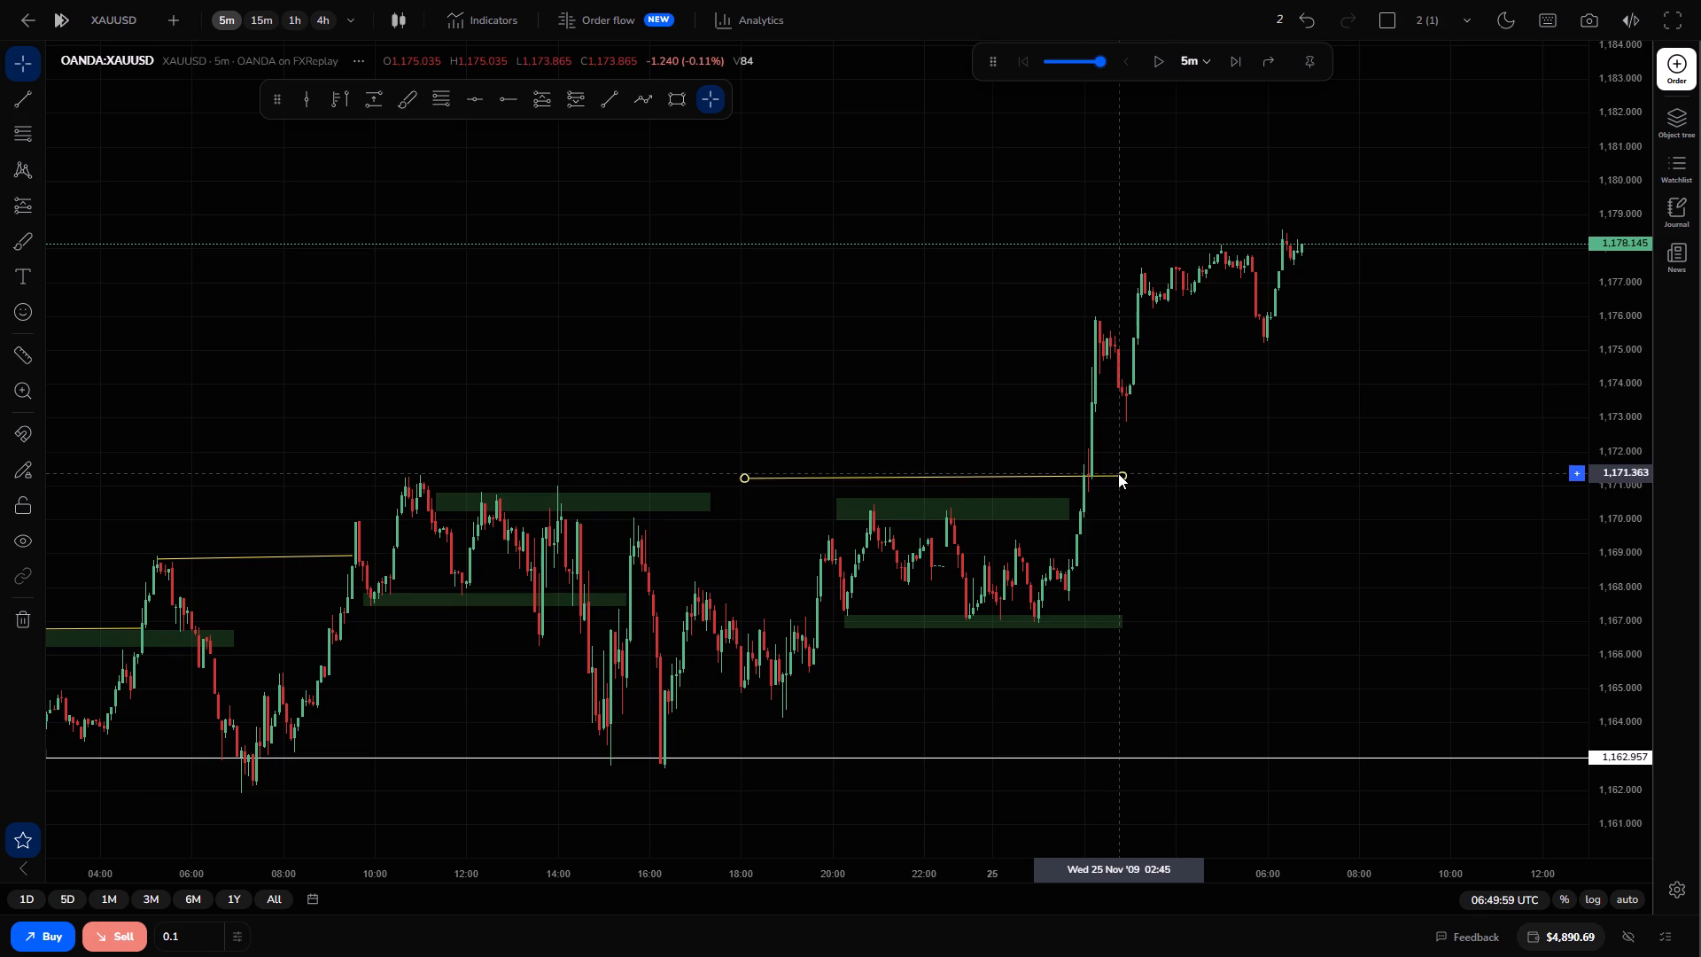
pyautogui.moveTo(1119, 475); pyautogui.dragTo(1075, 476)
# Examine the XAUUSD price structure from late 23 November to the latest candle against the marked zones and break lines.
pyautogui.moveTo(1161, 496); pyautogui.dragTo(1231, 385)
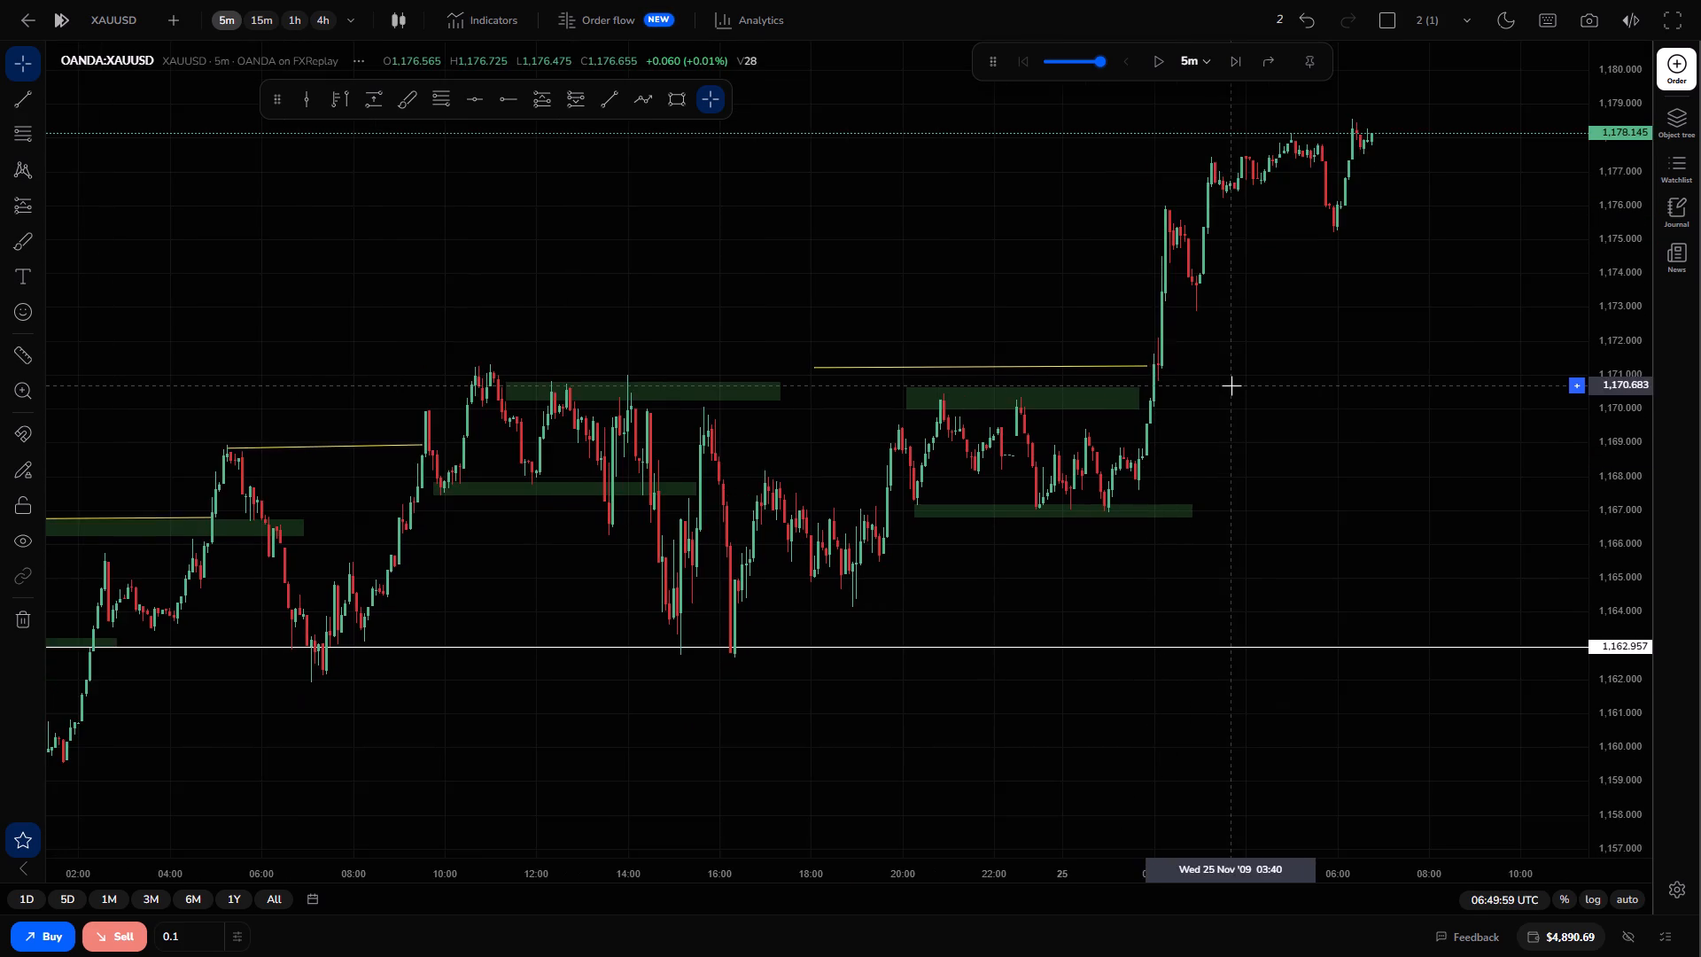
pyautogui.moveTo(1231, 385); pyautogui.dragTo(1067, 603)
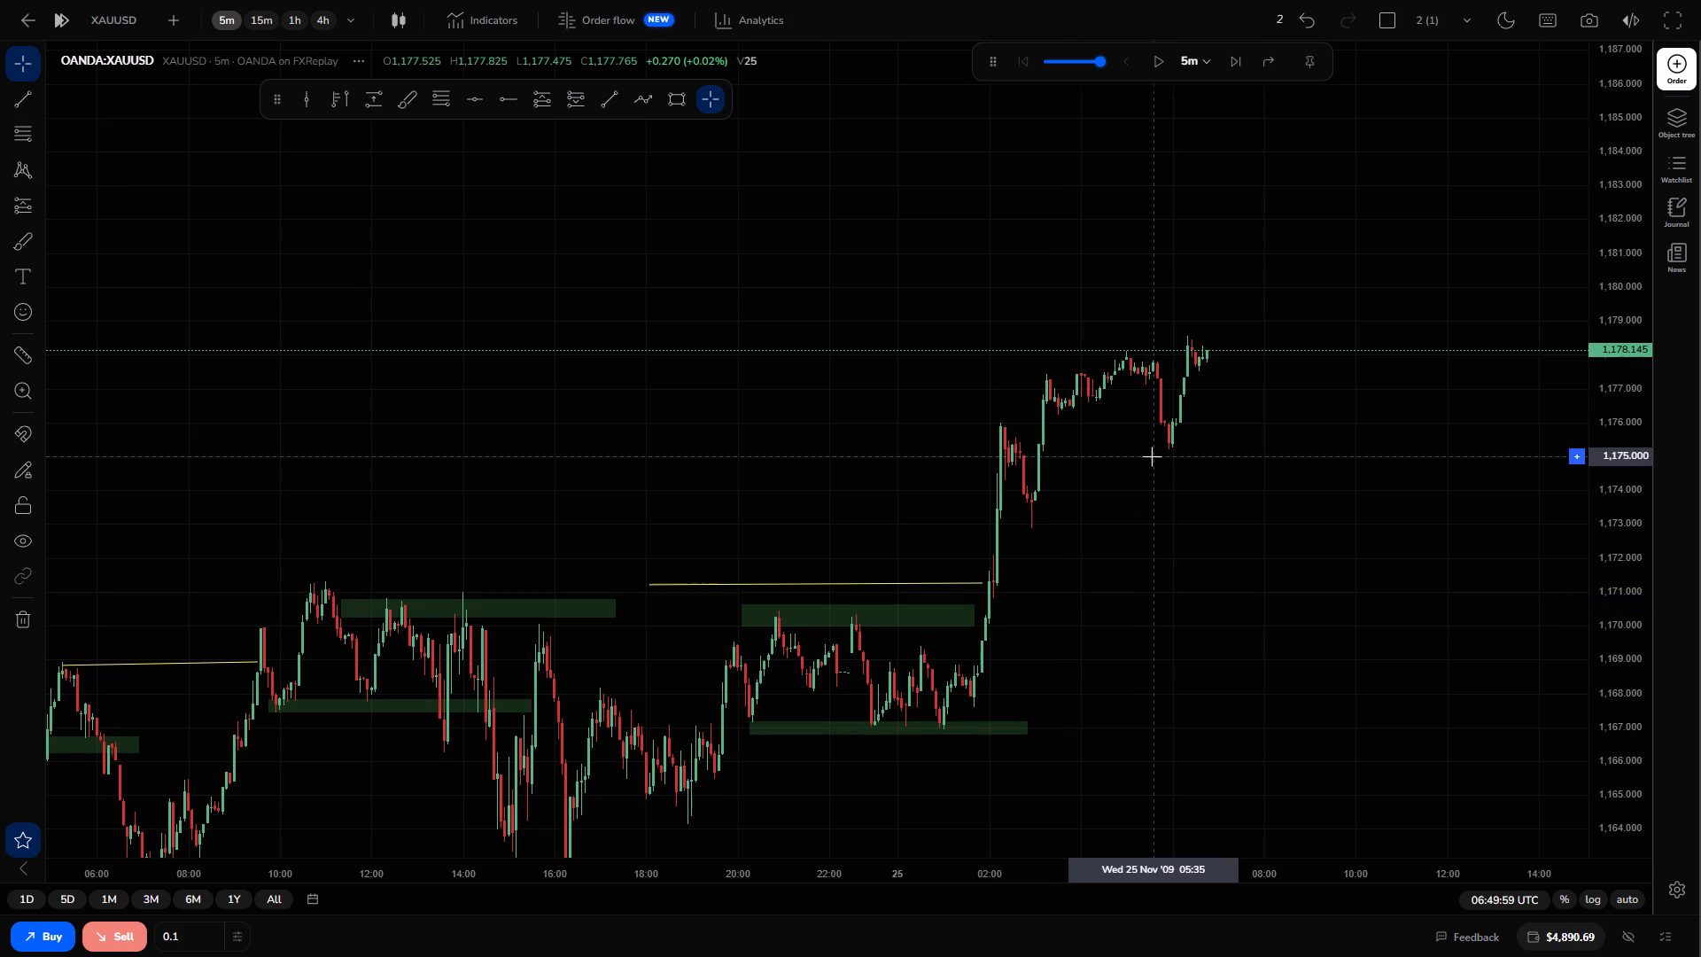
pyautogui.hscroll(1, 1152, 456)
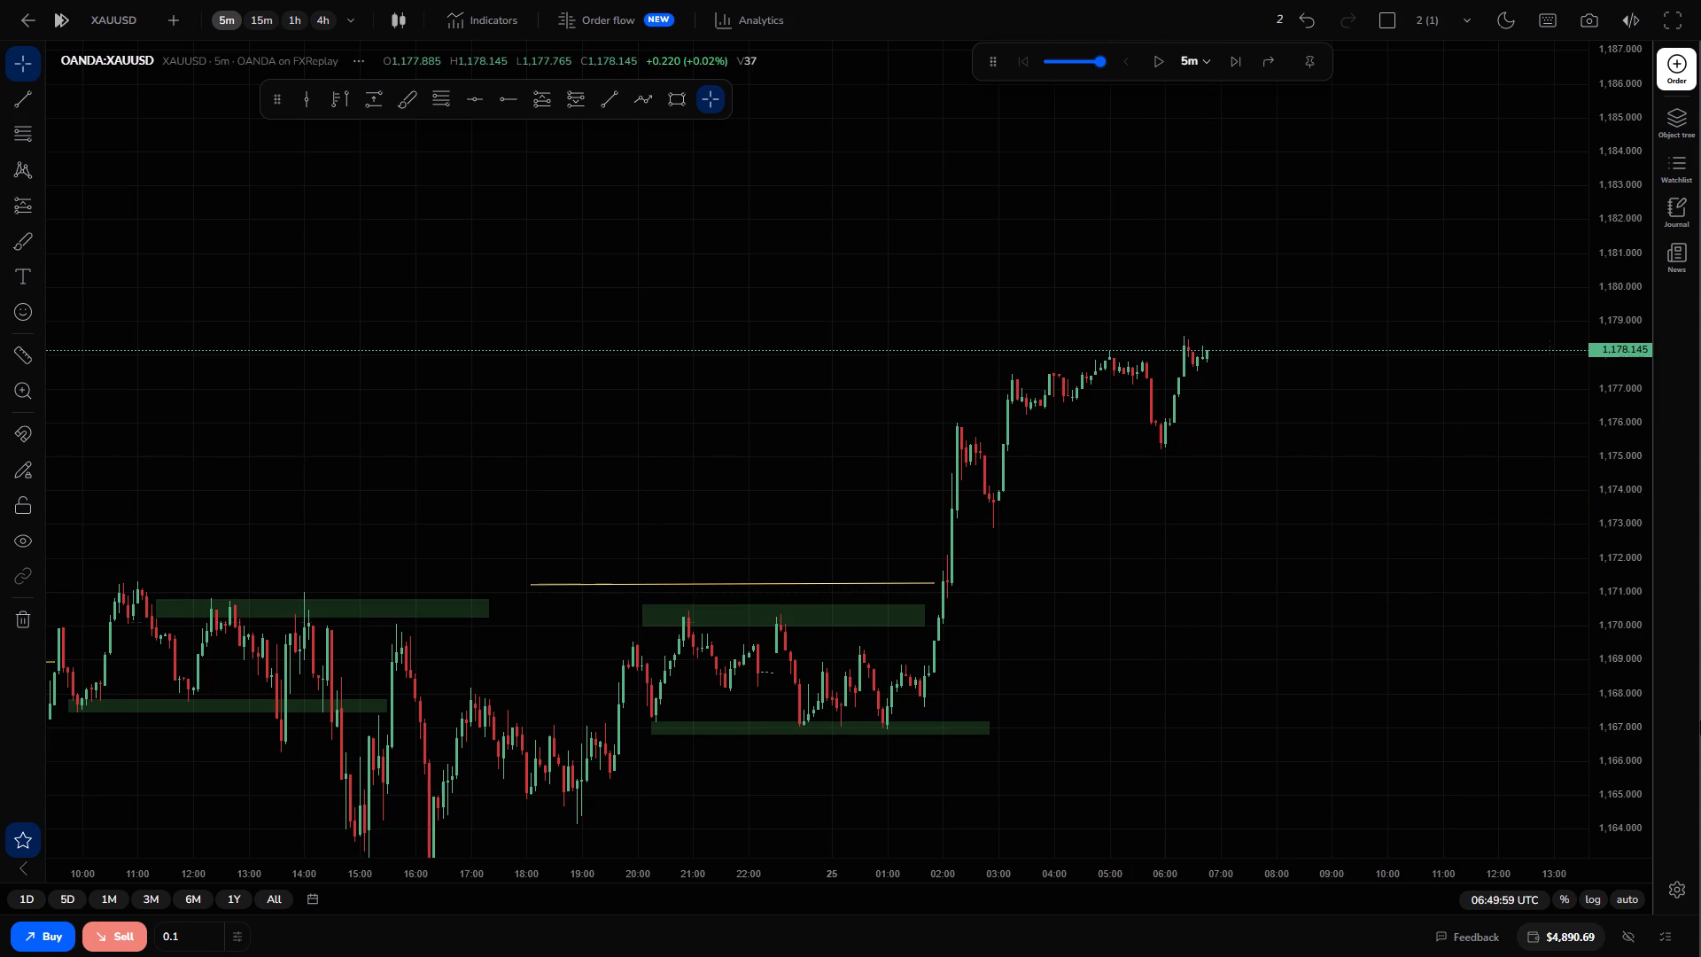
pyautogui.moveTo(1613, 675); pyautogui.dragTo(1424, 348)
pyautogui.hscroll(-1, 1425, 340)
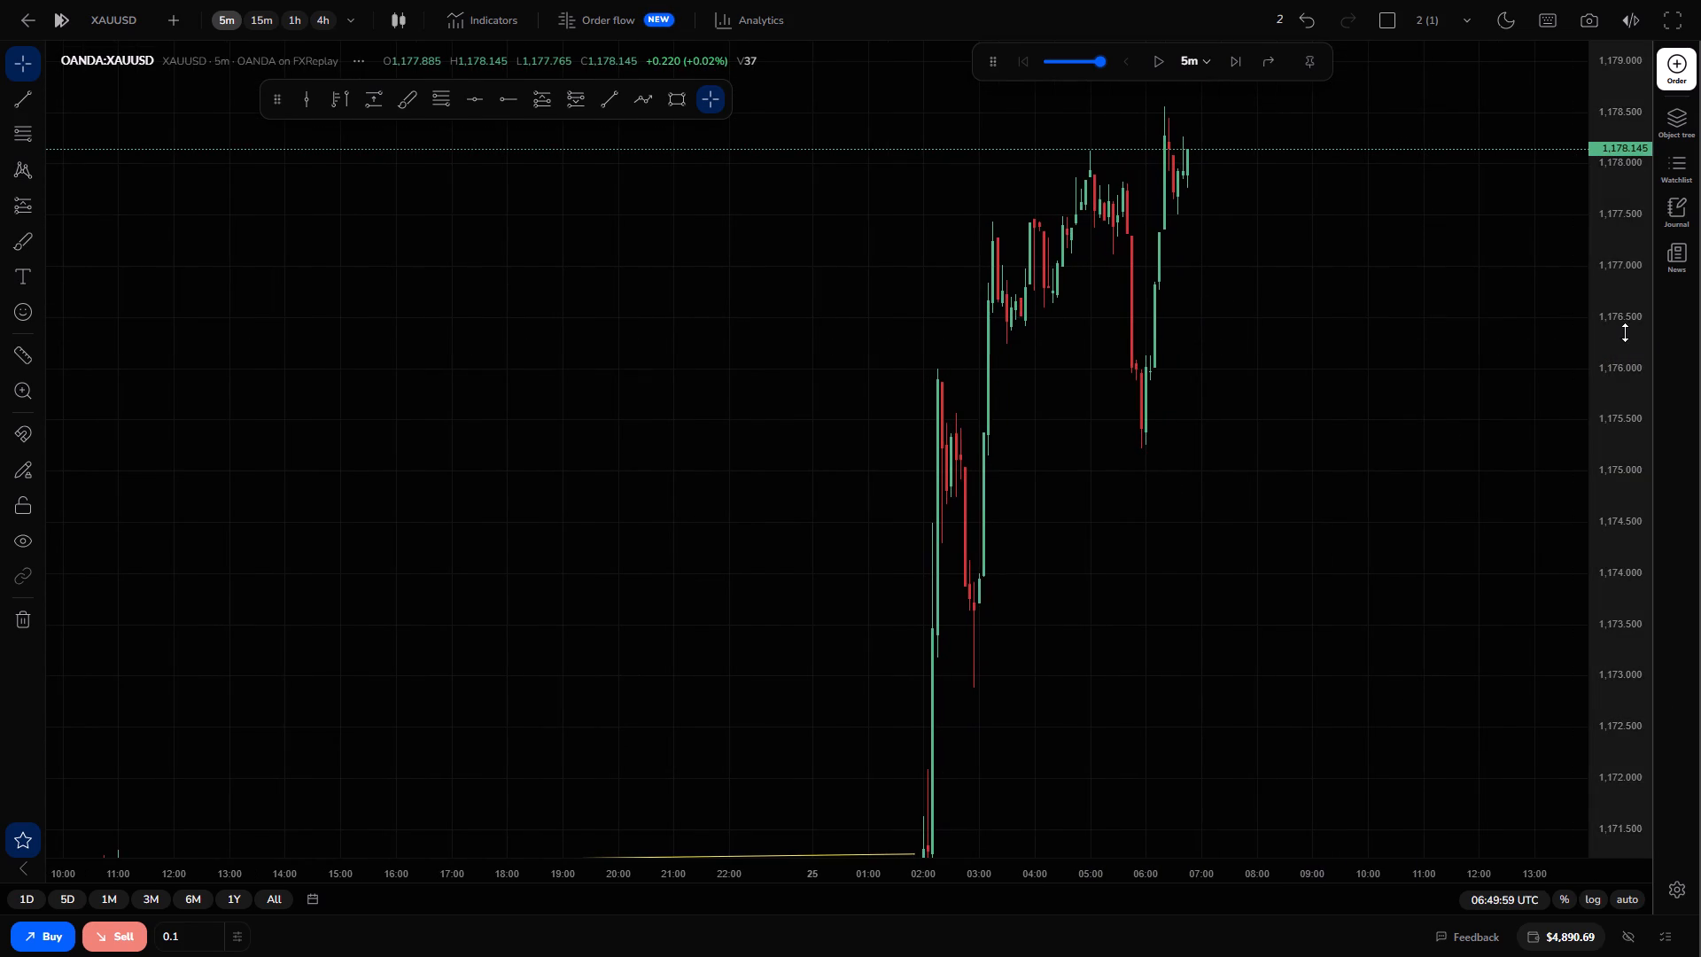
pyautogui.moveTo(1626, 332); pyautogui.dragTo(1605, 518)
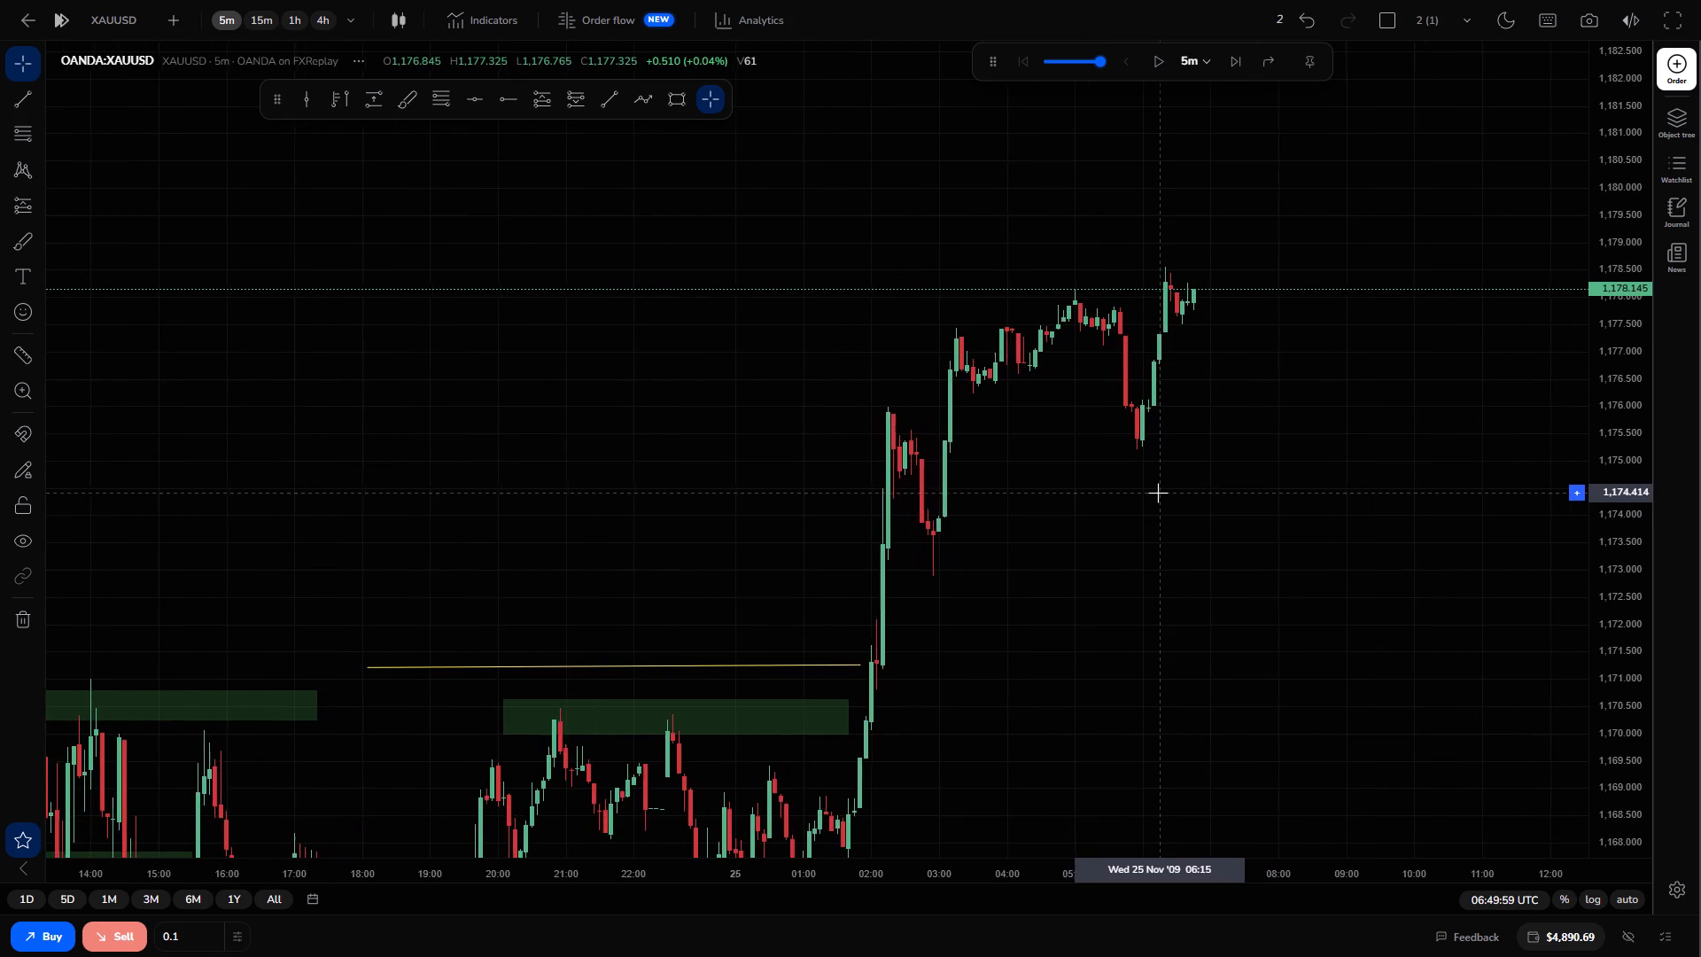
pyautogui.moveTo(1169, 642); pyautogui.dragTo(1557, 379)
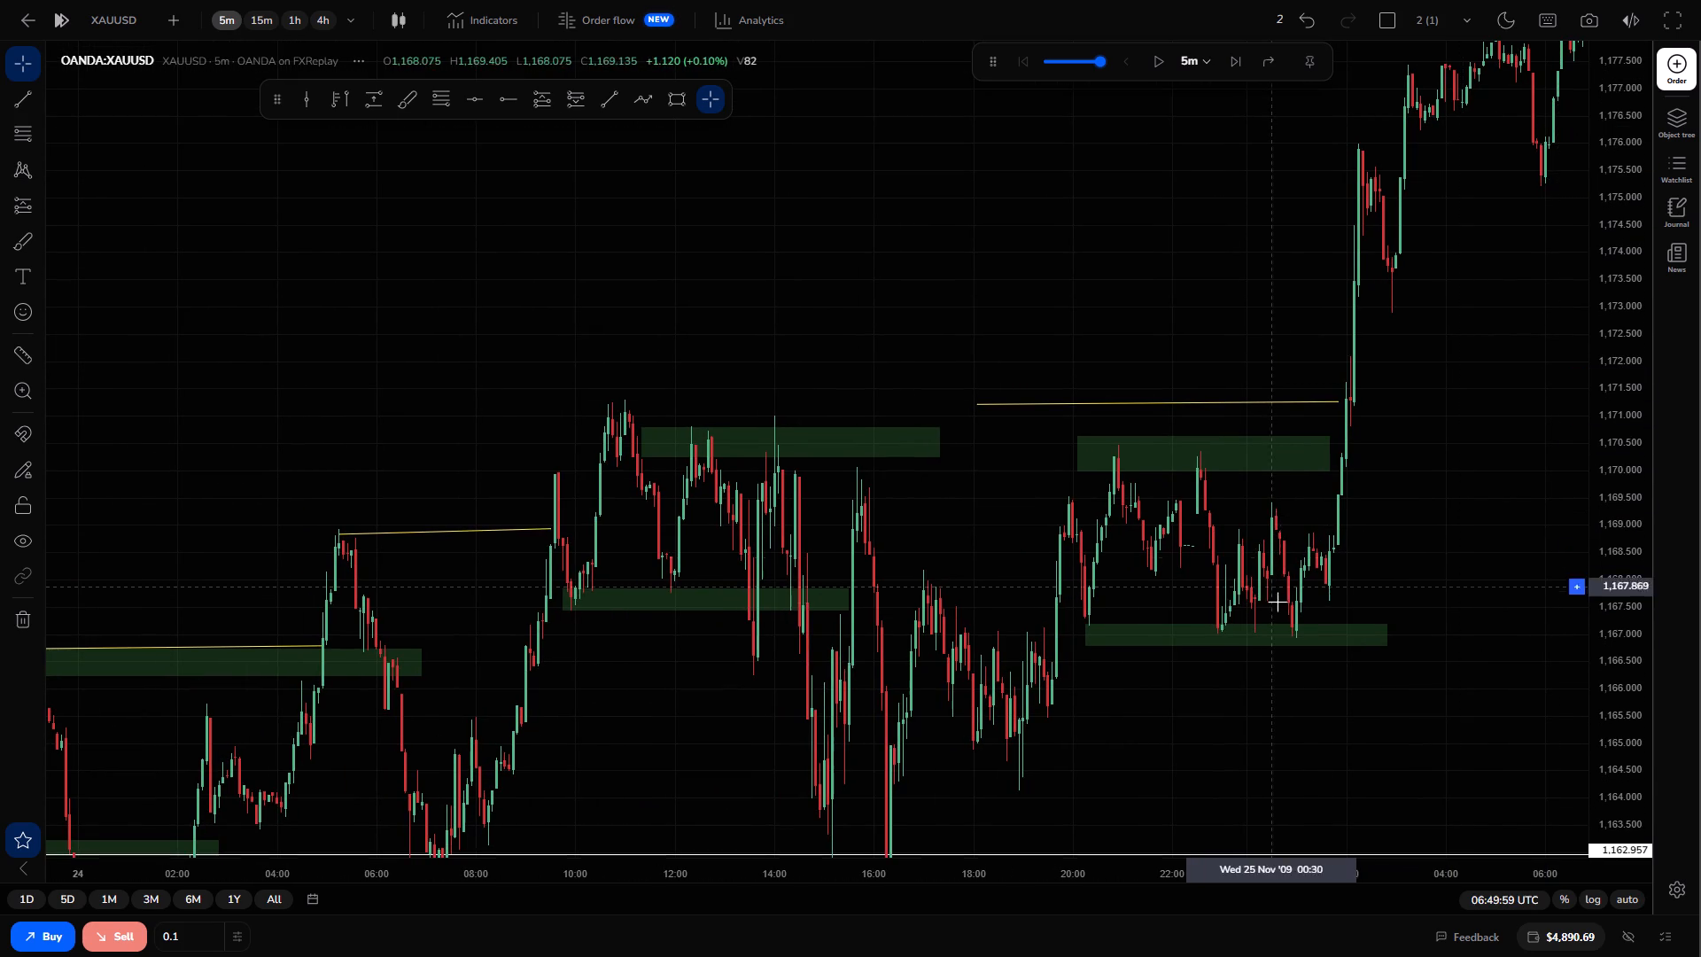
pyautogui.moveTo(1298, 666); pyautogui.dragTo(1357, 537)
pyautogui.click(1357, 537)
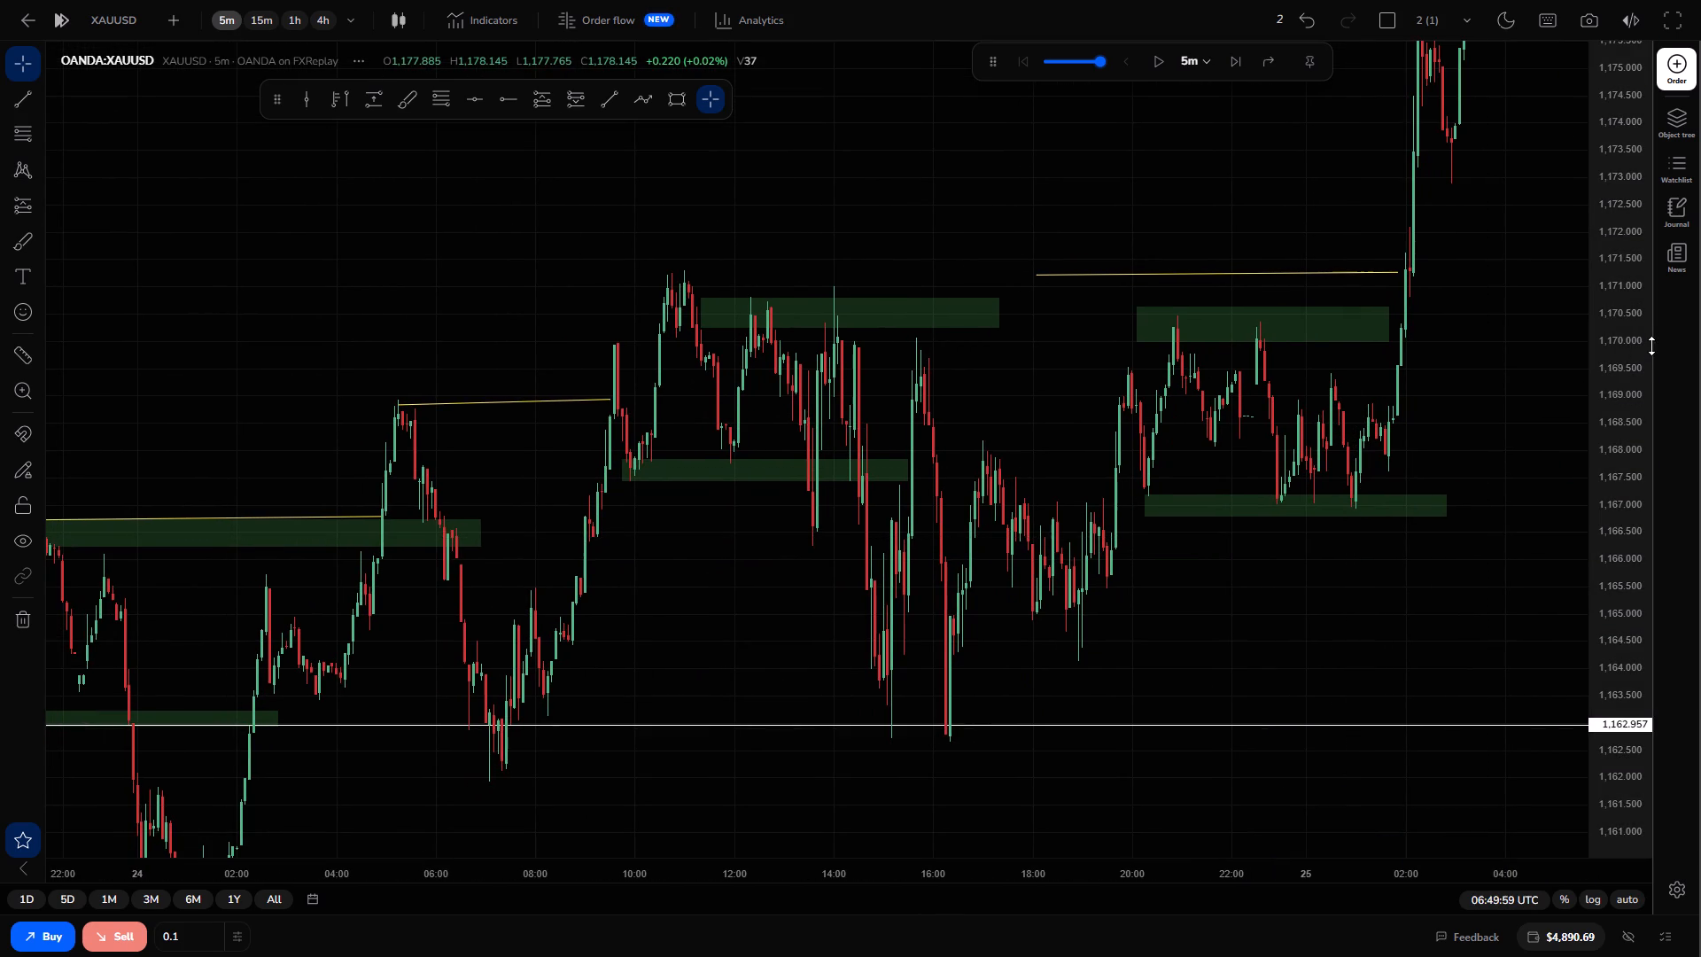
pyautogui.moveTo(1651, 346); pyautogui.dragTo(1612, 557)
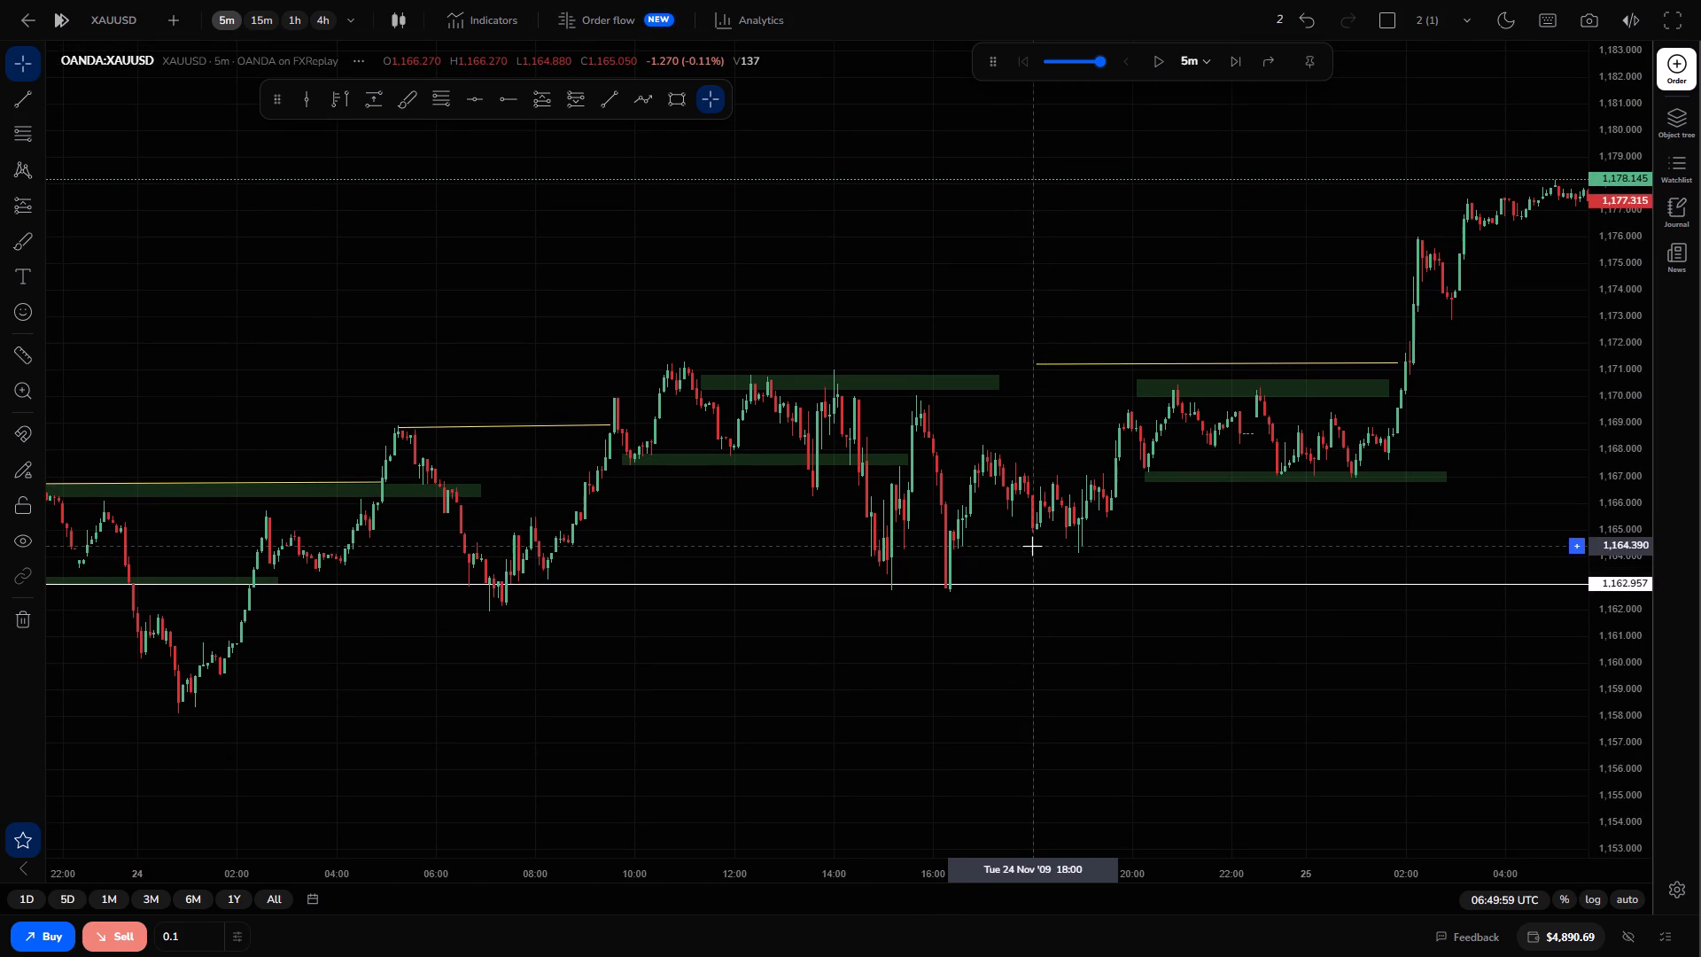
pyautogui.moveTo(1032, 546); pyautogui.dragTo(1148, 624)
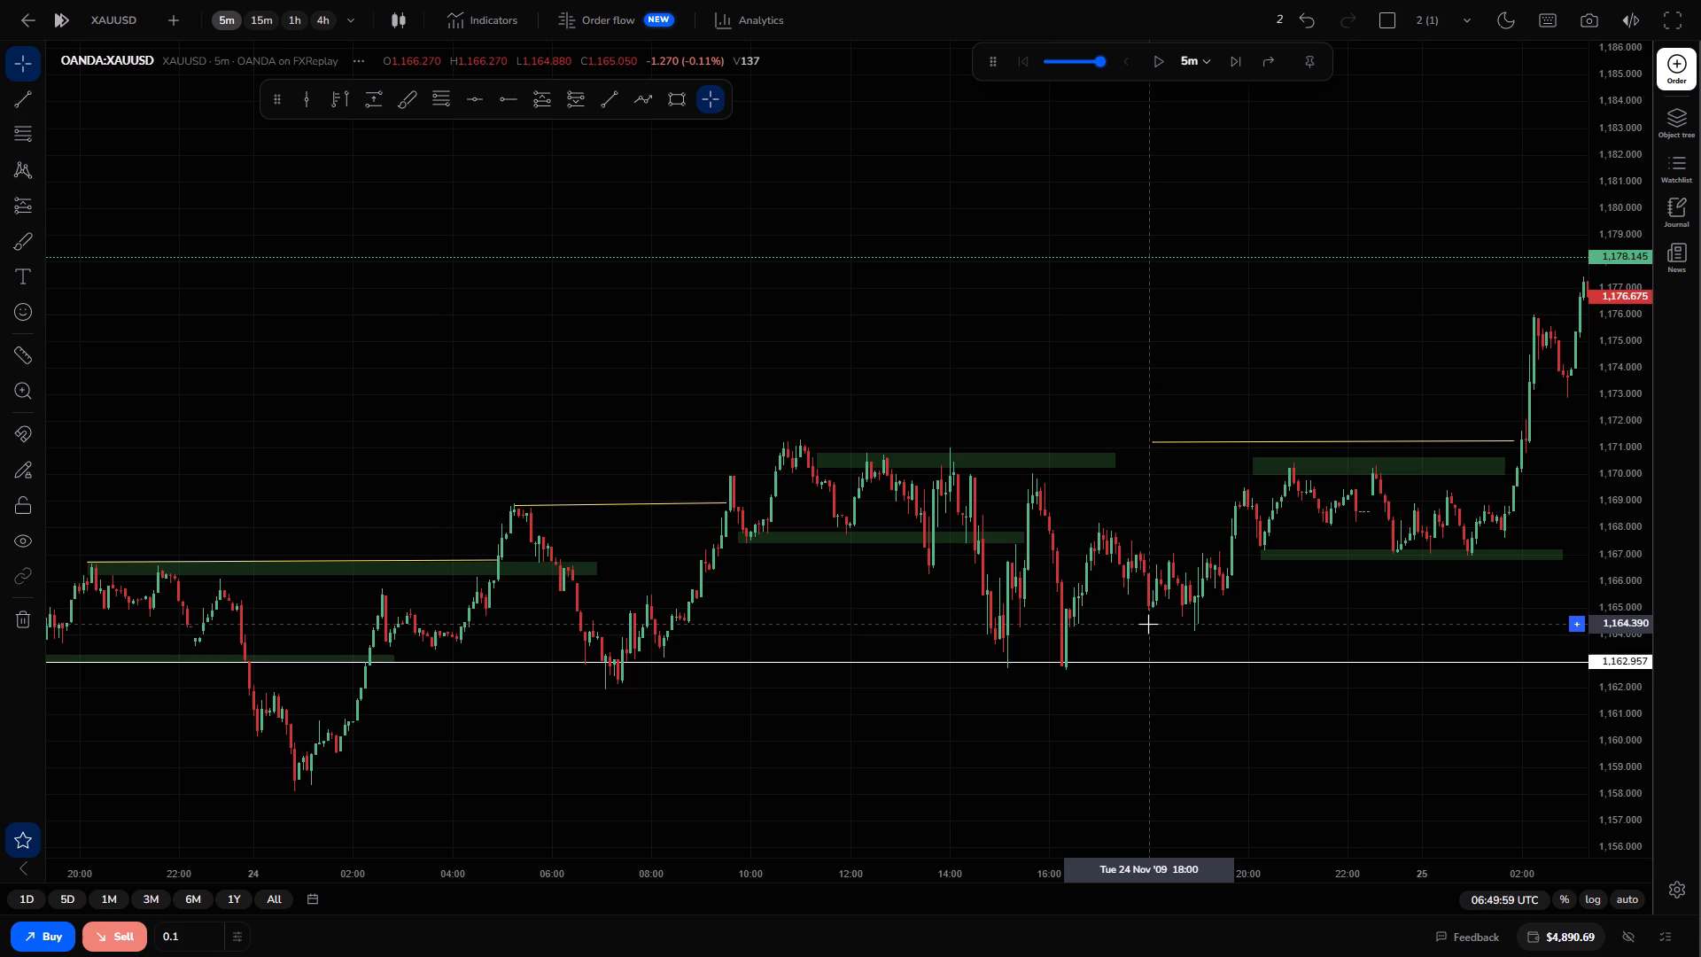
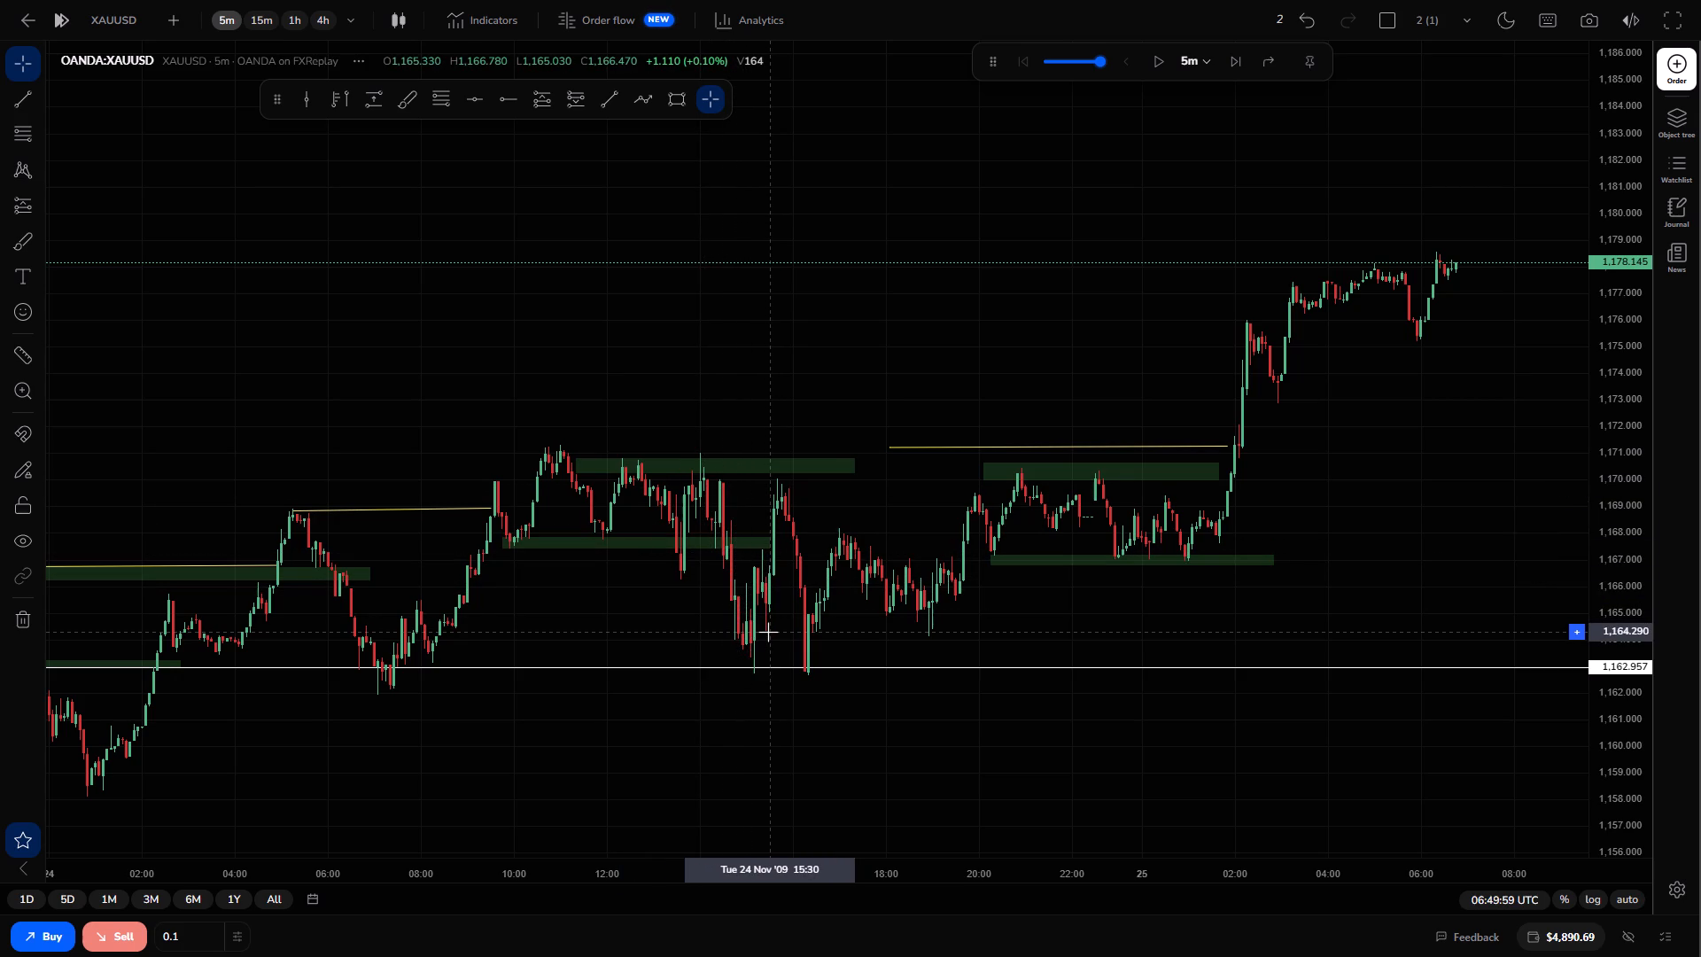
# Draw a green rectangle zone along the recent highs from about 1,177.99 to 1,178.33, spanning 03:05 to 09:00 on 25 Nov.
pyautogui.moveTo(768, 632); pyautogui.dragTo(804, 655)
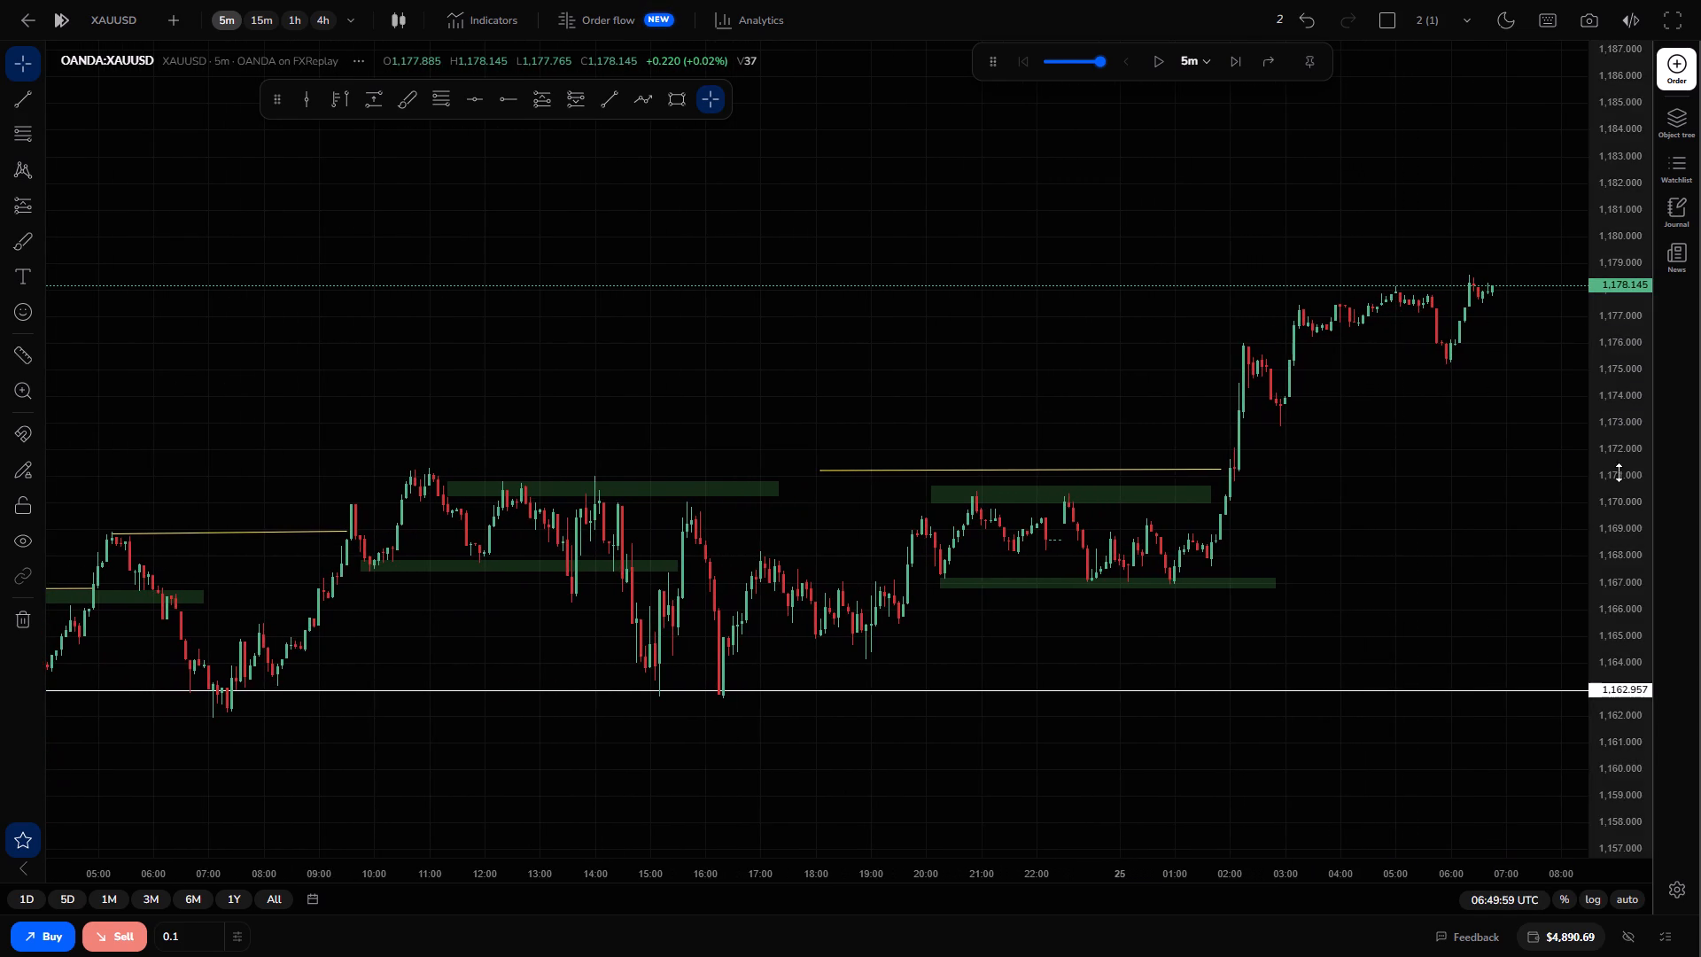
pyautogui.moveTo(1625, 476); pyautogui.dragTo(1537, 101)
pyautogui.moveTo(1400, 277); pyautogui.dragTo(1254, 497)
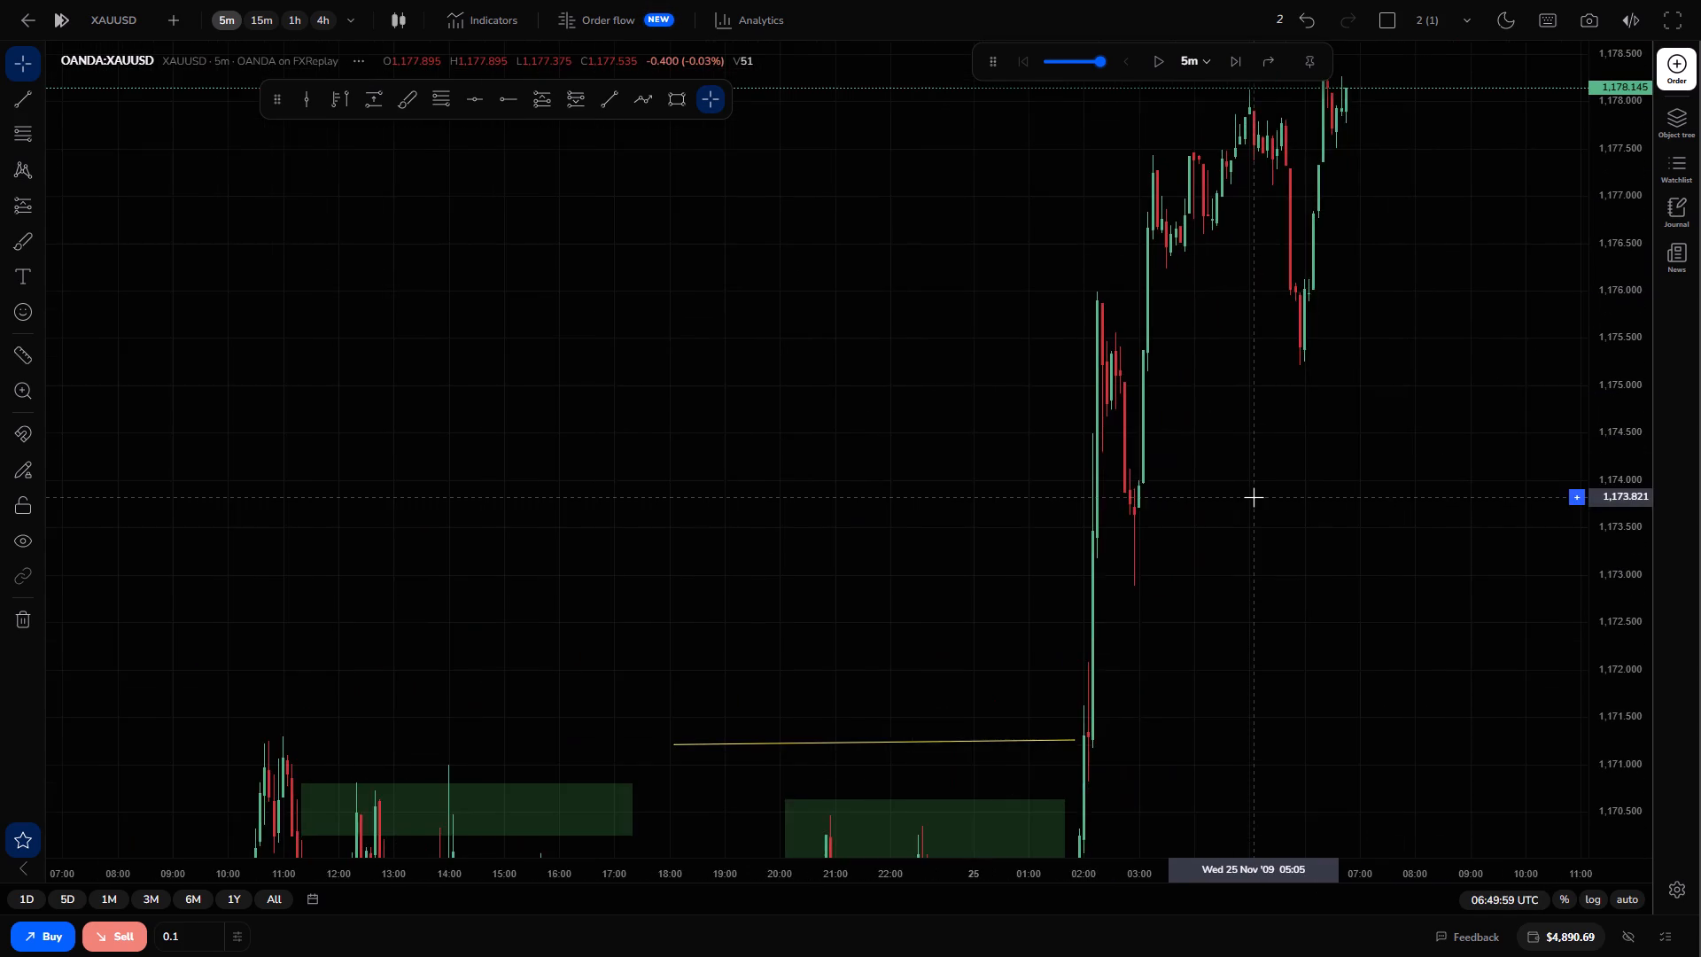
pyautogui.moveTo(1621, 334); pyautogui.dragTo(1588, 557)
pyautogui.moveTo(1446, 549); pyautogui.dragTo(1332, 653)
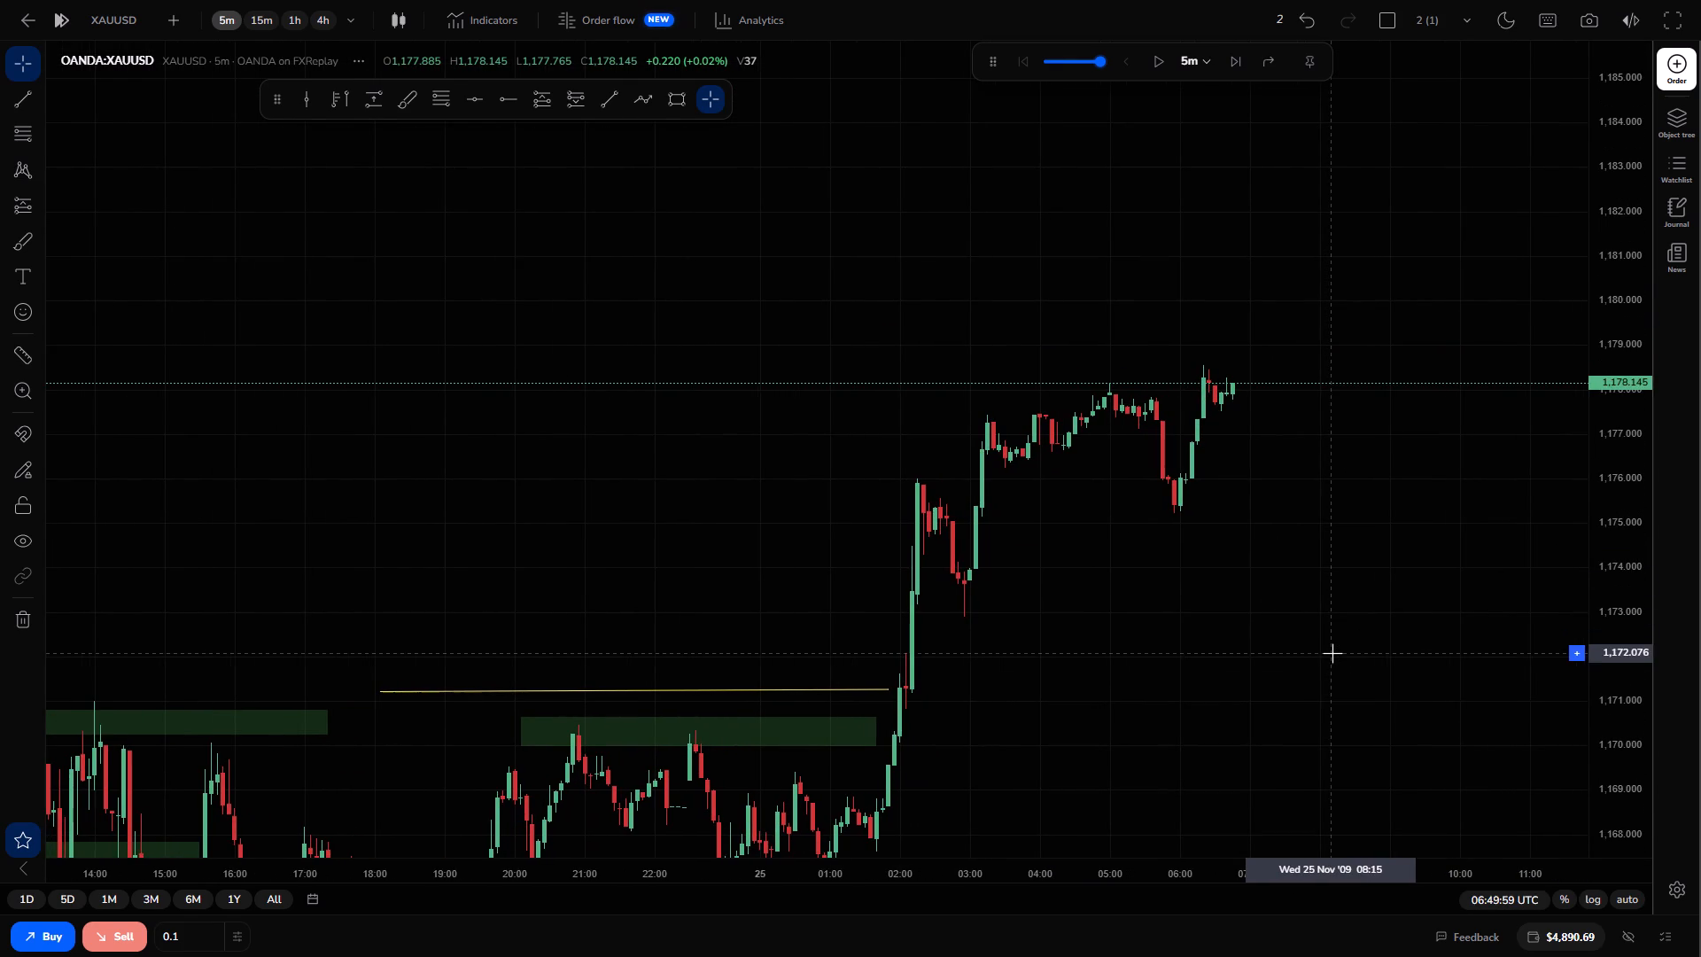
pyautogui.click(687, 95)
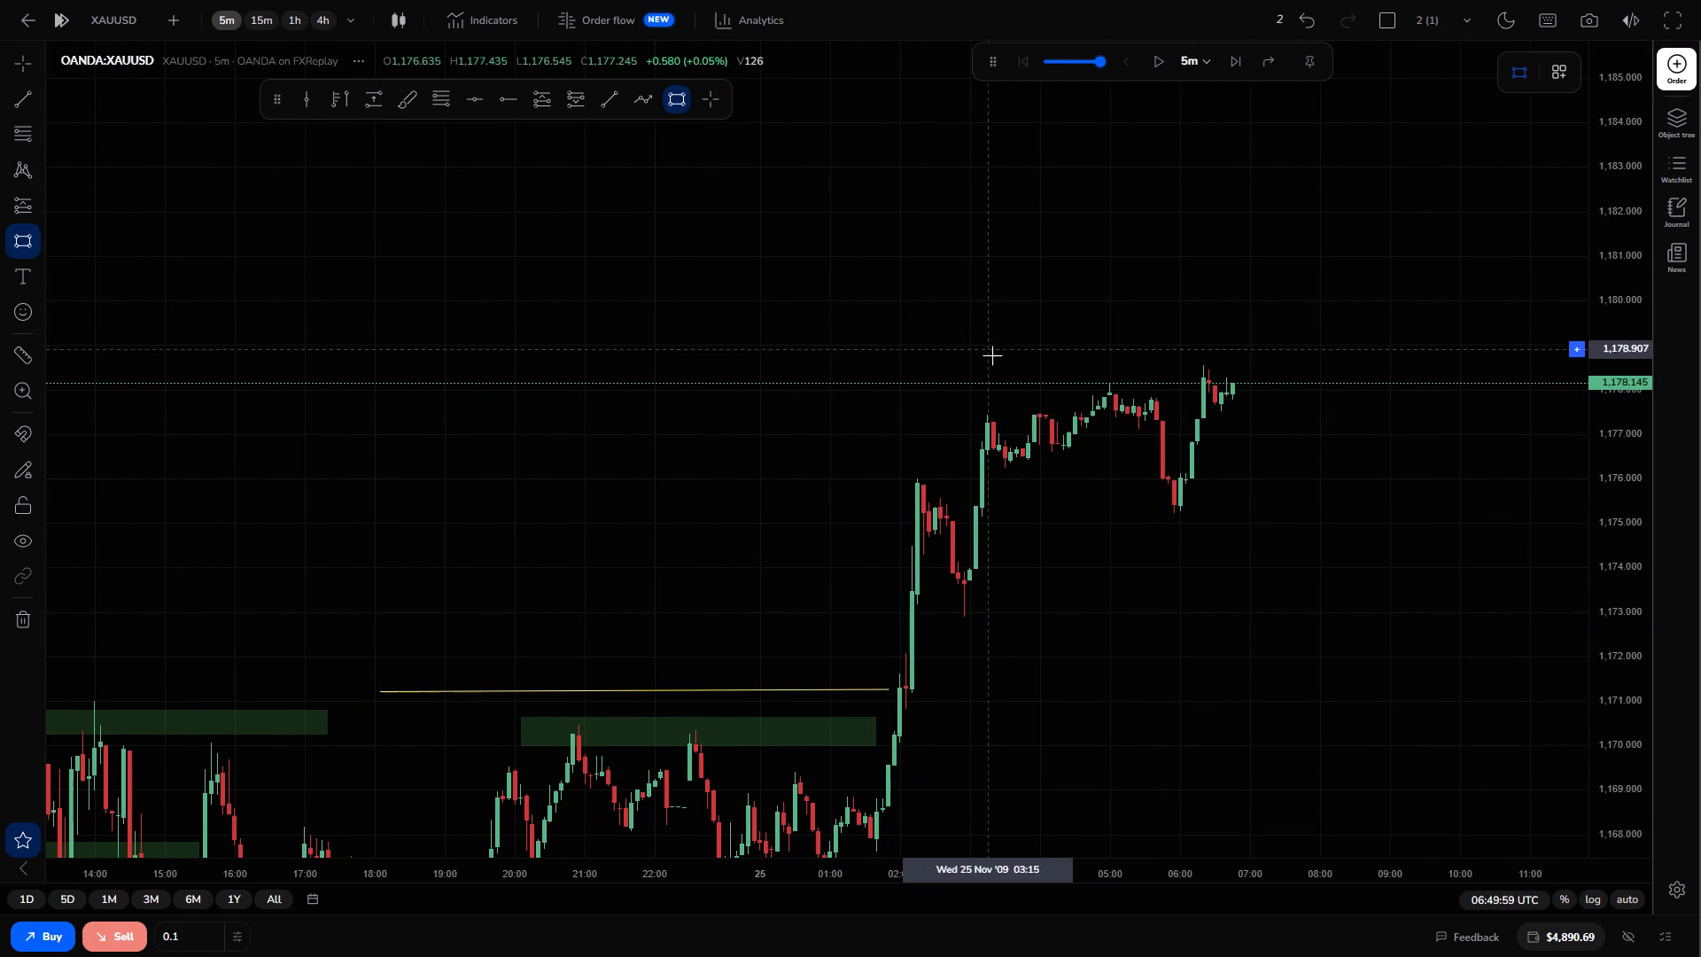
pyautogui.moveTo(974, 390); pyautogui.dragTo(1302, 401)
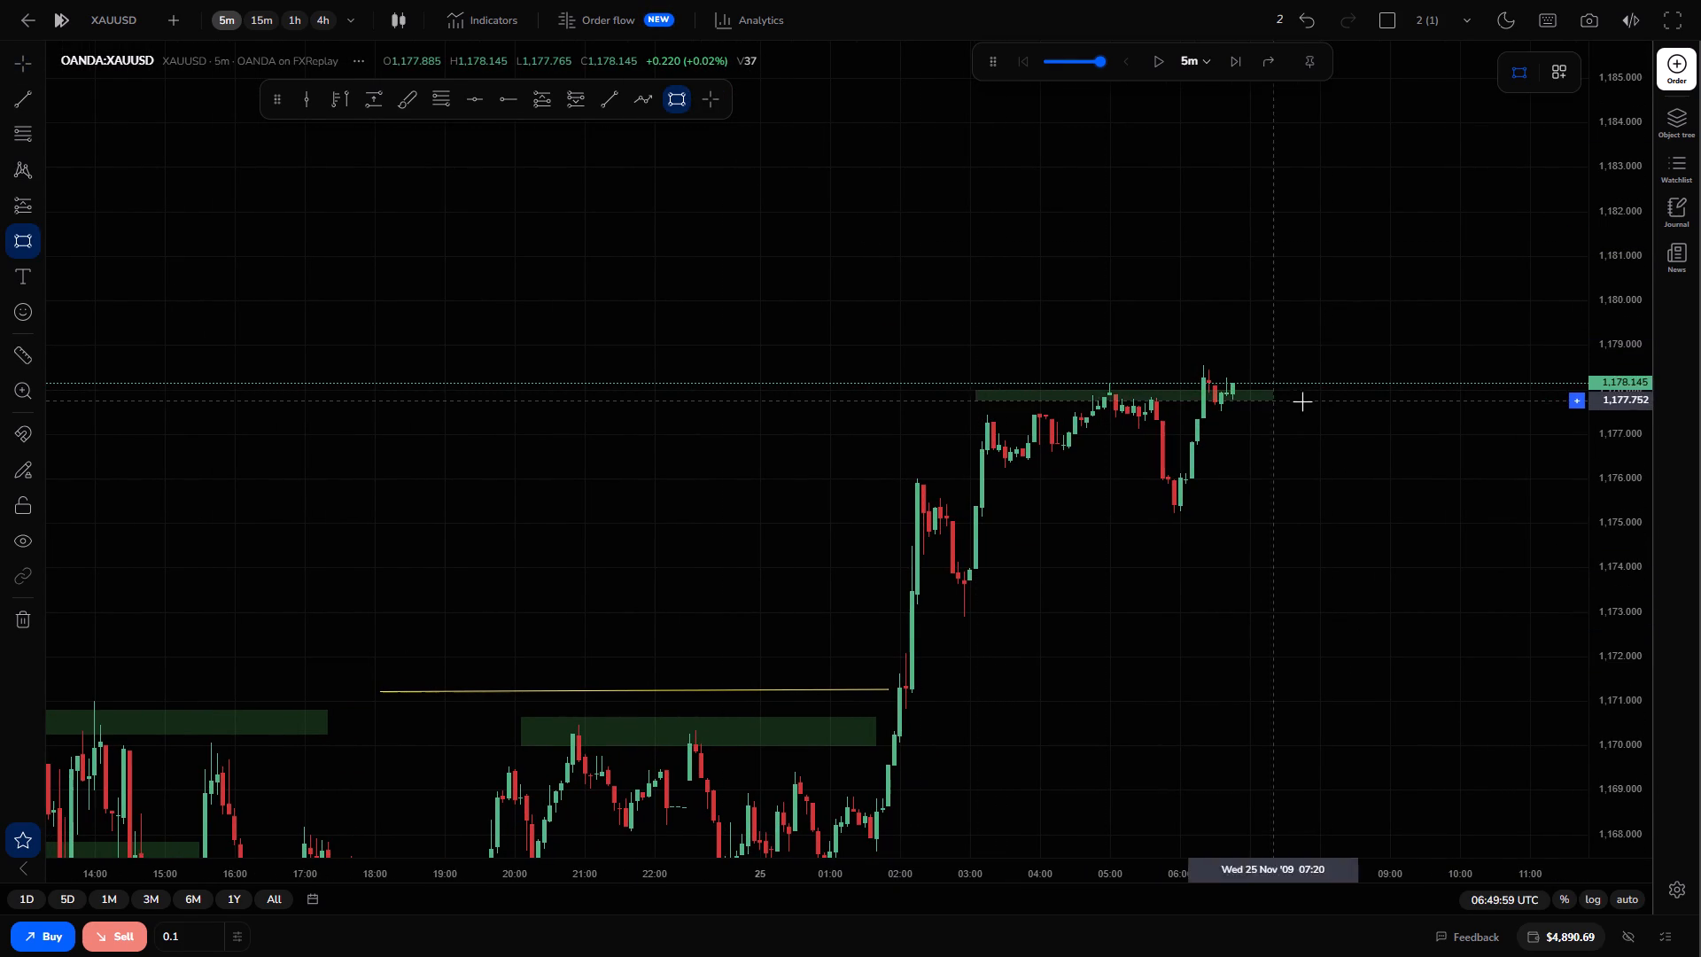
pyautogui.moveTo(1302, 401); pyautogui.dragTo(1388, 375)
pyautogui.click(1388, 375)
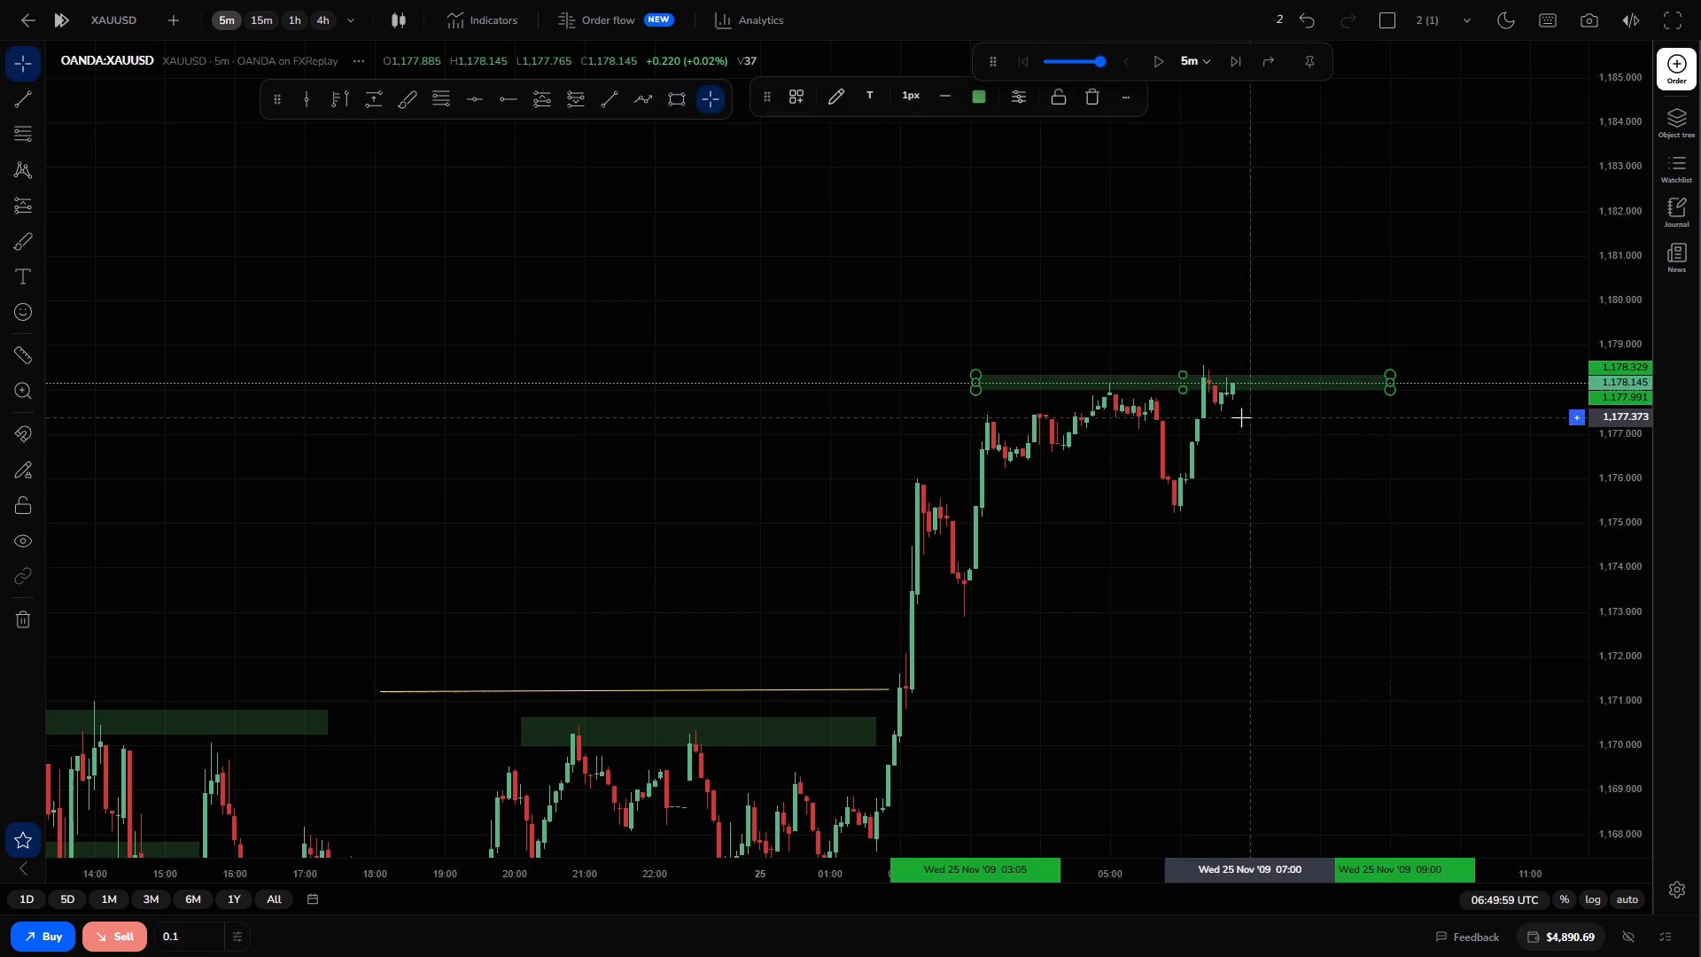
pyautogui.click(1241, 417)
# Draw a green rectangle zone below the consolidation from about 1,176.26 to 1,176.54, spanning 03:20 to 08:50 on 25 Nov.
pyautogui.click(686, 108)
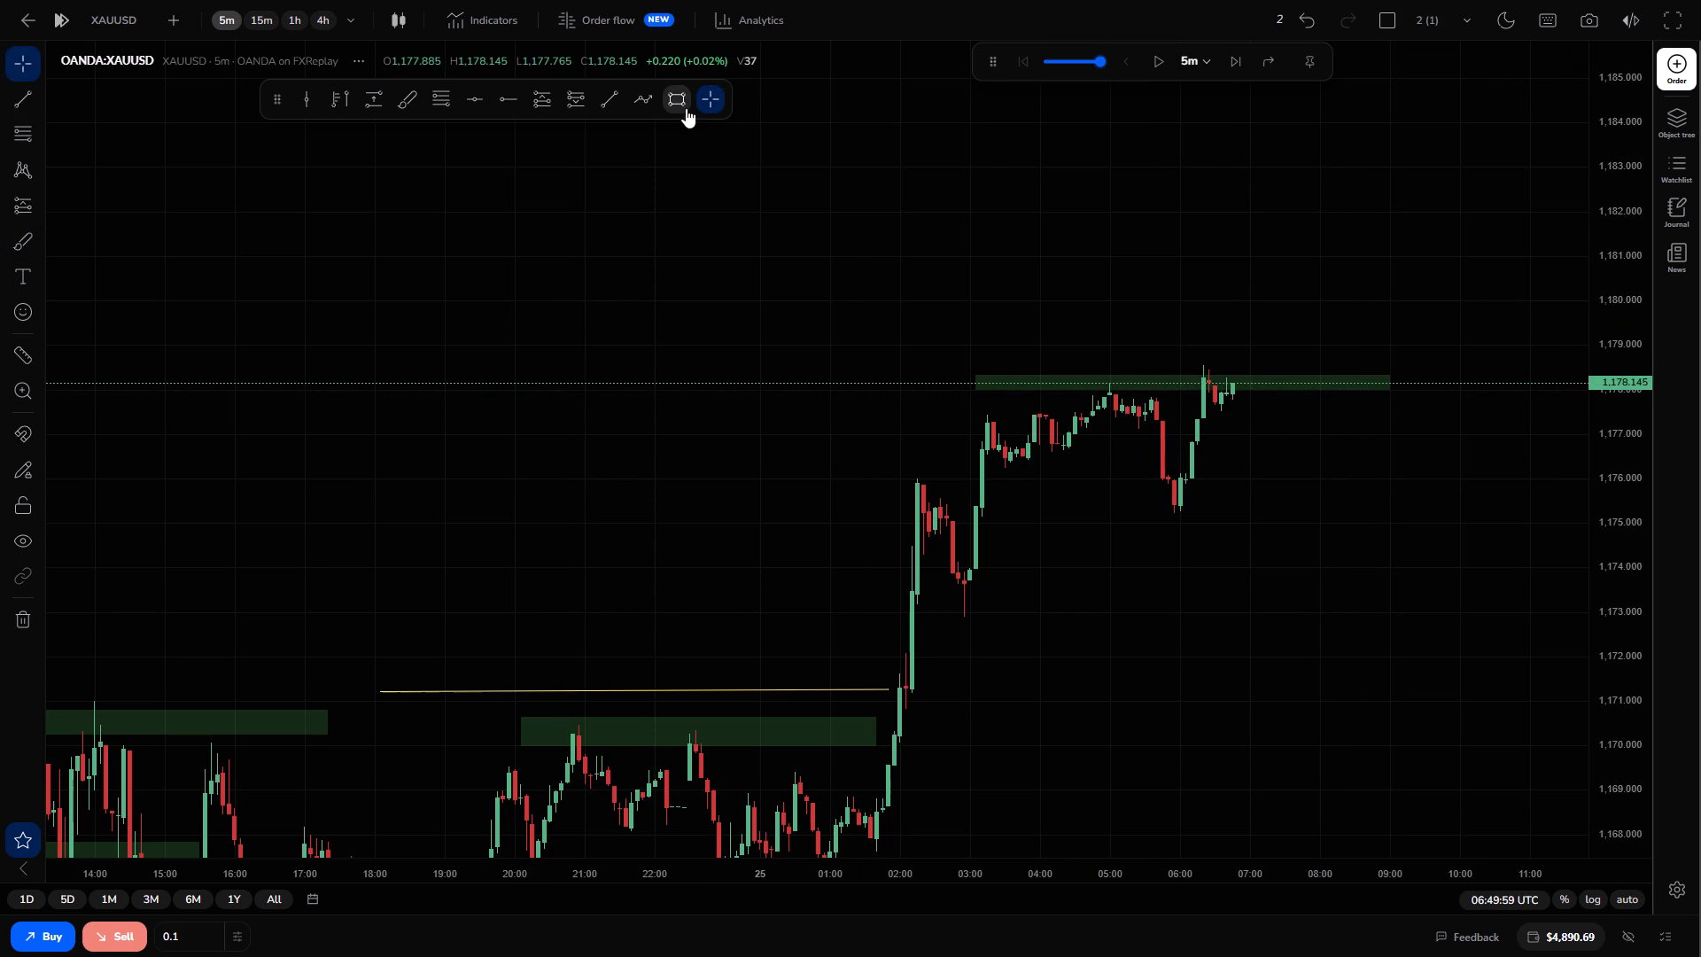
pyautogui.moveTo(996, 455); pyautogui.dragTo(1371, 472)
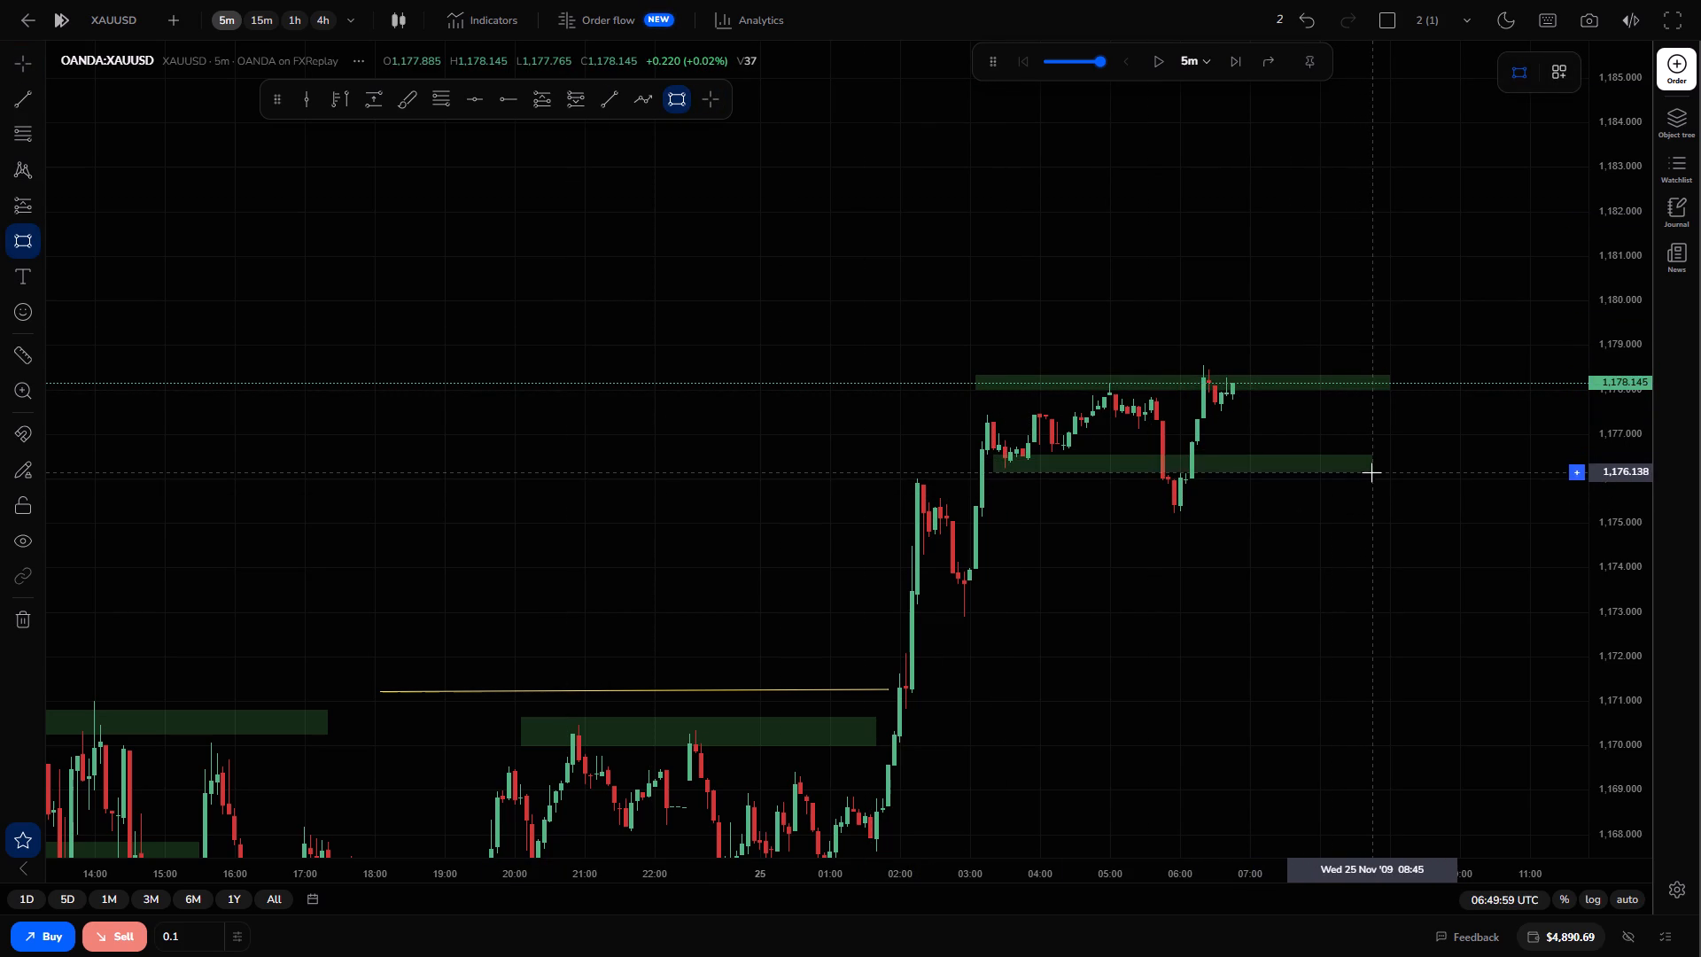
pyautogui.moveTo(1371, 472); pyautogui.dragTo(1379, 467)
pyautogui.click(1379, 467)
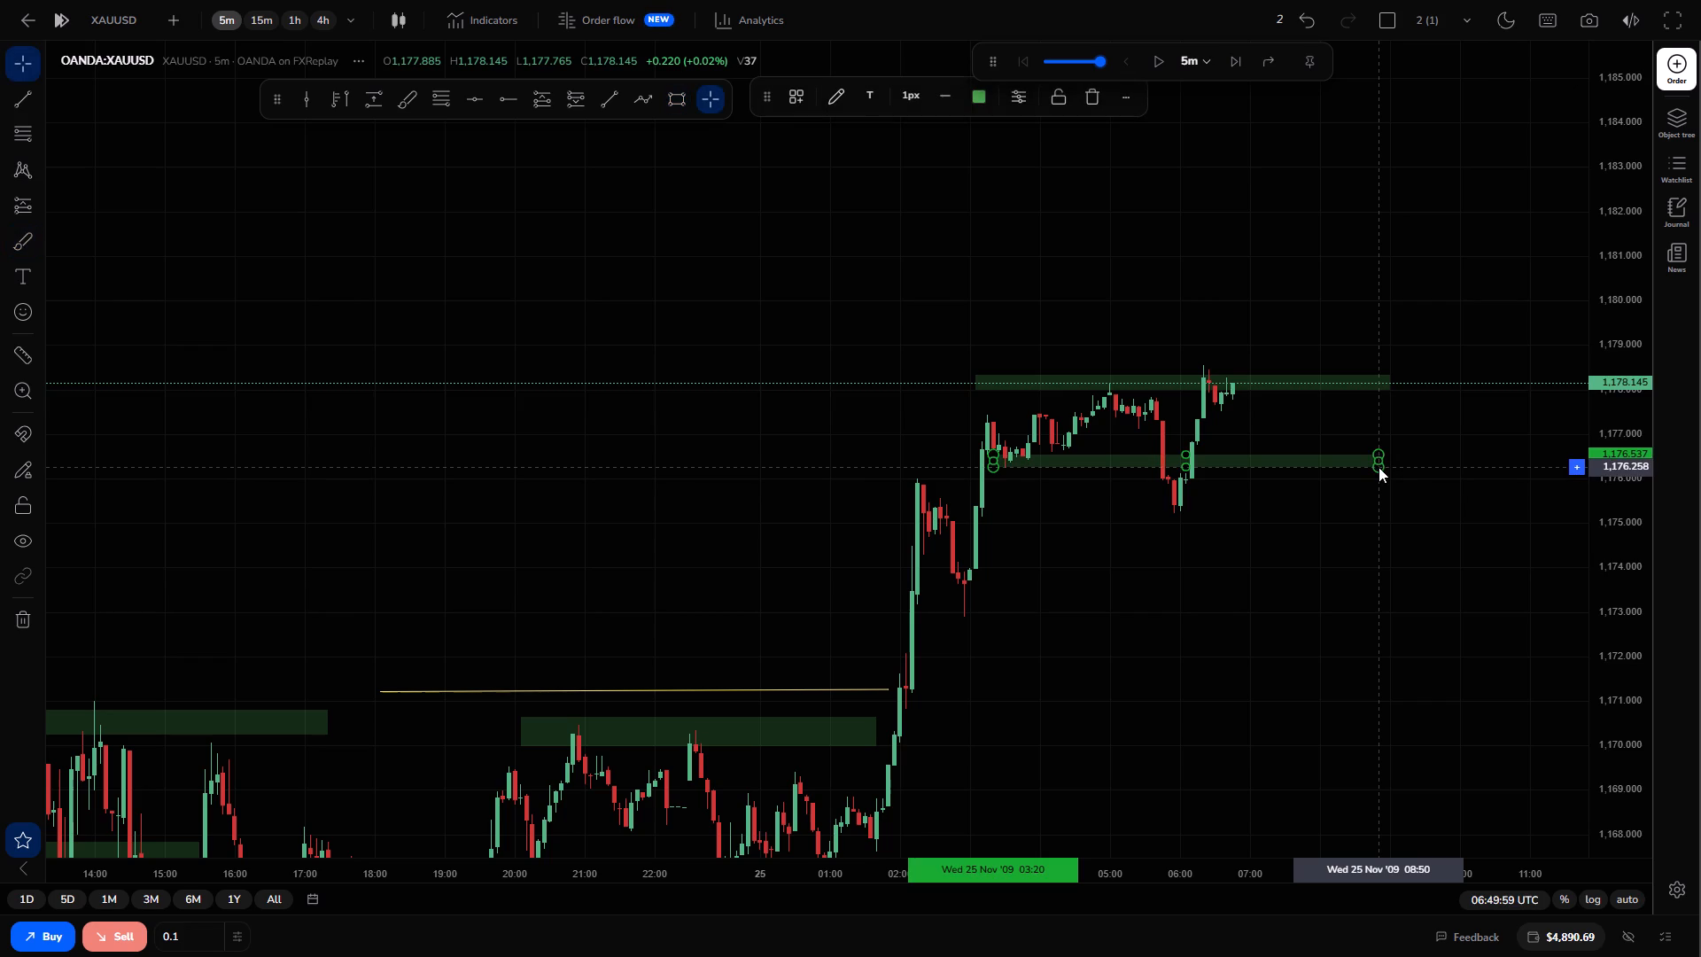
# Advance the replay candle by candle in 5-minute steps to 09:09:59 UTC, watching price around the two new zones.
pyautogui.tripleClick(1235, 58)
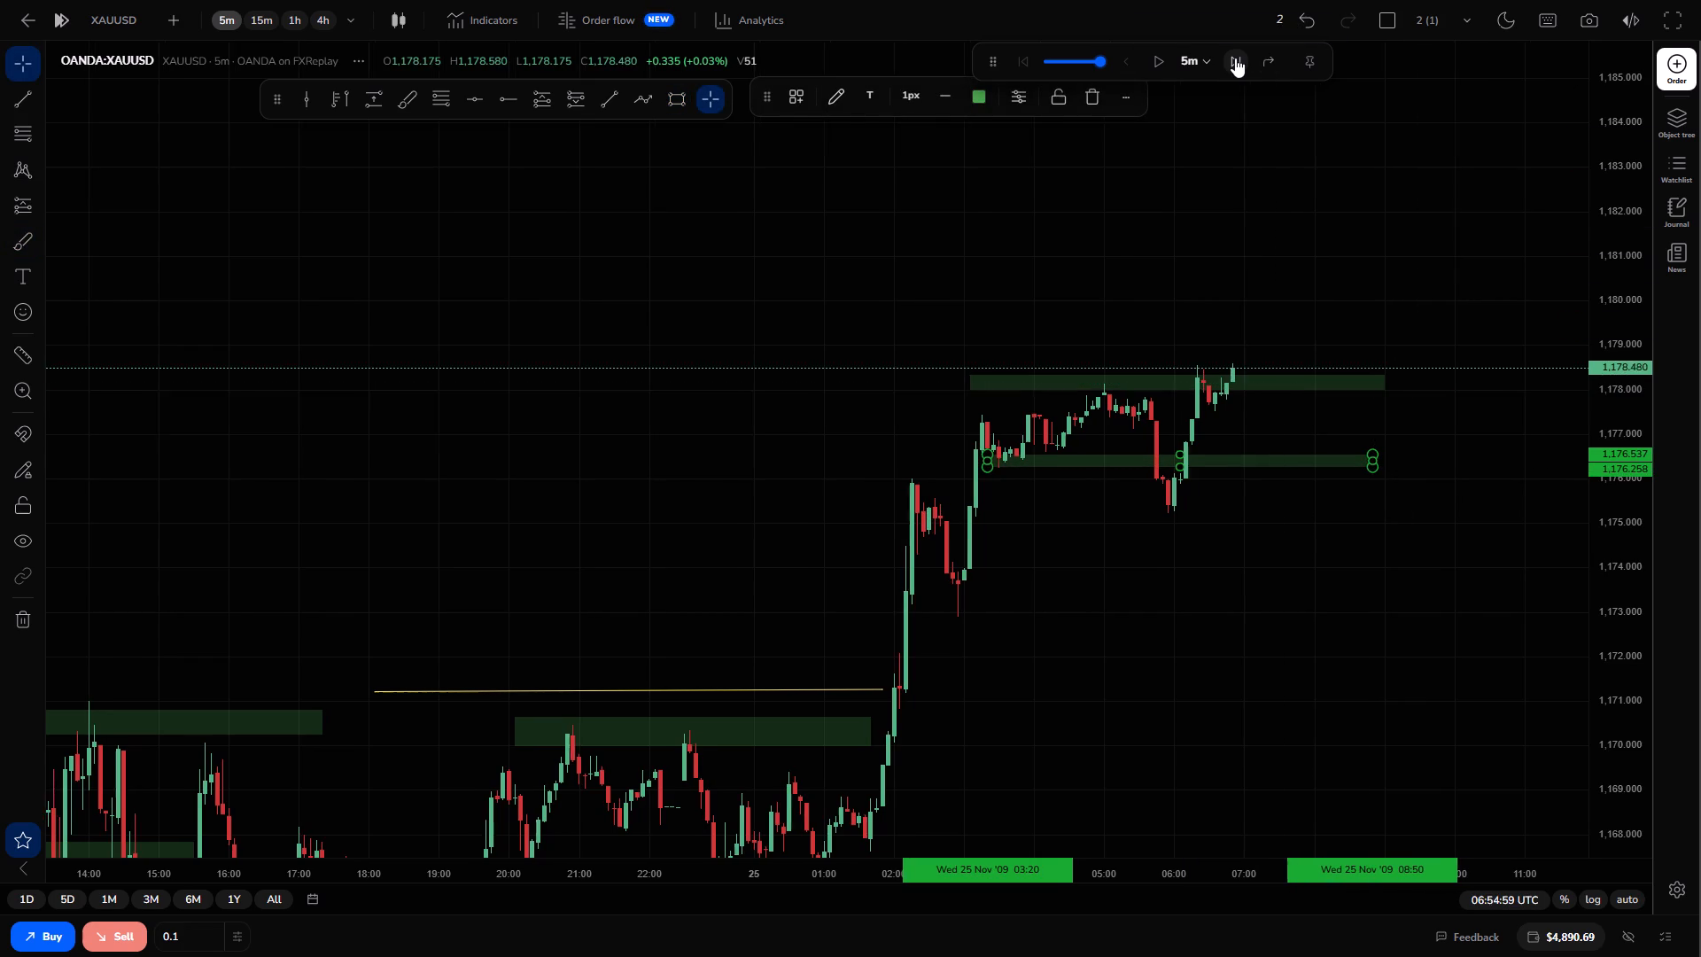
pyautogui.tripleClick(1235, 58)
pyautogui.click(1235, 58)
pyautogui.doubleClick(1235, 58)
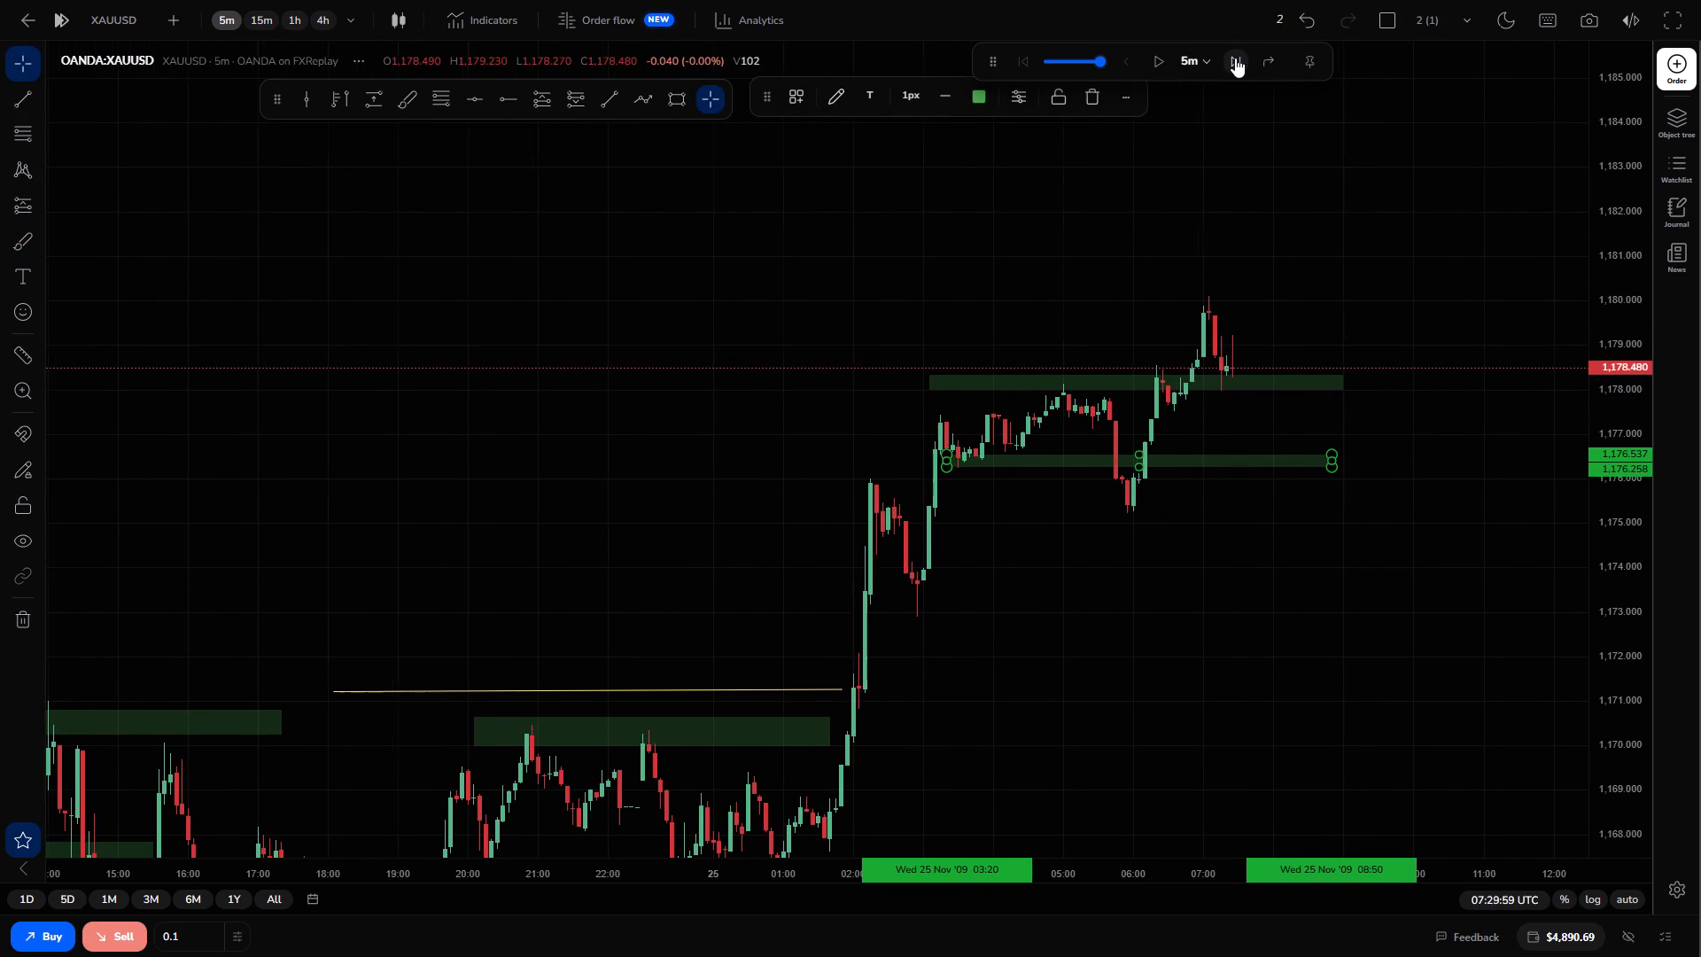
pyautogui.click(1235, 58)
pyautogui.tripleClick(1235, 58)
pyautogui.doubleClick(1235, 58)
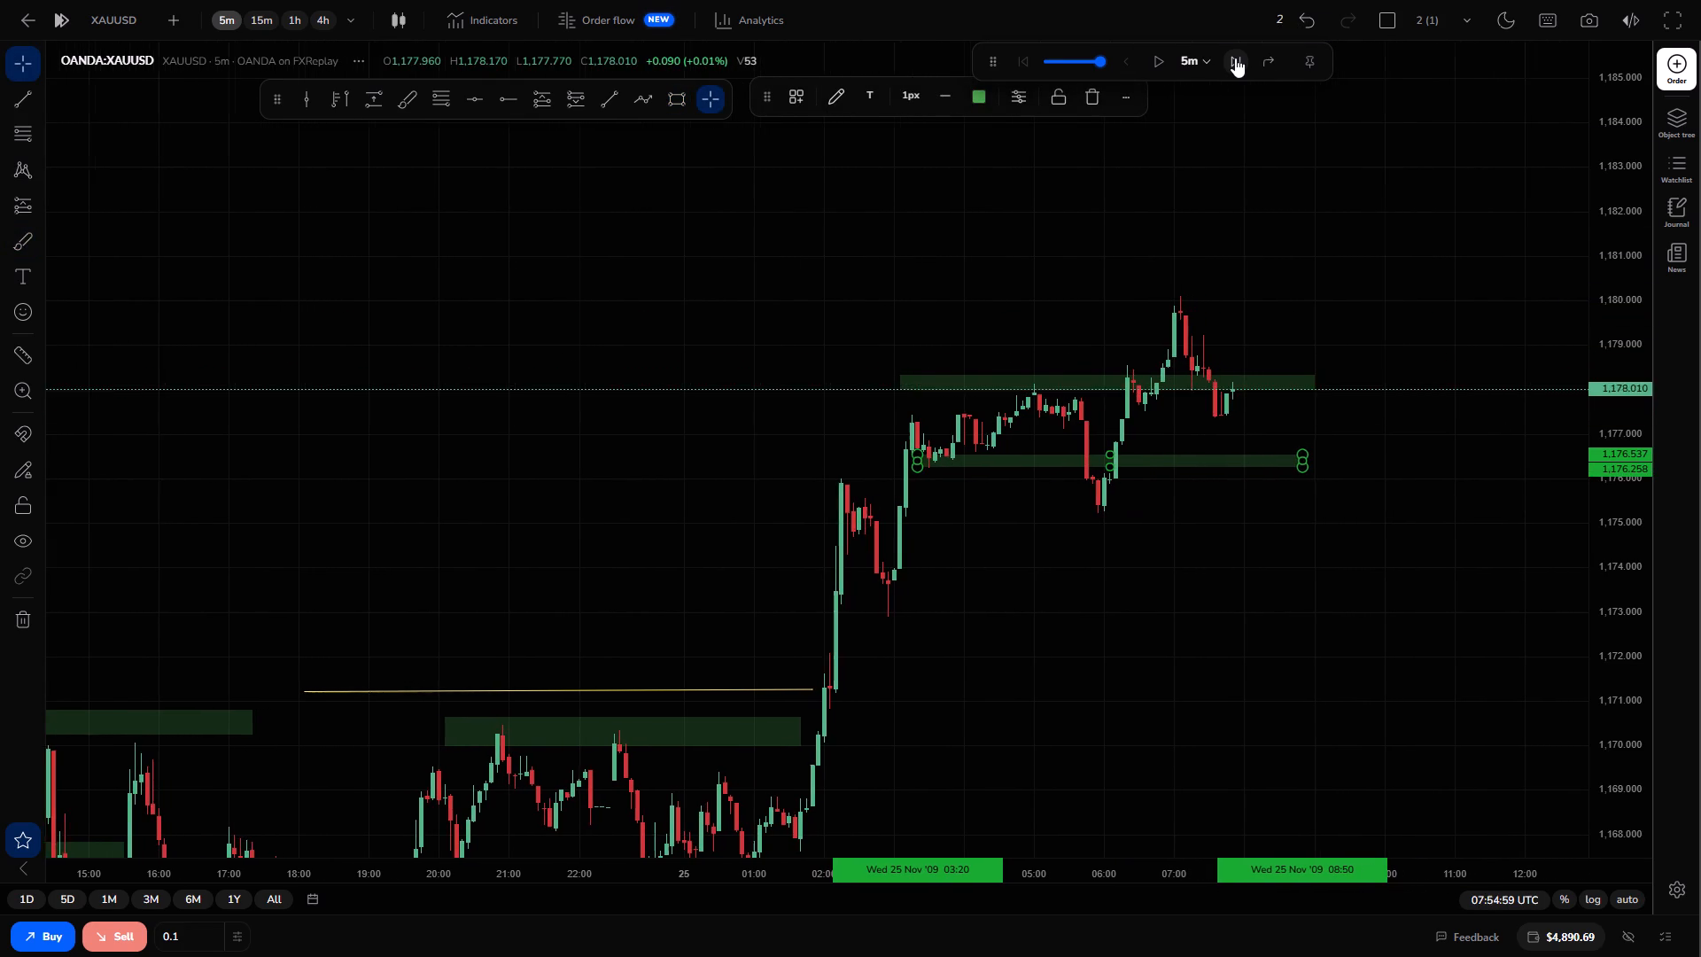
pyautogui.tripleClick(1235, 58)
pyautogui.tripleClick(1235, 58)
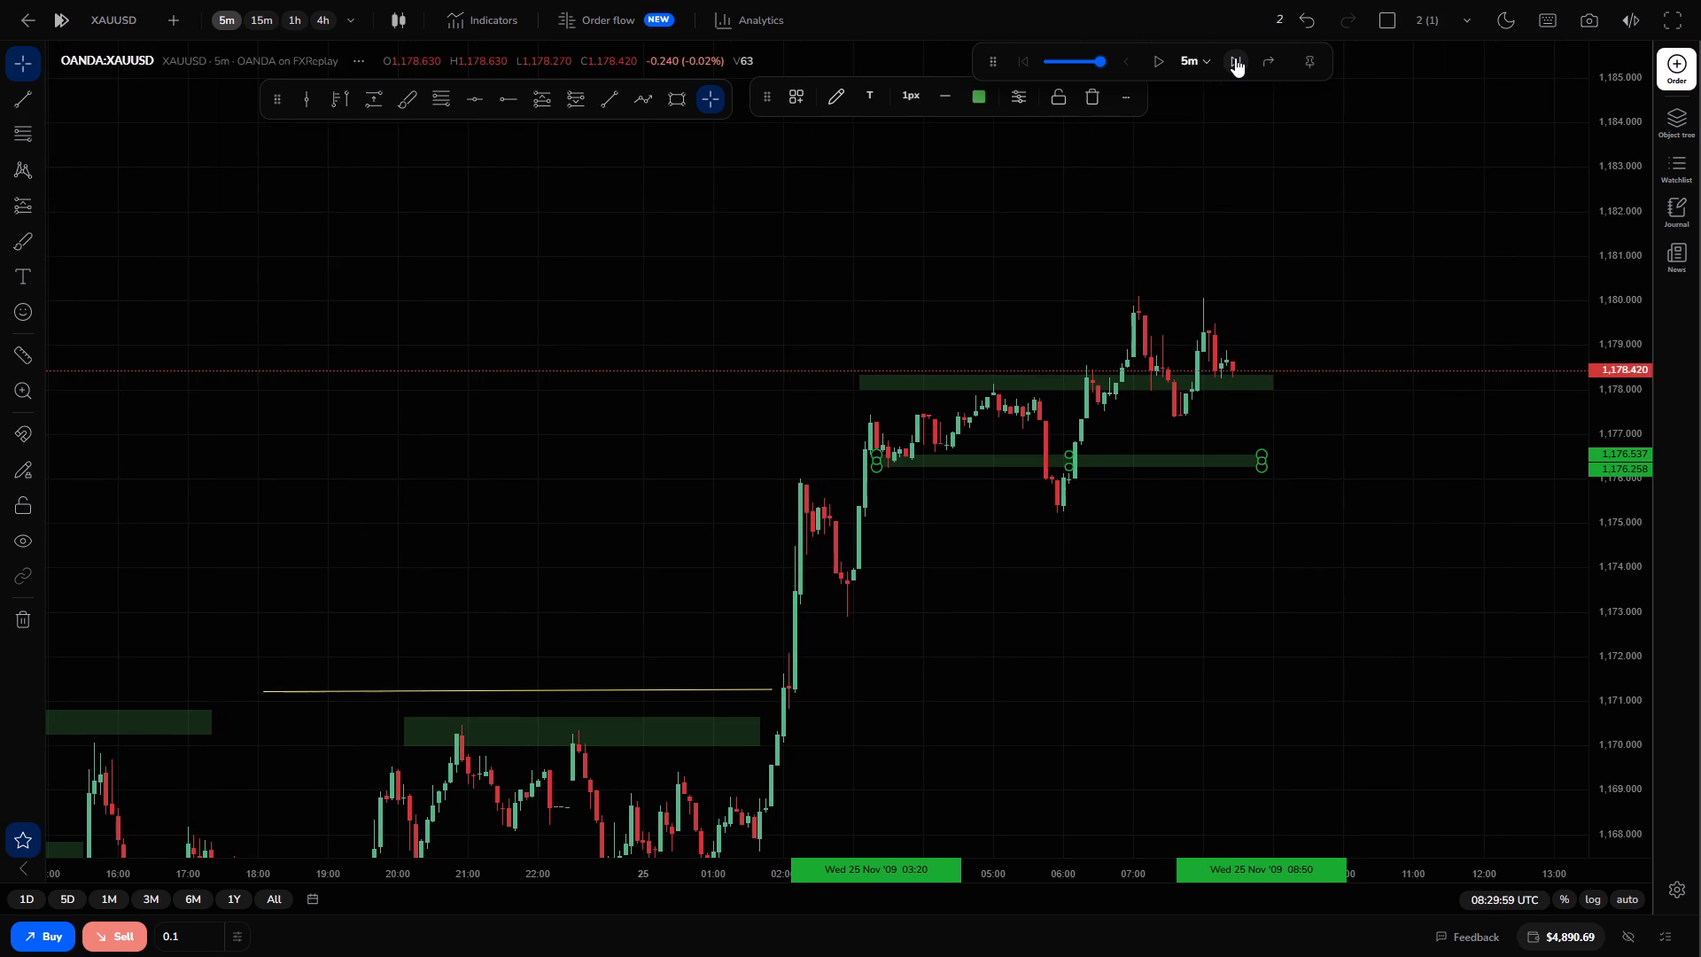
pyautogui.tripleClick(1235, 58)
pyautogui.doubleClick(1235, 58)
pyautogui.doubleClick(1235, 58)
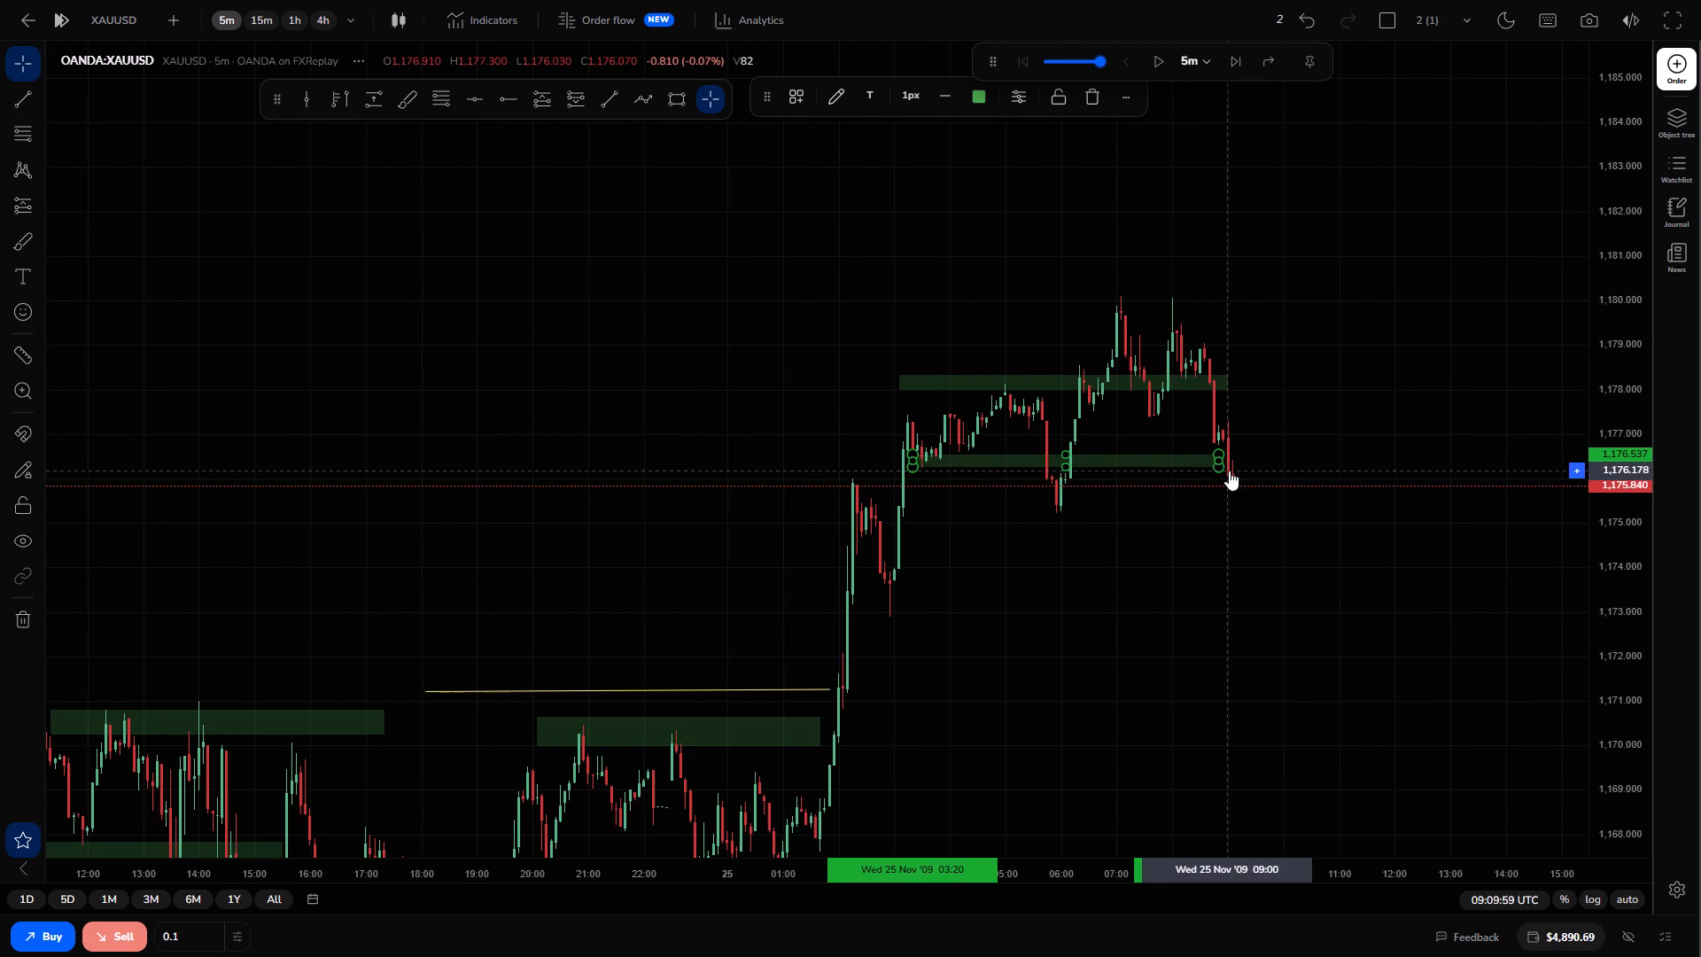
# Continue the 5-minute replay to 10:19:59 UTC, following price as it moves back above the lower zone.
pyautogui.moveTo(1626, 666); pyautogui.dragTo(1551, 510)
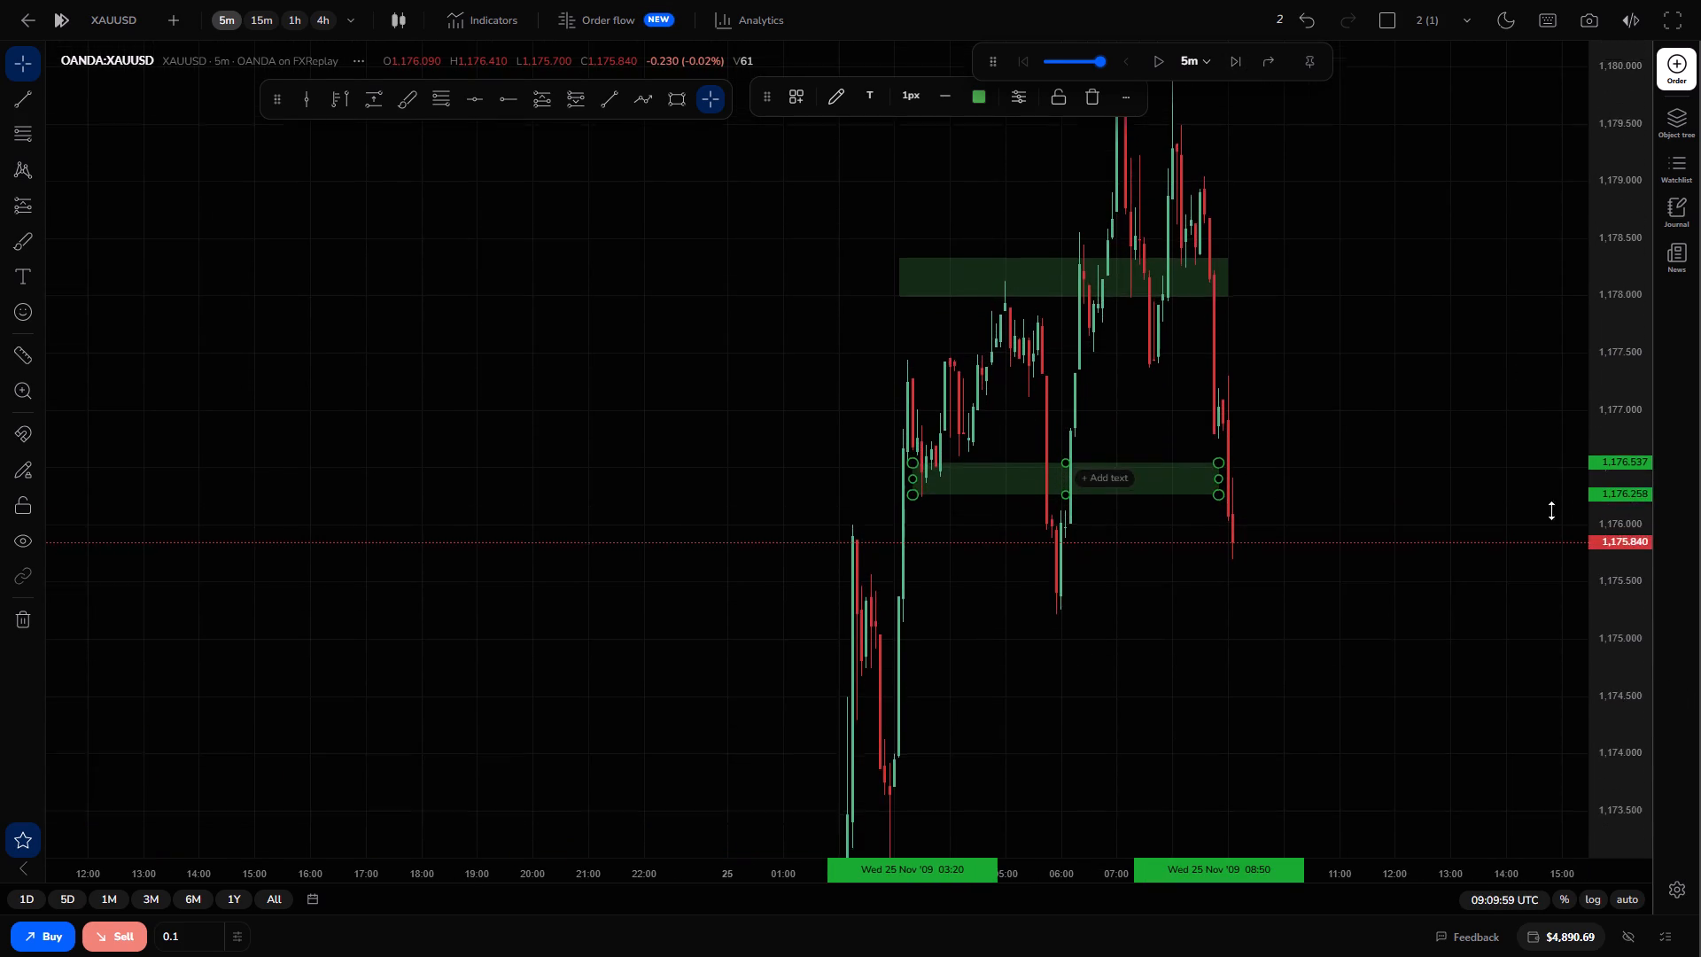
pyautogui.moveTo(1551, 510); pyautogui.dragTo(1562, 626)
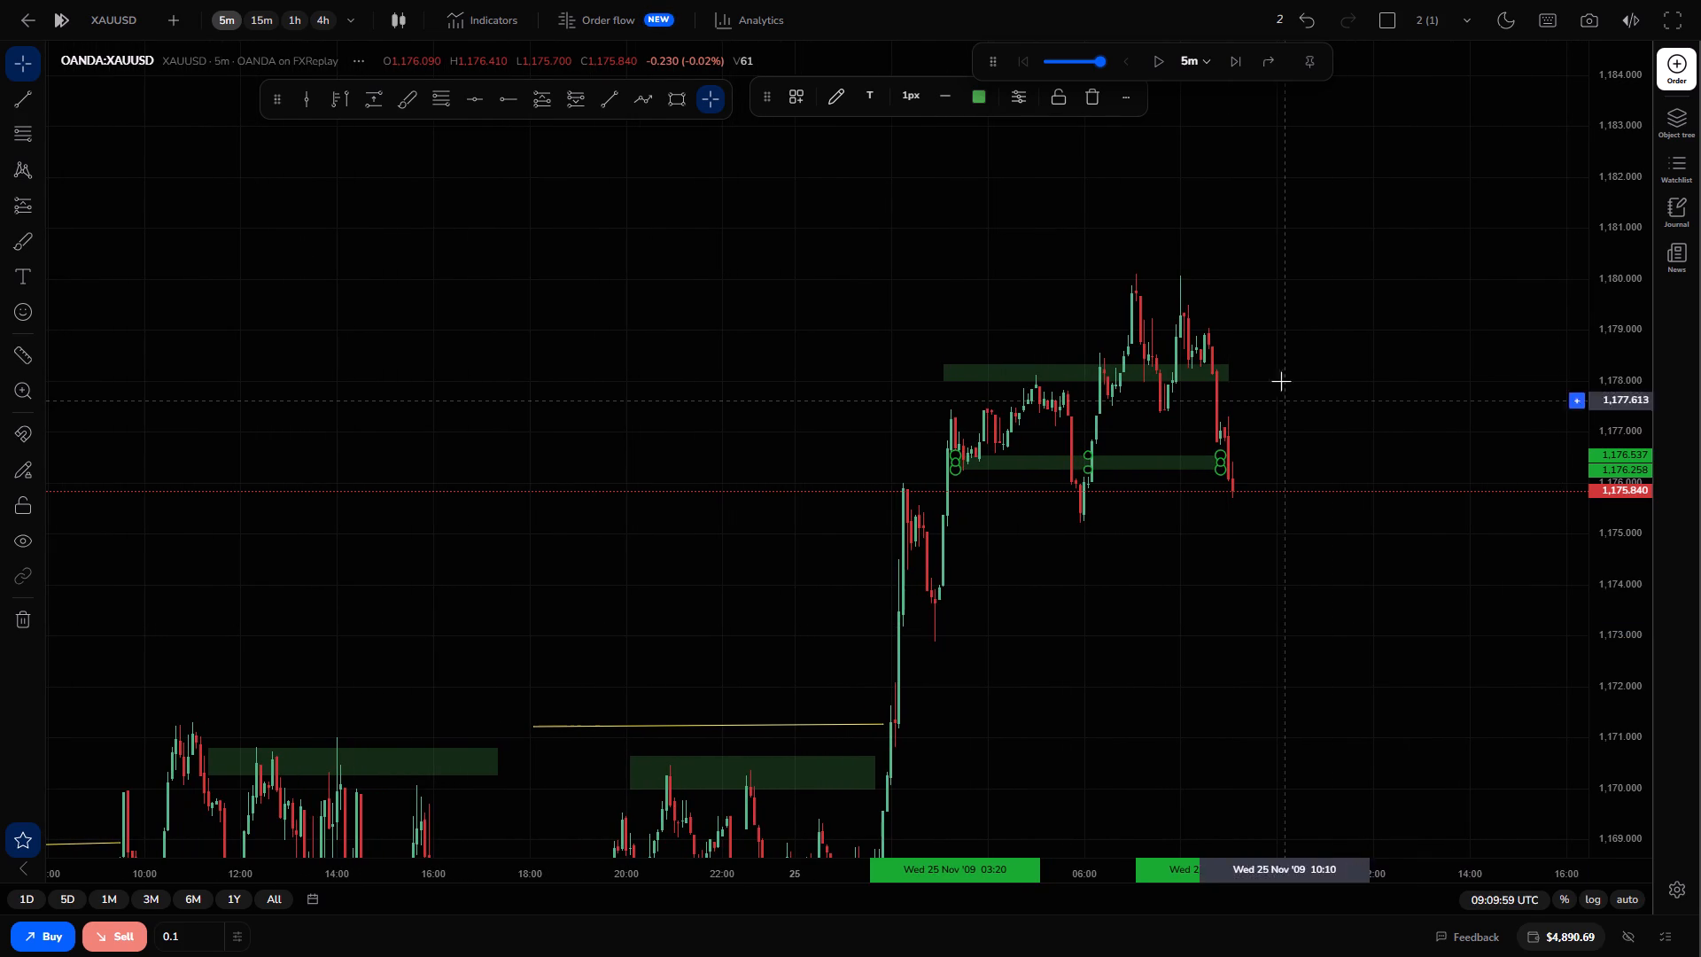
pyautogui.click(1160, 66)
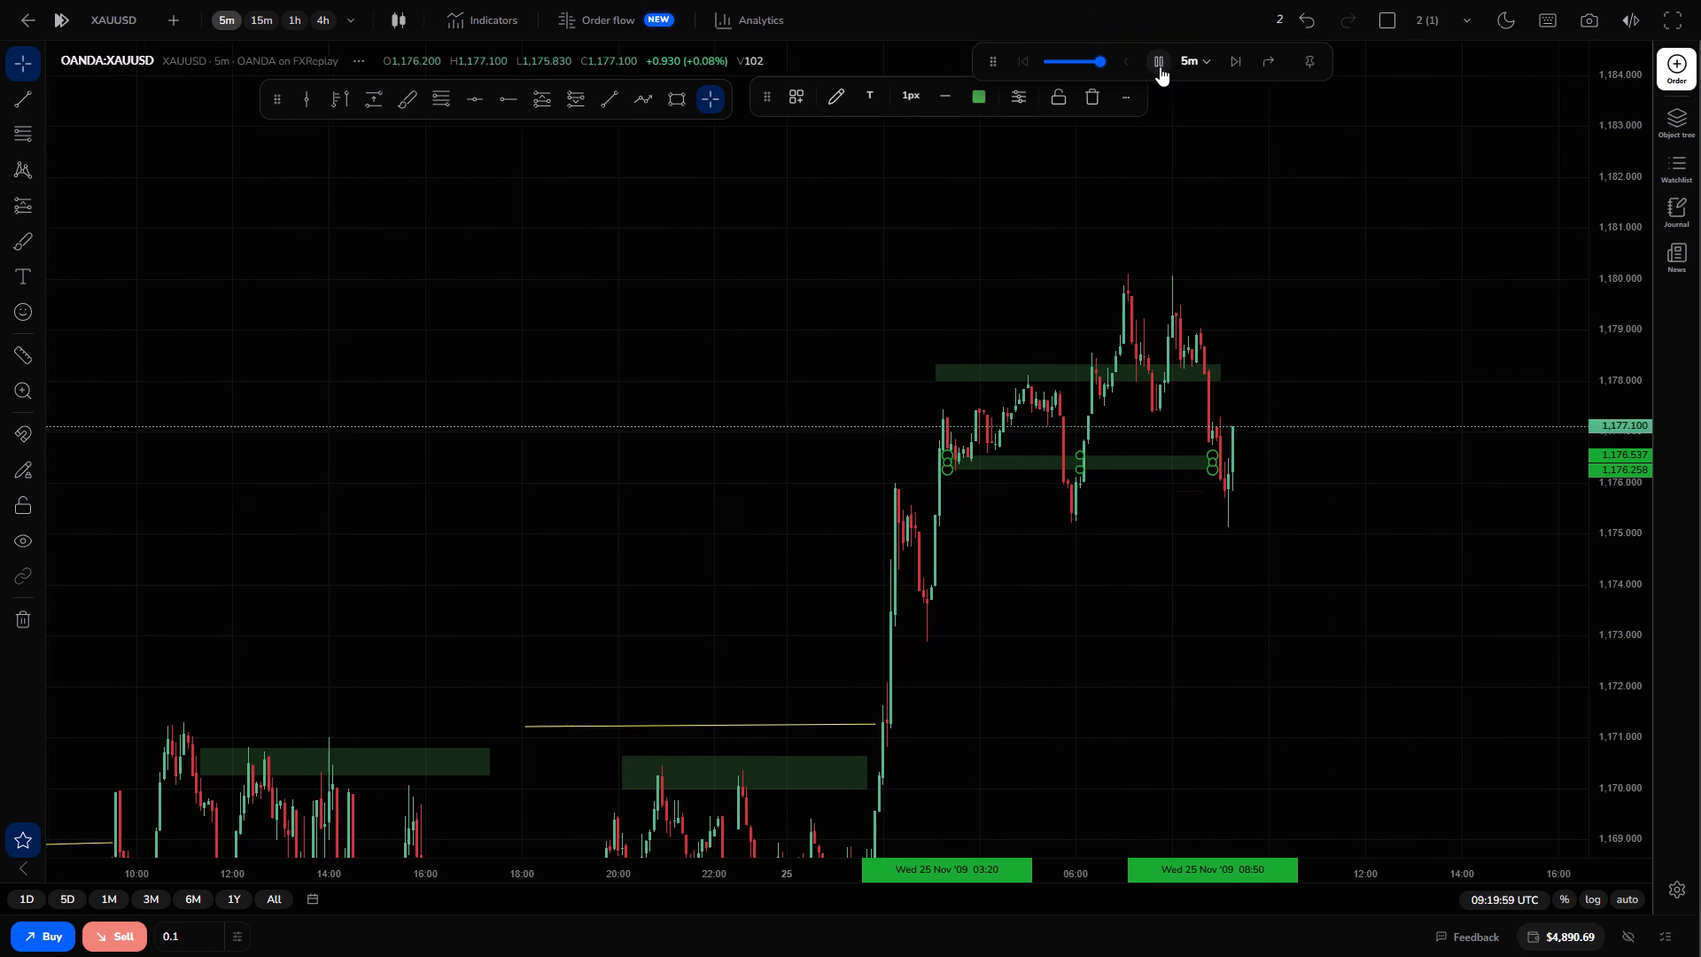
pyautogui.click(1160, 66)
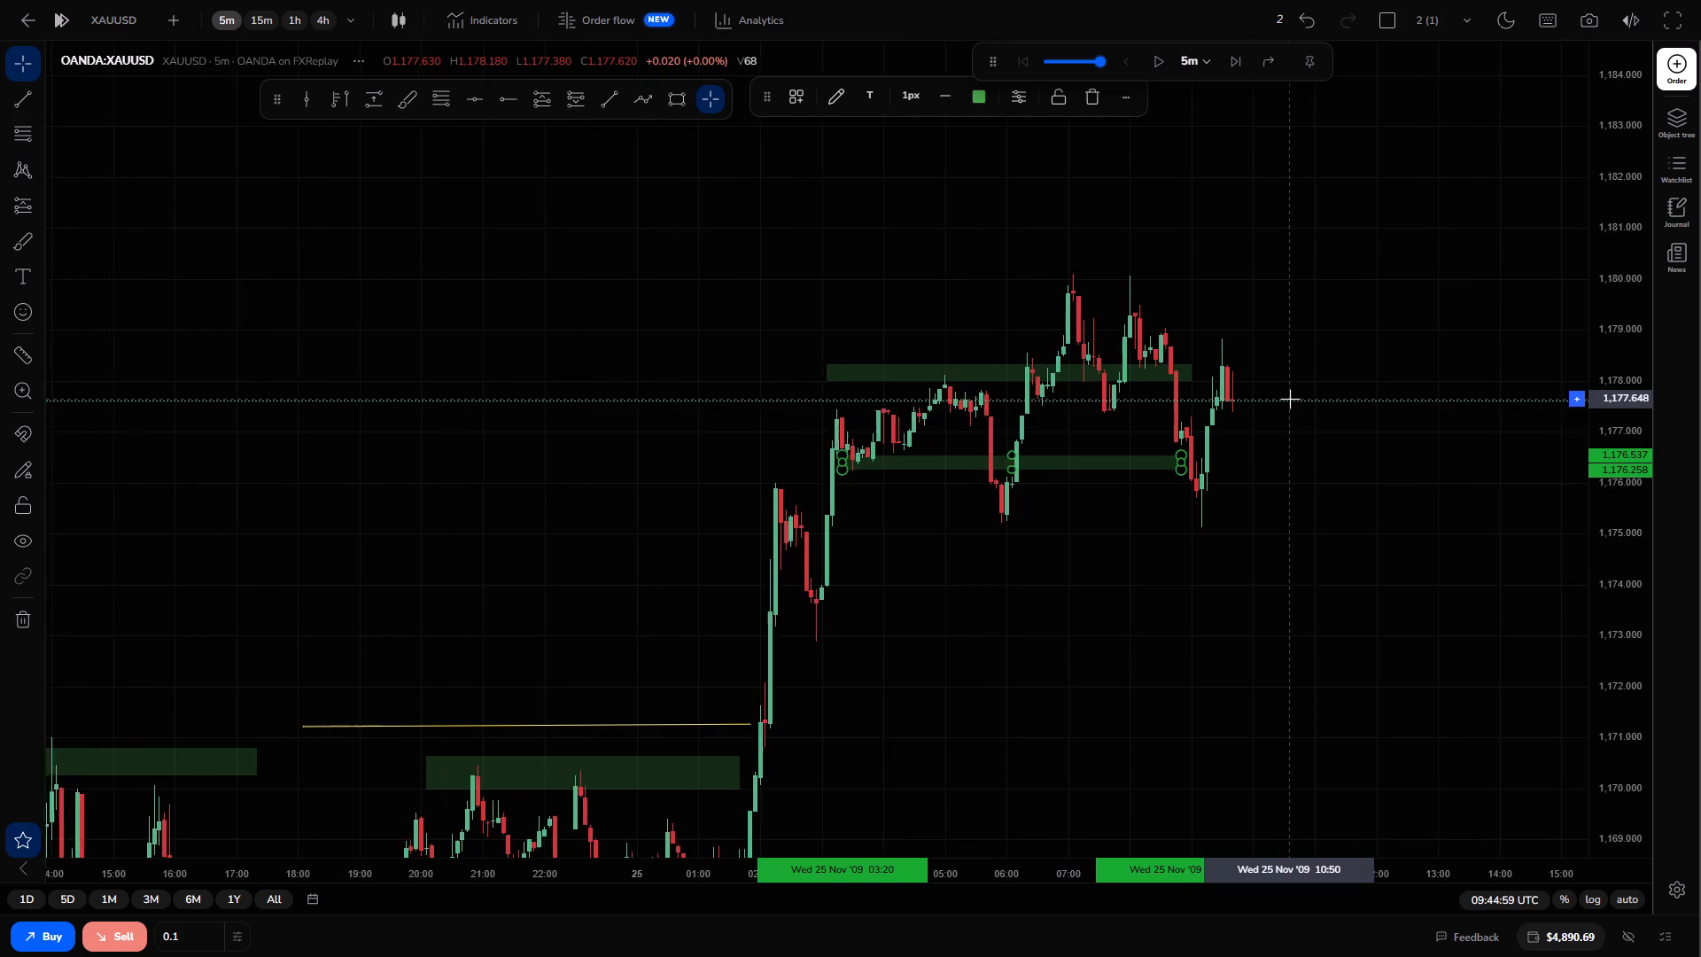
pyautogui.moveTo(1331, 478); pyautogui.dragTo(1371, 565)
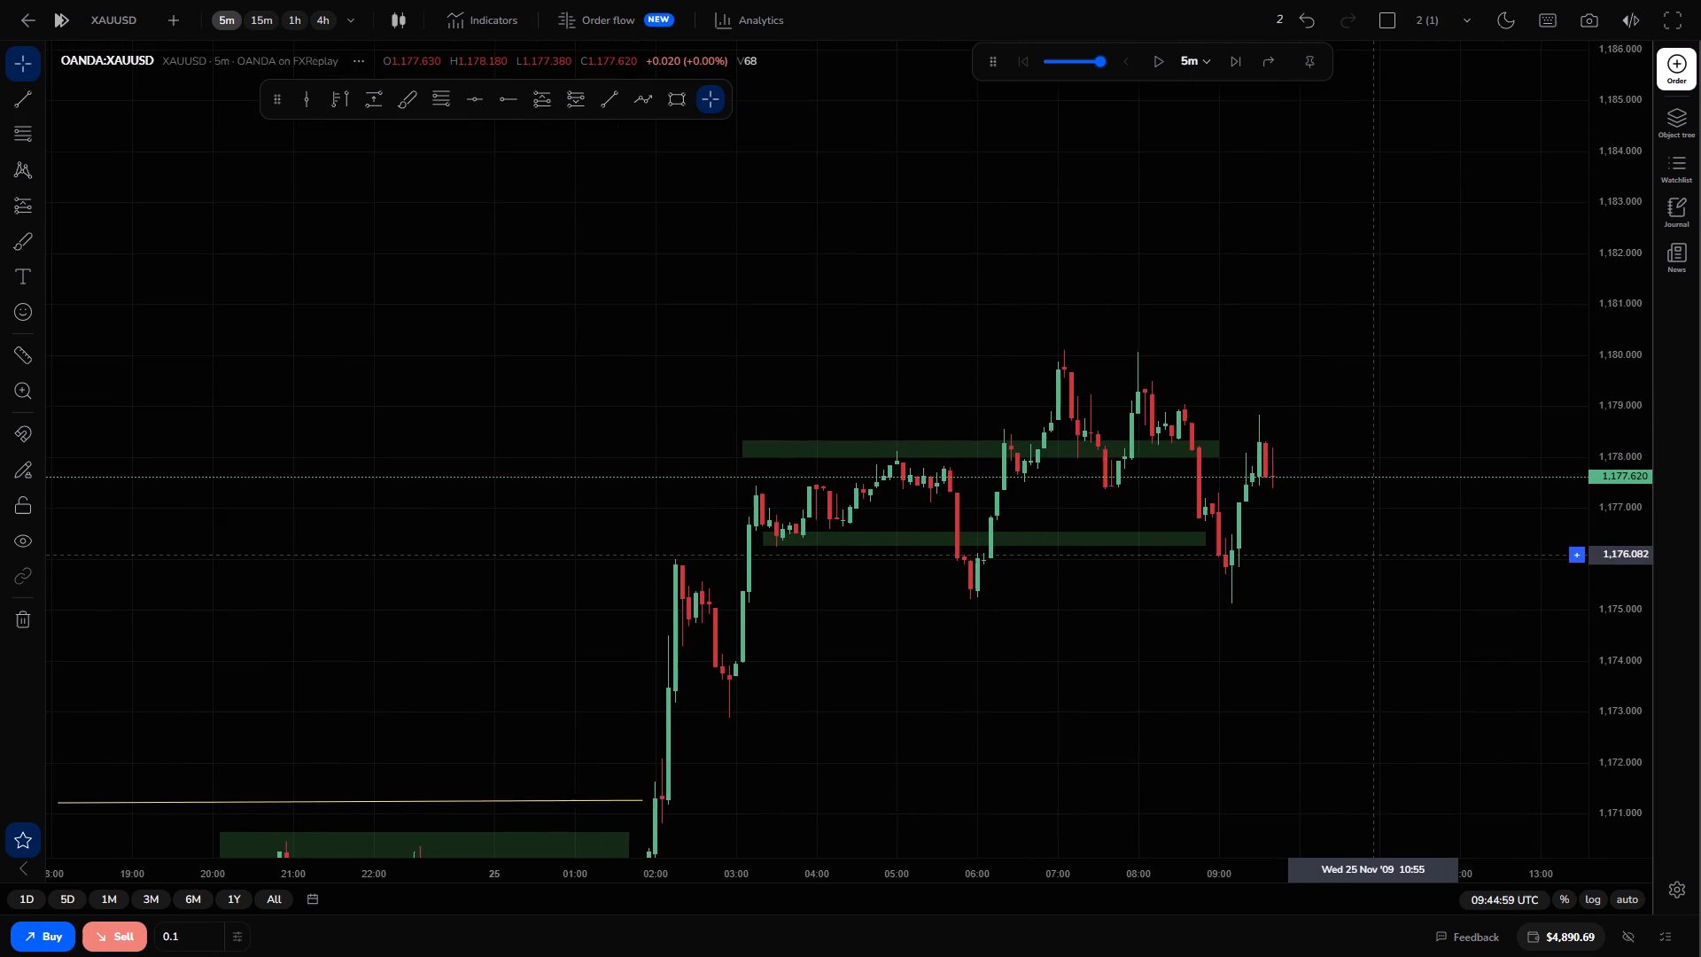
pyautogui.moveTo(1371, 565); pyautogui.dragTo(1371, 567)
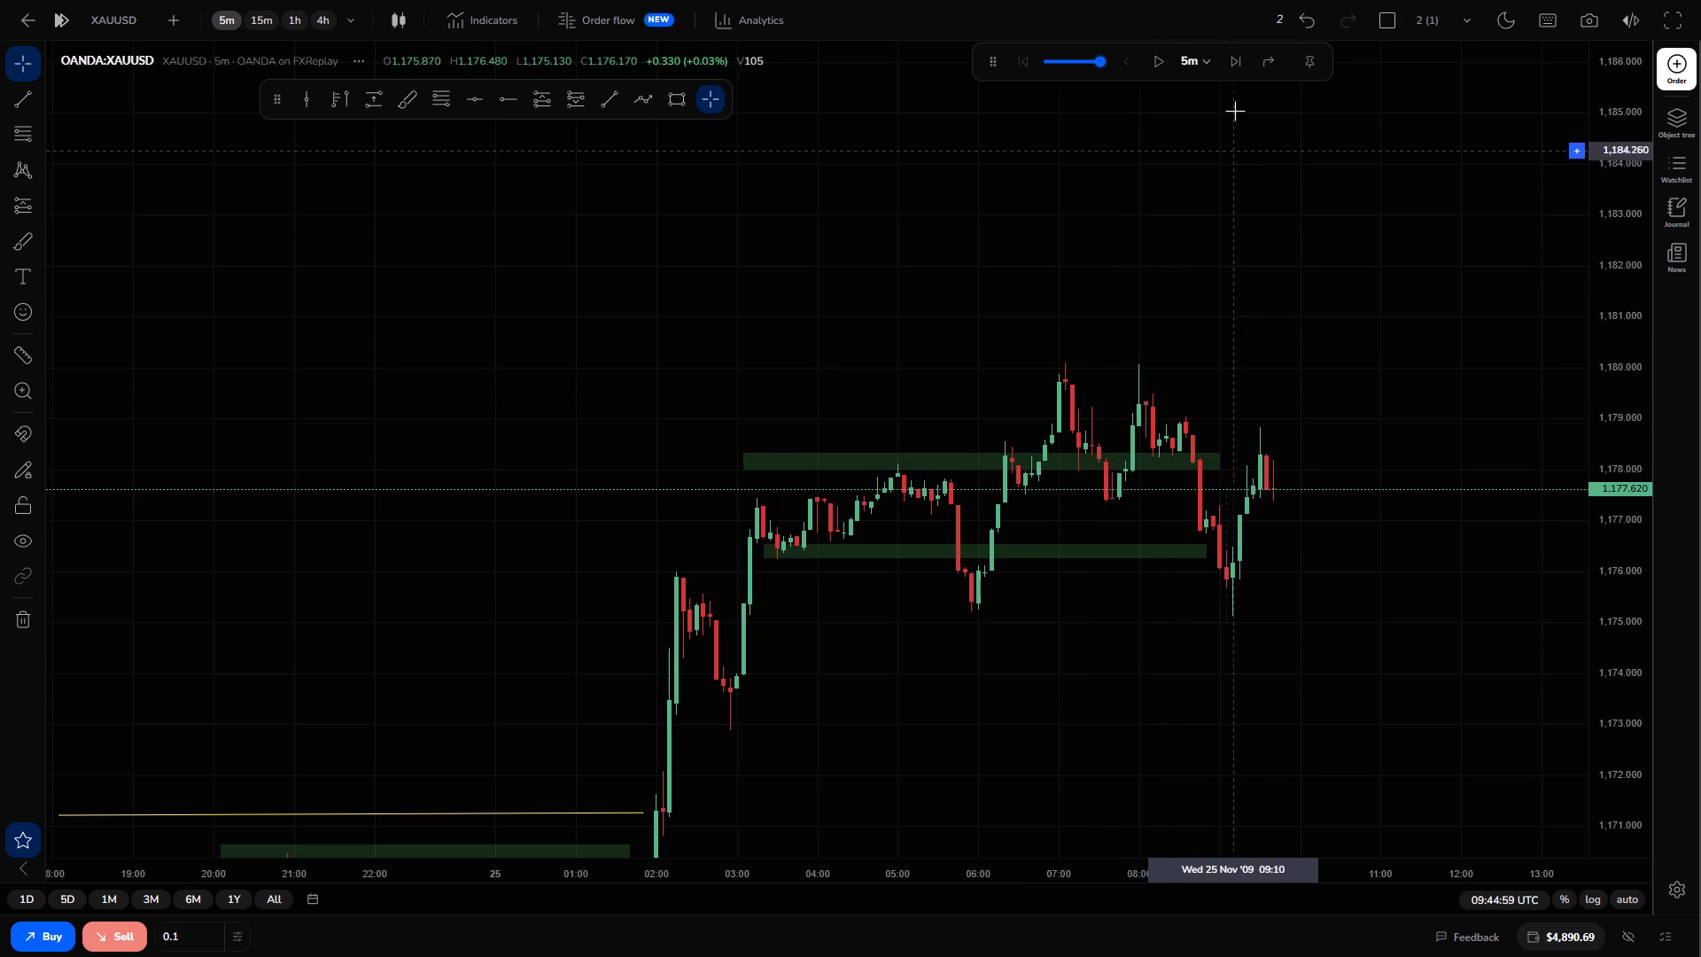
pyautogui.tripleClick(1229, 60)
pyautogui.tripleClick(1229, 60)
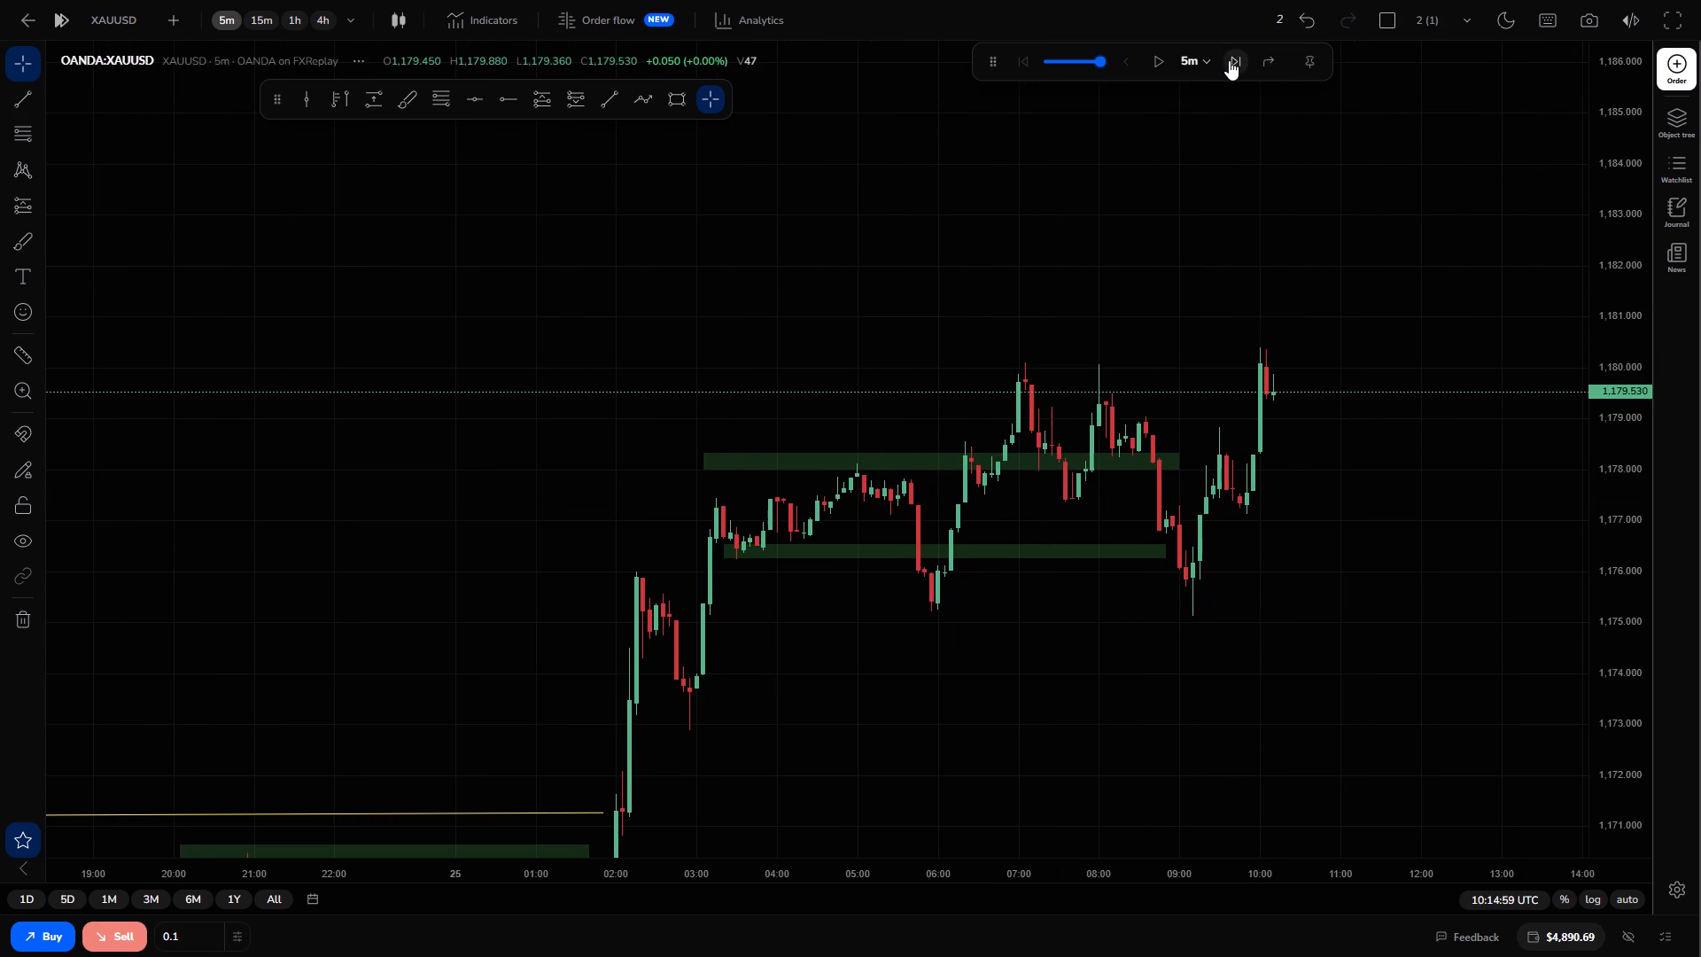
pyautogui.click(1229, 60)
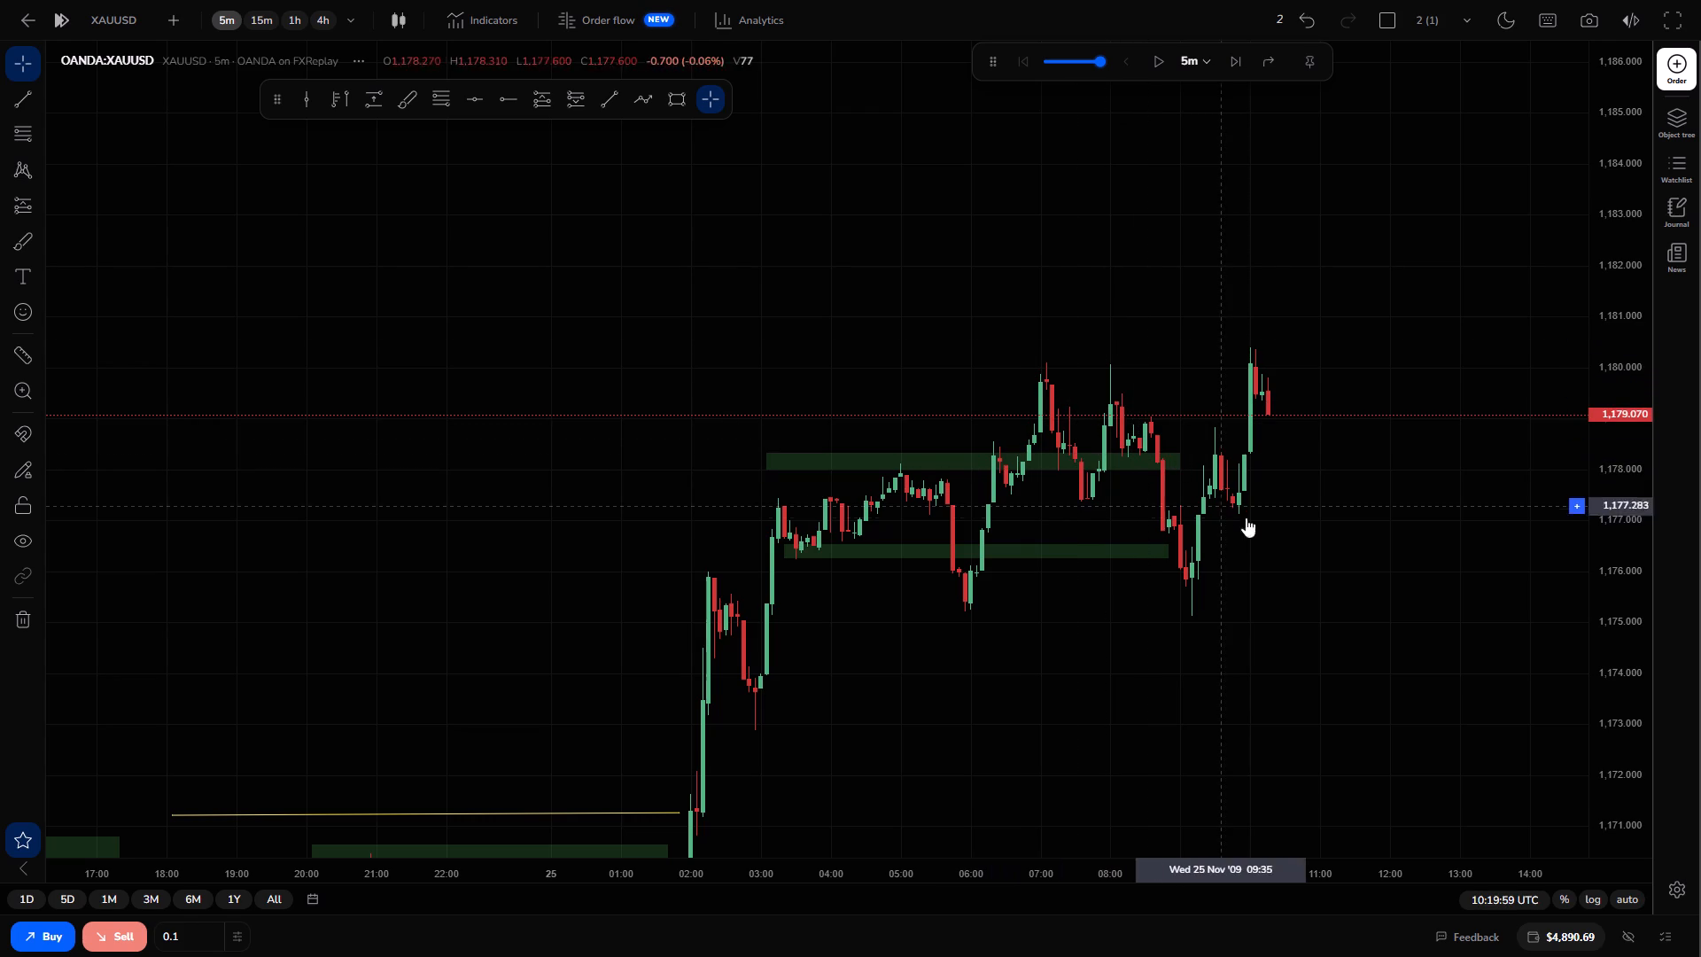
# Advance the replay in 5-minute steps to 11:54:59 UTC to look for a sell entry.
pyautogui.moveTo(1271, 537); pyautogui.dragTo(1317, 401)
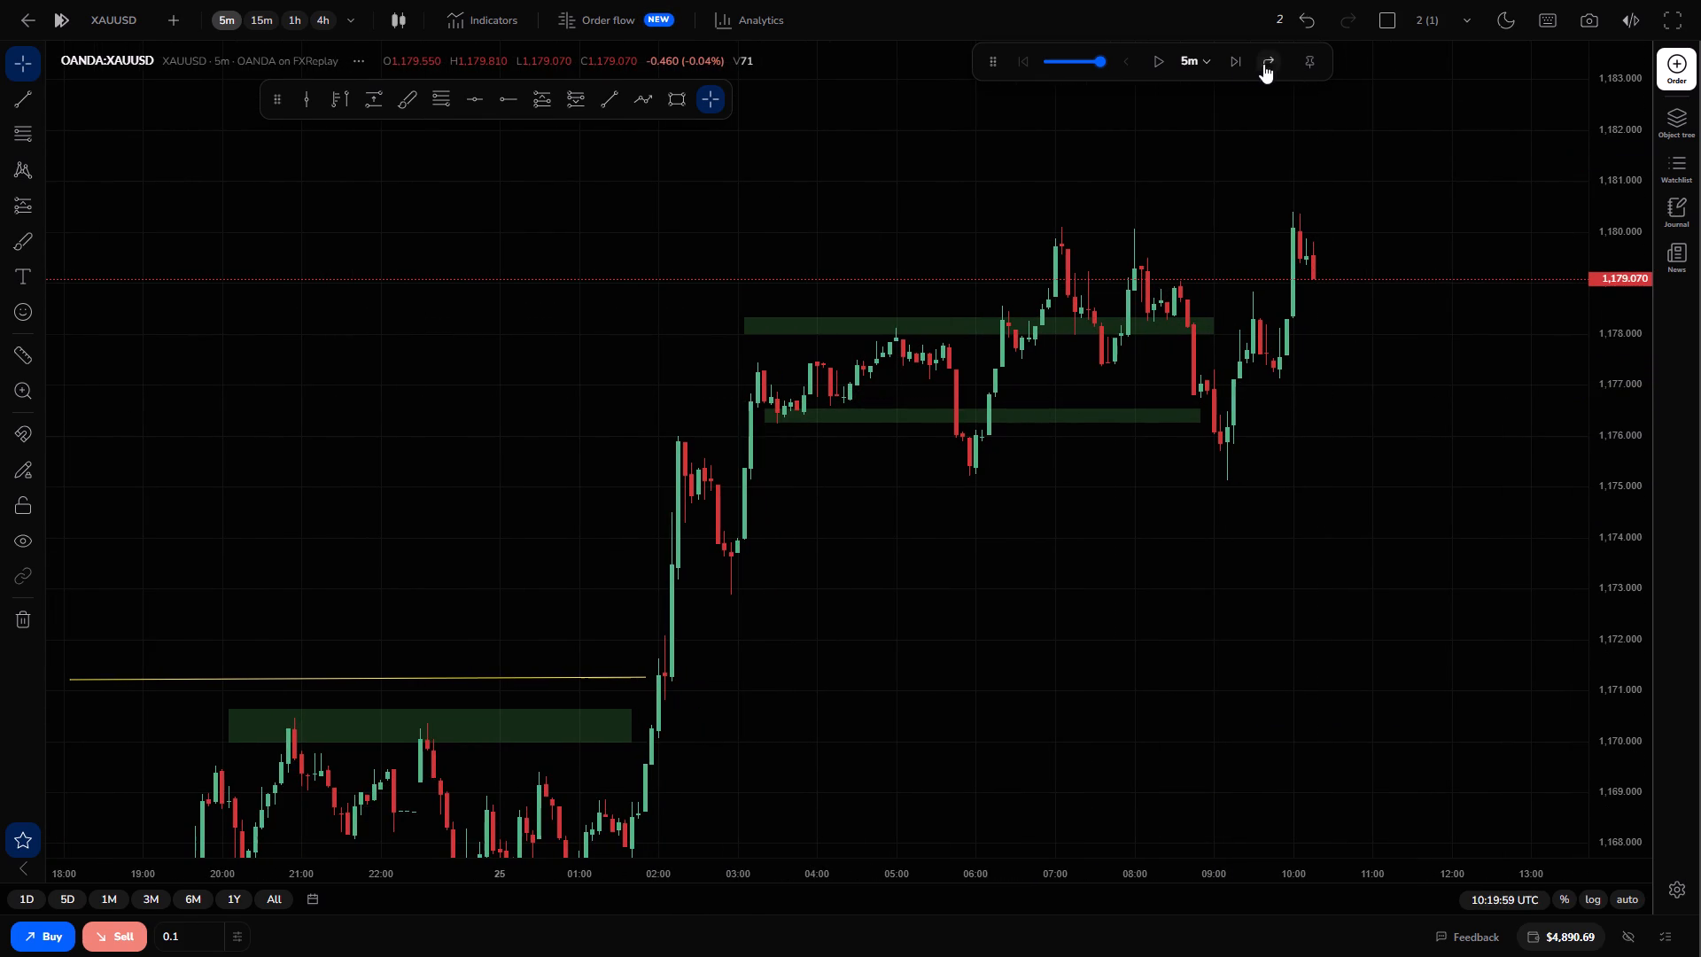
pyautogui.tripleClick(1239, 59)
pyautogui.tripleClick(1239, 59)
pyautogui.tripleClick(1239, 59)
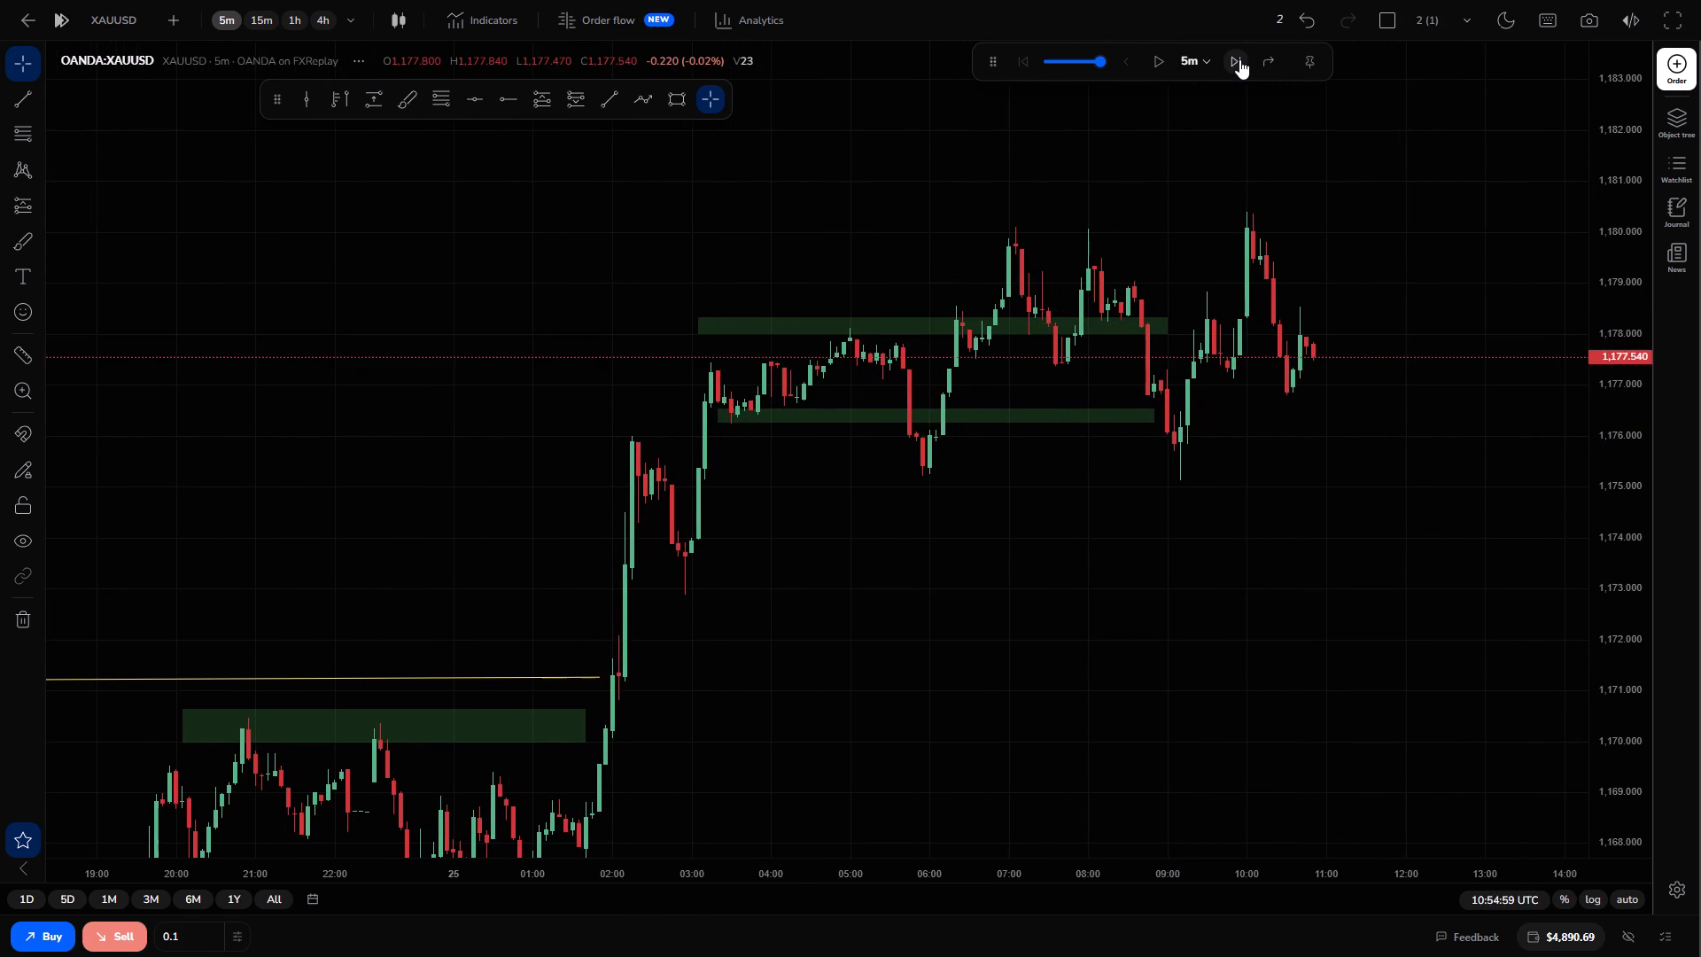
pyautogui.tripleClick(1239, 59)
pyautogui.tripleClick(1239, 59)
pyautogui.tripleClick(1239, 59)
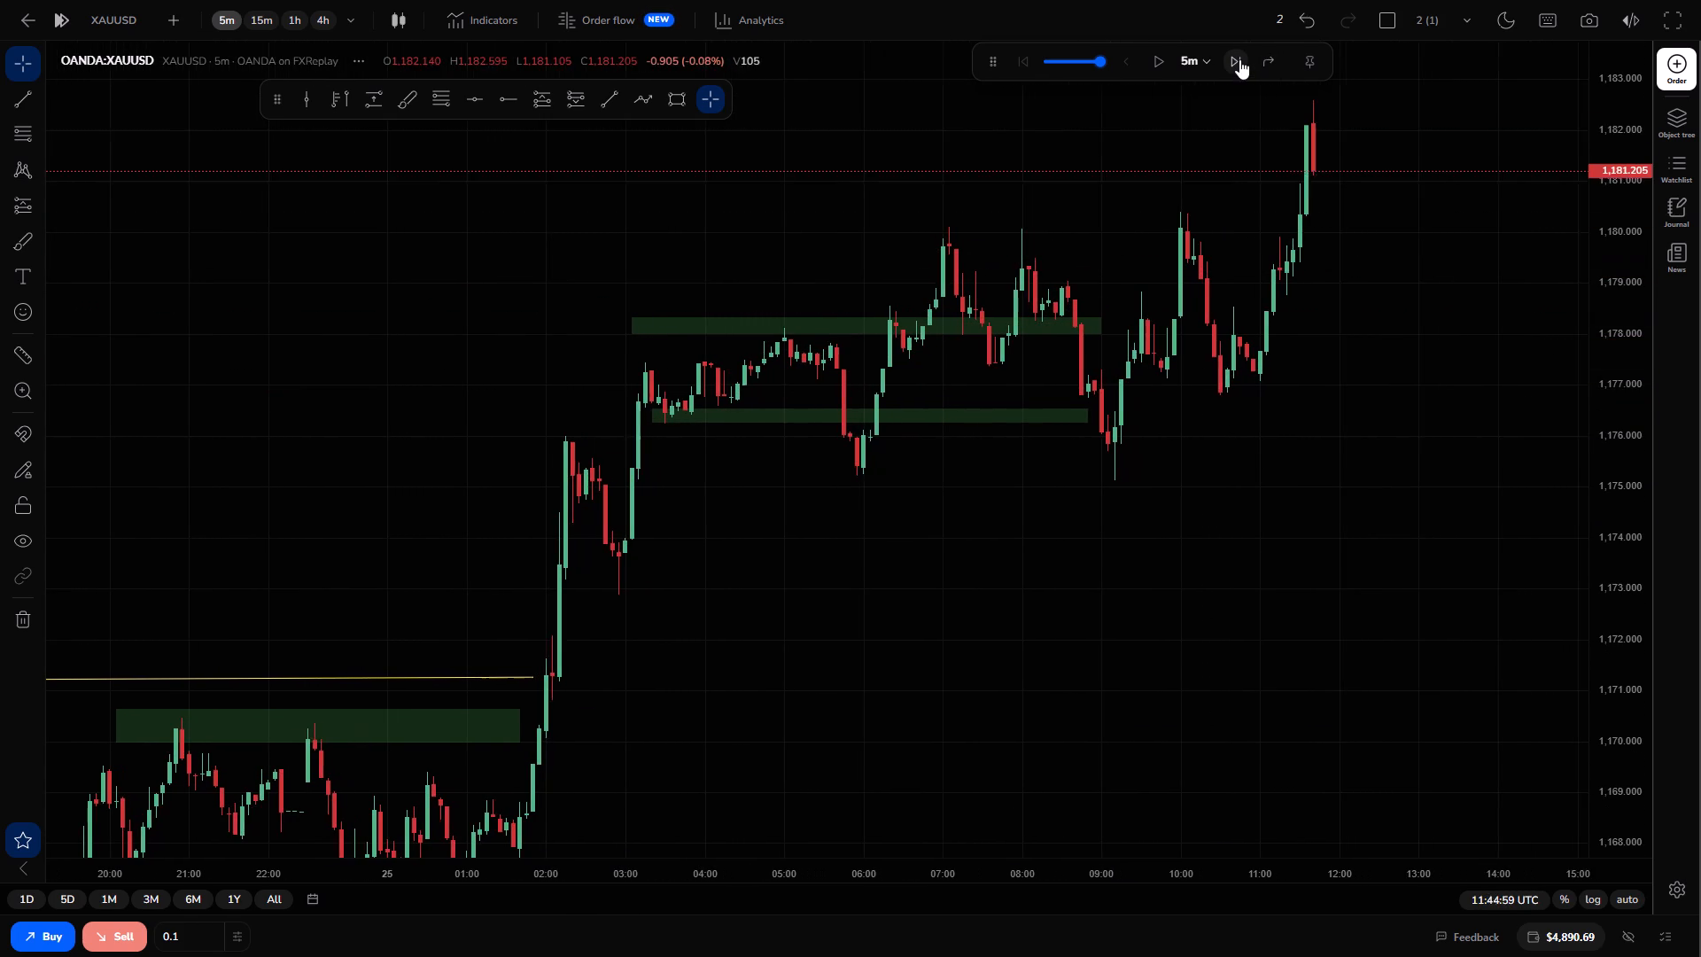
pyautogui.click(1239, 59)
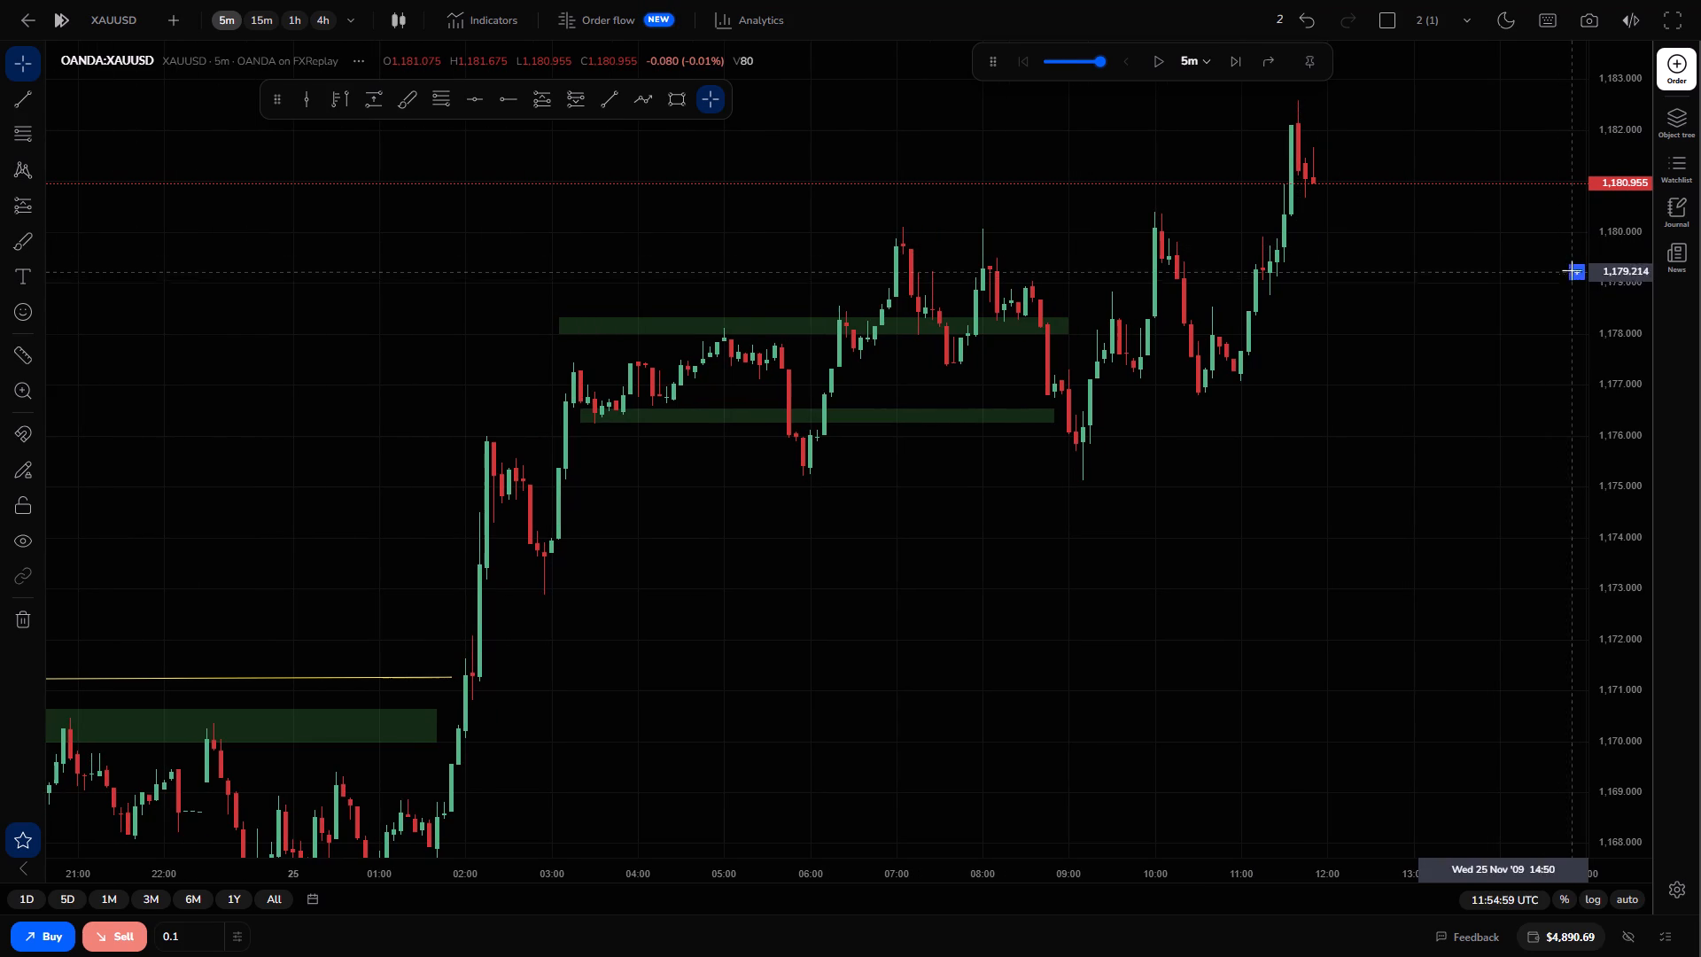
# Open a 0.1 XAUUSD sell position at market price.
pyautogui.moveTo(1596, 265); pyautogui.dragTo(1596, 312)
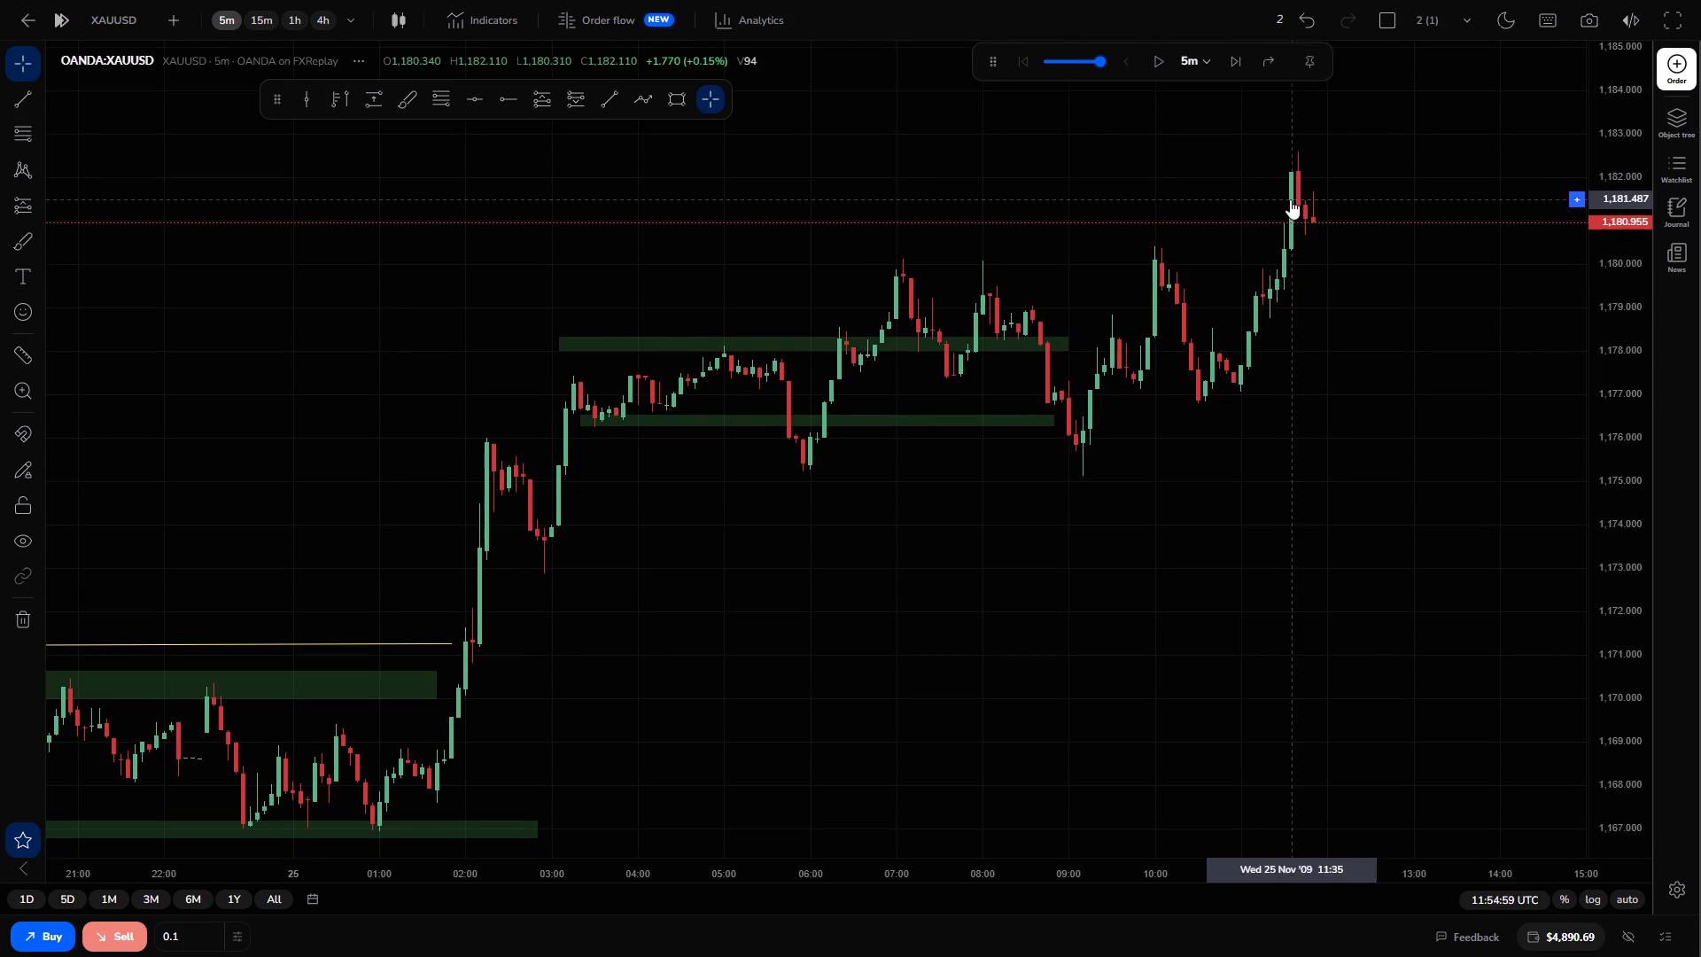
pyautogui.click(105, 945)
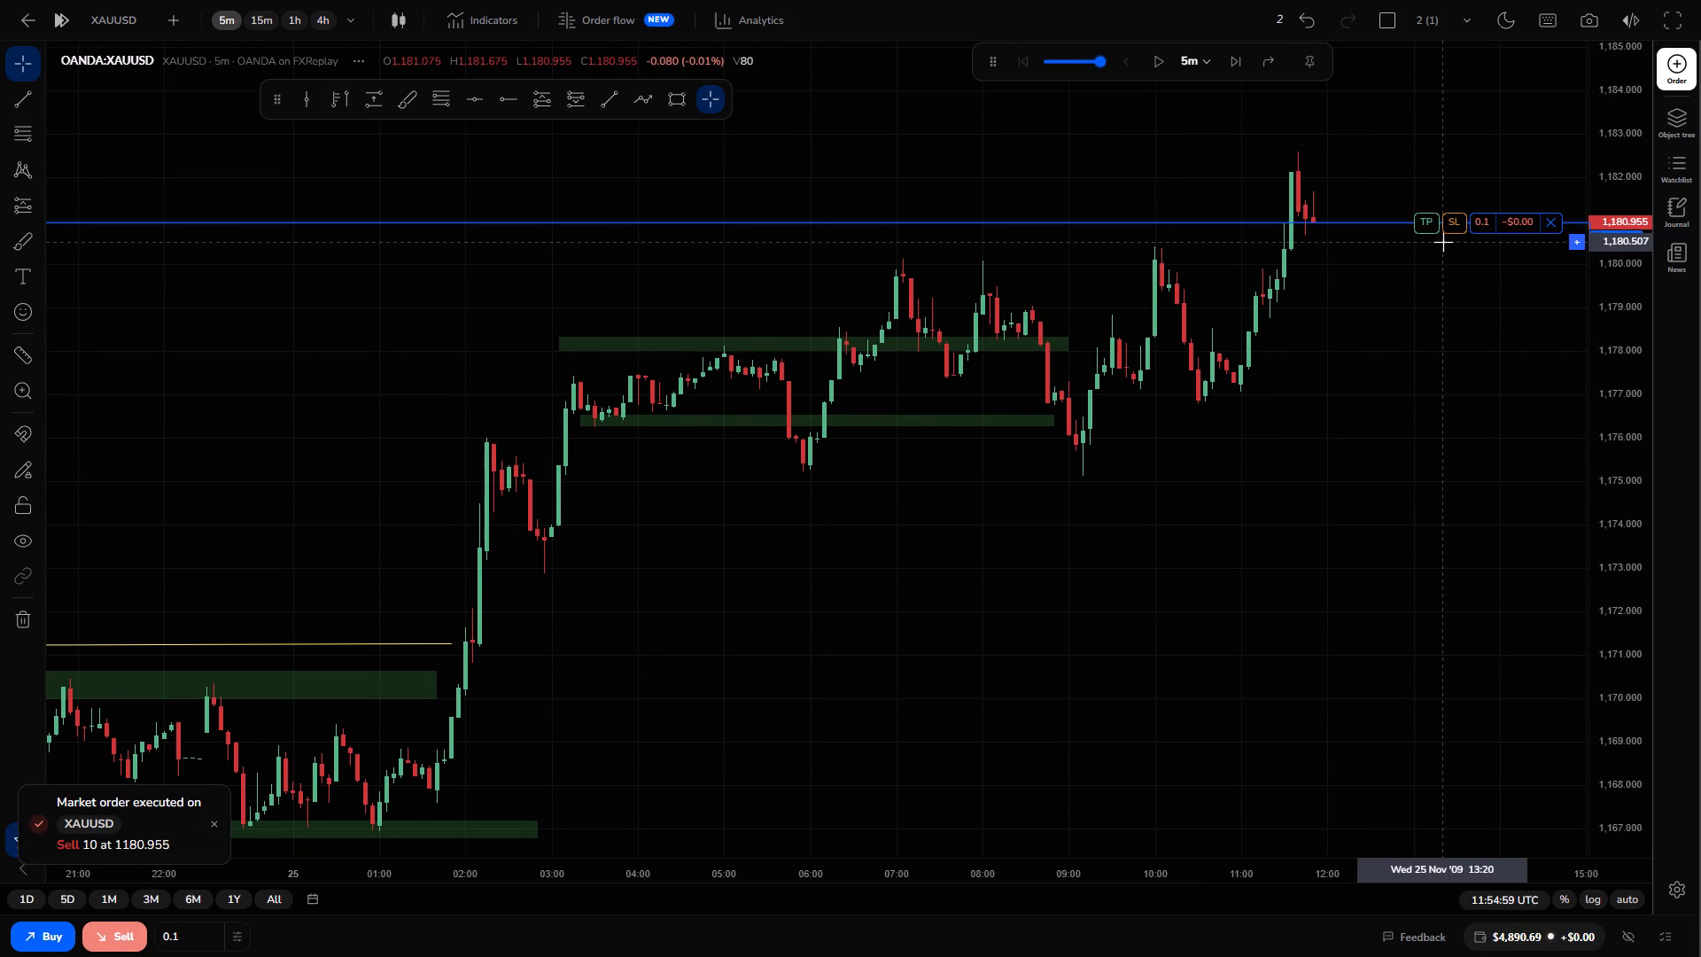
# Set the sell position's take profit at 1,176.489, inside the lower green zone, and its stop loss at 1,183.118, above the recent high.
pyautogui.moveTo(1427, 228); pyautogui.dragTo(1430, 416)
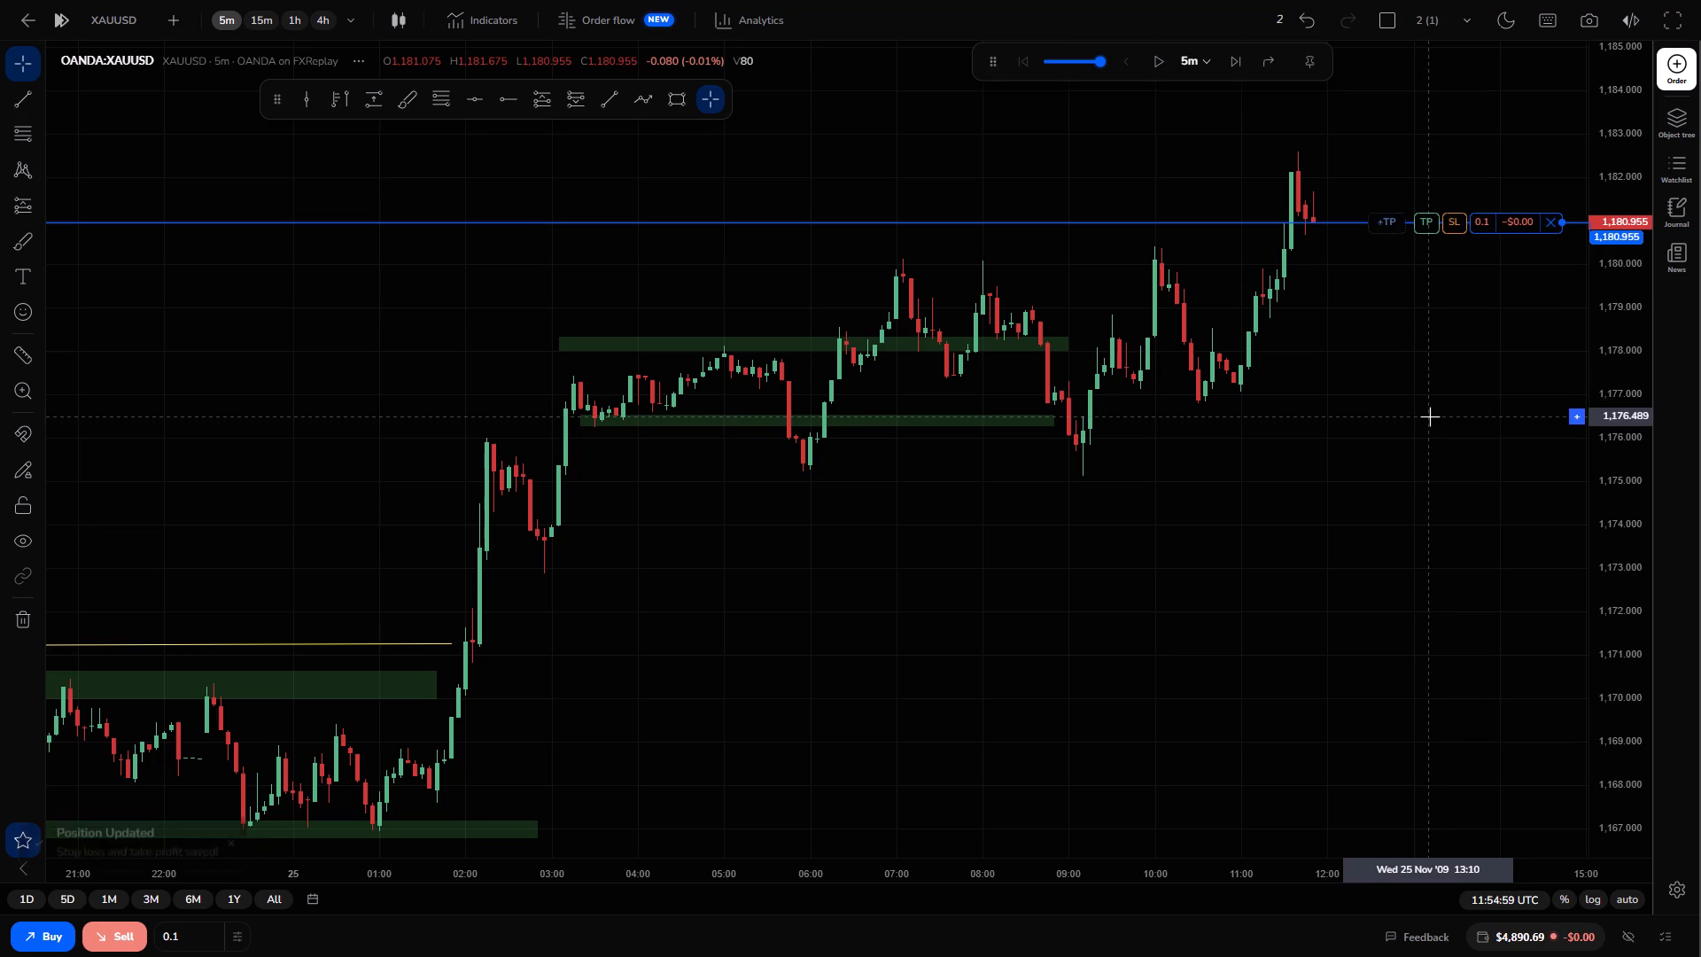
pyautogui.moveTo(1463, 227); pyautogui.dragTo(1447, 137)
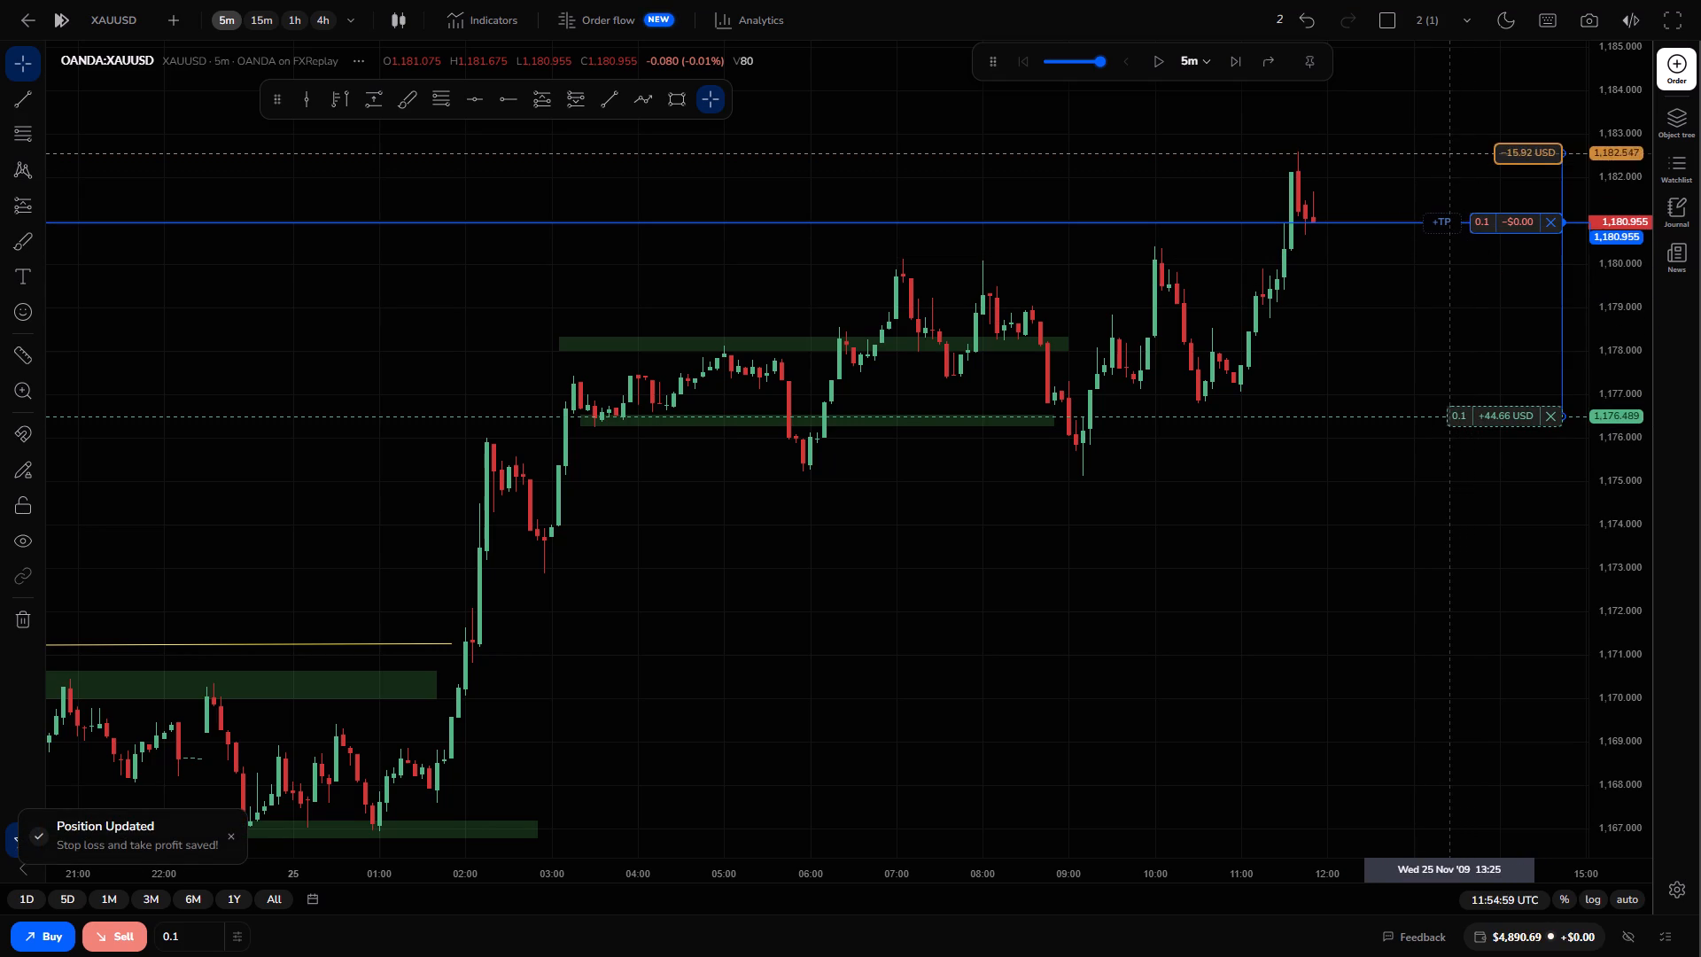
pyautogui.moveTo(1447, 137); pyautogui.dragTo(1441, 128)
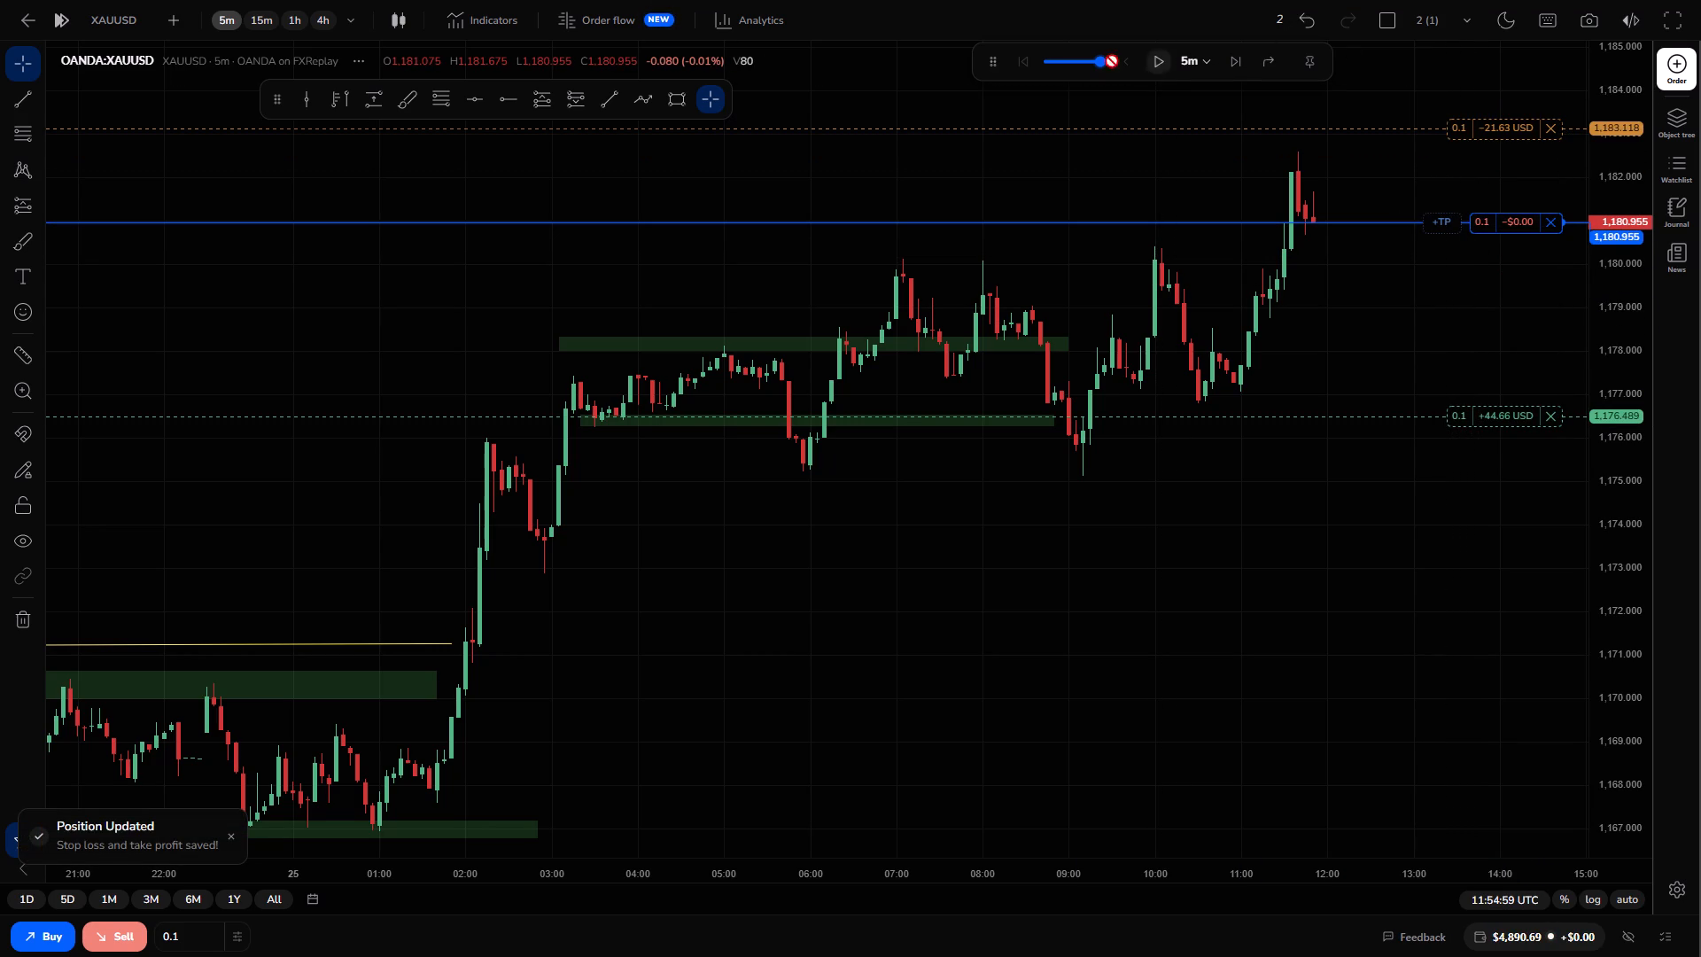
# Play the replay forward with the sell position open and pause it at 14:09:59 UTC.
pyautogui.click(1153, 61)
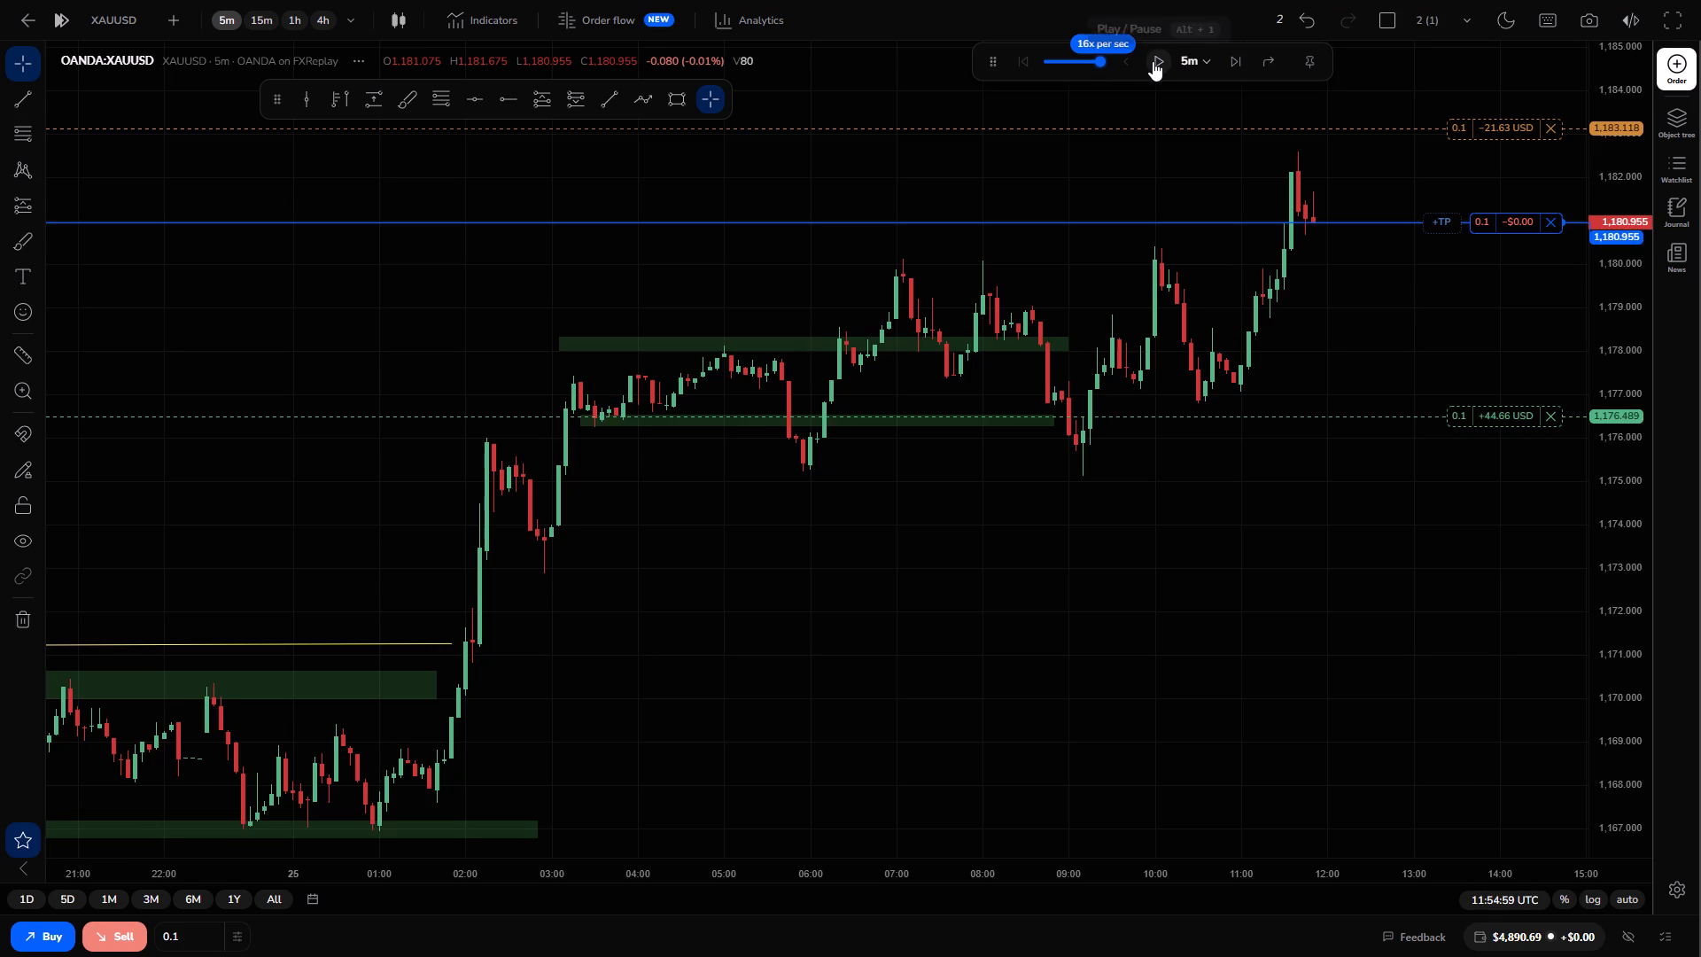
pyautogui.click(1153, 61)
pyautogui.click(1153, 61)
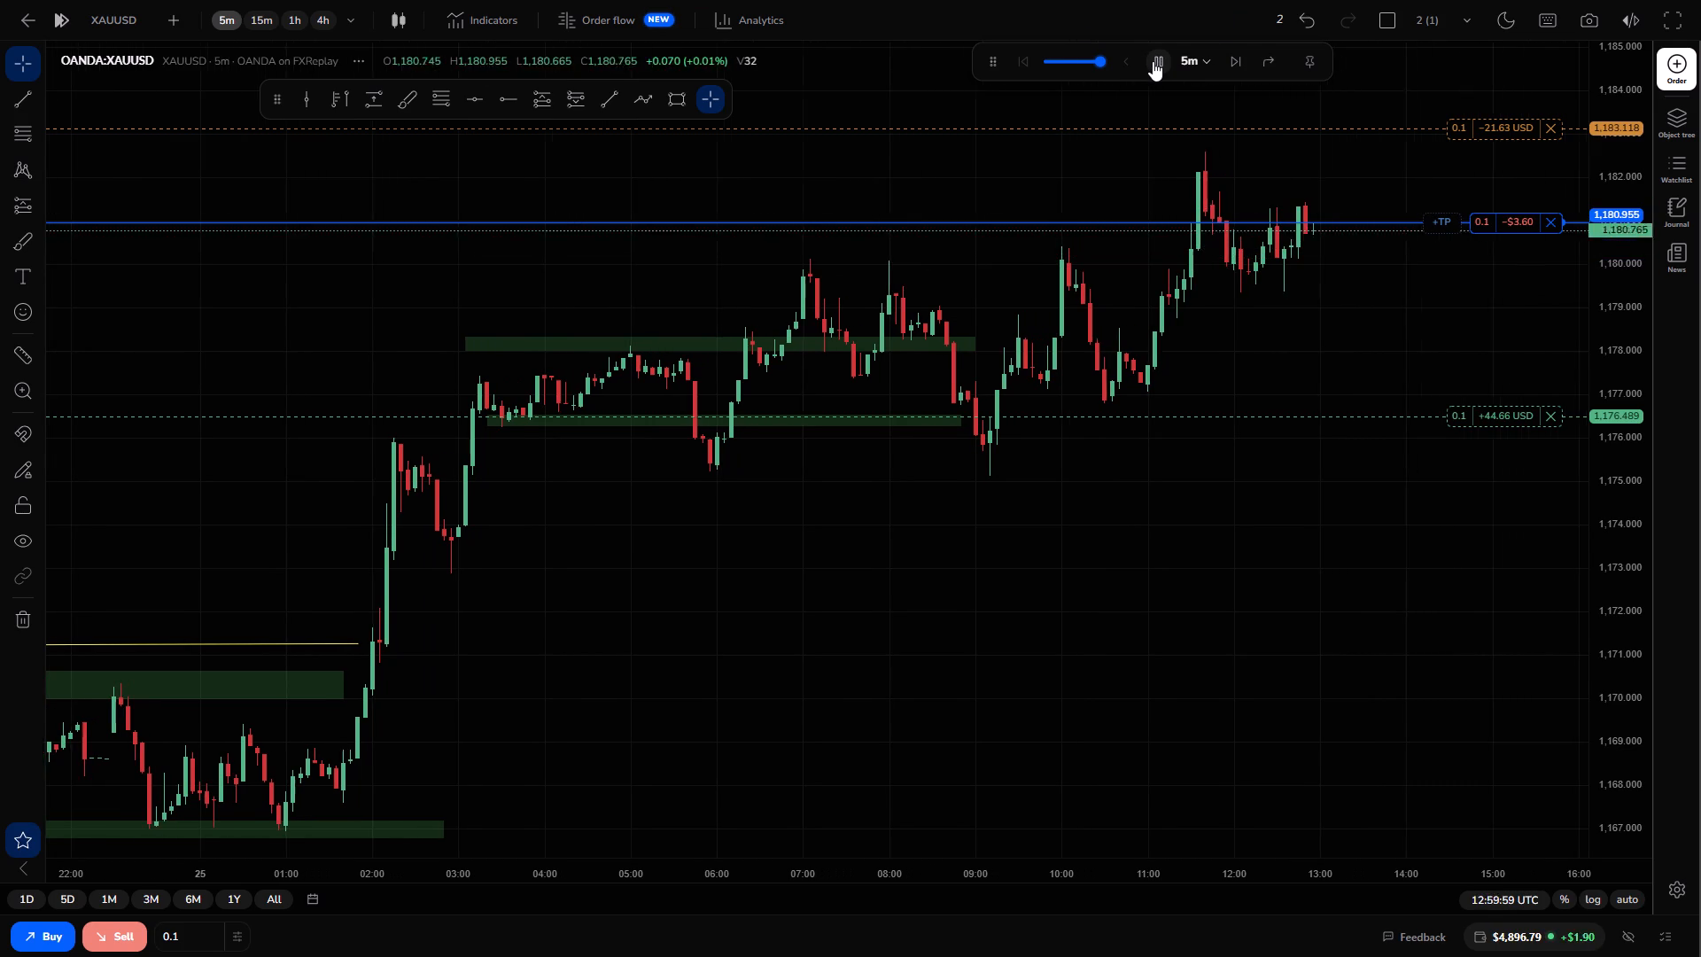
pyautogui.click(1153, 61)
pyautogui.click(1153, 61)
pyautogui.click(1153, 61)
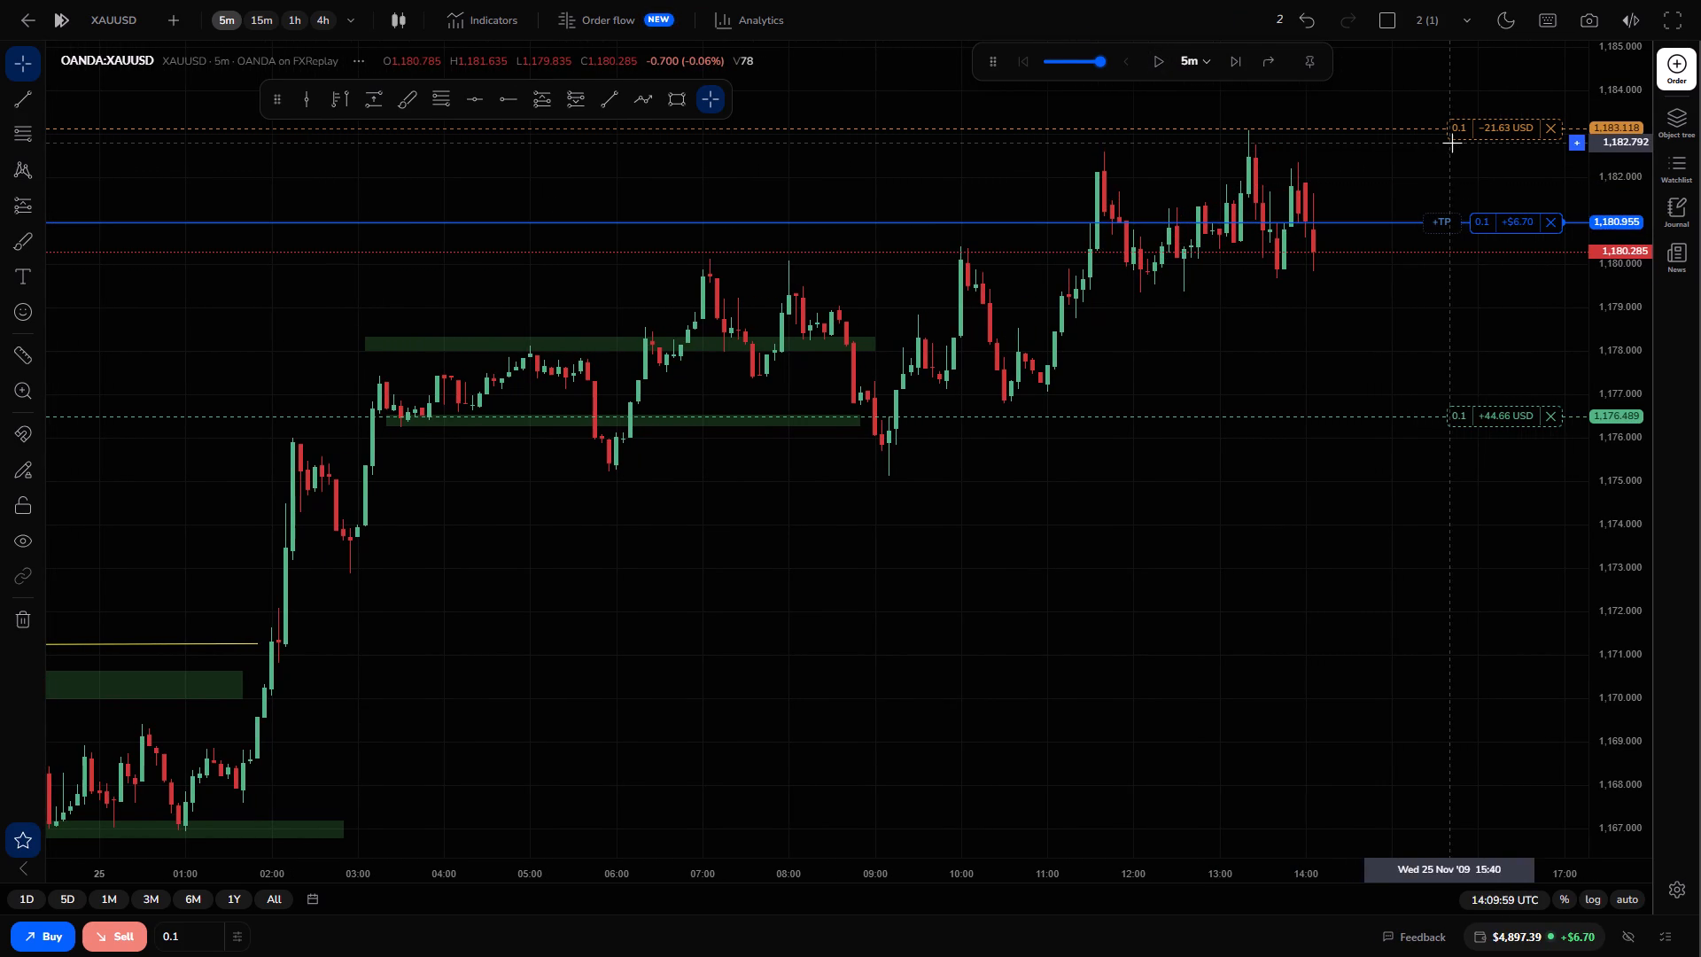
# Move the sell position's stop loss to about 1,180.854, just below the entry price.
pyautogui.moveTo(1464, 132); pyautogui.dragTo(1466, 227)
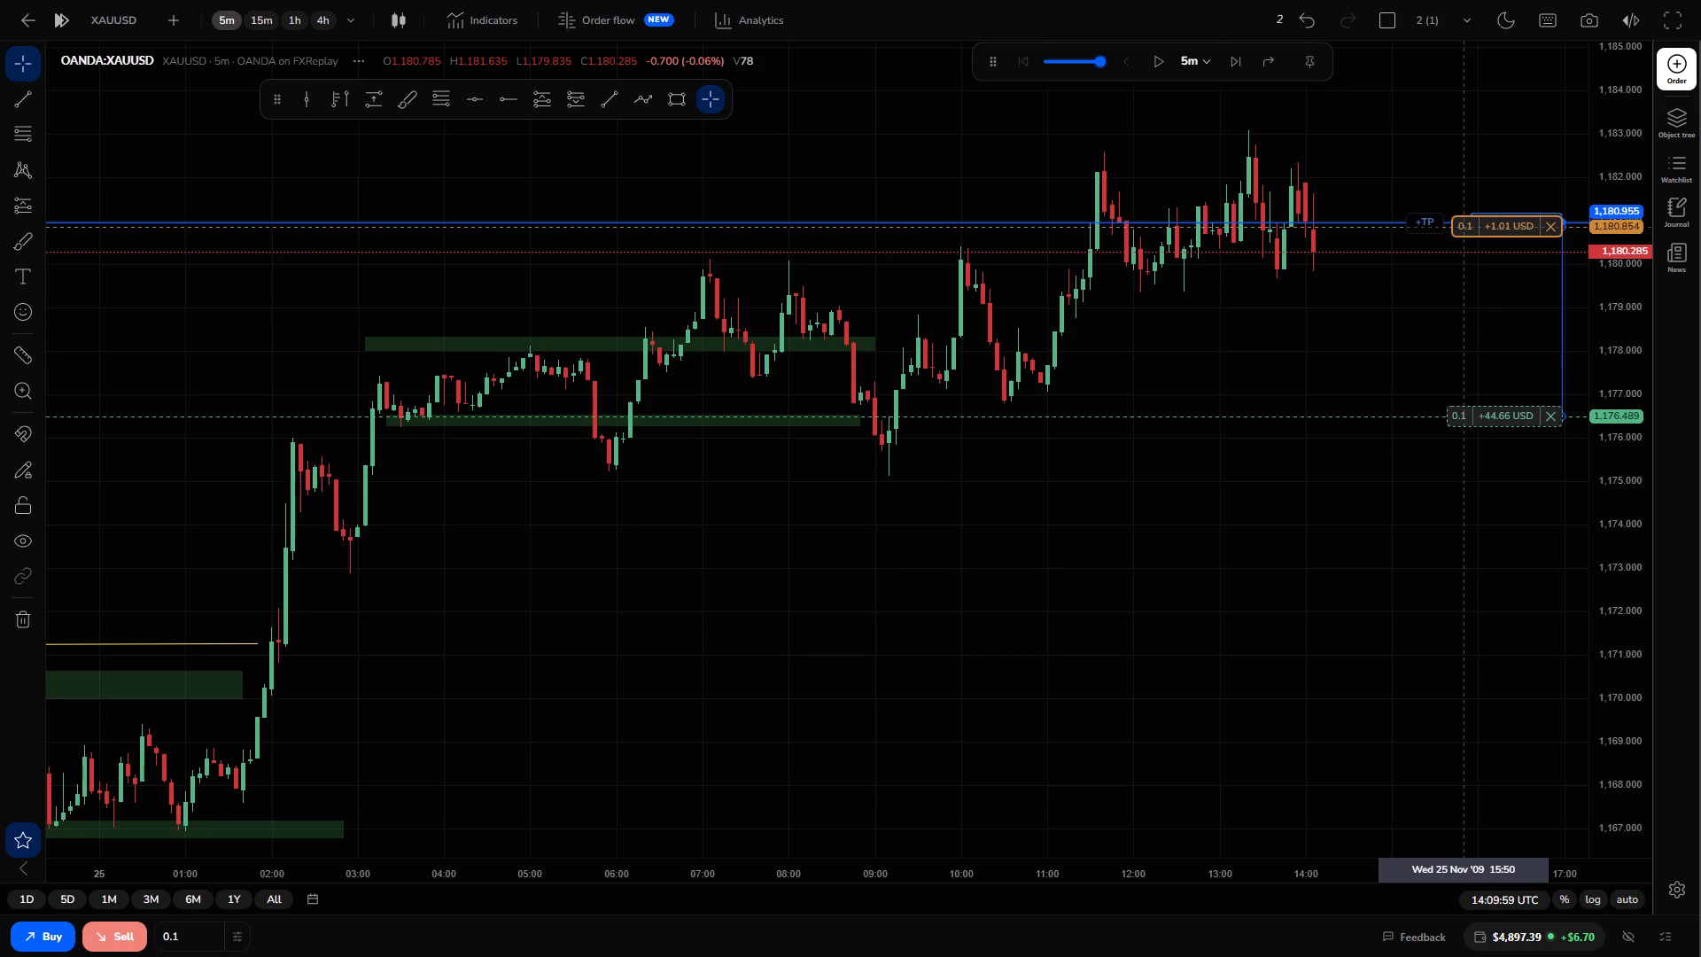
# Tighten the sell position's stop loss to 1,180.650, slightly further below the entry price.
pyautogui.moveTo(1466, 227); pyautogui.dragTo(1468, 236)
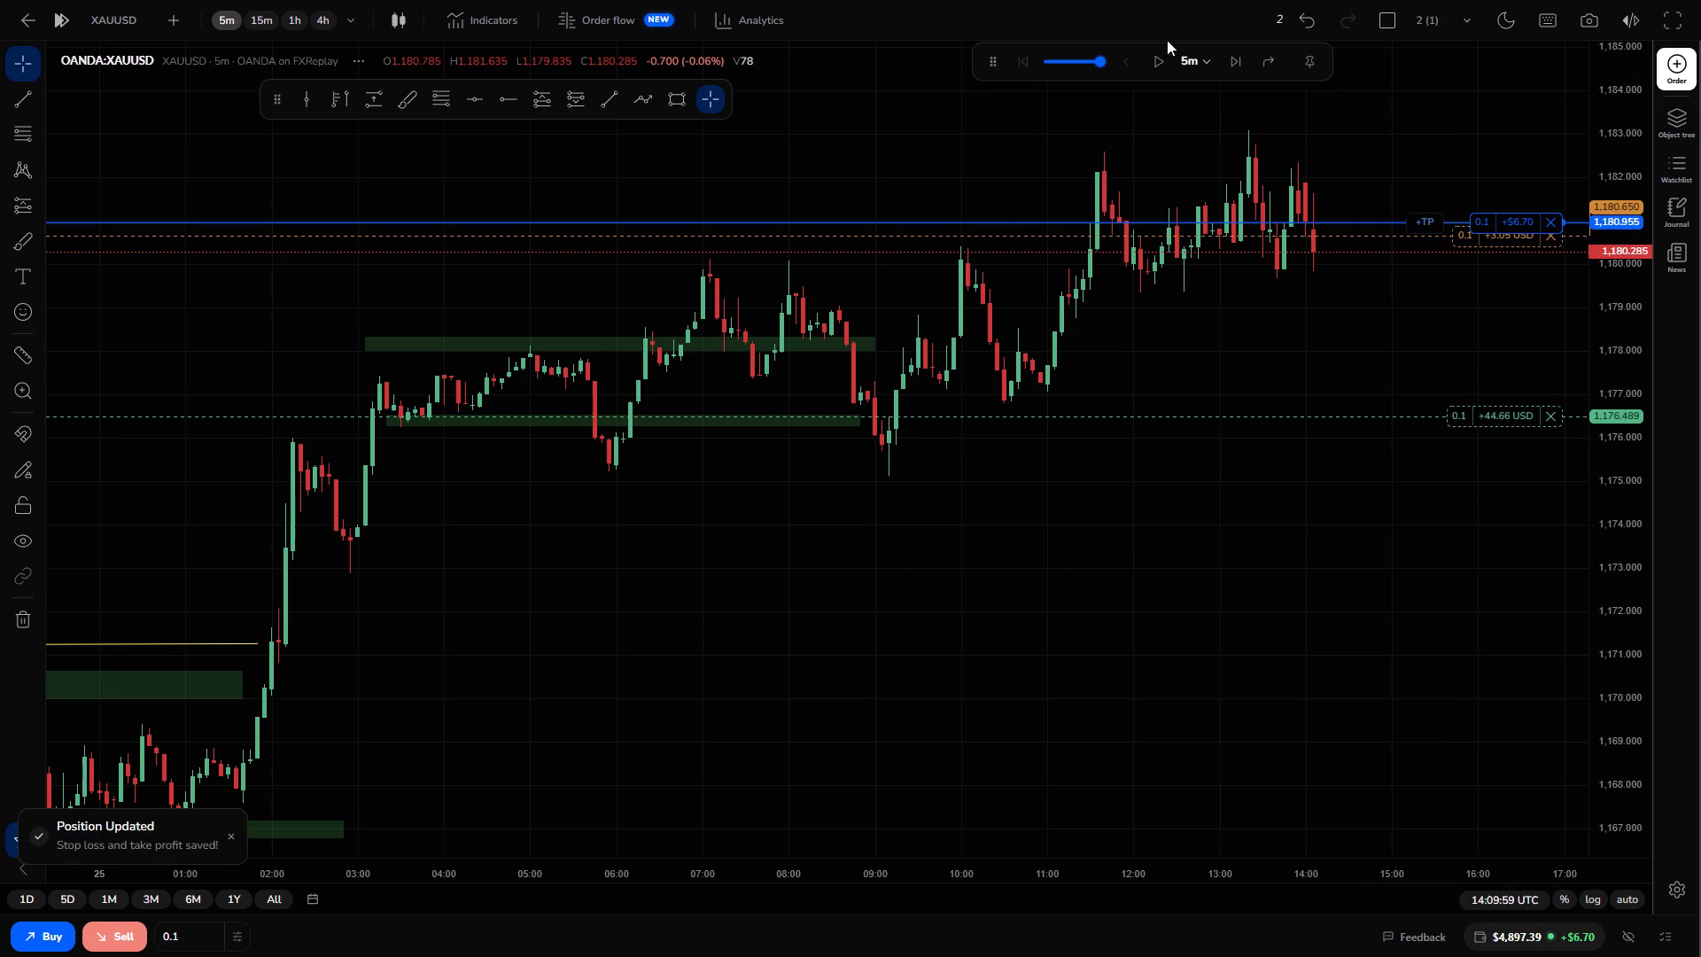
# Play the replay forward with the sell position open and pause it at 16:34:59 UTC.
pyautogui.click(1153, 57)
pyautogui.click(1153, 57)
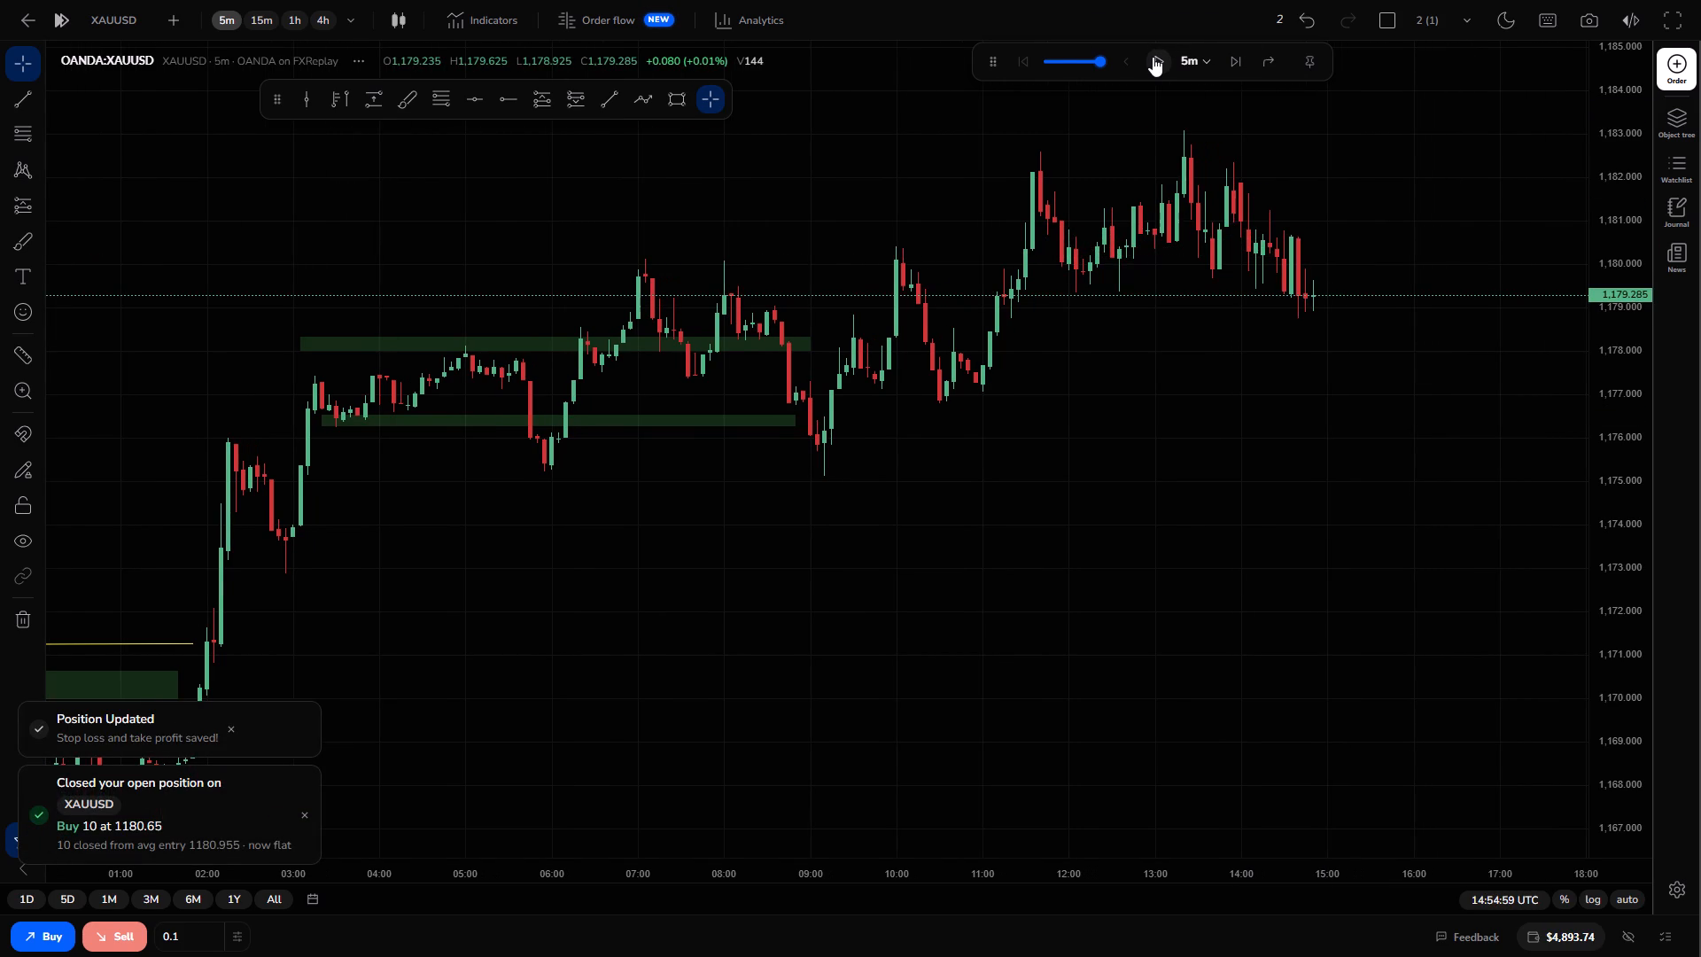
pyautogui.click(1153, 57)
pyautogui.click(1153, 57)
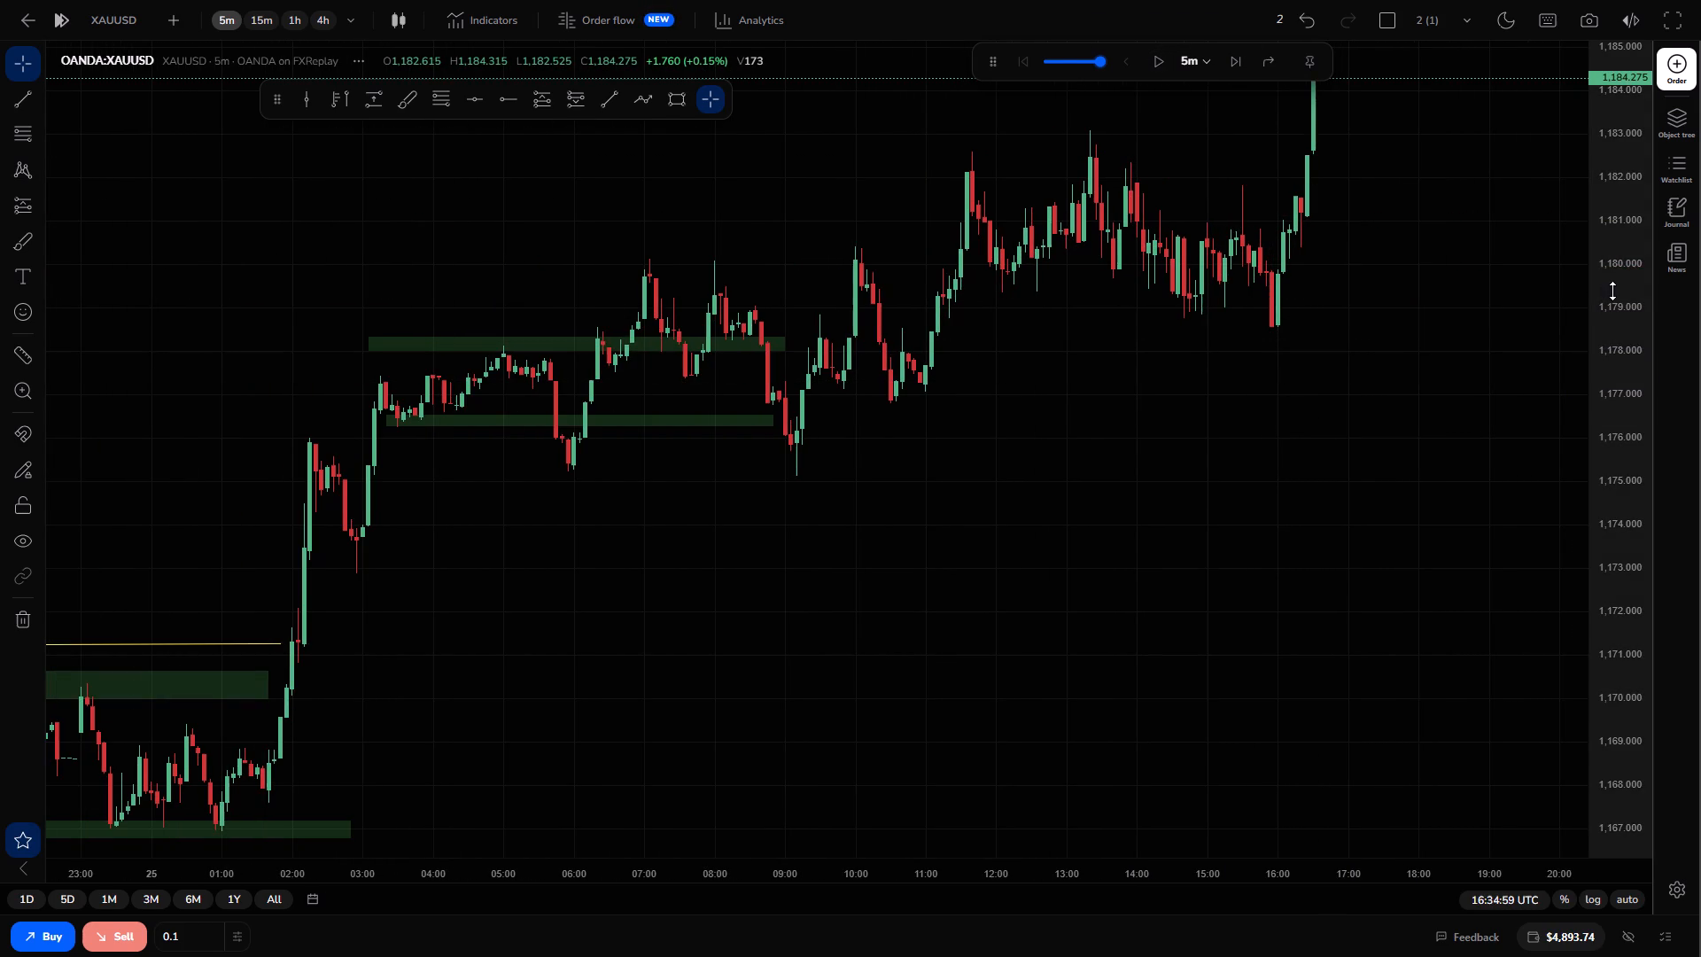
# Draw a green rectangle zone over the recent consolidation from 11:35 to about 17:35, between 1,182.645 and 1,179.280.
pyautogui.moveTo(1612, 291); pyautogui.dragTo(1618, 408)
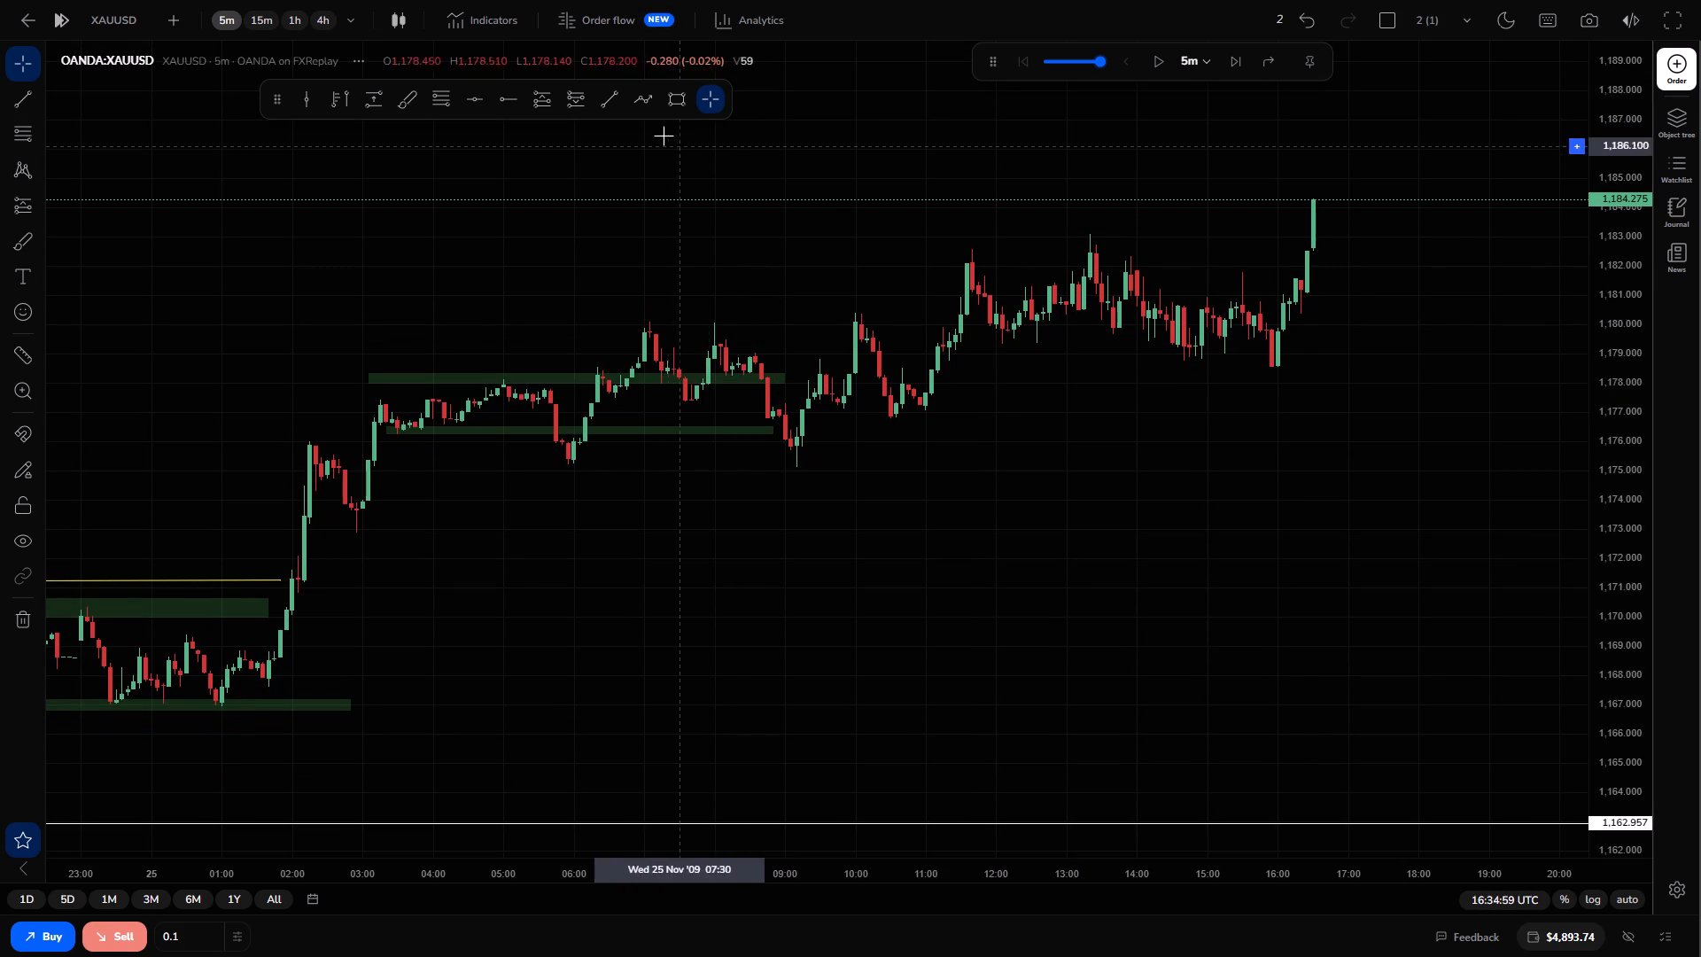
pyautogui.click(670, 106)
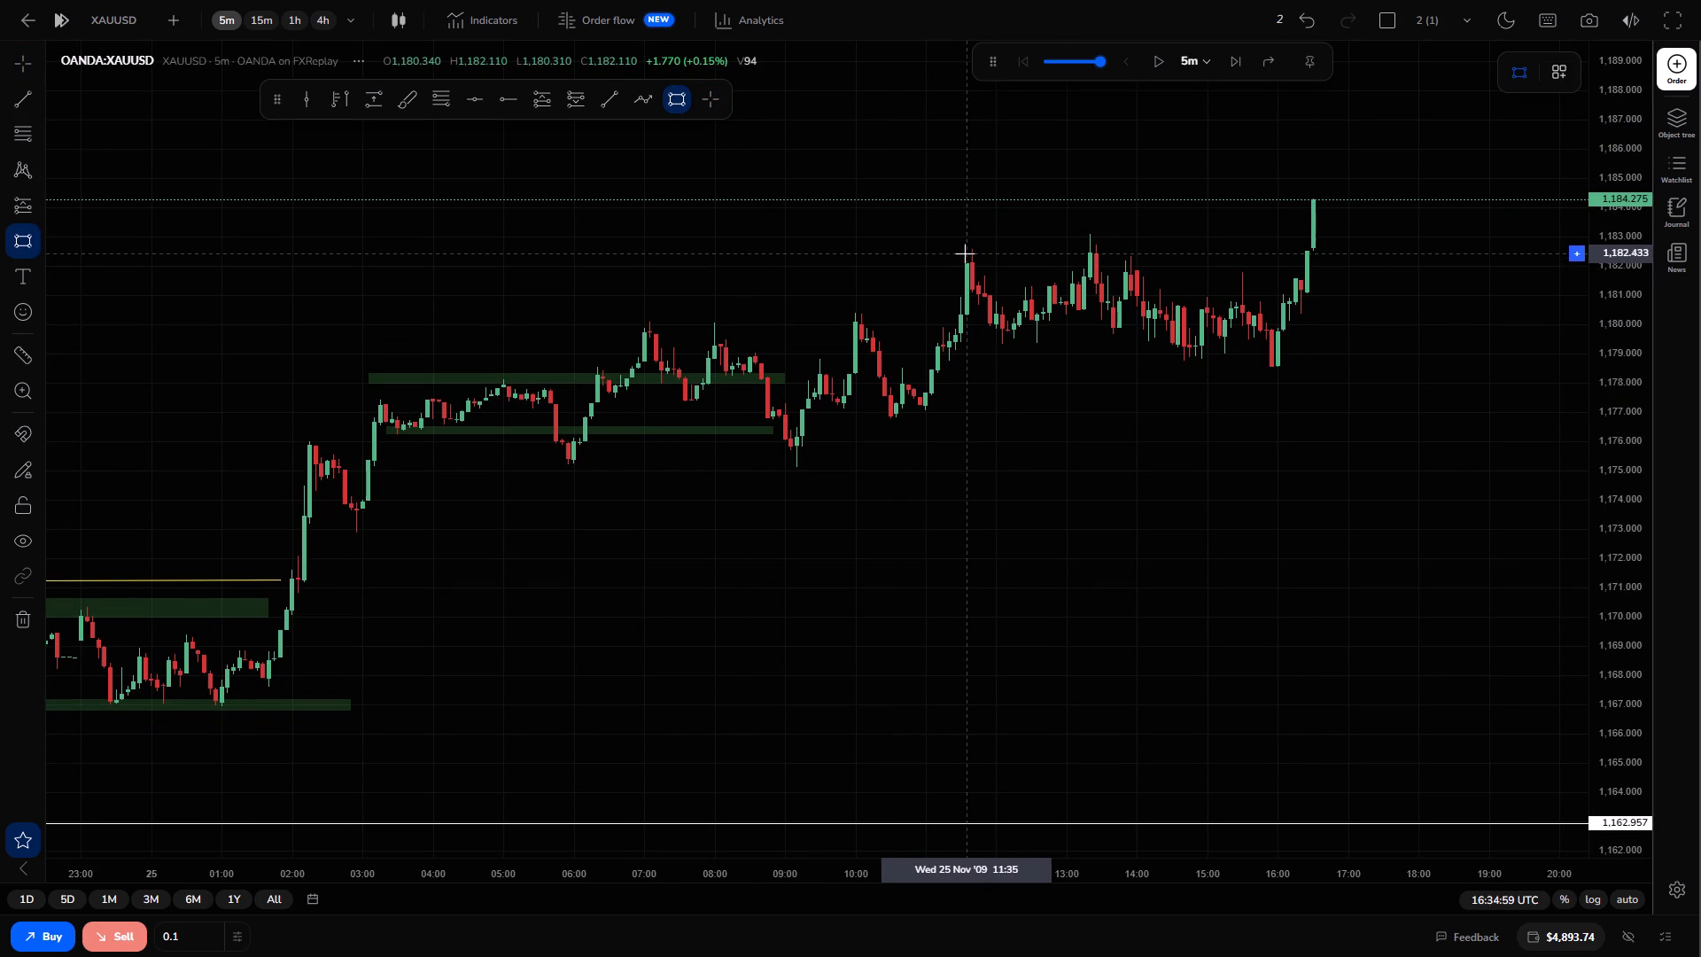
pyautogui.moveTo(968, 247); pyautogui.dragTo(983, 334)
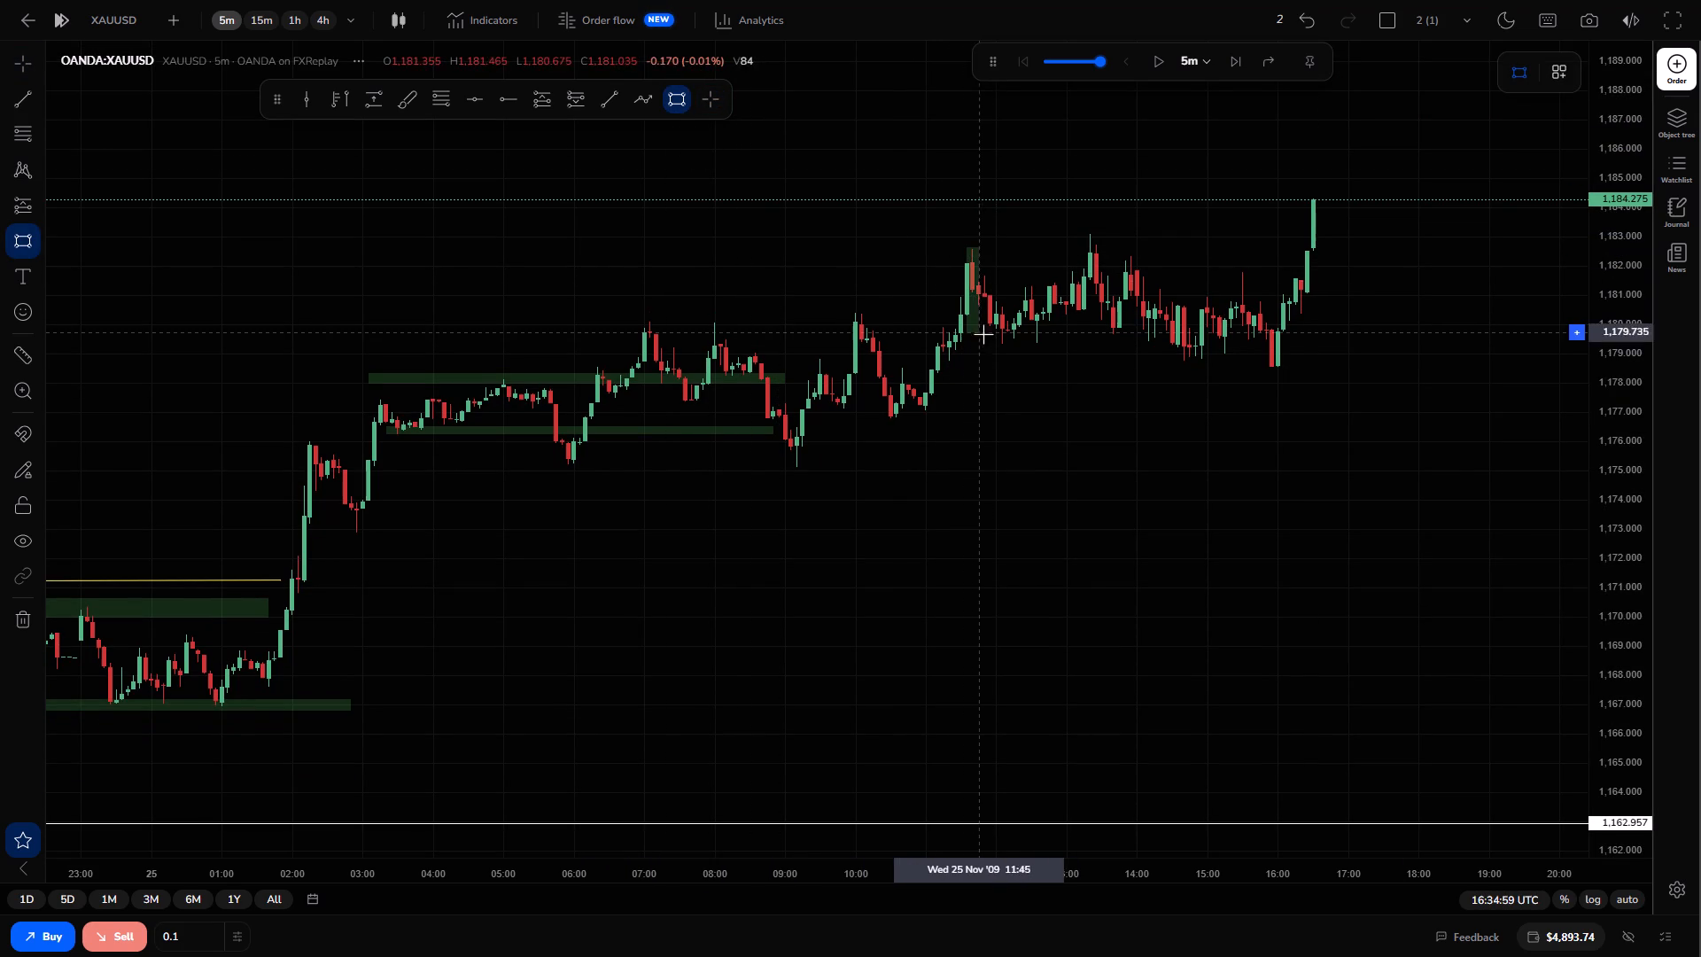
pyautogui.moveTo(983, 334); pyautogui.dragTo(1392, 362)
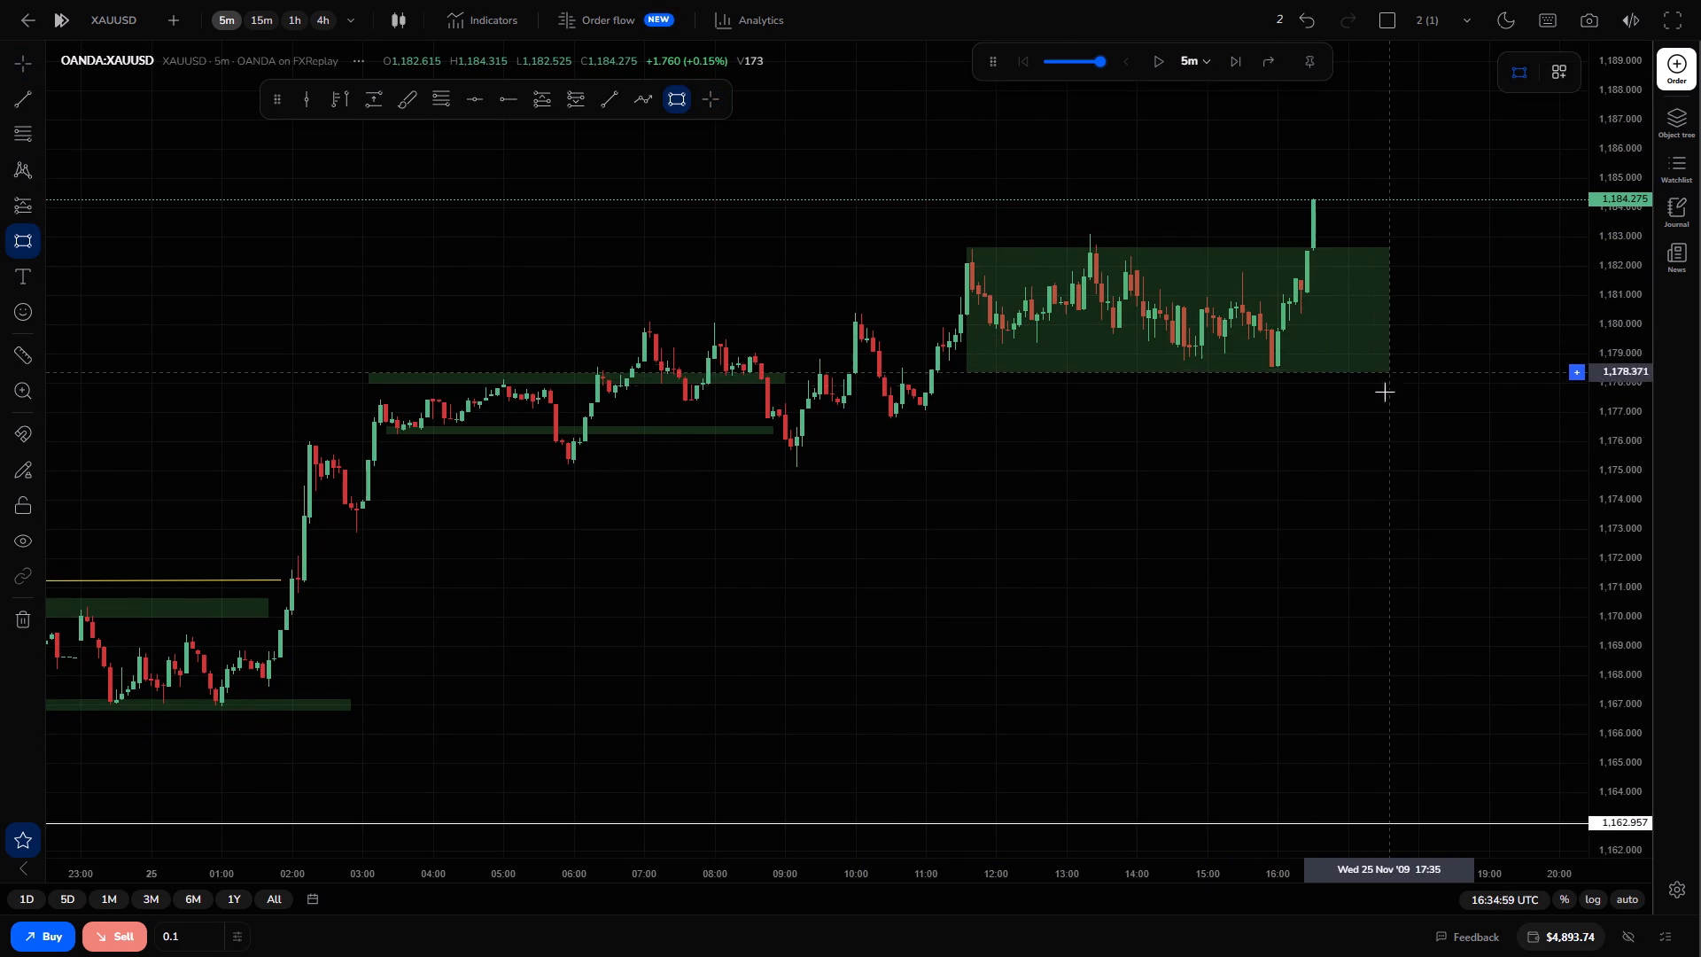
pyautogui.click(1386, 346)
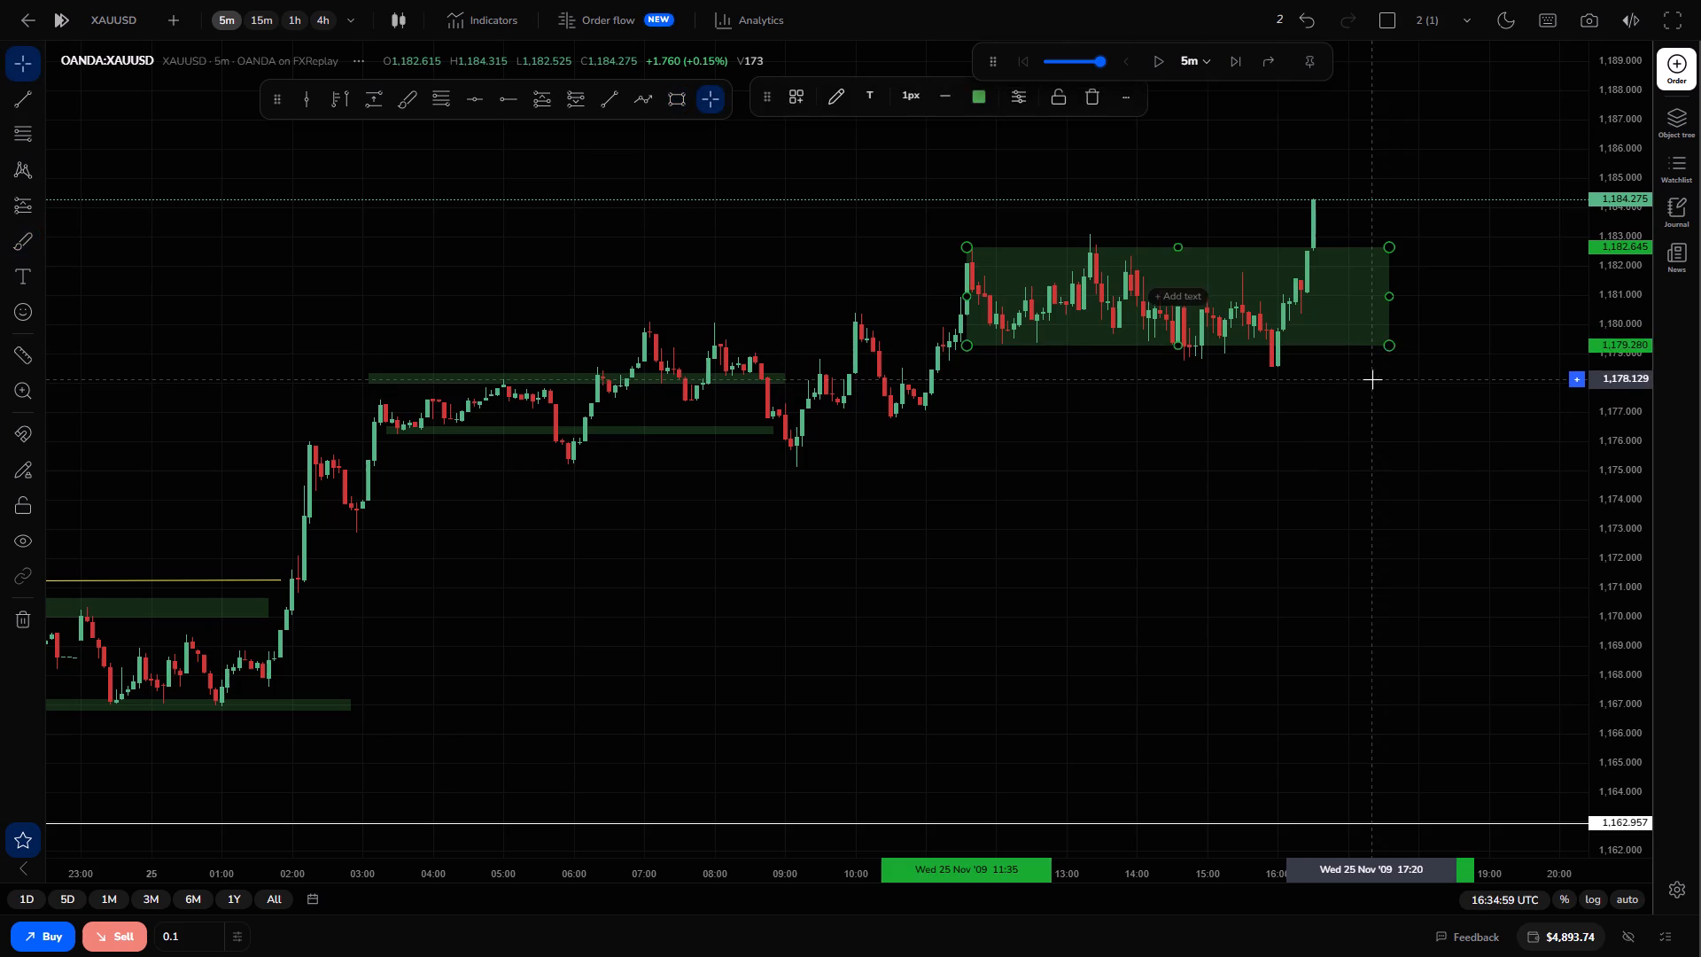
pyautogui.click(1372, 379)
# Advance the replay candle by candle to 17:59:59 UTC.
pyautogui.click(1233, 69)
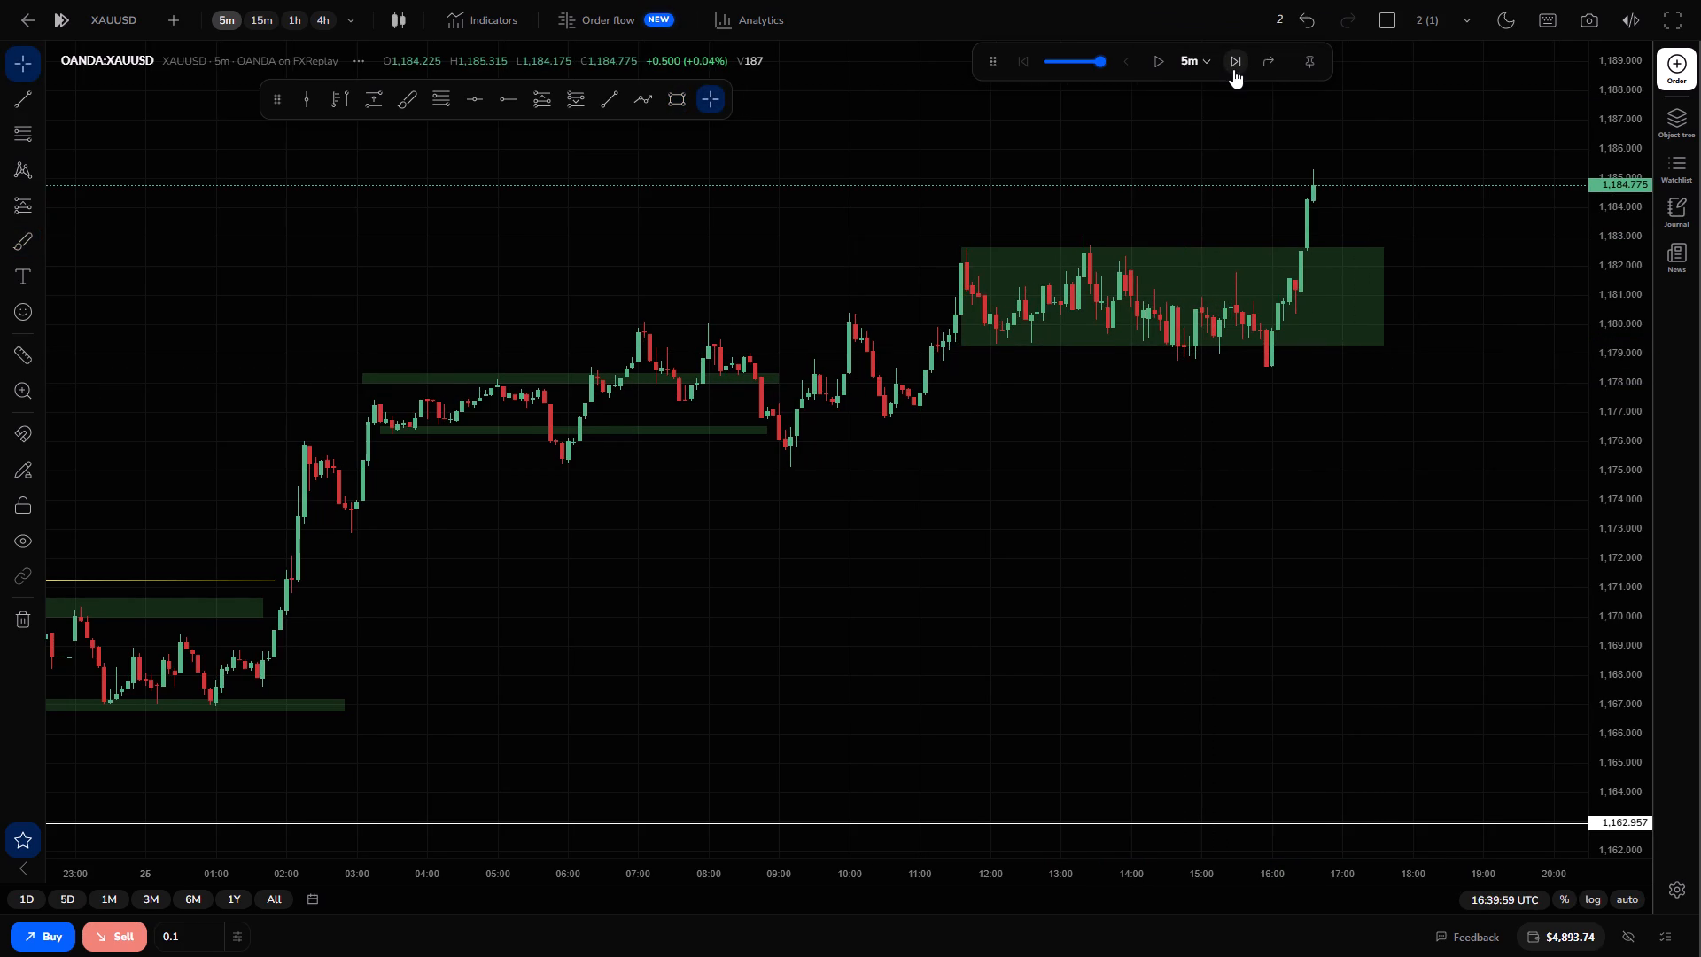
pyautogui.doubleClick(1233, 69)
pyautogui.tripleClick(1233, 69)
pyautogui.tripleClick(1233, 69)
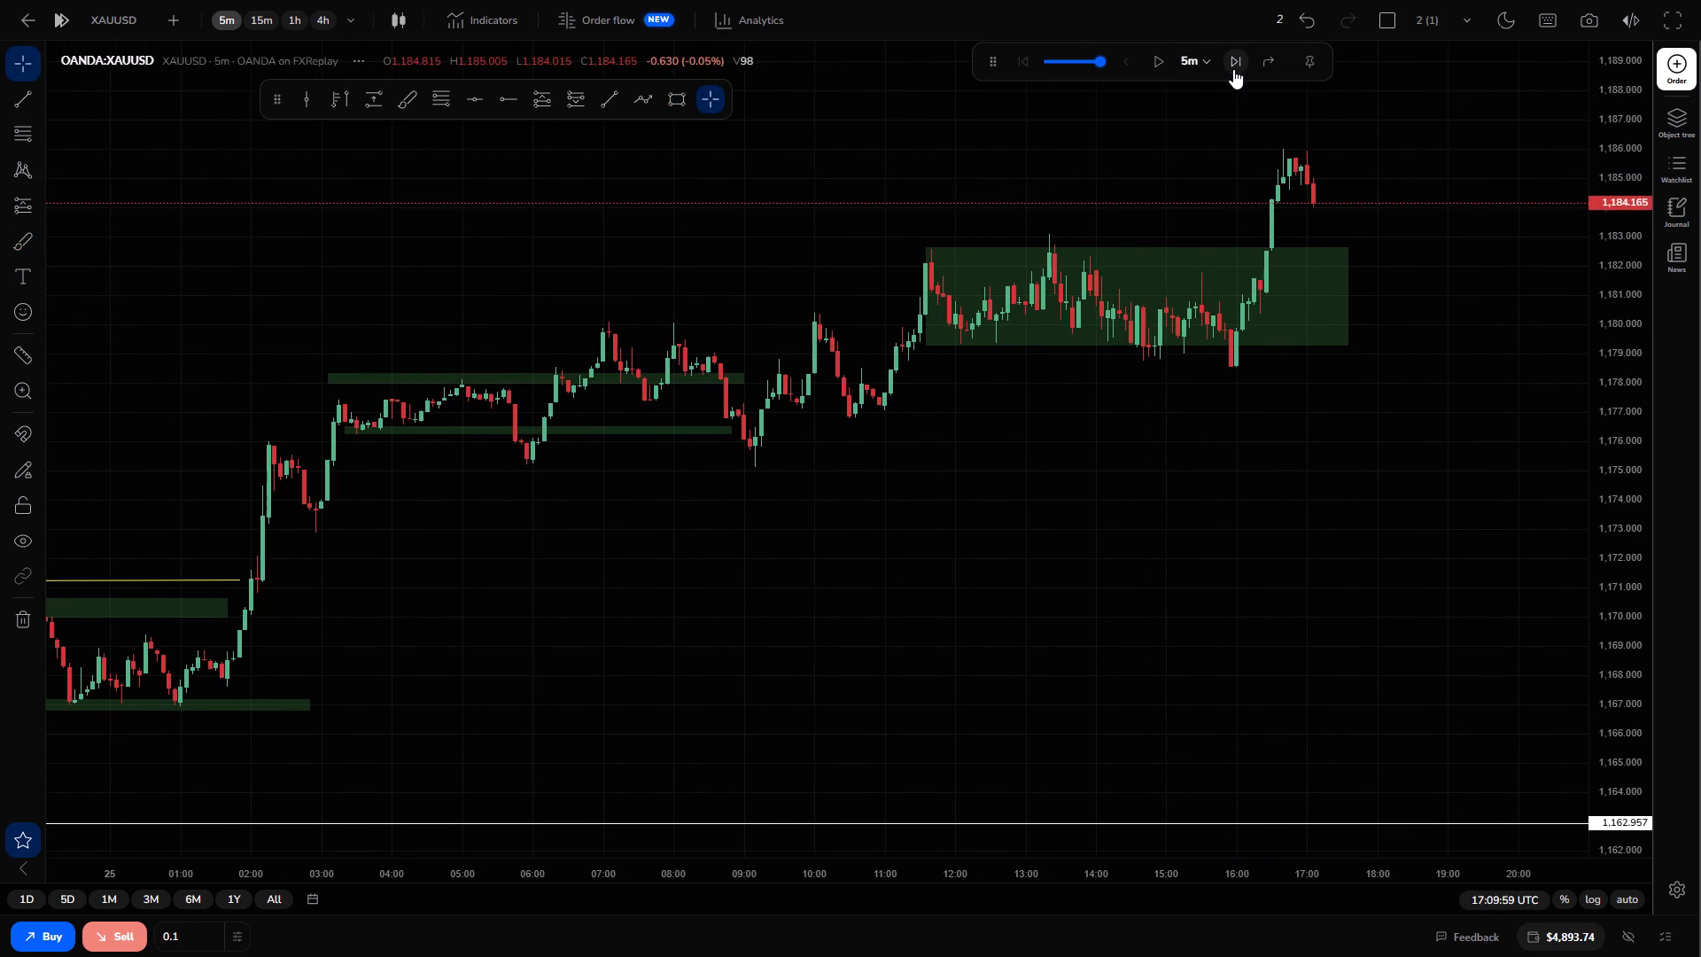
pyautogui.tripleClick(1233, 69)
pyautogui.tripleClick(1233, 69)
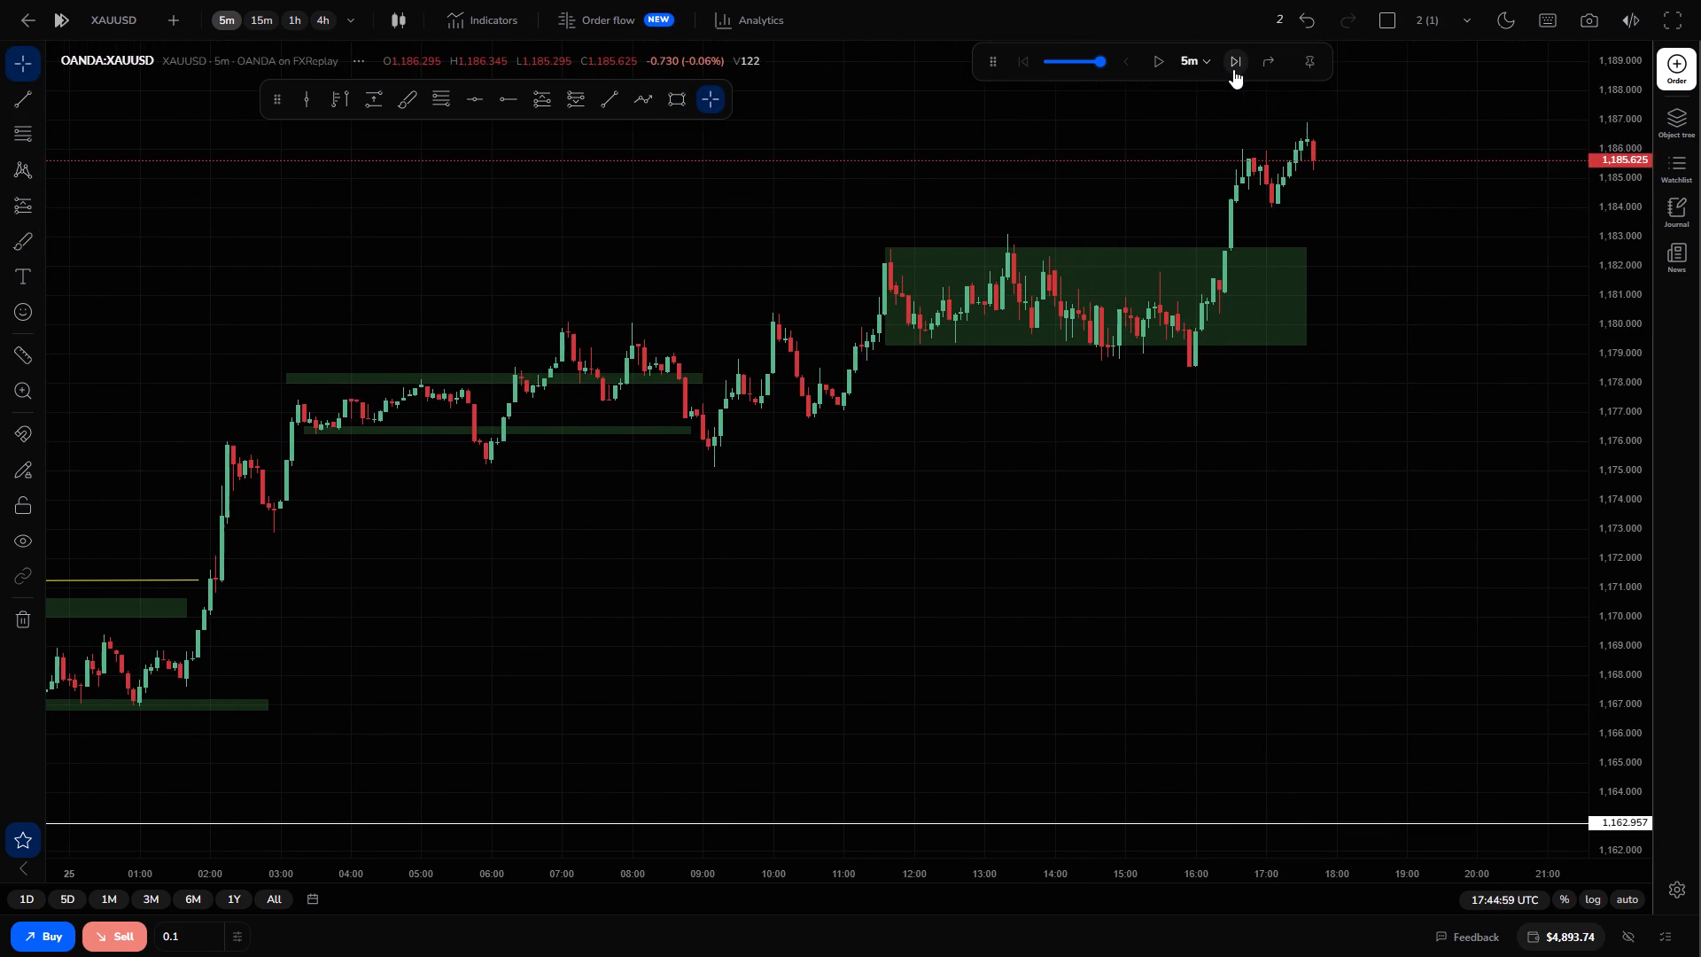
pyautogui.doubleClick(1233, 69)
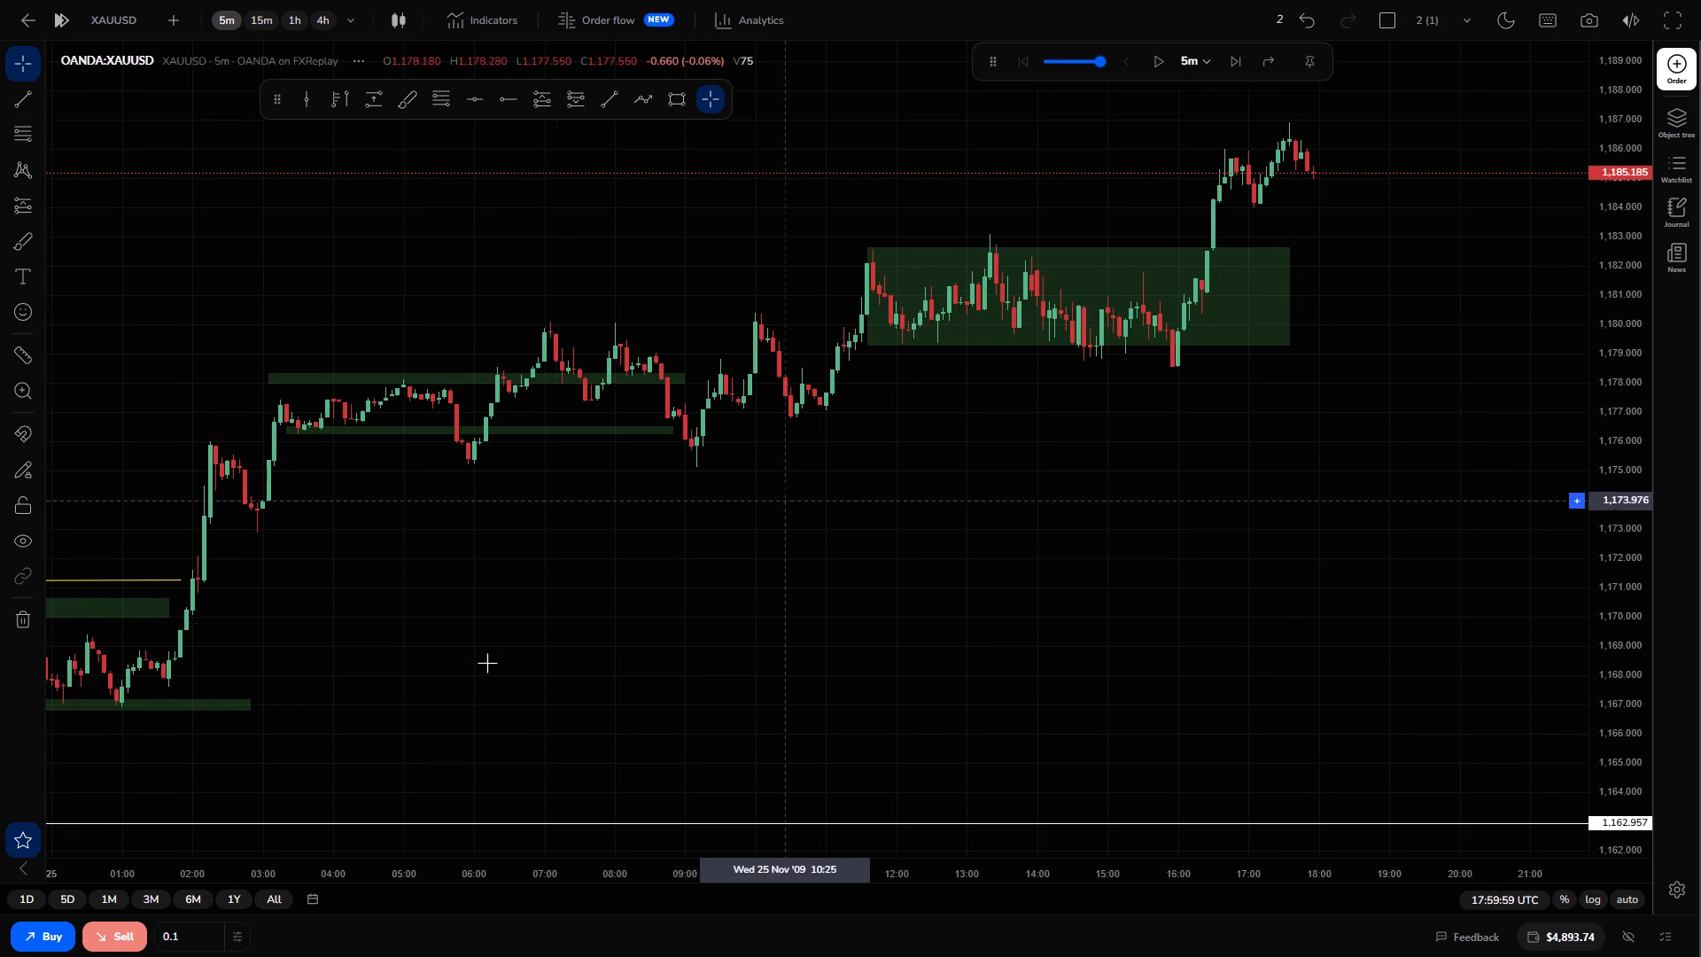
# Open a 0.1 XAUUSD sell position at market price.
pyautogui.click(121, 932)
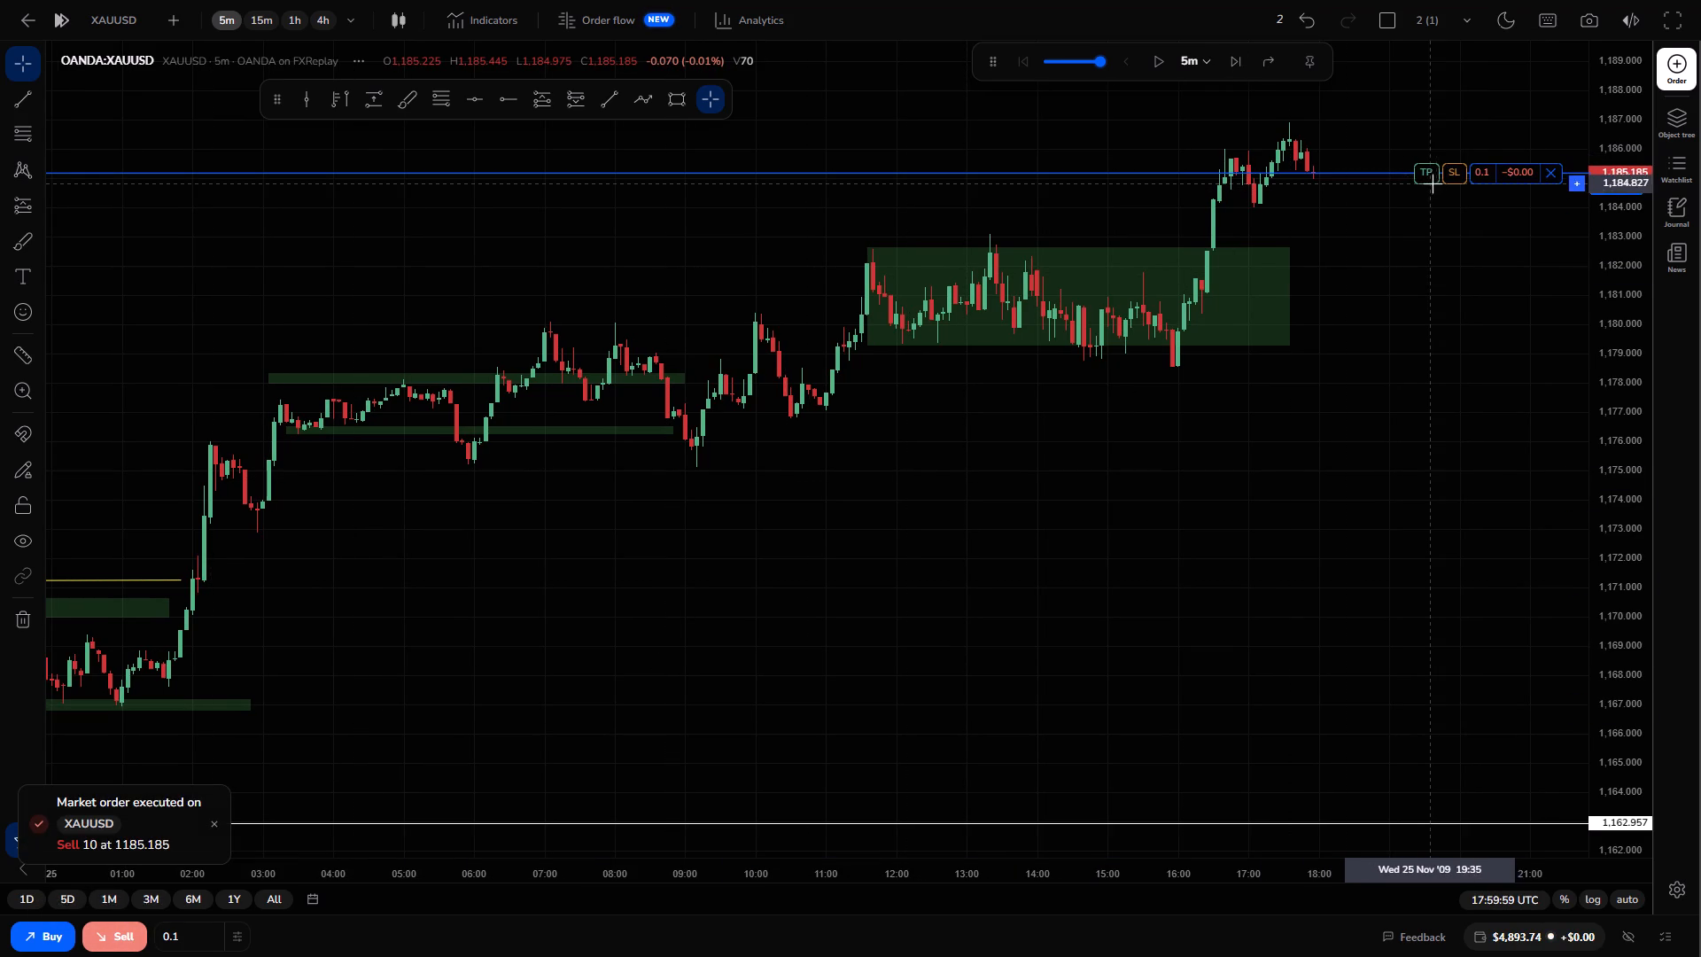
# Set the sell position's take profit at 1,179.341, near the new zone's lower edge, and its stop loss at 1,187.979, above the recent high.
pyautogui.moveTo(1435, 172); pyautogui.dragTo(1428, 256)
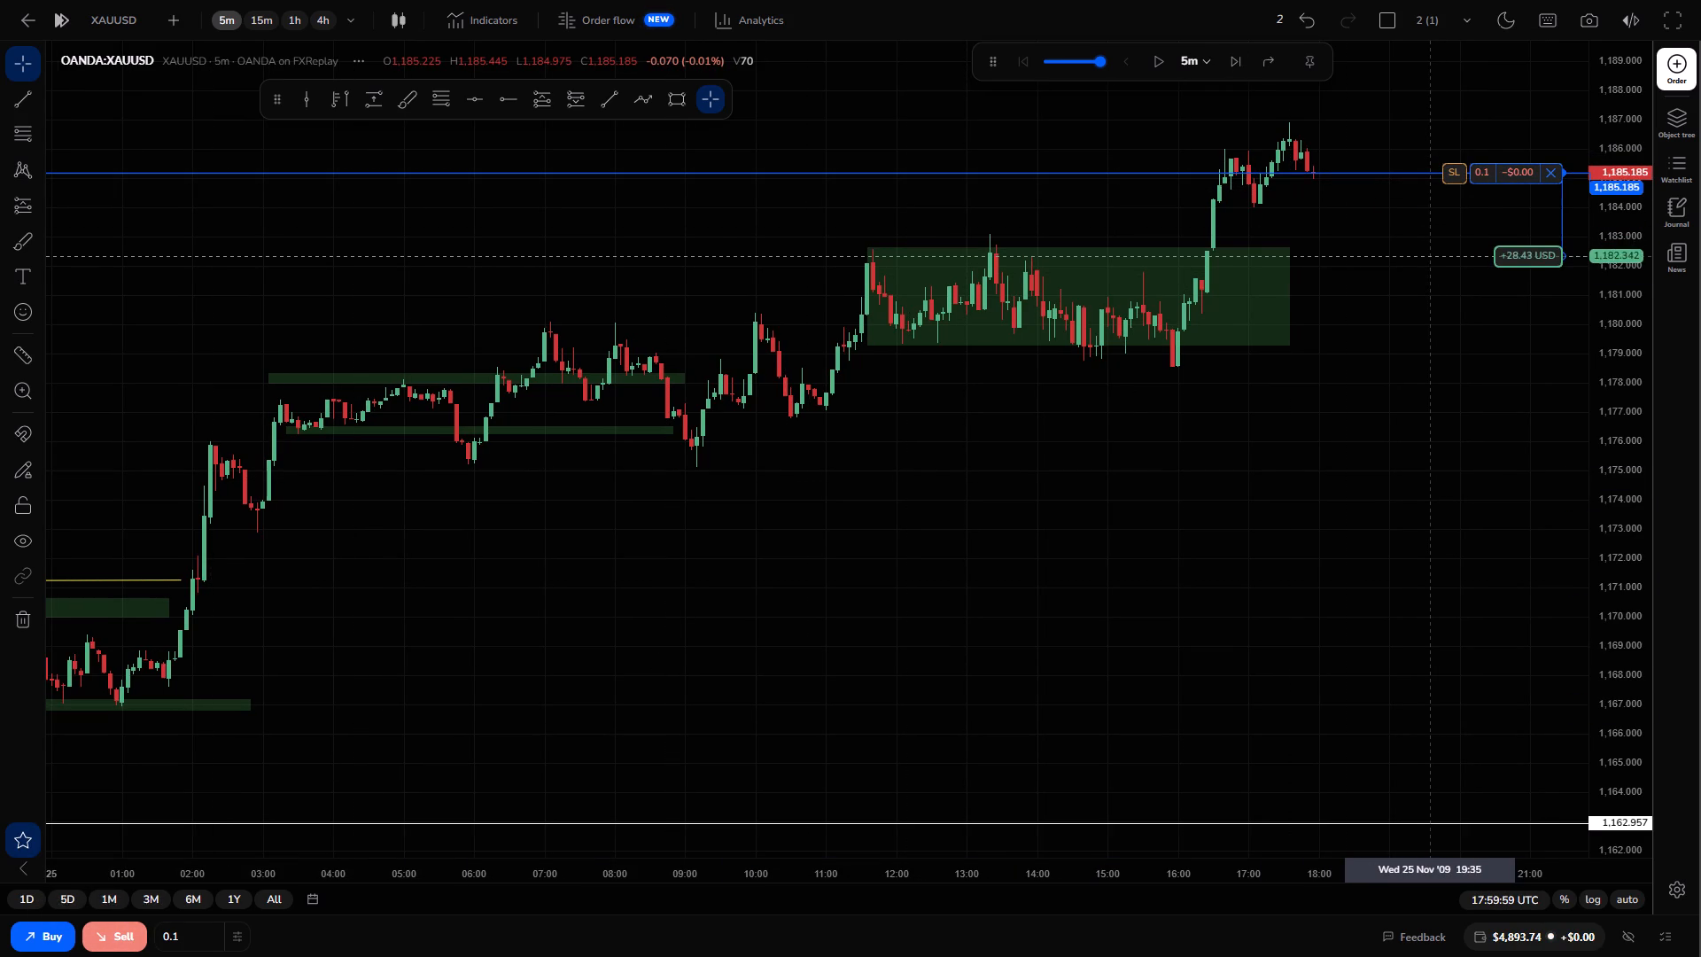
pyautogui.moveTo(1428, 256); pyautogui.dragTo(1426, 338)
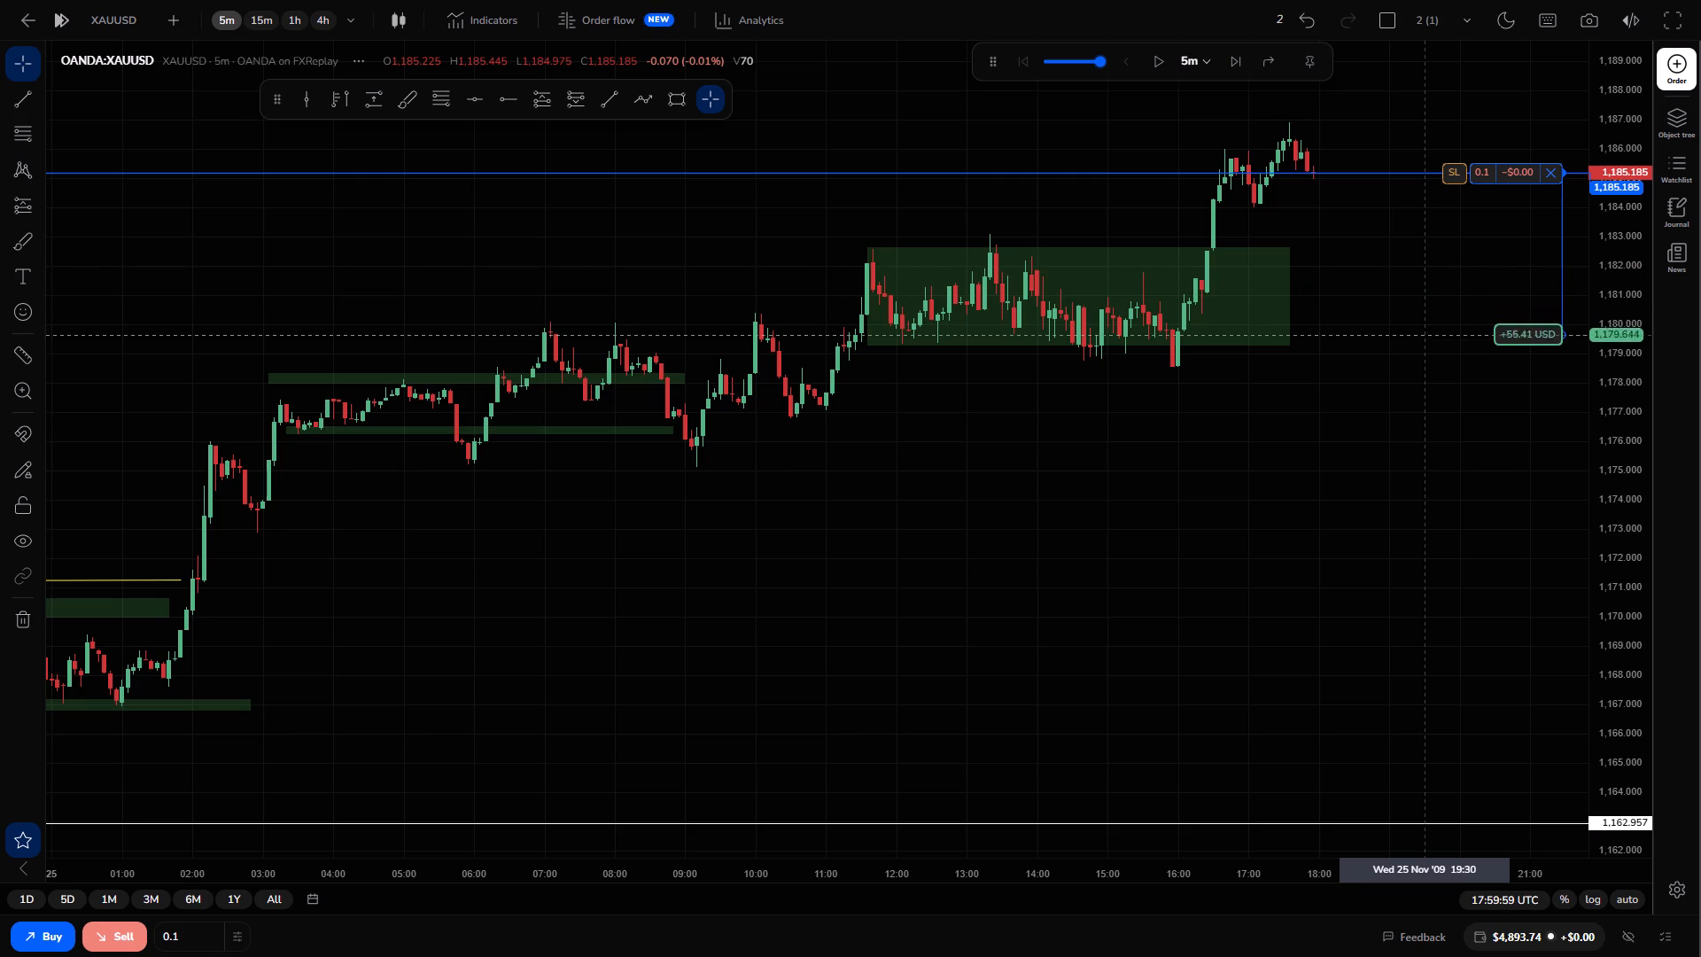
pyautogui.moveTo(1426, 338); pyautogui.dragTo(1428, 365)
pyautogui.moveTo(1480, 364); pyautogui.dragTo(1471, 344)
pyautogui.moveTo(1474, 227); pyautogui.dragTo(1495, 326)
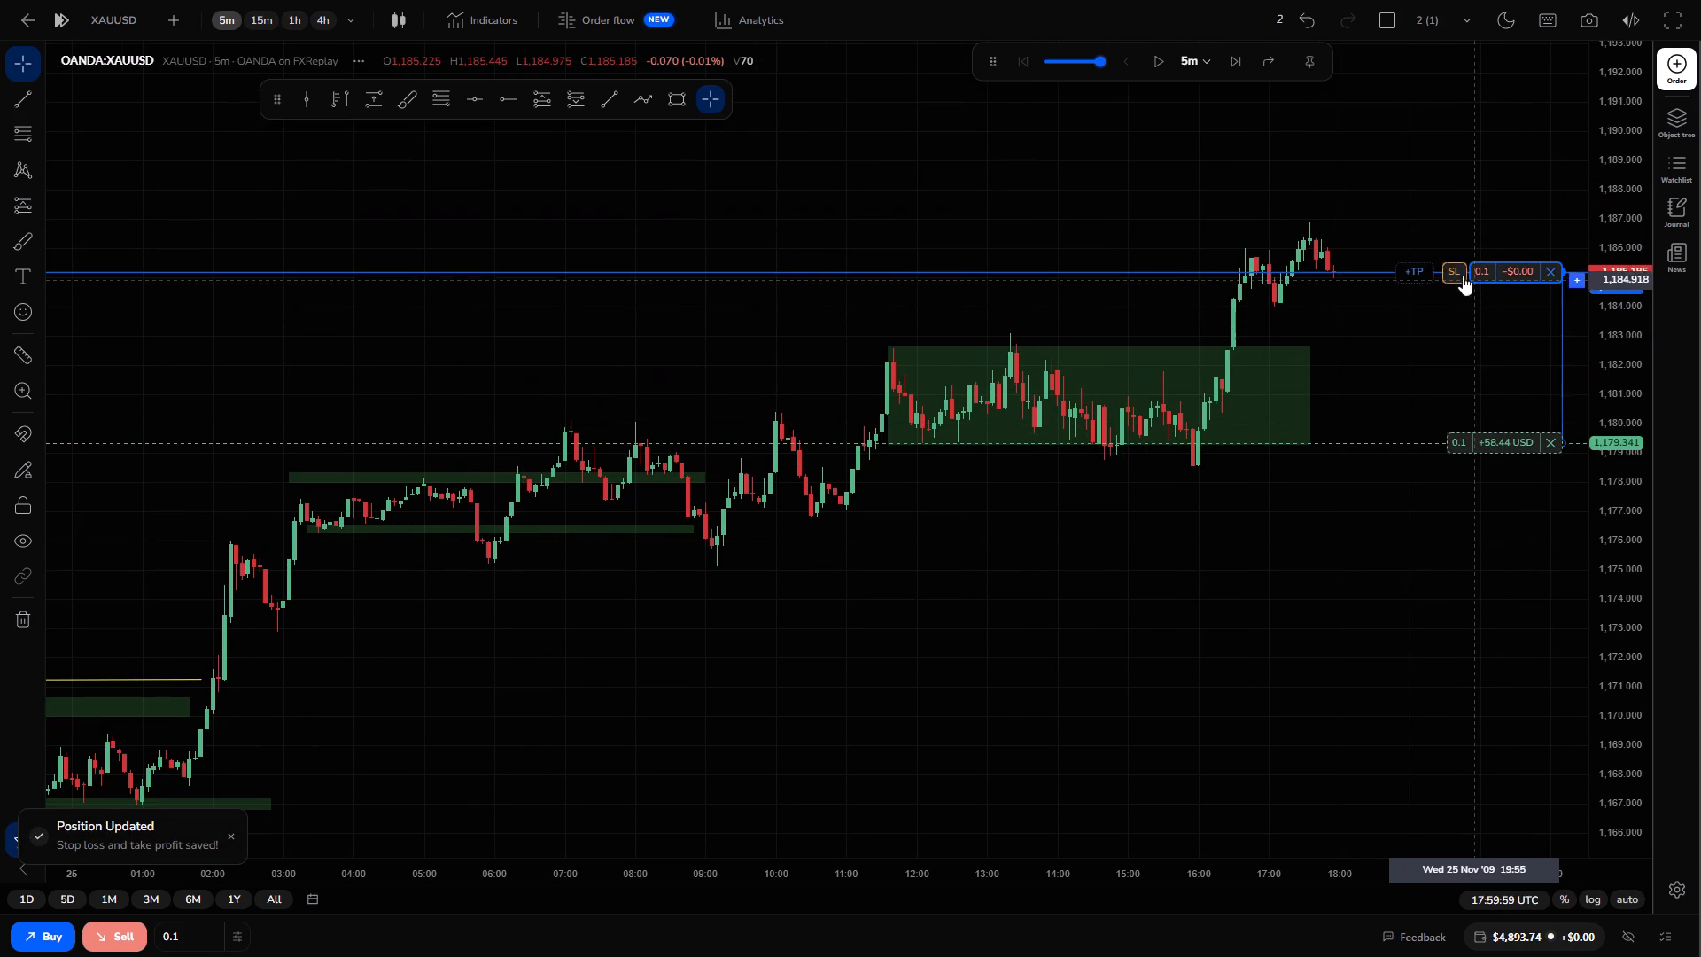
pyautogui.moveTo(1456, 273); pyautogui.dragTo(1442, 191)
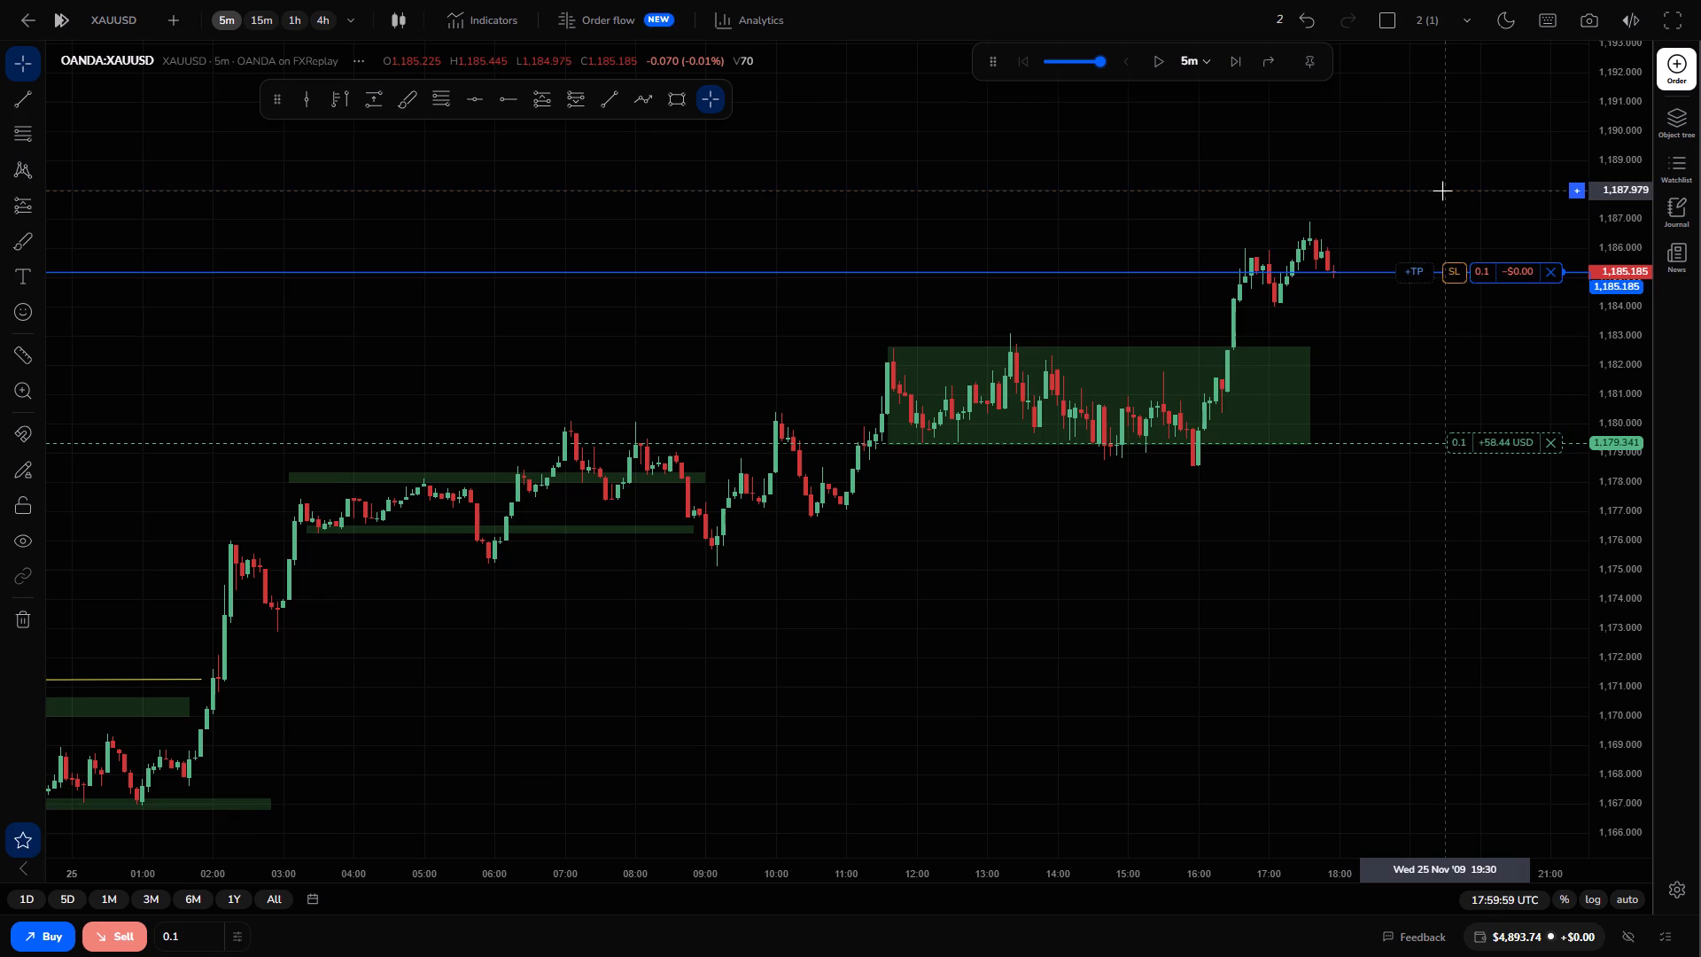
# Advance the replay to 19:34:59 UTC with the new sell position open.
pyautogui.click(1160, 60)
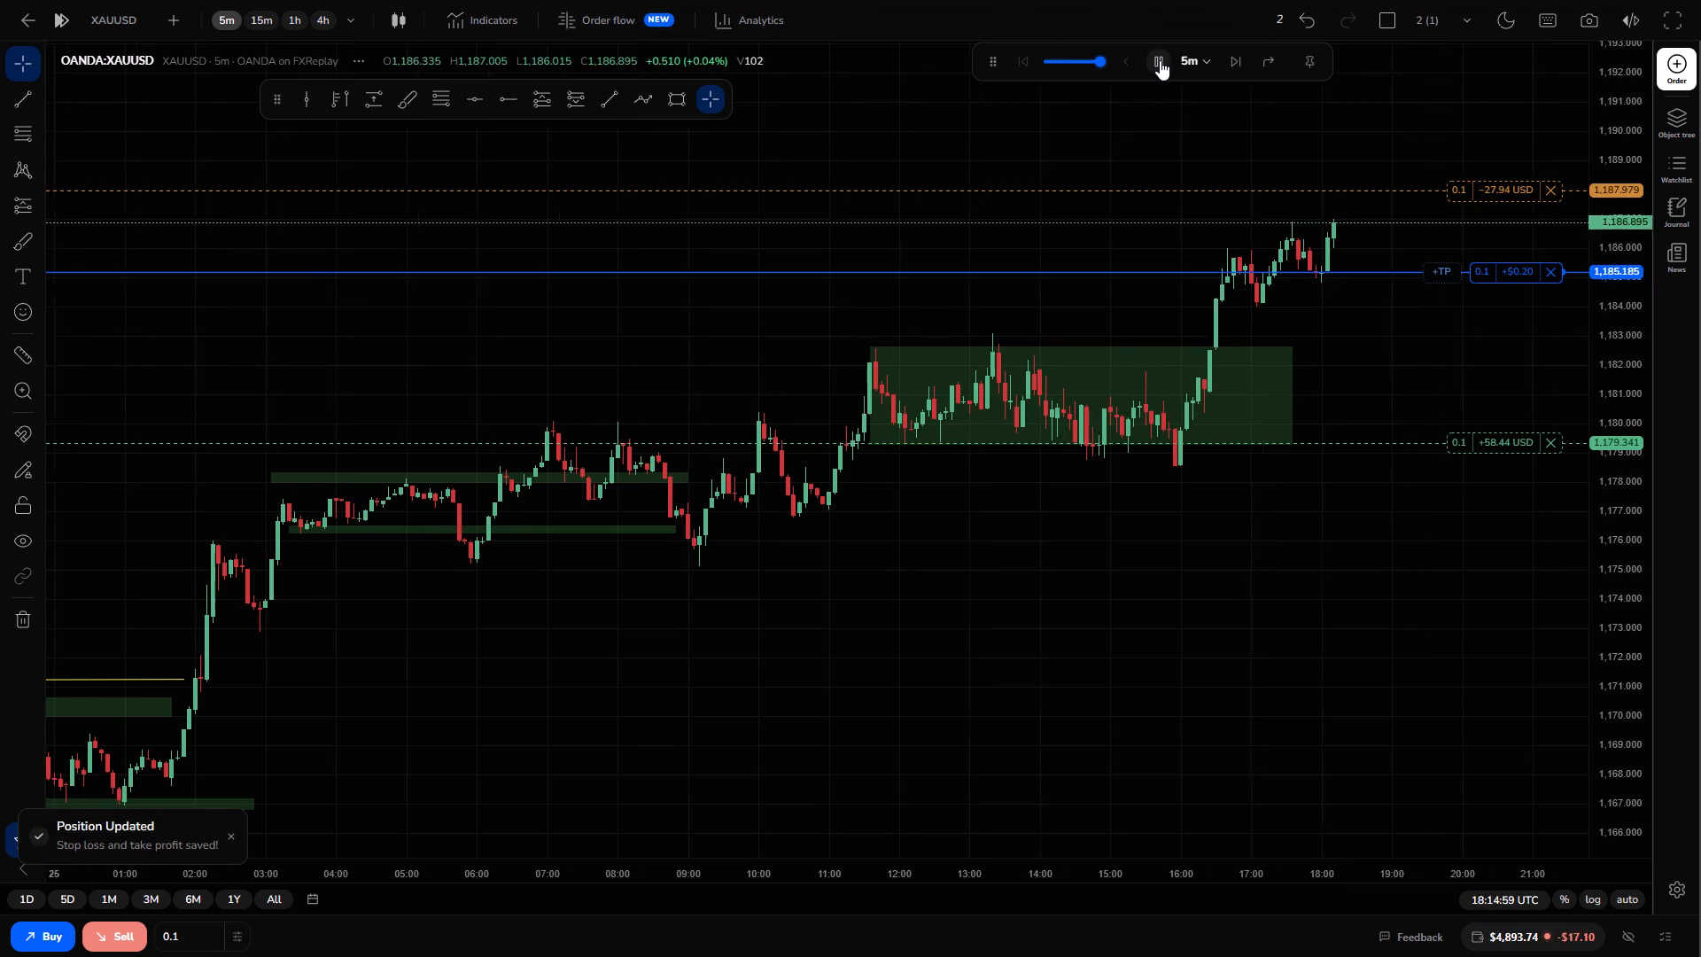
pyautogui.click(1160, 60)
pyautogui.click(1160, 60)
pyautogui.click(1160, 60)
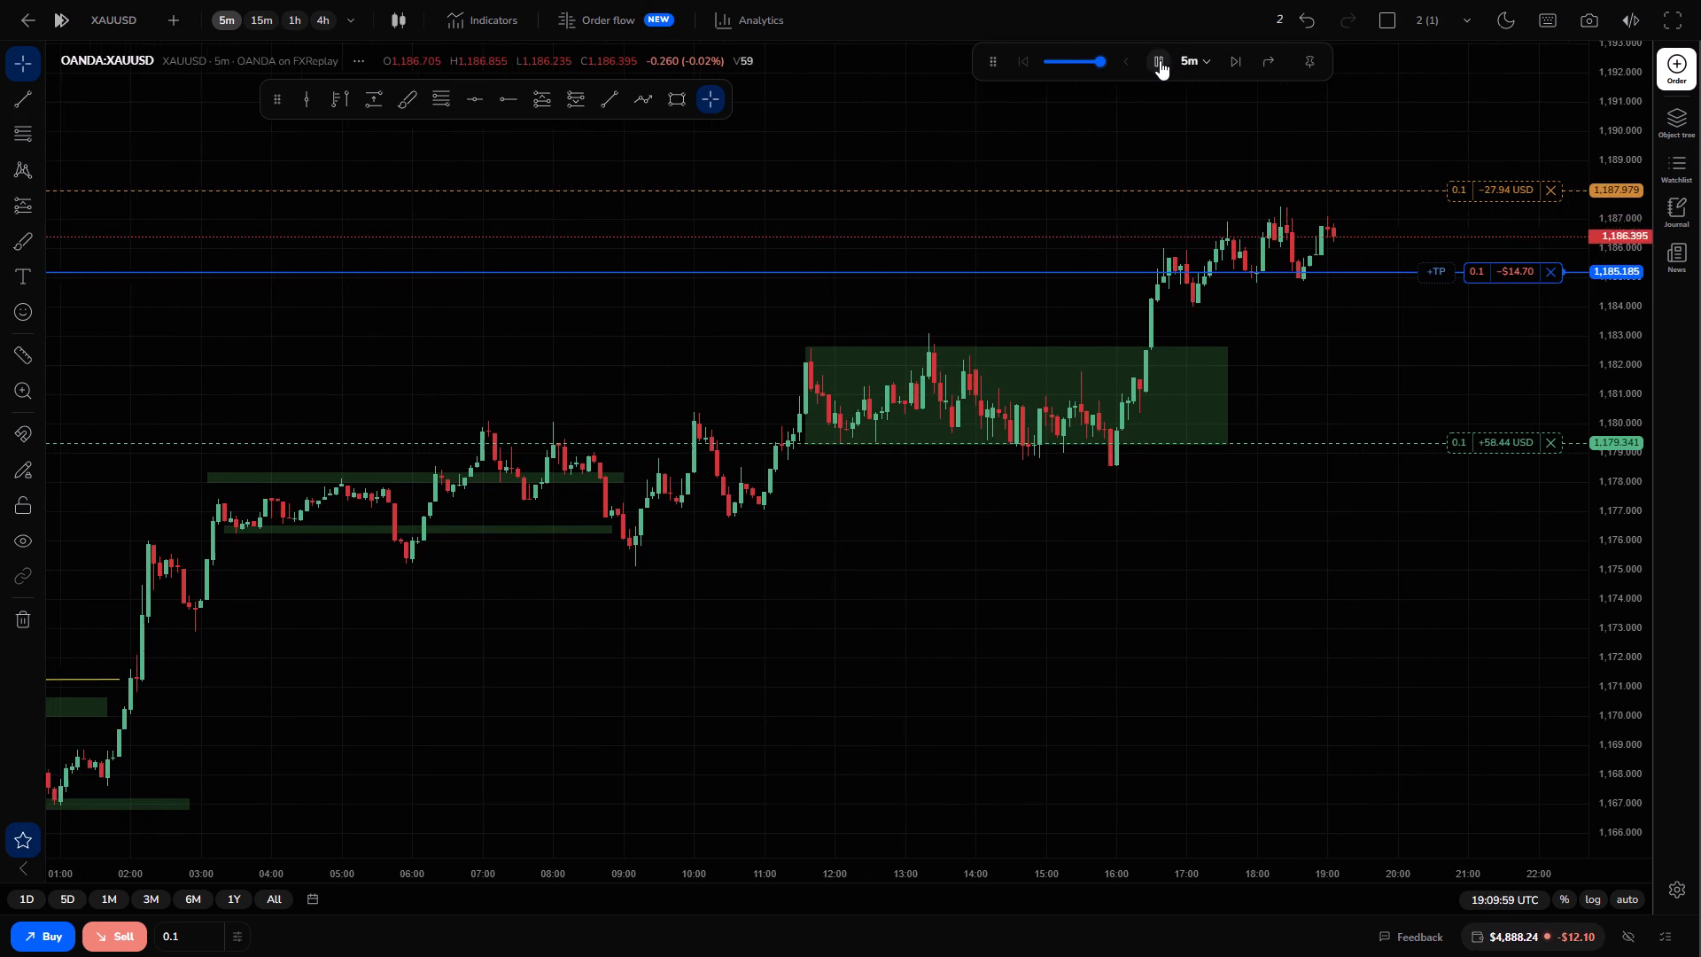
pyautogui.tripleClick(1238, 66)
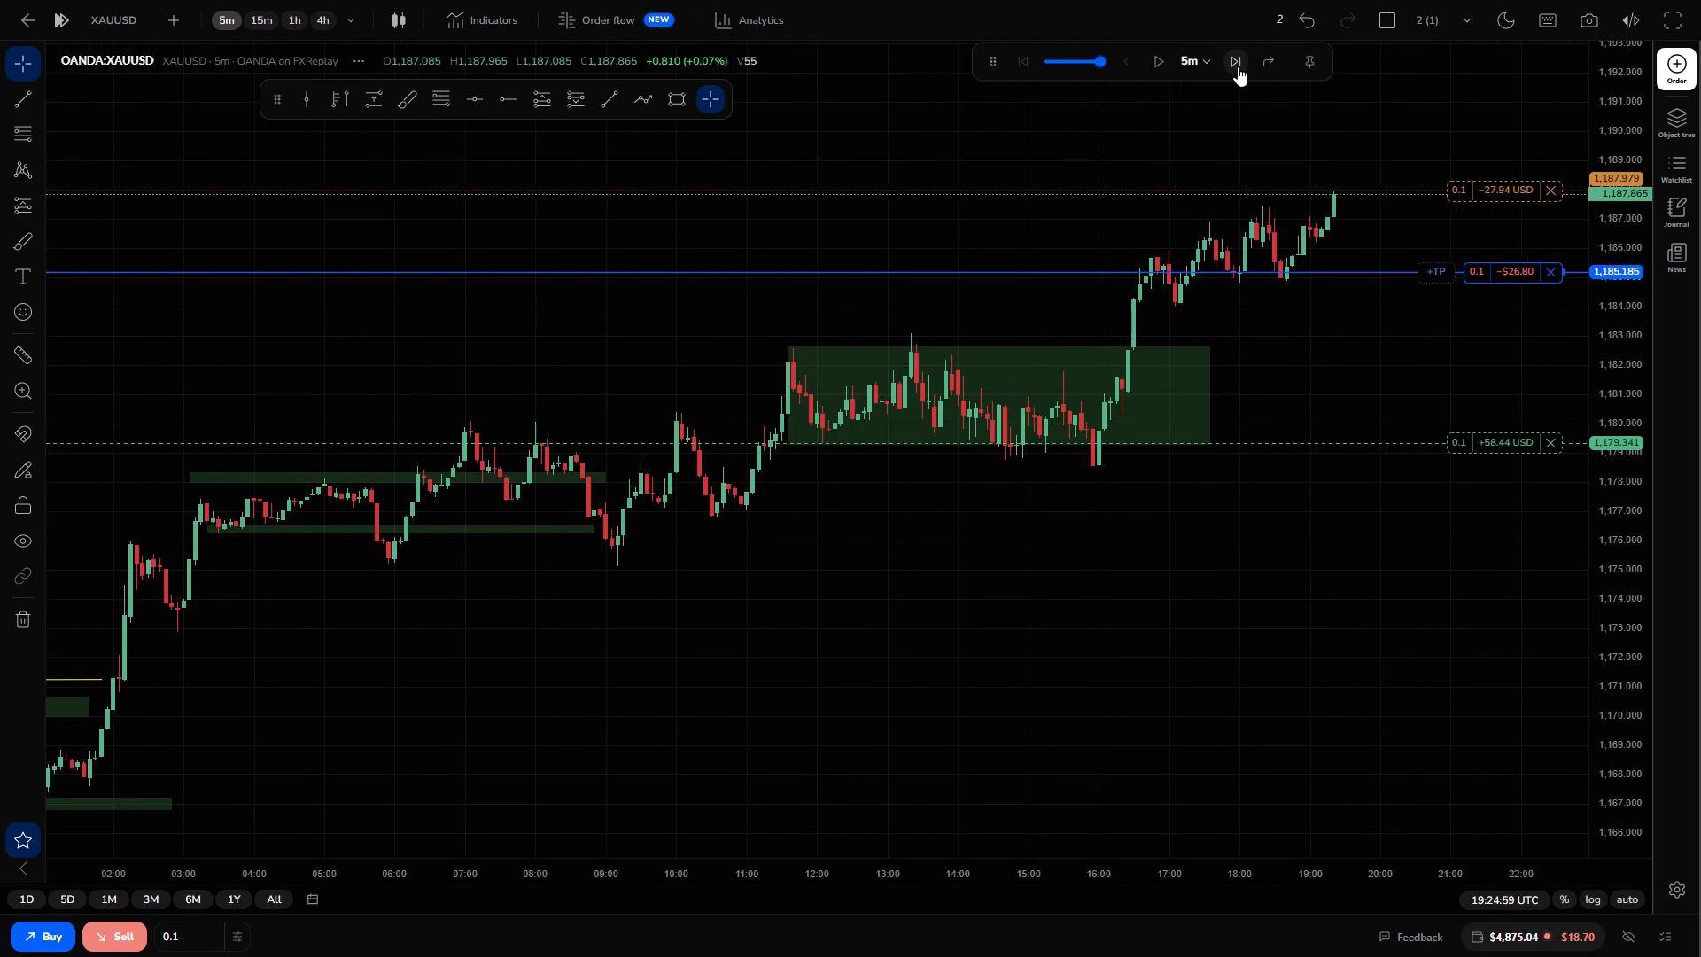
pyautogui.click(1238, 66)
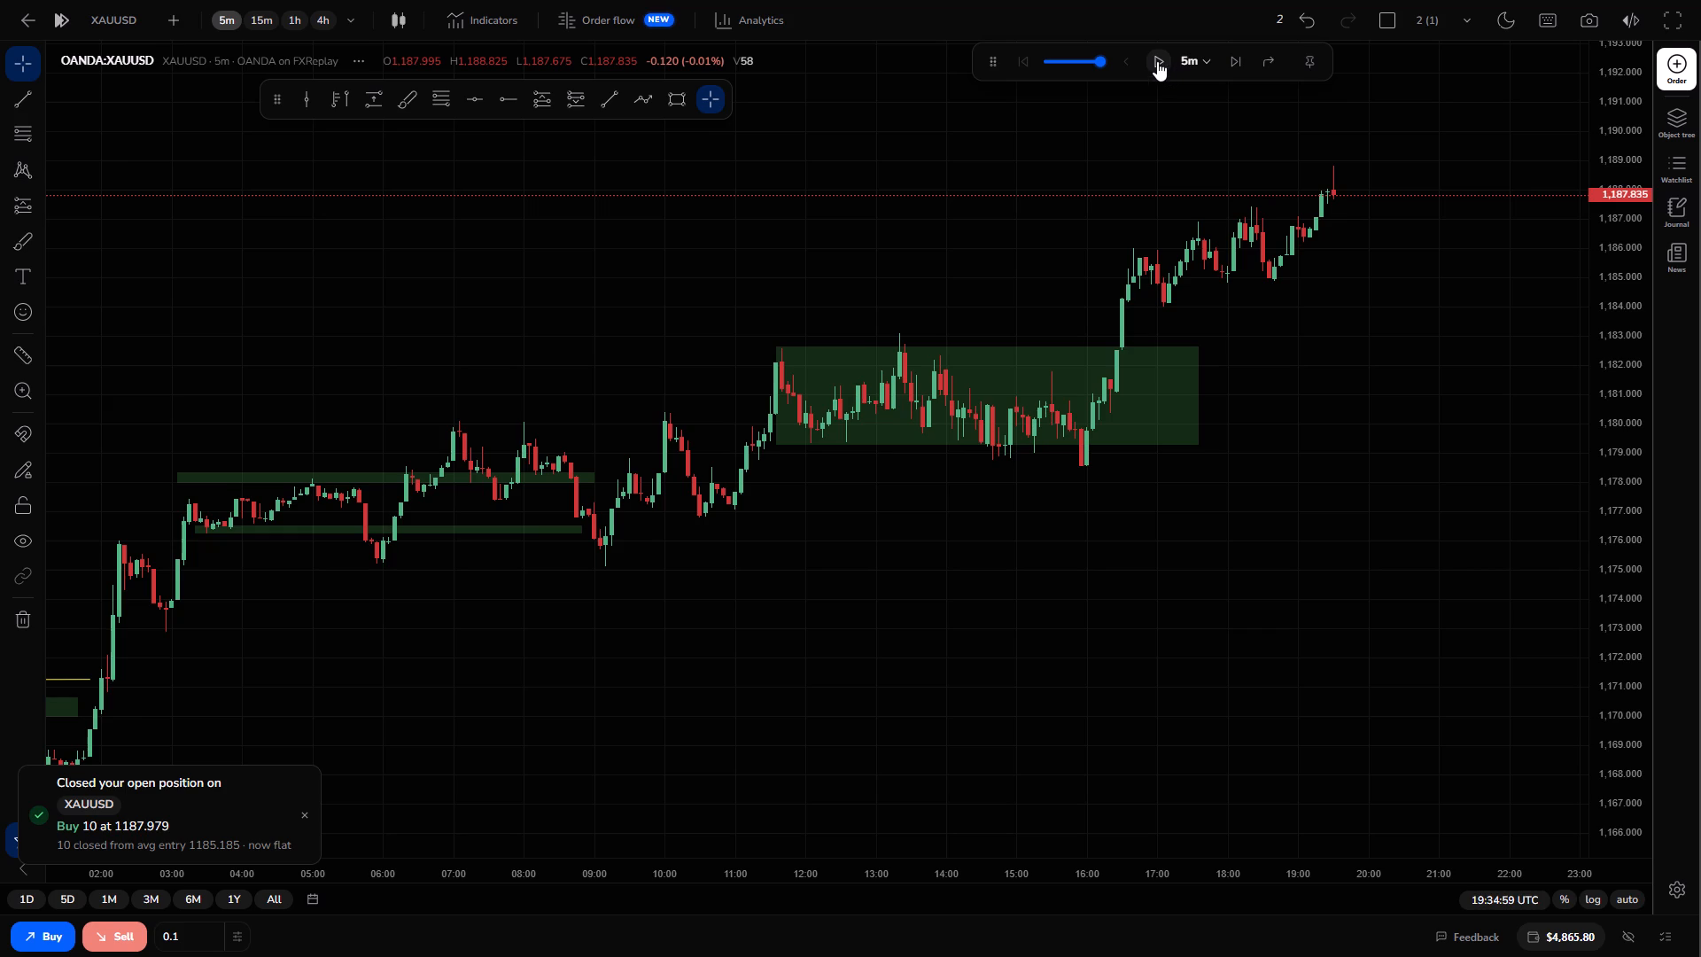
# Play the replay forward and pause it at 22:04:59 UTC.
pyautogui.click(1157, 61)
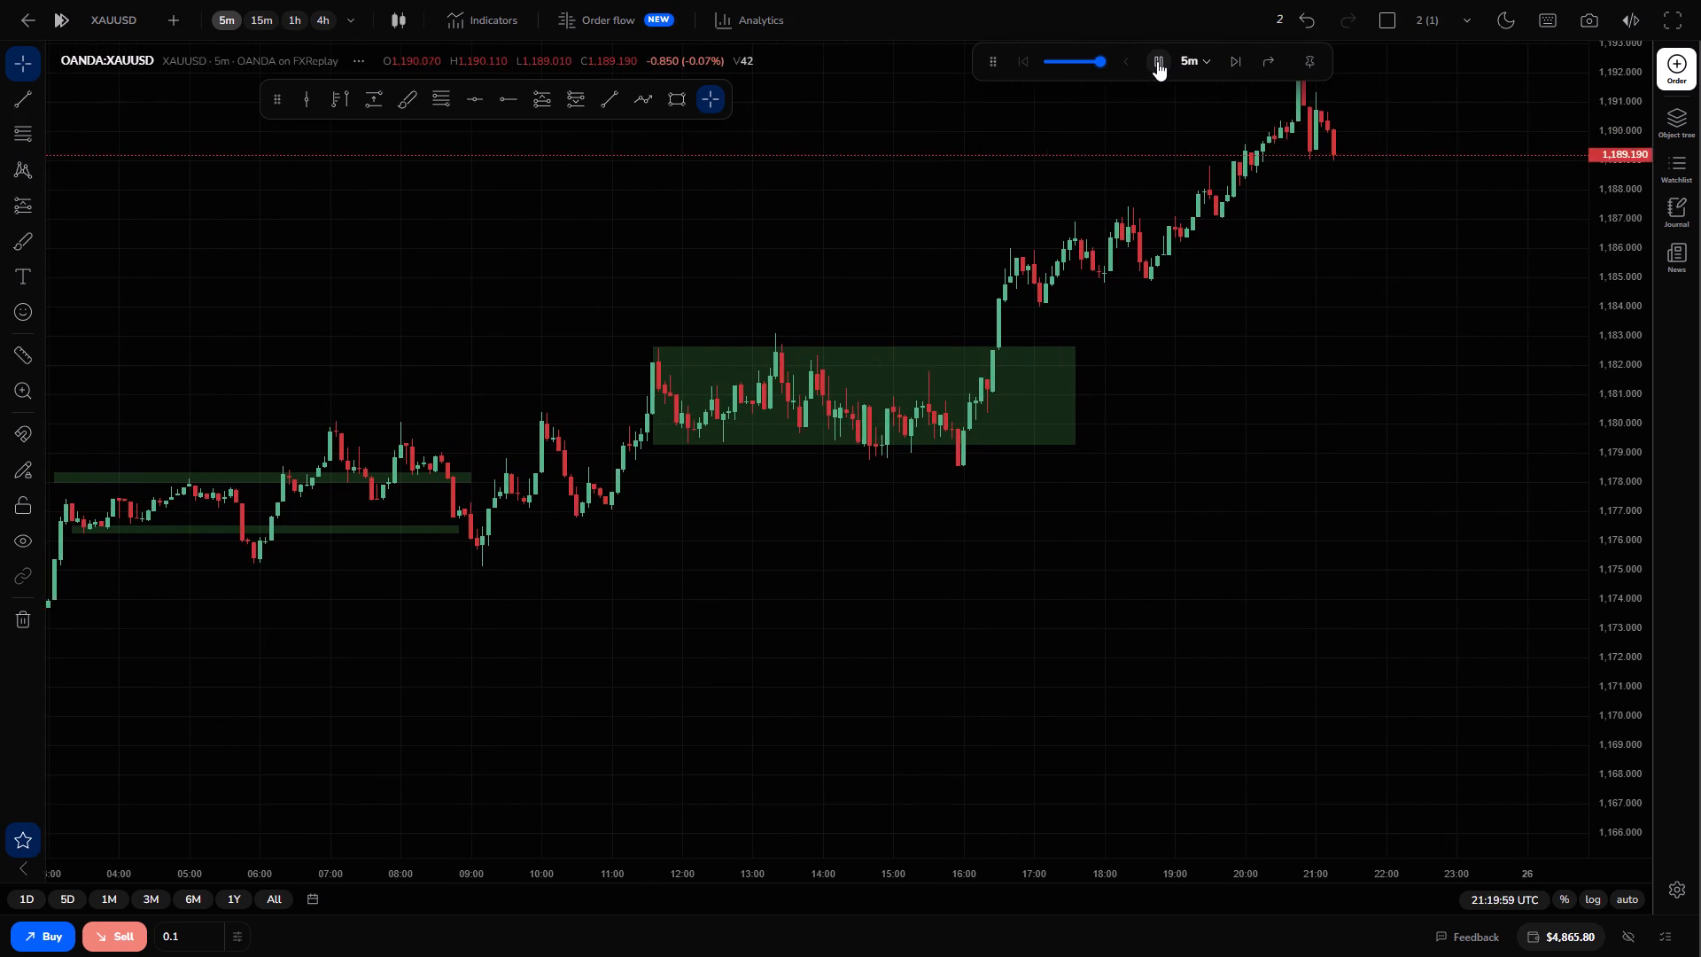
pyautogui.click(1157, 61)
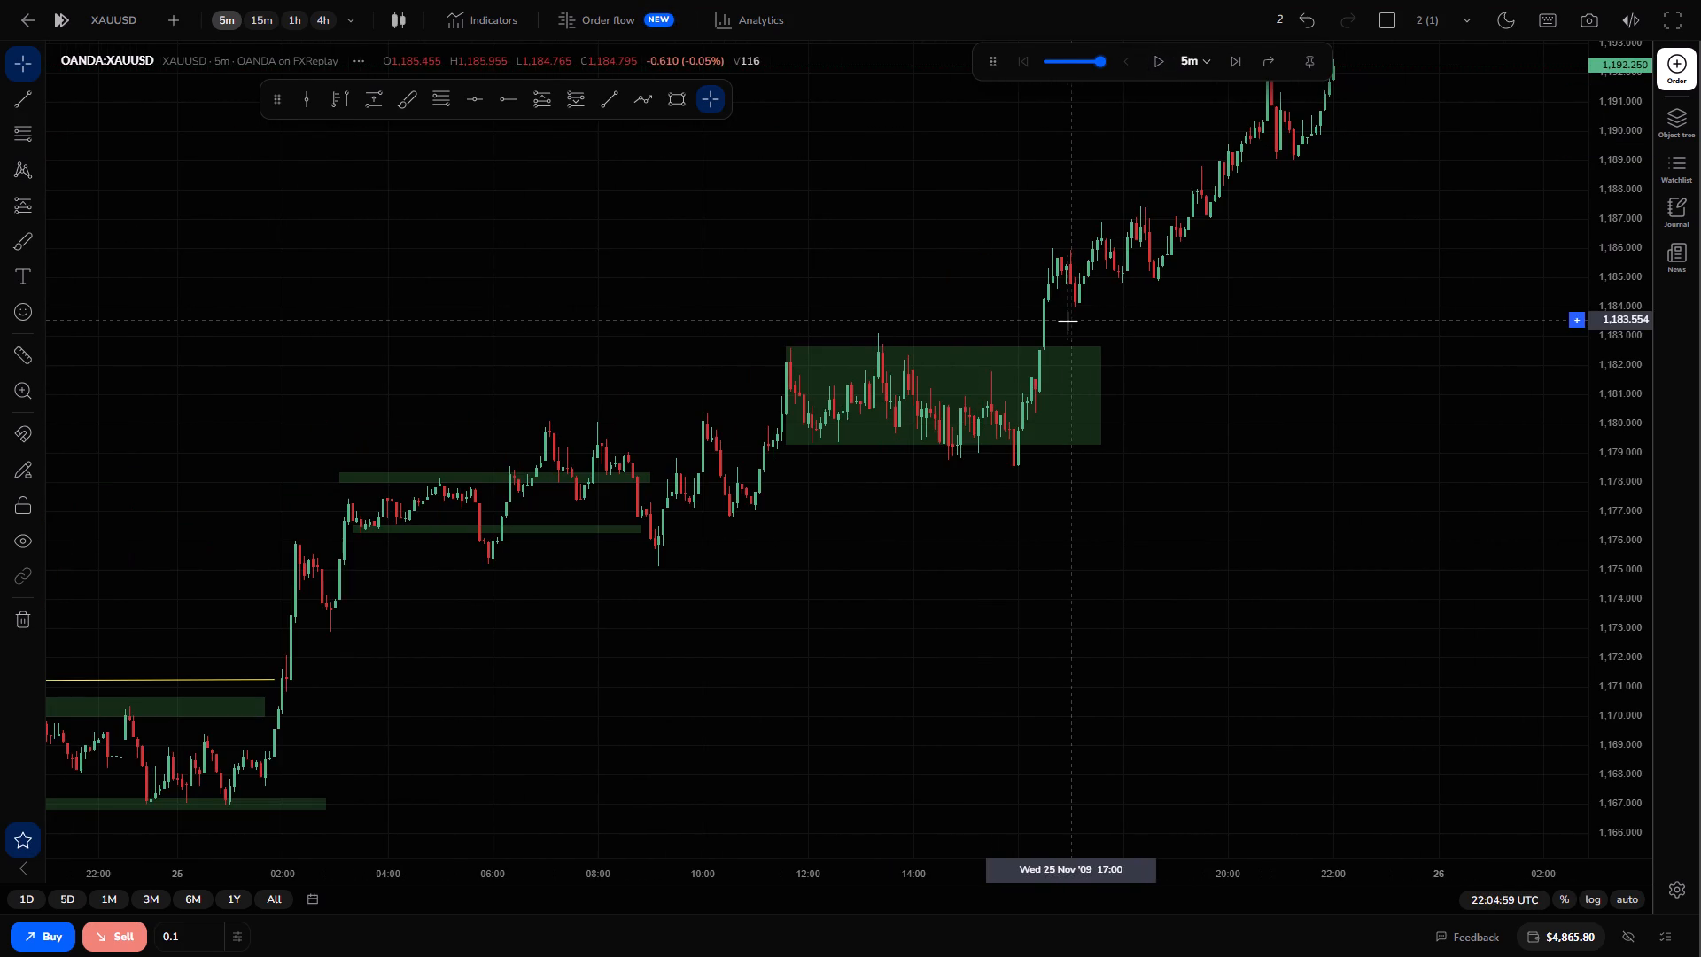
# Lower the upper edge of the 11:35 consolidation zone slightly to about 1,182.4.
pyautogui.moveTo(1068, 321); pyautogui.dragTo(1277, 455)
pyautogui.moveTo(1307, 648); pyautogui.dragTo(1287, 415)
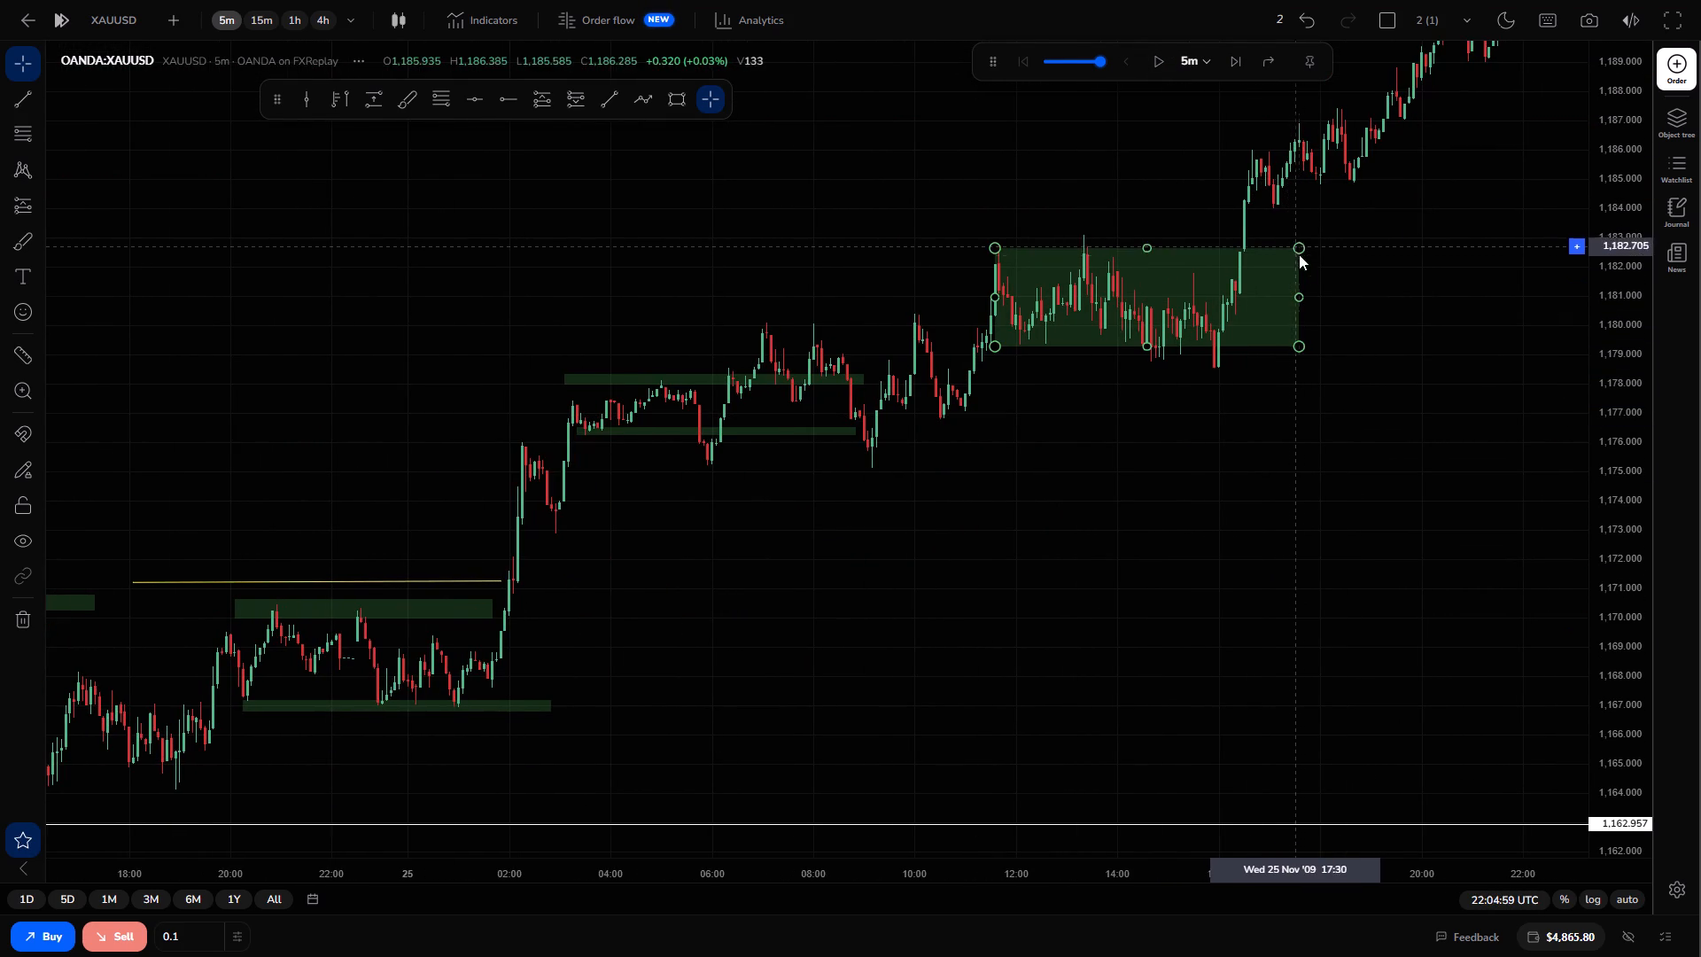
pyautogui.click(1298, 245)
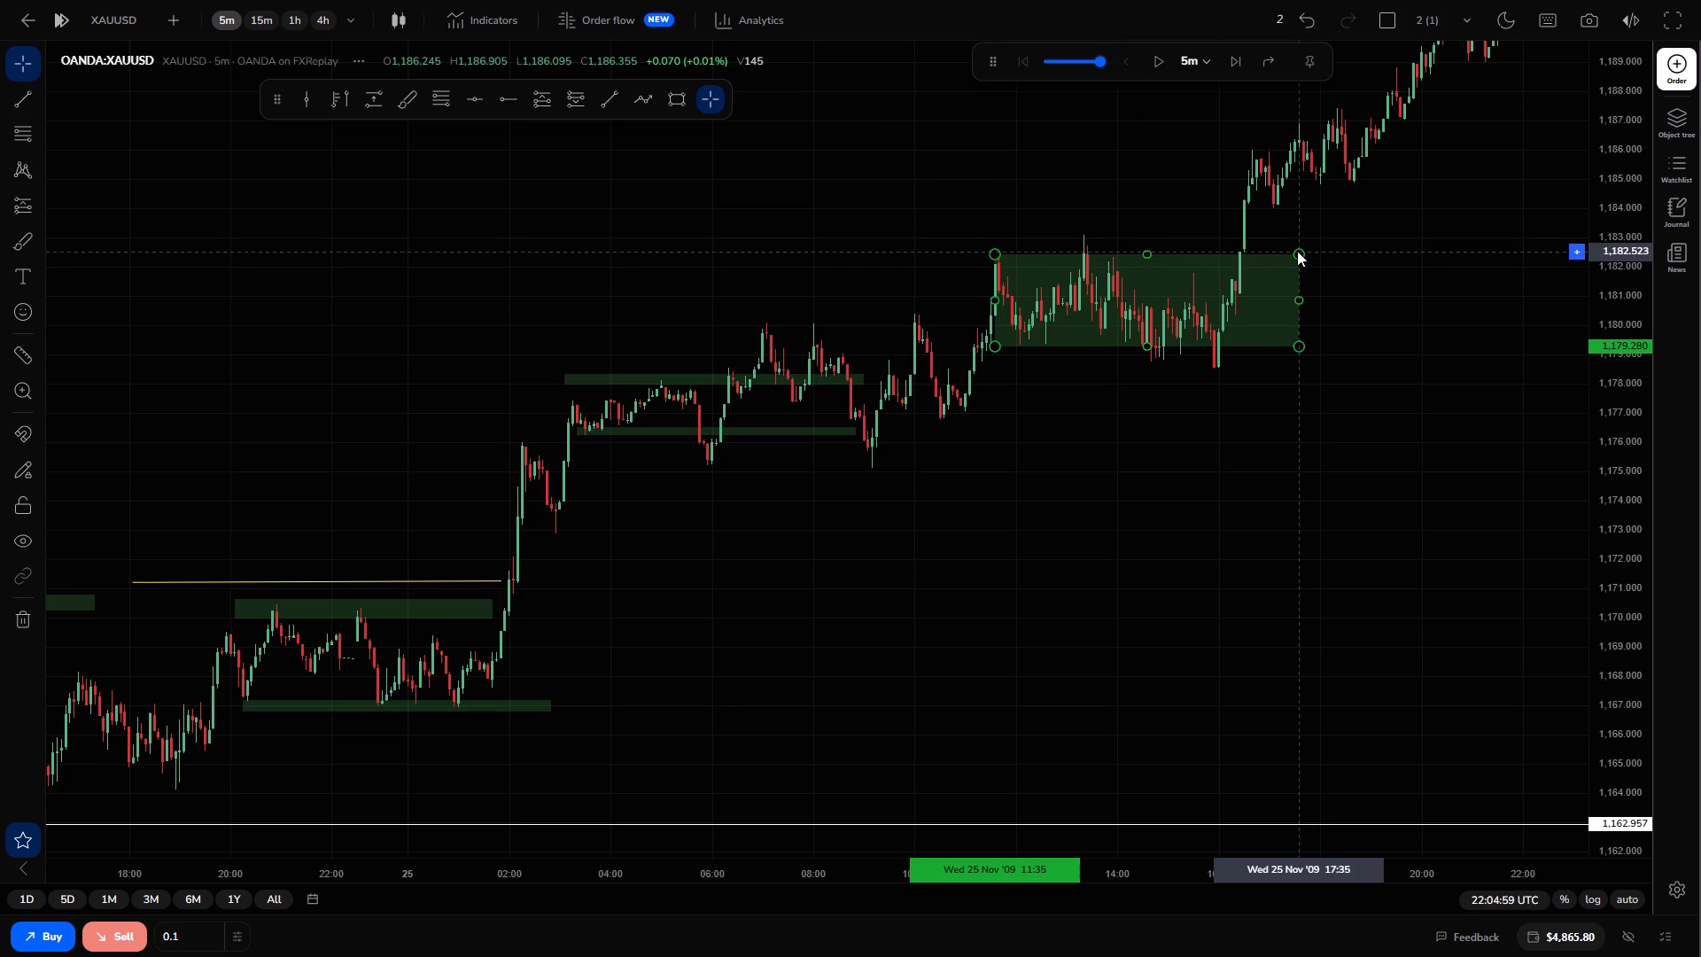
pyautogui.click(1319, 483)
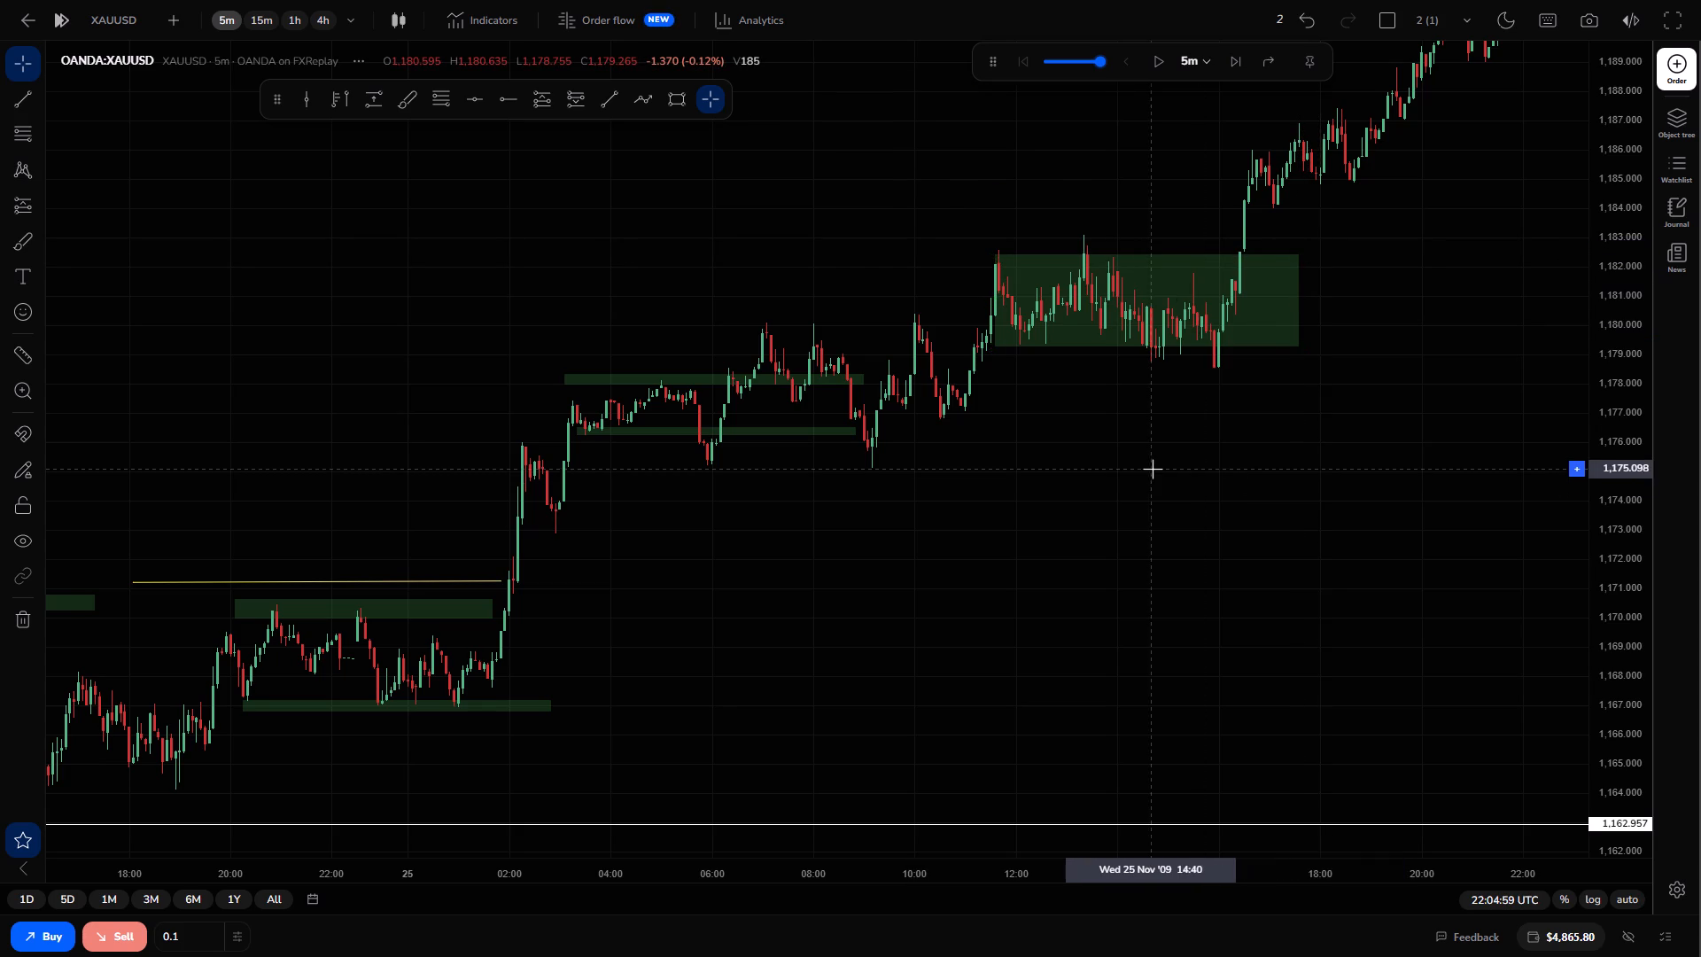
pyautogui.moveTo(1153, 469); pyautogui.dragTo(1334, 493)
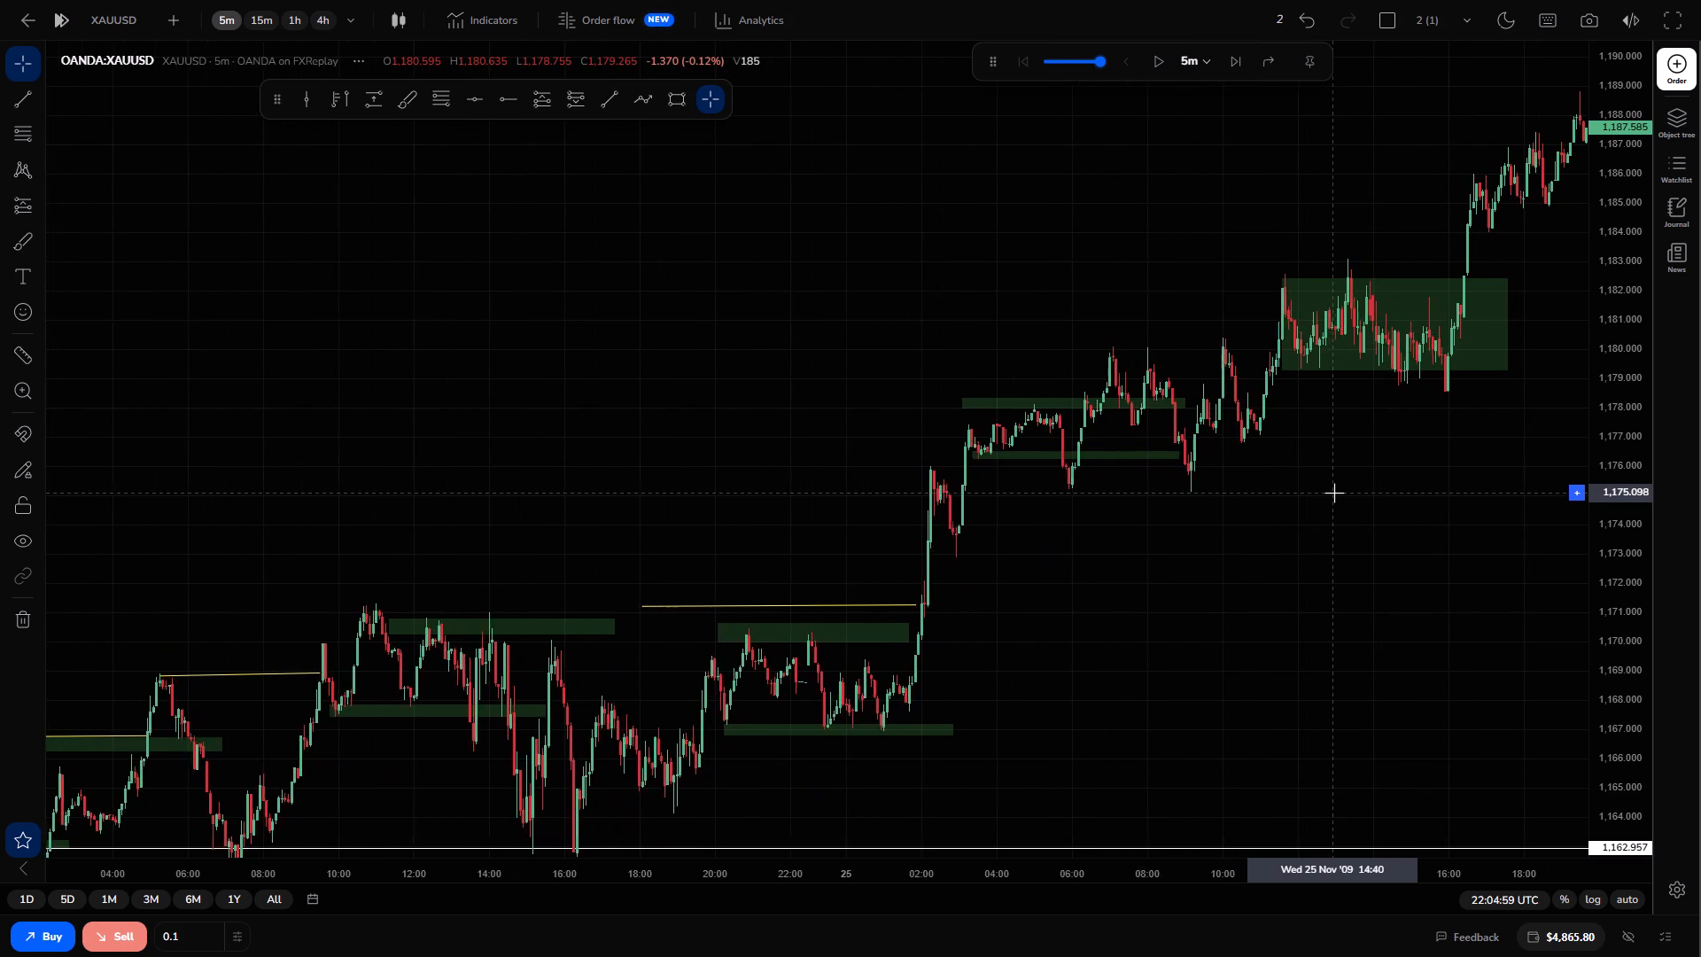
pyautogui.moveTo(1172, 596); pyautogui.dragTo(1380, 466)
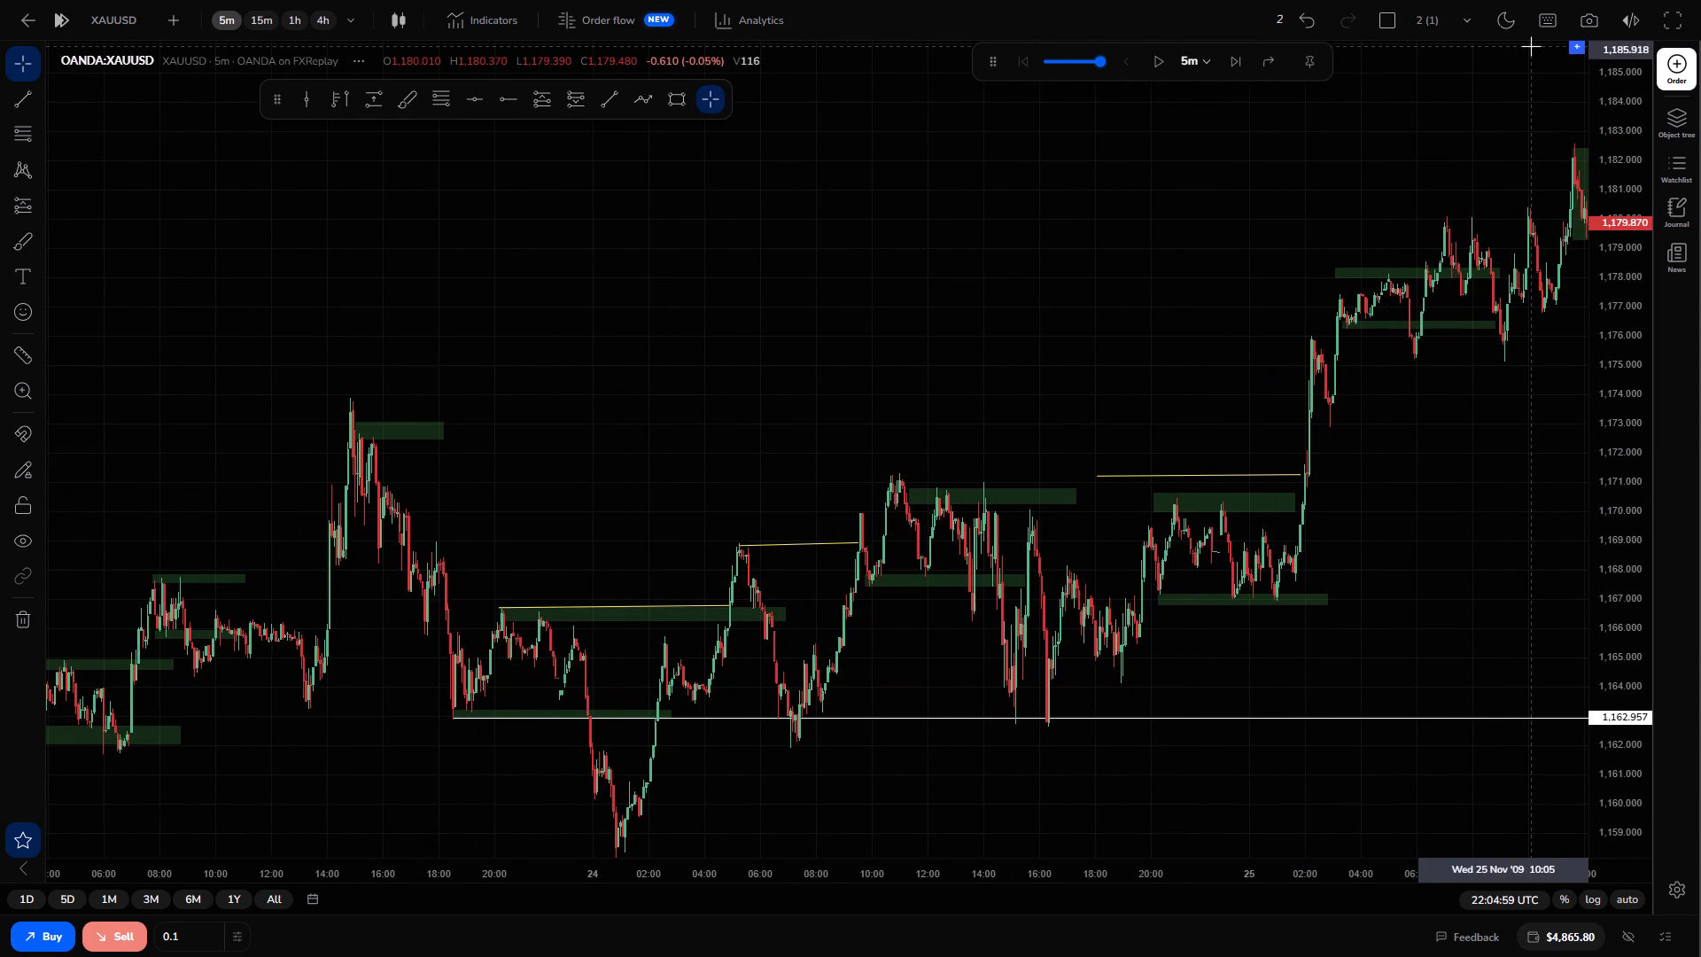
# Exit full-screen view, check the BTCUSD chart in TradingView, and return to the replay session.
pyautogui.press('F11')
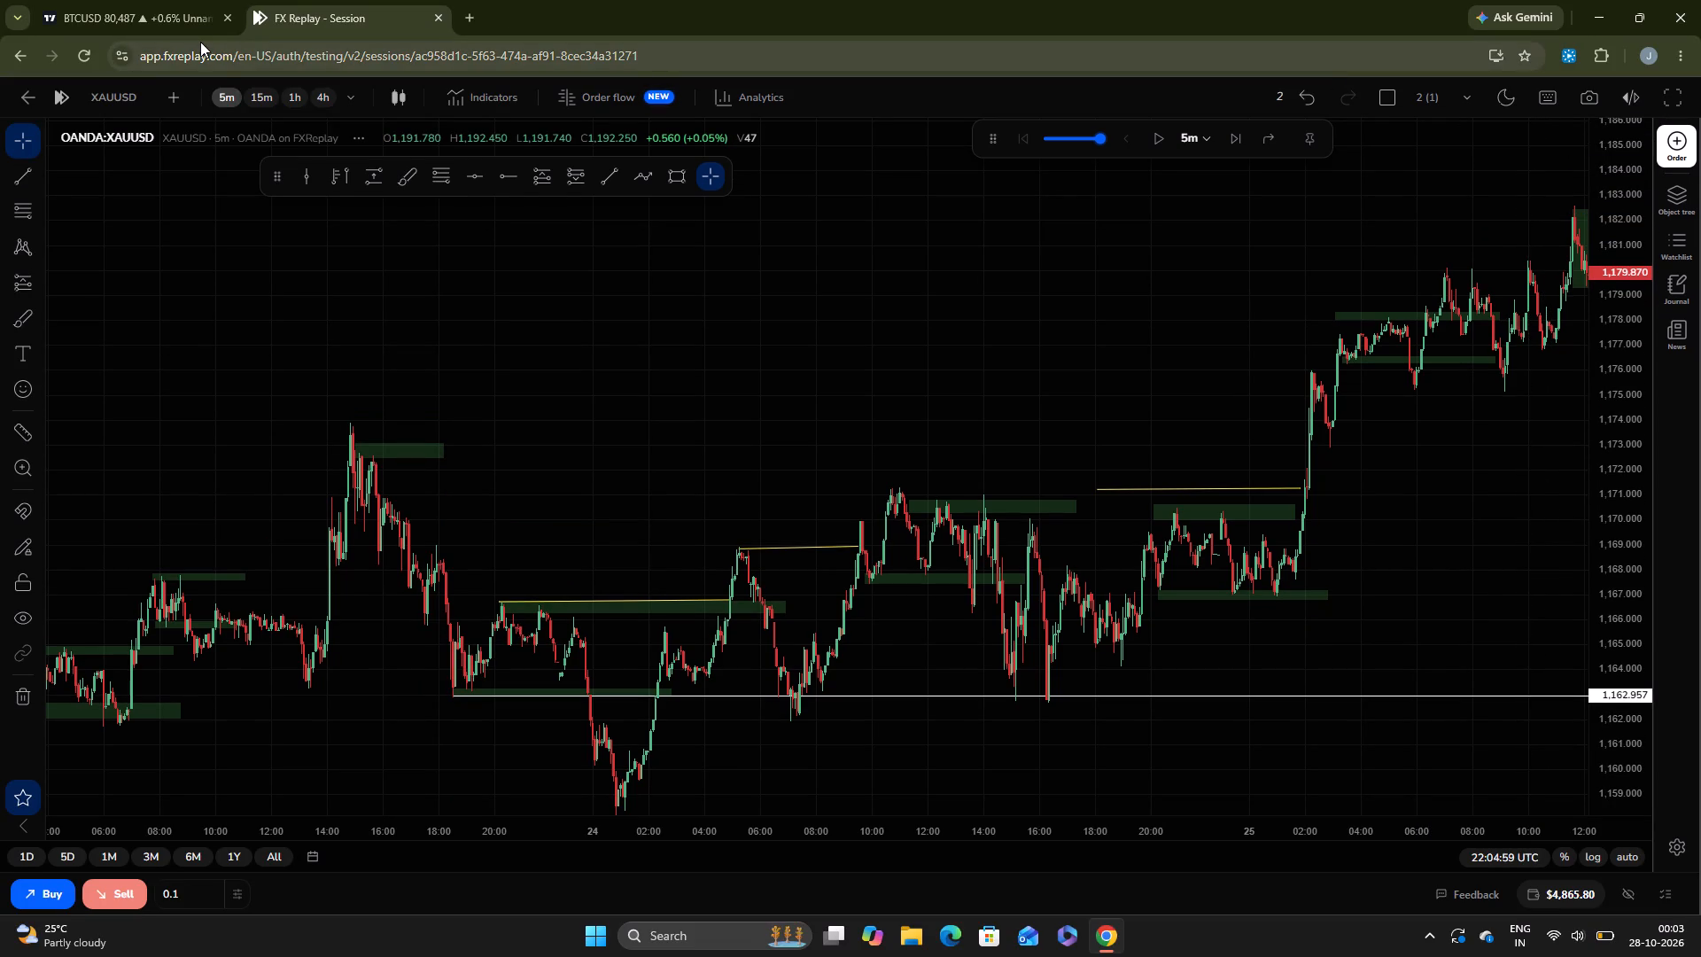
pyautogui.click(189, 23)
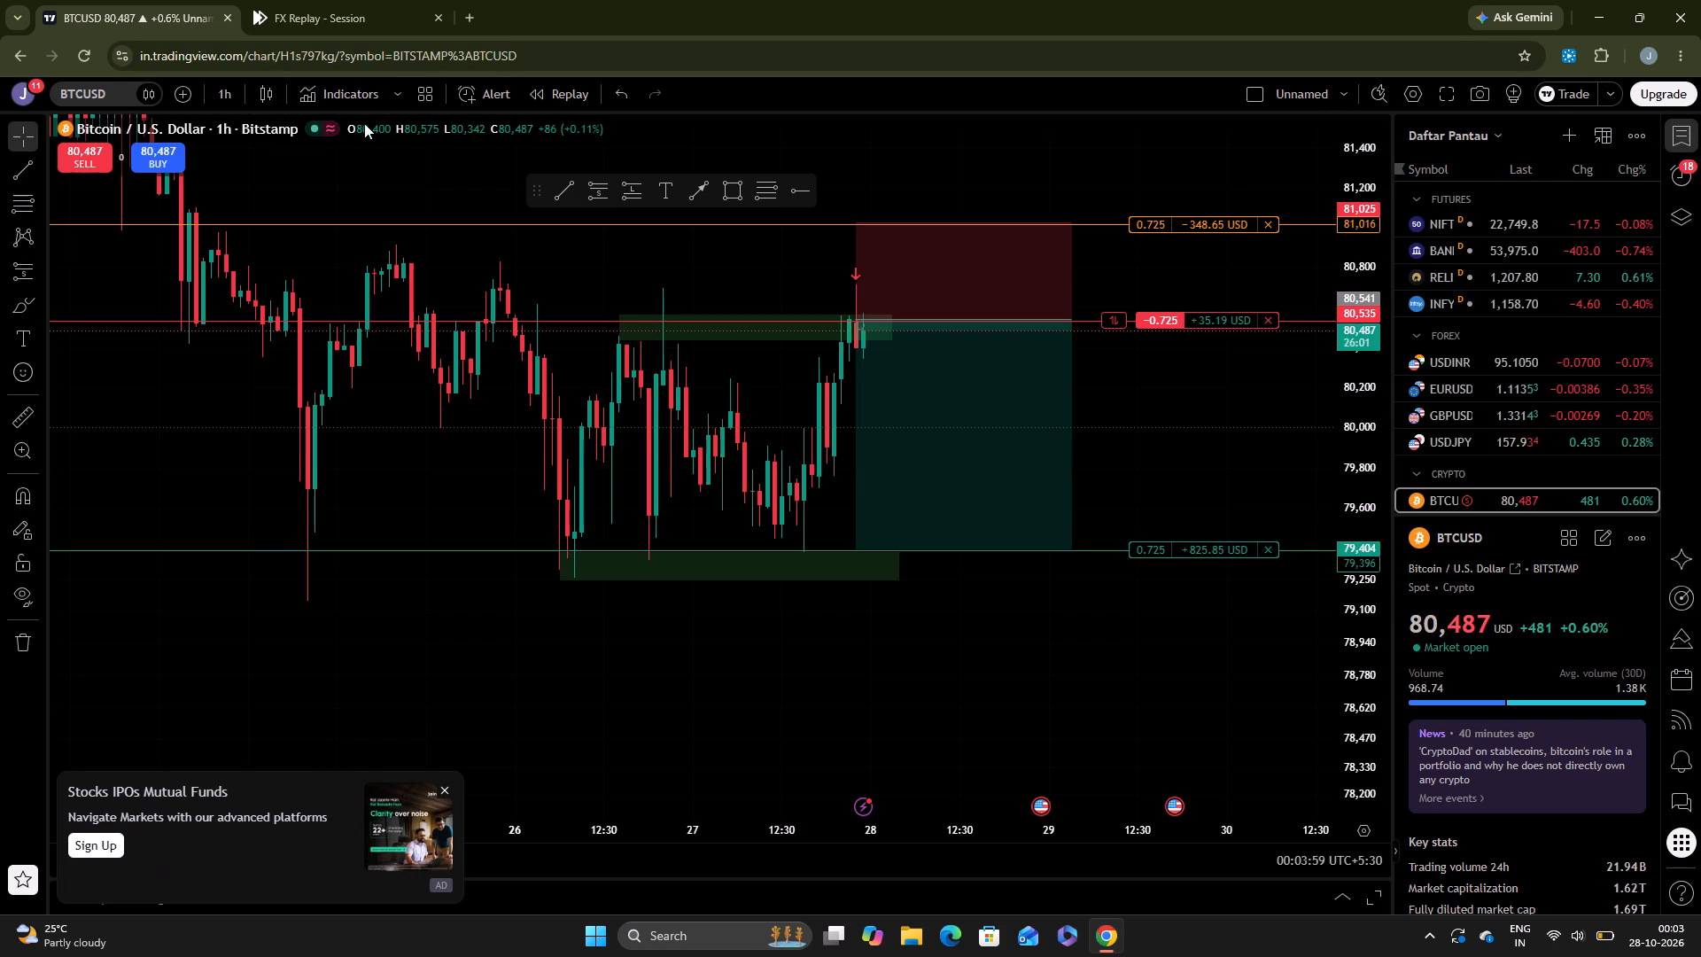
pyautogui.click(358, 16)
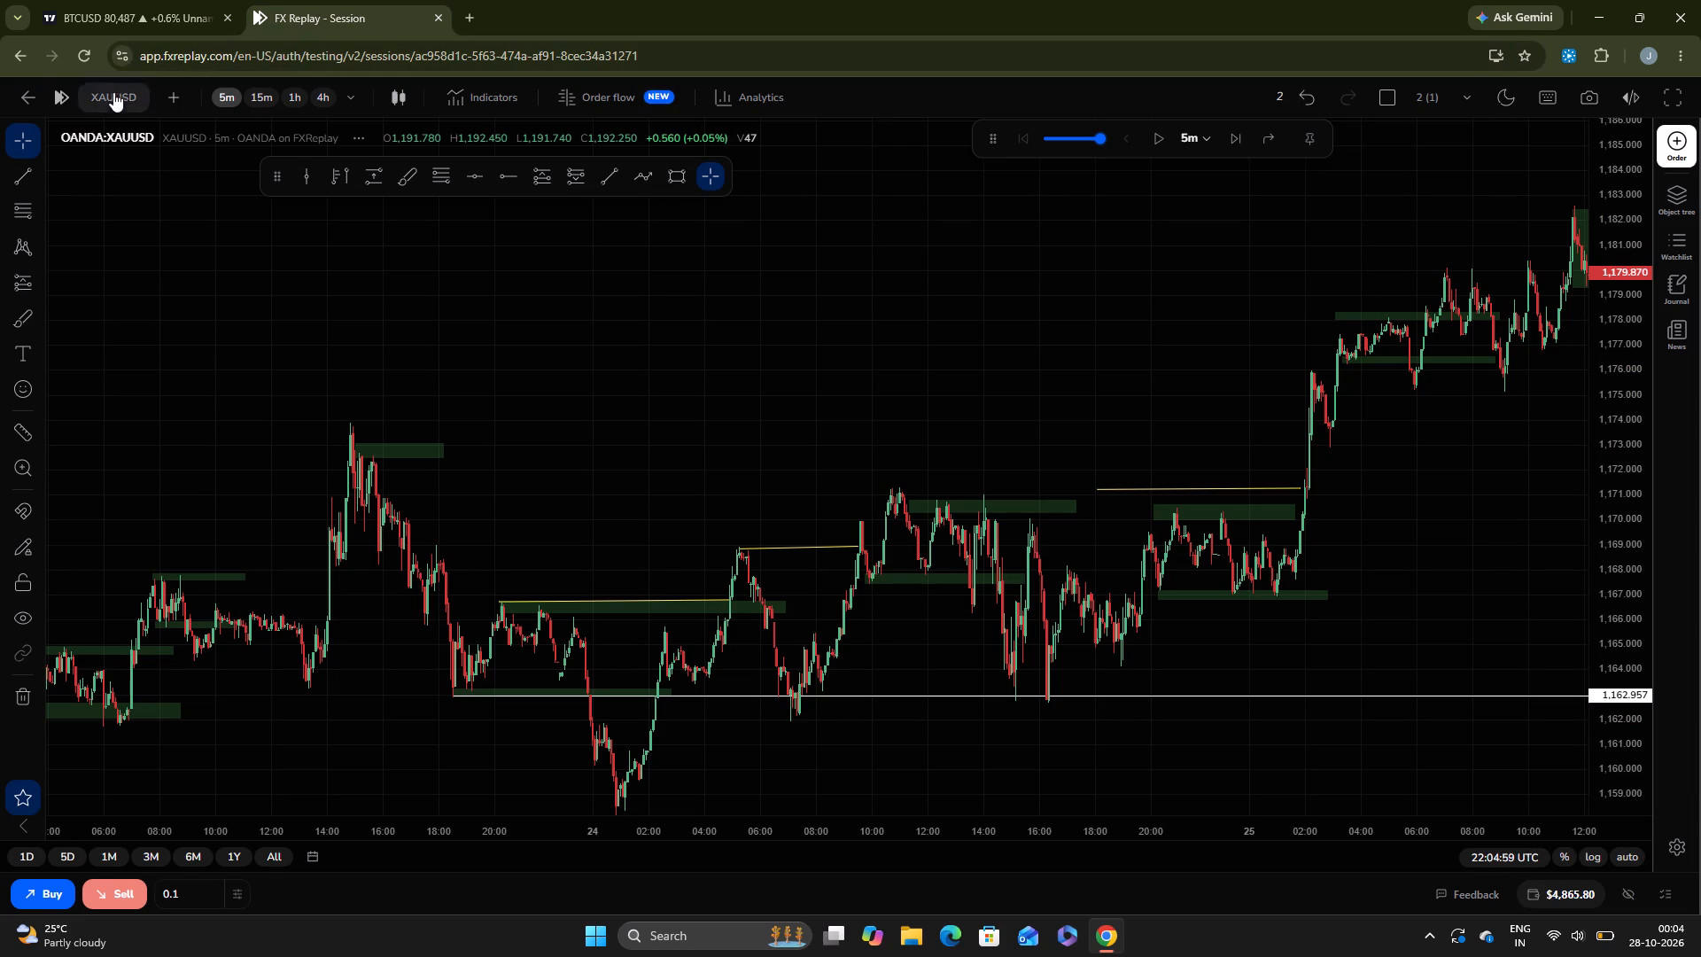
# Leave the replay session for the Testing dashboard and examine its performance charts and recent sessions.
pyautogui.click(27, 95)
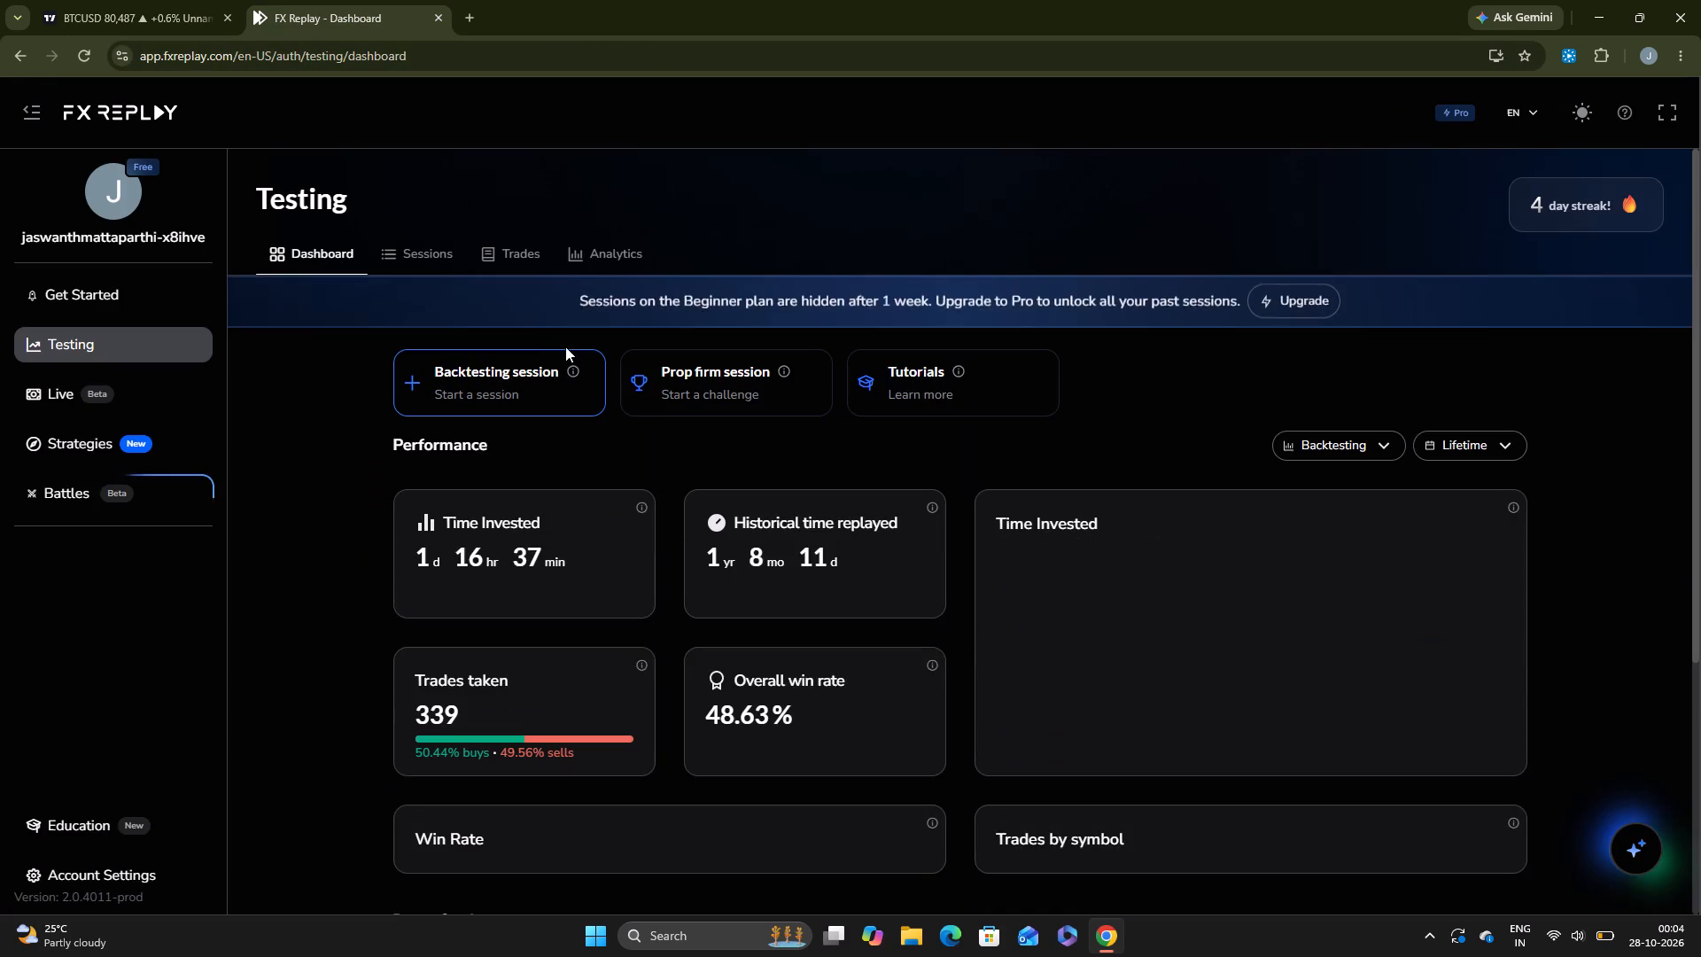
pyautogui.scroll(-1, 565, 346)
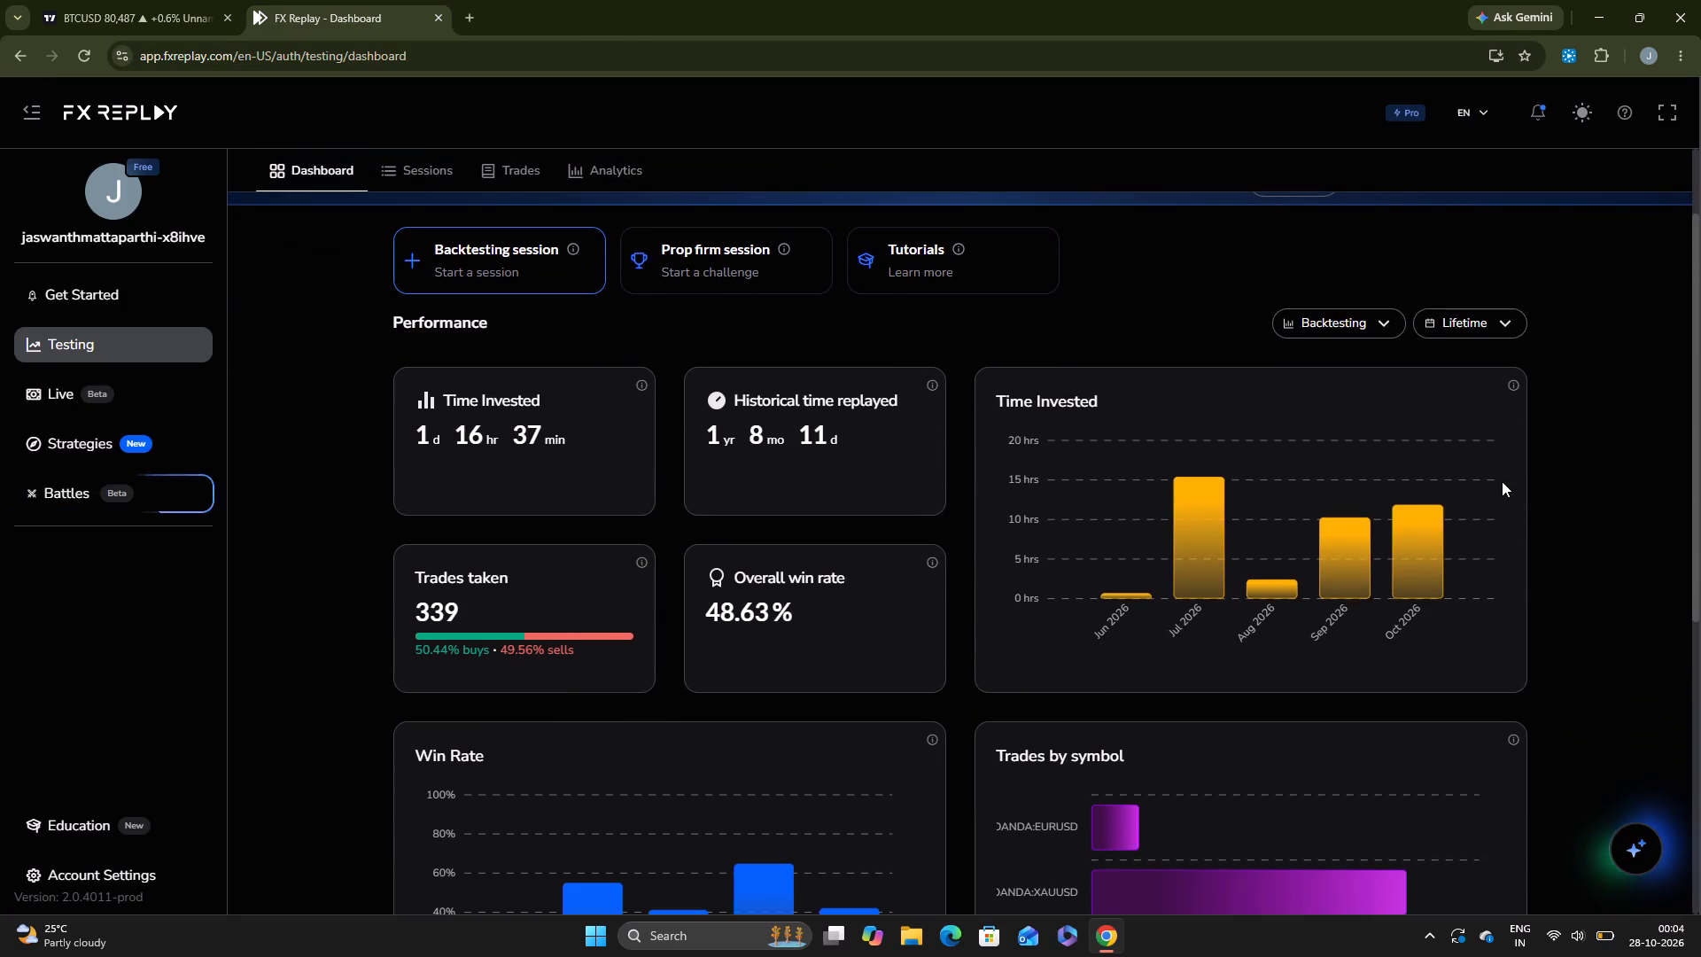
pyautogui.scroll(-2, 1215, 502)
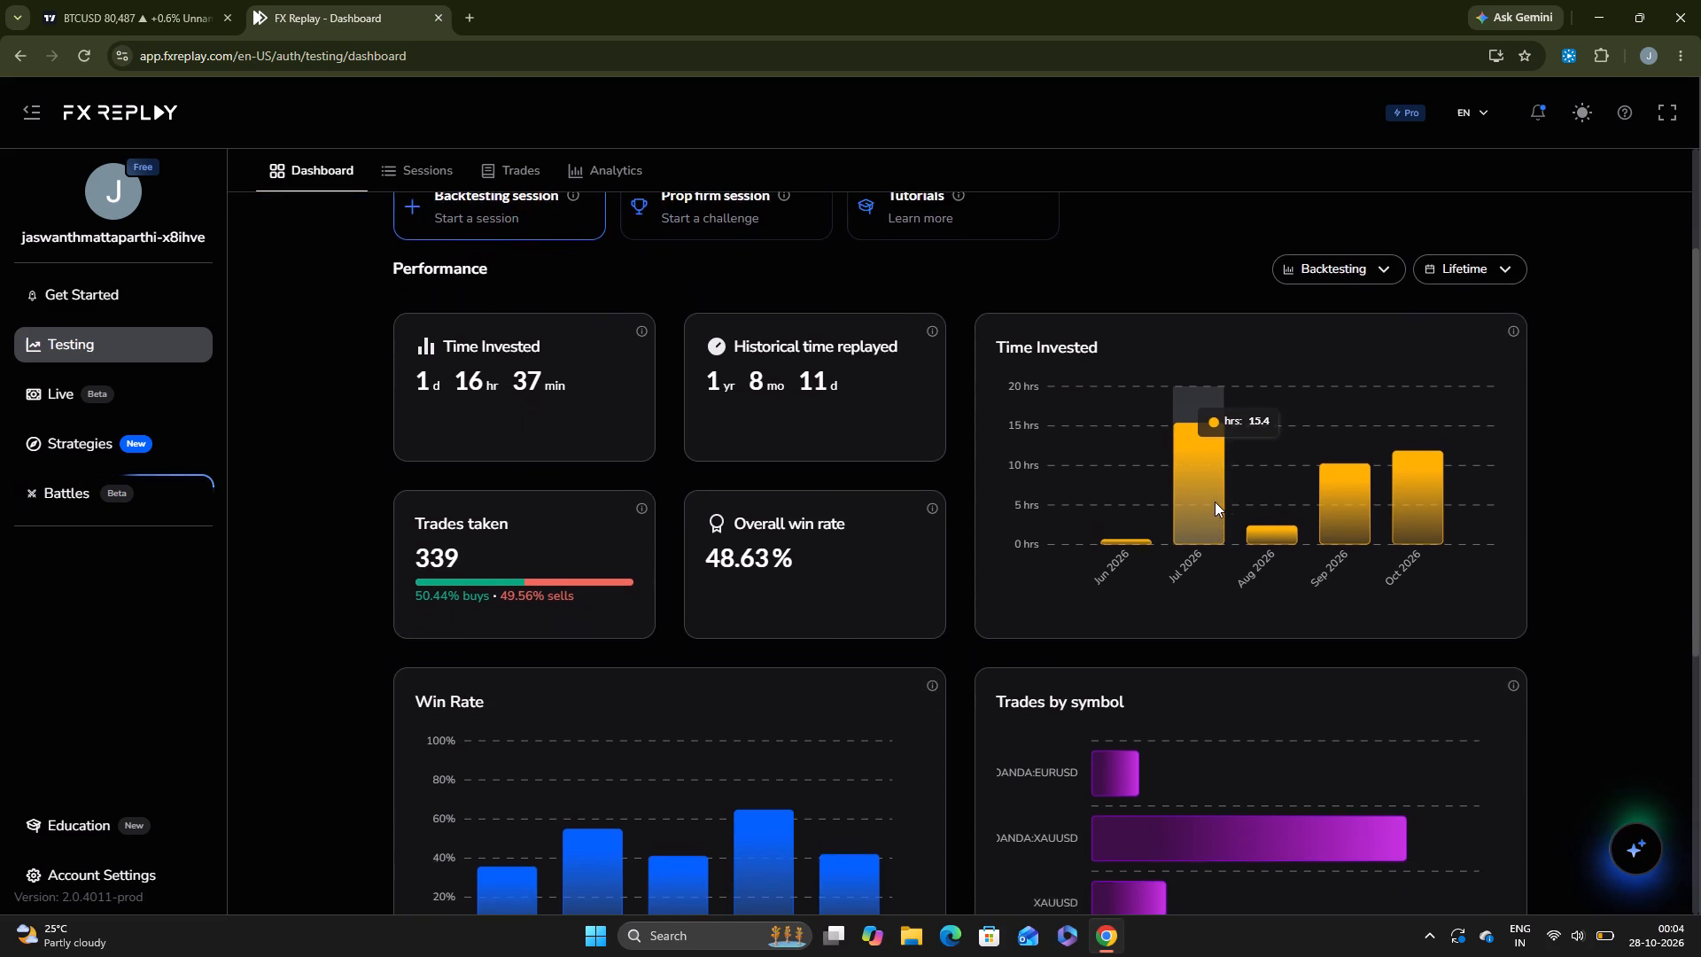
pyautogui.scroll(-7, 1215, 502)
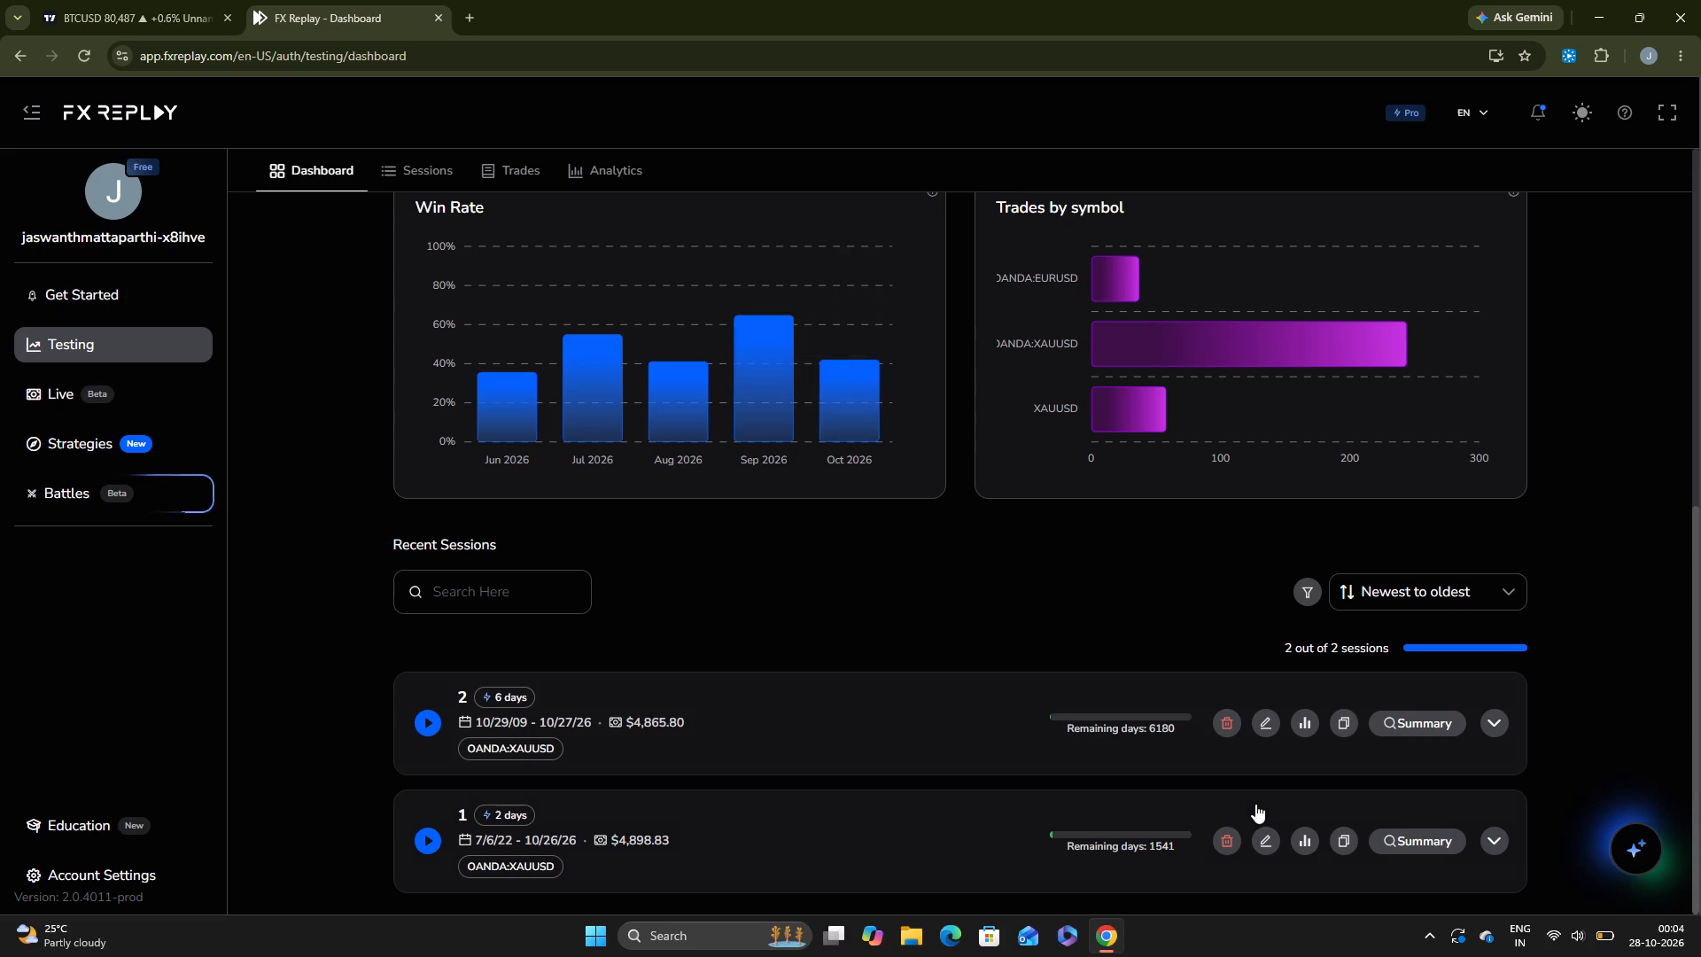
# Examine the dashboard's performance statistics, win-rate and trades-by-symbol charts, and the recent sessions list.
pyautogui.scroll(4, 1227, 660)
pyautogui.scroll(-1, 1227, 660)
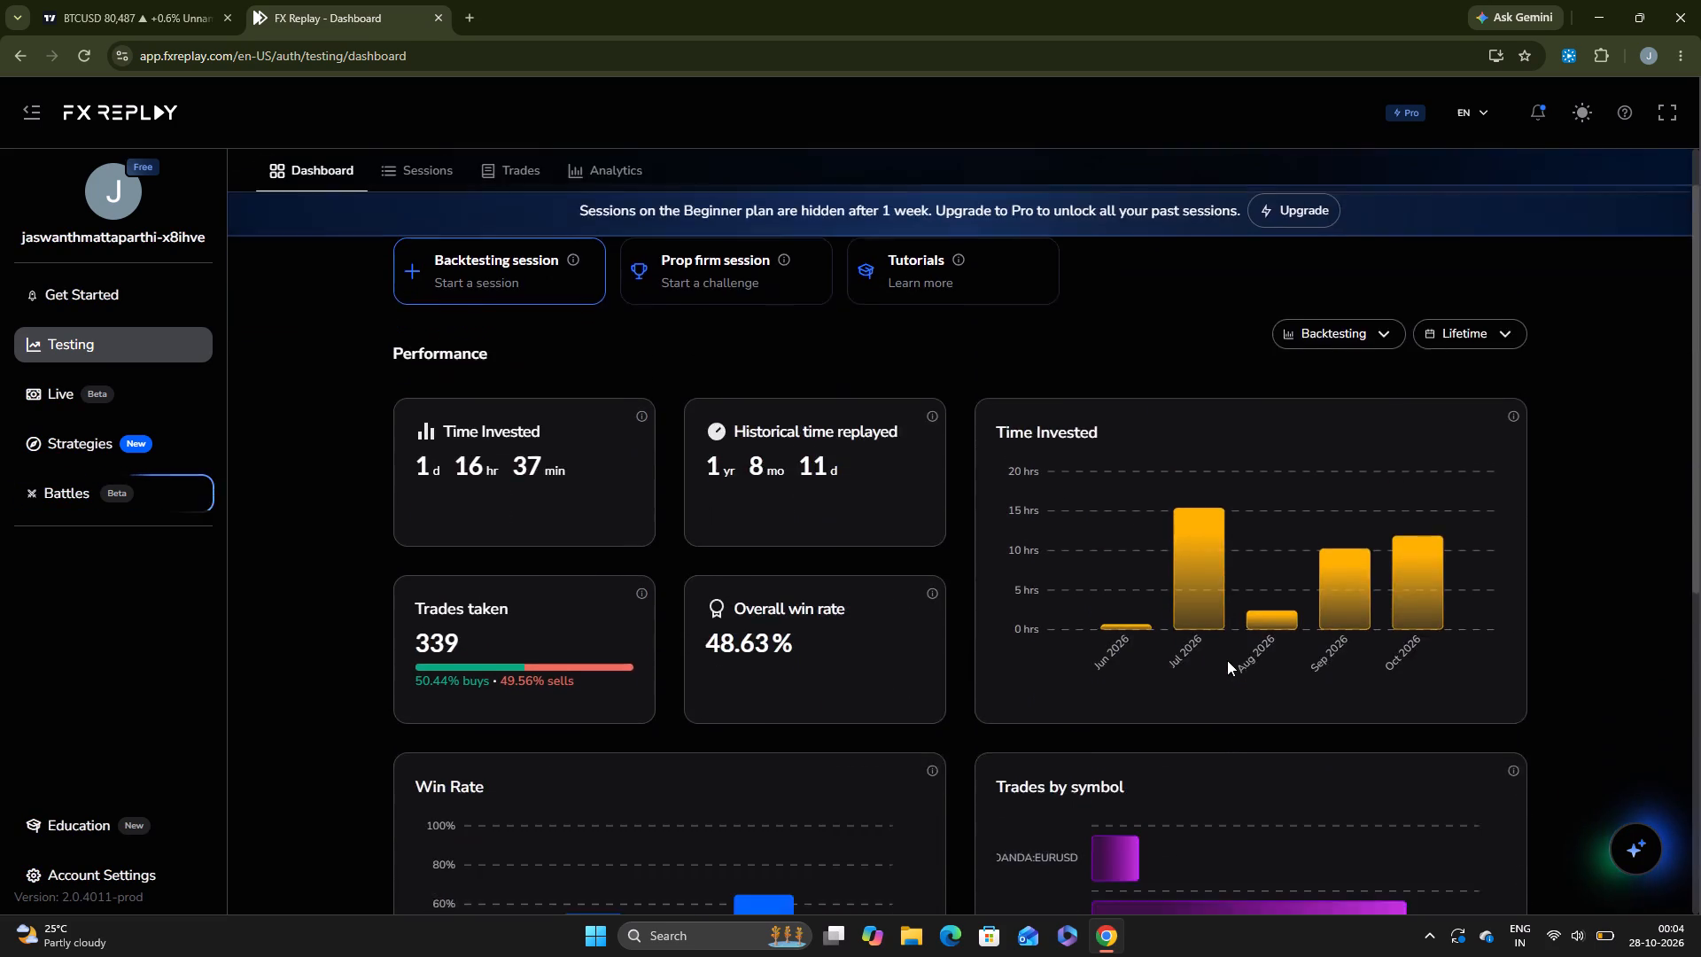
pyautogui.scroll(-8, 1227, 660)
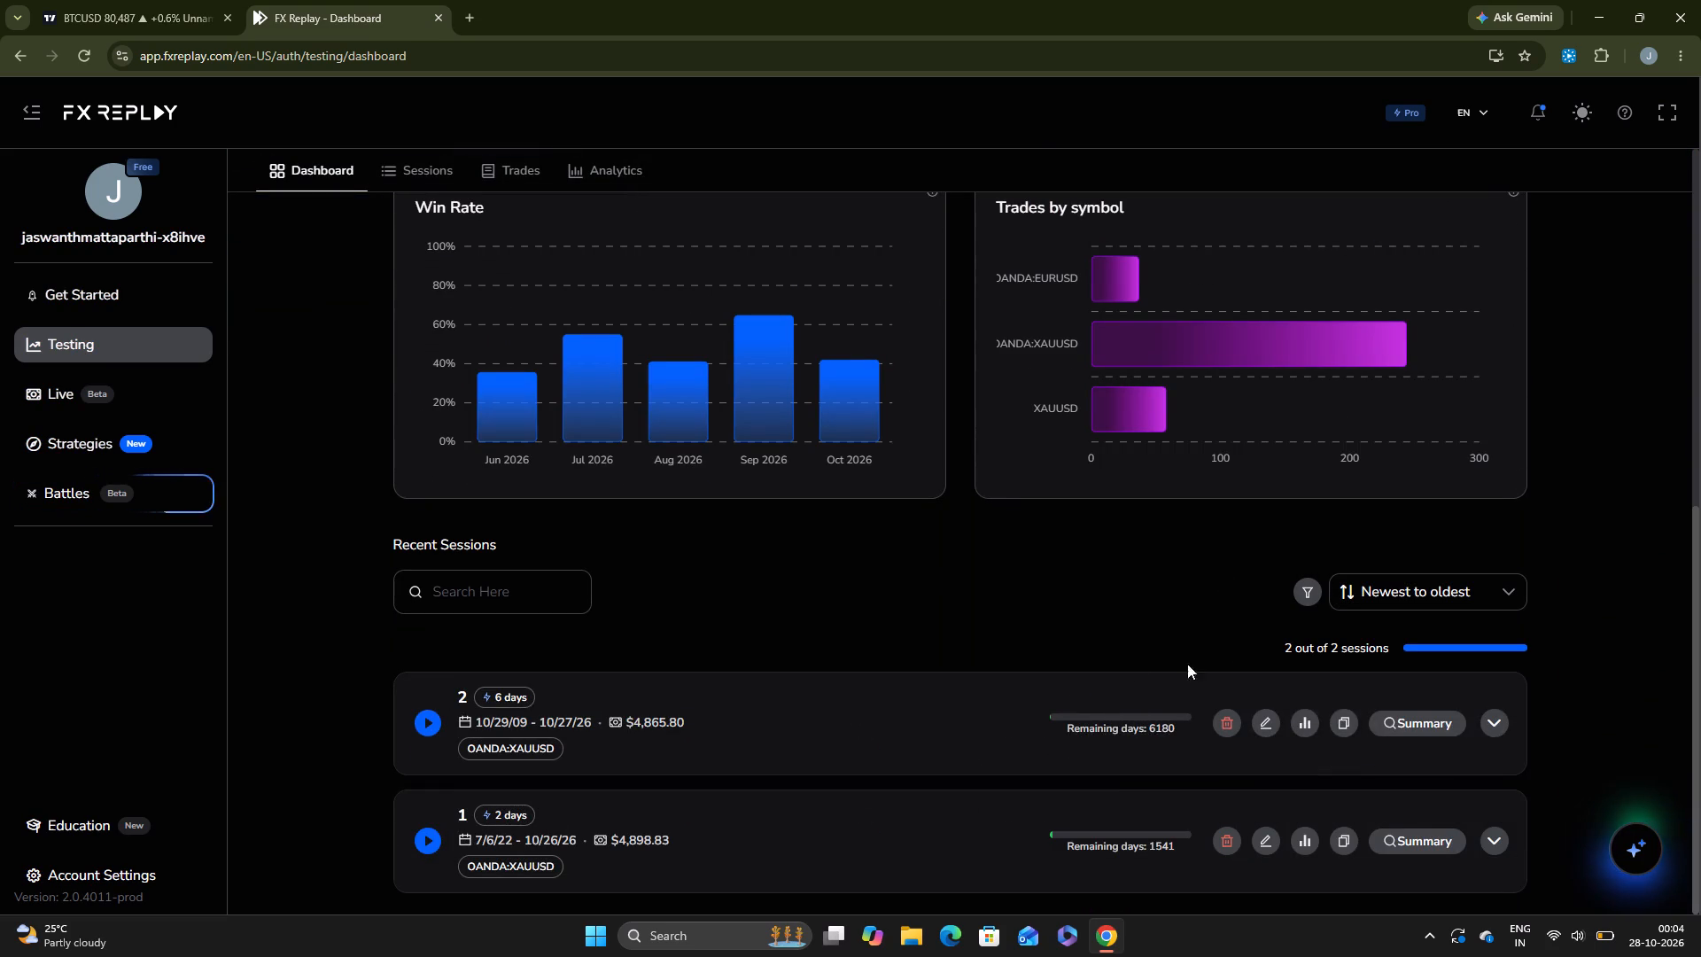
pyautogui.scroll(3, 1043, 598)
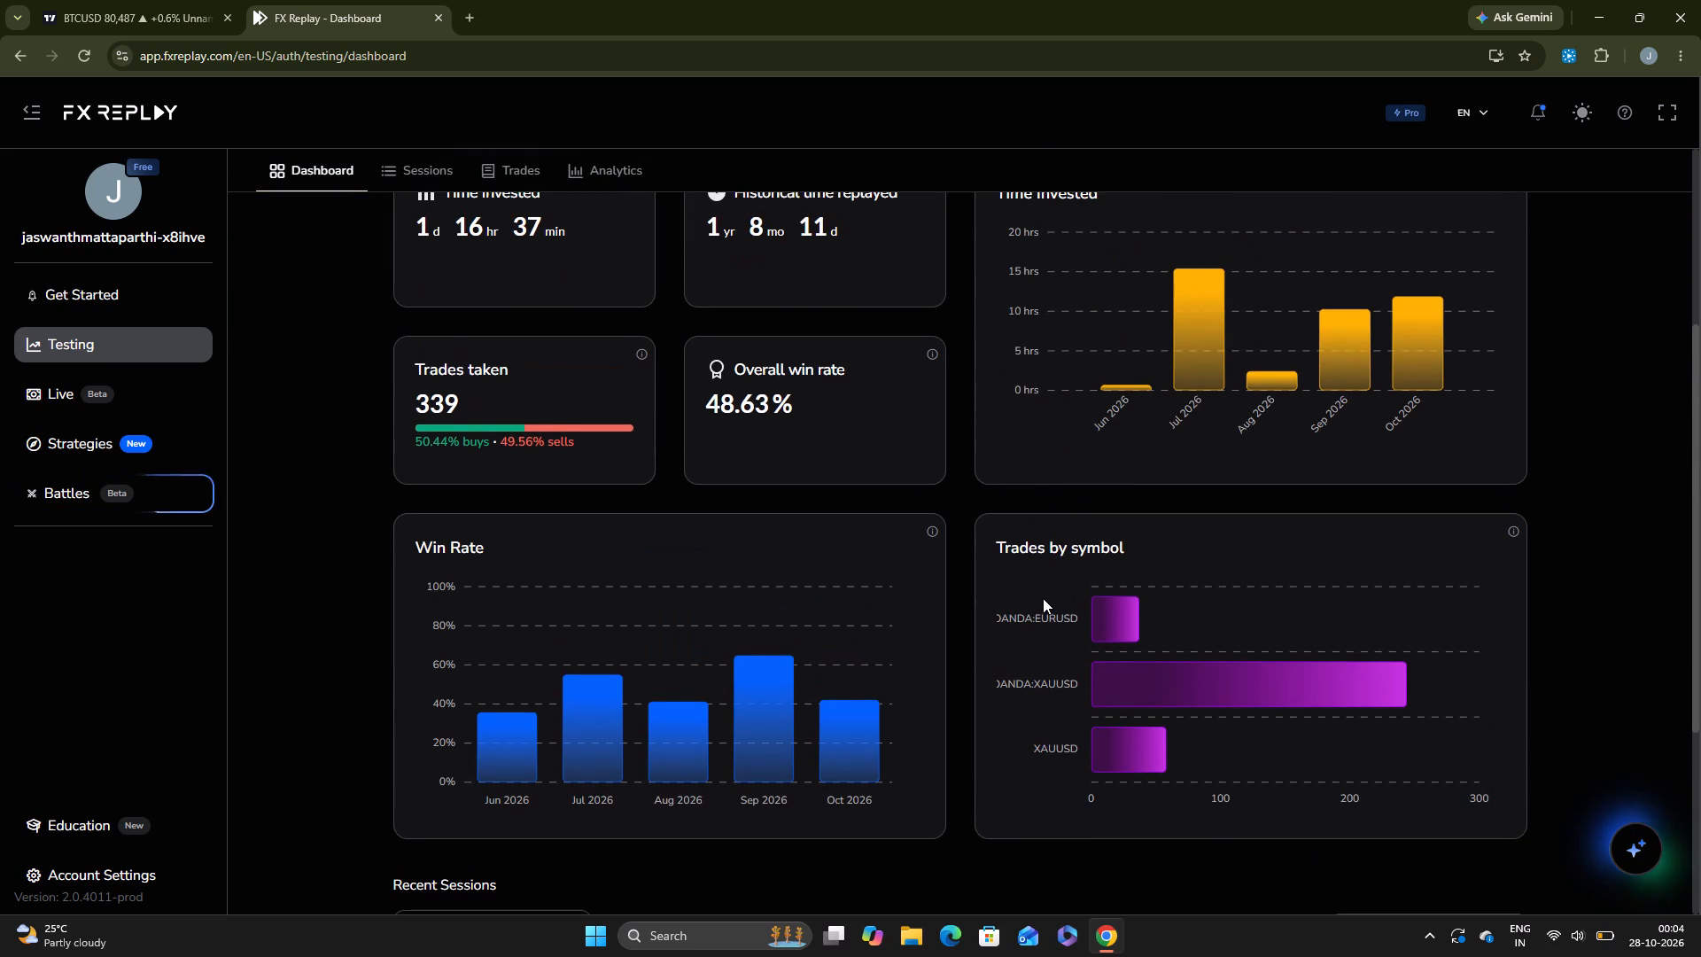
pyautogui.scroll(-5, 990, 670)
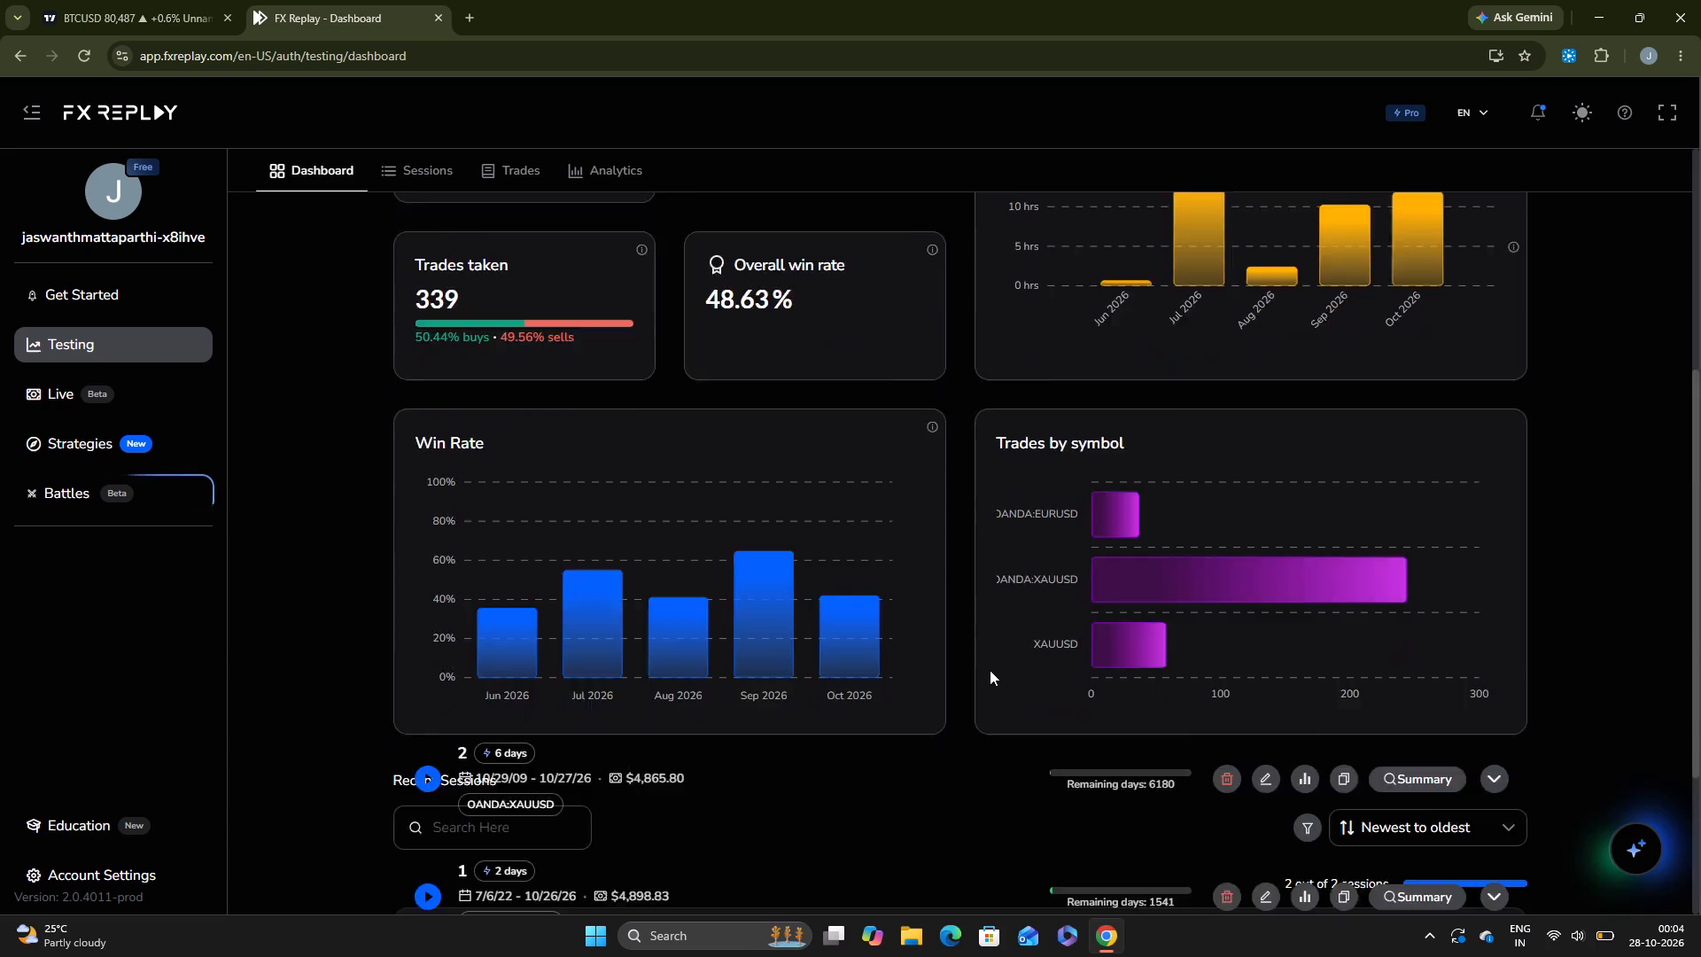
pyautogui.scroll(-1, 990, 670)
pyautogui.scroll(1, 990, 670)
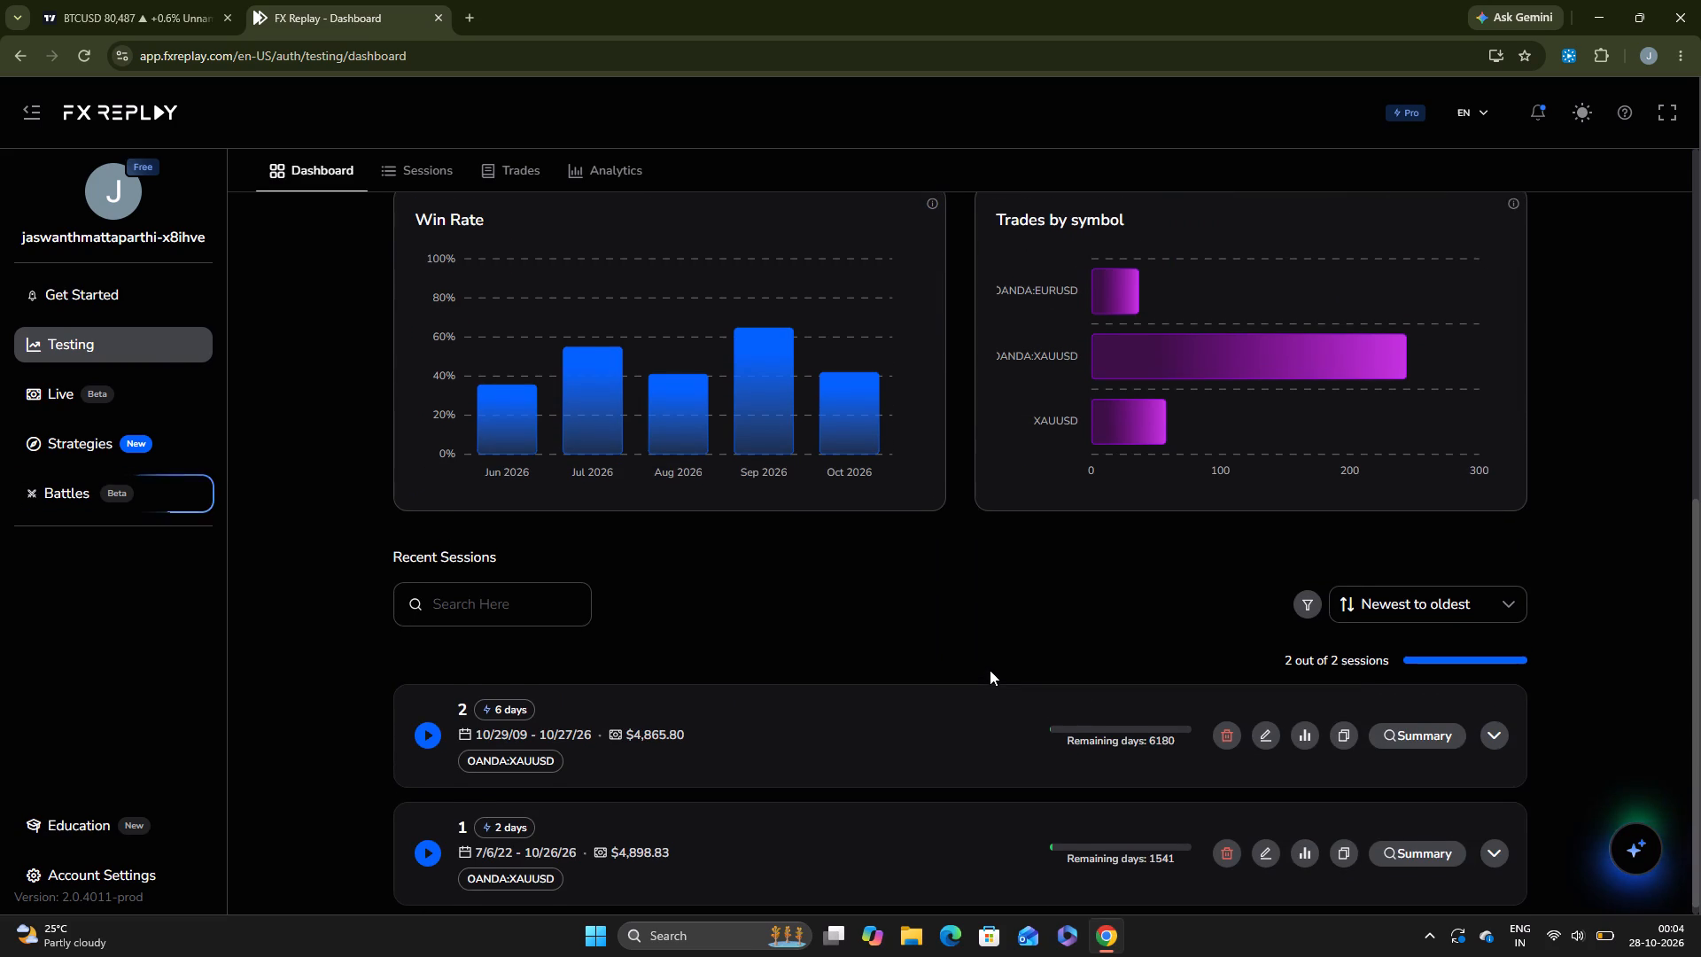
pyautogui.scroll(1, 990, 670)
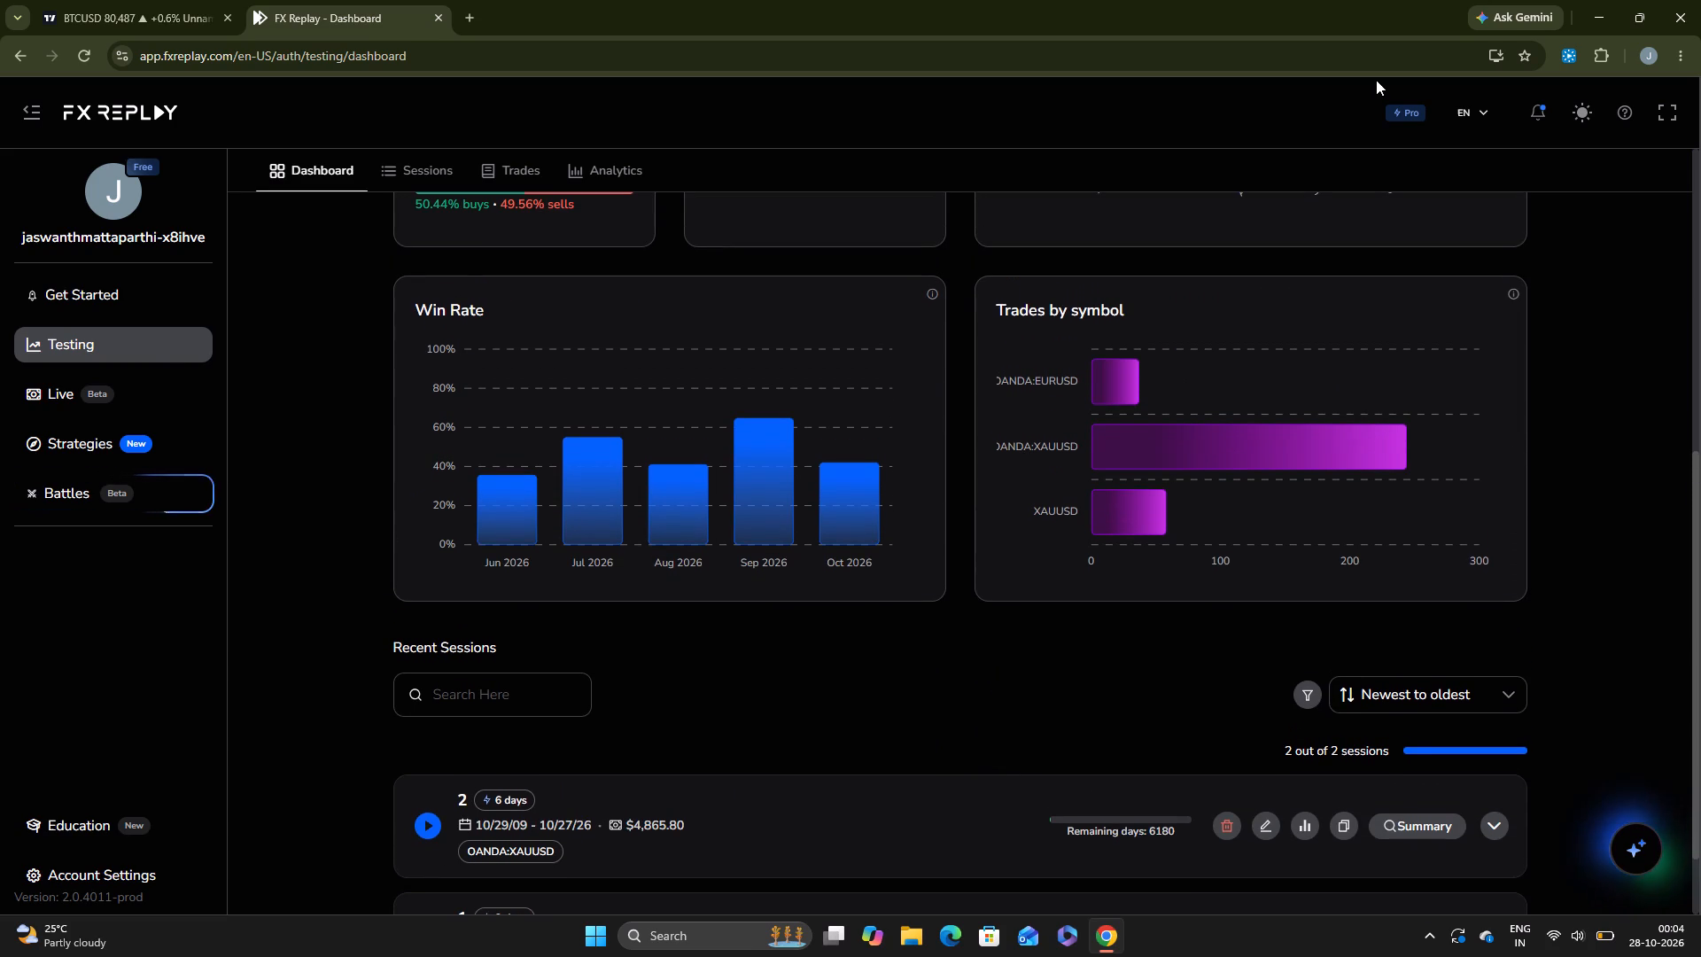
# Close the FX Replay dashboard tab, leaving the TradingView BTCUSD chart open.
pyautogui.click(438, 12)
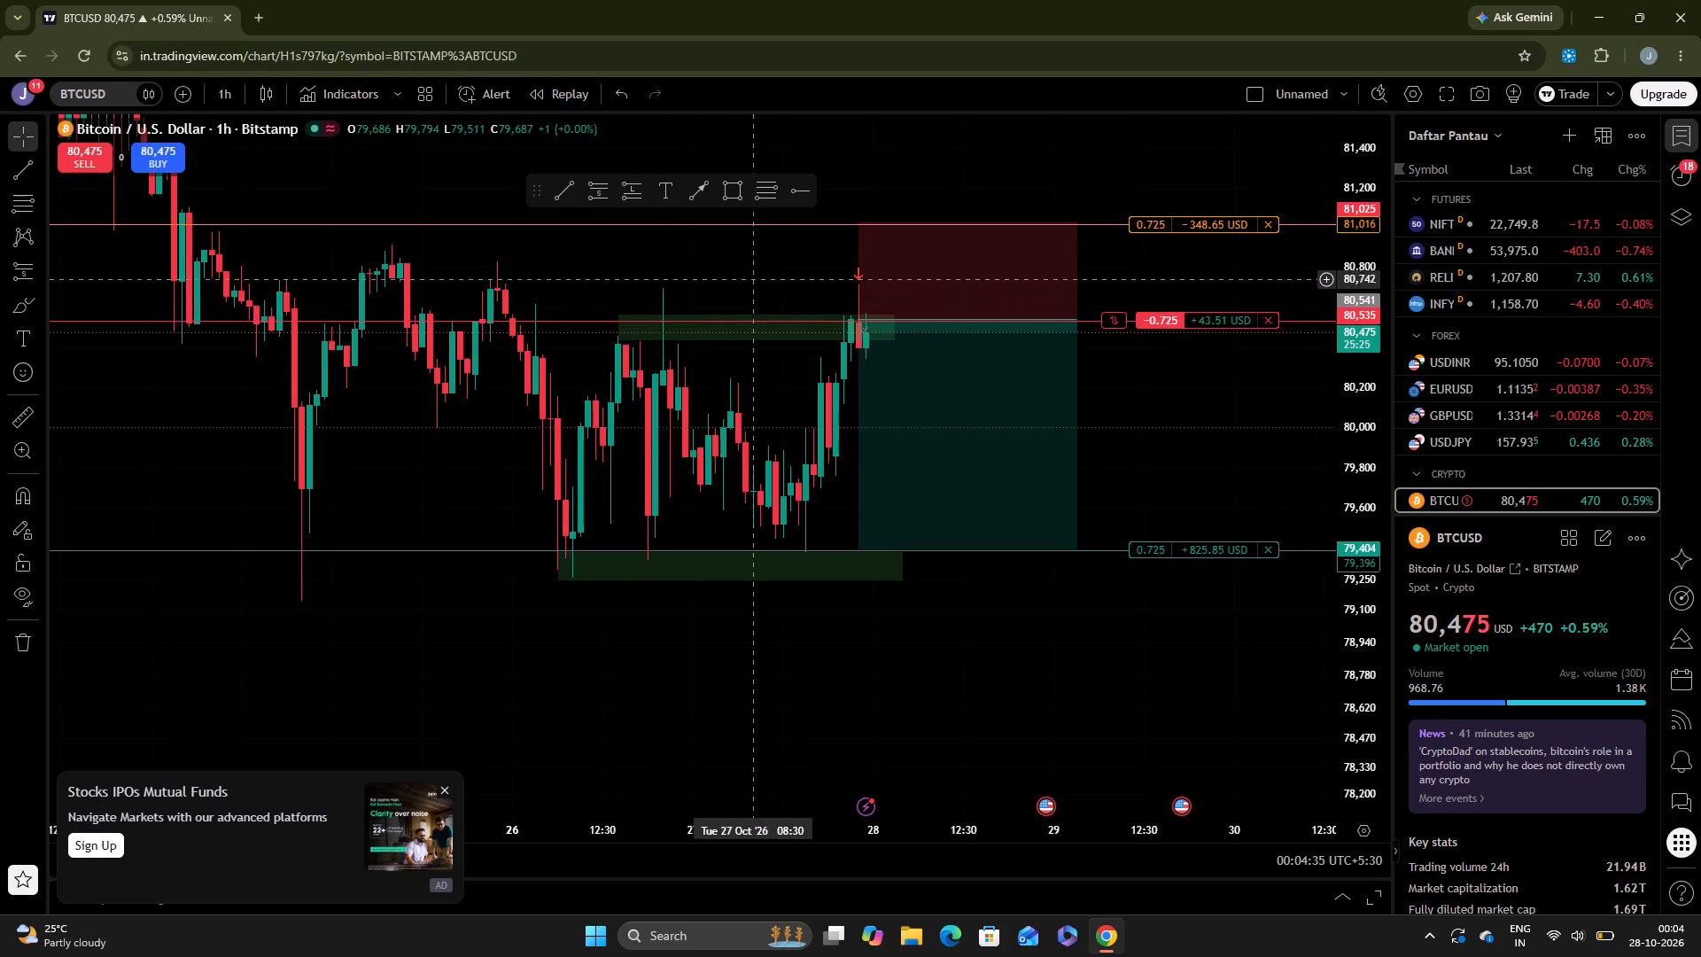
# Pin the TradingView BTCUSD tab in the browser.
pyautogui.rightClick(173, 13)
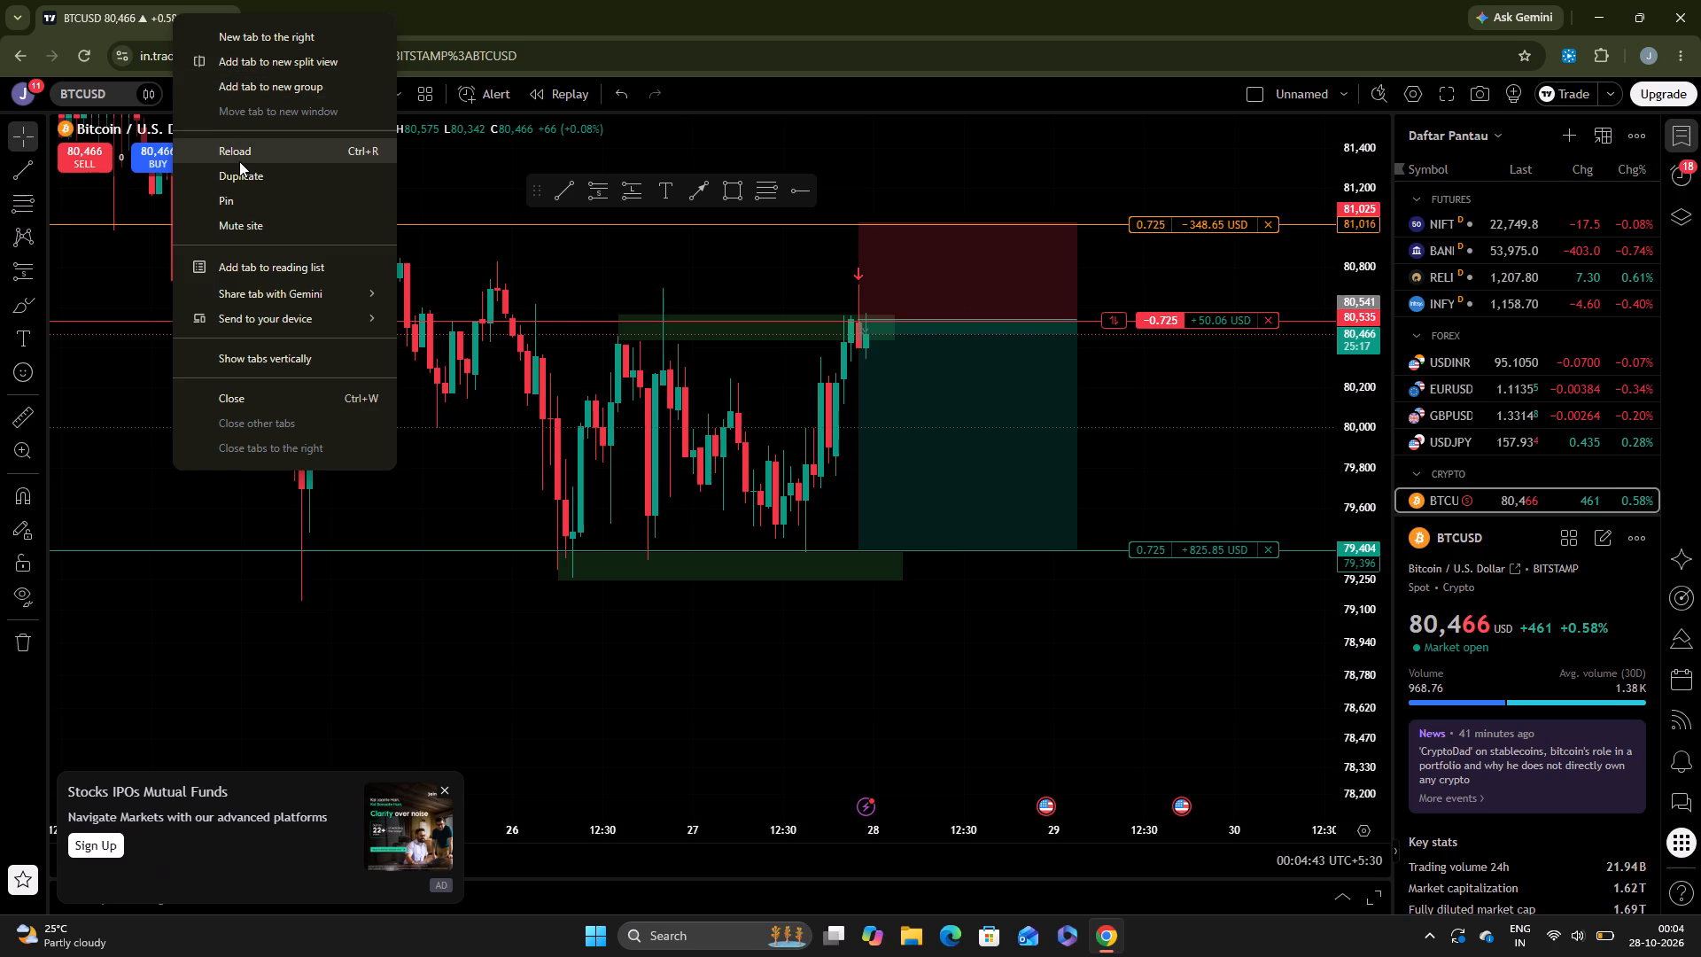
pyautogui.click(242, 206)
pyautogui.click(49, 18)
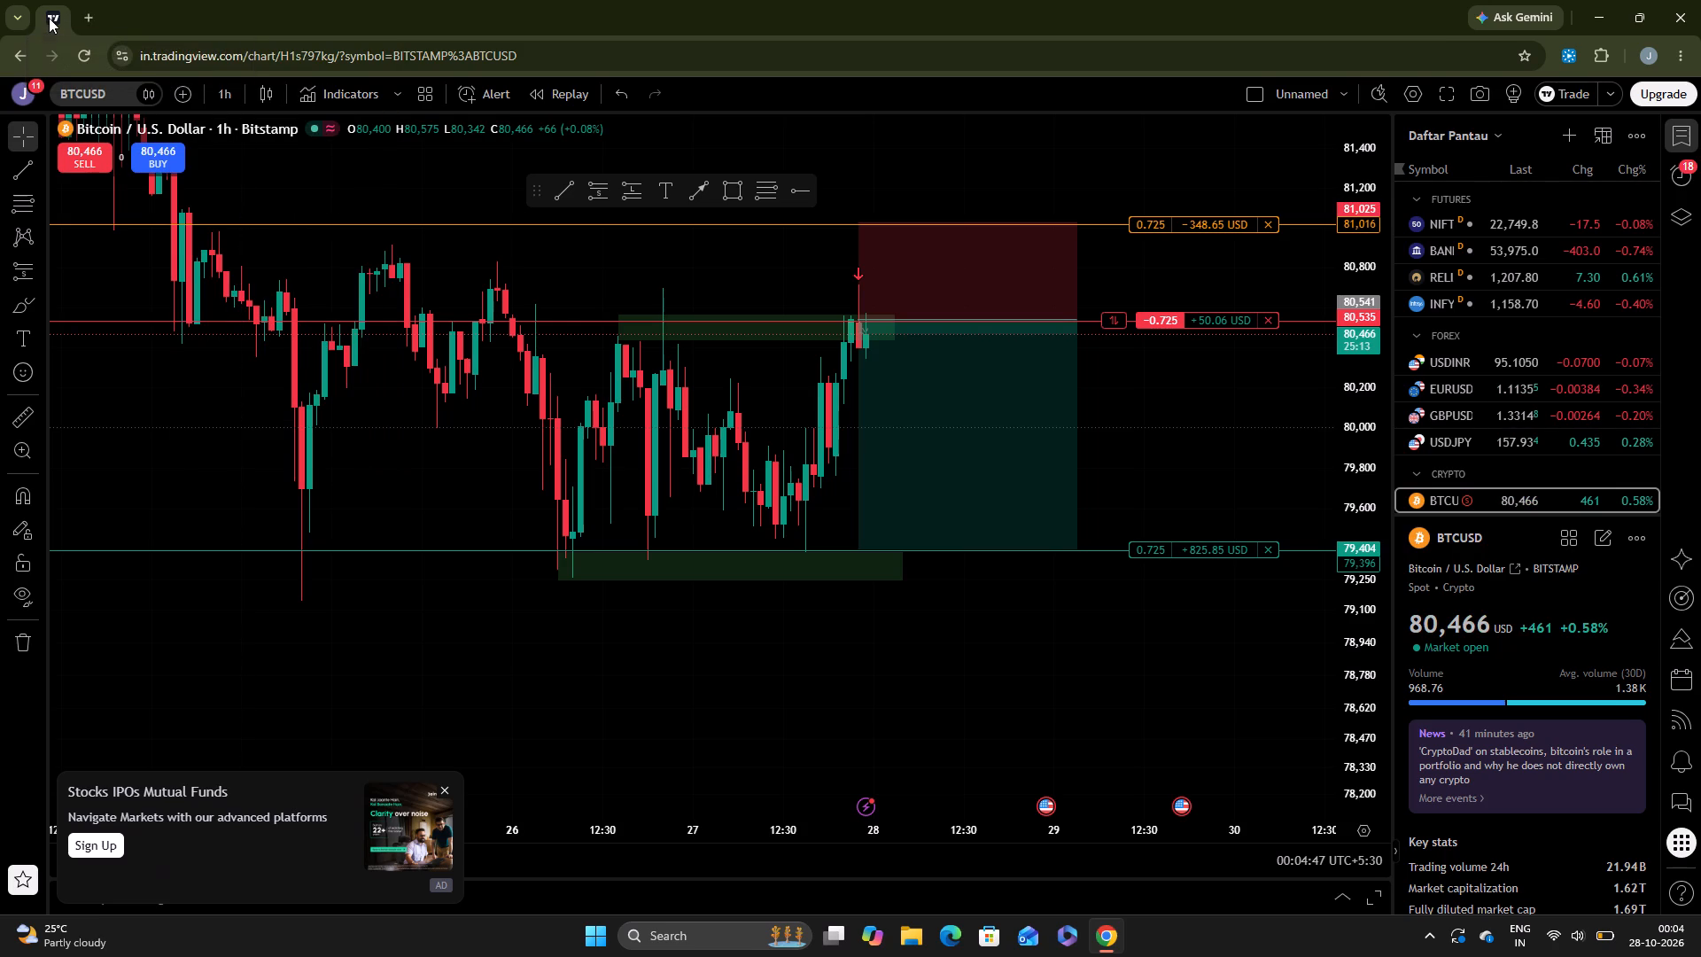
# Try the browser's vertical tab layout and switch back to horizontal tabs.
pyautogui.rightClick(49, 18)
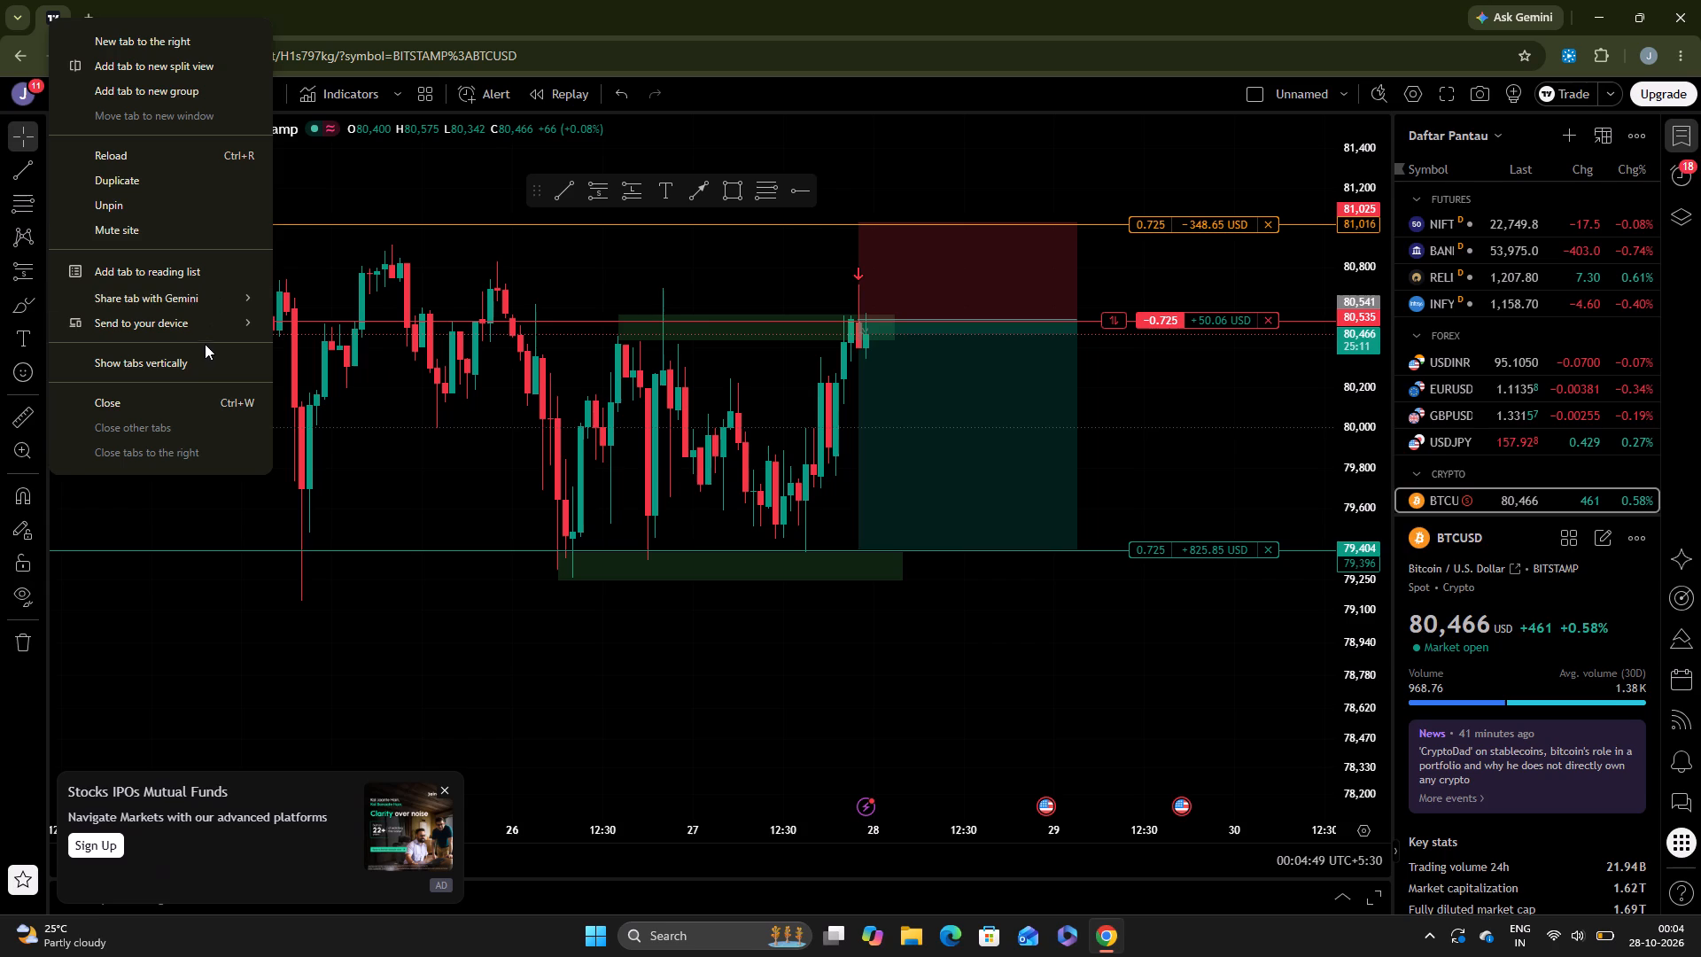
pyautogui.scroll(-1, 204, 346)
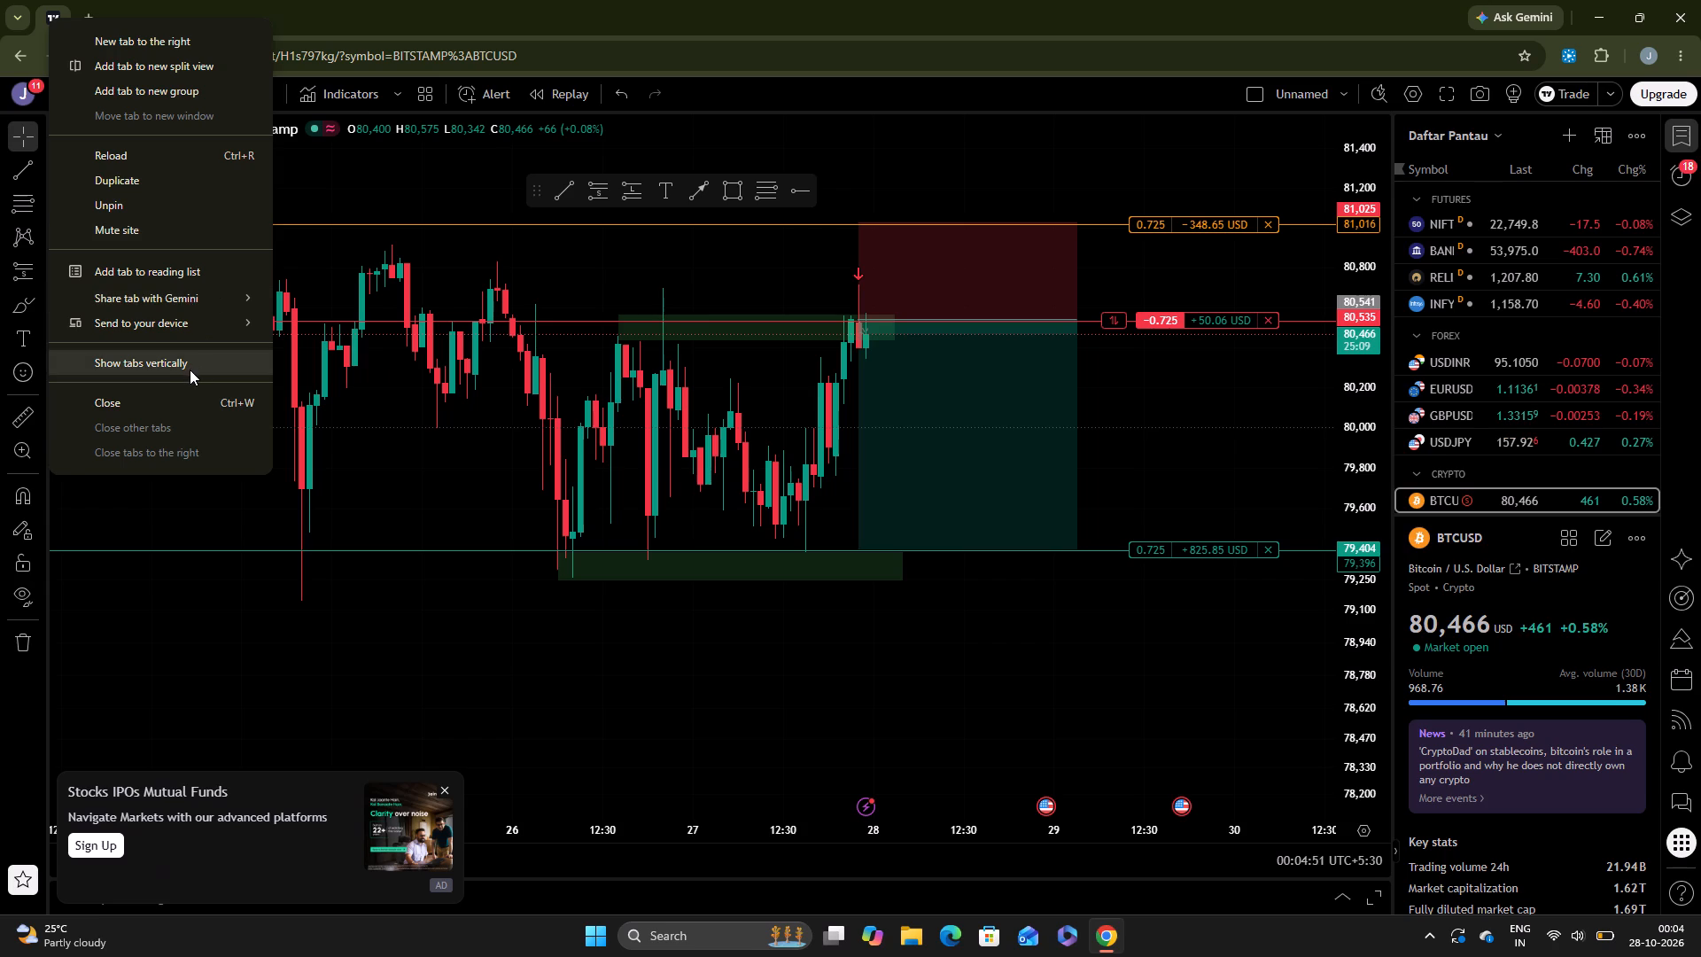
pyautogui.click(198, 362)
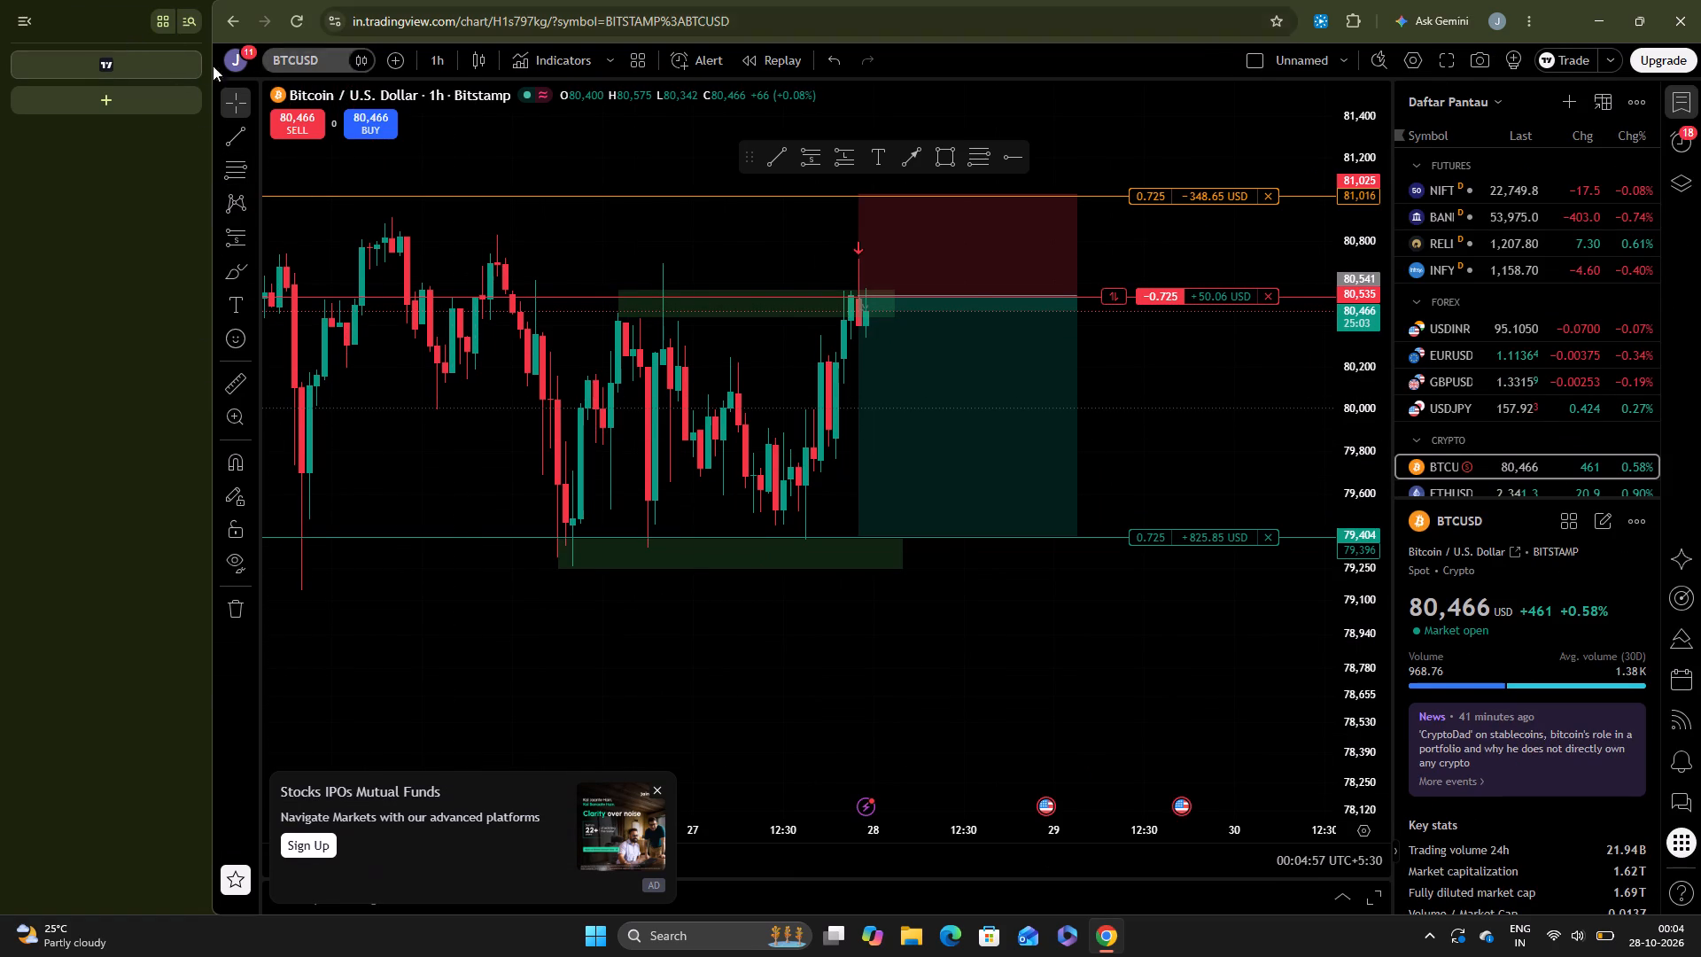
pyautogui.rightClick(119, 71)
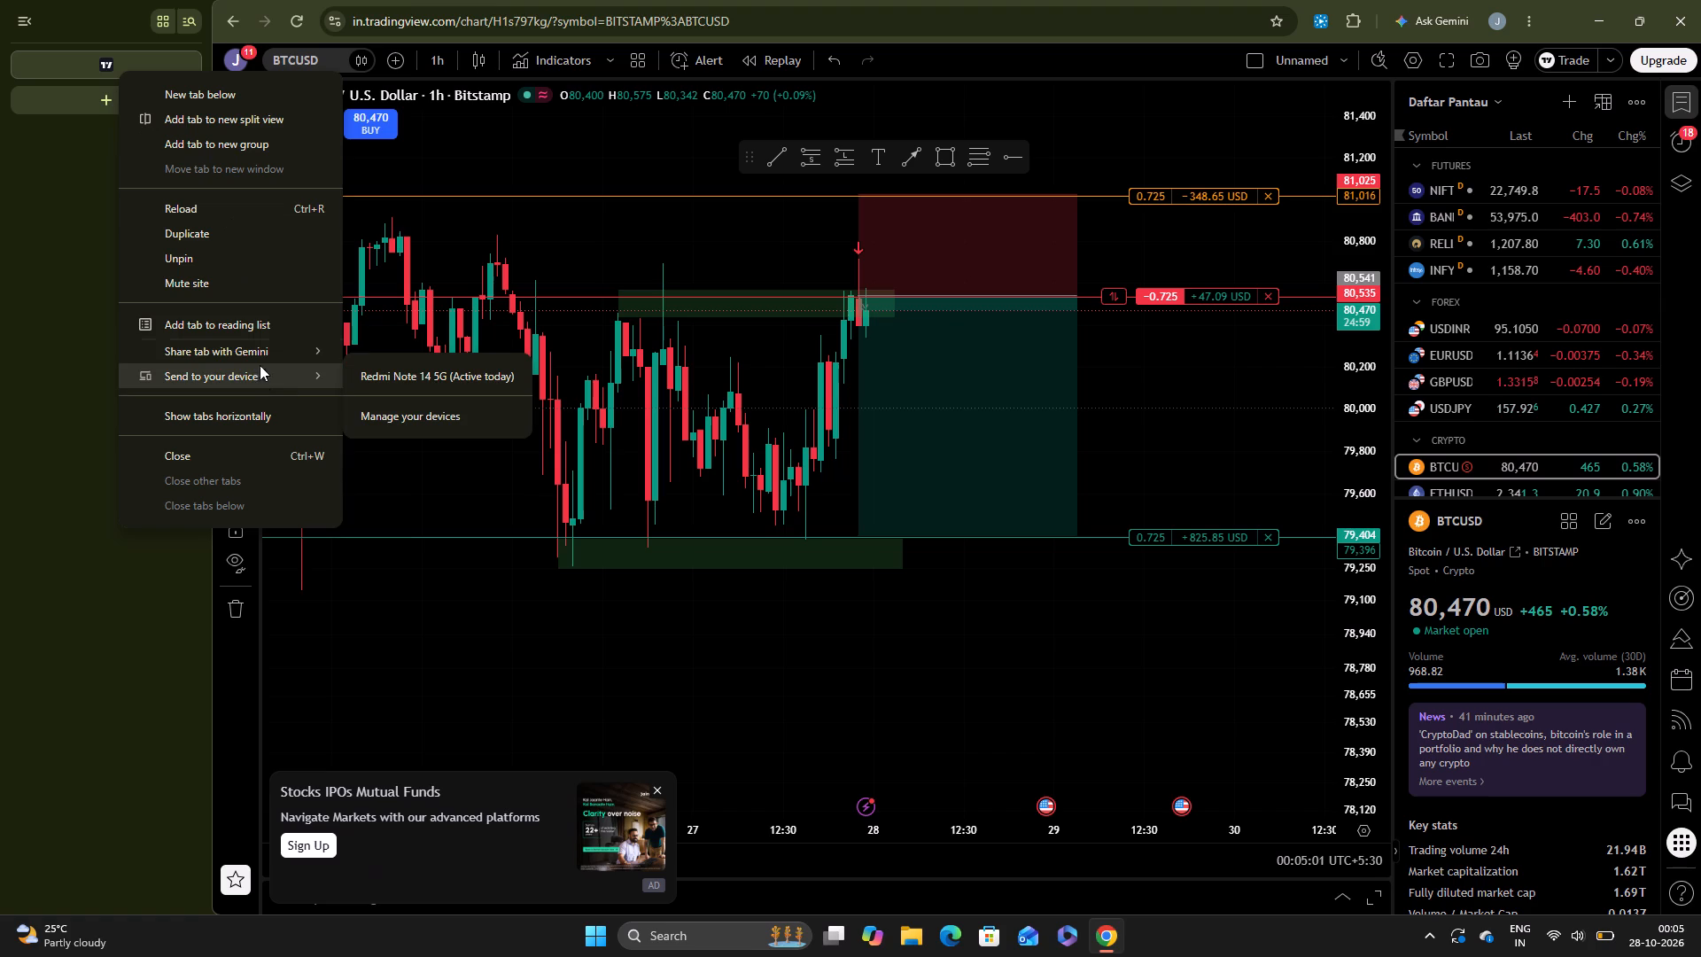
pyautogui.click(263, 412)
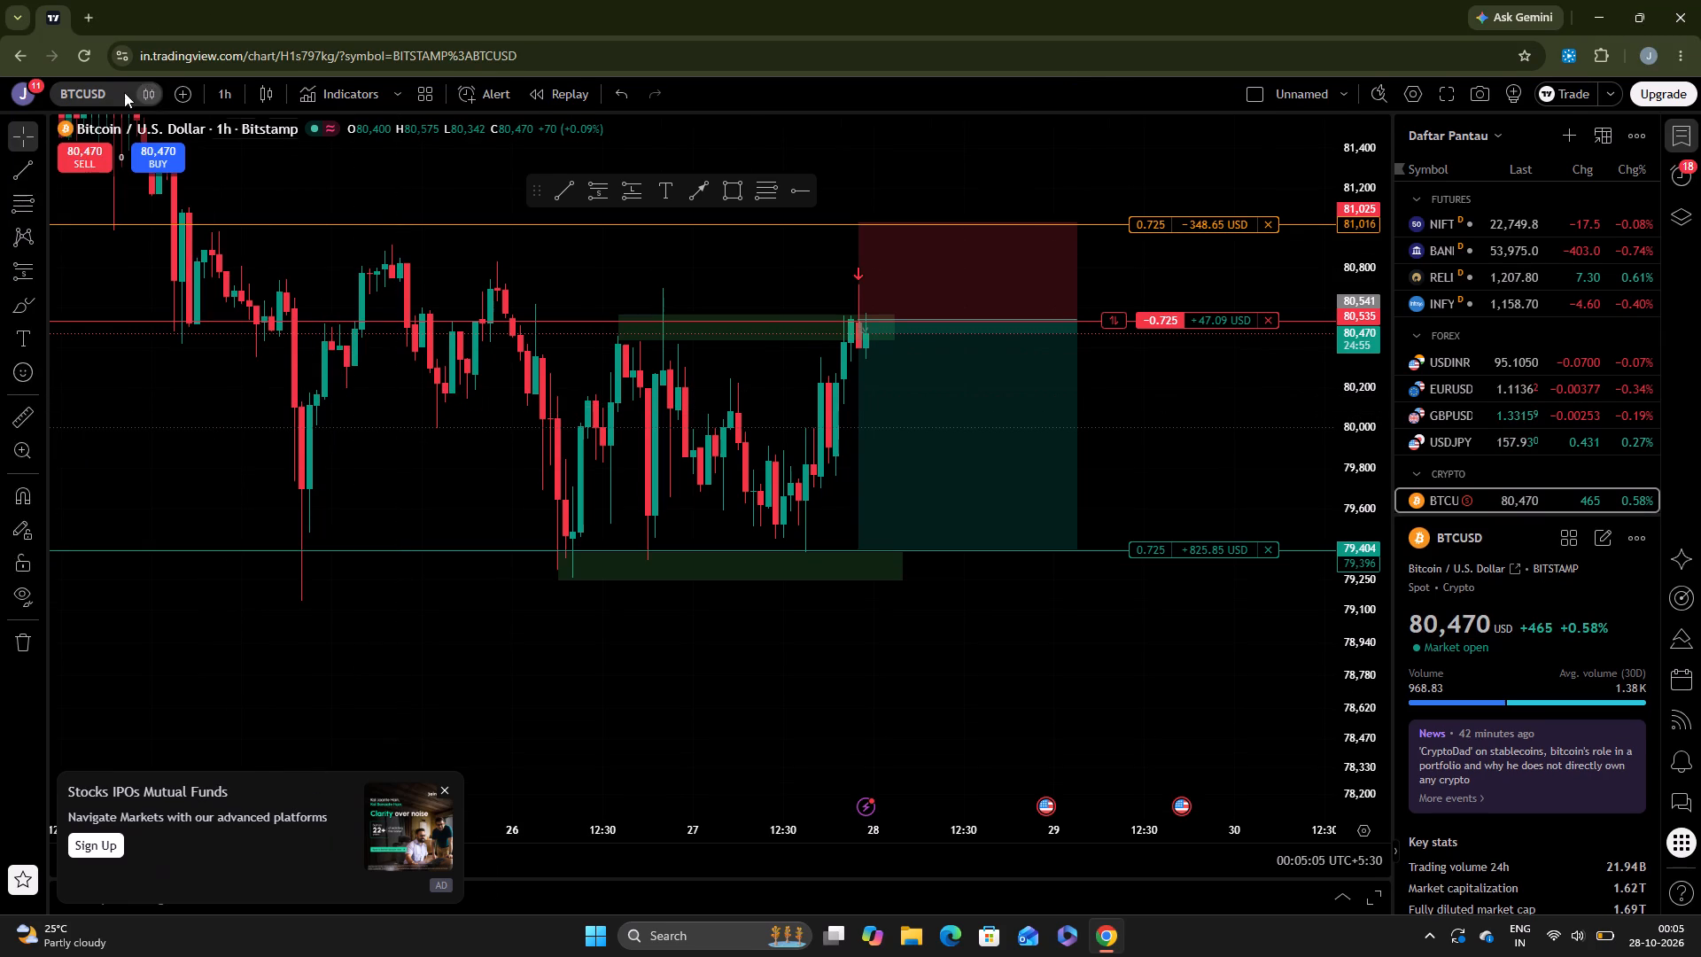
# Go back through the pinned tab's history from the BTCUSD chart to the browser's start page.
pyautogui.click(12, 58)
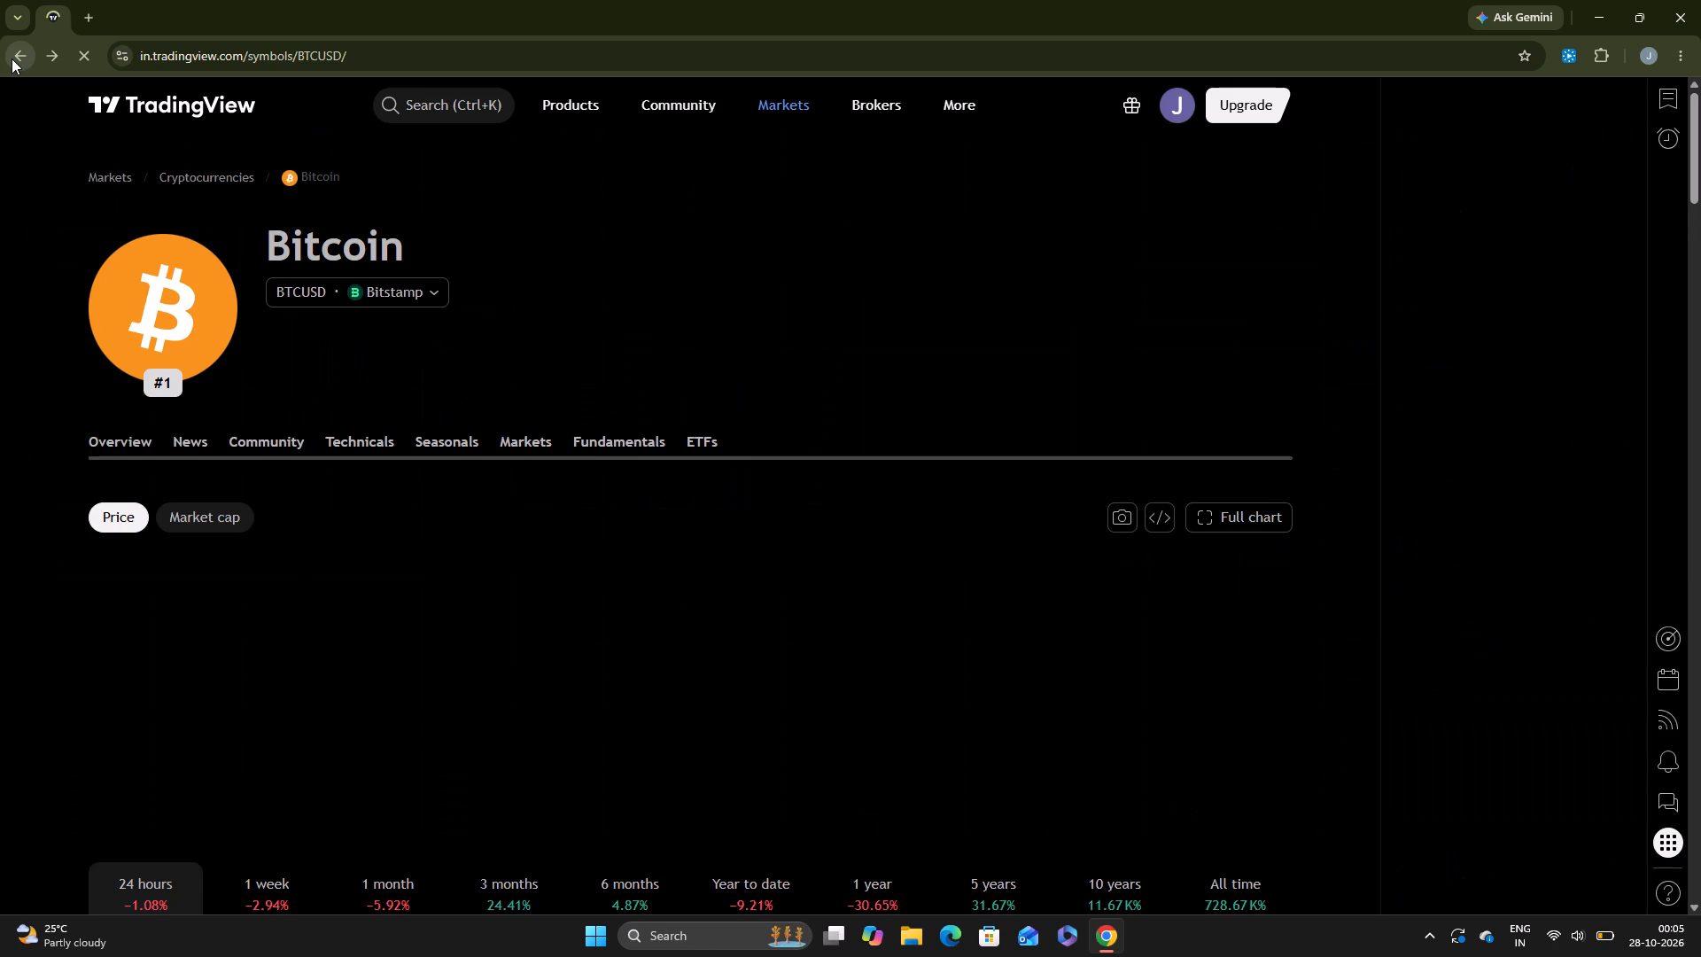
pyautogui.click(12, 58)
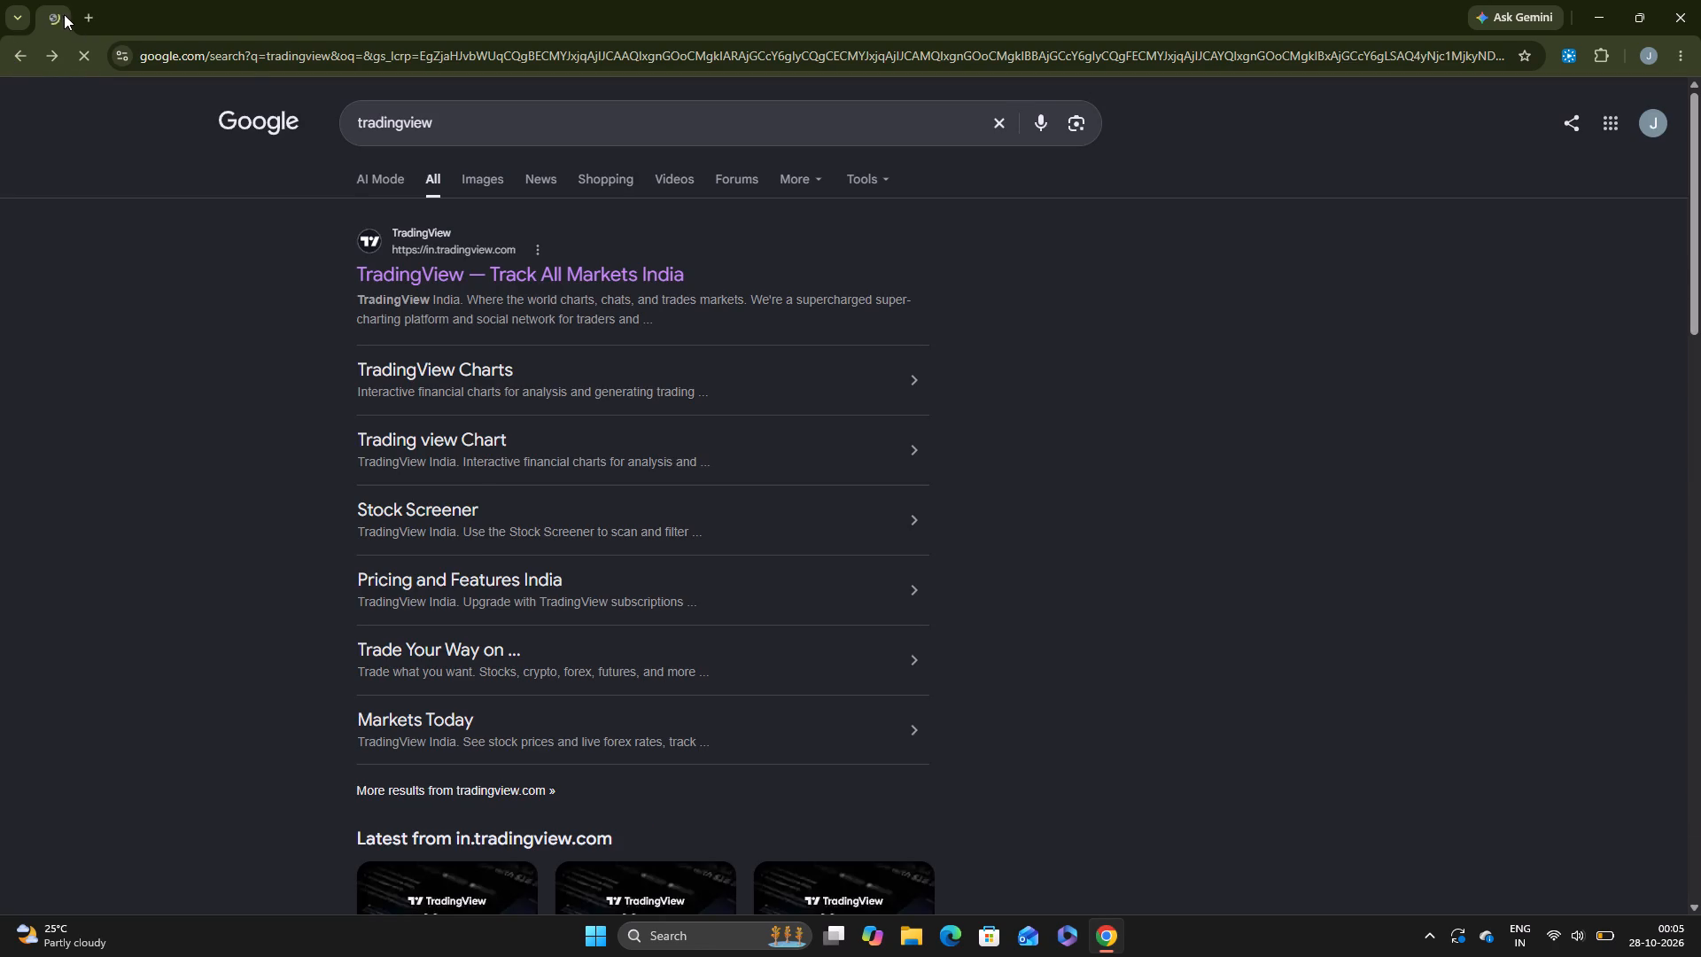
pyautogui.click(26, 62)
pyautogui.hscroll(1, 185, 86)
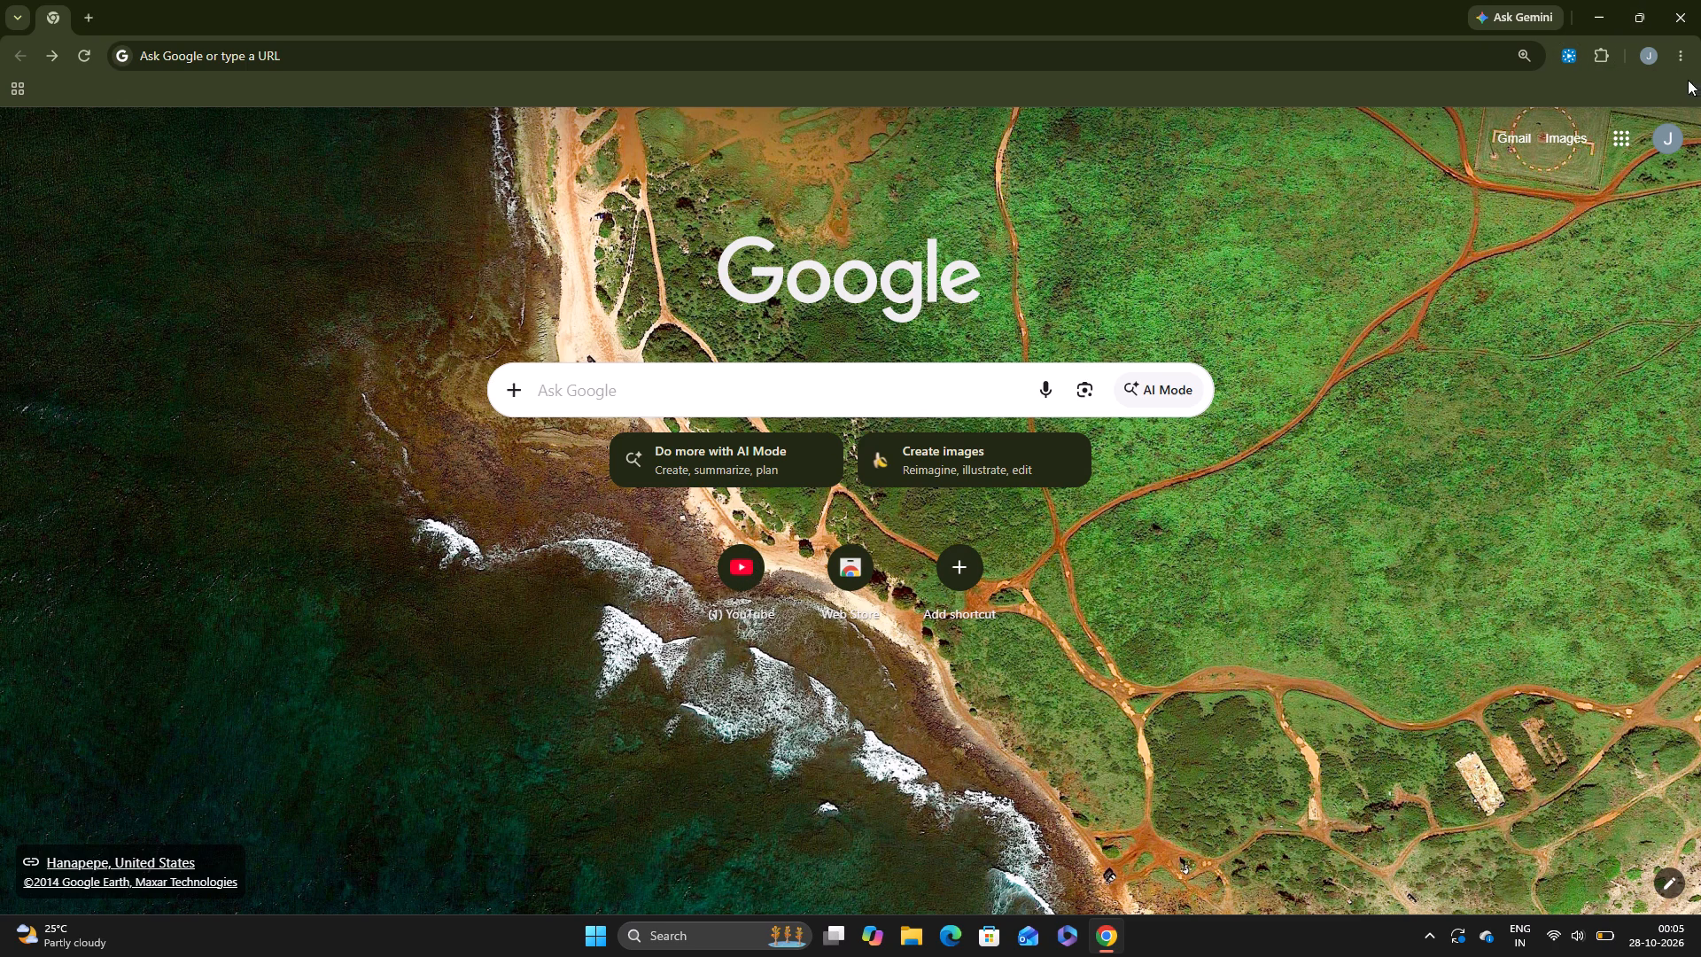
# Open the start page's customization options and choose the Dark appearance mode.
pyautogui.click(1666, 869)
pyautogui.click(1519, 476)
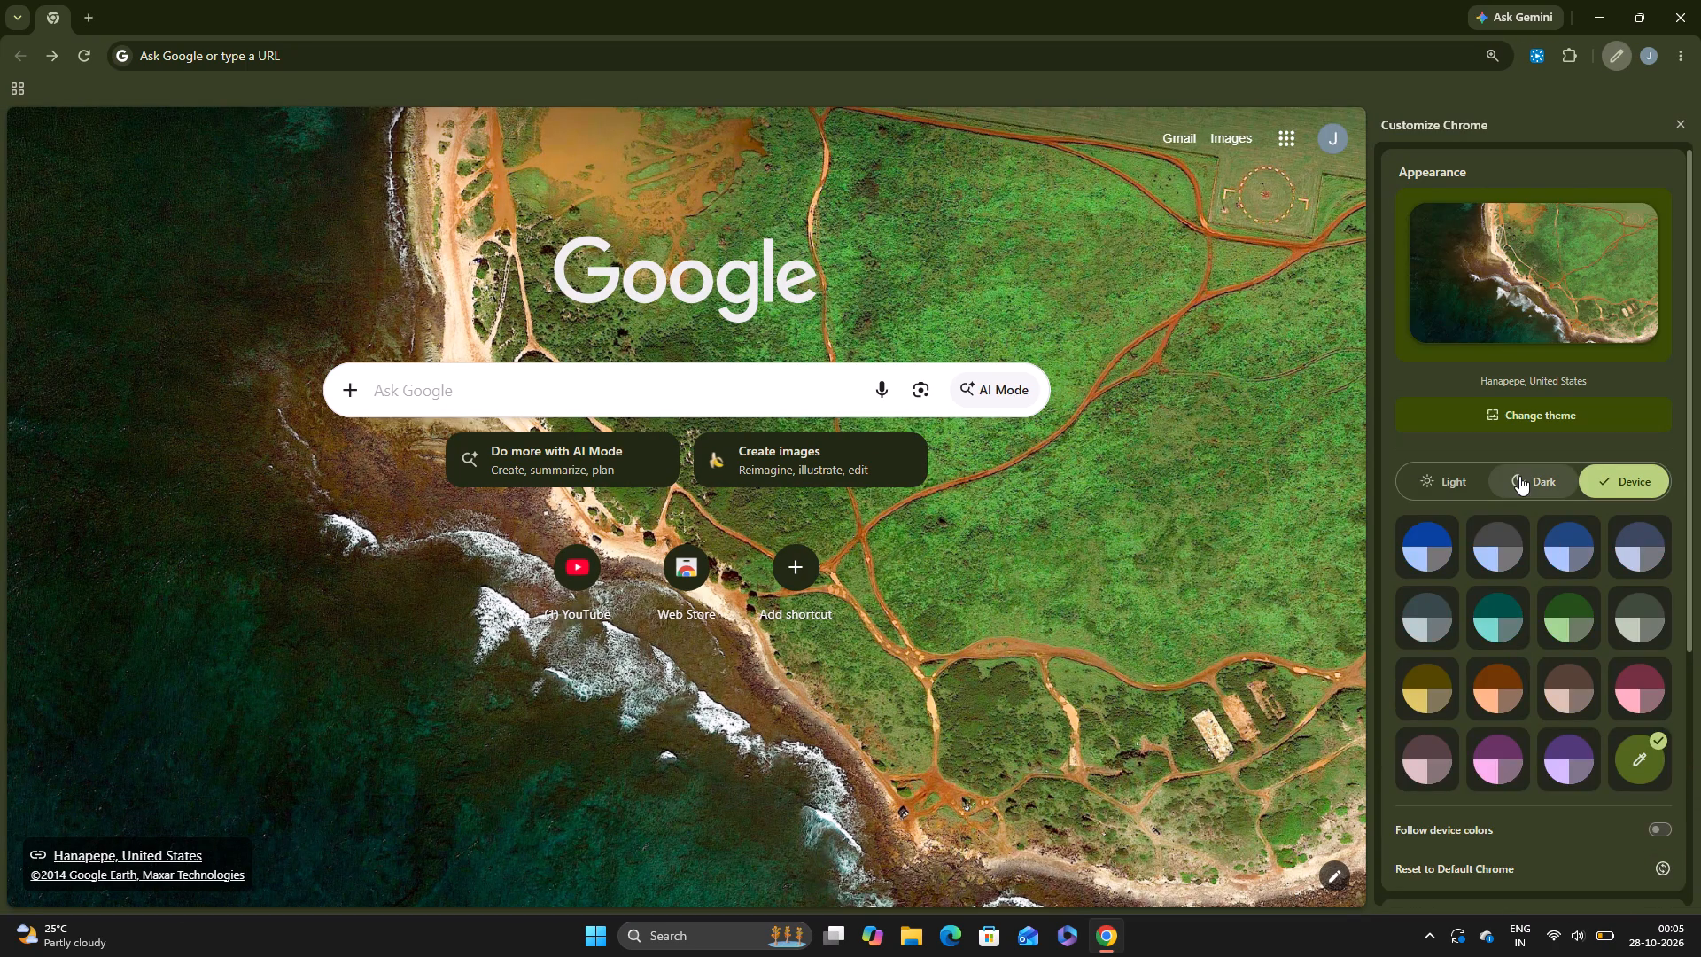